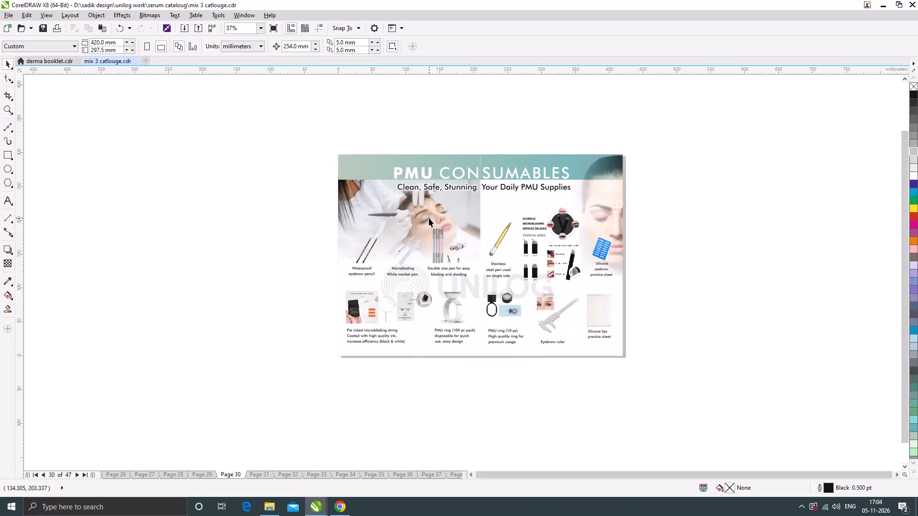
Look through pages 29 to 31 of the mix 3 catlouge file for reference layouts.
key(Page_Up)
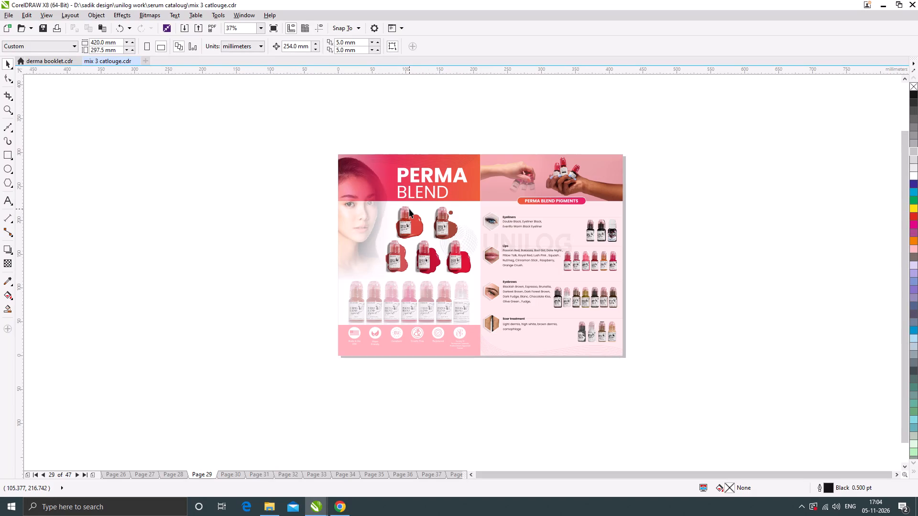
key(Page_Up)
key(Page_Down)
key(Page_Down)
key(Page_Down)
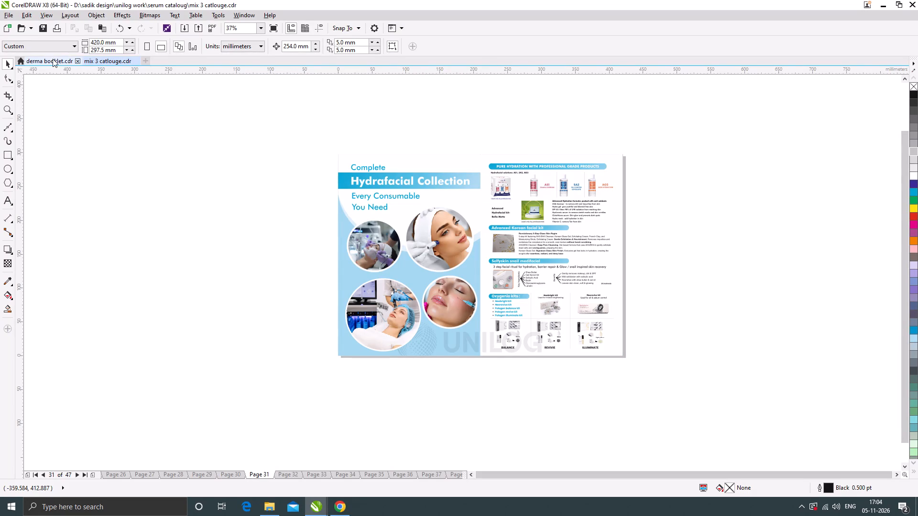
Switch to the derma booklet file and examine the Professional Pigment Range layout on page 29.
shift+click(51, 59)
shift+click(219, 237)
shift+scroll(372, 215, down, 1)
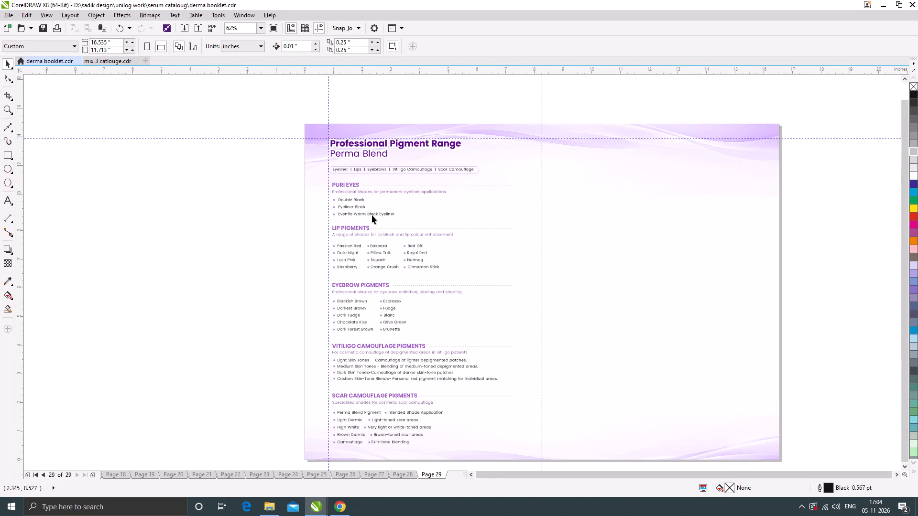
shift+click(272, 250)
shift+scroll(377, 256, up, 2)
shift+scroll(410, 258, down, 1)
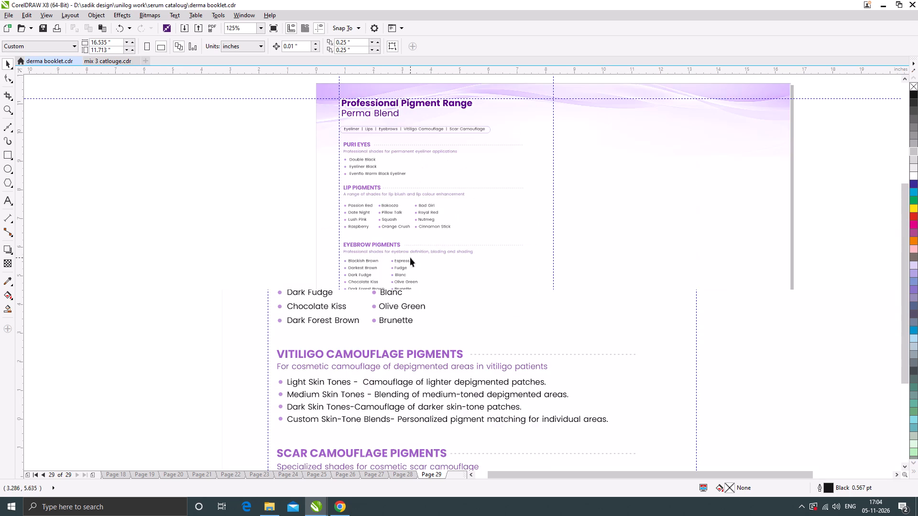
shift+click(241, 287)
shift+scroll(383, 231, down, 1)
shift+click(277, 238)
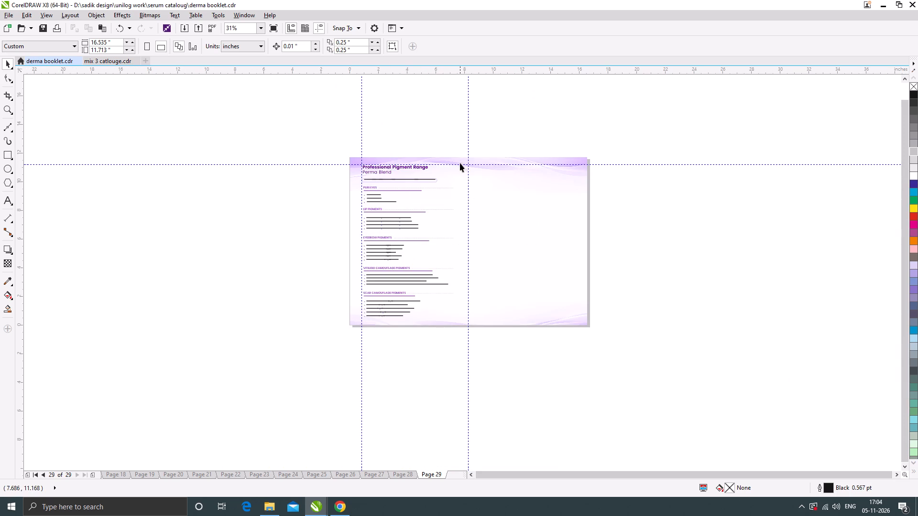
shift+click(450, 138)
shift+scroll(505, 156, up, 1)
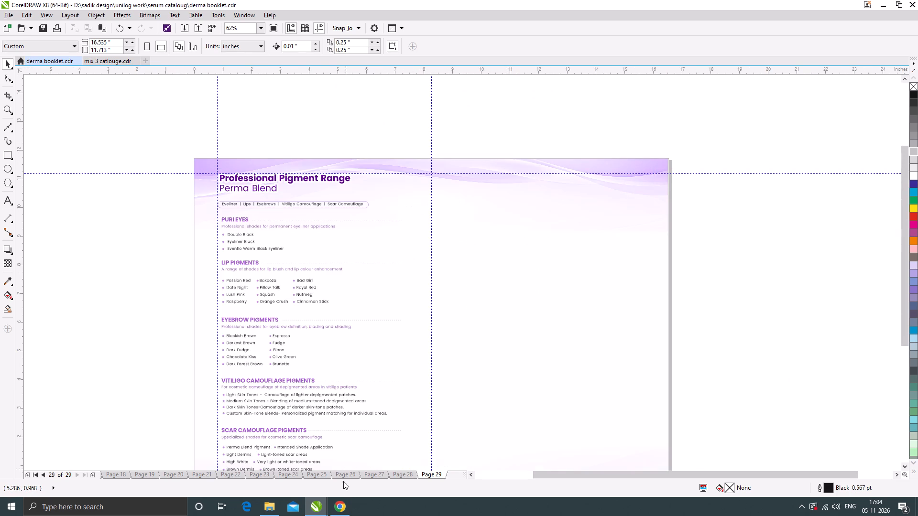
Switch to the Booklet Changes document in Chrome, check the medifacial and pigment sections, and return to CorelDRAW.
shift+click(343, 513)
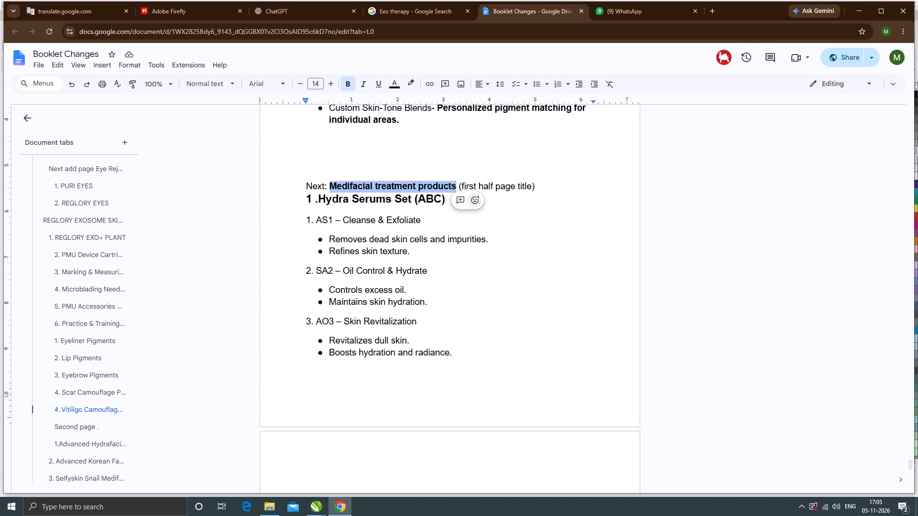
shift+scroll(410, 270, down, 7)
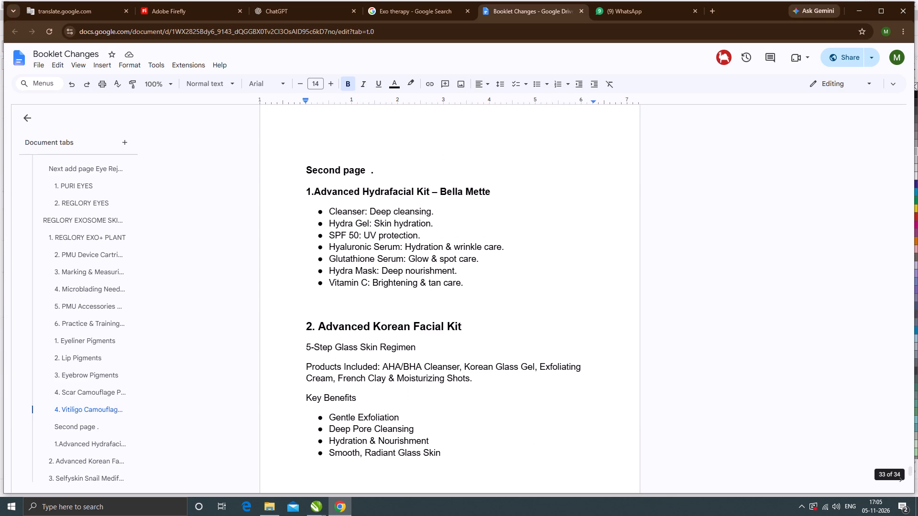
shift+scroll(410, 271, up, 19)
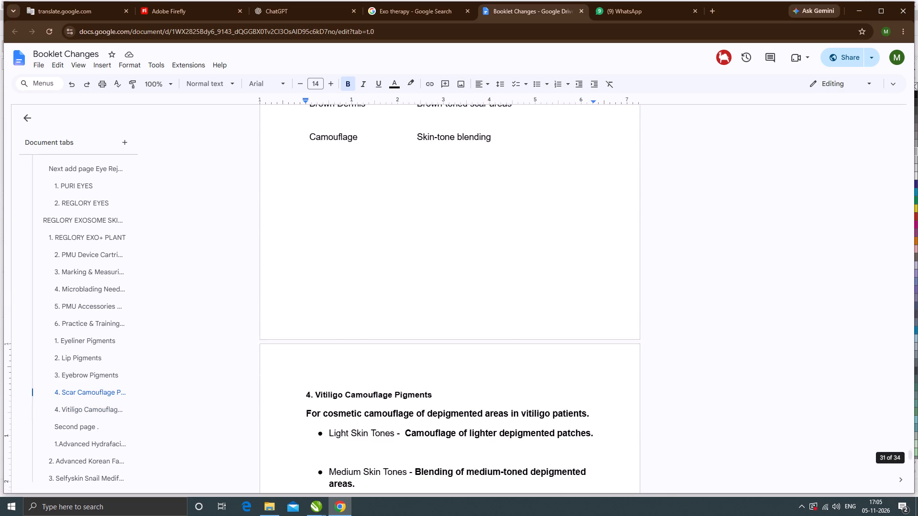
shift+scroll(444, 277, up, 13)
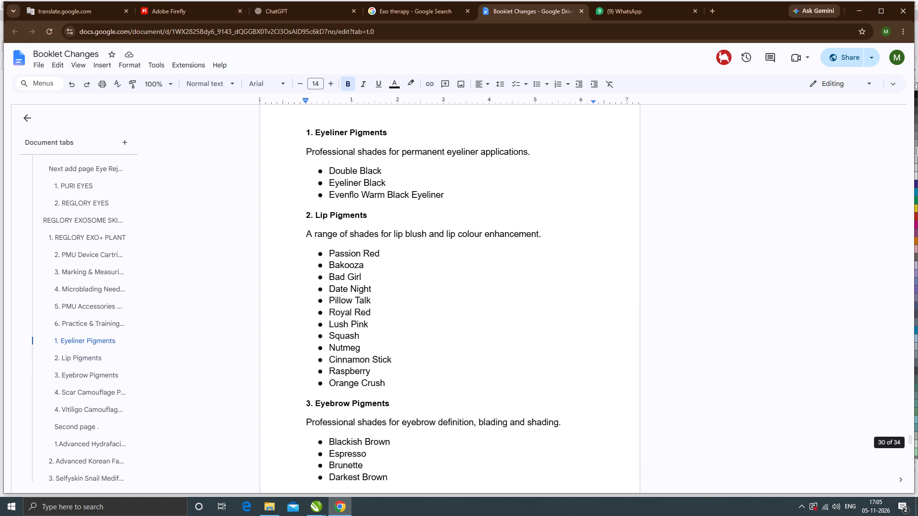
shift+scroll(444, 278, down, 6)
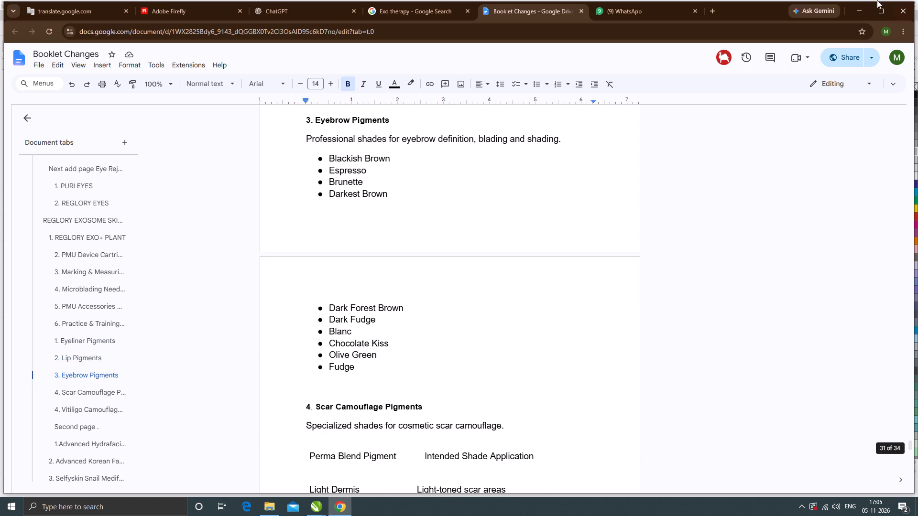
shift+click(860, 8)
Move the Vitiligo Camouflage and Scar Camouflage Pigments sections together to the upper part of page 29's empty right half.
shift+scroll(439, 197, down, 1)
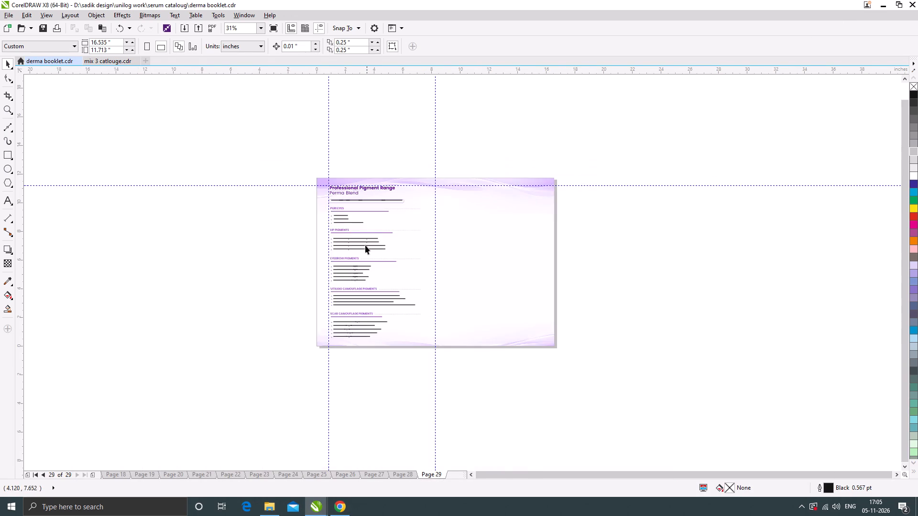
shift+scroll(362, 249, up, 1)
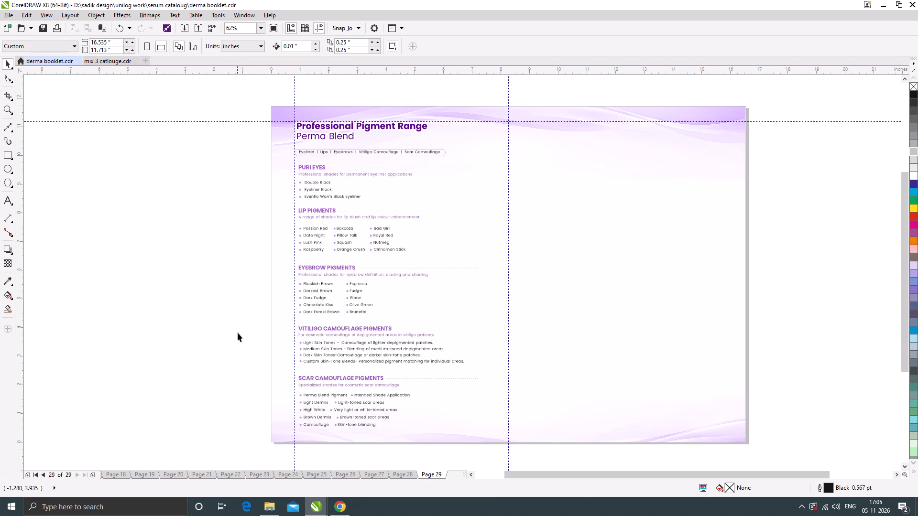
shift+drag(247, 317, 553, 436)
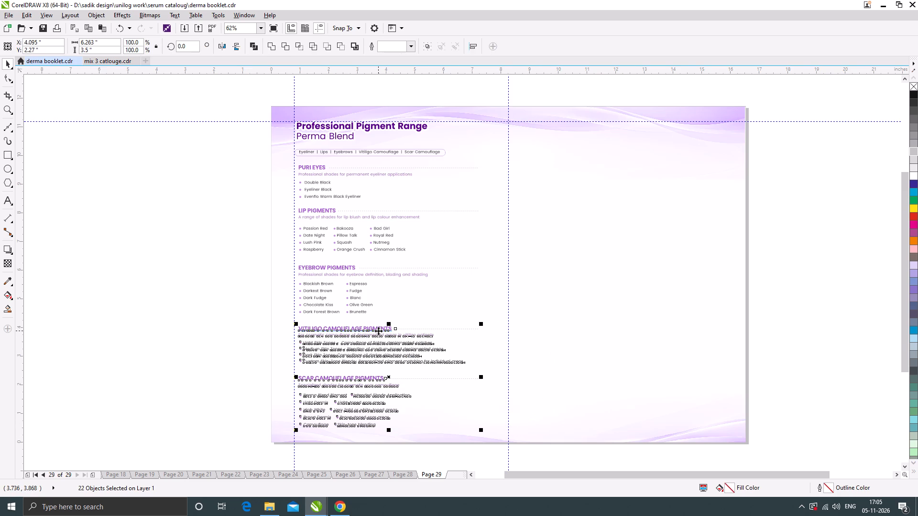
shift+drag(378, 331, 609, 153)
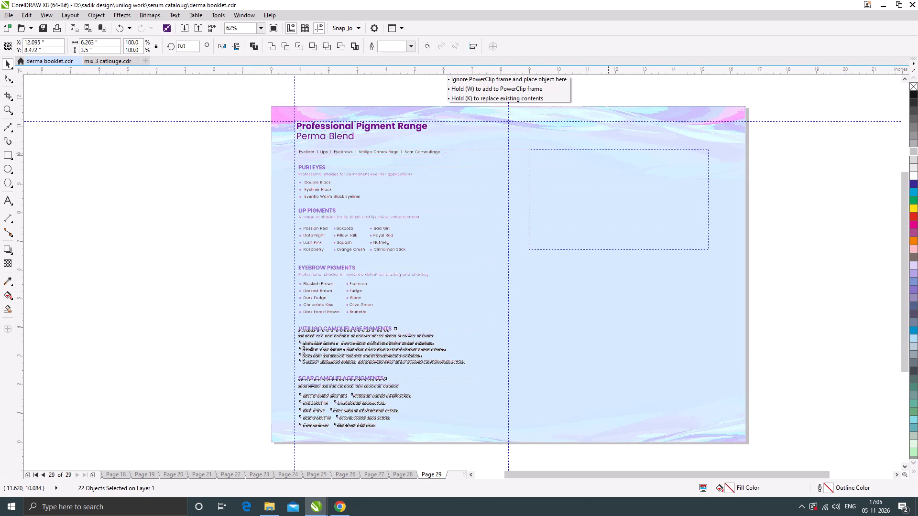
shift+drag(609, 153, 616, 152)
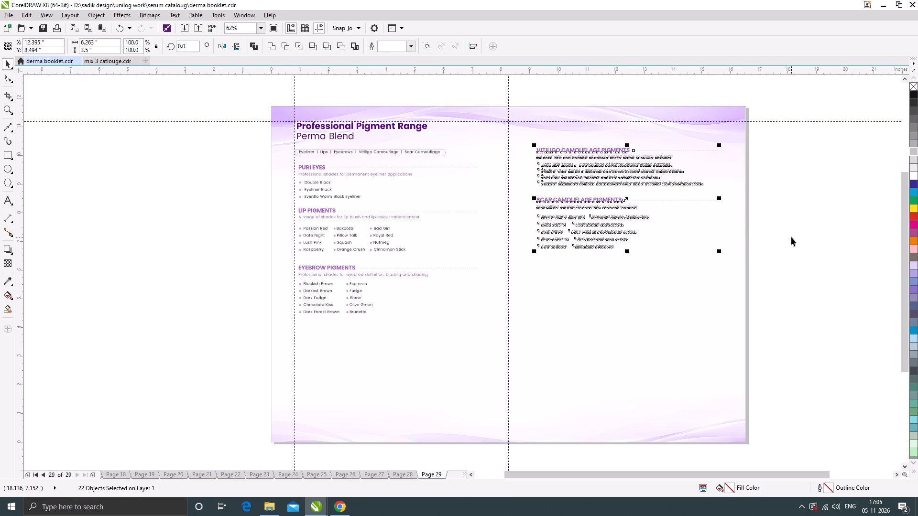
shift+click(791, 237)
Check the two-column section layout on page 28 for comparison and return to page 29.
shift+drag(242, 160, 276, 221)
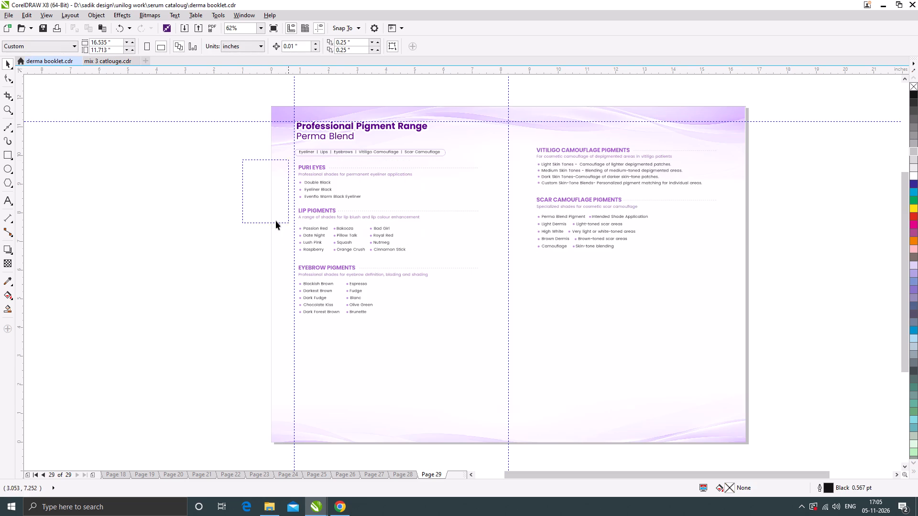
shift+drag(276, 221, 210, 211)
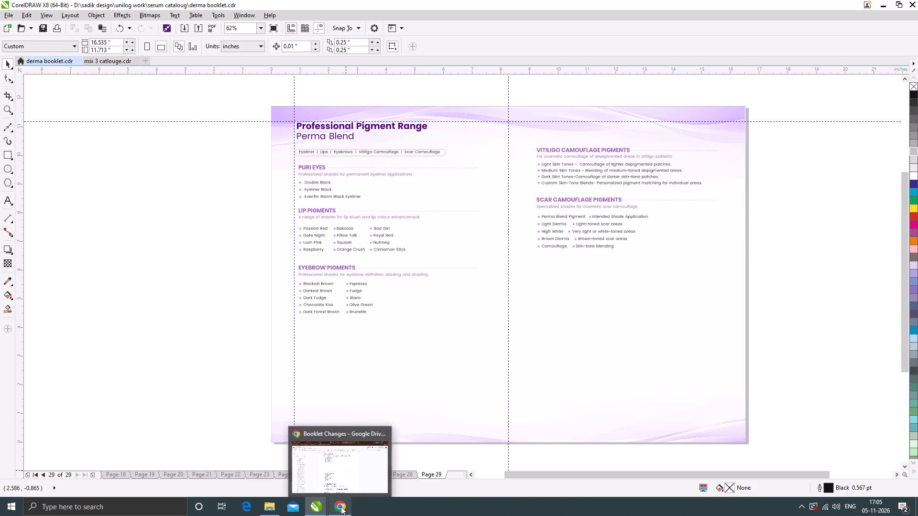
shift+click(219, 428)
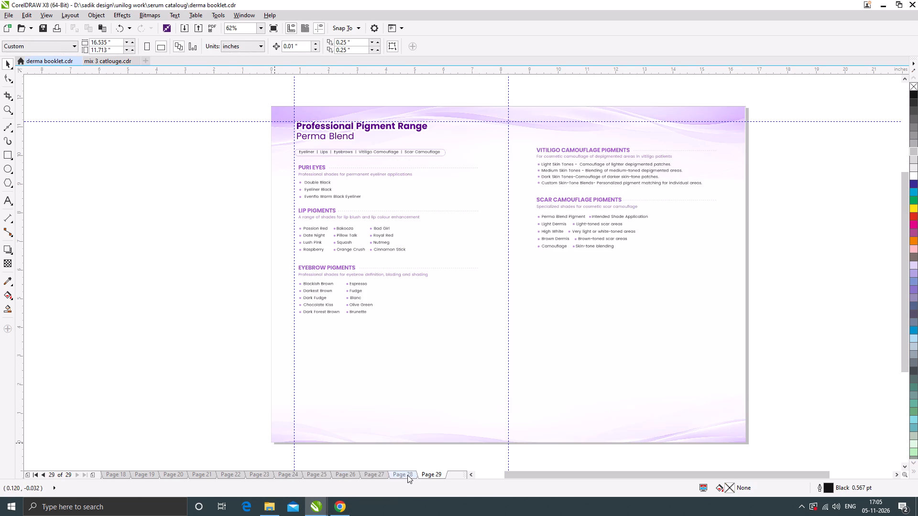
shift+click(407, 475)
shift+click(430, 474)
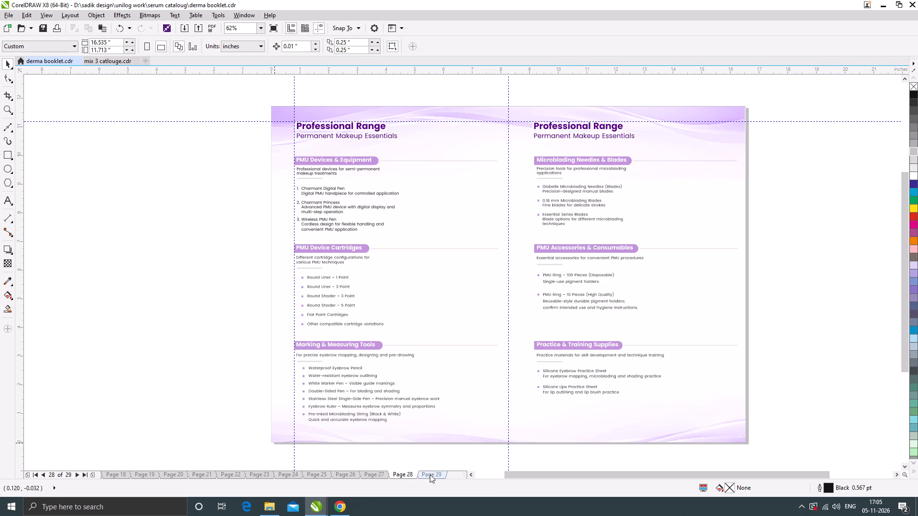
shift+click(161, 278)
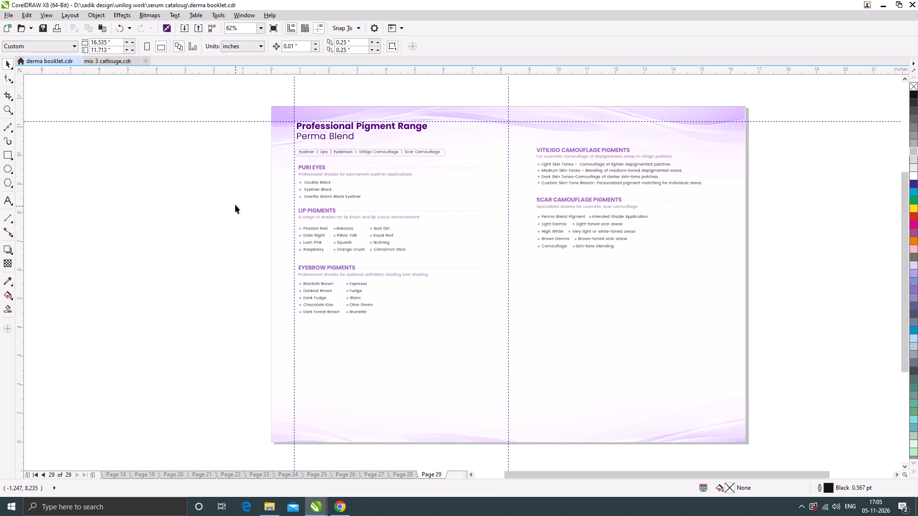
Move the Lip Pigments and Eyebrow Pigments sections down together to open space below the Puri Eyes list.
shift+drag(236, 201, 336, 235)
shift+drag(336, 235, 494, 338)
shift+drag(325, 211, 325, 220)
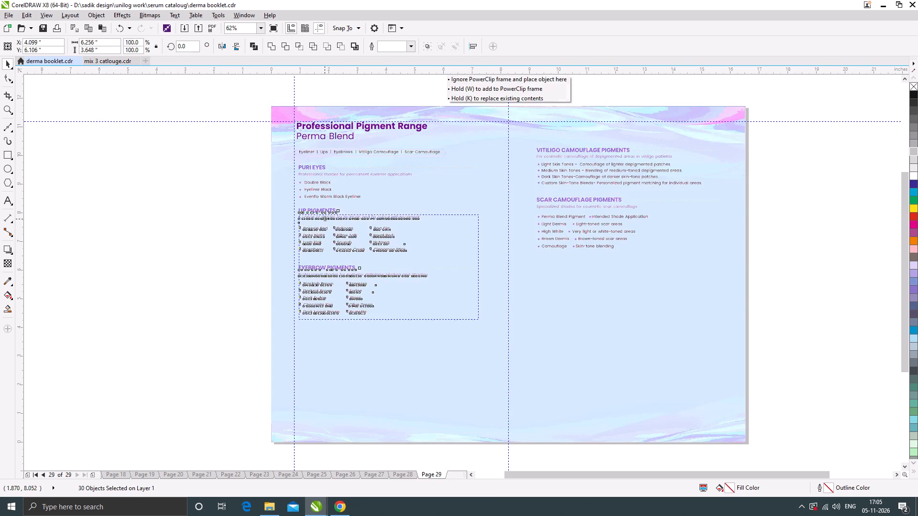
shift+drag(325, 220, 326, 230)
click(176, 249)
click(195, 269)
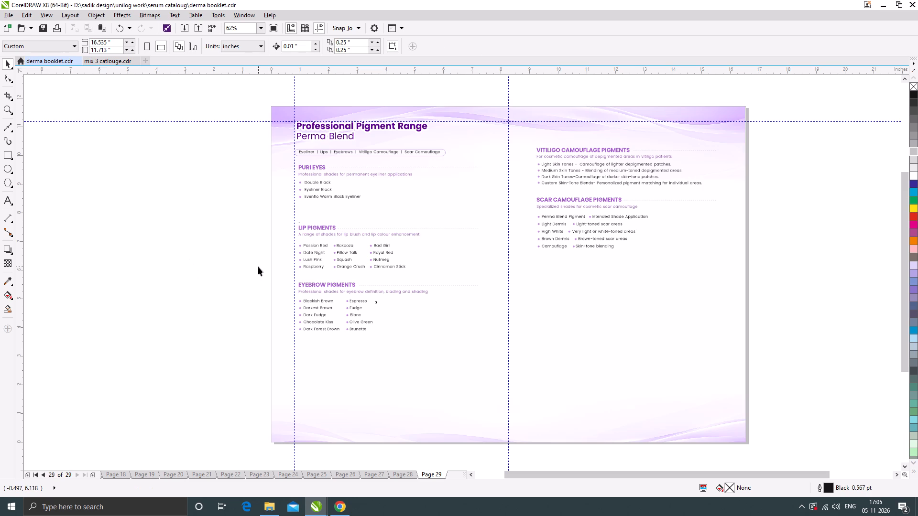
Move the Eyebrow Pigments section down toward the bottom of the left half, centred at about Y 2.79 inches.
drag(225, 274, 500, 365)
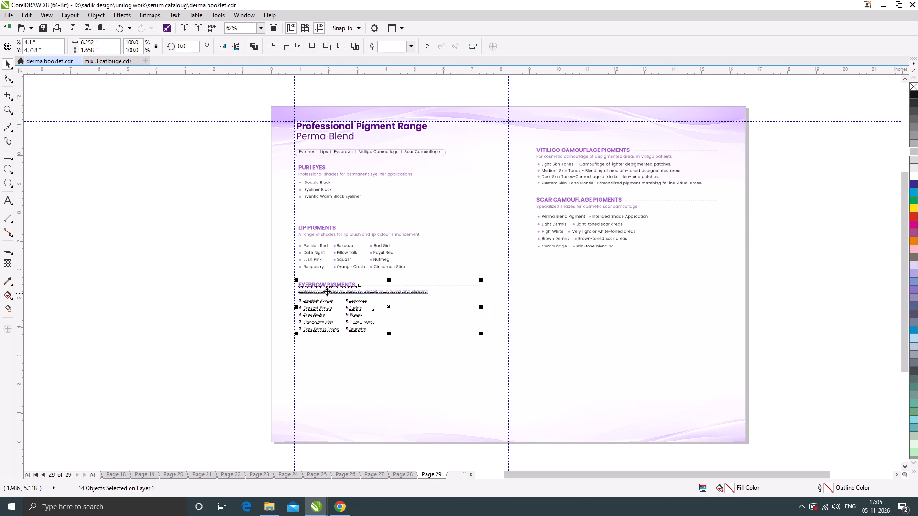
drag(330, 287, 329, 305)
click(211, 322)
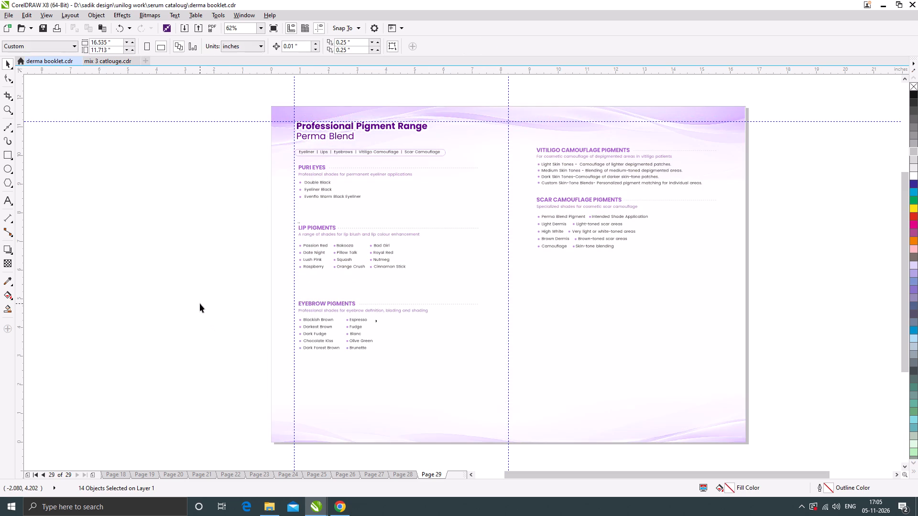
click(174, 324)
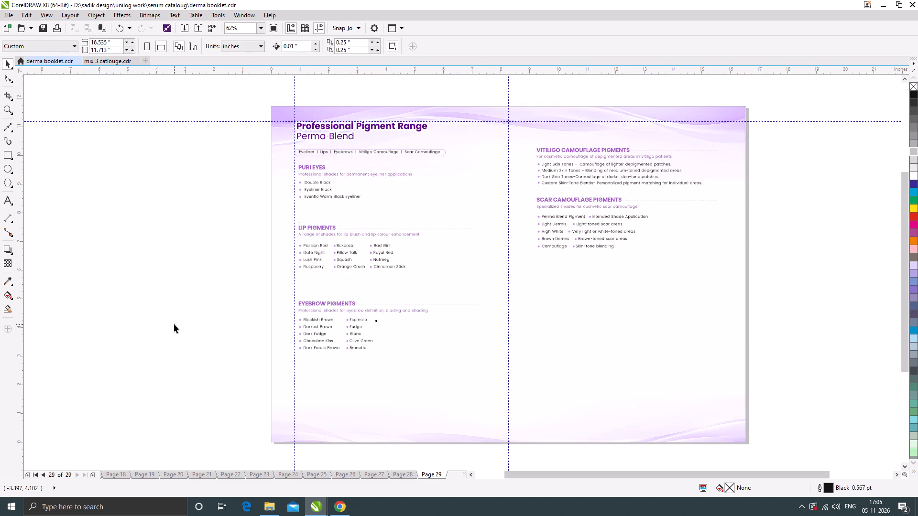
drag(194, 294, 509, 378)
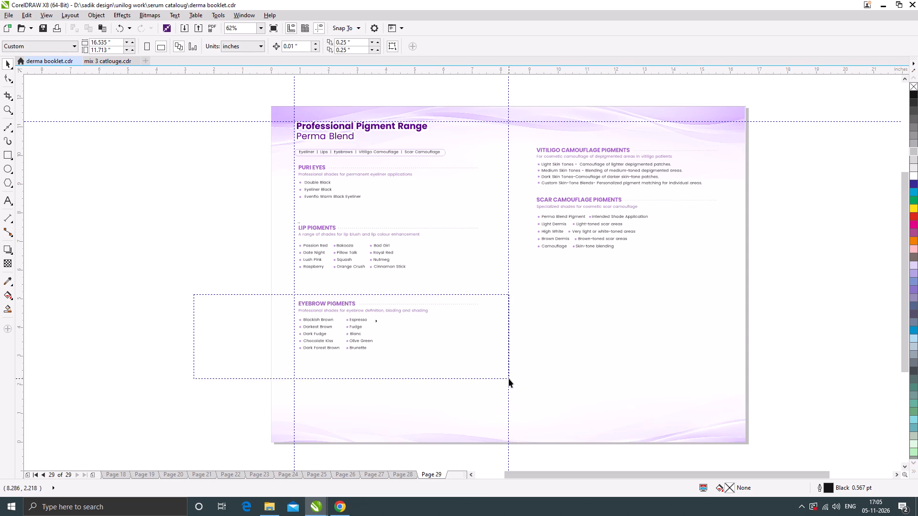
drag(509, 378, 509, 378)
drag(342, 305, 342, 344)
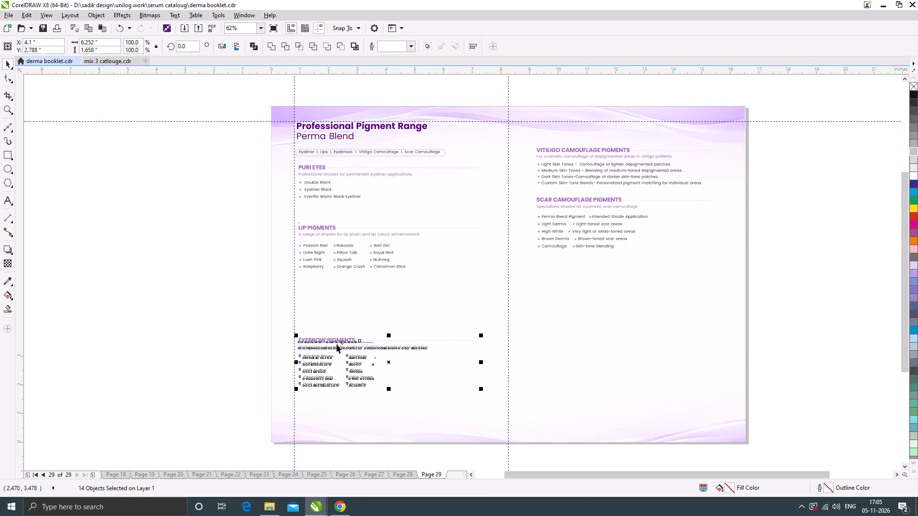
click(187, 320)
Move the Lip Pigments section down between Puri Eyes and Eyebrow Pigments, centred at about Y 6.11 inches.
drag(203, 213, 529, 290)
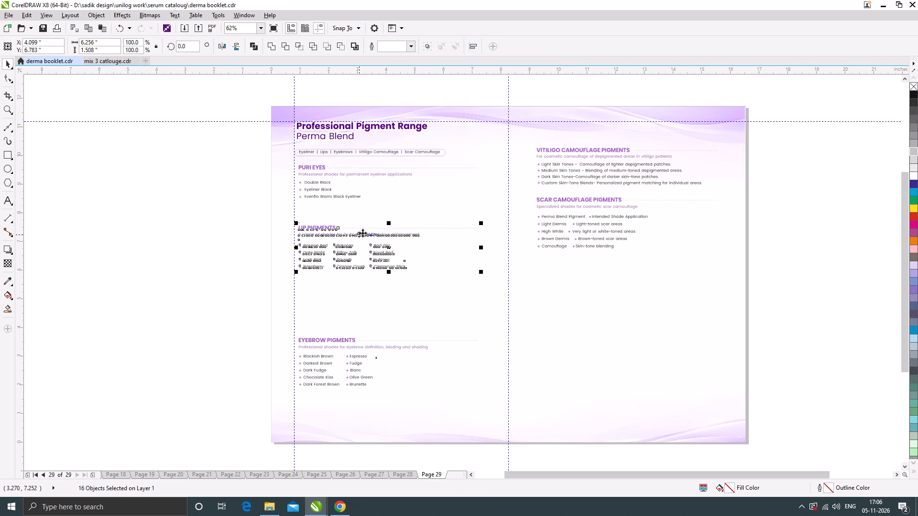
drag(362, 233, 362, 255)
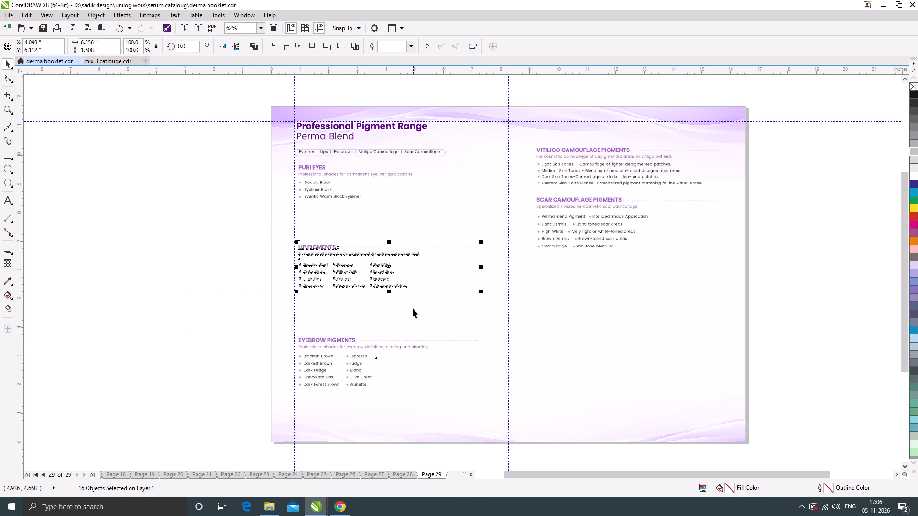
scroll(413, 309, down, 1)
click(246, 316)
Shorten the divider line beside the Lip Pigments heading to about 4.0 inches from its outer end.
scroll(390, 274, up, 1)
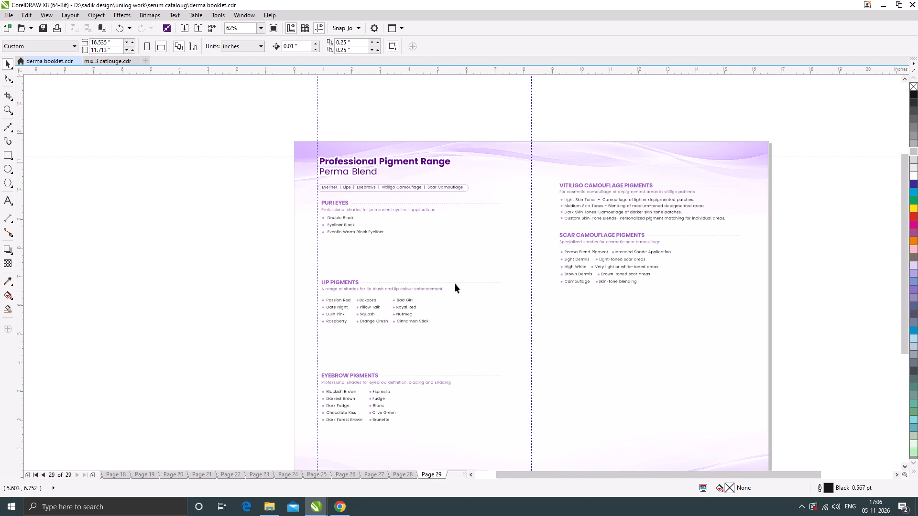
click(455, 284)
click(459, 282)
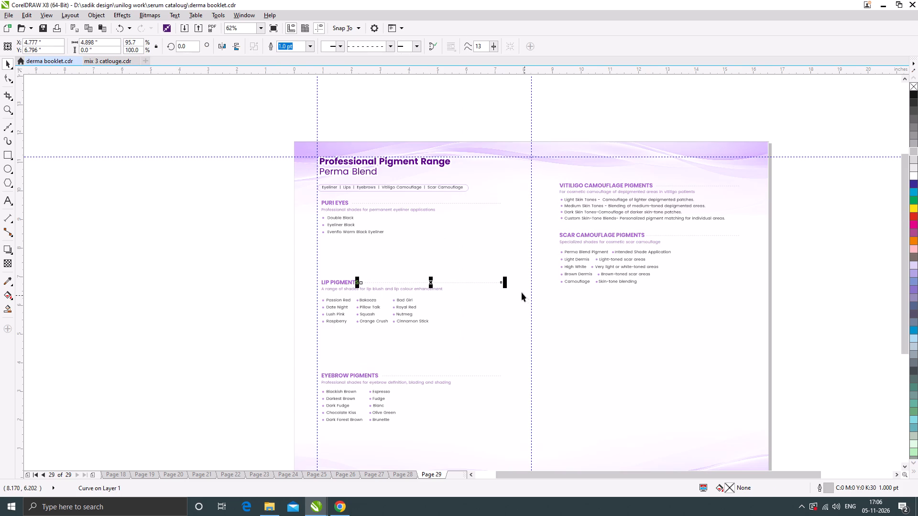
drag(504, 282, 478, 302)
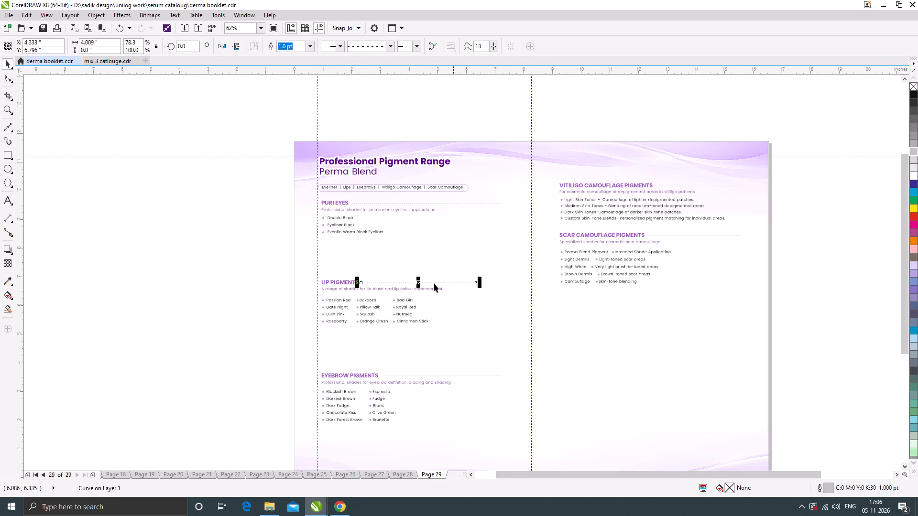
Undo the shortening of the divider line beside the Lip Pigments heading.
scroll(417, 278, down, 1)
click(262, 325)
scroll(393, 321, up, 1)
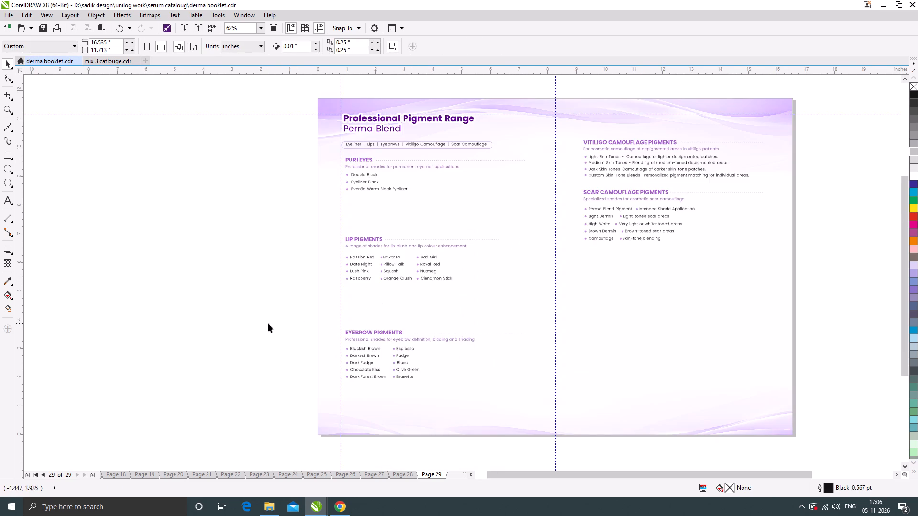
key(ctrl+z)
Draw an image placeholder rectangle about 6.18 by 0.95 inches below the Puri Eyes list.
click(211, 268)
click(7, 155)
scroll(353, 178, up, 1)
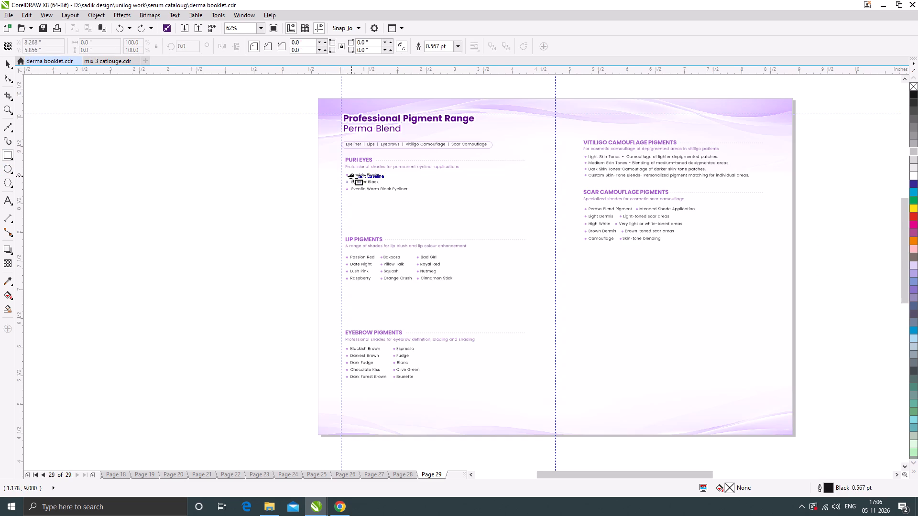
drag(346, 217, 669, 272)
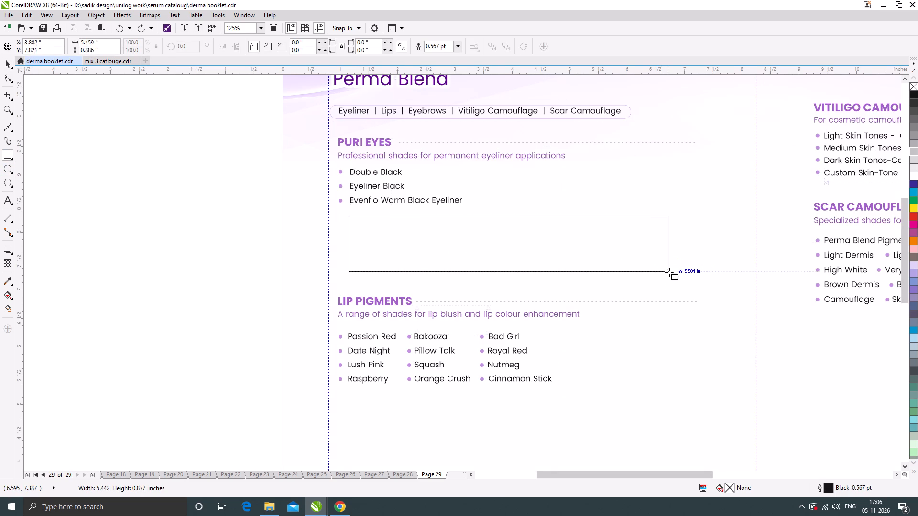
drag(669, 272, 703, 272)
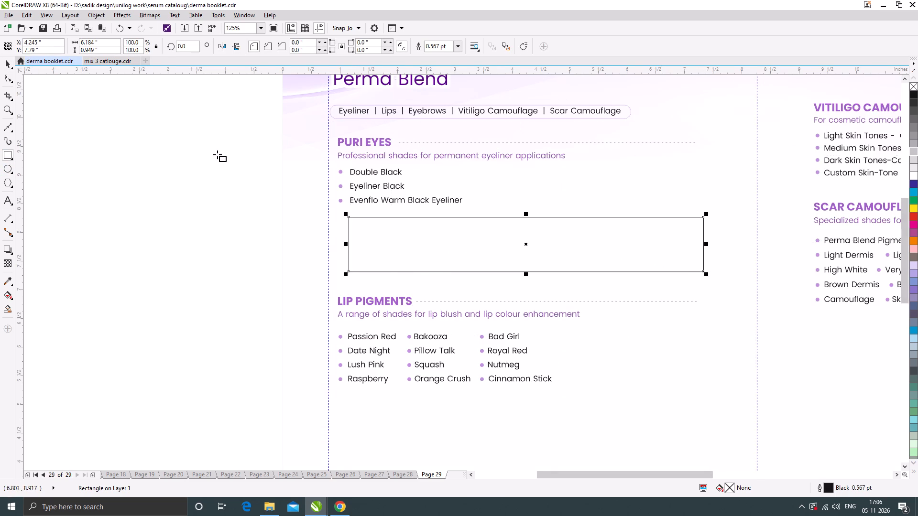
scroll(309, 157, down, 1)
click(9, 64)
Copy the placeholder rectangle straight down to below the Lip Pigments list and again below the Eyebrow Pigments list.
drag(432, 203, 432, 204)
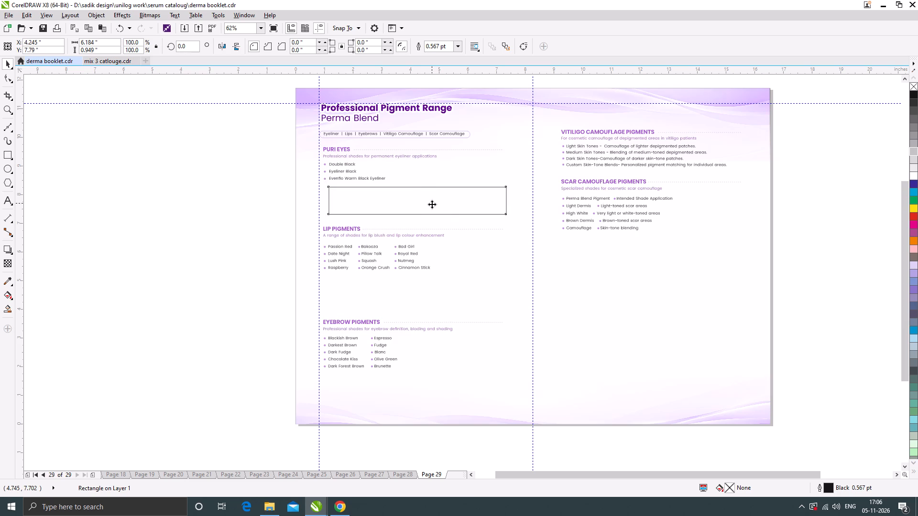
drag(432, 204, 427, 294)
shift+right_click(427, 294)
drag(428, 292, 429, 393)
shift+right_click(429, 393)
click(164, 329)
scroll(355, 295, down, 1)
scroll(402, 250, up, 1)
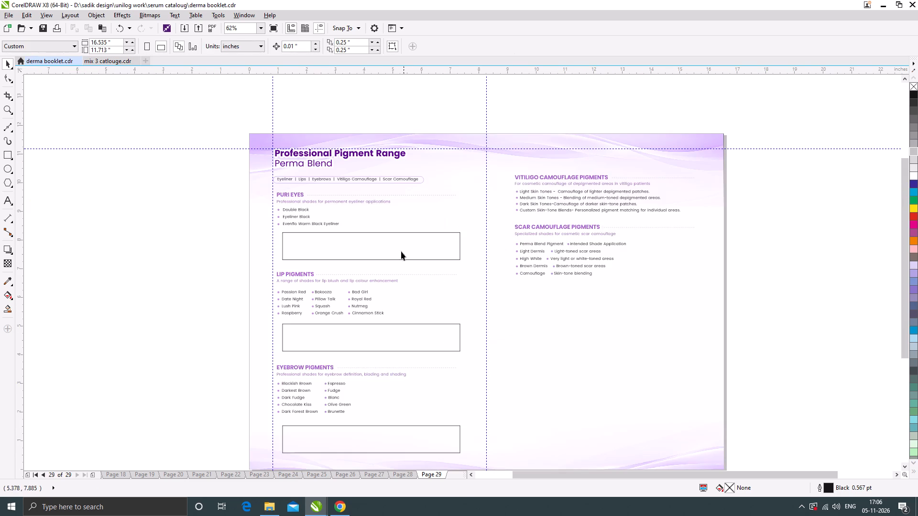
Move the whole Scar Camouflage Pigments section straight down to open space below the Vitiligo Camouflage list.
click(124, 272)
scroll(350, 260, down, 1)
scroll(477, 260, up, 1)
drag(650, 302, 392, 232)
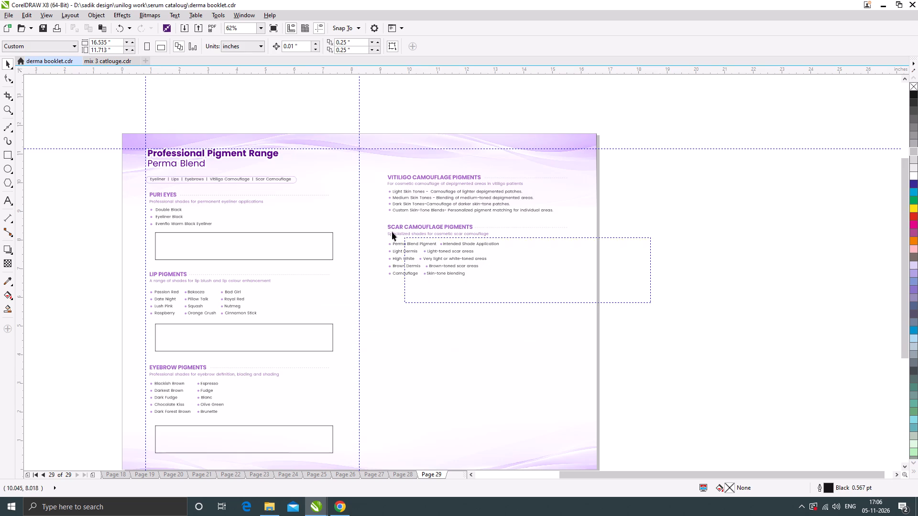
drag(392, 232, 364, 217)
click(414, 230)
click(432, 229)
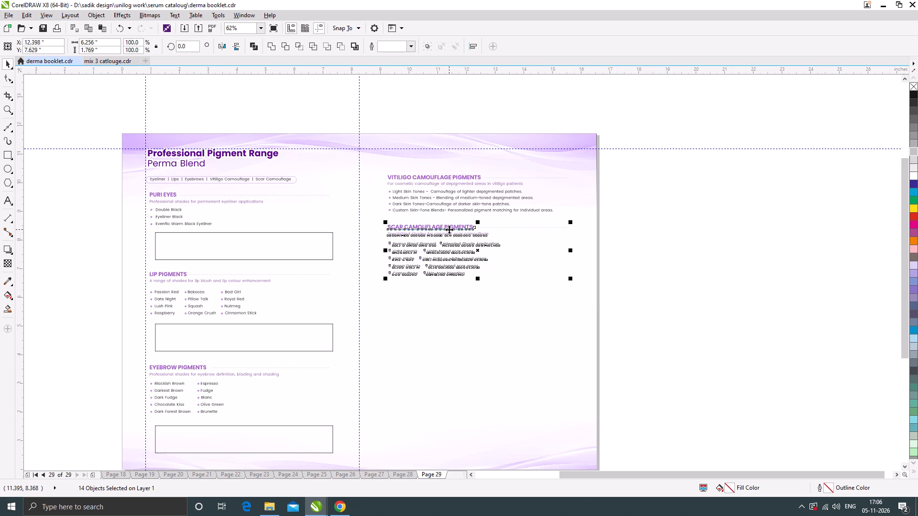
drag(449, 229, 455, 318)
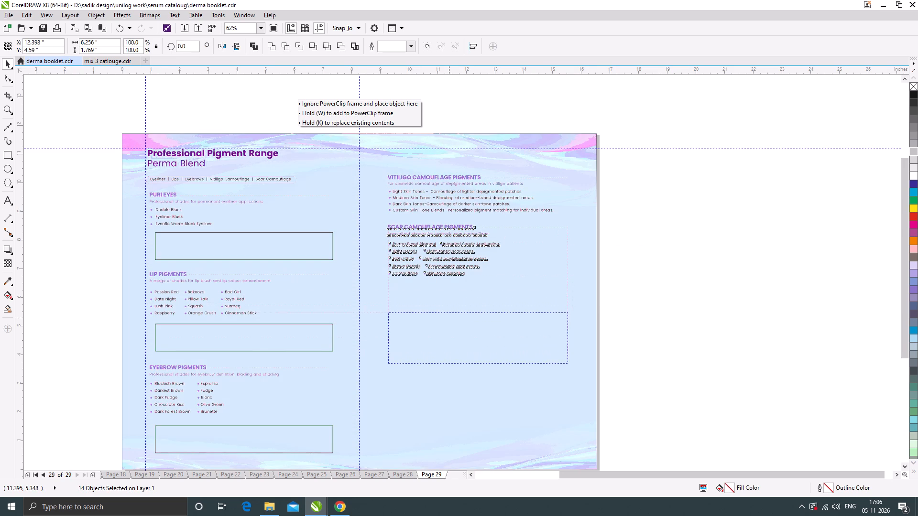
drag(455, 318, 455, 326)
click(682, 275)
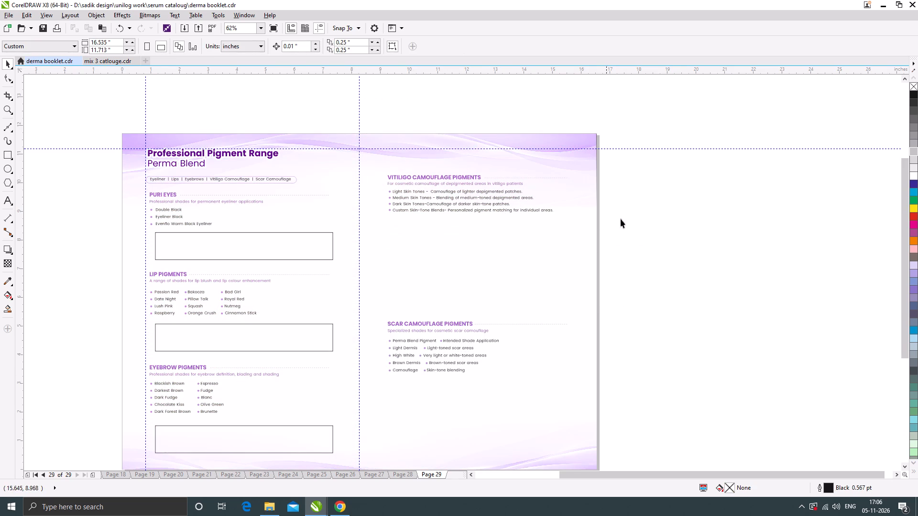
Move the Vitiligo Camouflage Pigments section down, centred at about Y 9.06 inches.
drag(632, 223, 372, 161)
scroll(407, 177, up, 1)
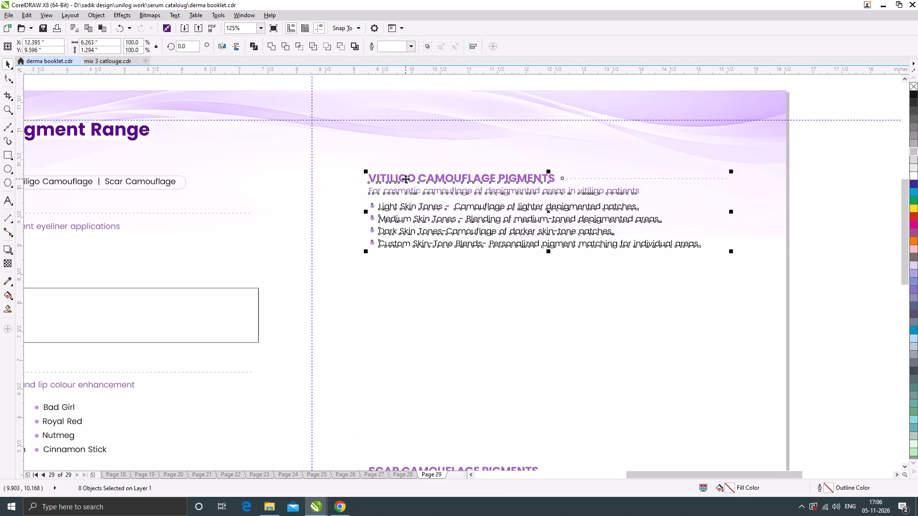
drag(405, 179, 405, 208)
scroll(422, 228, down, 1)
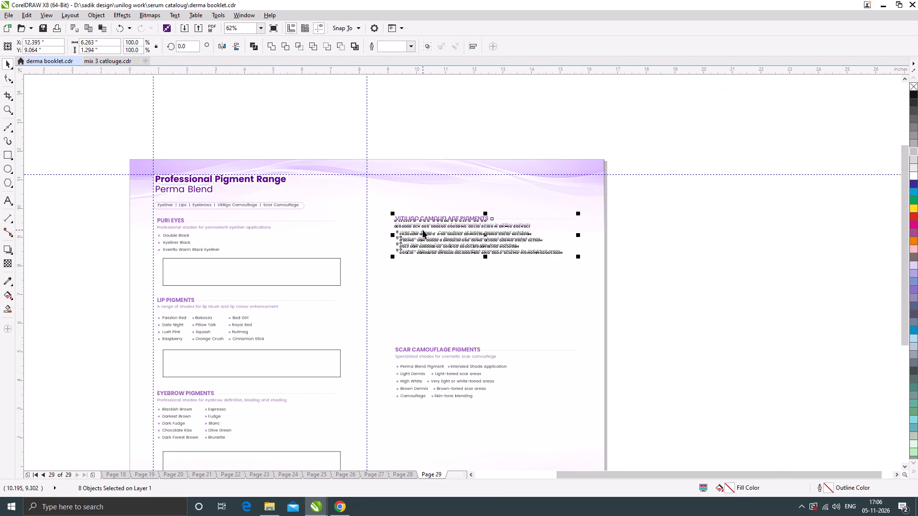
click(724, 262)
Move the four Vitiligo Camouflage list lines and their bullets slightly down, away from the subtitle.
drag(699, 280, 391, 222)
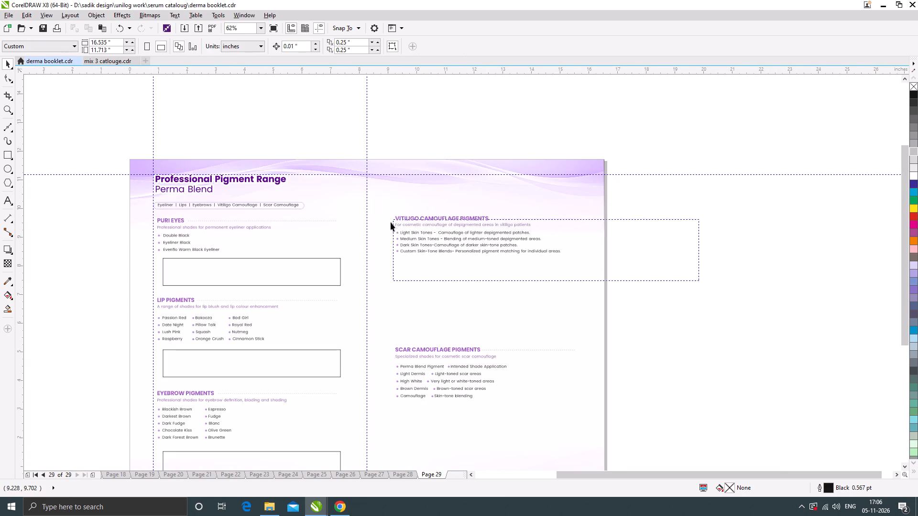
drag(391, 222, 380, 228)
scroll(414, 233, up, 2)
drag(414, 233, 414, 244)
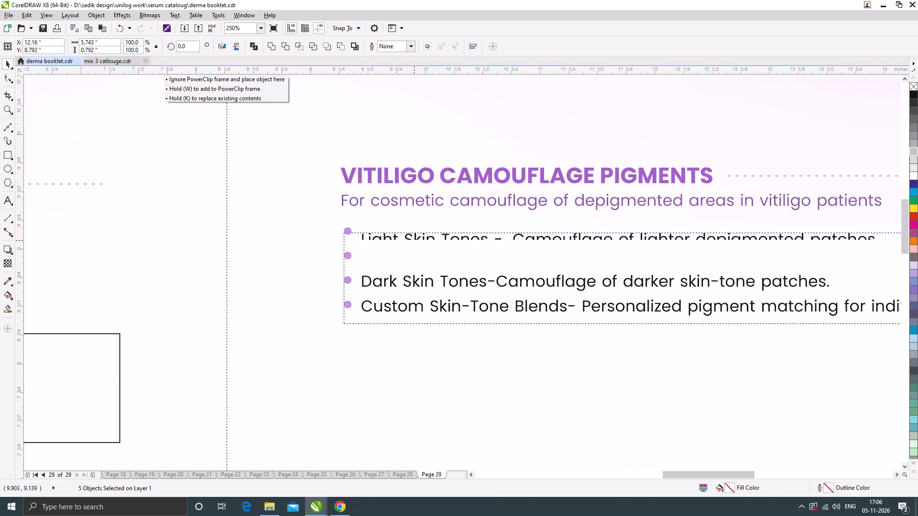
drag(414, 244, 414, 244)
scroll(387, 233, down, 2)
click(710, 271)
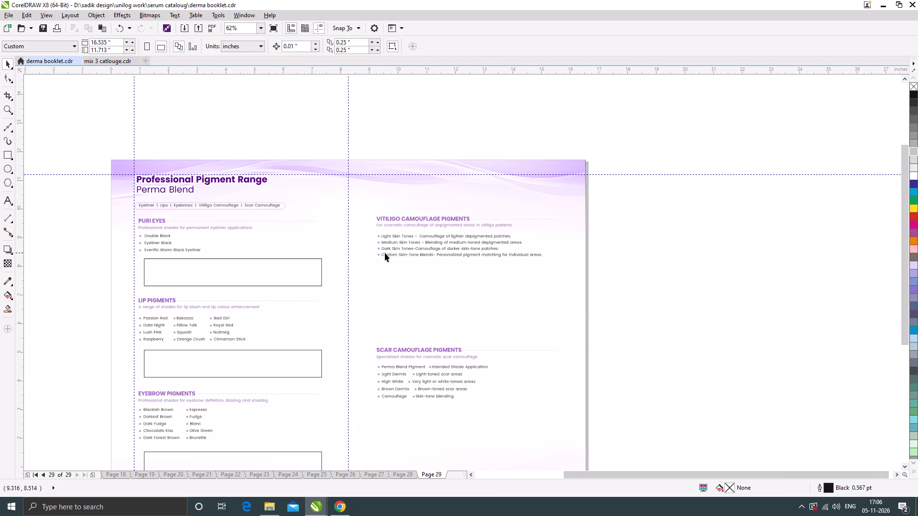
Widen the line spacing of the Vitiligo Camouflage list text until it is about 0.99 inches tall.
scroll(385, 253, up, 1)
click(403, 258)
click(11, 77)
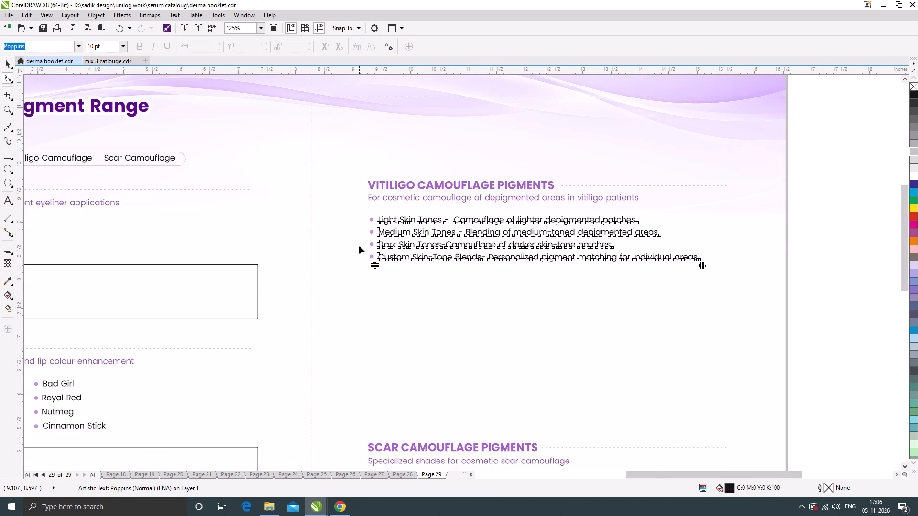
scroll(359, 247, up, 1)
drag(394, 281, 395, 304)
click(7, 62)
Move the bullets of the Custom, Dark and Medium skin tone lines down to align with their text lines.
scroll(389, 285, up, 1)
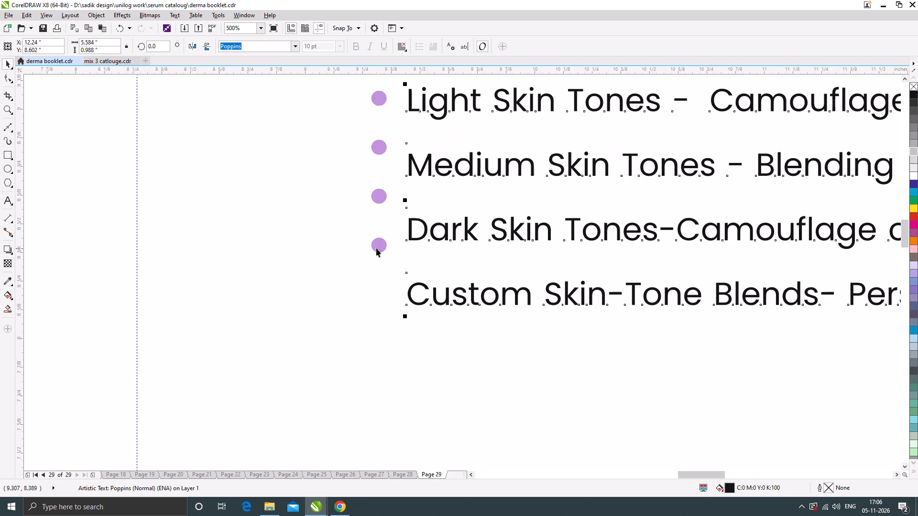
click(376, 248)
scroll(386, 261, up, 1)
drag(378, 229, 376, 328)
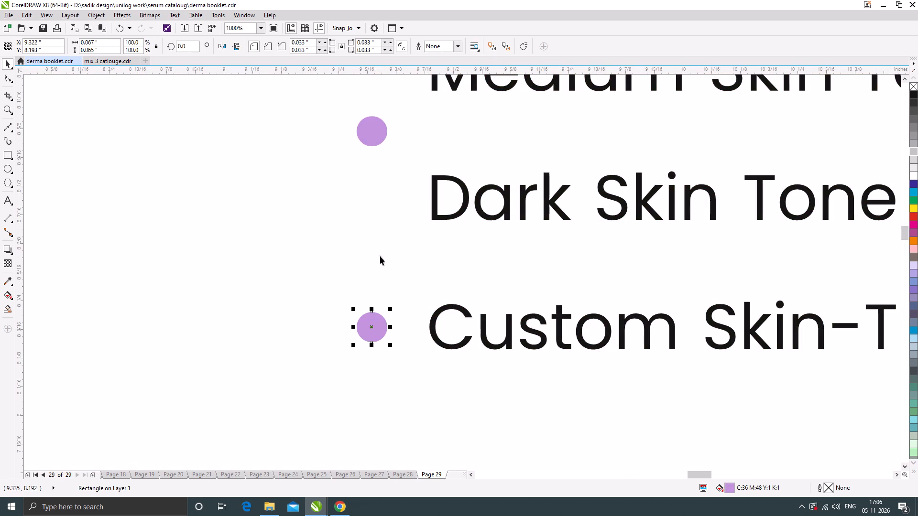
drag(372, 131, 372, 195)
scroll(433, 260, down, 2)
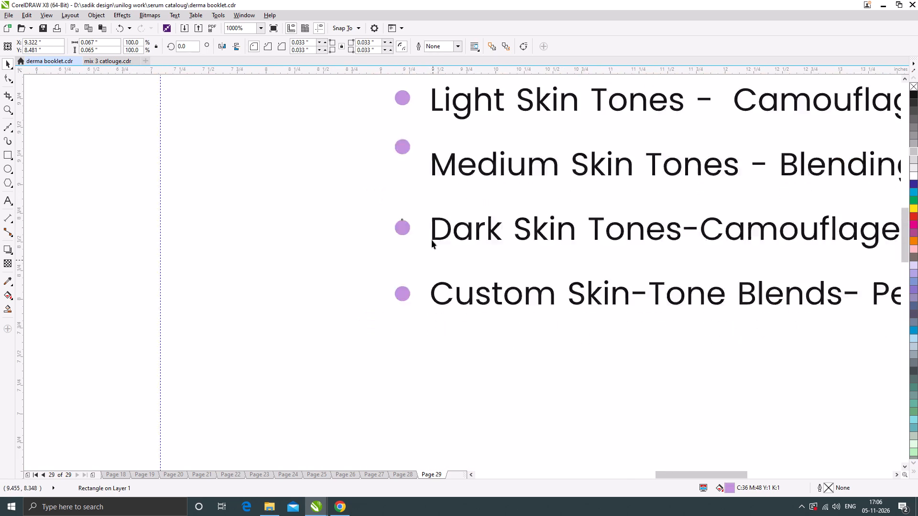
scroll(420, 199, up, 3)
drag(416, 215, 417, 248)
scroll(386, 220, down, 4)
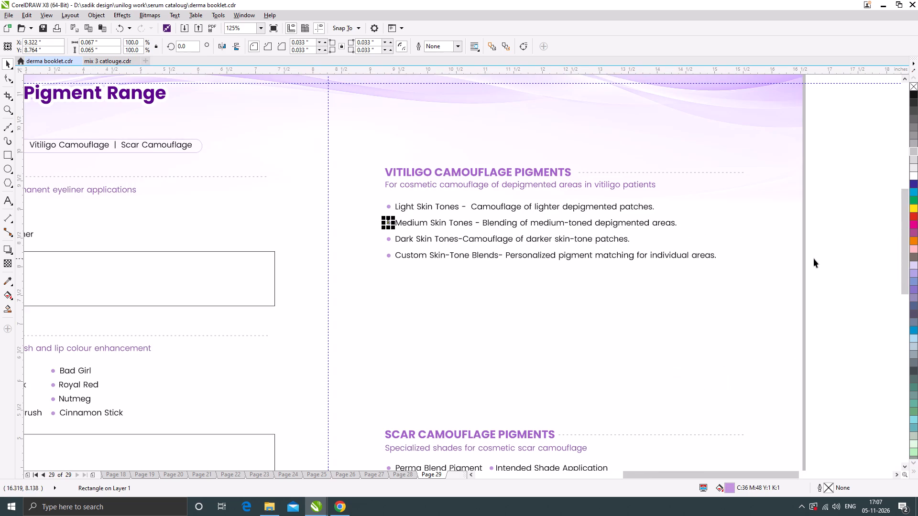
click(821, 255)
scroll(435, 201, down, 1)
click(638, 248)
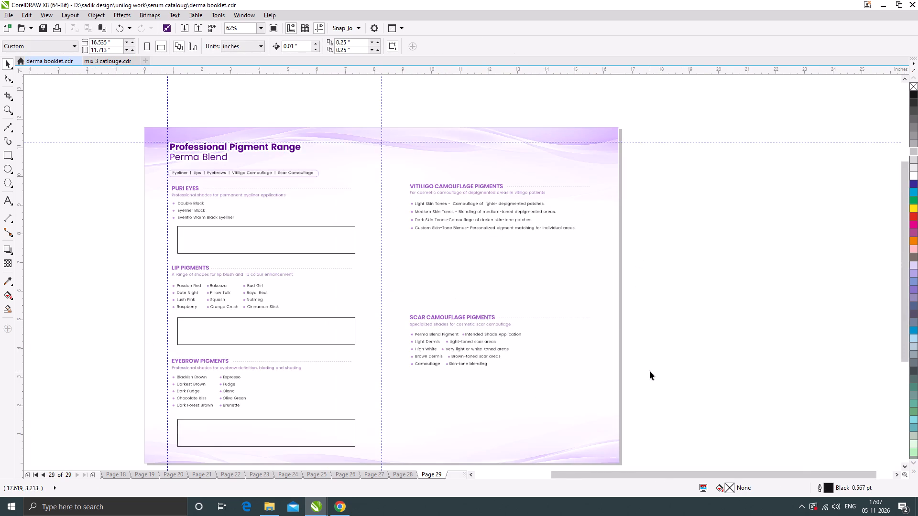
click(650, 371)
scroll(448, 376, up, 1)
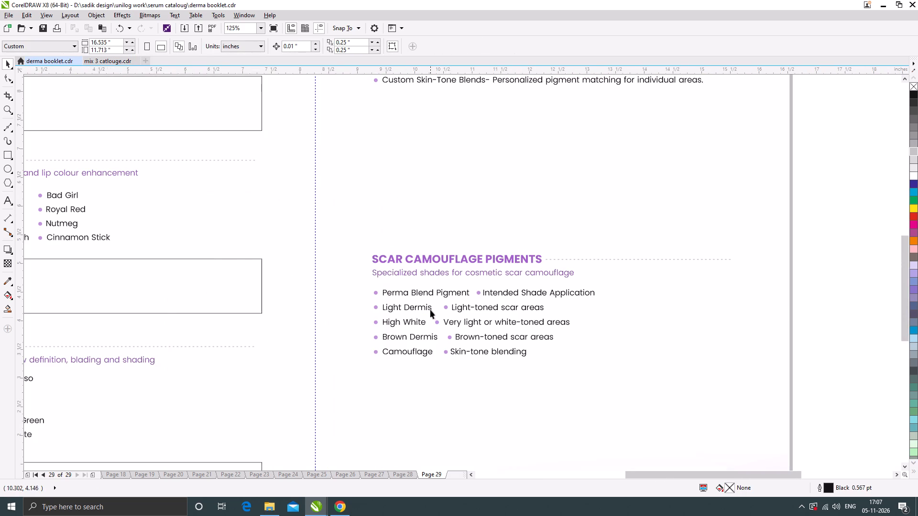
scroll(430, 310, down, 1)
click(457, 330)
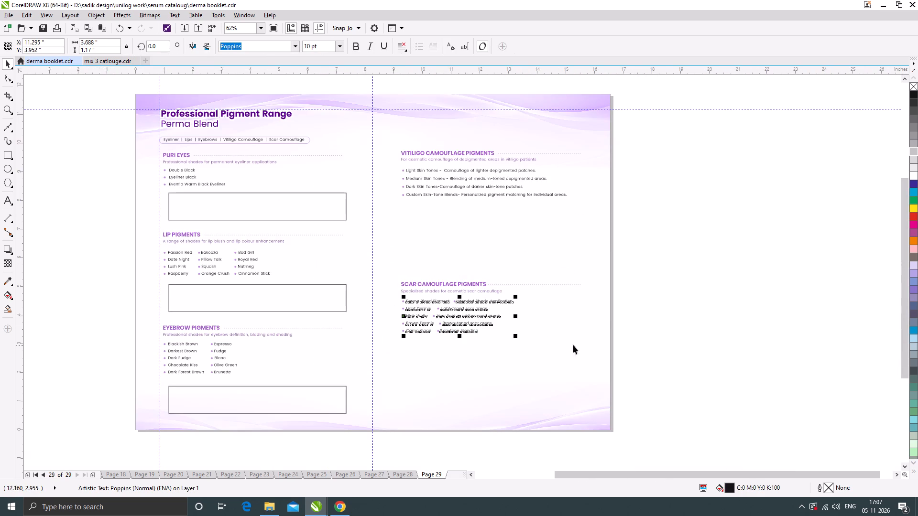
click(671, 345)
Copy the Puri Eyes placeholder rectangle below the Vitiligo Camouflage list and stretch it to about 1.35 inches high.
drag(296, 206, 522, 224)
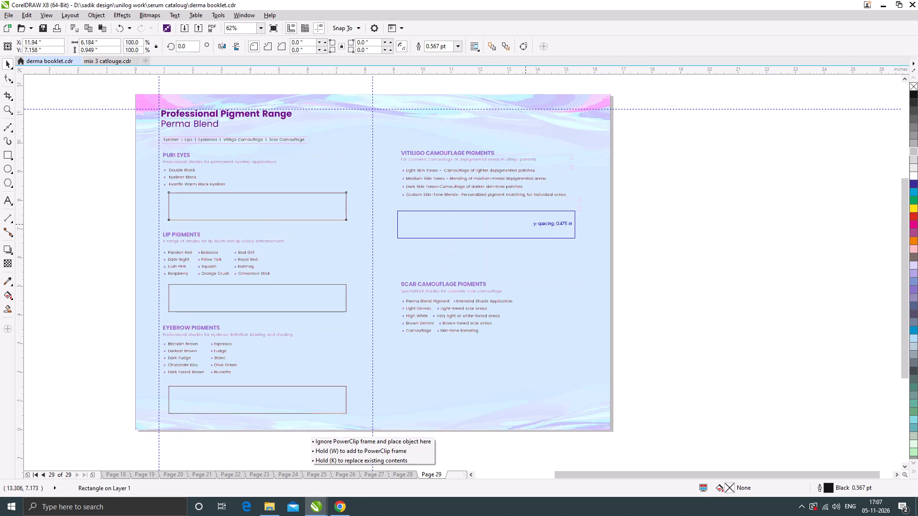
drag(522, 224, 528, 223)
right_click(528, 223)
scroll(450, 216, up, 1)
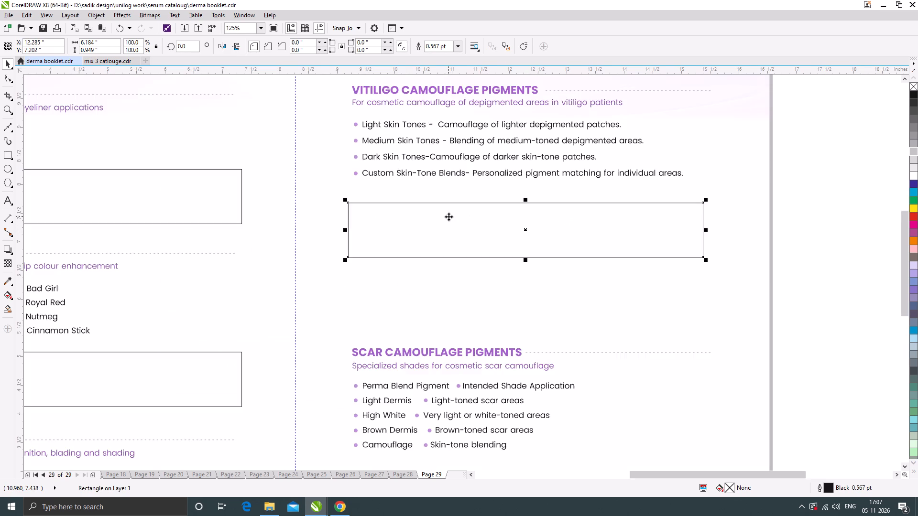
drag(448, 216, 455, 213)
drag(530, 257, 539, 280)
Copy the taller placeholder rectangle straight down to below the Scar Camouflage list.
scroll(515, 214, down, 1)
drag(533, 219, 535, 351)
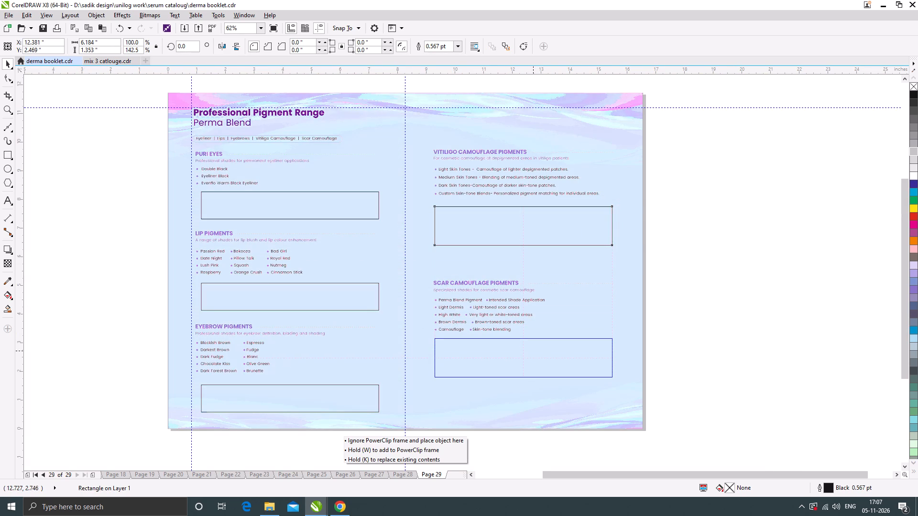
drag(535, 351, 536, 357)
shift+right_click(536, 357)
click(712, 340)
Add the text label "image" and centre it inside the Puri Eyes placeholder rectangle.
scroll(399, 265, down, 1)
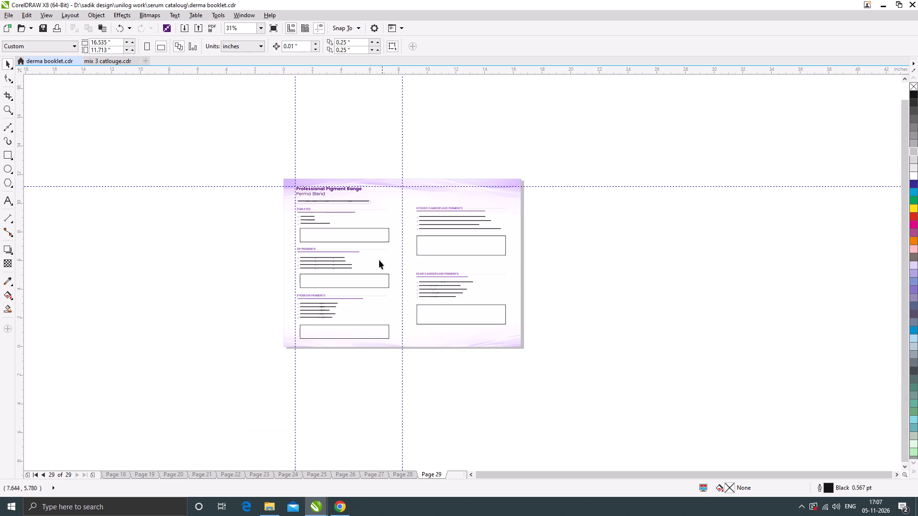
scroll(329, 230, up, 1)
click(8, 200)
scroll(328, 236, up, 1)
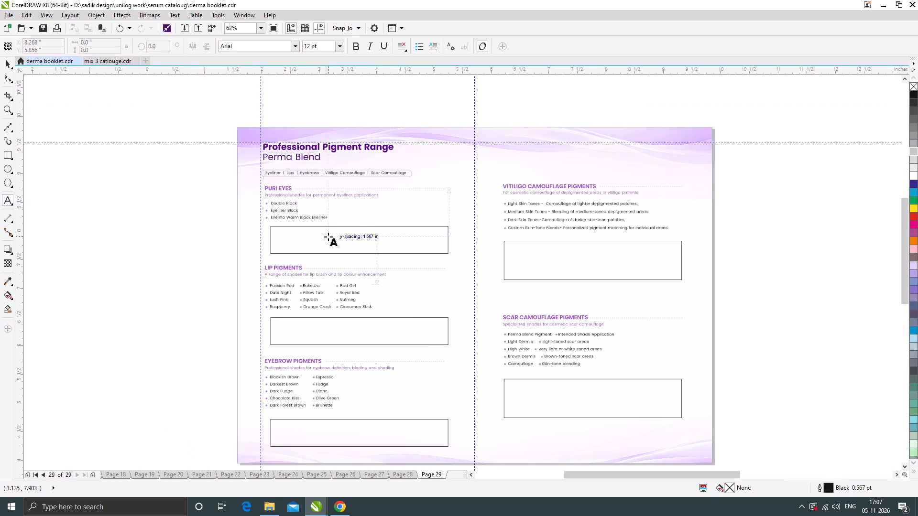
click(330, 238)
text(image)
click(7, 64)
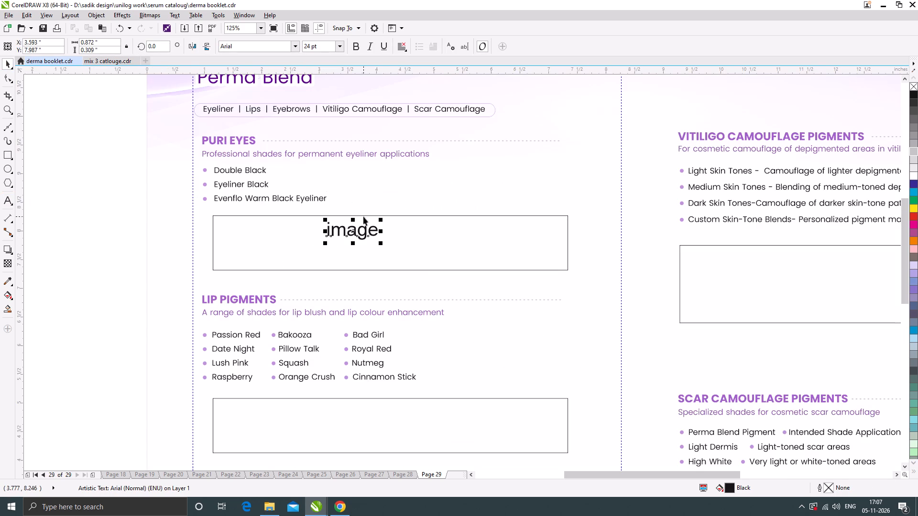
drag(366, 230, 405, 240)
Copy the "image" label into the Vitiligo Camouflage and Scar Camouflage placeholder rectangles.
scroll(404, 234, down, 1)
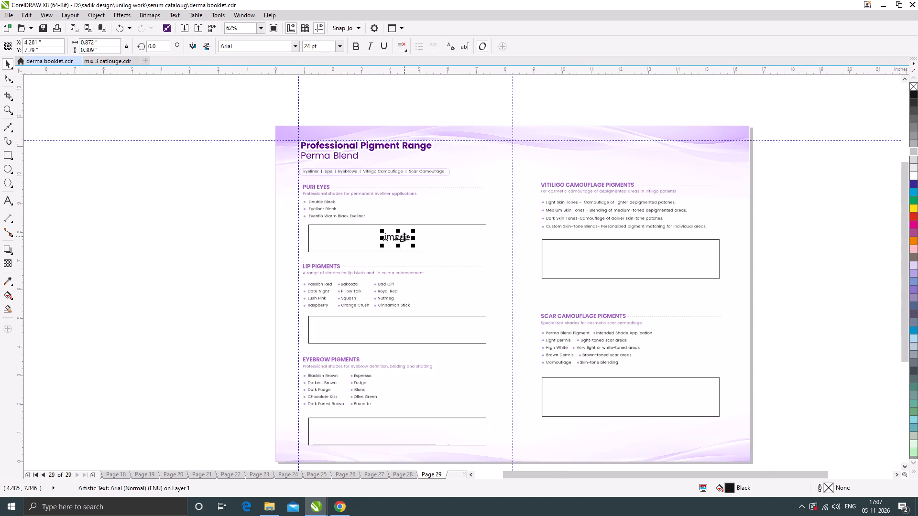
drag(404, 236, 634, 258)
right_click(634, 258)
drag(634, 258, 634, 319)
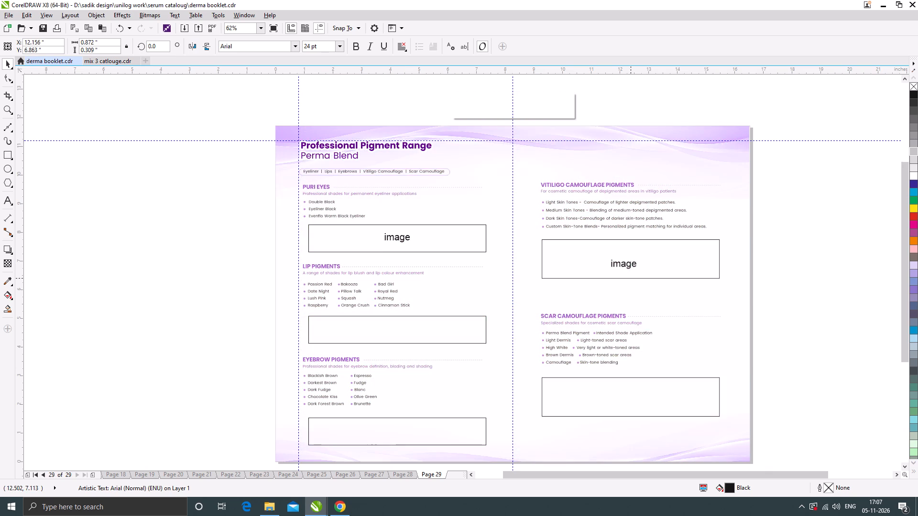
drag(634, 319, 642, 393)
right_click(642, 393)
Copy the "image" label into the Lip Pigments and Eyebrow Pigments placeholder rectangles.
drag(640, 394, 404, 333)
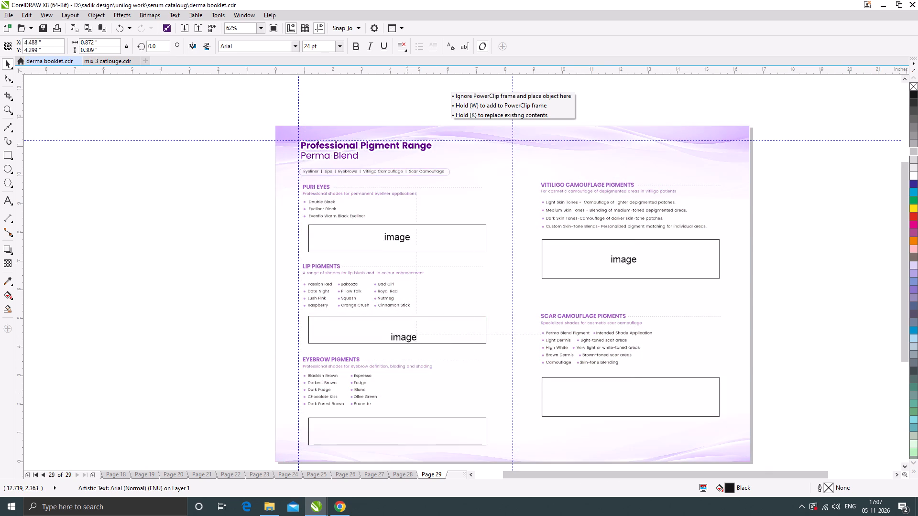
drag(404, 333, 398, 329)
right_click(398, 329)
drag(395, 332, 412, 435)
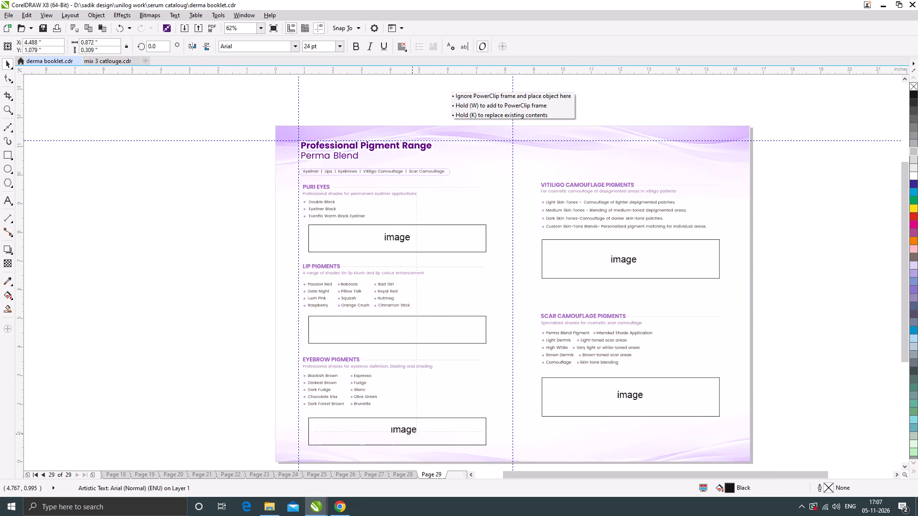
drag(412, 435, 412, 436)
right_click(412, 436)
click(410, 327)
scroll(385, 301, down, 1)
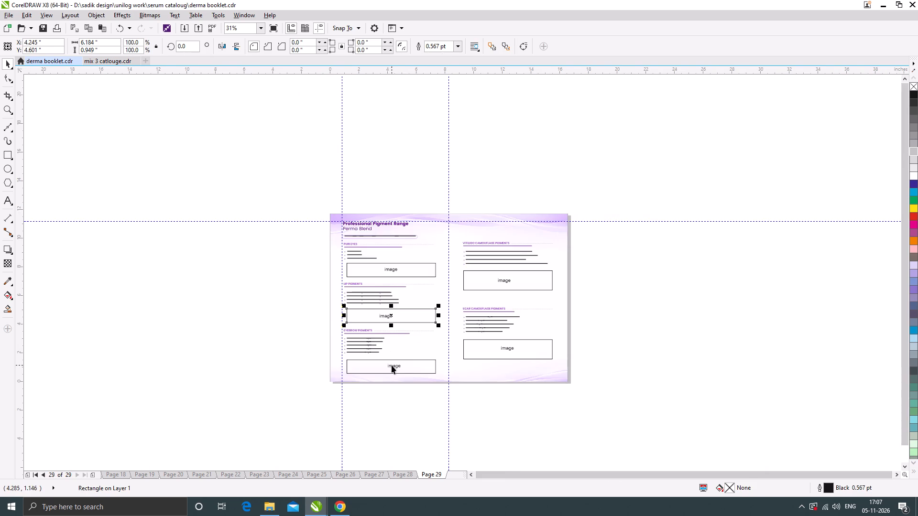
Move the Eyebrow Pigments heading, subtitle and shade list together slightly down, closer to their image placeholder.
scroll(382, 357, up, 2)
drag(109, 247, 630, 354)
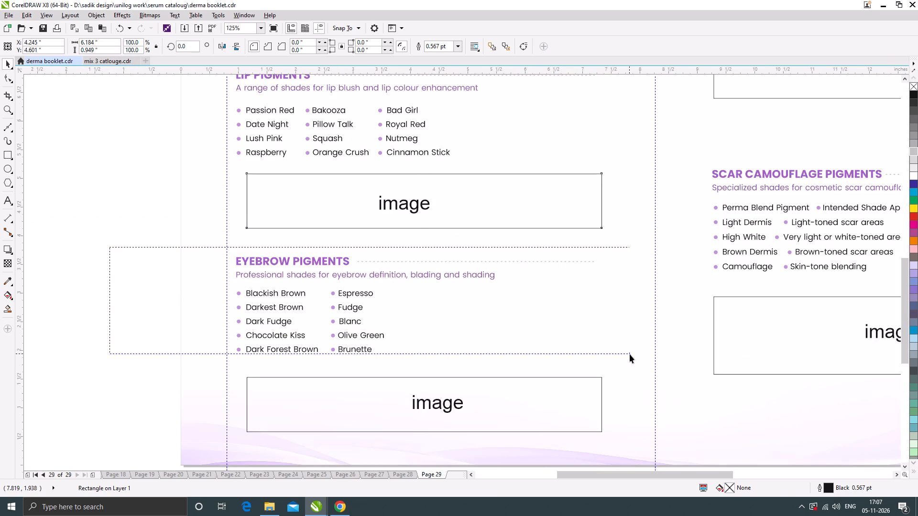
drag(630, 354, 636, 366)
drag(341, 263, 341, 269)
Extend the Lip Pigments placeholder rectangle downward to a height of about 1.086 inches.
click(348, 215)
scroll(415, 207, up, 1)
drag(434, 254, 437, 270)
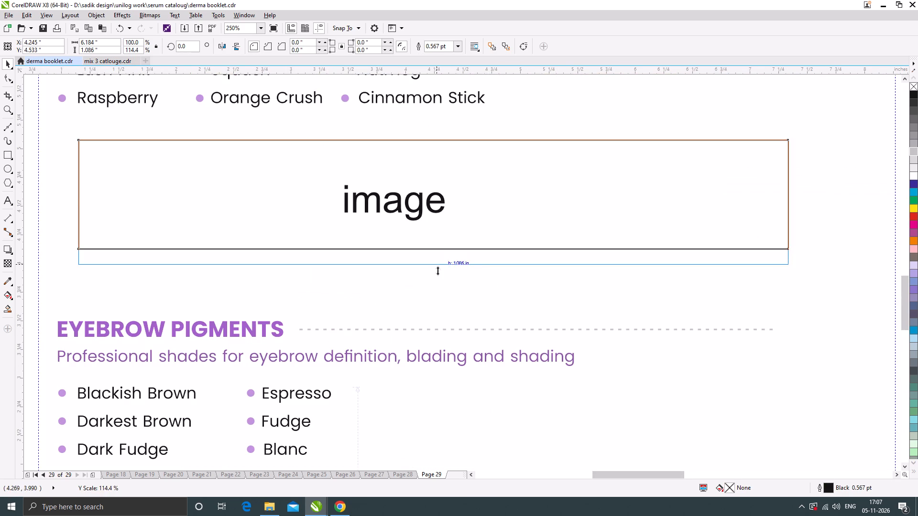
drag(437, 270, 437, 271)
Extend the Eyebrow Pigments placeholder rectangle downward to a height of about 1.086 inches.
scroll(418, 186, down, 2)
click(454, 290)
scroll(420, 303, up, 1)
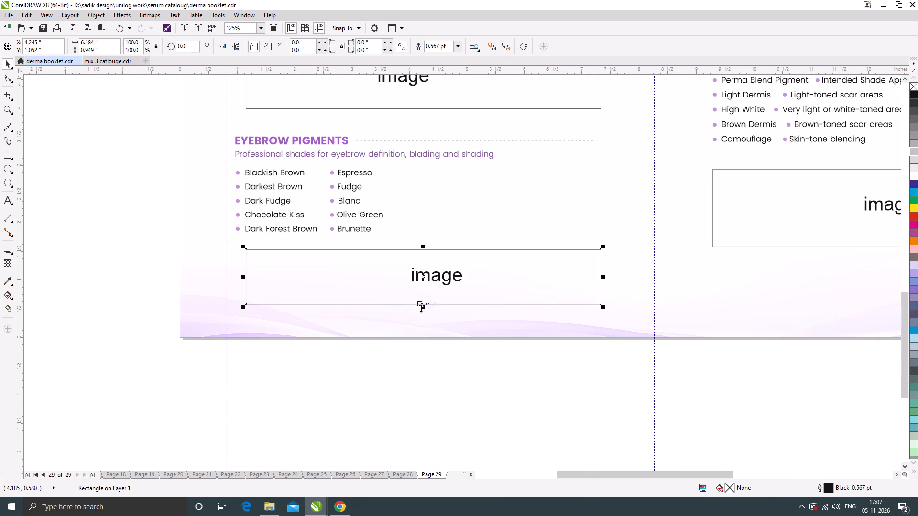
drag(424, 308, 436, 315)
scroll(373, 261, down, 1)
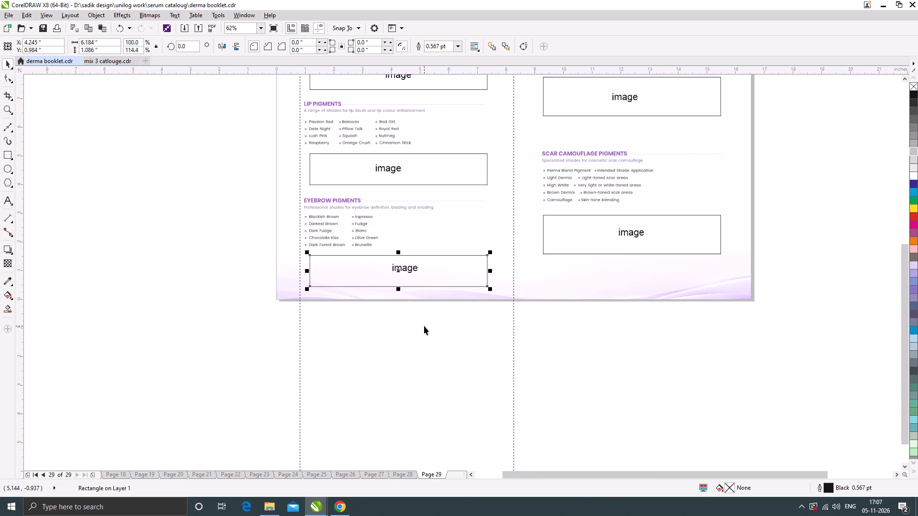
Extend the bottom edge of the Scar Camouflage placeholder rectangle slightly downward.
click(424, 326)
scroll(400, 294, down, 1)
scroll(531, 263, up, 1)
click(555, 270)
scroll(500, 287, up, 1)
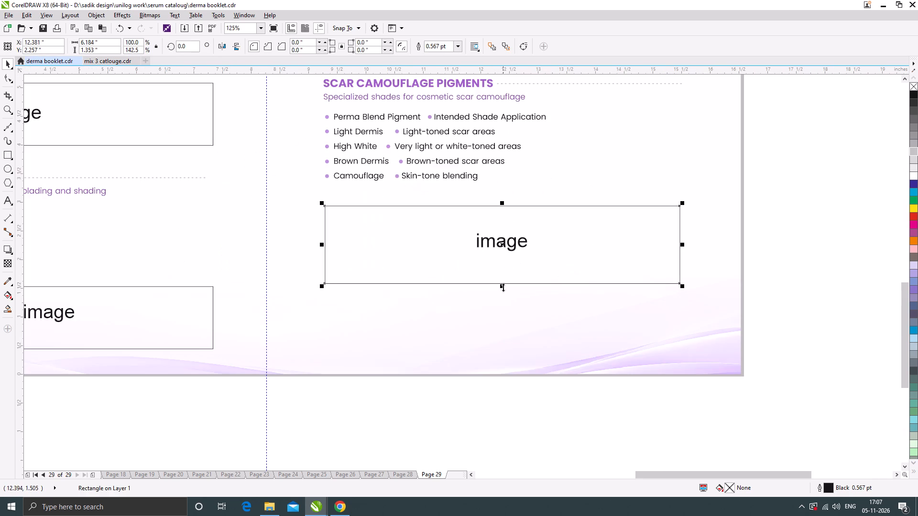
drag(503, 287, 510, 298)
scroll(461, 306, down, 2)
click(615, 333)
Copy the "Professional Pigment Range" and "Perma Blend" heading straight across to above the Vitiligo Camouflage section, aligned with its text.
scroll(488, 231, up, 1)
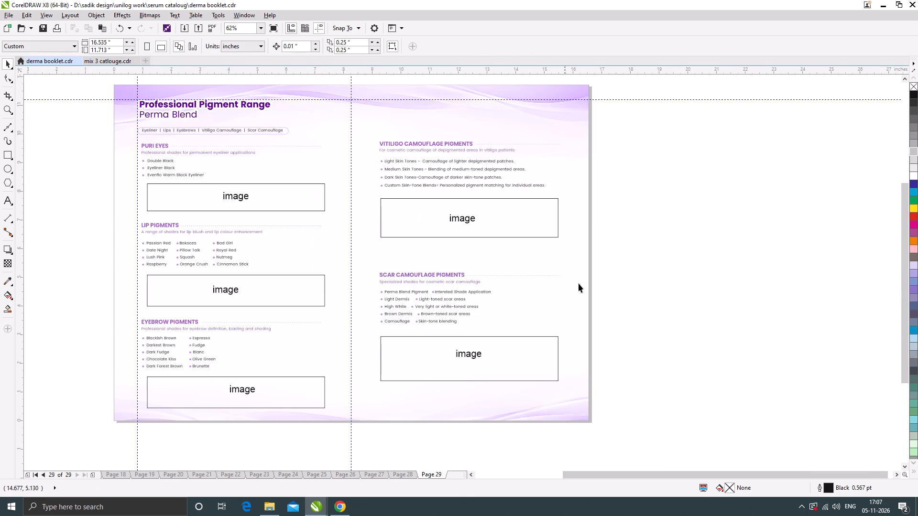
click(630, 290)
scroll(402, 266, down, 1)
click(583, 308)
scroll(372, 211, up, 1)
scroll(161, 136, up, 1)
drag(71, 127, 533, 220)
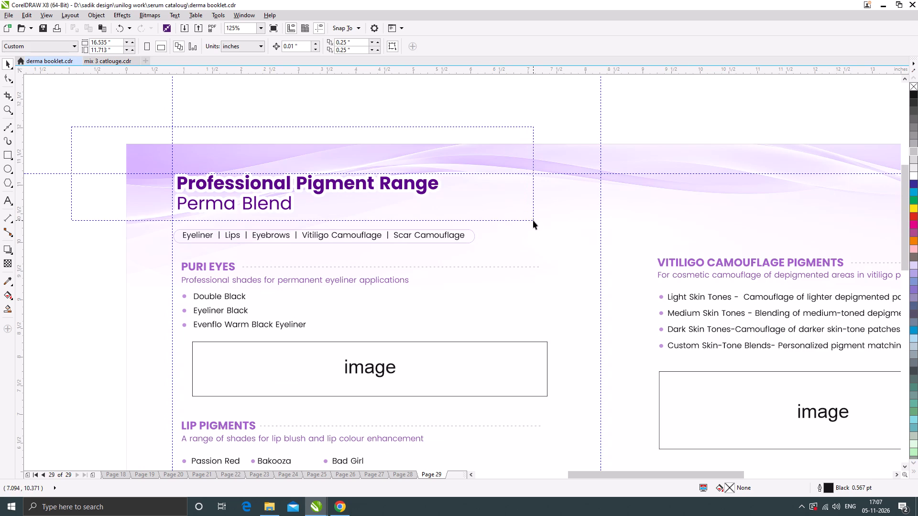
drag(533, 220, 524, 217)
scroll(299, 184, down, 1)
drag(297, 185, 434, 185)
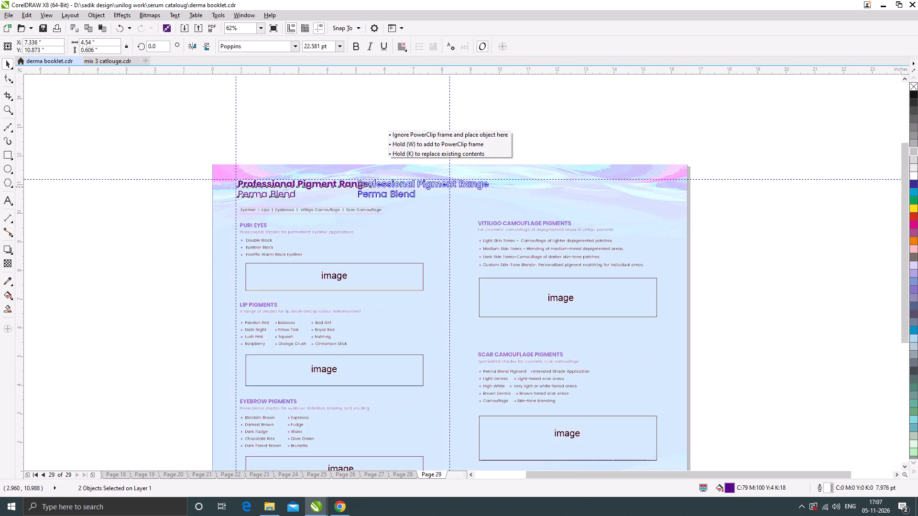
drag(434, 185, 536, 185)
shift+right_click(536, 185)
click(725, 247)
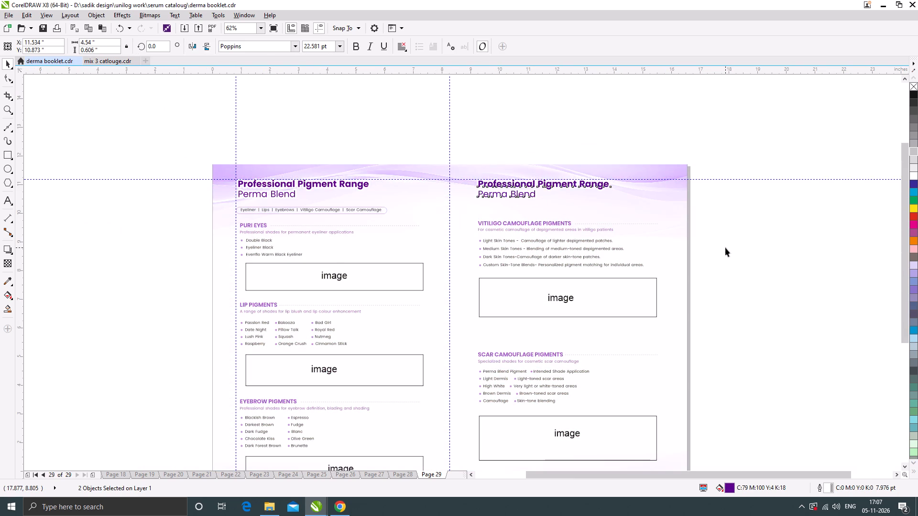
scroll(439, 215, down, 1)
click(701, 262)
scroll(492, 221, up, 1)
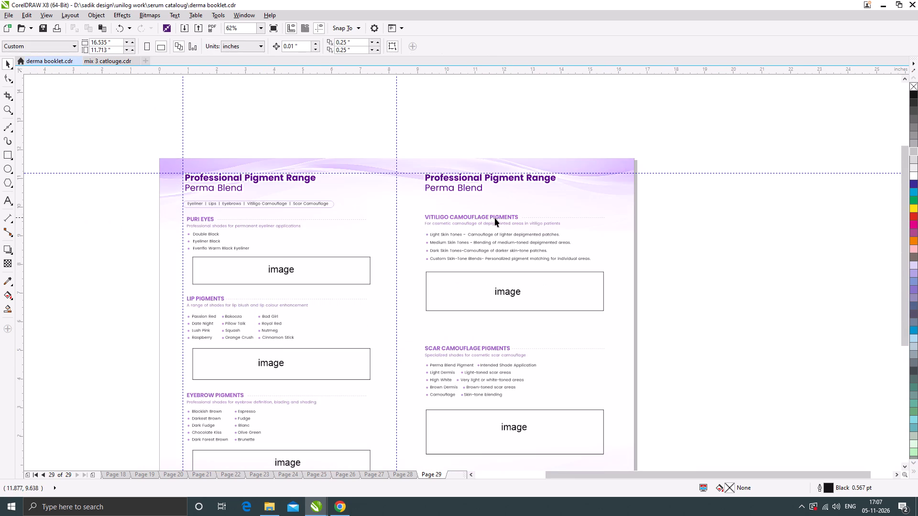
scroll(382, 199, down, 1)
click(641, 295)
scroll(307, 266, up, 1)
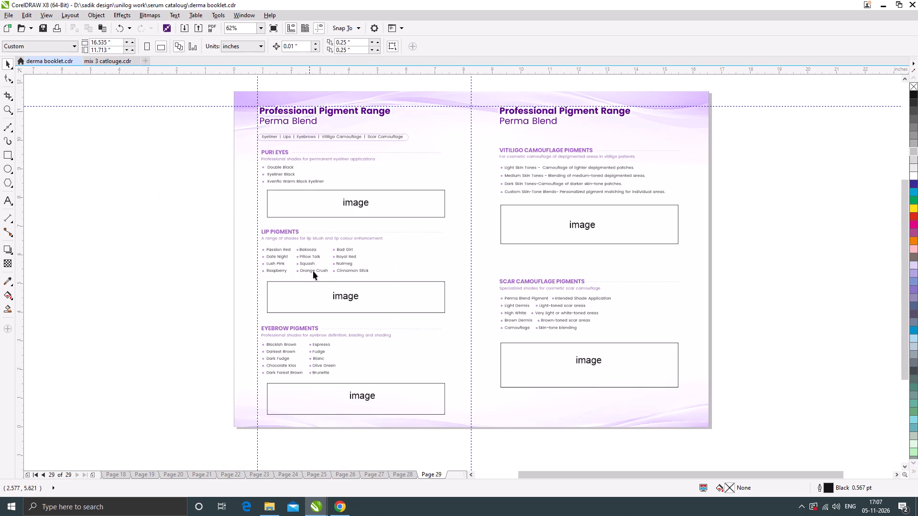
scroll(372, 239, down, 1)
click(478, 373)
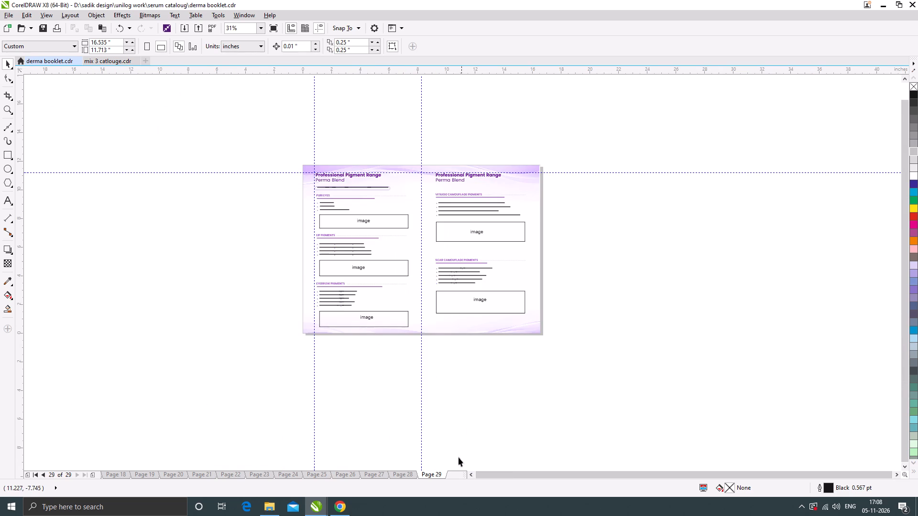
Add page 30 after page 29 and paste page 29's purple wave background onto it.
scroll(519, 170, up, 1)
click(527, 163)
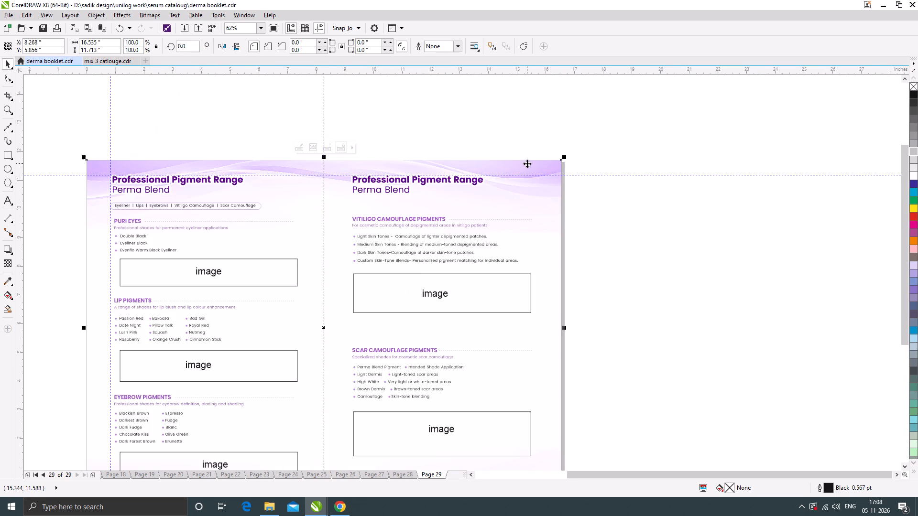
key(ctrl+c)
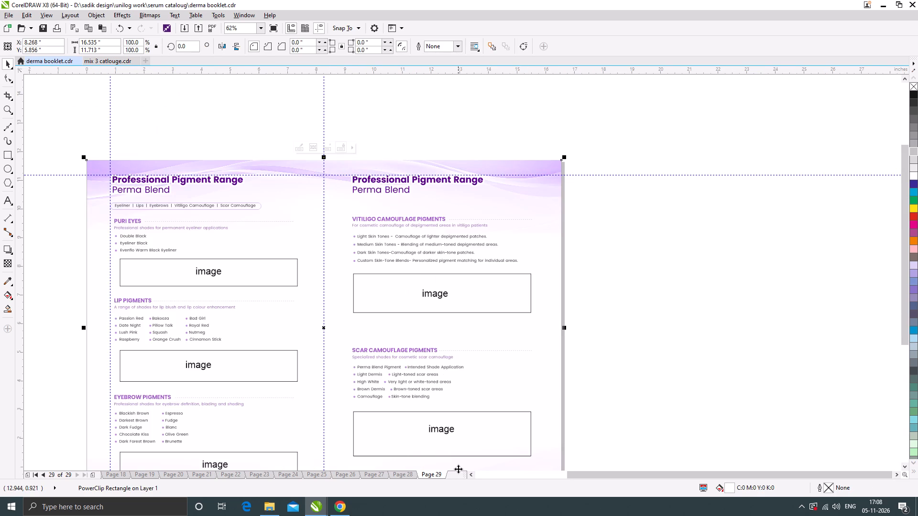
key(Page_Down)
key(Return)
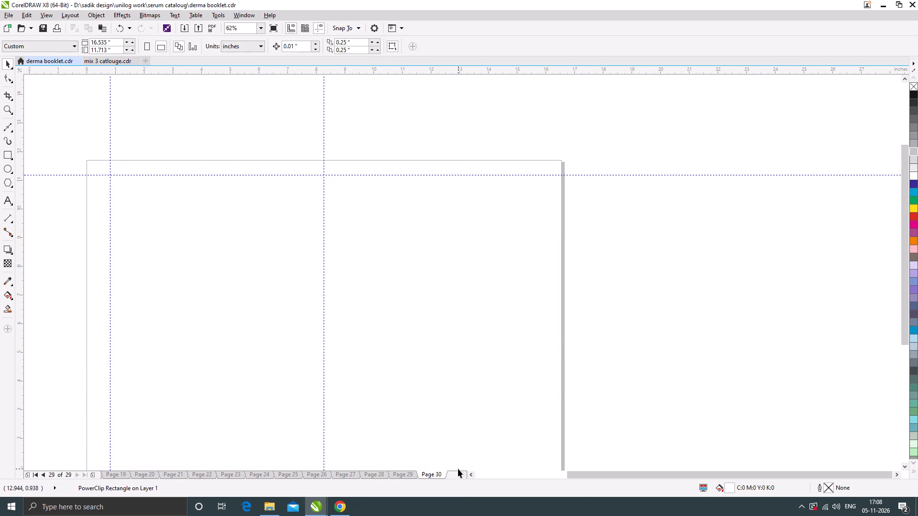
key(ctrl+v)
click(706, 247)
scroll(456, 161, down, 1)
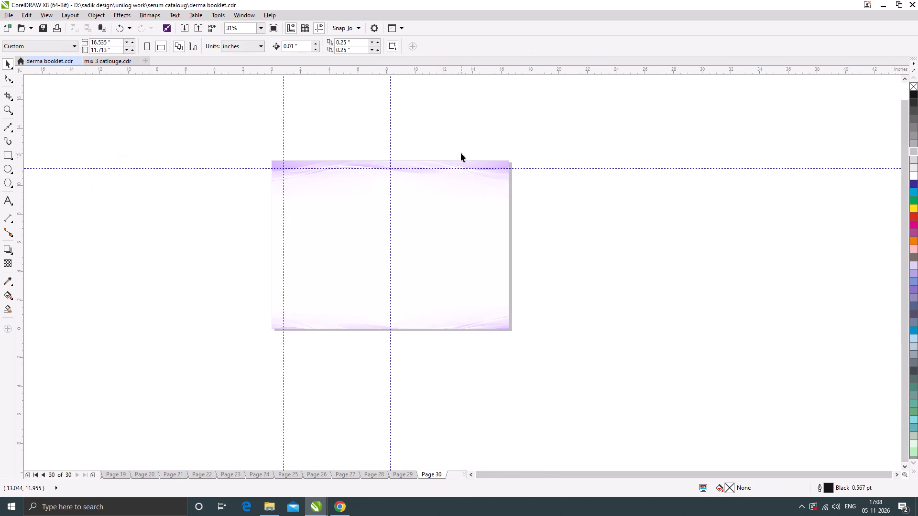
click(249, 217)
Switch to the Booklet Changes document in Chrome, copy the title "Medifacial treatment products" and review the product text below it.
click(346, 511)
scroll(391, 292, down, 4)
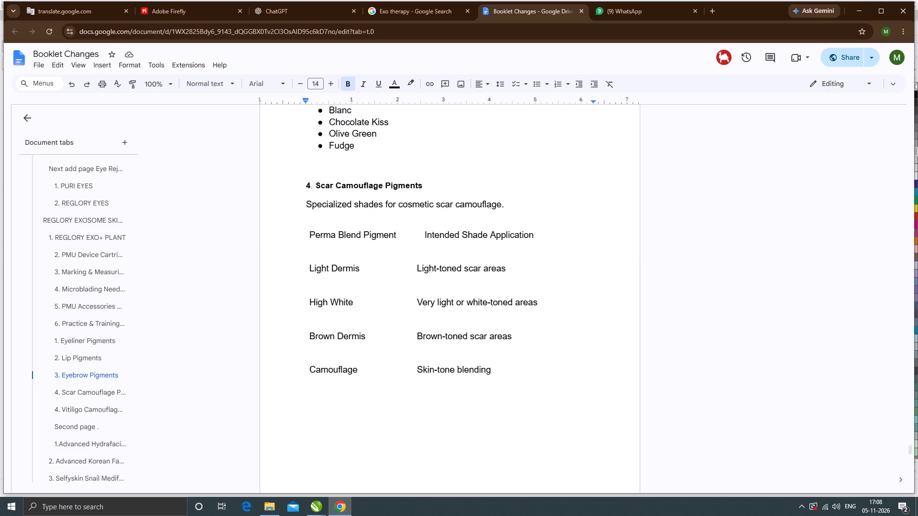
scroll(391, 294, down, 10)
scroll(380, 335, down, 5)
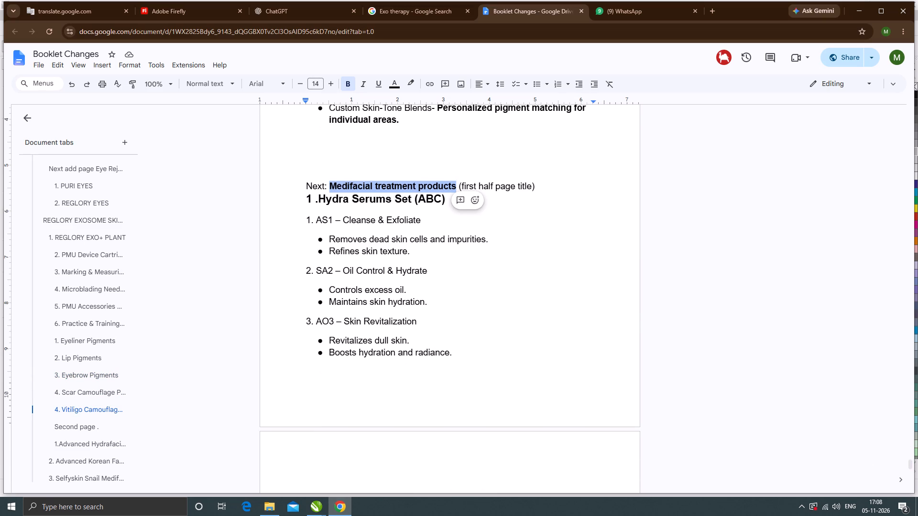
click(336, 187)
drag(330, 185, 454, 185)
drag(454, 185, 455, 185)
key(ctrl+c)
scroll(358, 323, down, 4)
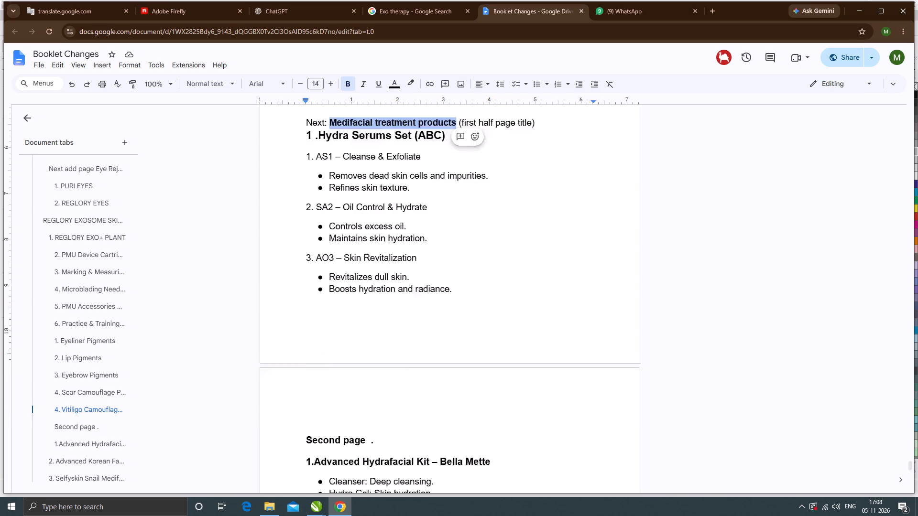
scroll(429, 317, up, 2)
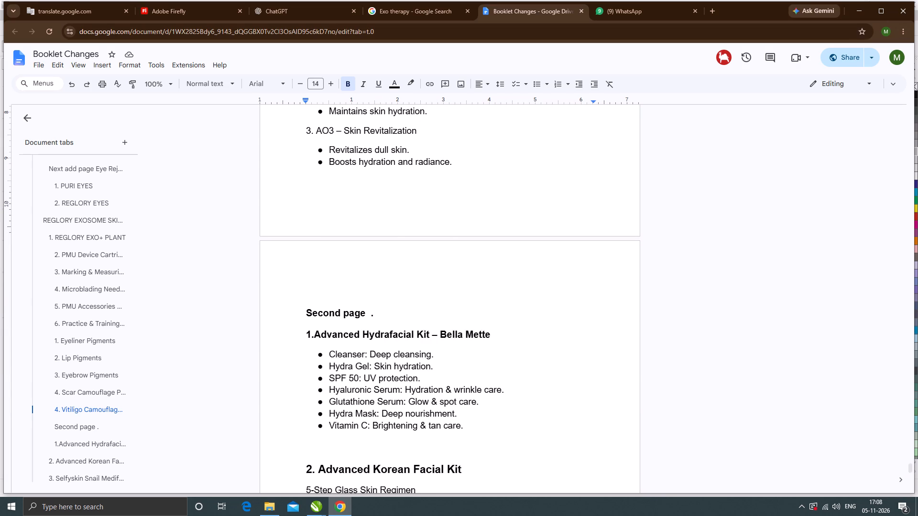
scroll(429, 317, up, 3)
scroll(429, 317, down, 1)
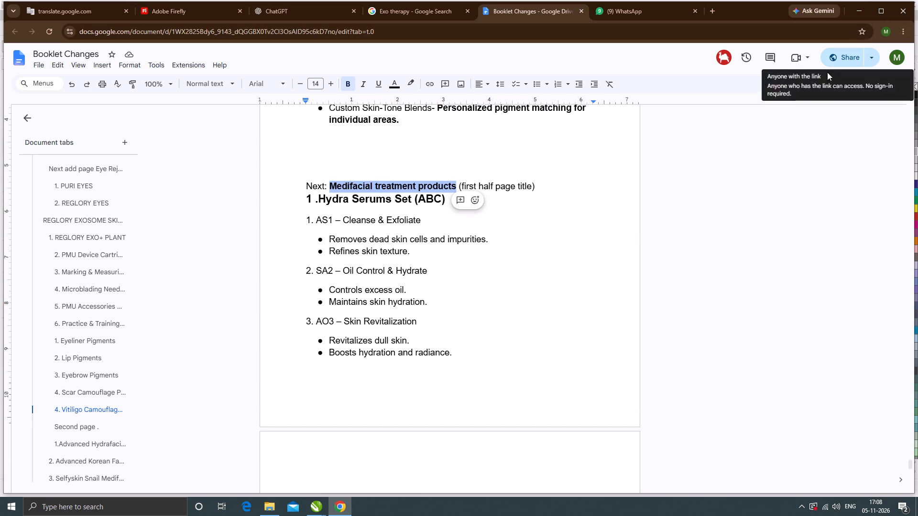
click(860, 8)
Copy the first "Professional Pigment Range" and "Perma Blend" heading from page 29 onto page 30.
click(402, 475)
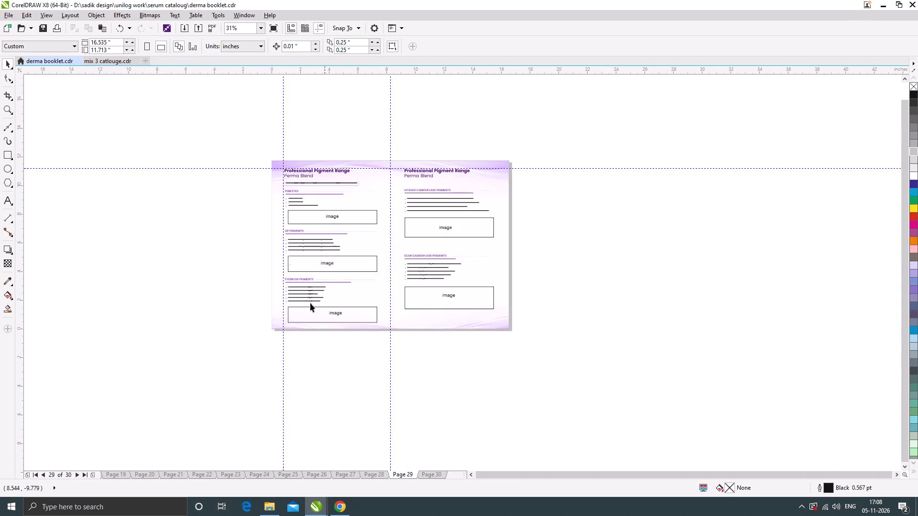
scroll(289, 159, up, 2)
drag(143, 138, 579, 243)
key(ctrl+c)
click(432, 474)
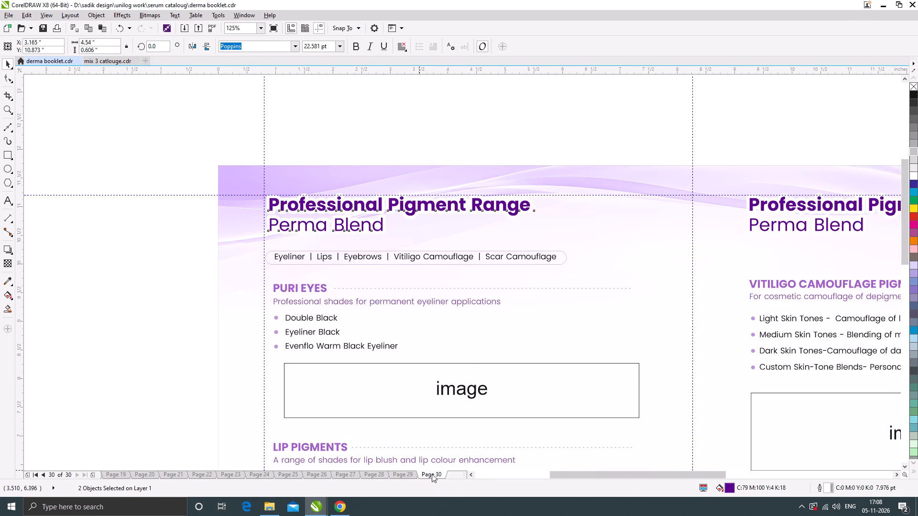
key(ctrl+v)
scroll(432, 228, down, 1)
click(419, 167)
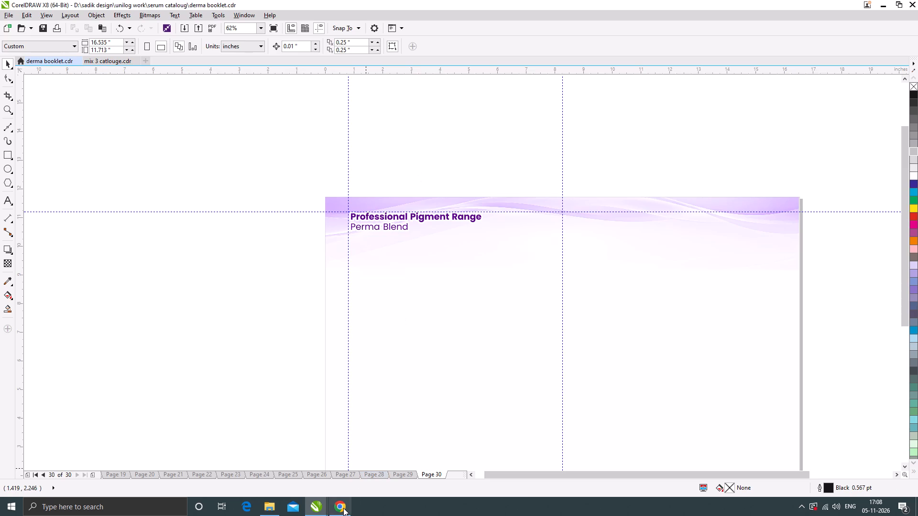
Replace page 30's "Professional Pigment Range" heading with "Medifacial treatment products" copied from the Booklet Changes document in Chrome.
click(343, 508)
click(341, 180)
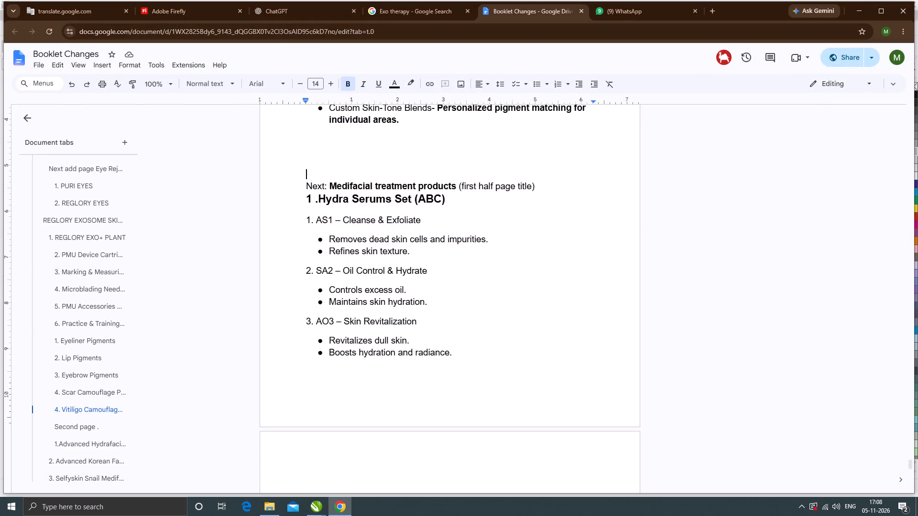
drag(330, 184, 460, 184)
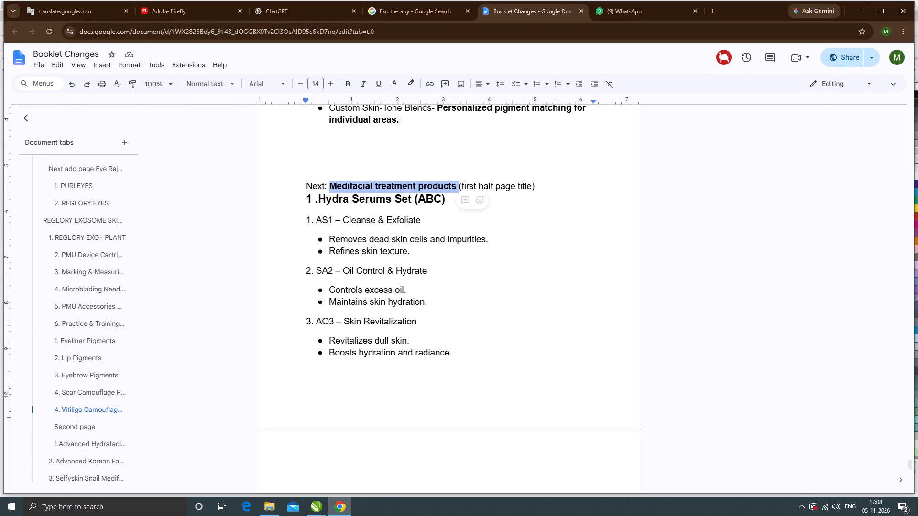
key(ctrl+c)
click(860, 7)
scroll(362, 217, up, 1)
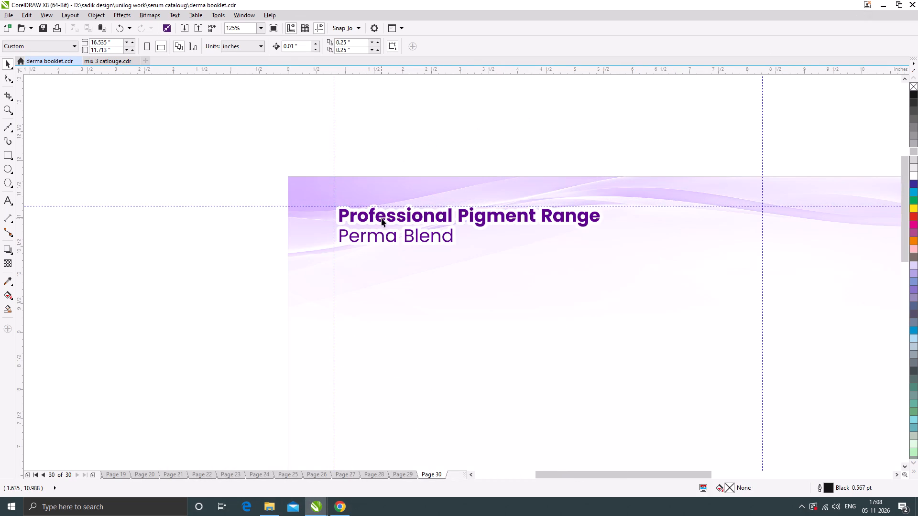
double_click(382, 218)
key(ctrl+a)
key(ctrl+v)
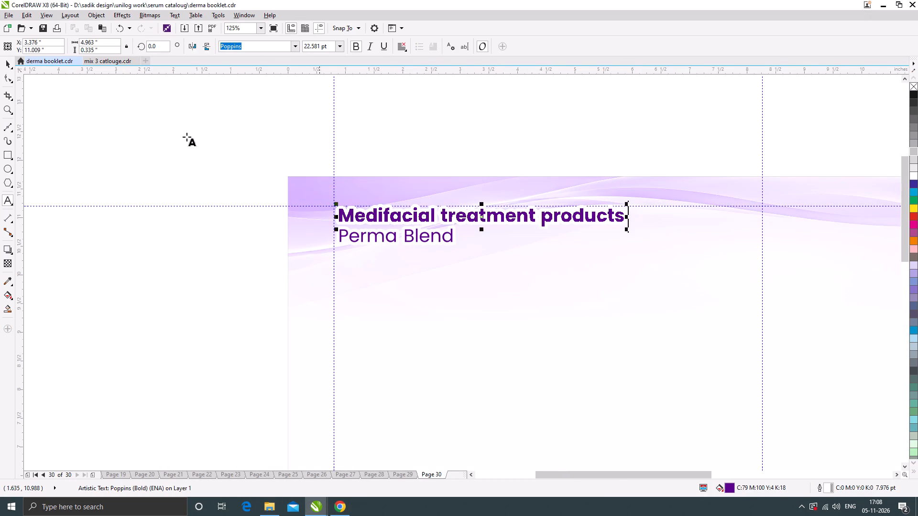
click(9, 61)
click(137, 76)
Delete the "Perma Blend" line below the new heading on page 30.
click(362, 235)
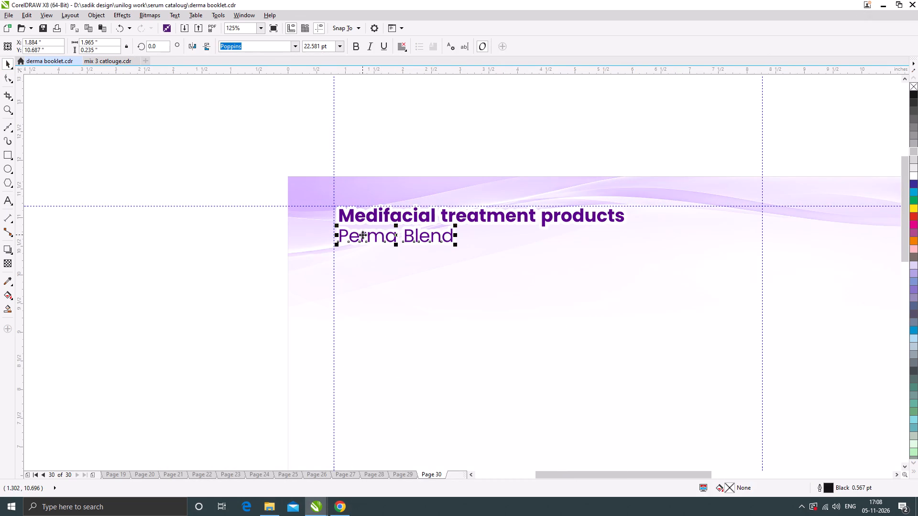
key(Delete)
scroll(382, 261, down, 3)
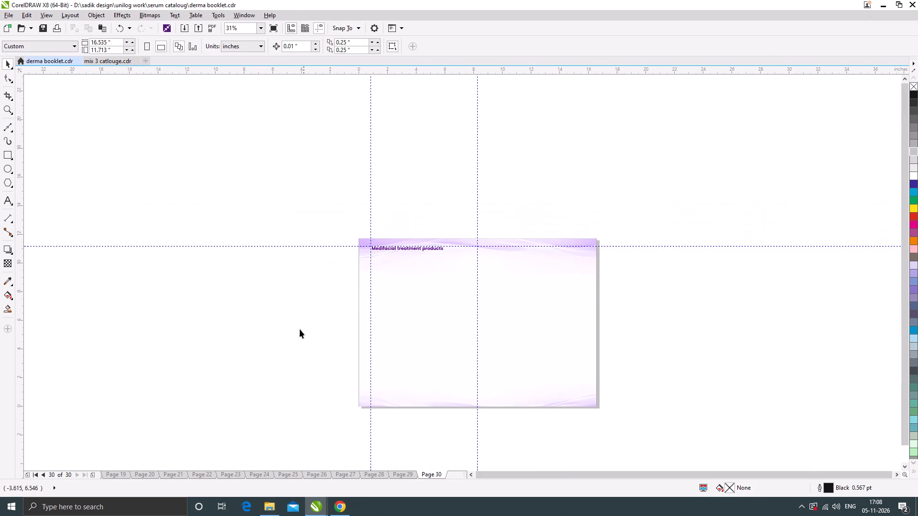
click(293, 333)
Change the page 30 heading to title case so it reads "Medifacial Treatment Products".
scroll(405, 237, up, 2)
double_click(399, 282)
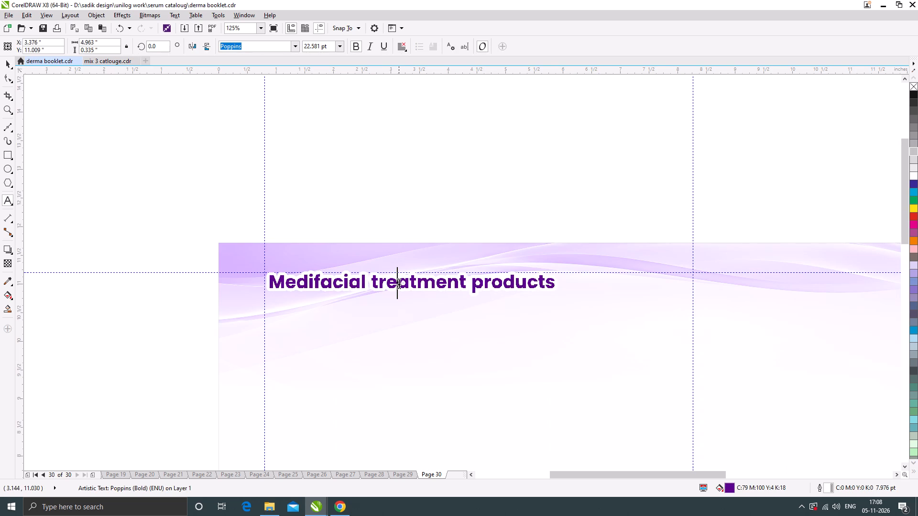
key(ctrl+a)
right_click(399, 282)
click(543, 405)
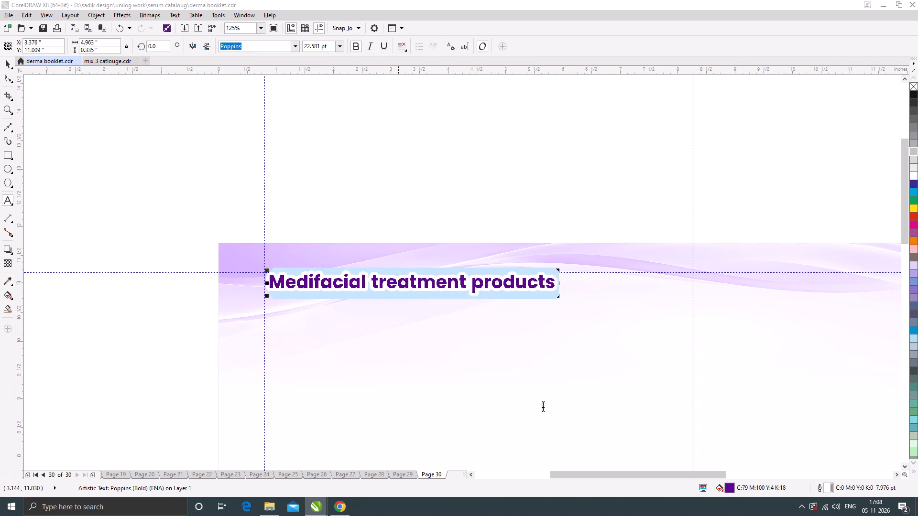
click(8, 61)
click(74, 91)
scroll(397, 213, down, 2)
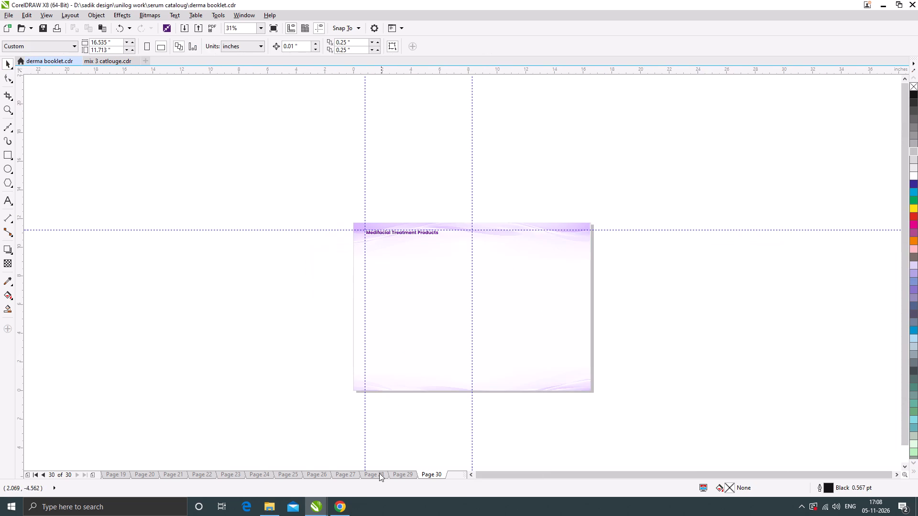
Switch to the Booklet Changes document in Chrome, copy the heading "1 .Hydra Serums Set (ABC)" and return to CorelDRAW.
click(346, 511)
drag(306, 200, 455, 200)
key(ctrl+c)
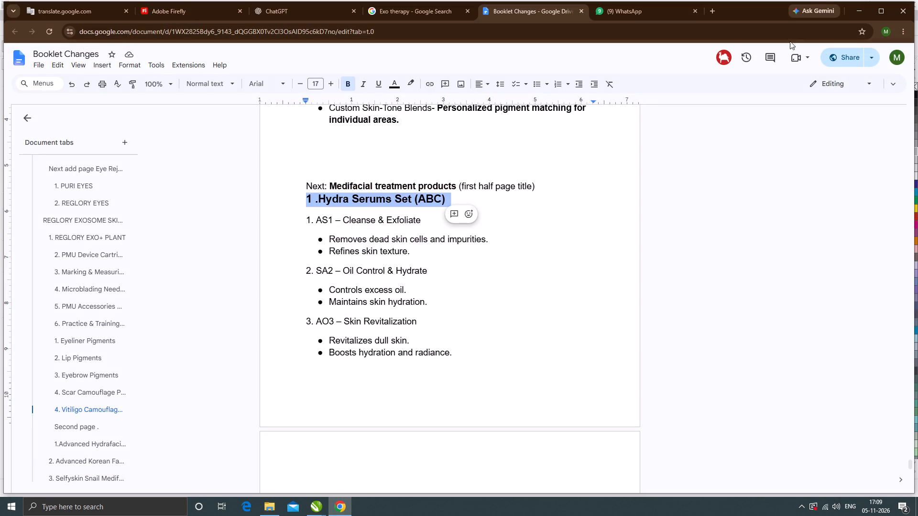
click(859, 8)
Duplicate the "Medifacial Treatment Products" heading just below itself and replace the copy's text with "1 .Hydra Serums Set (ABC)".
scroll(388, 247, up, 2)
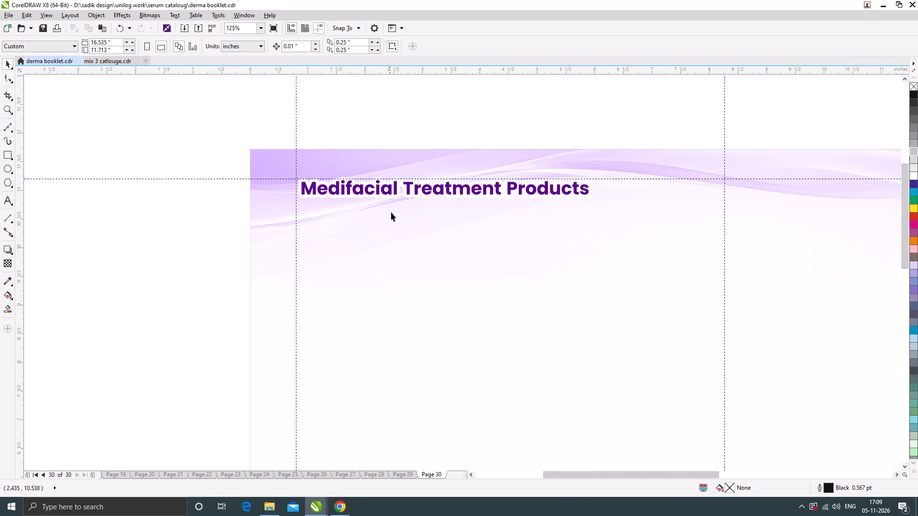
drag(390, 192, 389, 232)
shift+right_click(389, 232)
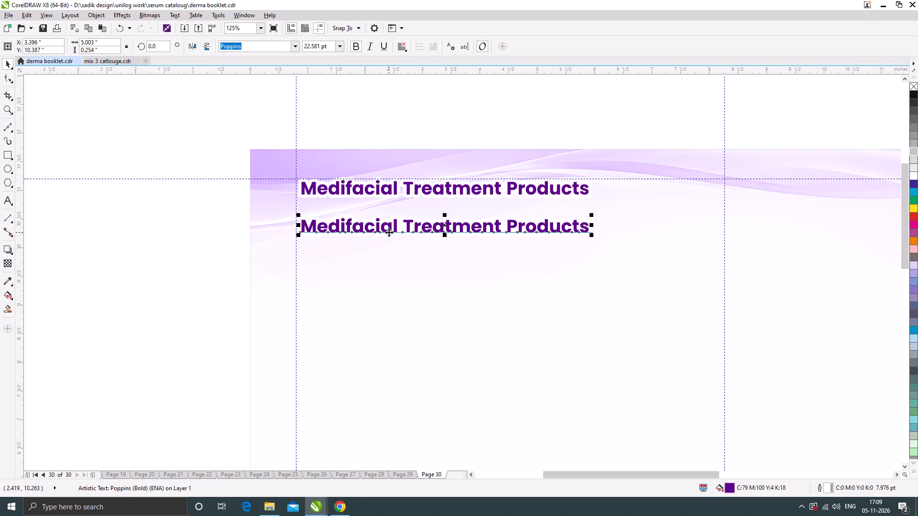
double_click(389, 232)
key(ctrl+a)
key(ctrl+v)
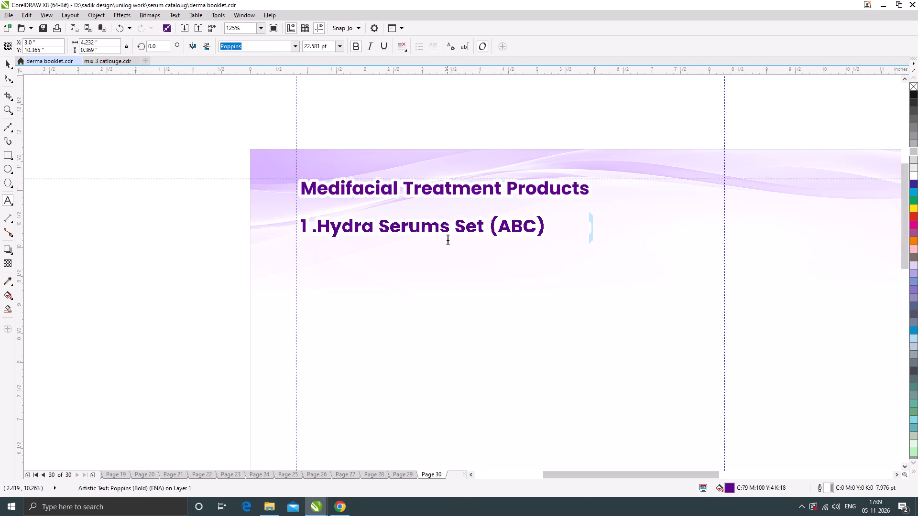
key(BackSpace)
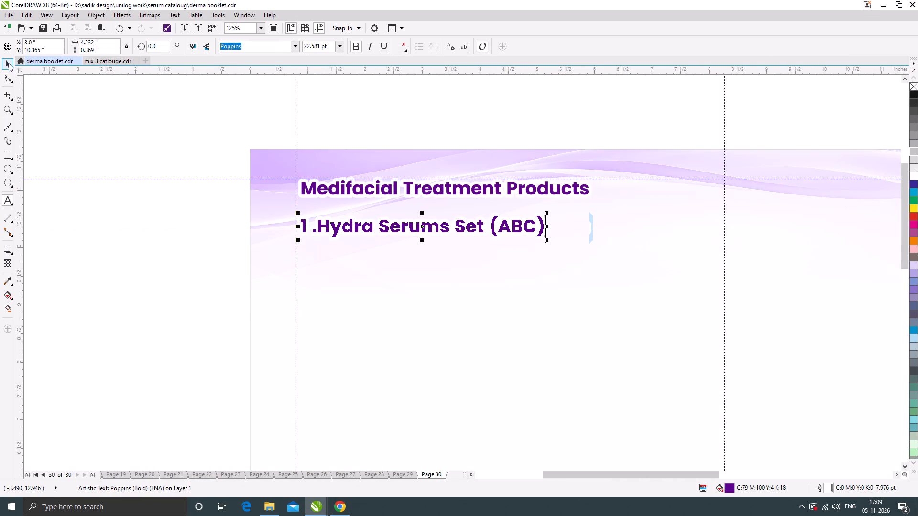
click(7, 65)
click(144, 233)
Move the "1 .Hydra Serums Set (ABC)" subheading slightly lower to widen the gap below the page title.
drag(340, 226, 341, 239)
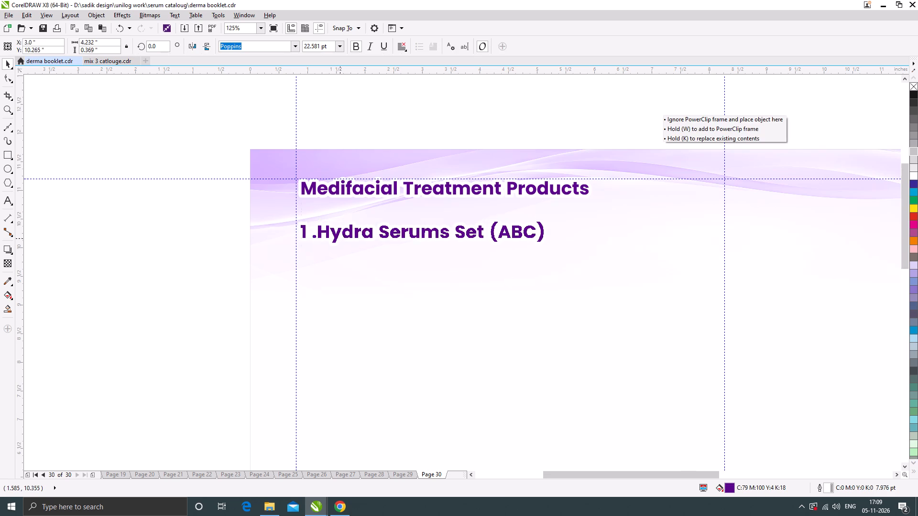
drag(341, 239, 341, 240)
scroll(387, 231, down, 1)
click(225, 256)
scroll(352, 242, down, 1)
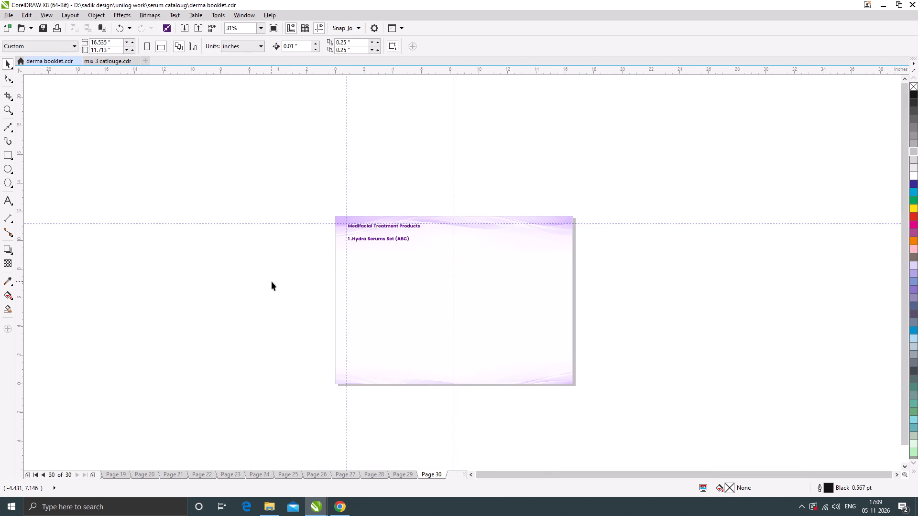
Set the "1 .Hydra Serums Set (ABC)" subheading's font size to 20 pt.
scroll(366, 241, up, 1)
click(438, 238)
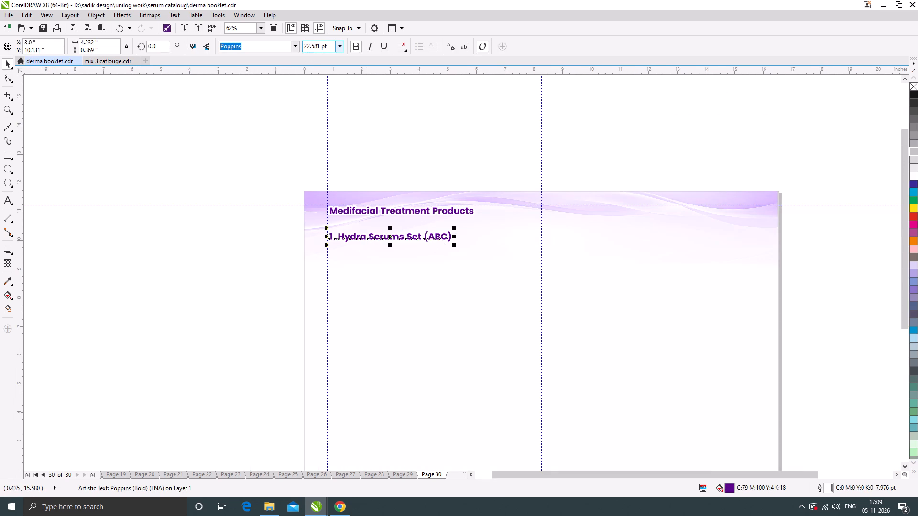
drag(333, 45, 297, 50)
text(20)
key(Return)
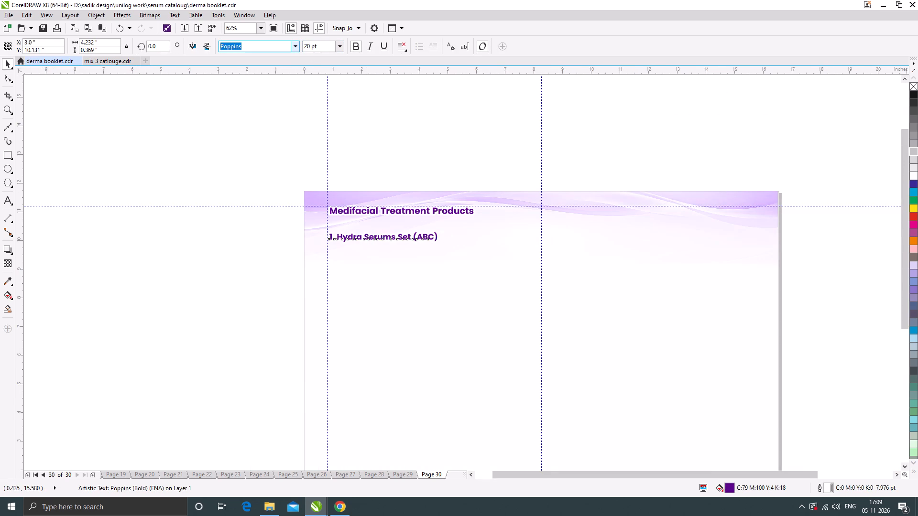
Copy the thin purple line under page 18's "BB Glow Ampoule" heading and paste it onto page 30.
click(260, 473)
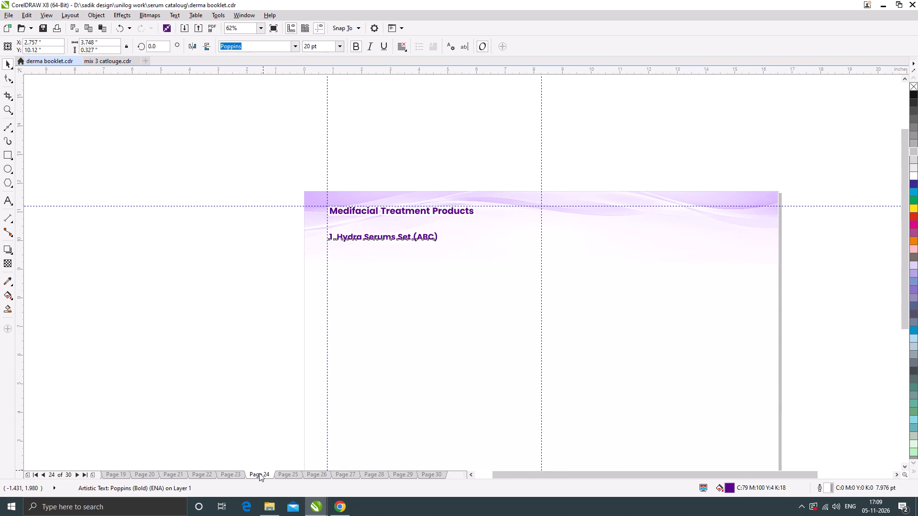
click(178, 478)
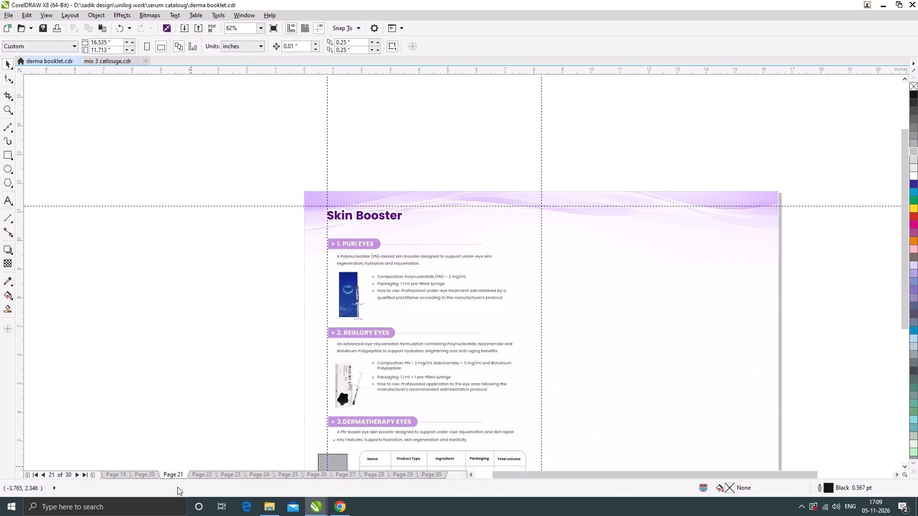
click(144, 474)
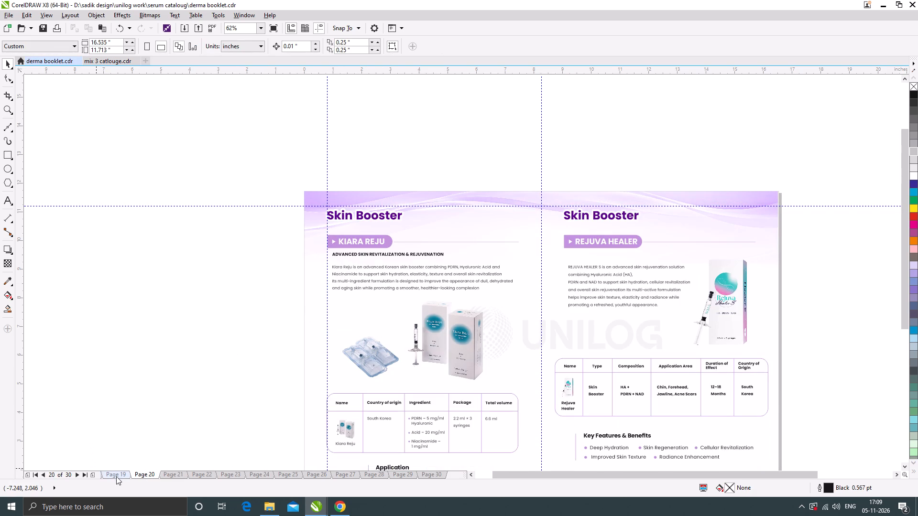
click(117, 475)
key(Page_Up)
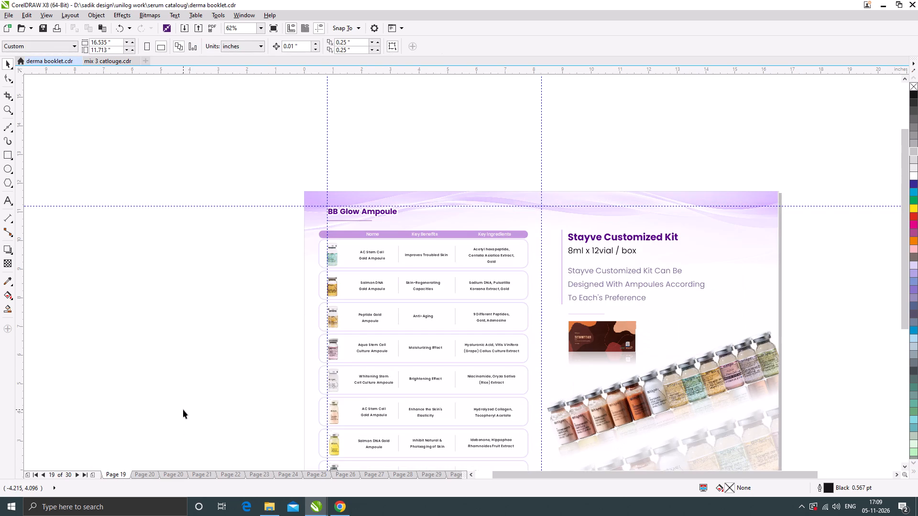
click(369, 221)
key(ctrl+c)
click(457, 476)
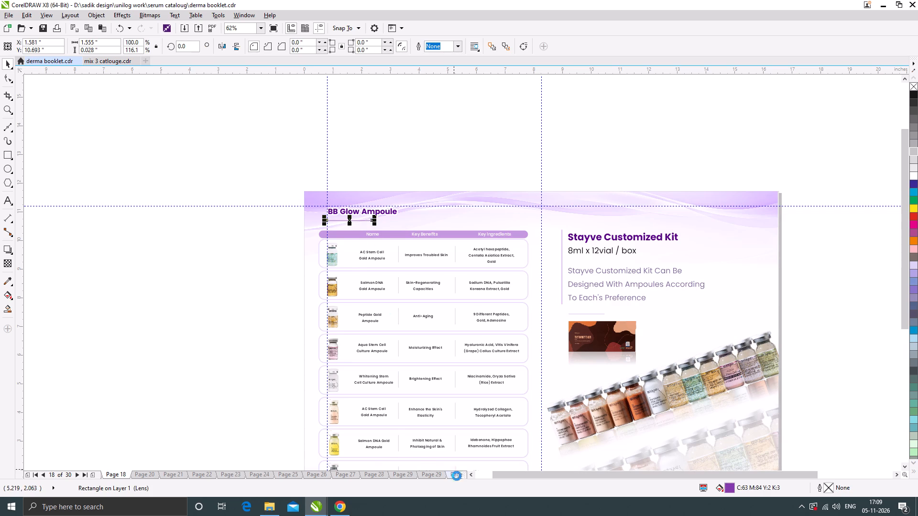
key(ctrl+v)
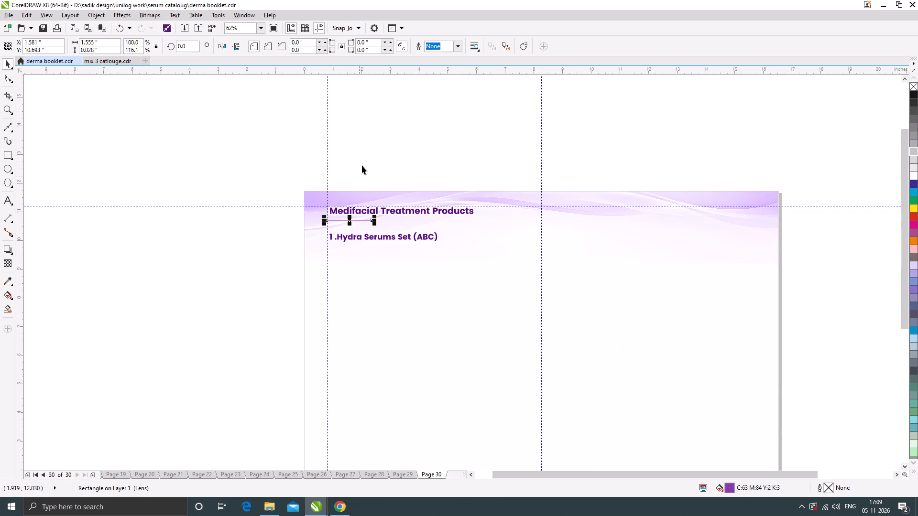
Shift the pasted purple line under the "Medifacial Treatment Products" title so it starts at the left vertical guideline.
click(364, 160)
scroll(326, 210, up, 3)
drag(350, 199, 340, 198)
scroll(369, 222, down, 4)
click(244, 279)
scroll(426, 235, up, 1)
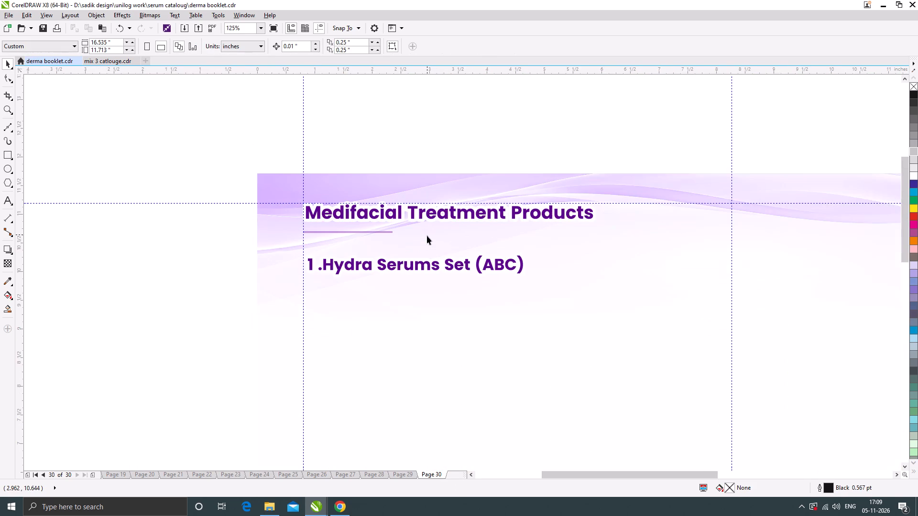
Remove bold from the "1 .Hydra Serums Set (ABC)" subheading on page 30.
scroll(441, 255, down, 2)
click(317, 276)
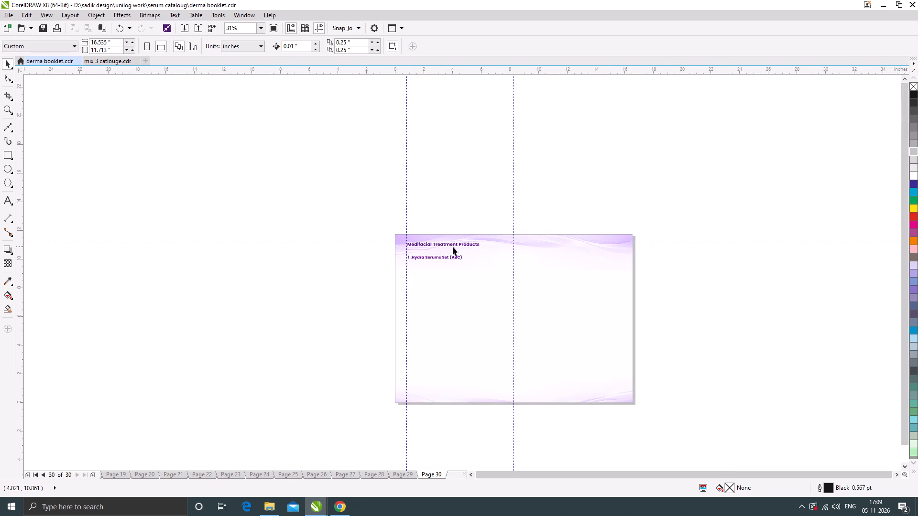
scroll(453, 247, up, 1)
click(450, 270)
click(354, 45)
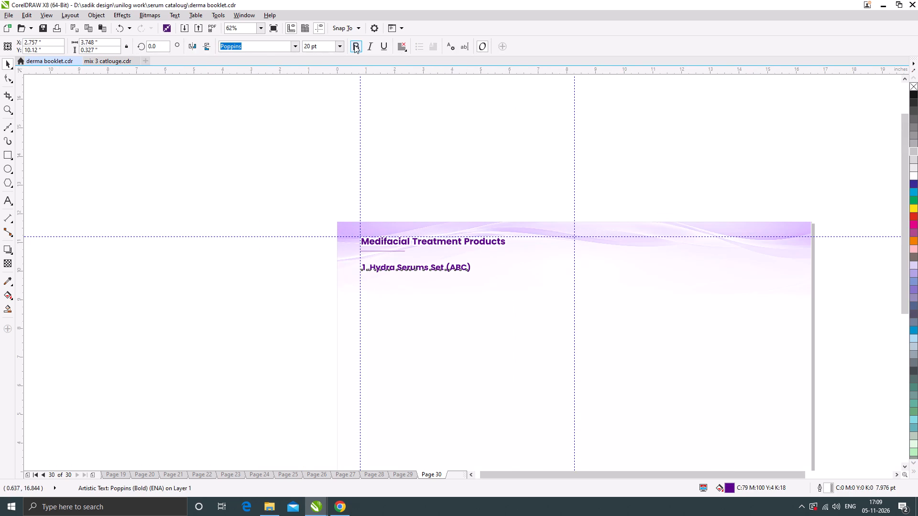
click(277, 159)
scroll(416, 252, down, 1)
click(351, 273)
scroll(411, 259, up, 1)
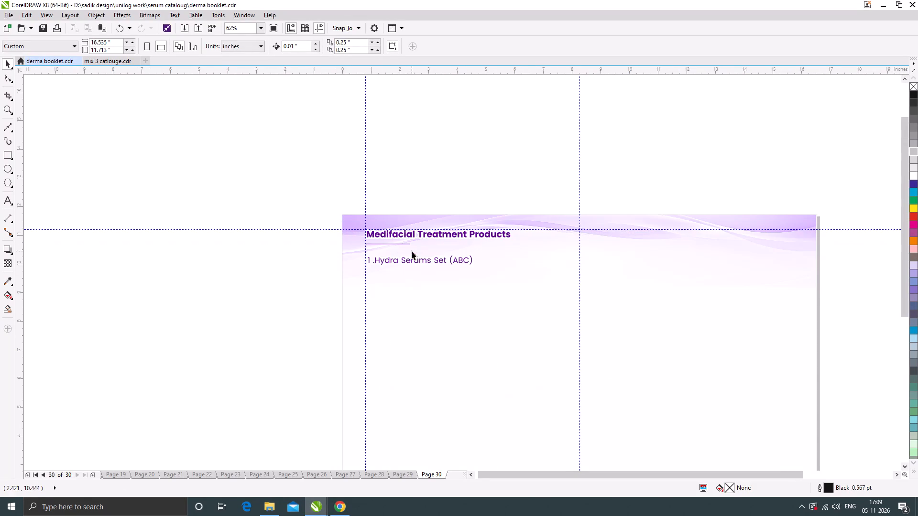
Switch to the Booklet Changes document in Chrome and review the Hydra Serums Set text and the "Second page" section.
click(338, 506)
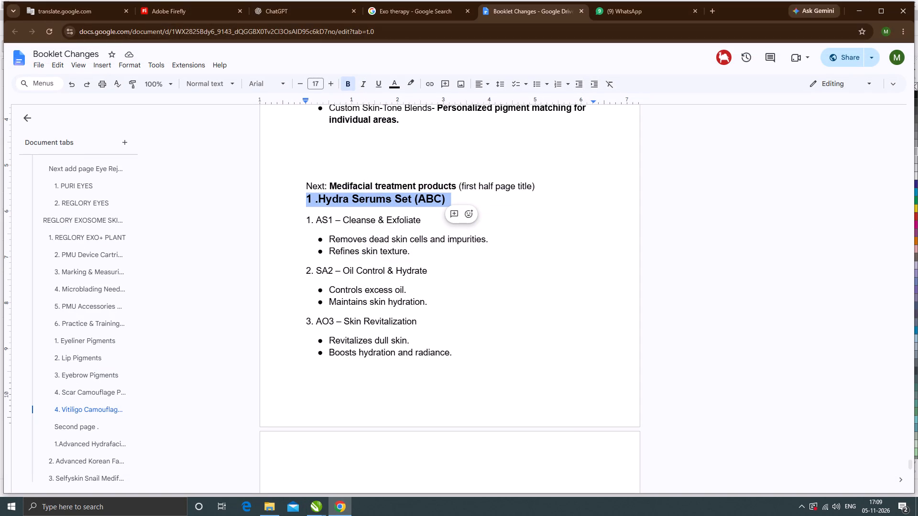
drag(306, 220, 403, 222)
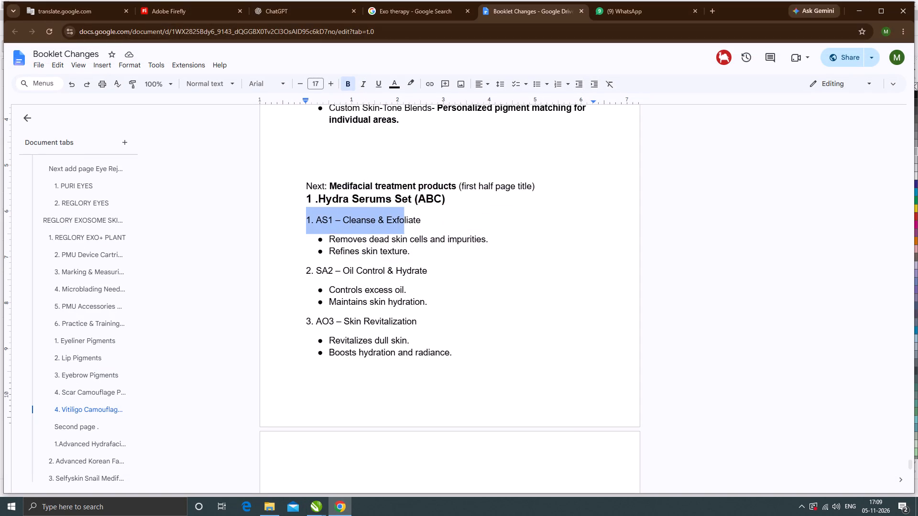
drag(403, 222, 404, 222)
scroll(346, 270, down, 4)
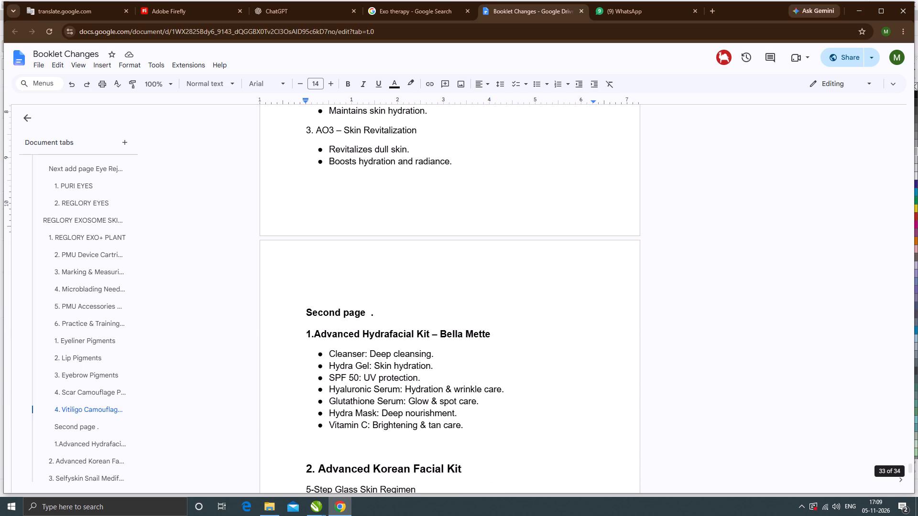
scroll(349, 275, up, 3)
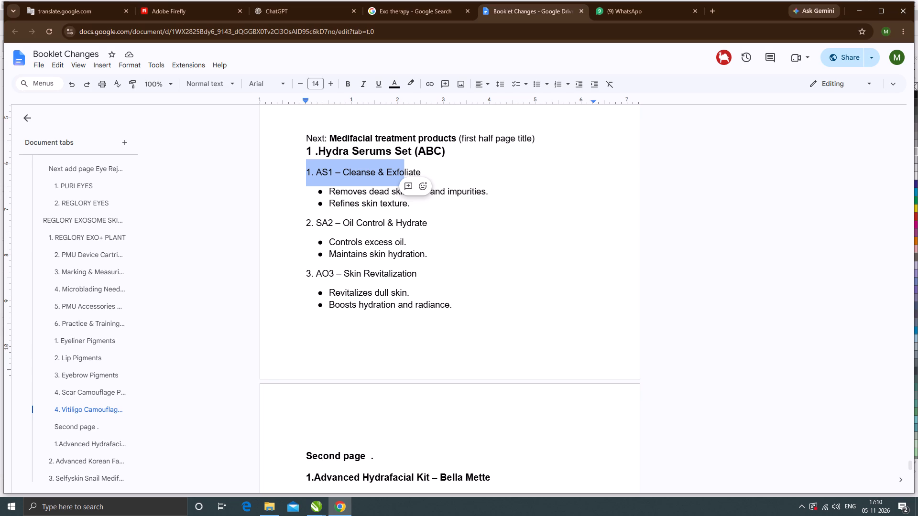
scroll(341, 236, down, 2)
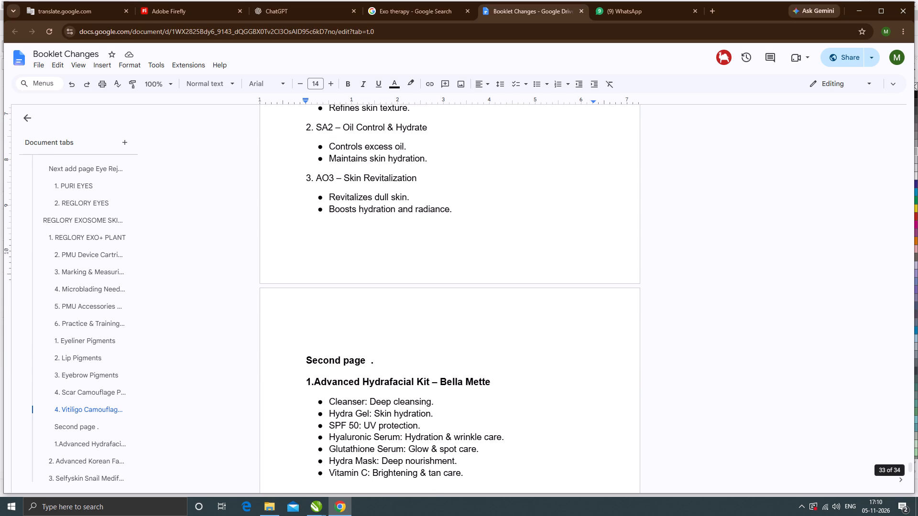
scroll(341, 236, up, 3)
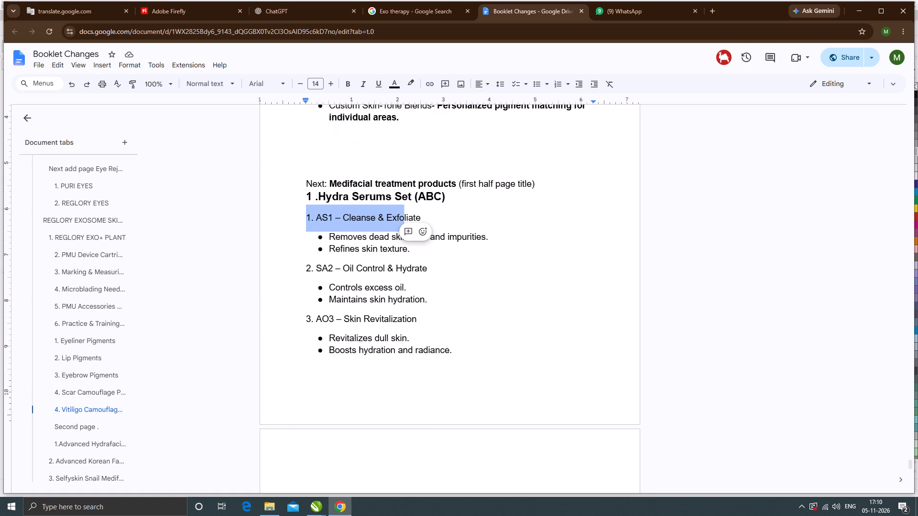
Copy "AS1 – Cleanse & Exfoliate" from the Booklet Changes document, reviewing the facial kit sections below it, and return to CorelDRAW.
click(317, 216)
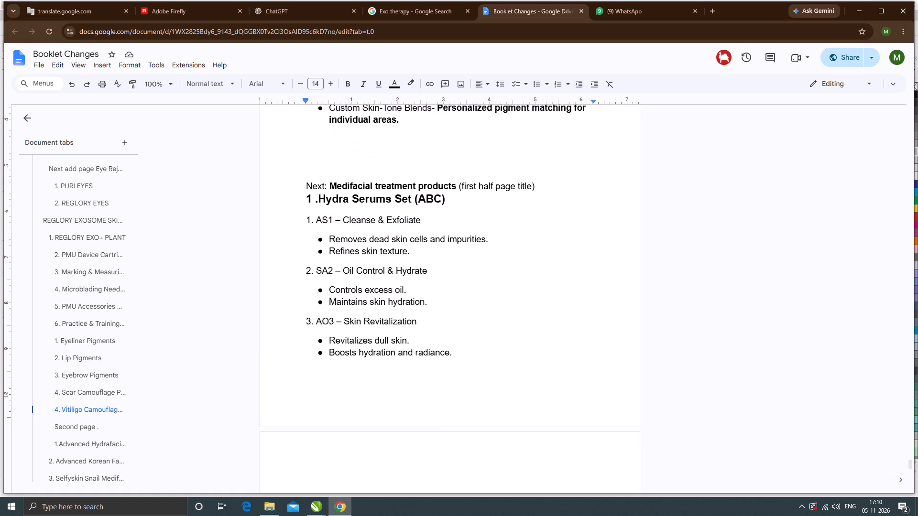
drag(317, 216, 421, 215)
scroll(357, 255, down, 8)
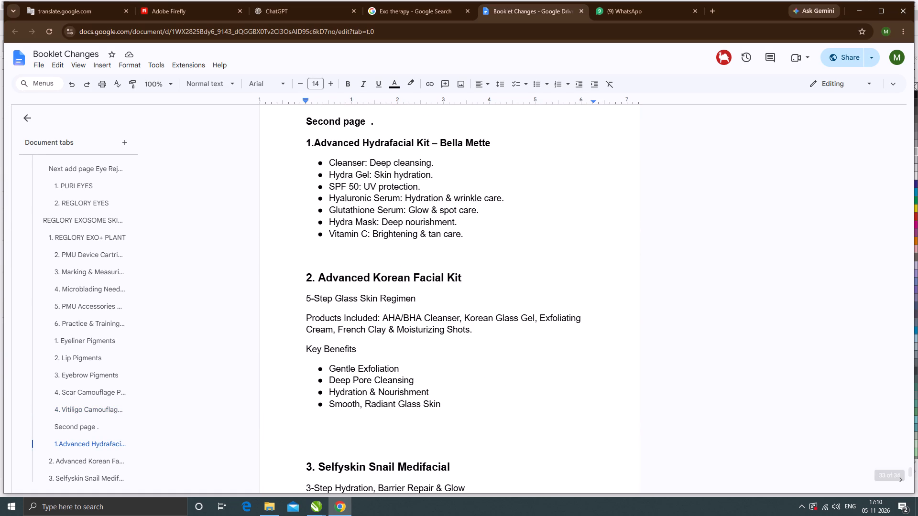
scroll(373, 268, up, 2)
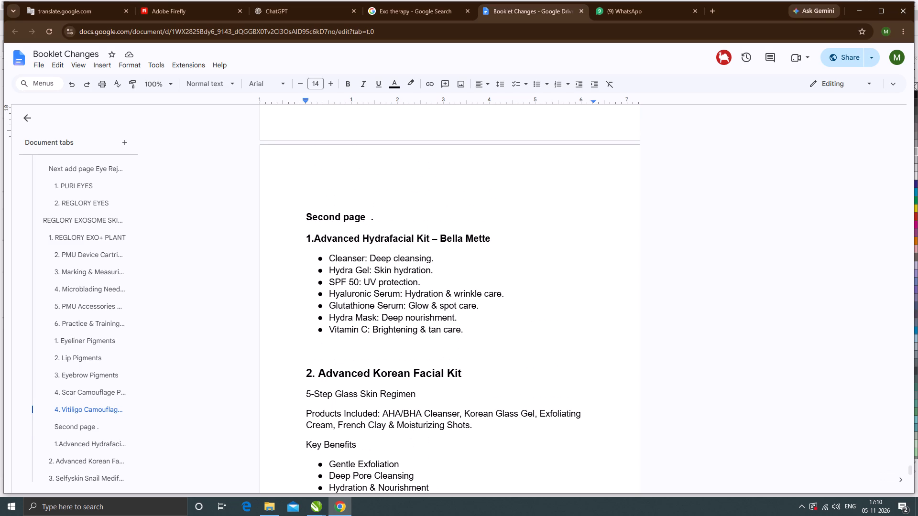
scroll(373, 270, down, 6)
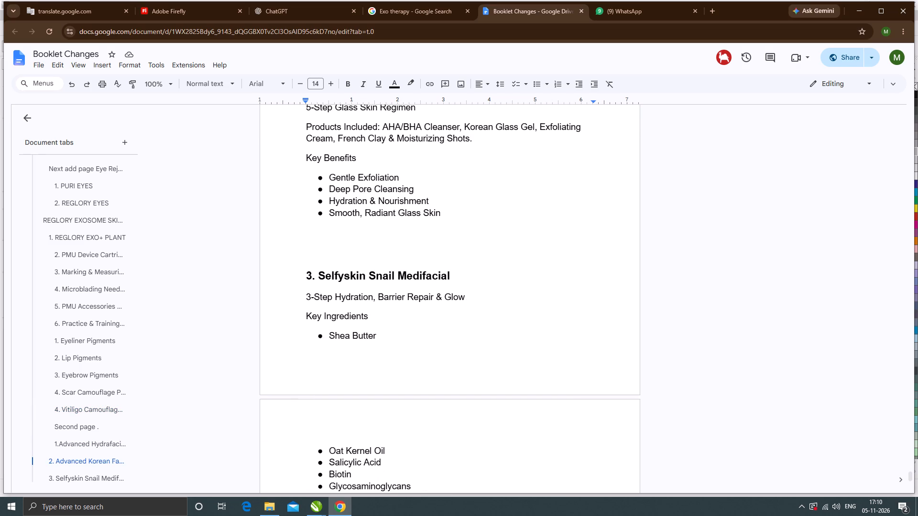
scroll(373, 270, up, 12)
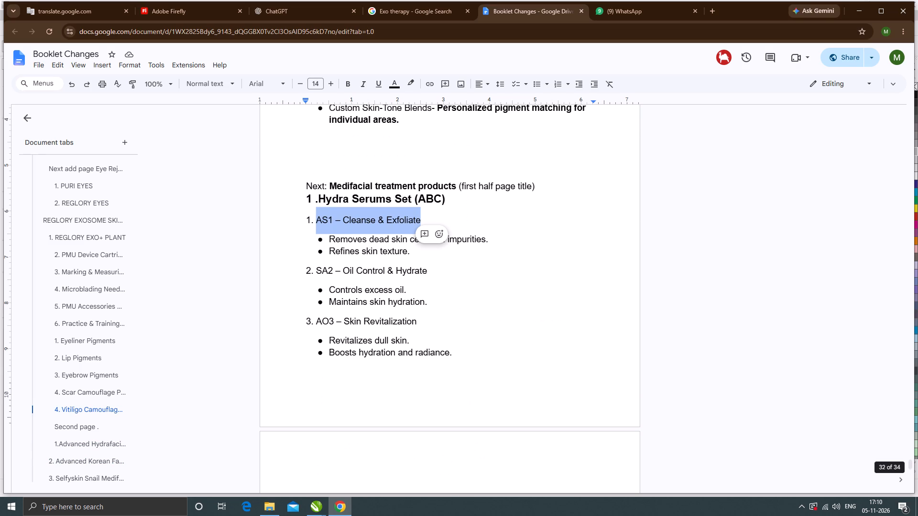
key(ctrl+c)
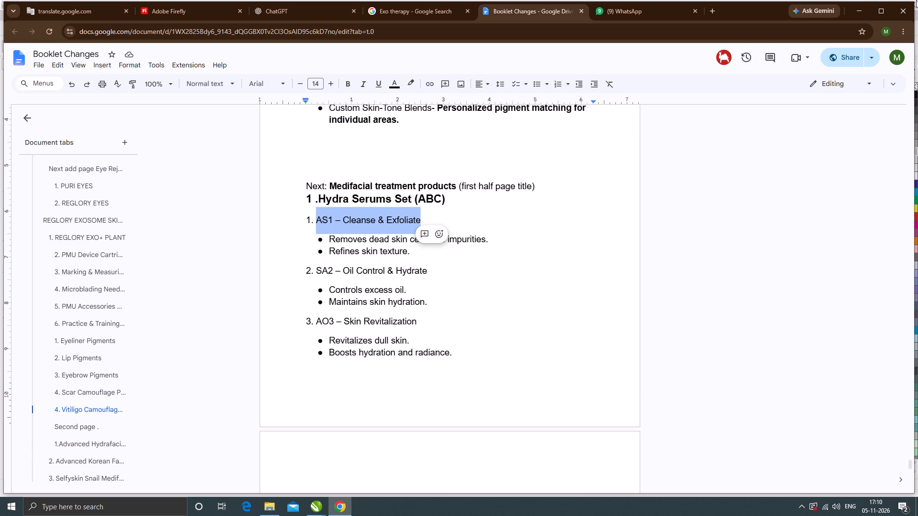
click(859, 9)
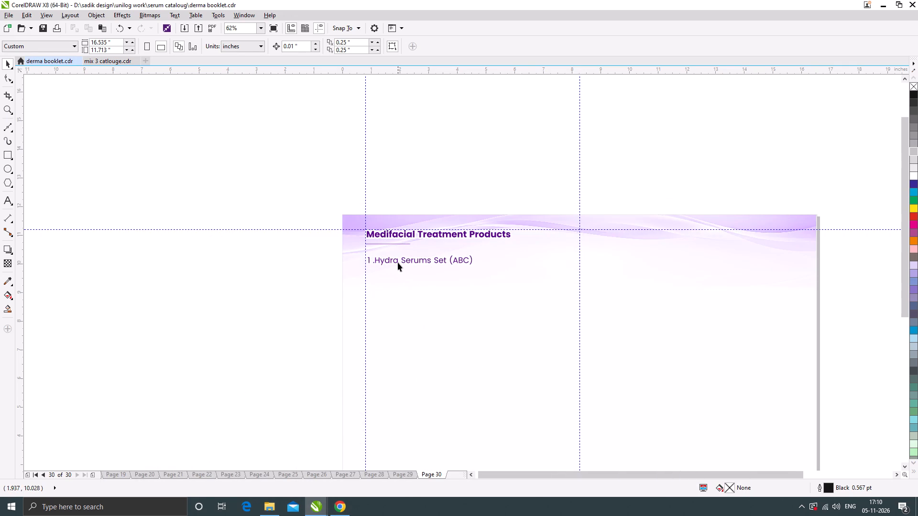
Delete the "1 ." prefix from the "Hydra Serums Set (ABC)" subheading on page 30.
click(398, 262)
scroll(374, 266, up, 2)
double_click(380, 246)
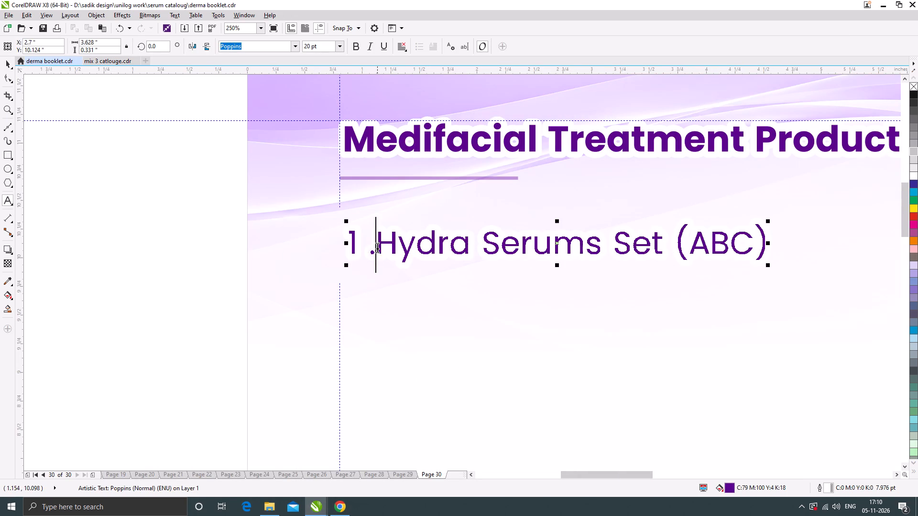
key(BackSpace)
key(BackSpace)
key(BackSpace)
key(BackSpace)
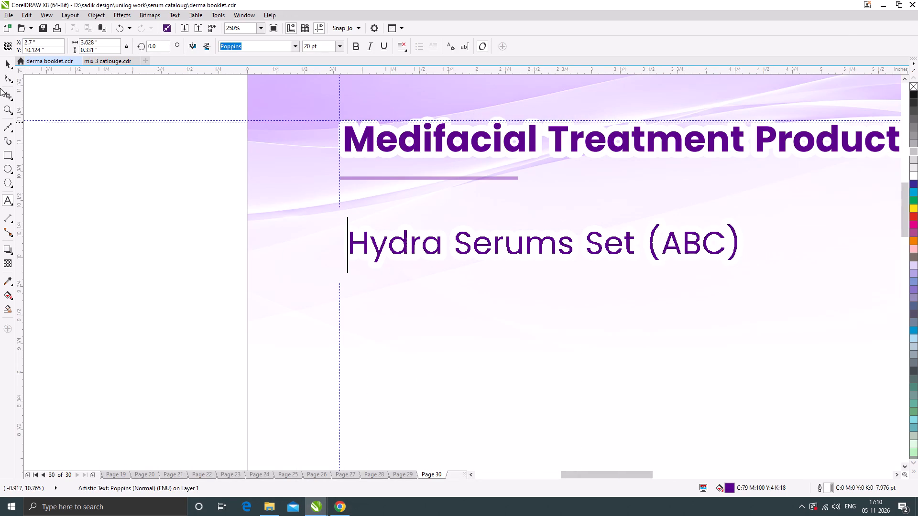
click(7, 64)
Shift the "Hydra Serums Set (ABC)" subheading so it starts at the vertical guideline under the page title.
scroll(359, 239, up, 1)
drag(369, 242, 359, 241)
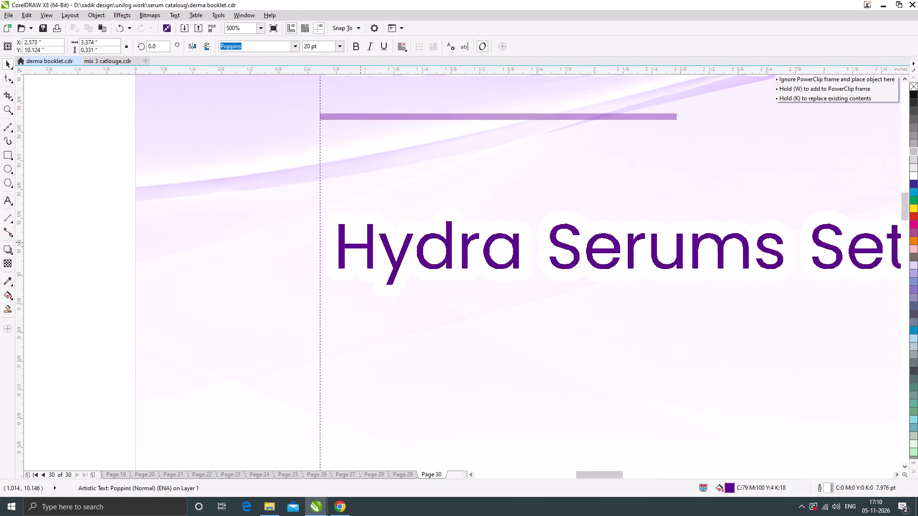
drag(359, 241, 357, 241)
Duplicate the "Hydra Serums Set (ABC)" subheading below itself and replace the copy's text with the copied "AS1 – Cleanse & Exfoliate".
scroll(437, 206, down, 2)
drag(455, 222, 453, 263)
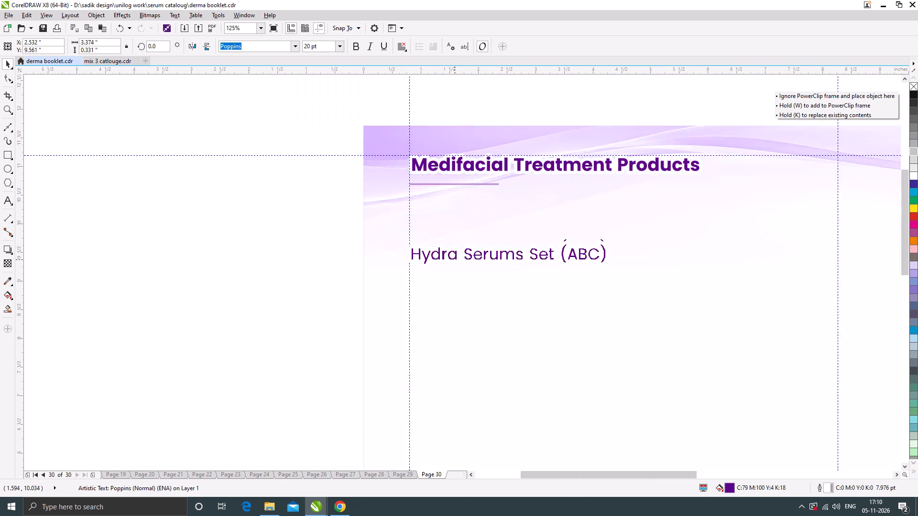
drag(453, 263, 453, 265)
shift+right_click(453, 265)
double_click(453, 263)
key(ctrl+a)
key(ctrl+v)
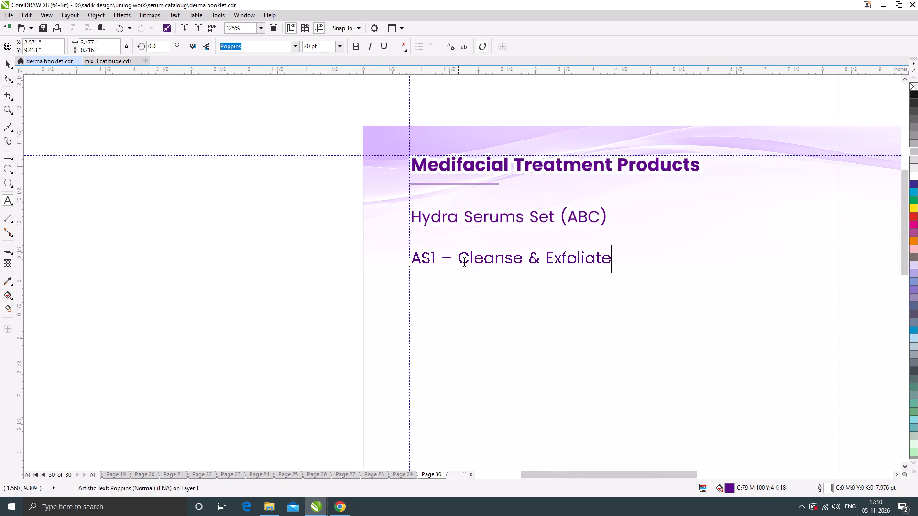
click(9, 64)
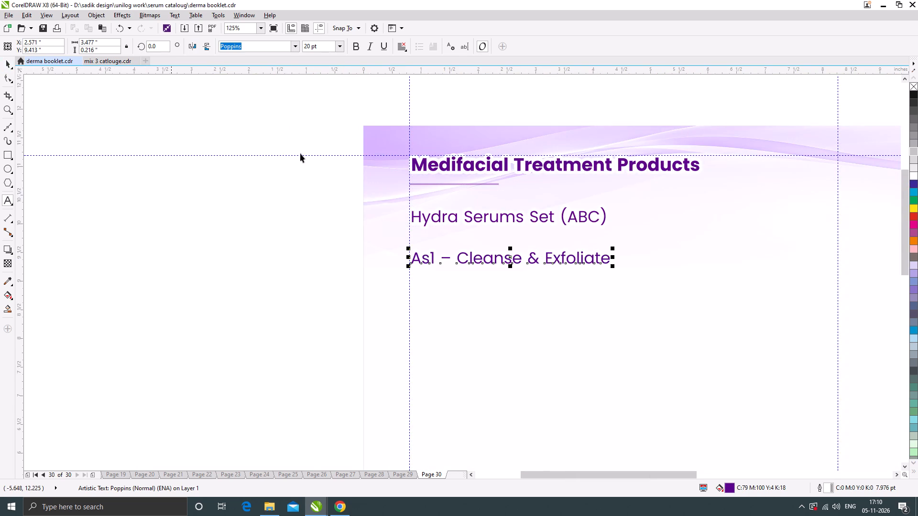
Format the "As1 – Cleanse & Exfoliate" line as black 15 pt text, raised about 0.12 inch closer to the subheading.
click(911, 93)
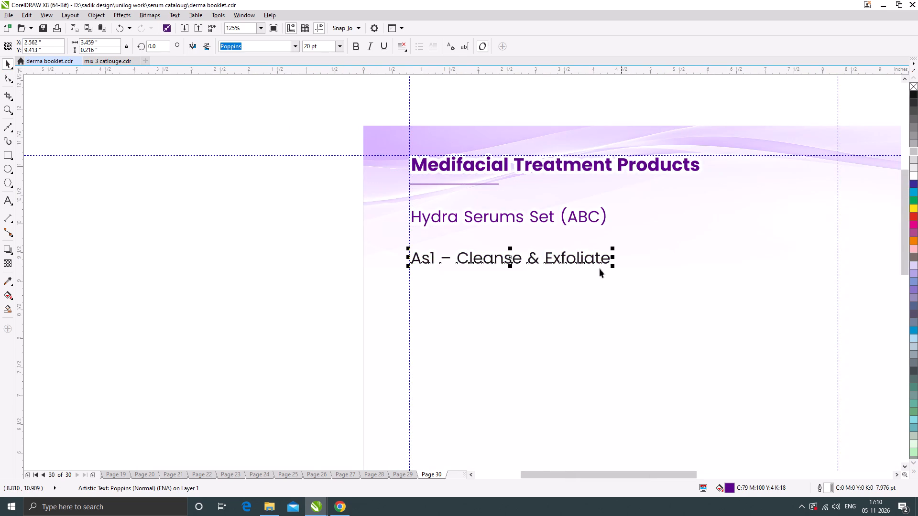
scroll(552, 266, up, 1)
drag(561, 252, 561, 237)
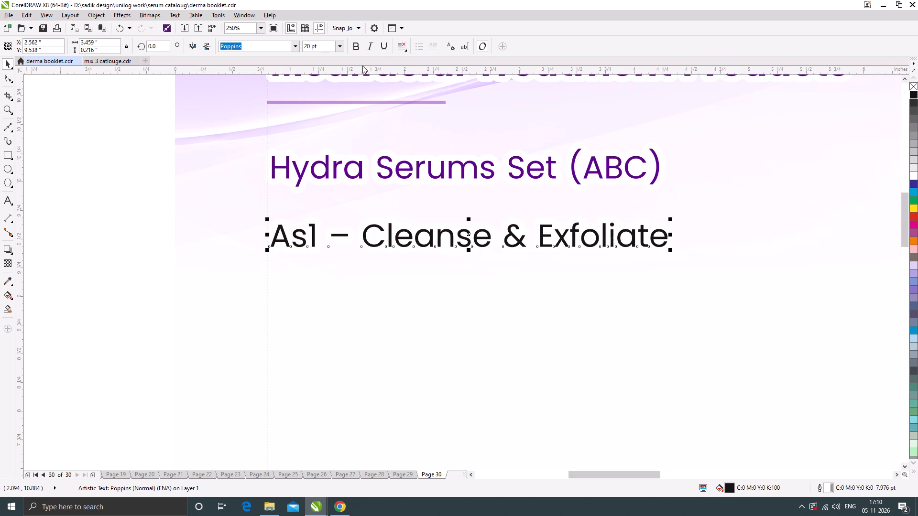
drag(322, 48, 288, 50)
text(15)
key(Return)
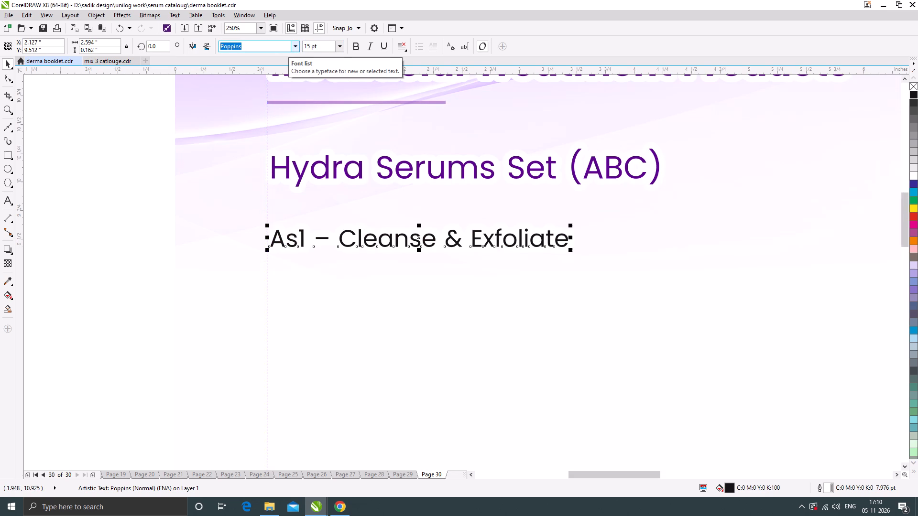
scroll(361, 200, down, 2)
click(215, 226)
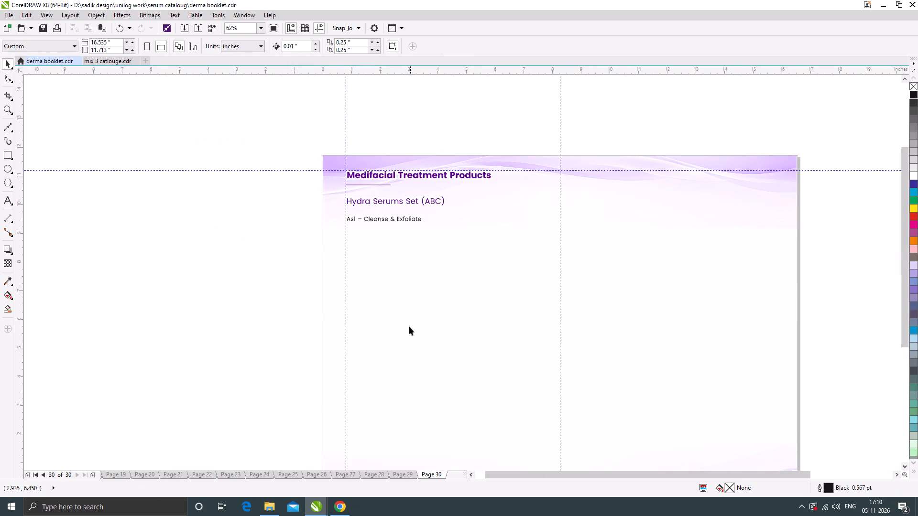
Copy the two AS1 bullets, "Removes dead skin cells and impurities." and "Refines skin texture.", from Booklet Changes in Chrome and return to CorelDRAW.
click(334, 506)
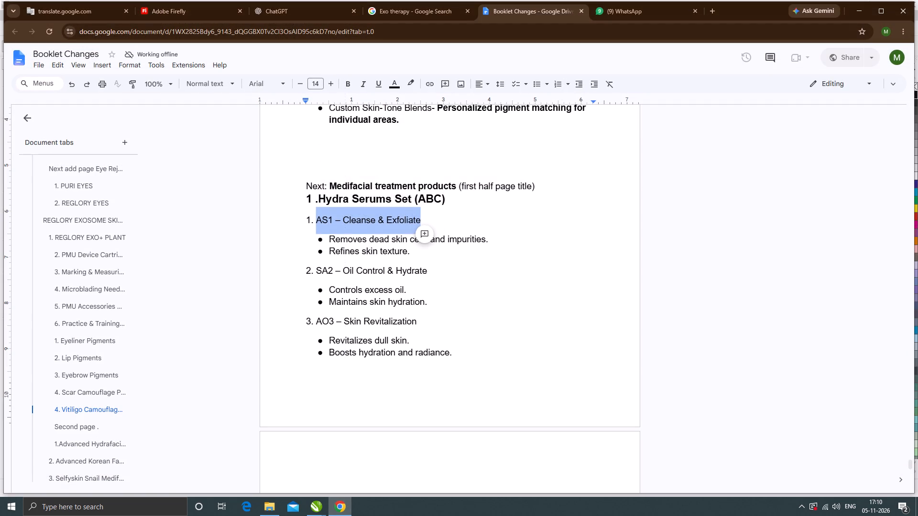
drag(328, 240, 406, 252)
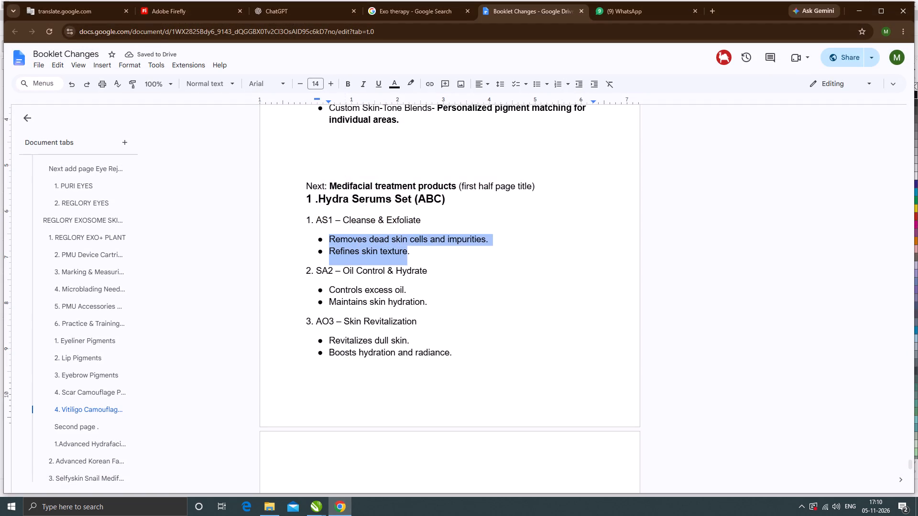
drag(406, 252, 420, 253)
key(ctrl+c)
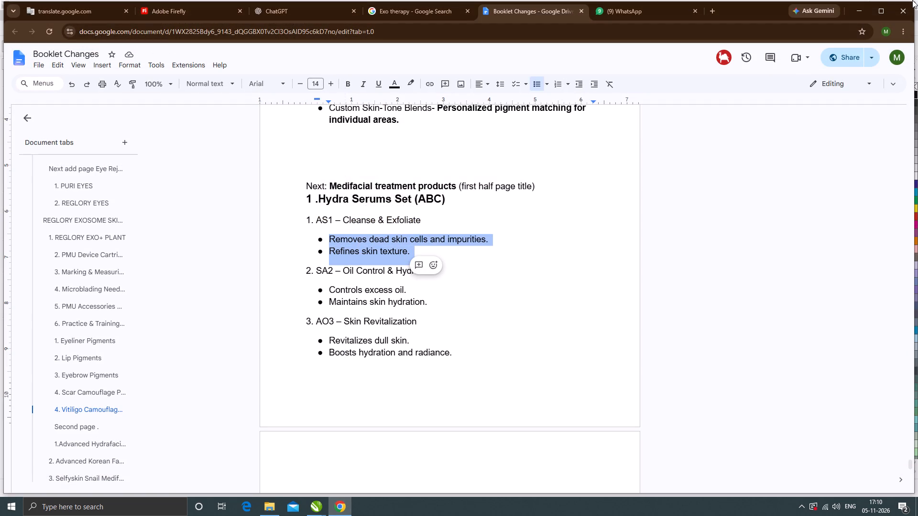
click(860, 10)
Duplicate the "As1 – Cleanse & Exfoliate" line about 0.37 inch below and replace the copy's text with the two copied benefit lines.
scroll(390, 231, up, 1)
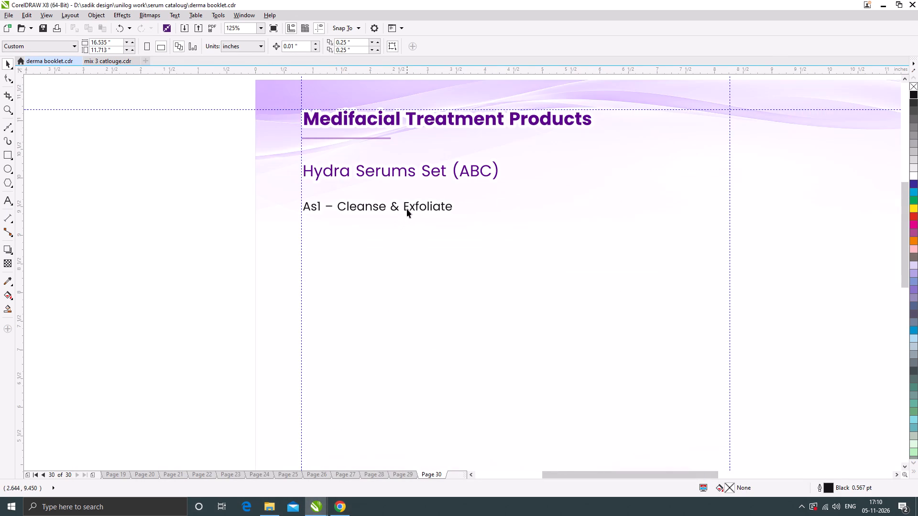
drag(407, 209, 407, 231)
shift+right_click(407, 231)
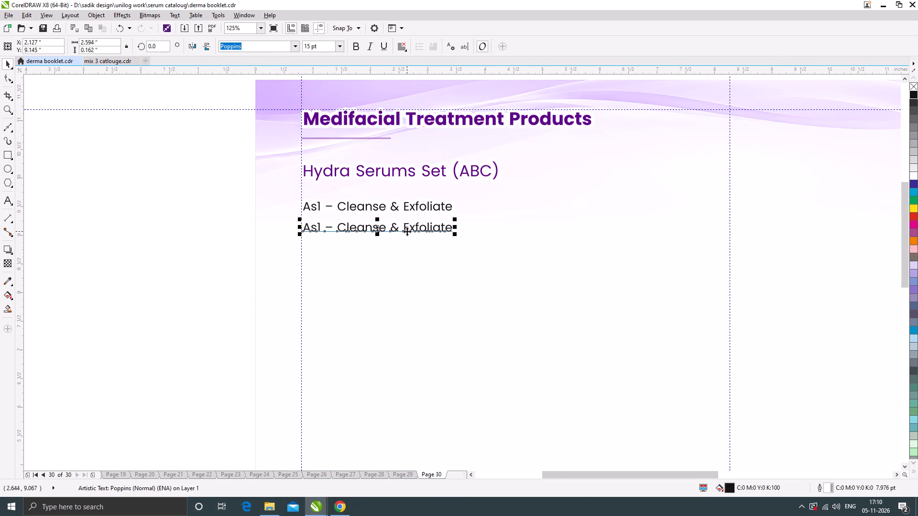
double_click(407, 231)
key(ctrl+a)
key(ctrl+v)
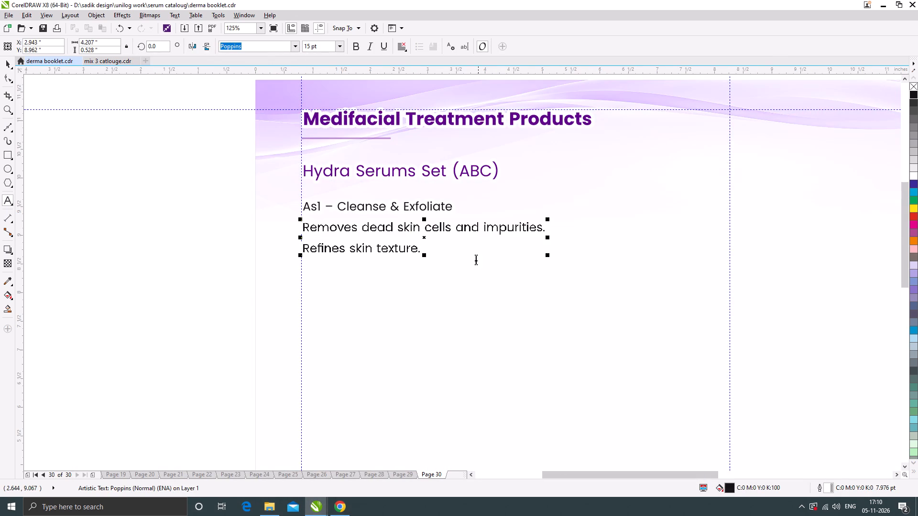
click(10, 62)
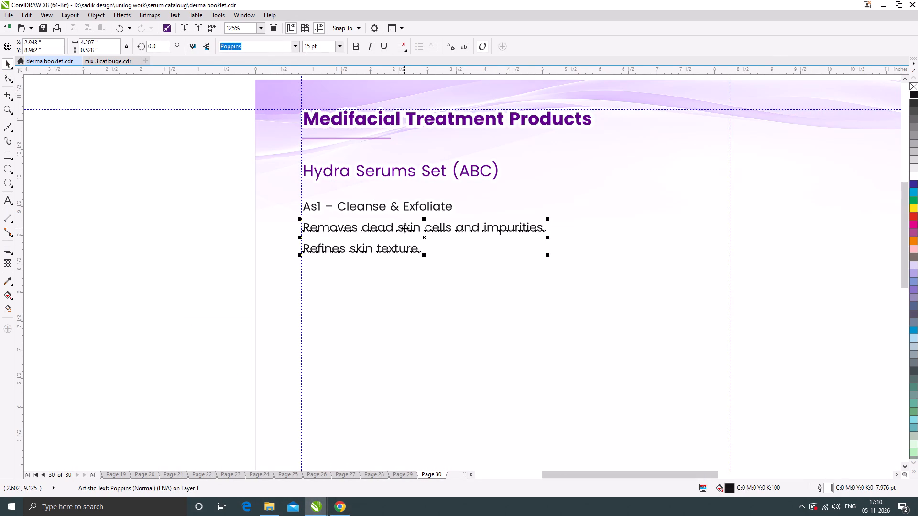
Indent the two AS1 benefit lines about 0.67 inch from the heading's left edge.
drag(404, 228, 443, 229)
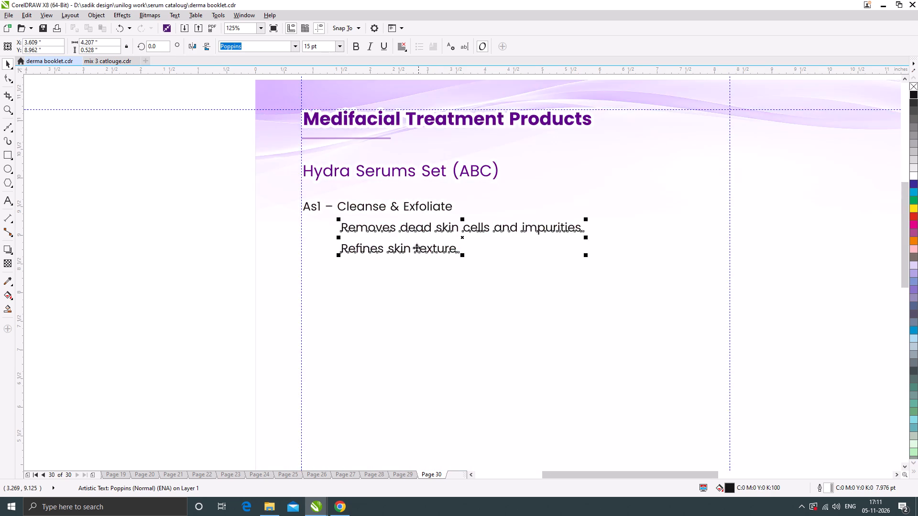
scroll(415, 248, down, 1)
click(246, 255)
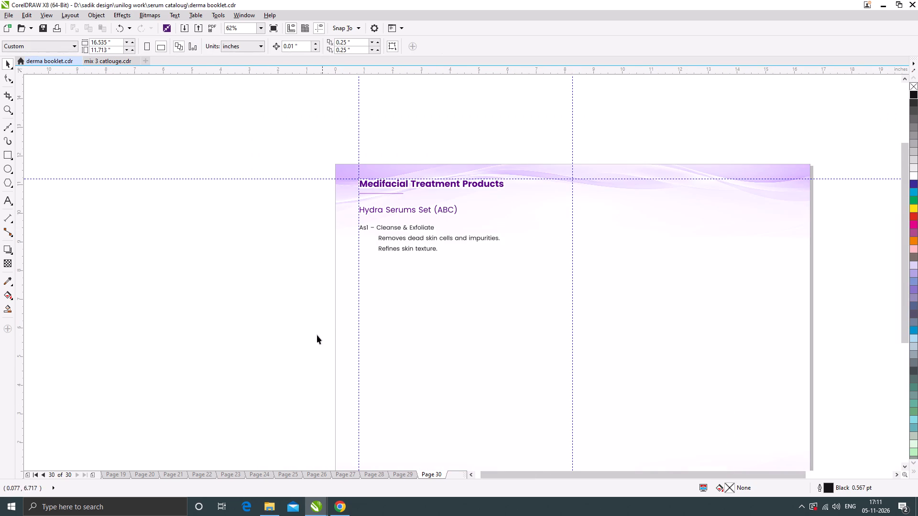
Copy "SA2 – Oil Control & Hydrate" from the Booklet Changes document in Chrome and return to CorelDRAW.
click(341, 510)
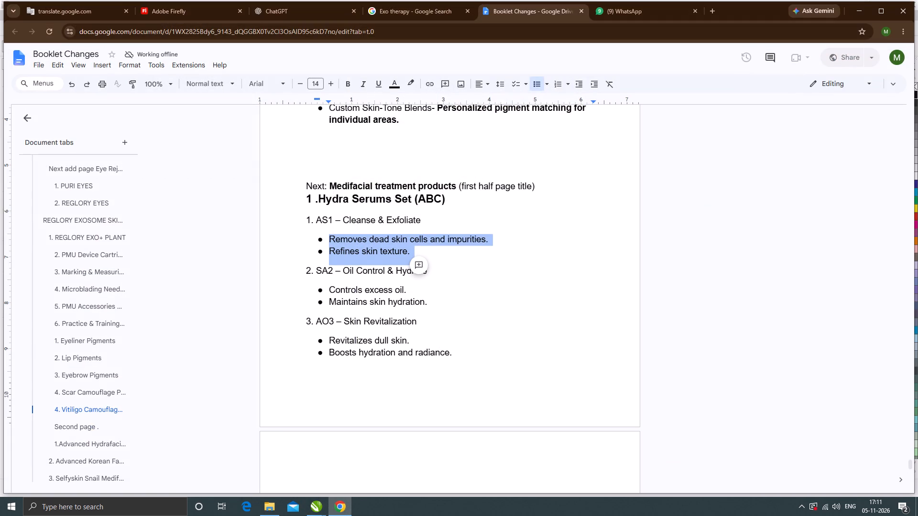
drag(317, 271, 437, 271)
key(ctrl+c)
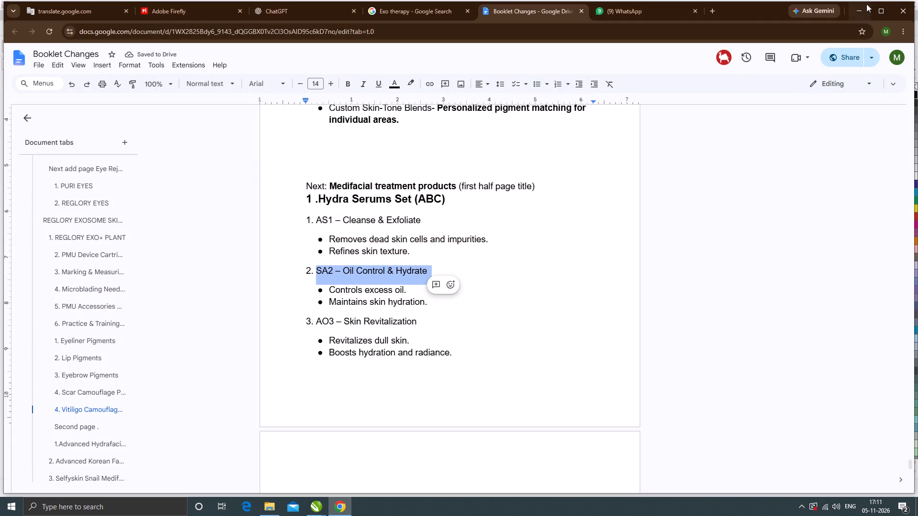
click(862, 8)
Duplicate the "As1 – Cleanse & Exfoliate" line about 2.9 inches below and replace the copy's text with "SA2 – Oil Control & Hydrate".
drag(397, 229, 397, 232)
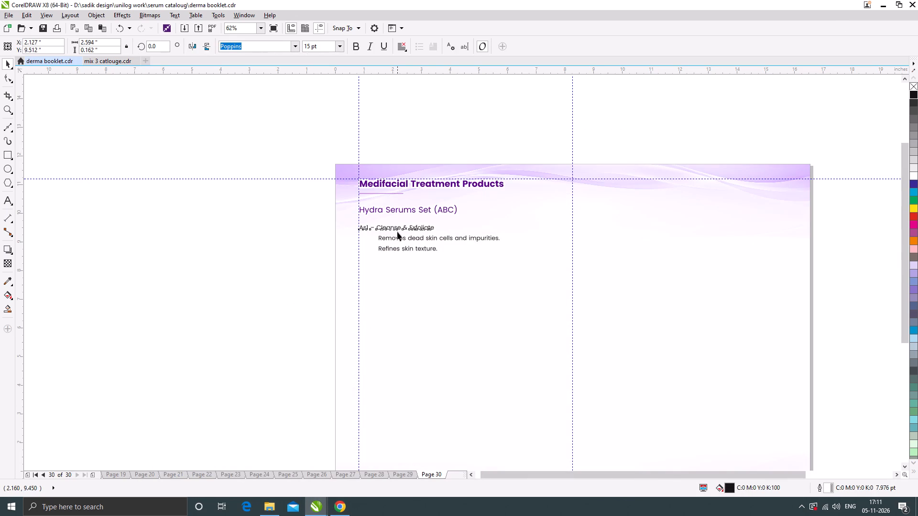
drag(397, 232, 398, 312)
shift+right_click(398, 312)
double_click(398, 312)
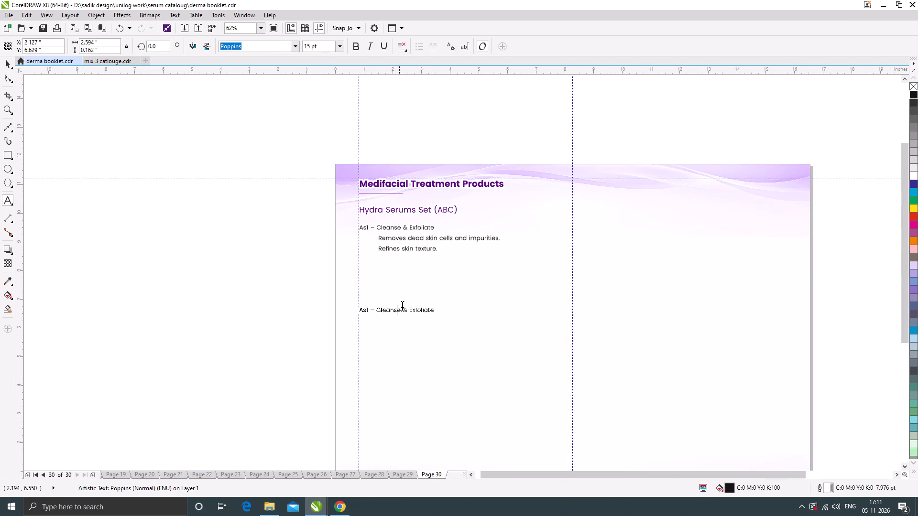
key(ctrl+a)
key(ctrl+v)
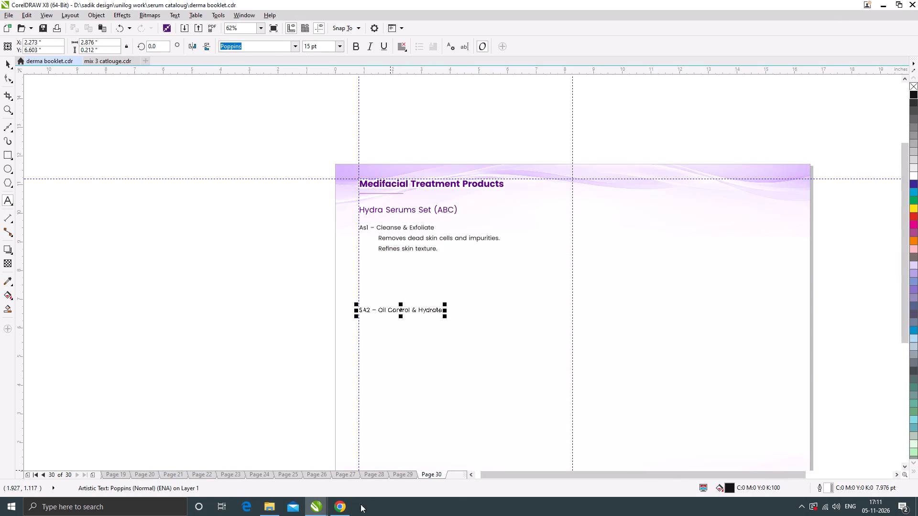
Copy the SA2 bullets "Controls excess oil." and "Maintains skin hydration" from the Booklet Changes document in Chrome and return to CorelDRAW.
click(340, 507)
drag(327, 288, 400, 298)
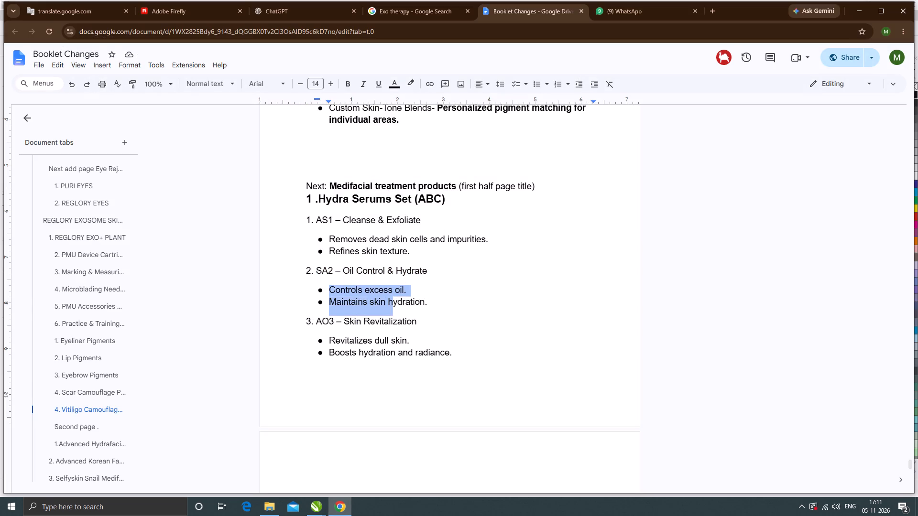
drag(400, 298, 424, 303)
key(ctrl+c)
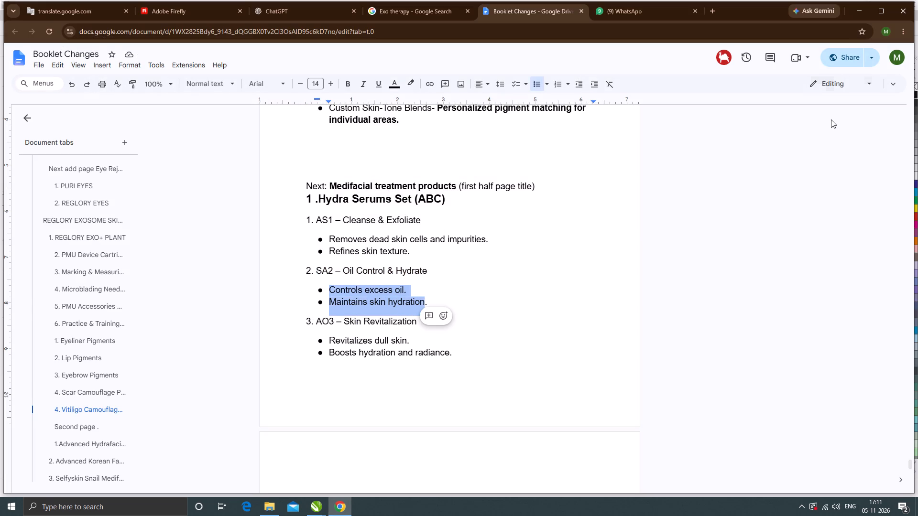
click(860, 8)
Lower the two AS1 benefit lines slightly to widen the gap under the "As1 – Cleanse & Exfoliate" line.
scroll(404, 255, up, 1)
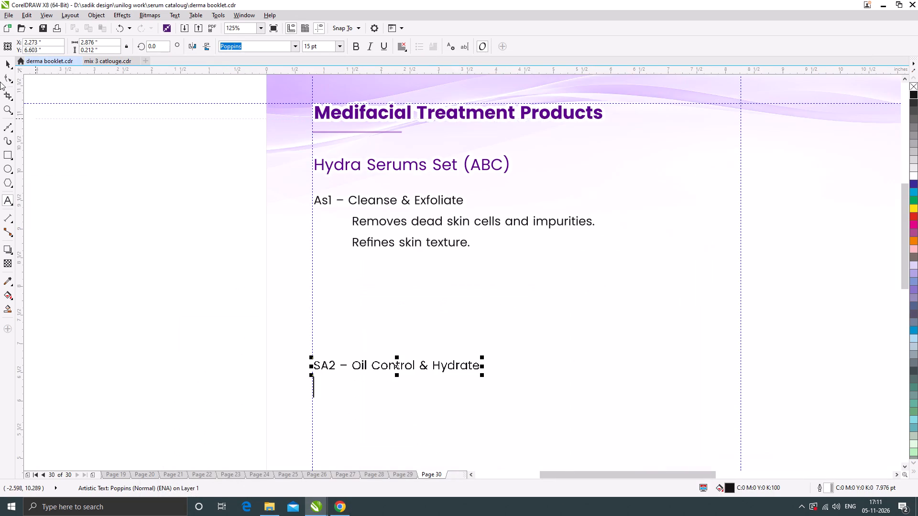
click(5, 64)
drag(387, 219, 385, 226)
Duplicate the AS1 benefit lines beneath the "Sa2" line and replace them with "Controls excess oil" and "Maintains skin hydration", without the full stop.
scroll(389, 227, down, 1)
drag(389, 229, 389, 318)
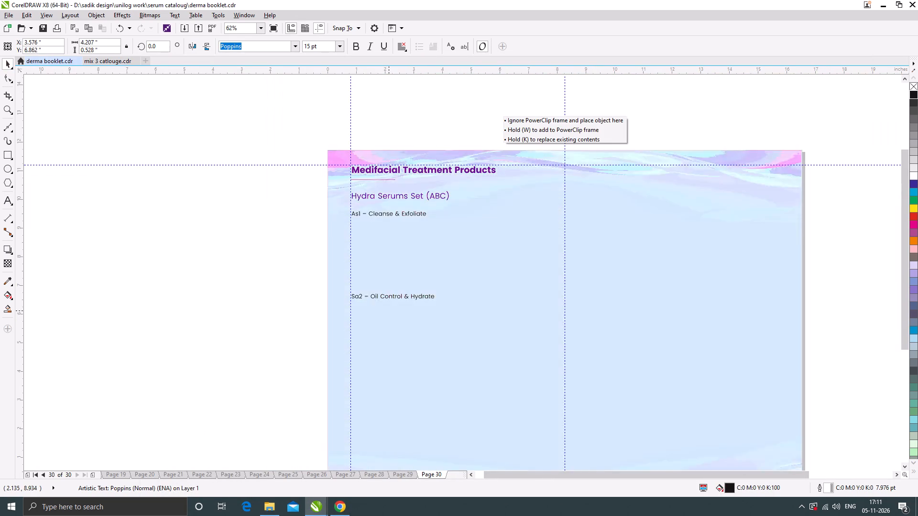
drag(389, 318, 397, 315)
shift+right_click(397, 315)
scroll(397, 316, up, 1)
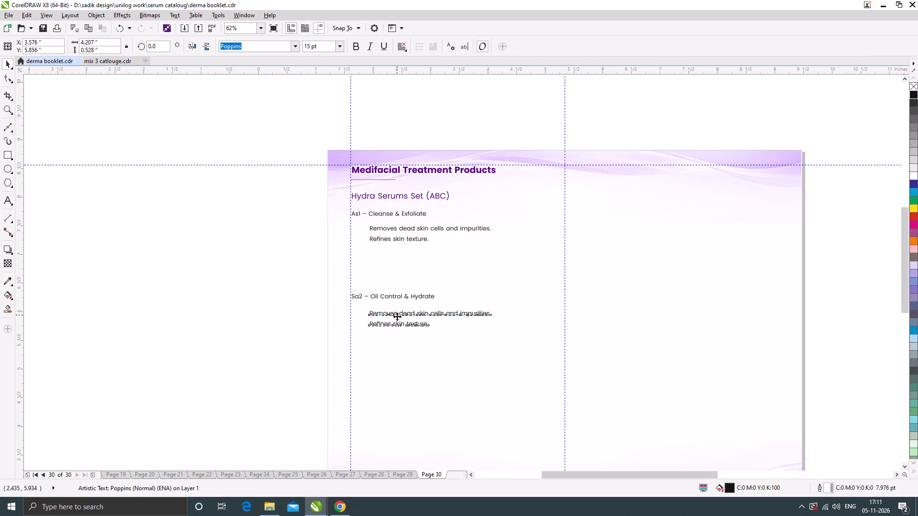
click(395, 313)
click(395, 313)
key(ctrl+a)
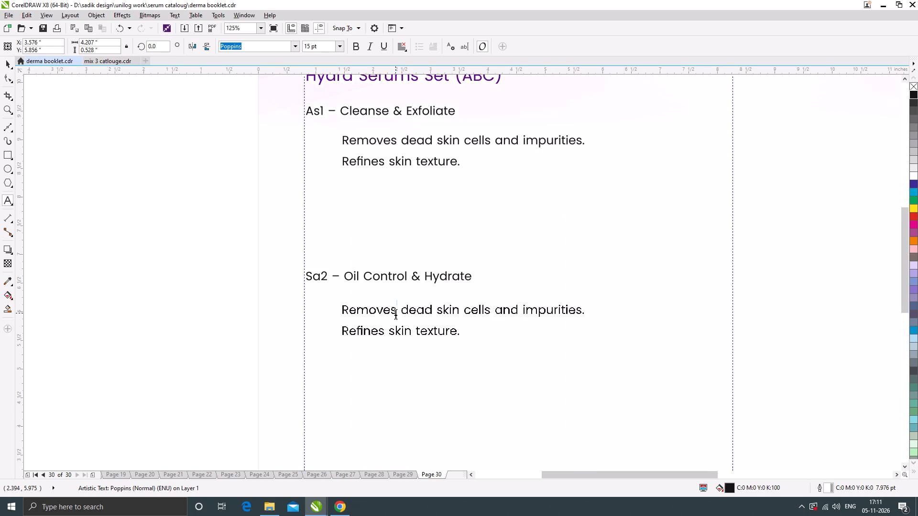
key(ctrl+v)
click(465, 312)
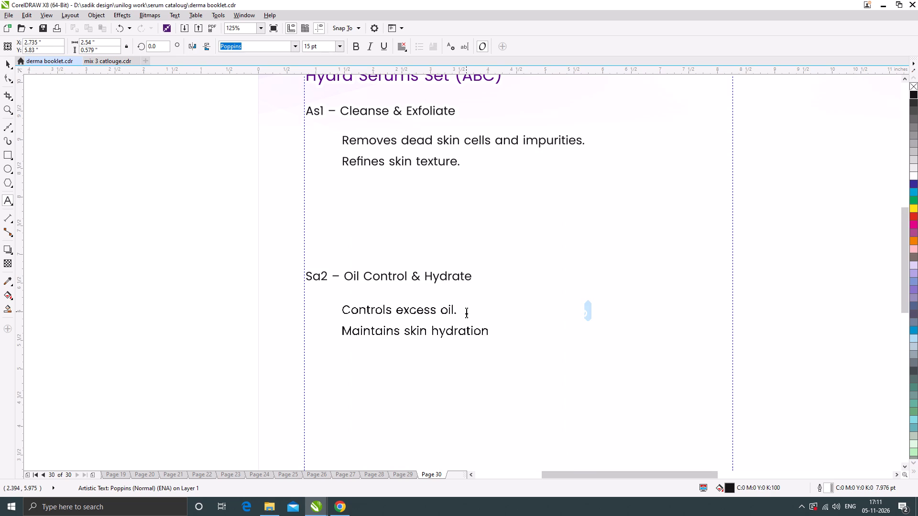
key(BackSpace)
click(9, 61)
Move the SA2 benefit lines up about 0.1 inch and slightly right, closer to the "Sa2 – Oil Control & Hydrate" line.
scroll(381, 314, up, 1)
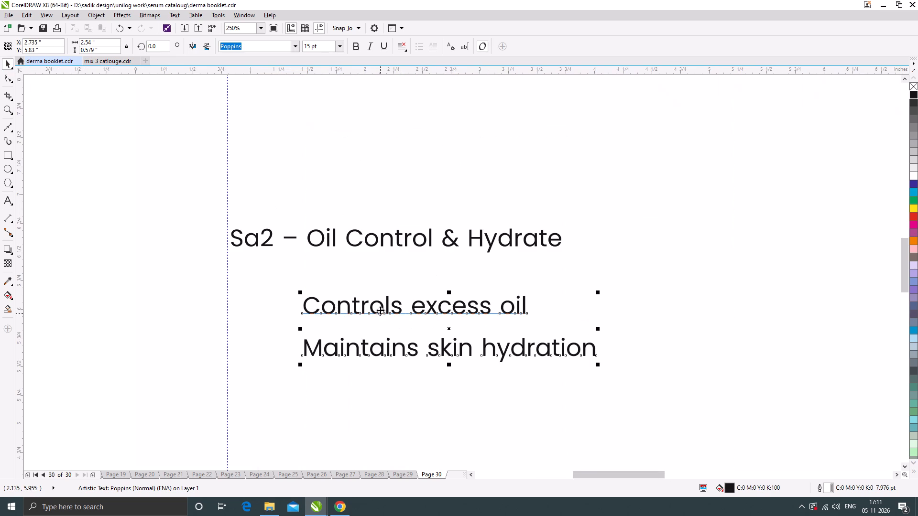
drag(380, 304, 387, 293)
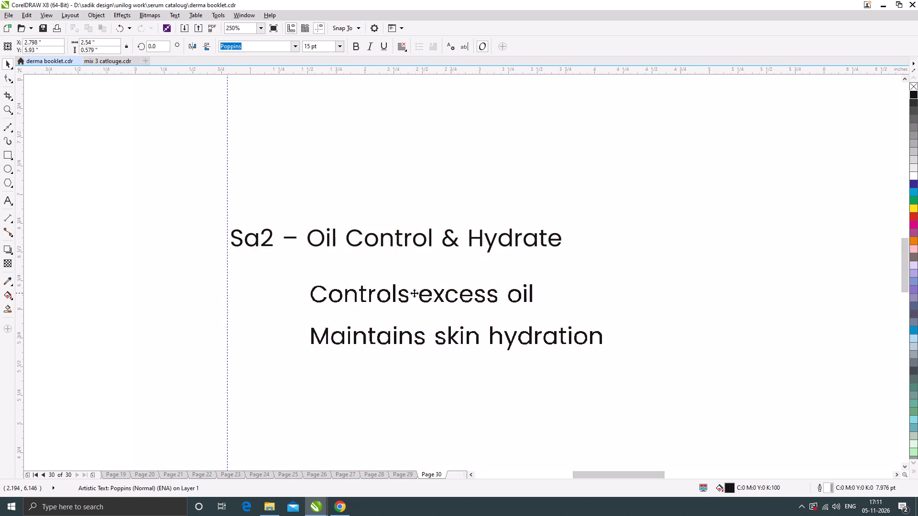
scroll(417, 293, down, 2)
click(206, 295)
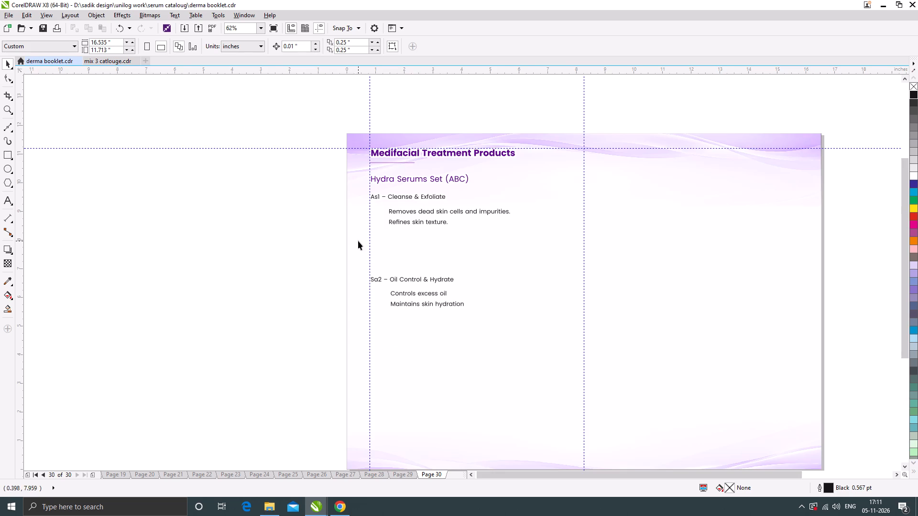
Copy the item line "AO3 – Skin Revitalization" from the Booklet Changes document in Chrome and return to CorelDRAW.
scroll(358, 241, down, 1)
click(342, 505)
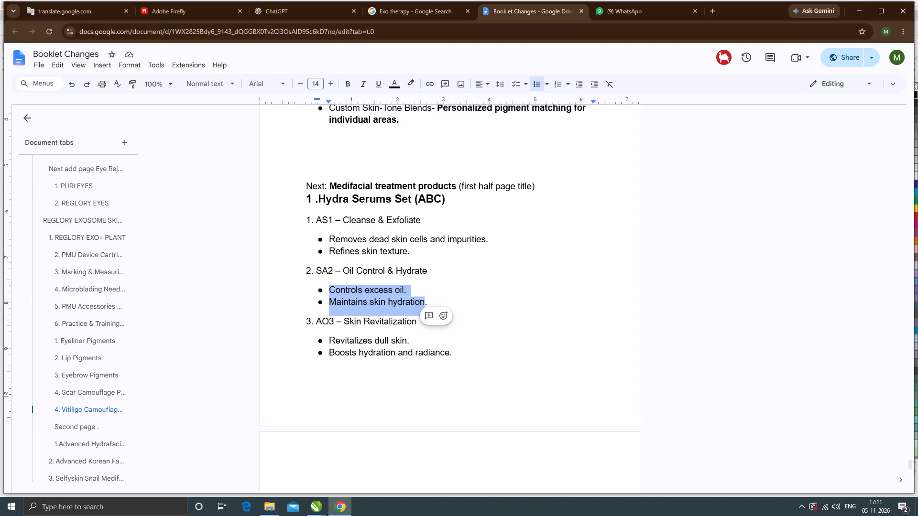
drag(315, 319, 418, 319)
key(ctrl+c)
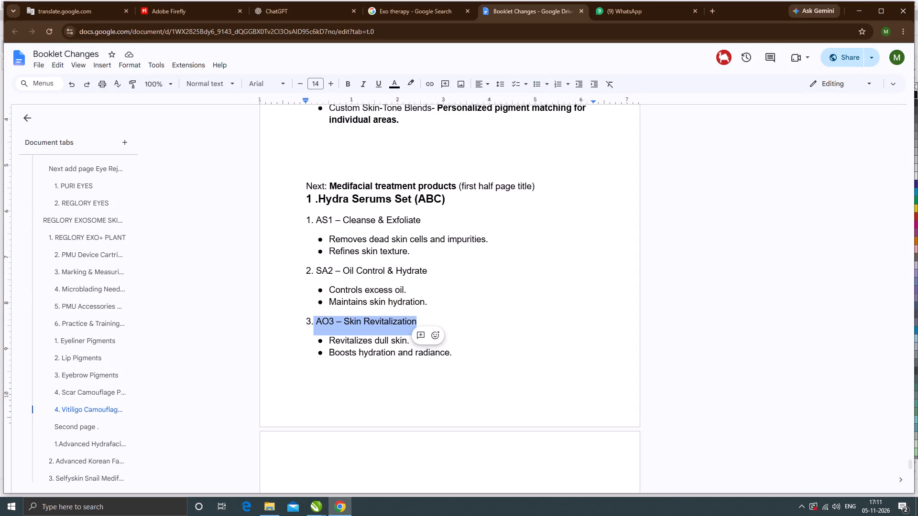
click(858, 5)
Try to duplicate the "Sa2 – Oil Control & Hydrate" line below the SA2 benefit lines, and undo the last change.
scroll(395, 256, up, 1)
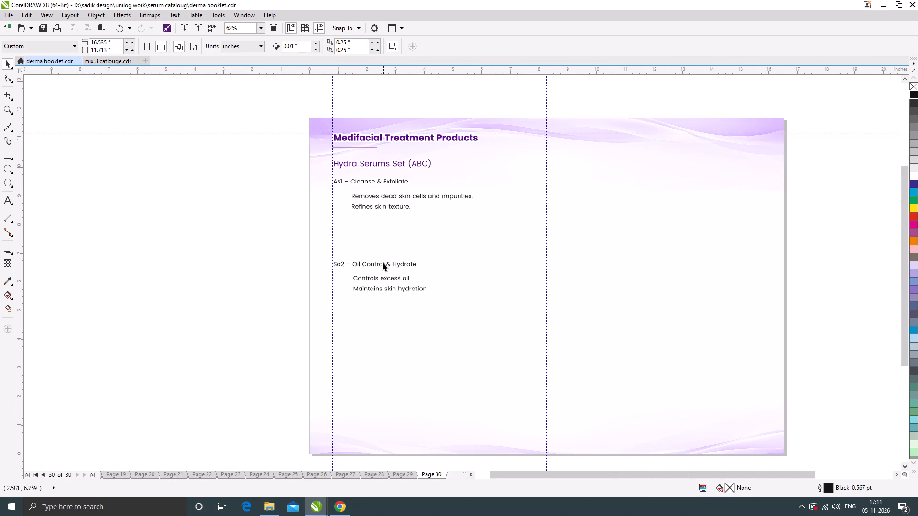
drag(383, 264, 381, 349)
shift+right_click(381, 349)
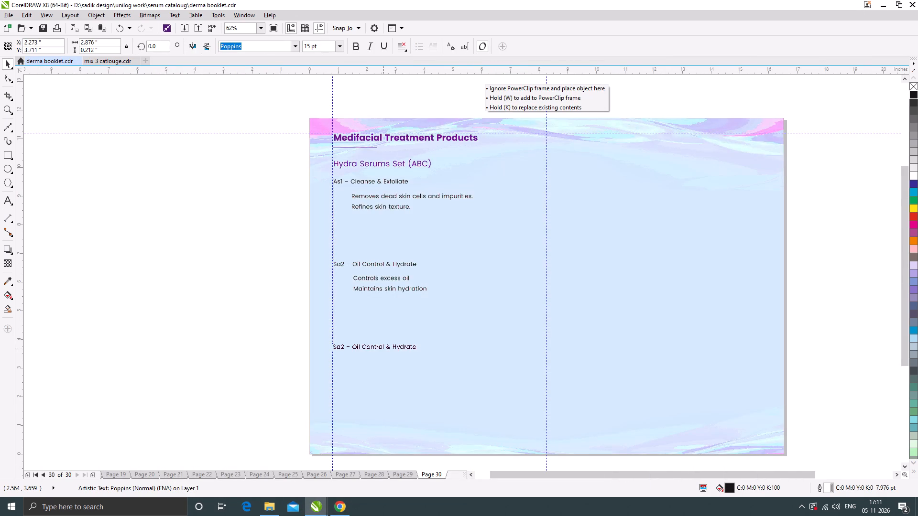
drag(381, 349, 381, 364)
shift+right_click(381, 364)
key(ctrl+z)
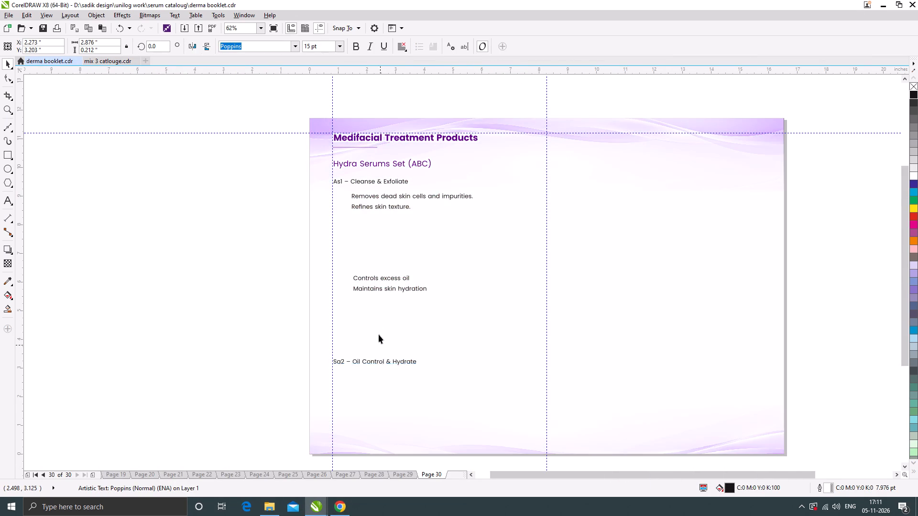
Duplicate the "Sa2 – Oil Control & Hydrate" line below the SA2 benefit lines and replace its text with "AO3 – Skin Revitalization".
drag(382, 266, 386, 355)
shift+right_click(386, 355)
double_click(386, 355)
scroll(360, 358, up, 1)
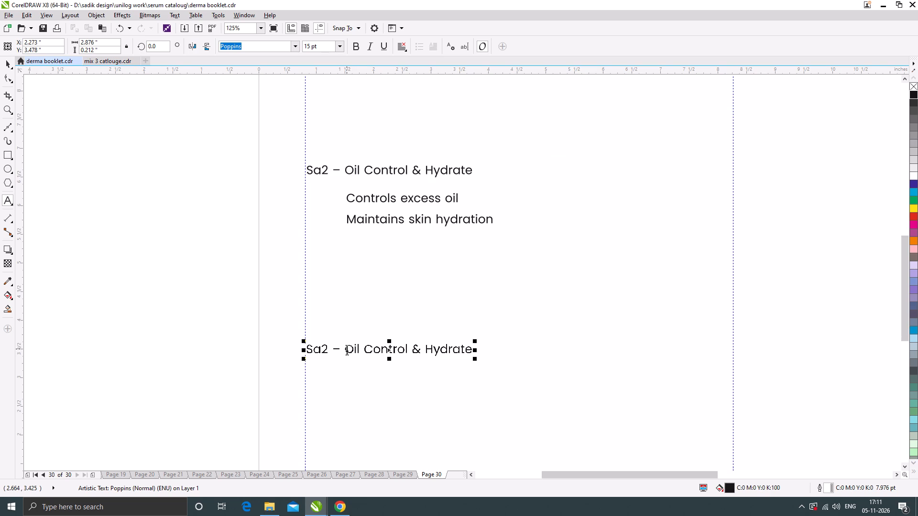
key(ctrl+a)
key(ctrl+v)
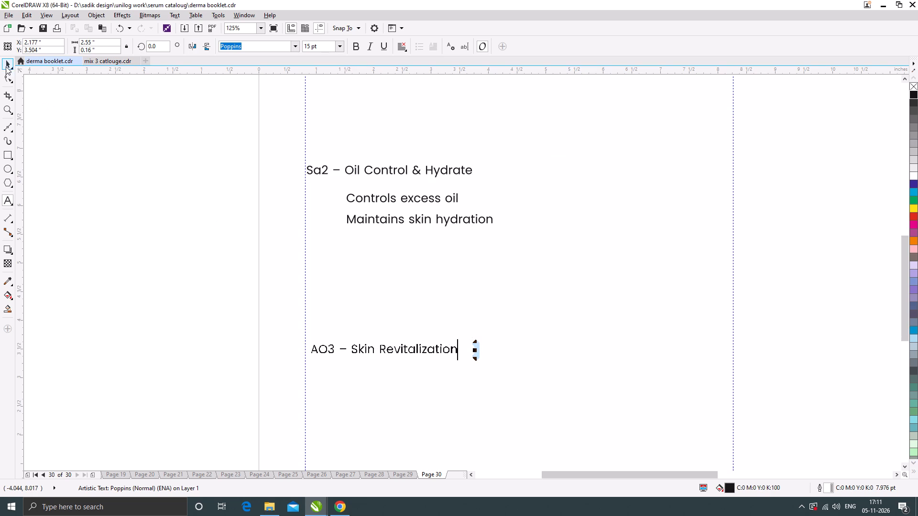
click(4, 63)
click(83, 199)
Shift the "AO3 – Skin Revitalization" line about 0.05 inch left to align with the vertical margin guideline.
scroll(327, 349, up, 2)
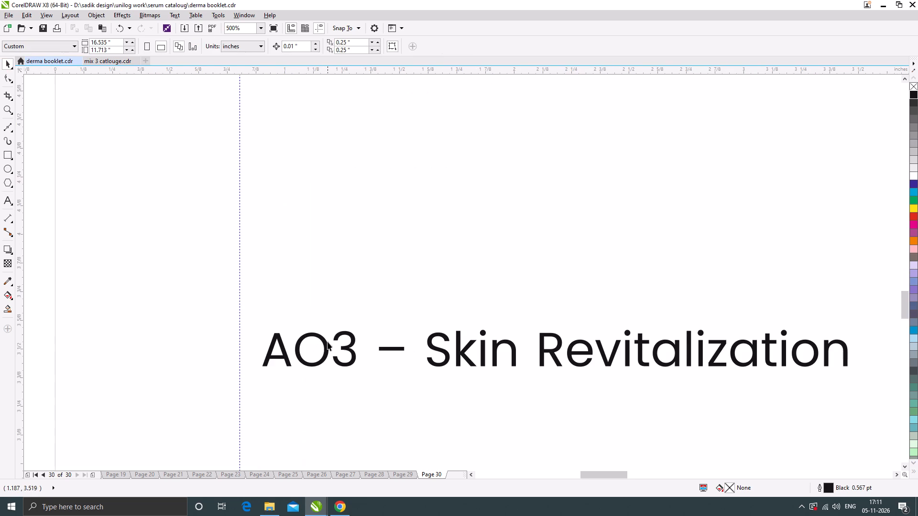
drag(322, 340, 310, 340)
scroll(403, 308, down, 4)
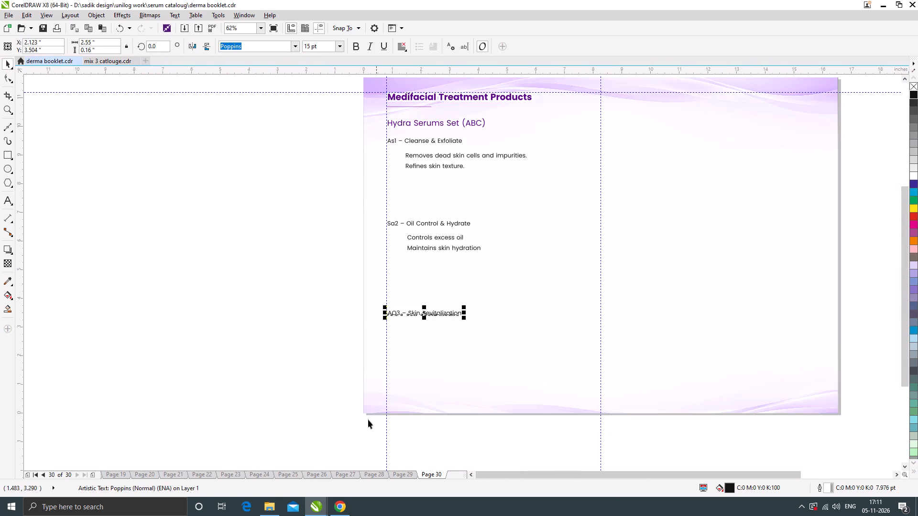
Copy the AO3 bullets "Revitalizes dull skin." and "Boosts hydration and radiance" from the Booklet Changes document in Chrome and return to CorelDRAW.
click(342, 508)
drag(328, 339, 332, 340)
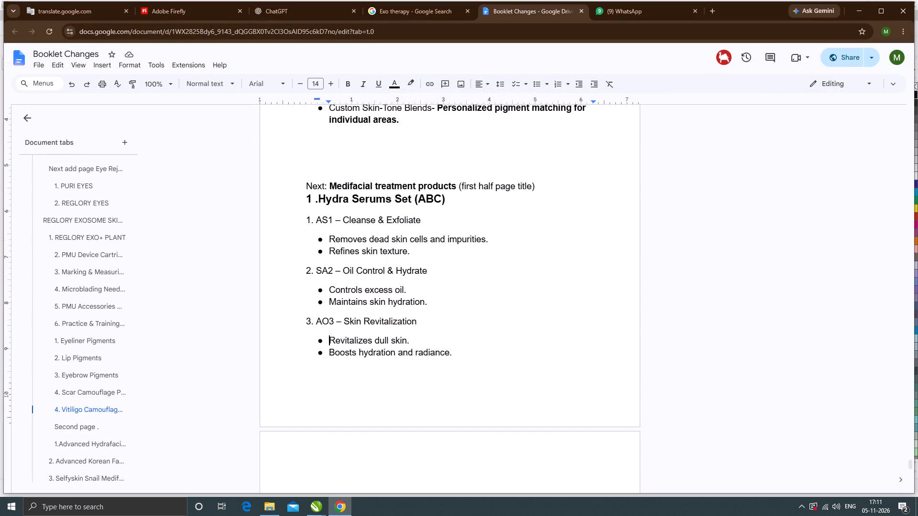
drag(332, 340, 448, 353)
key(ctrl+c)
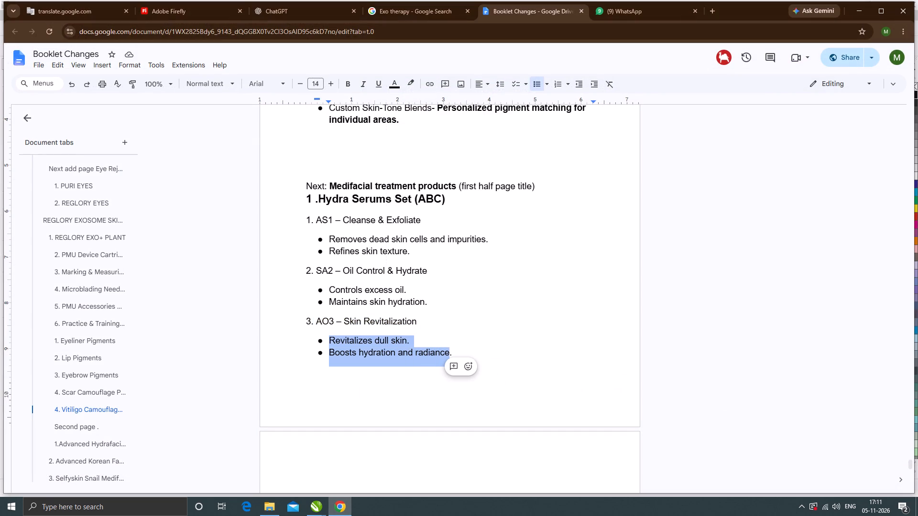
click(862, 7)
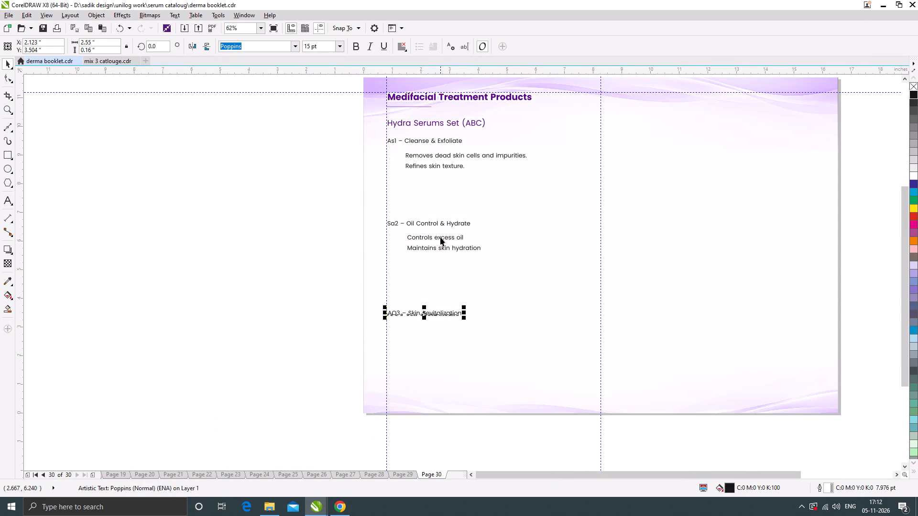
Duplicate the SA2 benefit lines beneath the "AO3" line and replace them with "Revitalizes dull skin." and "Boosts hydration and radiance", without the final full stop.
drag(440, 237, 434, 329)
shift+right_click(434, 329)
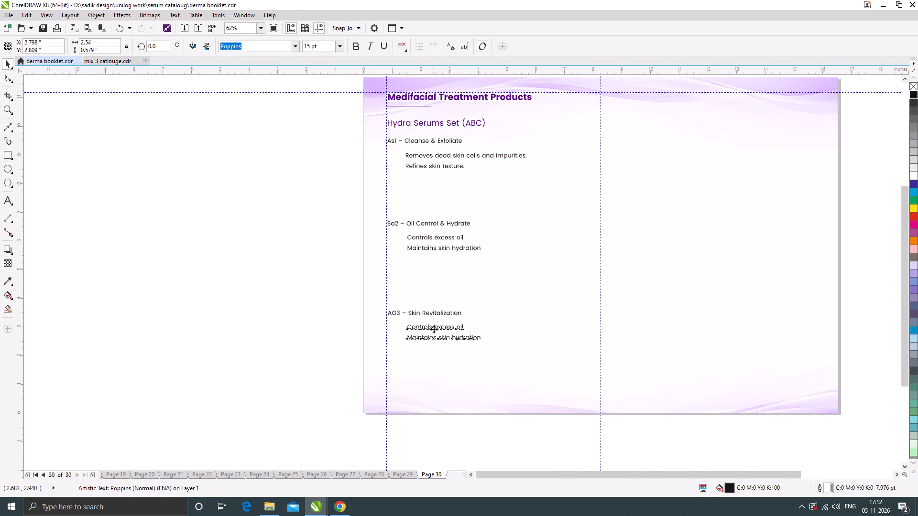
double_click(434, 329)
key(ctrl+a)
key(ctrl+v)
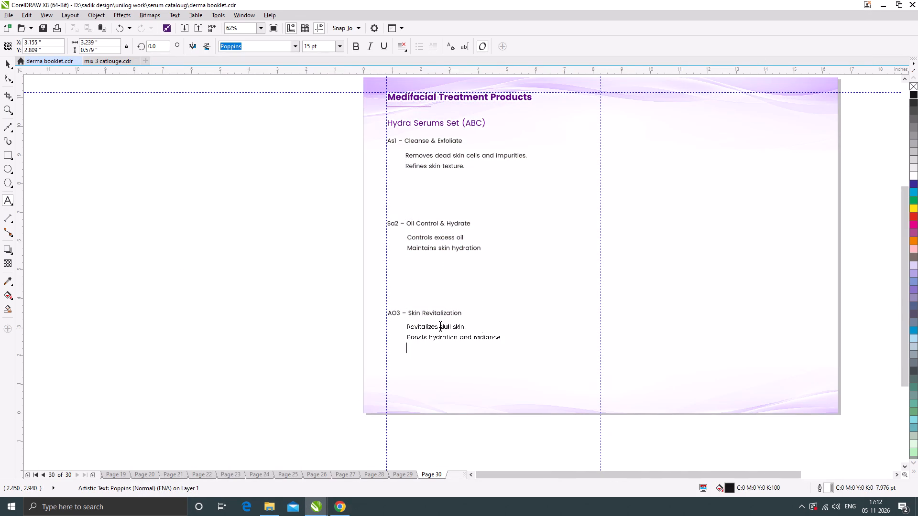
click(8, 66)
click(189, 261)
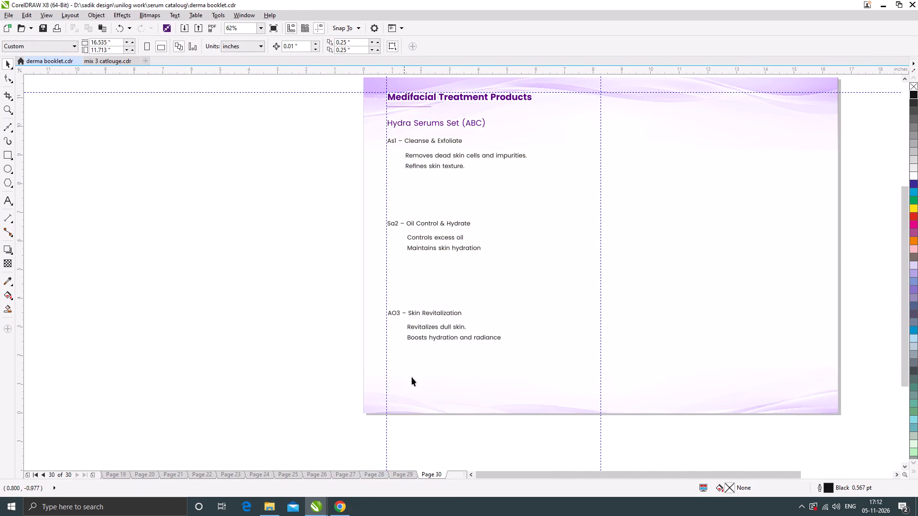
click(258, 337)
scroll(325, 312, down, 1)
scroll(380, 268, up, 1)
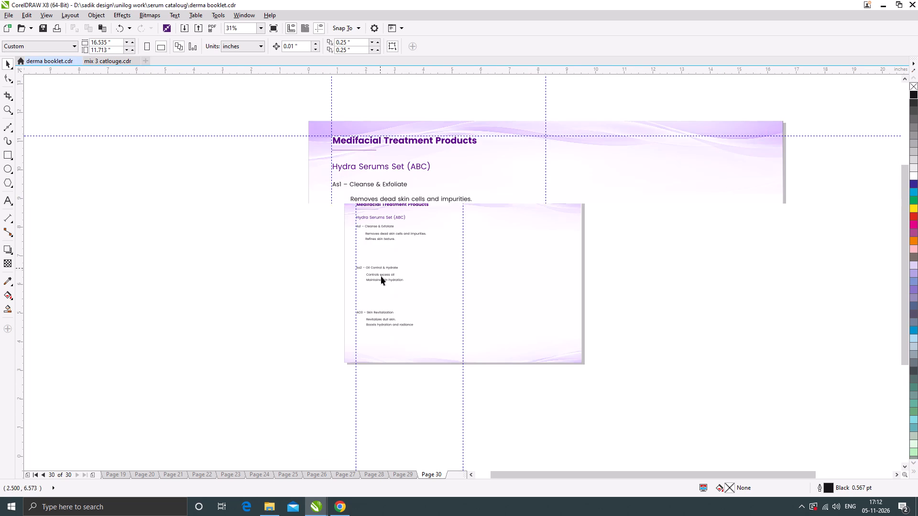
Review the Booklet Changes document in Chrome from the Hydra Serums Set through the Hydrafacial, Korean Facial, Selfyskin Snail and OXYGENEO kit sections.
click(340, 512)
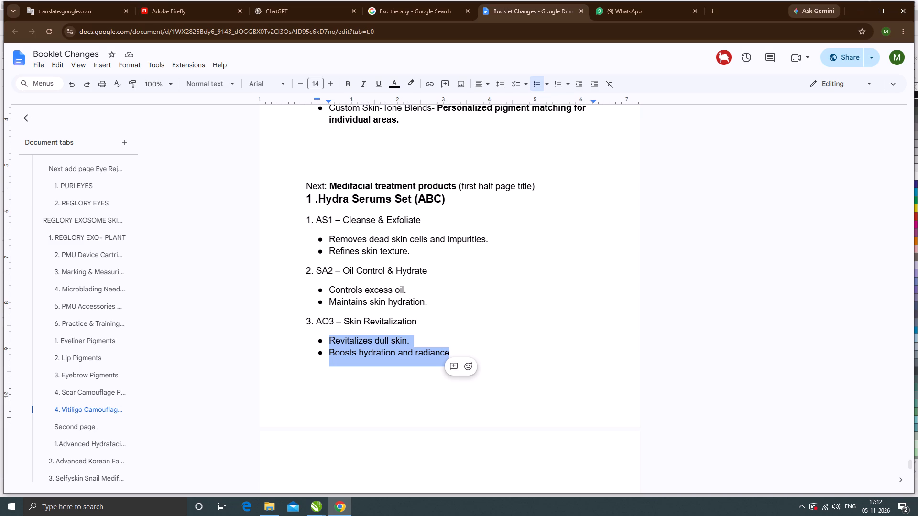
scroll(367, 267, down, 2)
scroll(364, 269, up, 3)
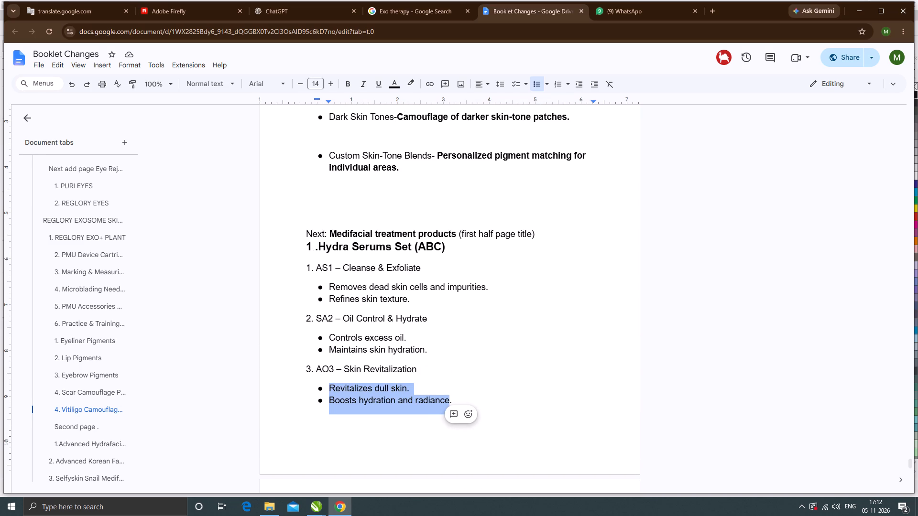
scroll(336, 235, down, 6)
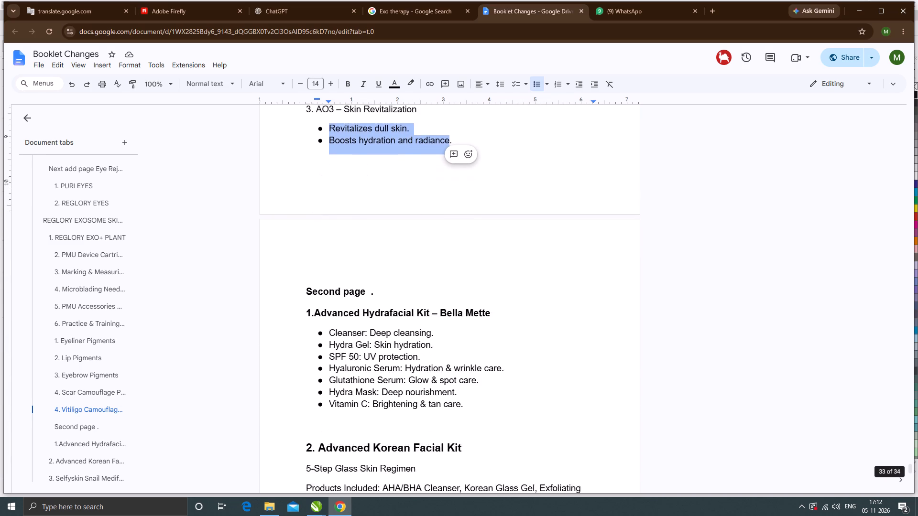
scroll(336, 235, down, 1)
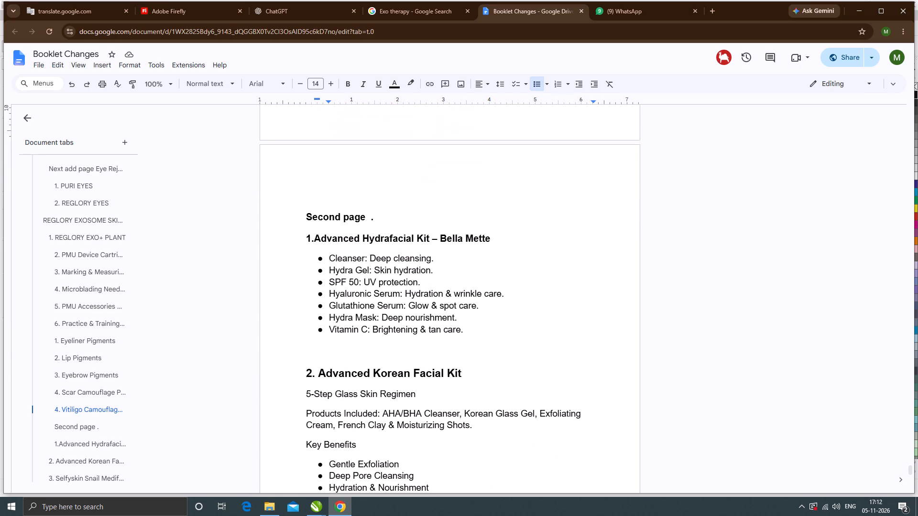
scroll(336, 234, down, 13)
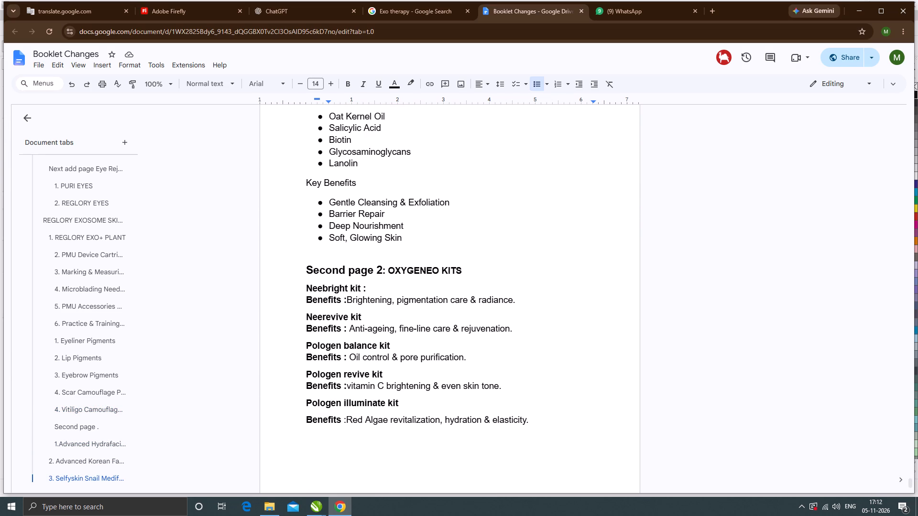
scroll(415, 312, up, 1)
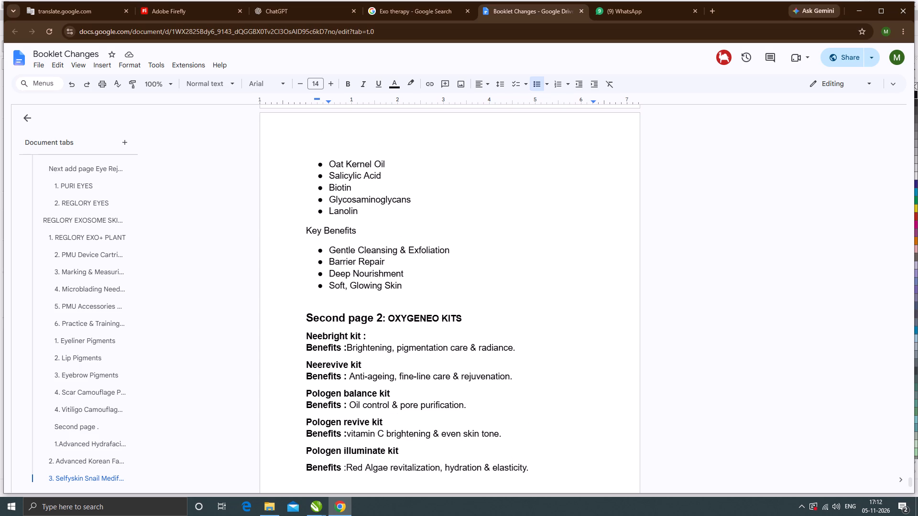
scroll(416, 311, up, 3)
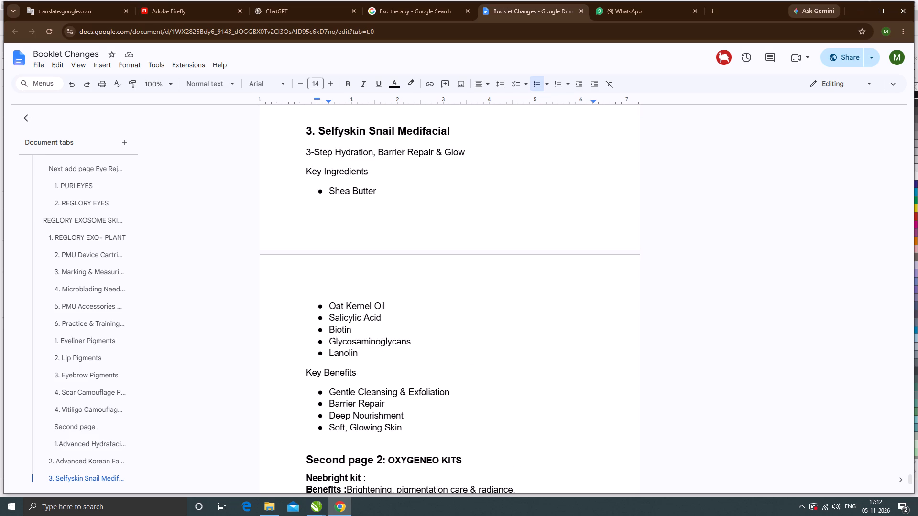
scroll(416, 311, down, 2)
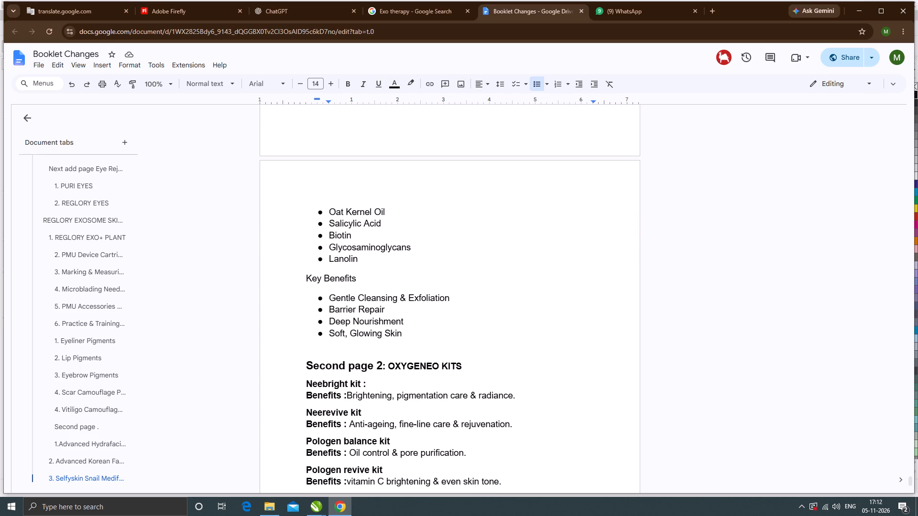
scroll(415, 312, up, 7)
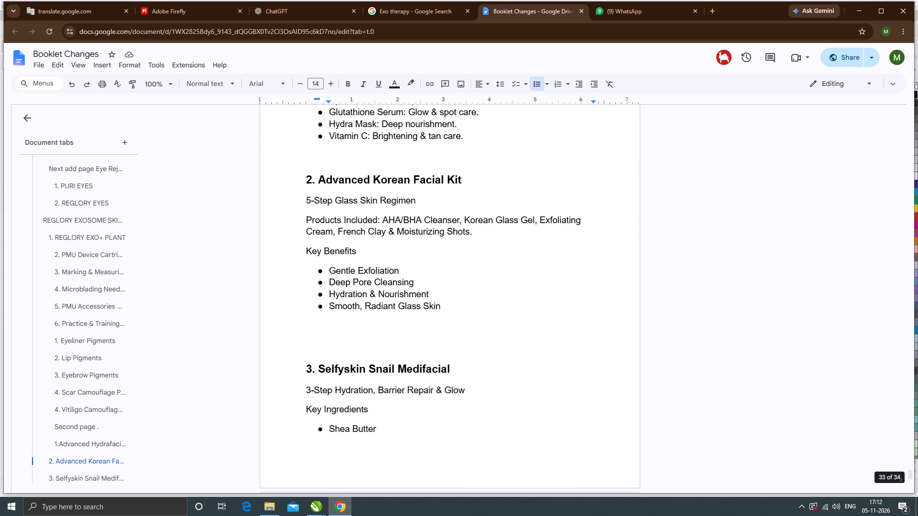
scroll(415, 312, up, 4)
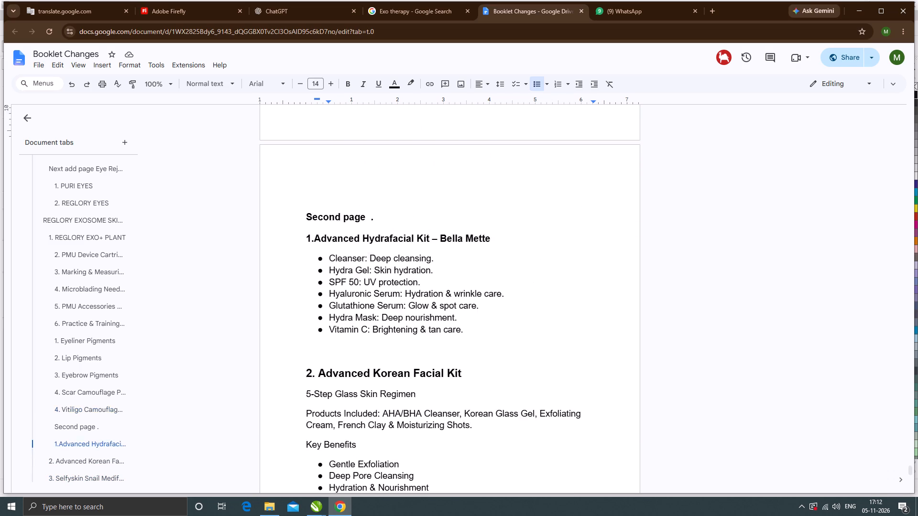
scroll(415, 310, up, 6)
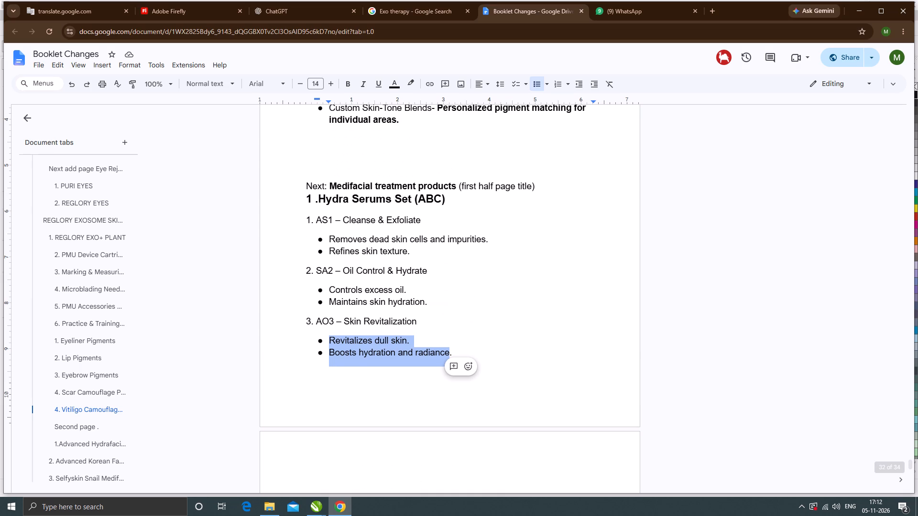
scroll(411, 300, down, 3)
scroll(411, 300, up, 4)
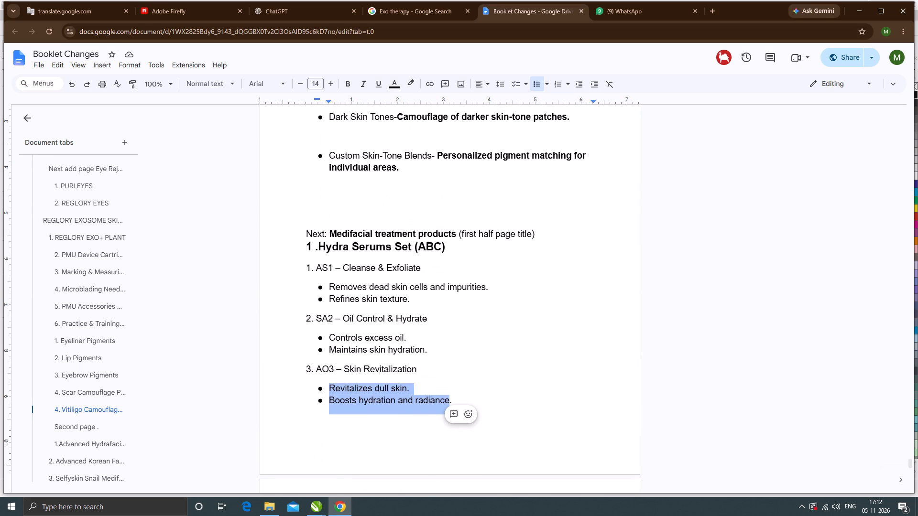
scroll(411, 300, down, 5)
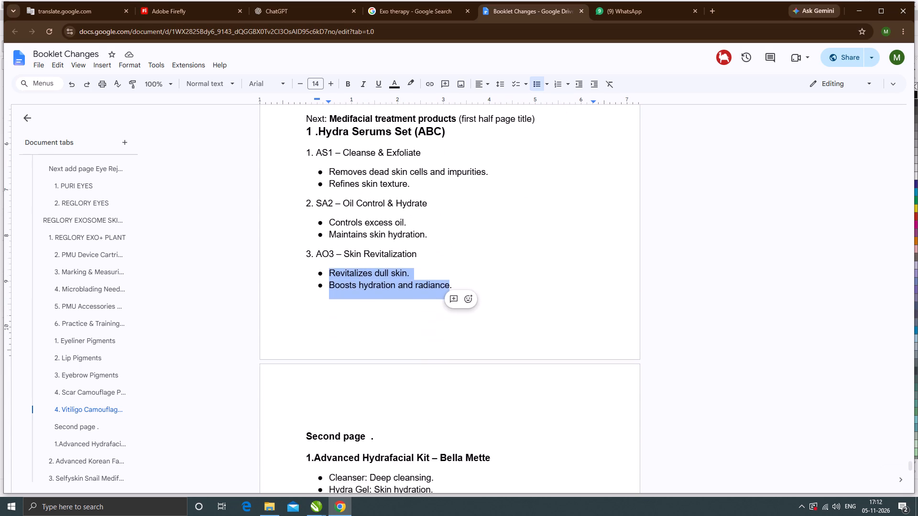
scroll(411, 300, down, 2)
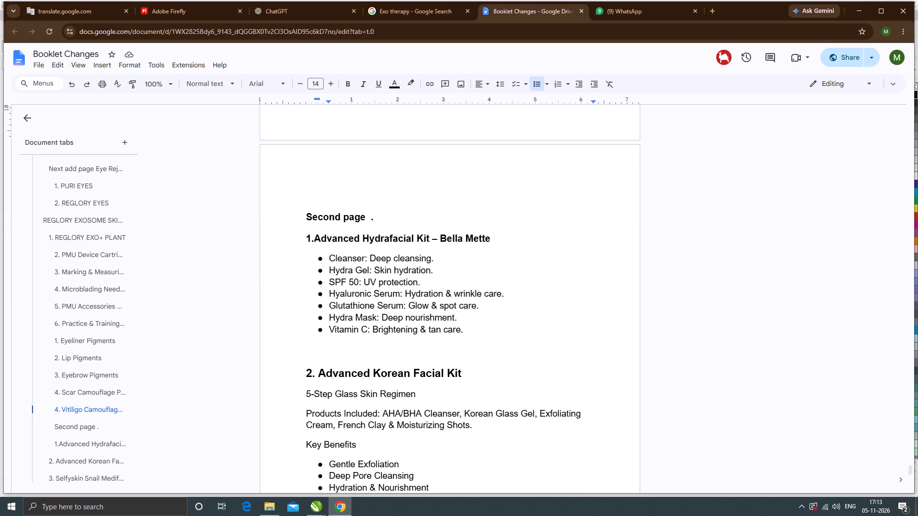
scroll(382, 298, down, 9)
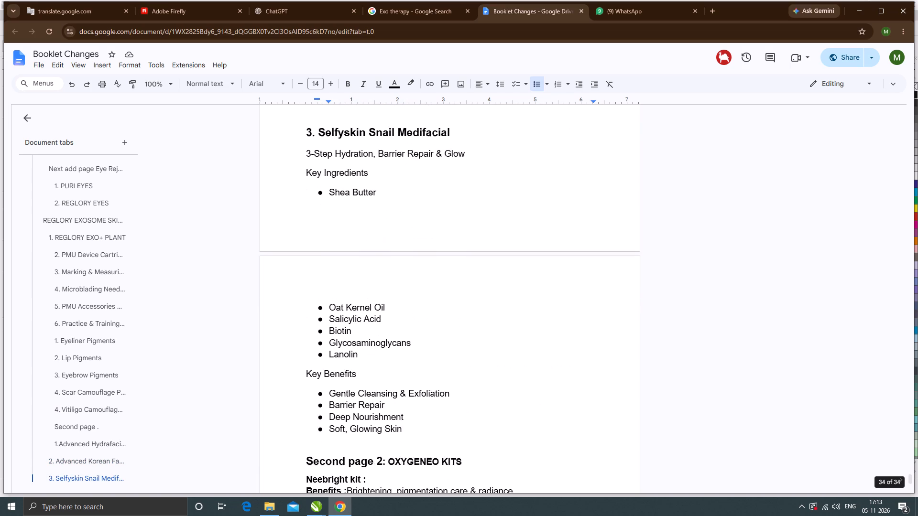
scroll(382, 301, down, 3)
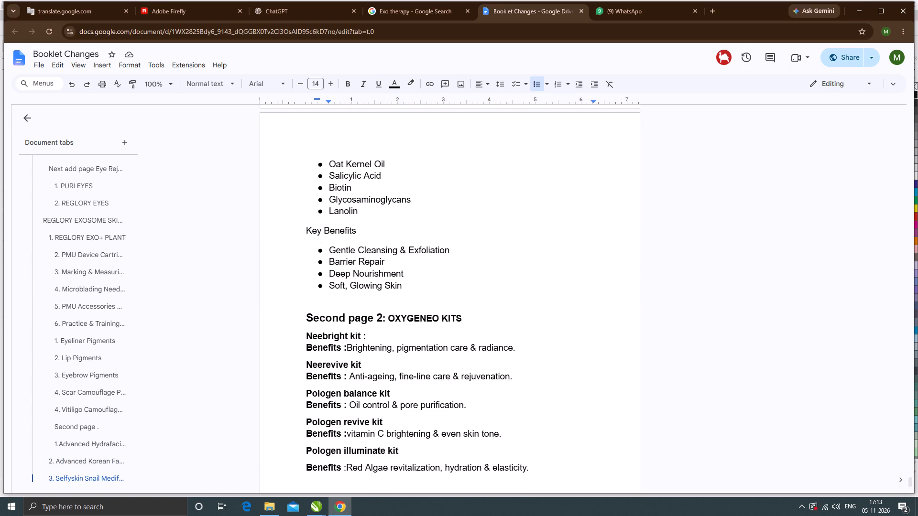
scroll(382, 301, down, 7)
scroll(382, 301, up, 5)
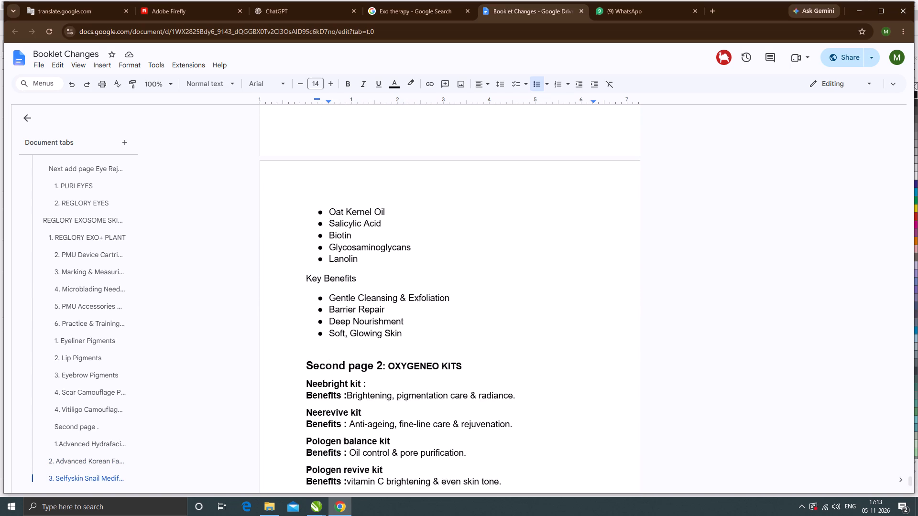
scroll(382, 300, up, 7)
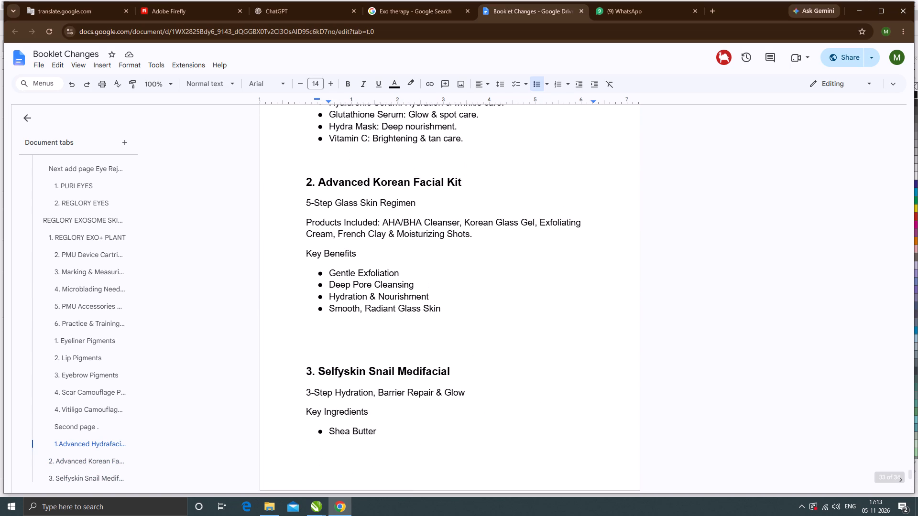
scroll(382, 300, down, 6)
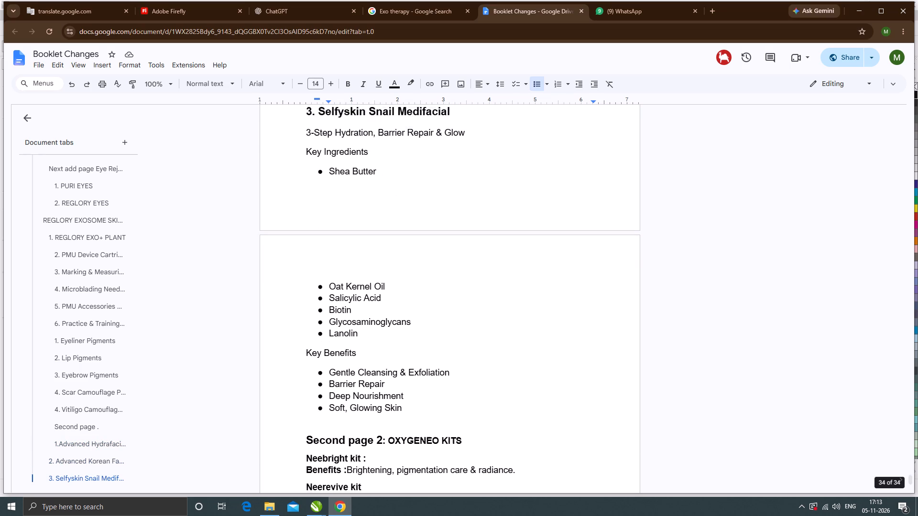
Review the Booklet Changes document from the OXYGENEO kits back to the scar camouflage pigments and Hydra Serums Set, and return to CorelDRAW.
scroll(382, 300, down, 2)
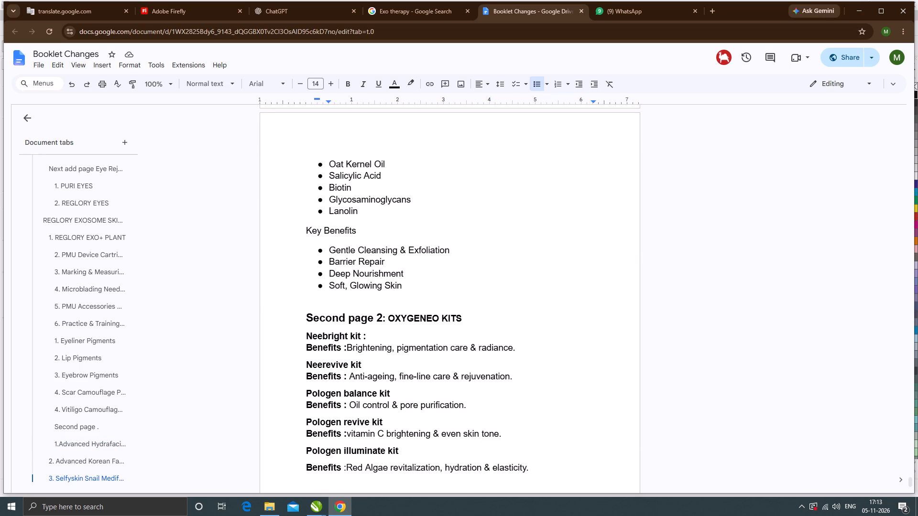
scroll(403, 312, up, 4)
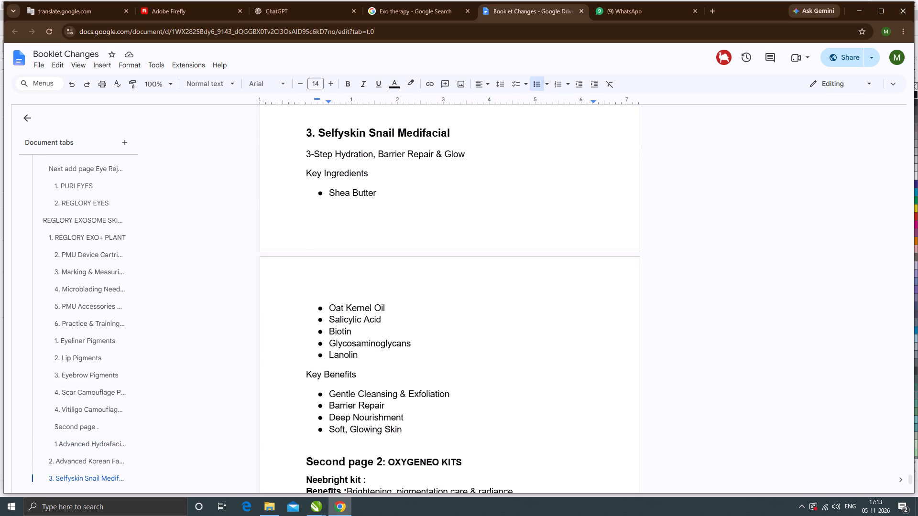
scroll(413, 316, up, 4)
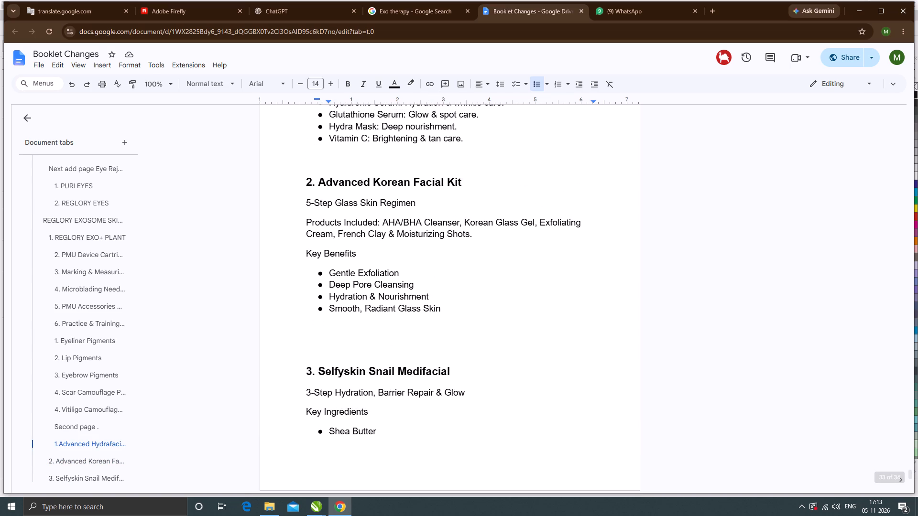
scroll(464, 263, up, 5)
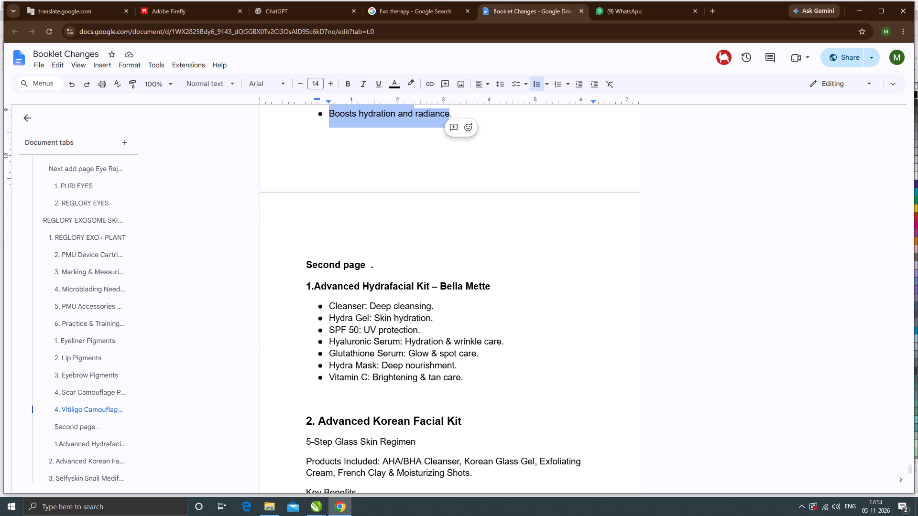
scroll(393, 293, up, 2)
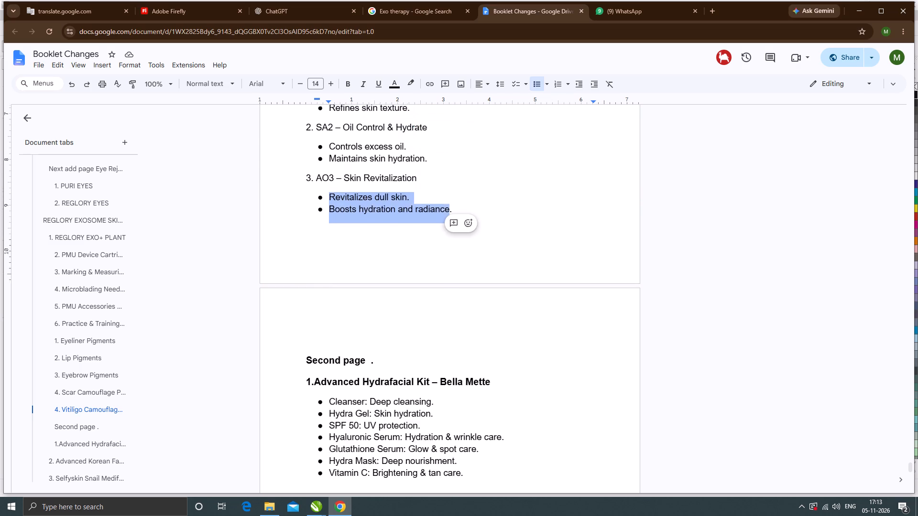
scroll(393, 291, up, 6)
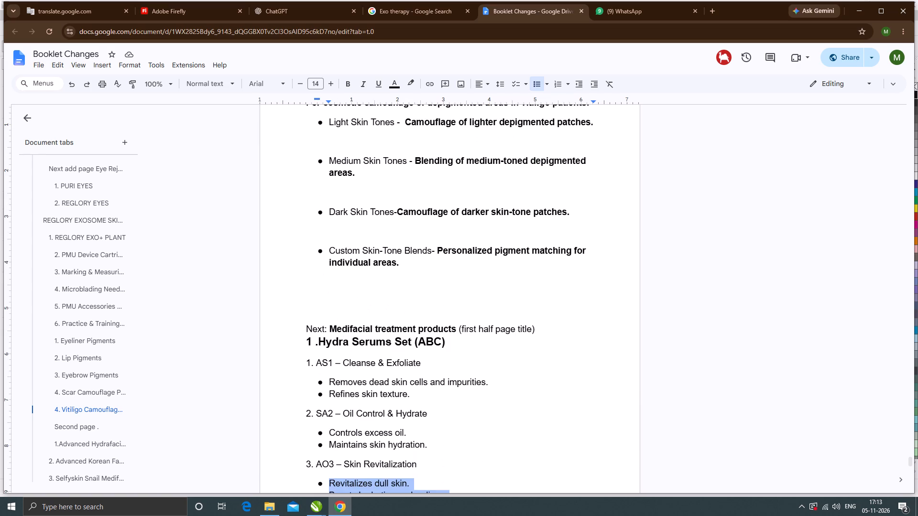
scroll(393, 294, up, 9)
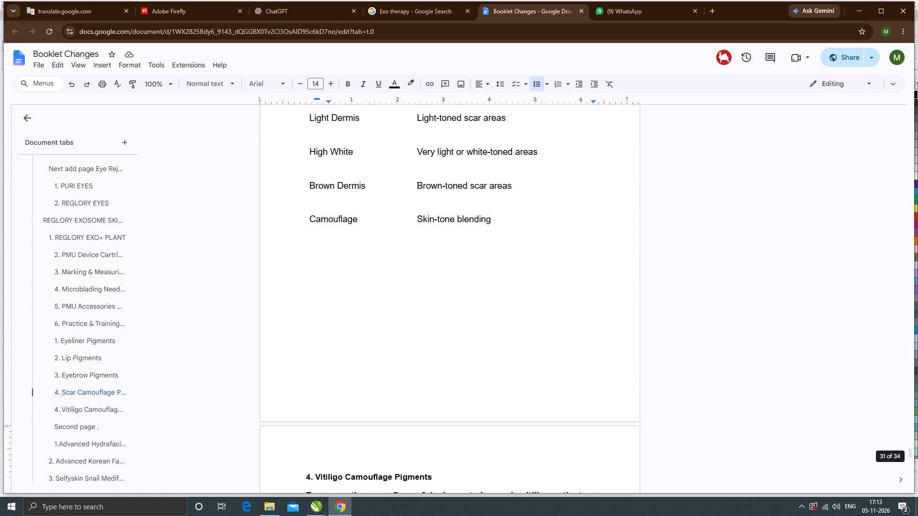
scroll(393, 296, up, 4)
scroll(427, 310, down, 4)
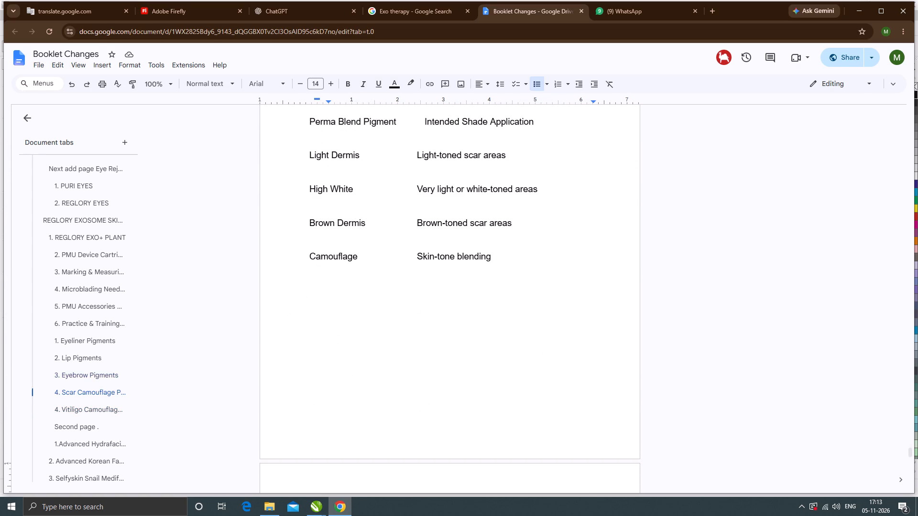
scroll(425, 309, down, 11)
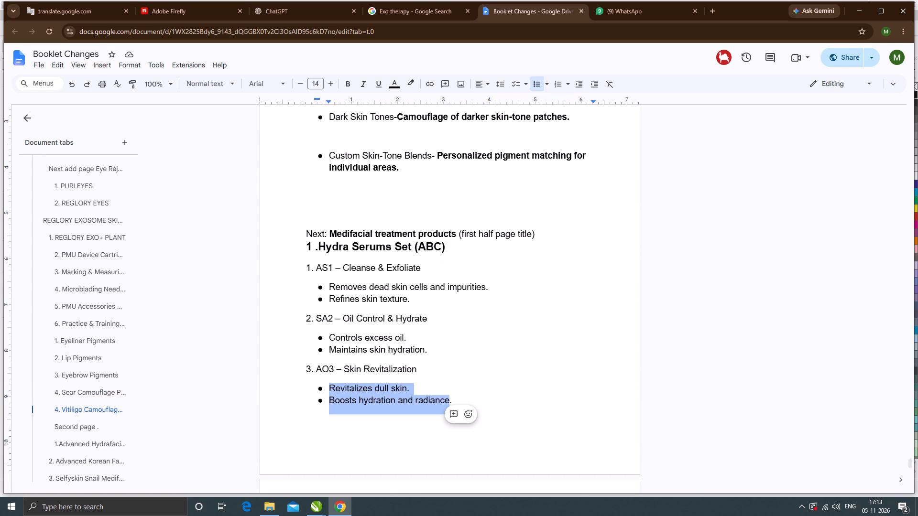
click(861, 8)
Find the "Professional Range – Permanent Makeup Essentials" spread on page 28 and capture a screenshot of its full-screen preview.
click(8, 65)
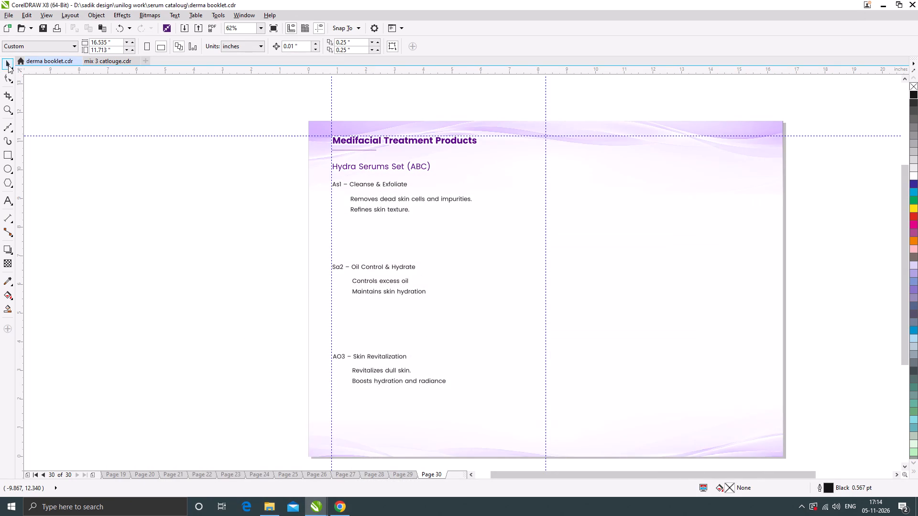
click(189, 88)
click(409, 474)
click(376, 474)
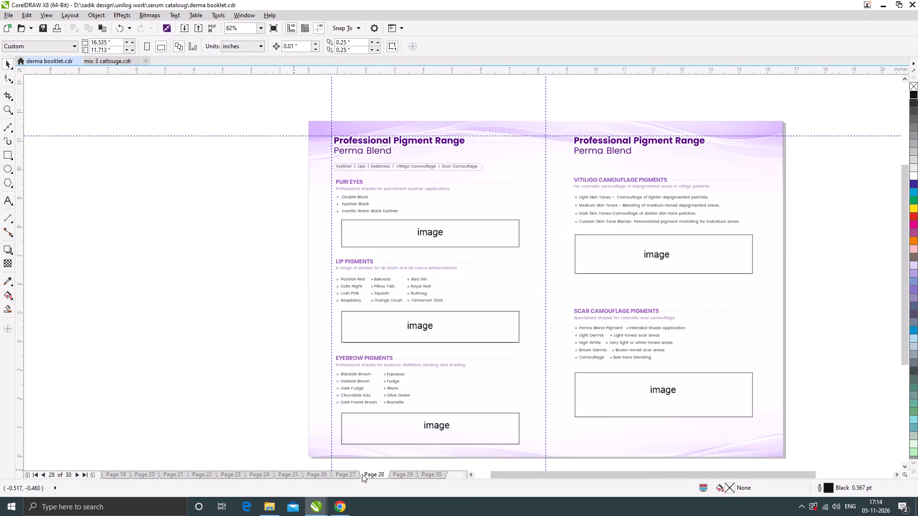
click(353, 473)
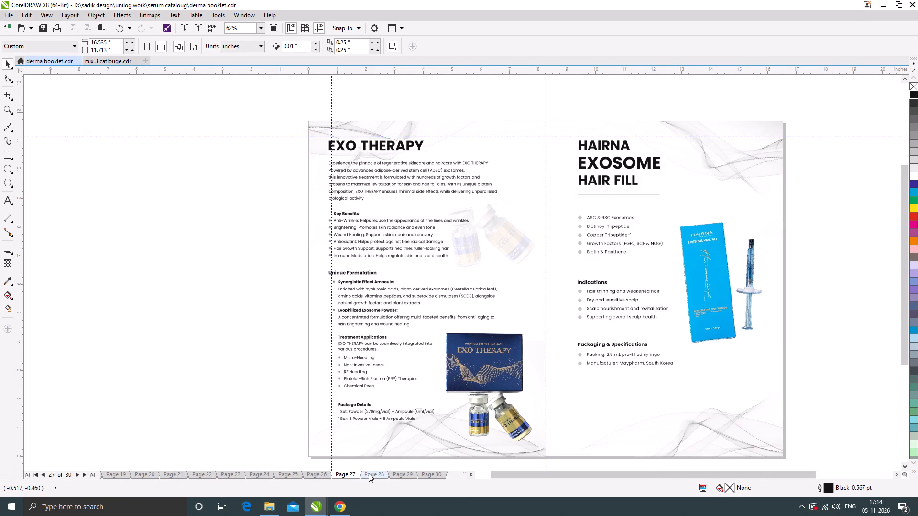
click(369, 473)
key(F4)
key(F9)
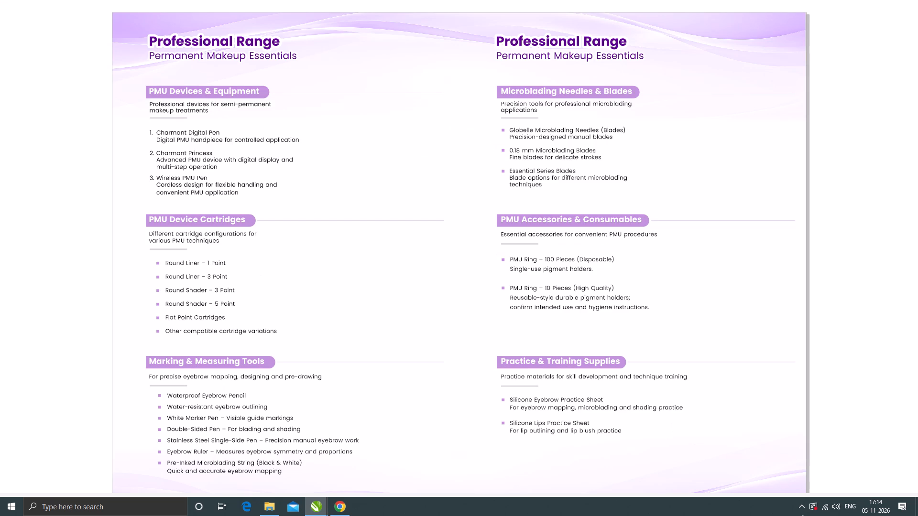
key(Print)
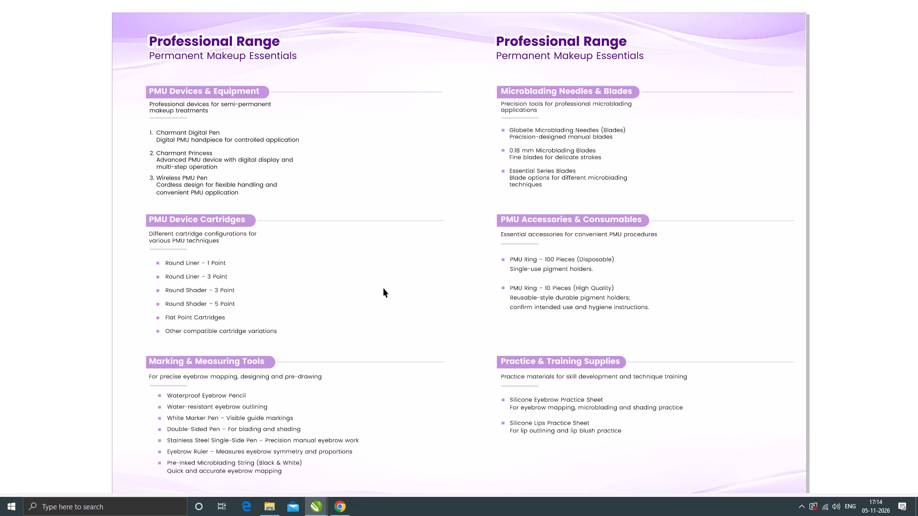
Exit the full-screen preview of the "Professional Range – Permanent Makeup Essentials" spread and return to the editing view.
click(383, 288)
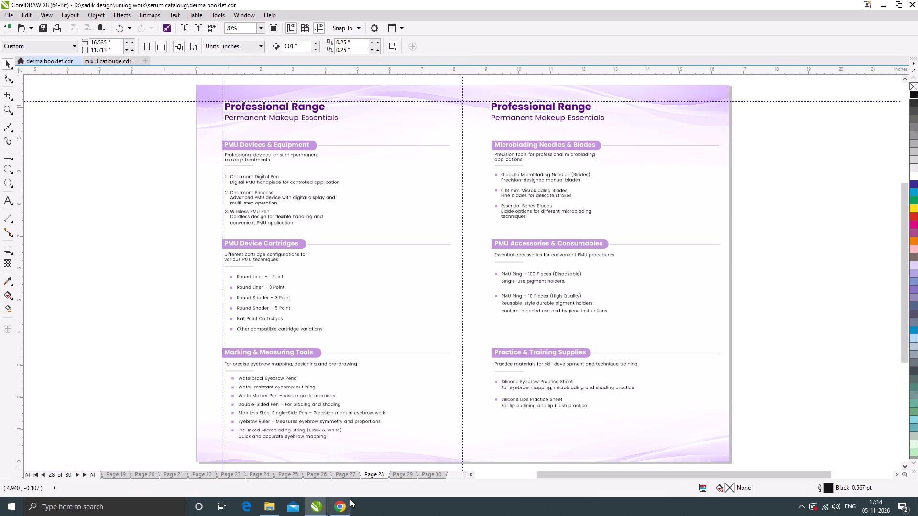
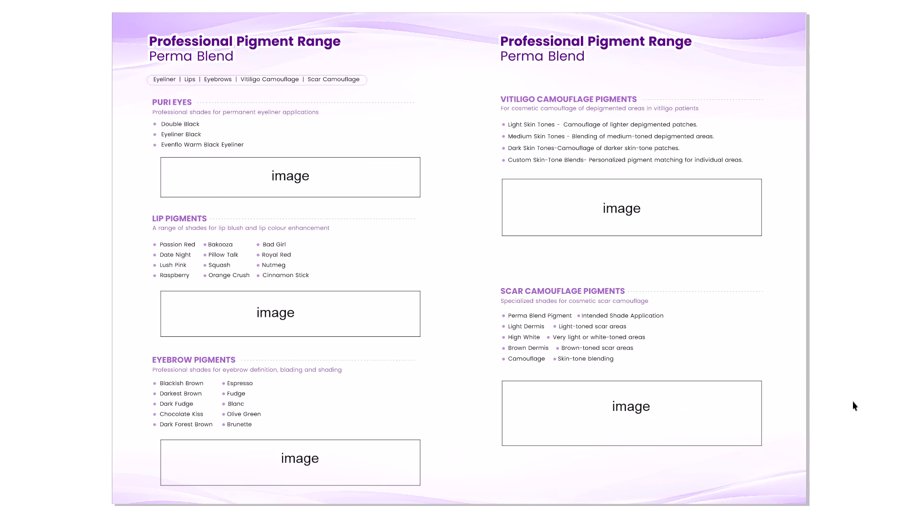
Capture a screenshot of the "Professional Pigment Range – Perma Blend" spread in full-screen preview.
key(Print)
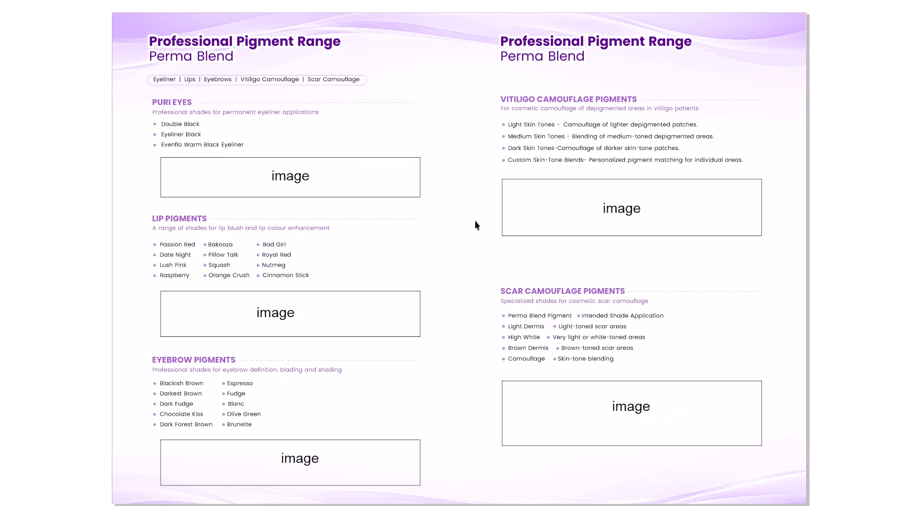
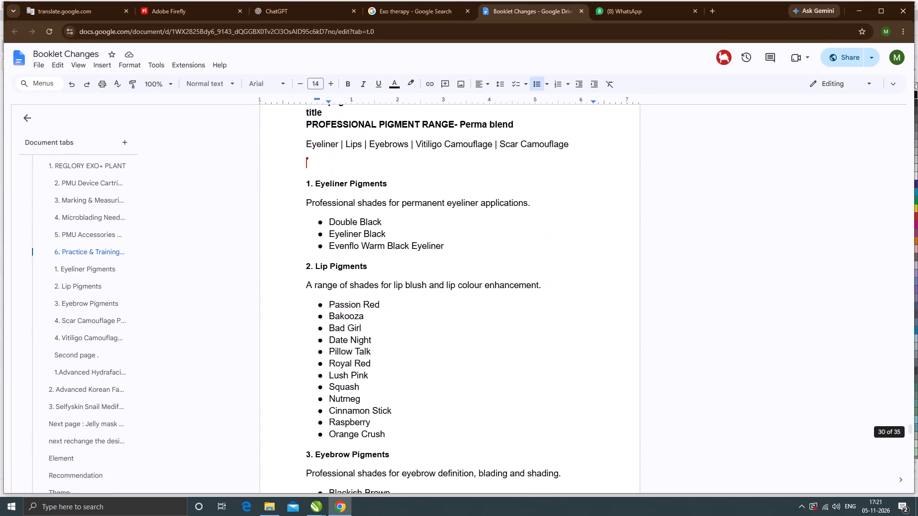
Review the Booklet Changes document in Chrome from the Professional Pigment Range page back to the silicone practice sheets in the Practice & Training section.
scroll(418, 329, up, 6)
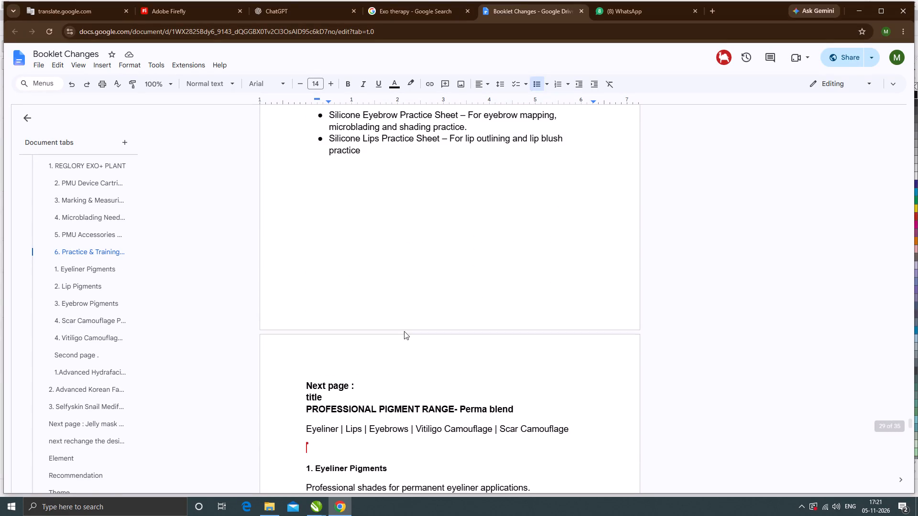
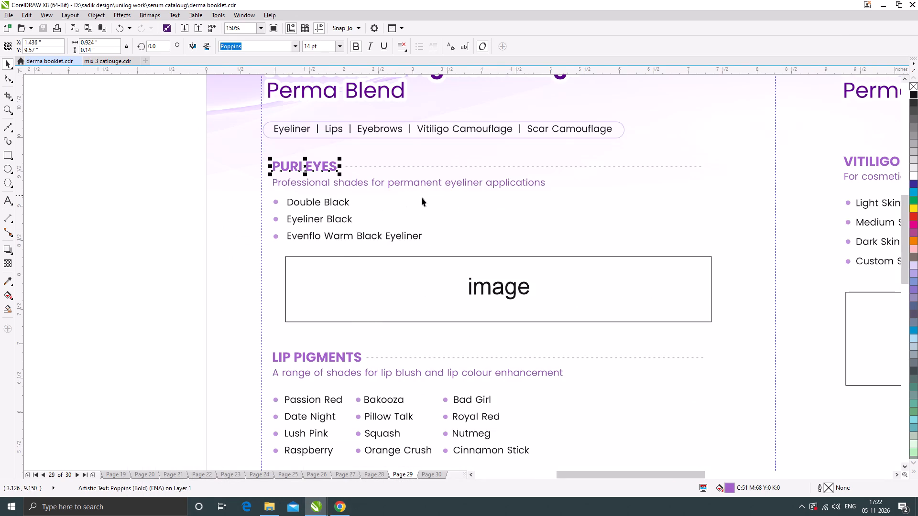
Find the eyeliner section in the Booklet Changes document in Chrome, copy its heading text "Eyeliner Pigments" and return to CorelDRAW.
scroll(422, 198, down, 1)
click(338, 505)
scroll(460, 290, up, 7)
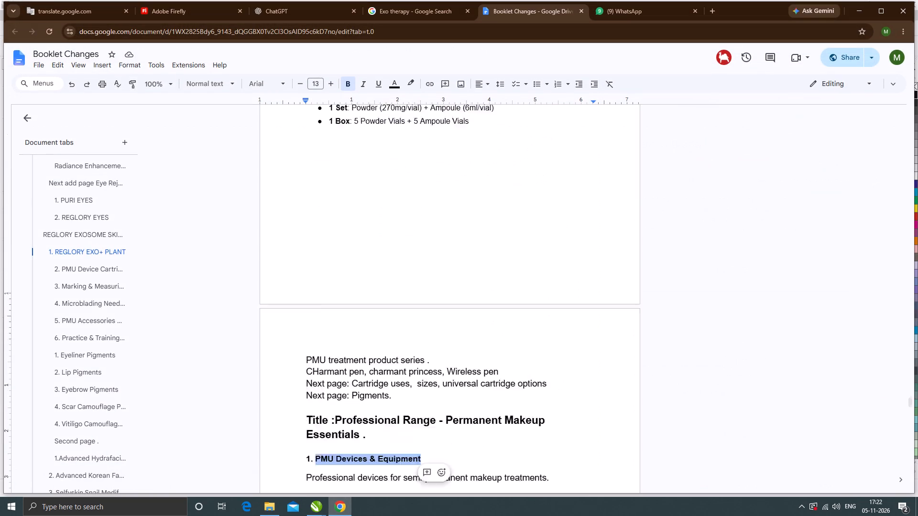
scroll(407, 281, up, 4)
scroll(374, 266, down, 6)
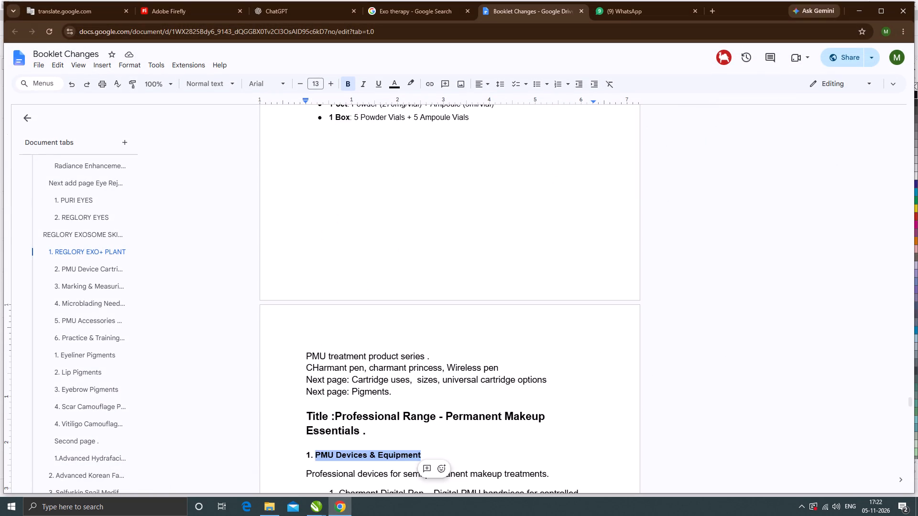
scroll(379, 267, down, 6)
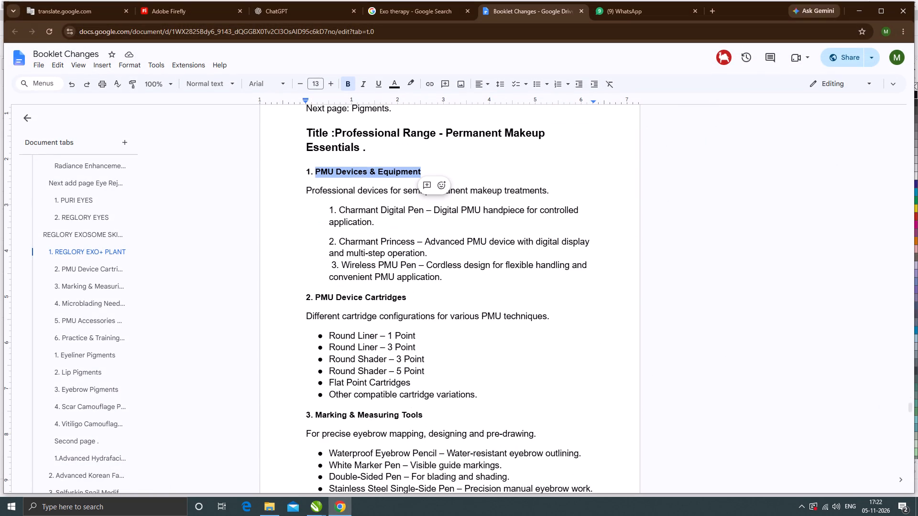
scroll(356, 222, up, 1)
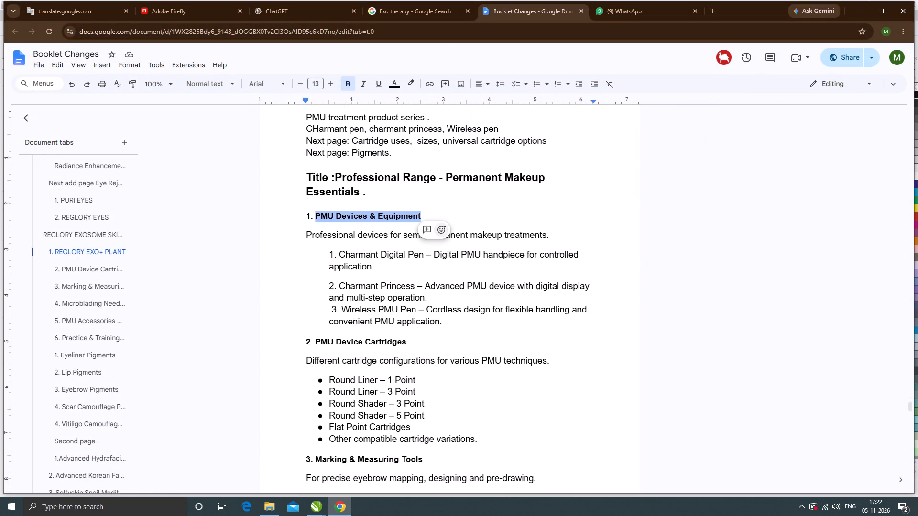
scroll(350, 254, down, 1)
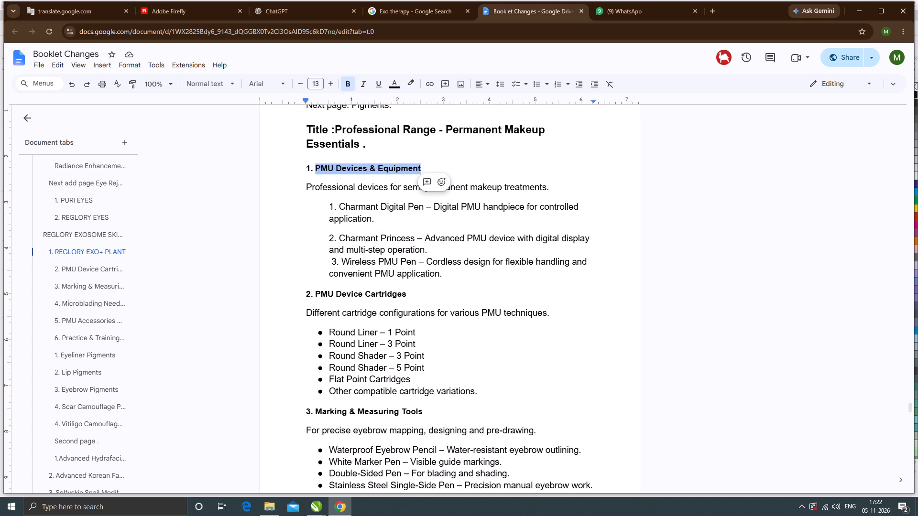
scroll(353, 363, down, 17)
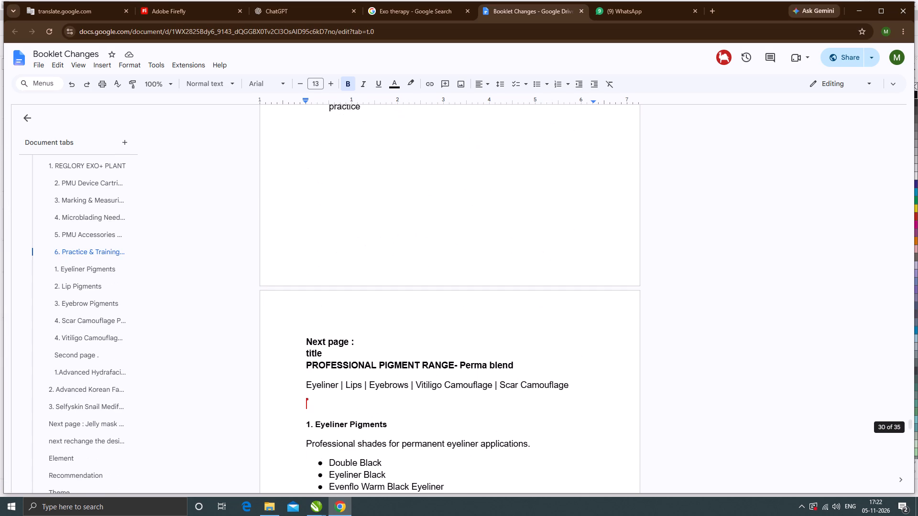
scroll(358, 360, down, 2)
drag(314, 329, 388, 329)
key(ctrl+c)
click(856, 6)
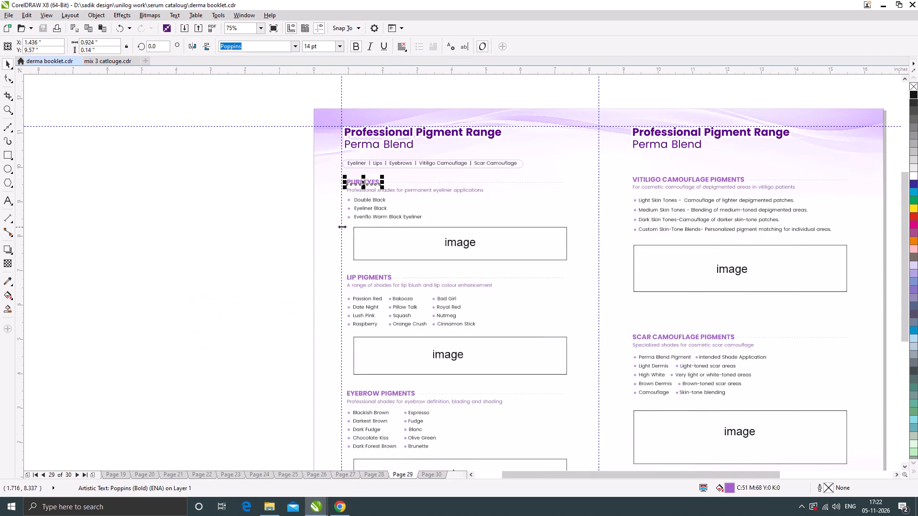
Replace the "PURI EYES" heading on page 29 with the copied "Eyeliner Pigments" text and convert it to uppercase.
double_click(351, 181)
key(ctrl+a)
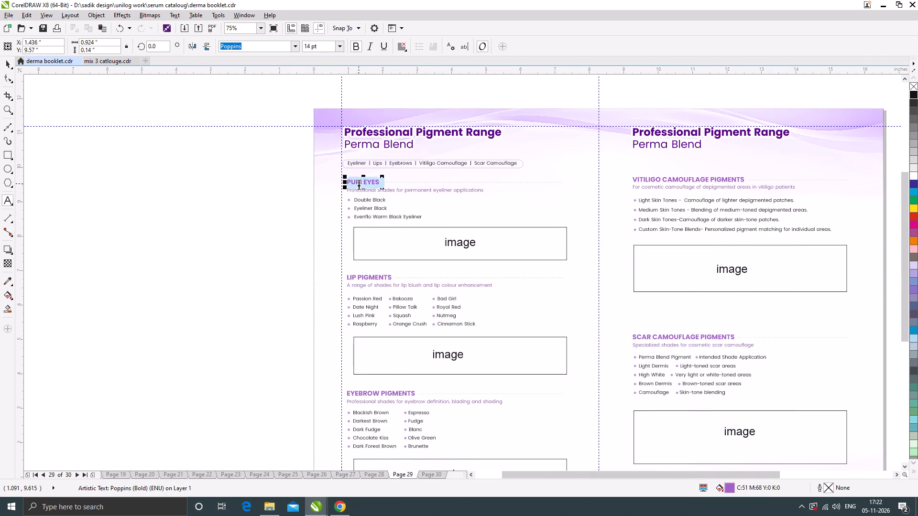
key(ctrl+v)
scroll(362, 183, up, 1)
key(ctrl+a)
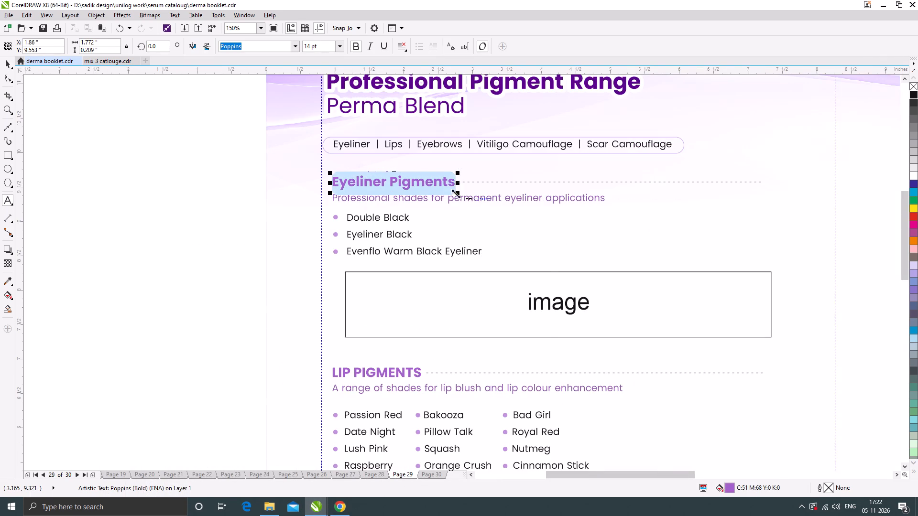
right_click(444, 183)
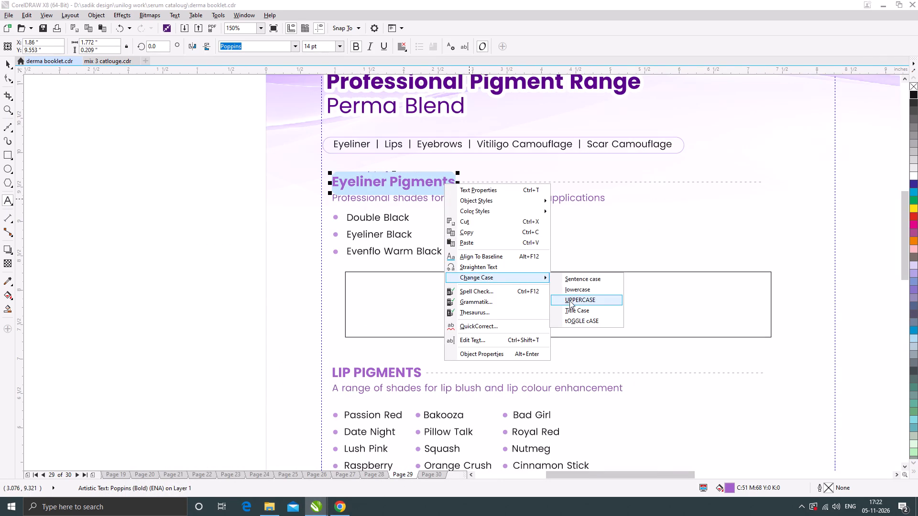
click(571, 297)
click(9, 64)
click(98, 140)
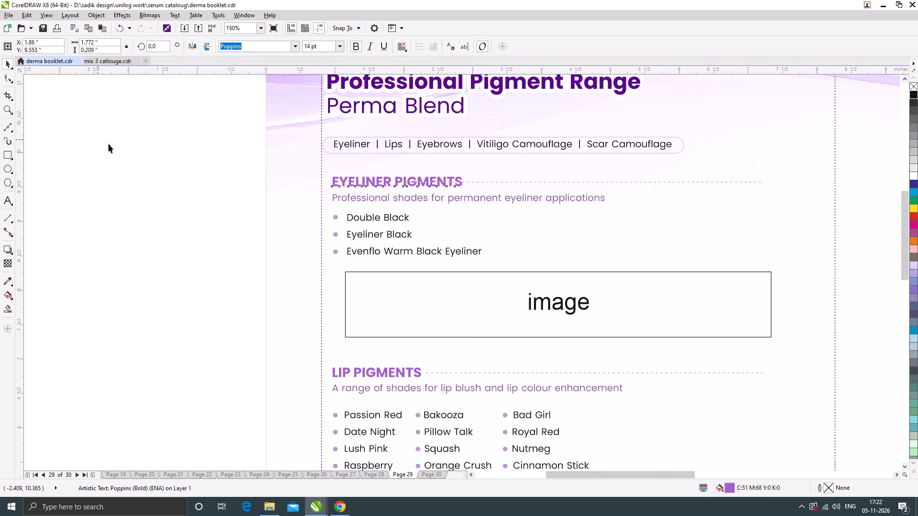
Shorten the dashed line beside the "EYELINER PIGMENTS" heading so it starts just after the heading's last letter.
click(471, 182)
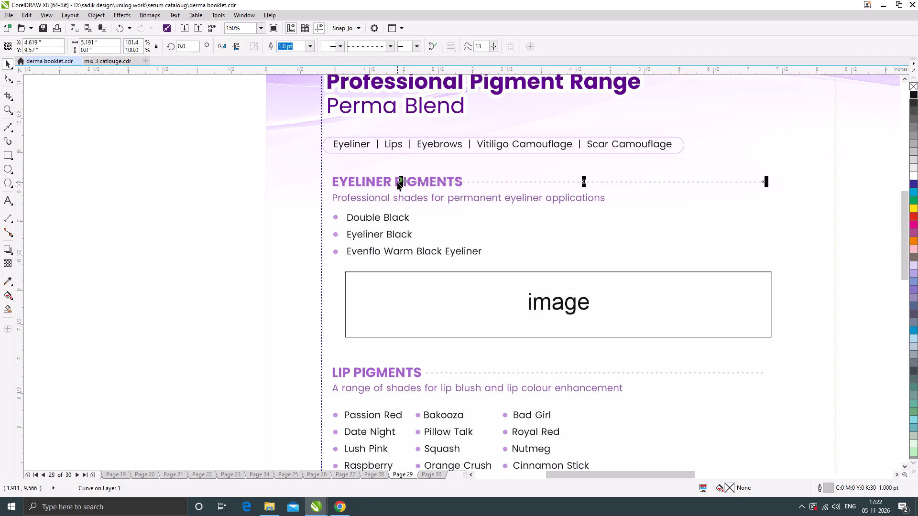
drag(400, 181, 468, 189)
click(197, 211)
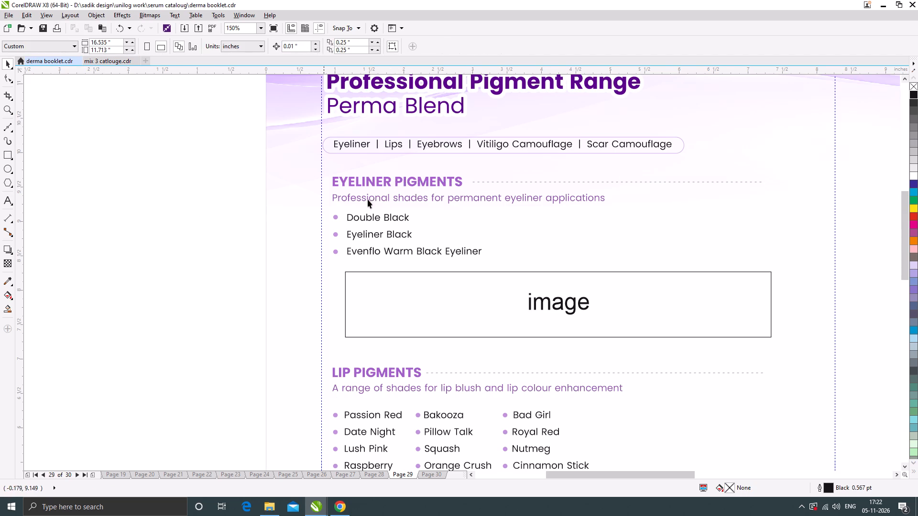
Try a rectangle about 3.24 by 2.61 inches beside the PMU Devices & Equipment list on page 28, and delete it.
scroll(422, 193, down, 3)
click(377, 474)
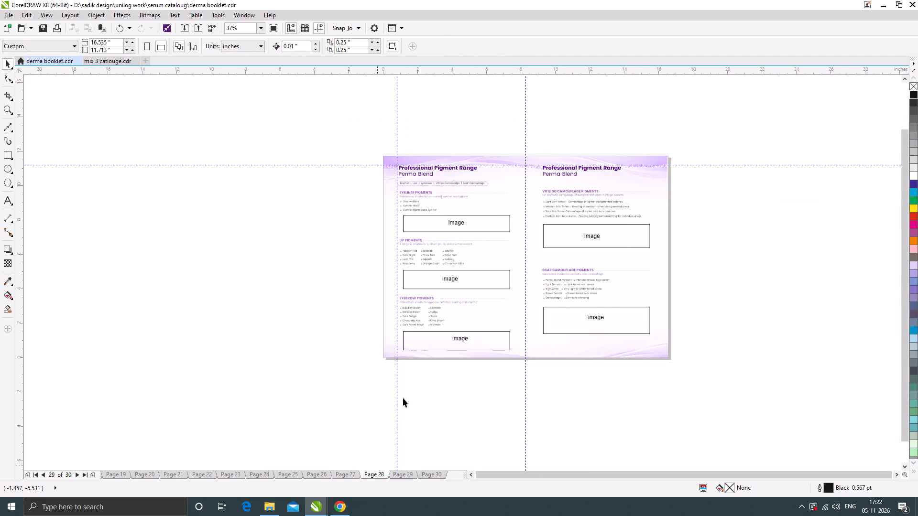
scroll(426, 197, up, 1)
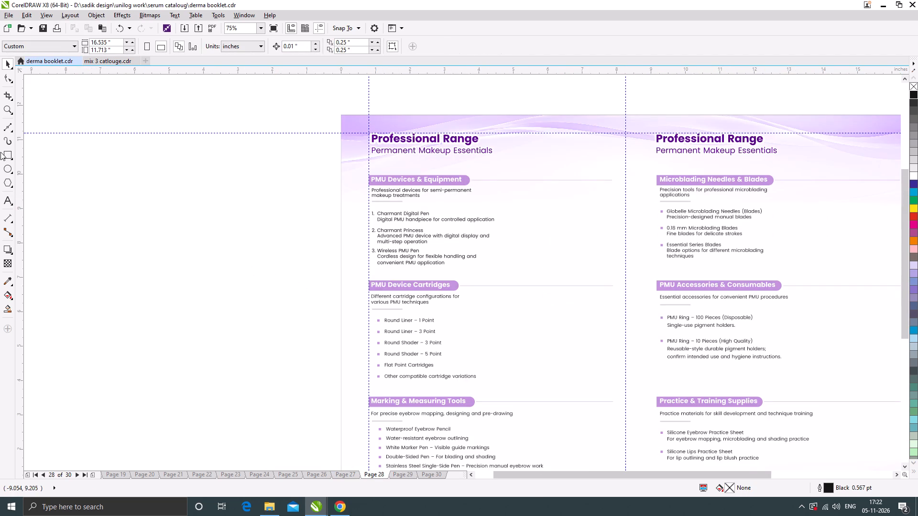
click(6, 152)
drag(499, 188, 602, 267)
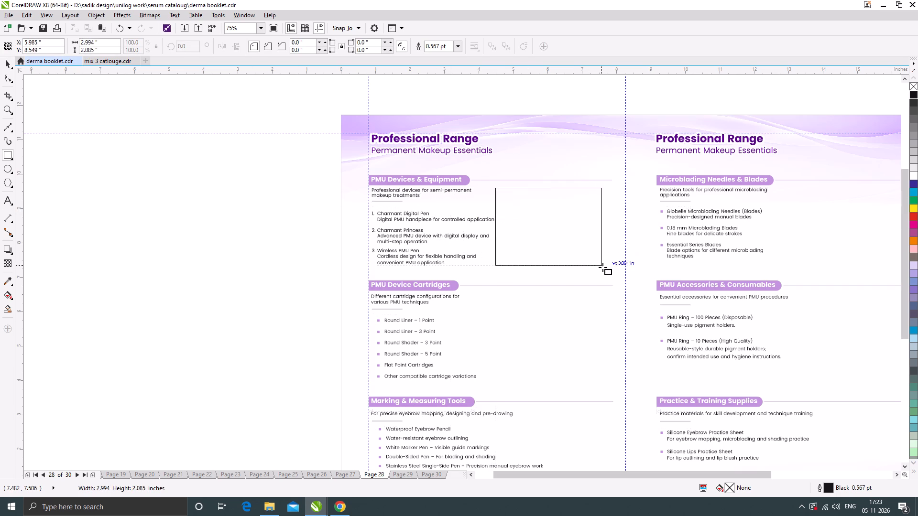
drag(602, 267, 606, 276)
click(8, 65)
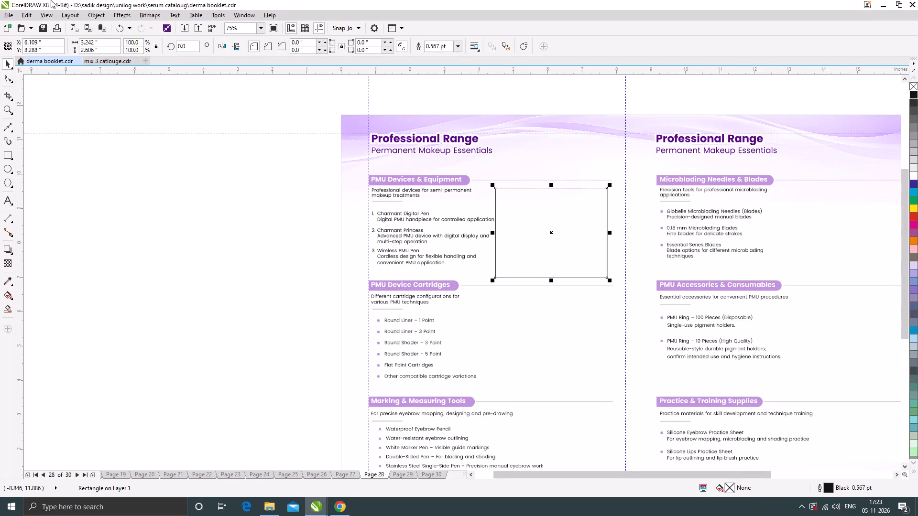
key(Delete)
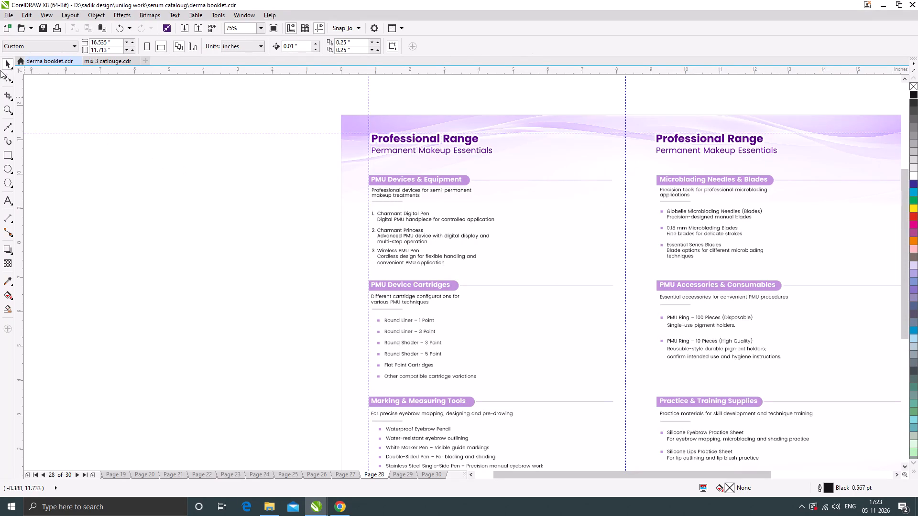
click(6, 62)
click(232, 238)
Compare the layout of the Professional Range spread on page 28 with the Professional Pigment Range spread on page 29.
scroll(470, 176, down, 1)
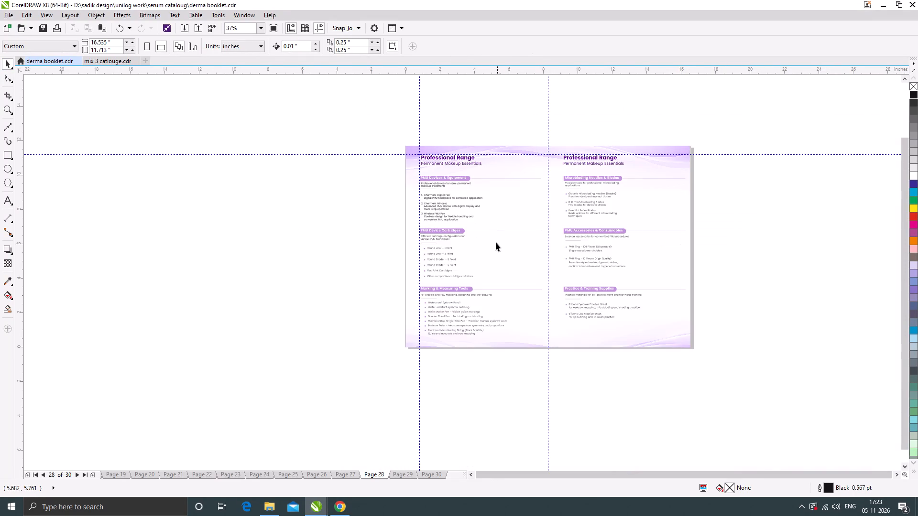
scroll(496, 242, up, 1)
click(406, 474)
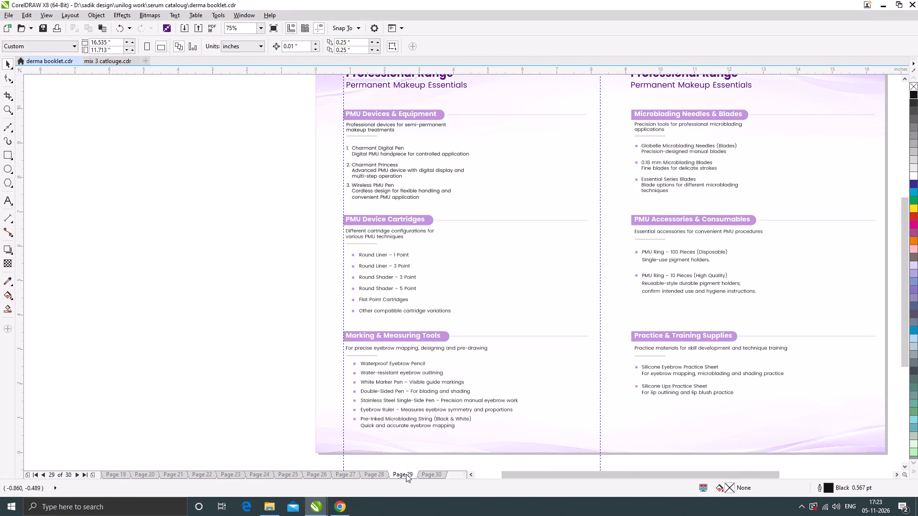
click(369, 473)
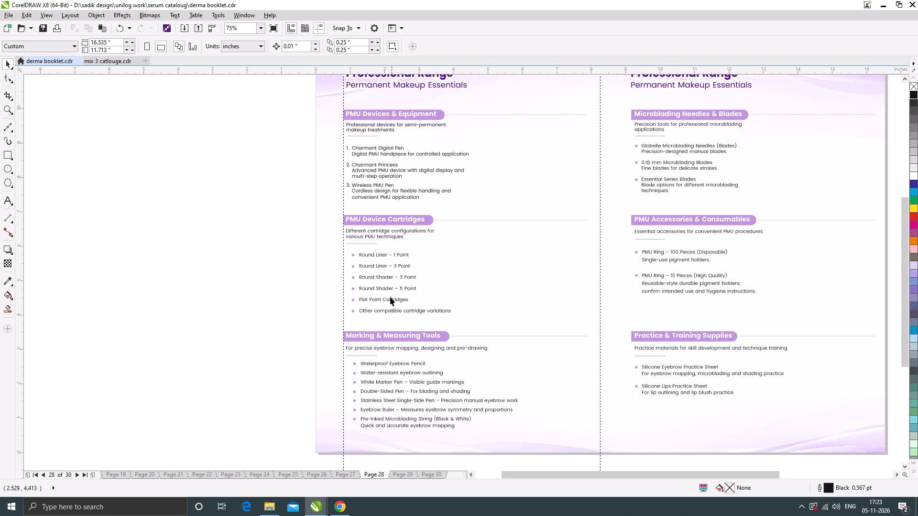
scroll(389, 297, down, 1)
scroll(404, 236, up, 1)
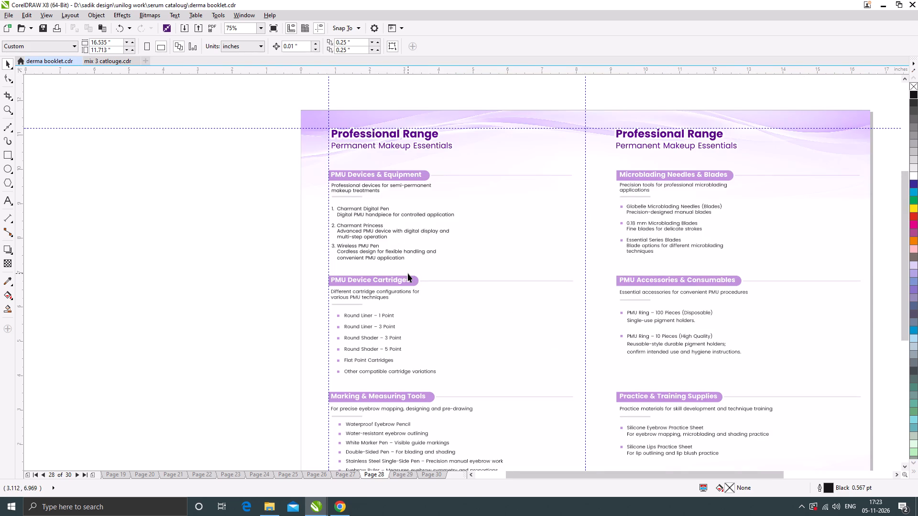
scroll(422, 204, down, 1)
scroll(429, 235, up, 1)
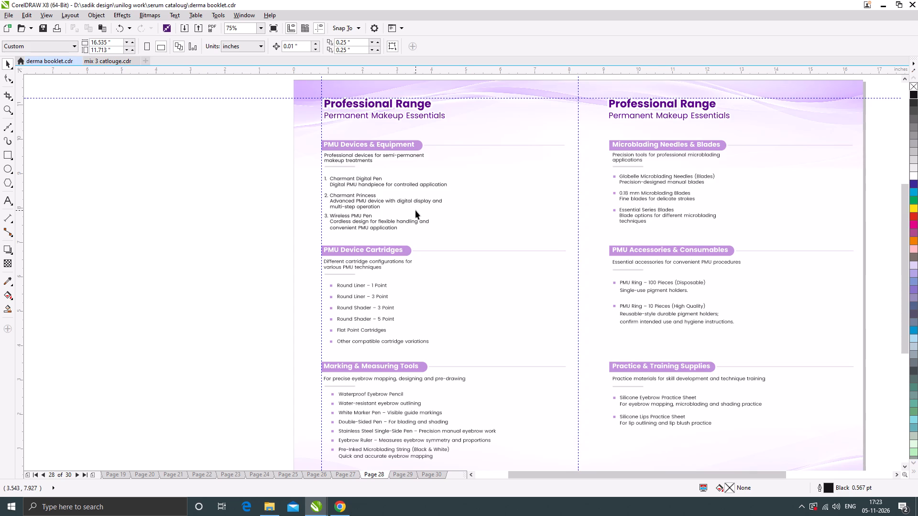
scroll(415, 210, down, 1)
click(402, 475)
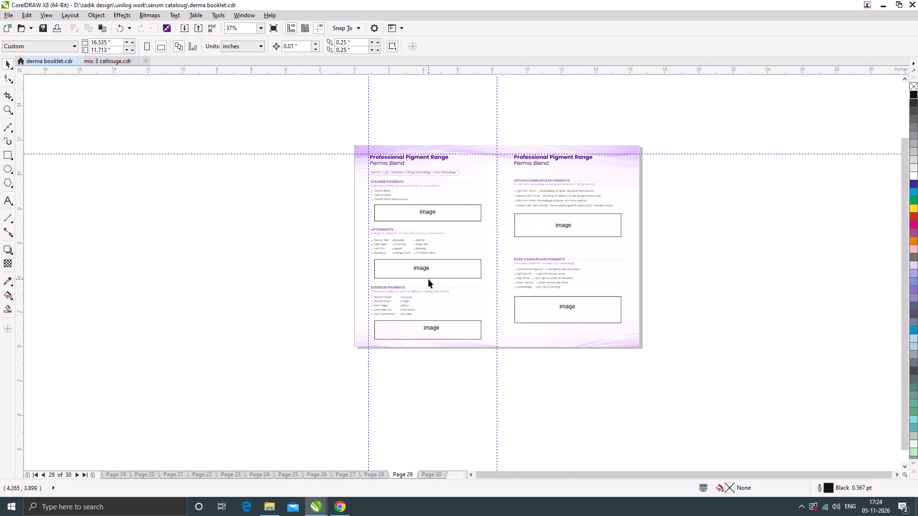
scroll(428, 279, up, 1)
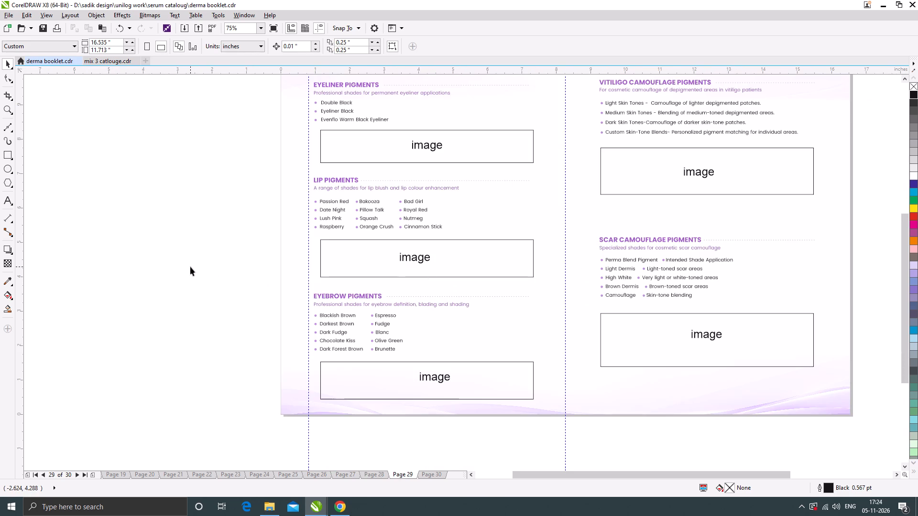
click(190, 267)
Examine the Professional Range spread on page 28 again, including the numbered device list under PMU Devices & Equipment.
click(373, 472)
click(207, 351)
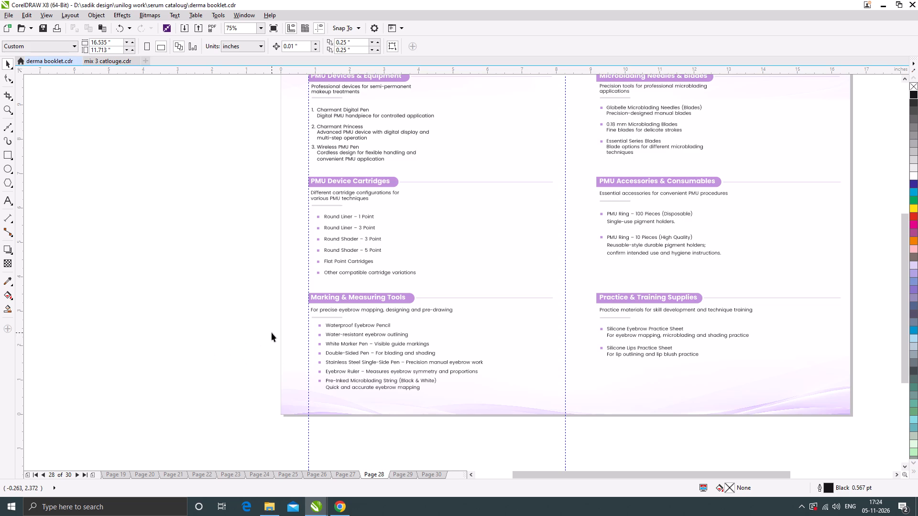
scroll(379, 324, down, 1)
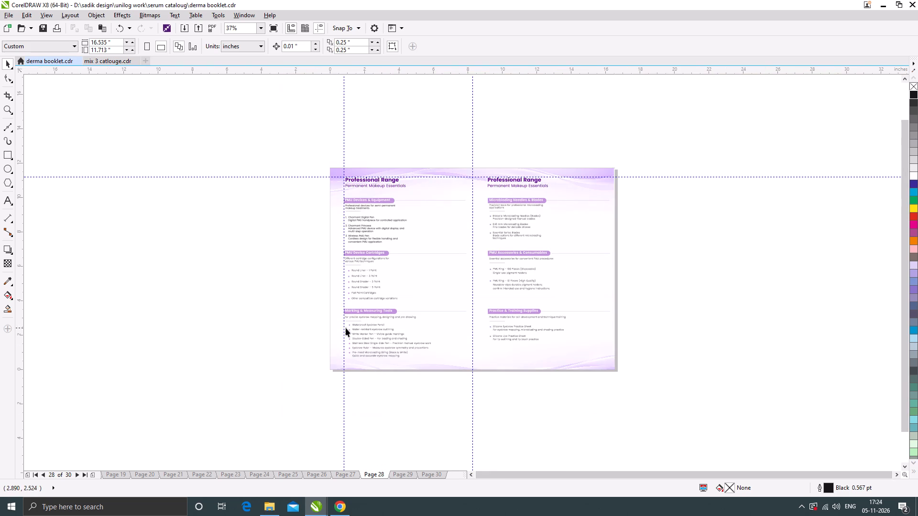
click(254, 312)
scroll(376, 226, up, 1)
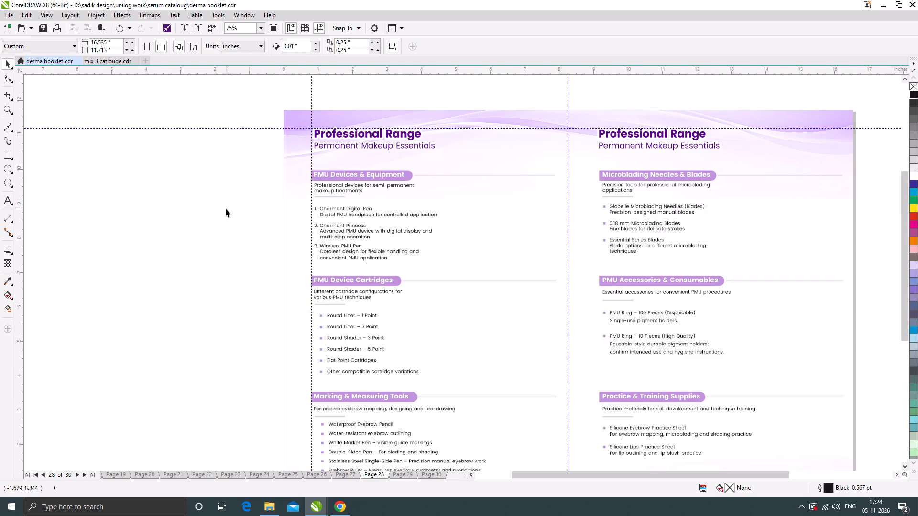
click(226, 208)
drag(229, 201, 468, 268)
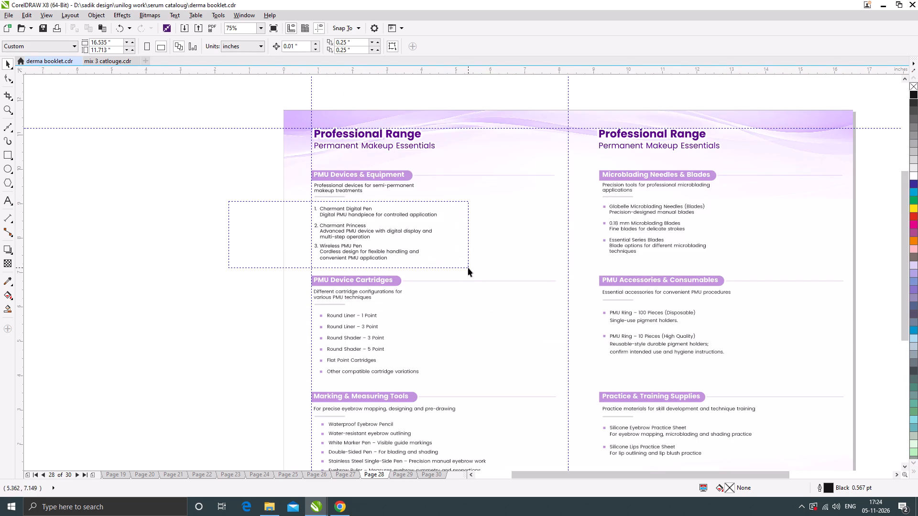
drag(468, 268, 469, 268)
click(168, 226)
scroll(302, 193, down, 1)
scroll(328, 190, up, 1)
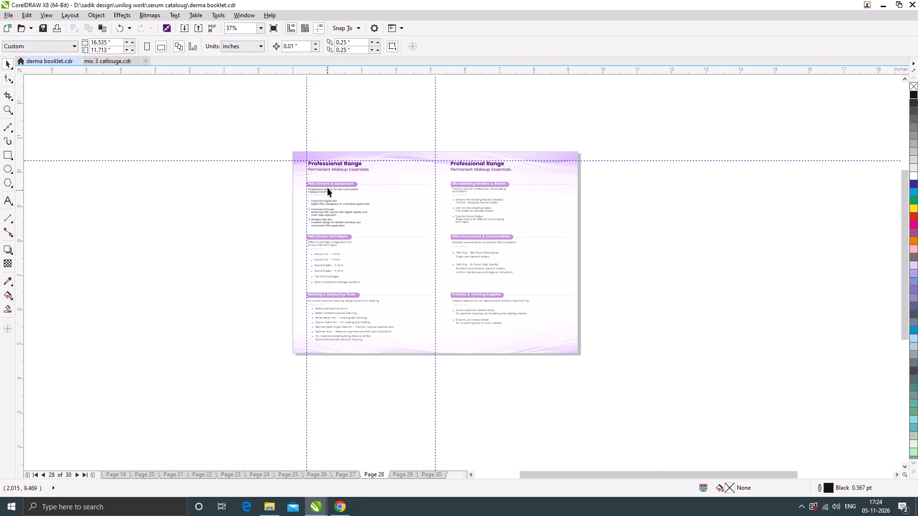
click(181, 243)
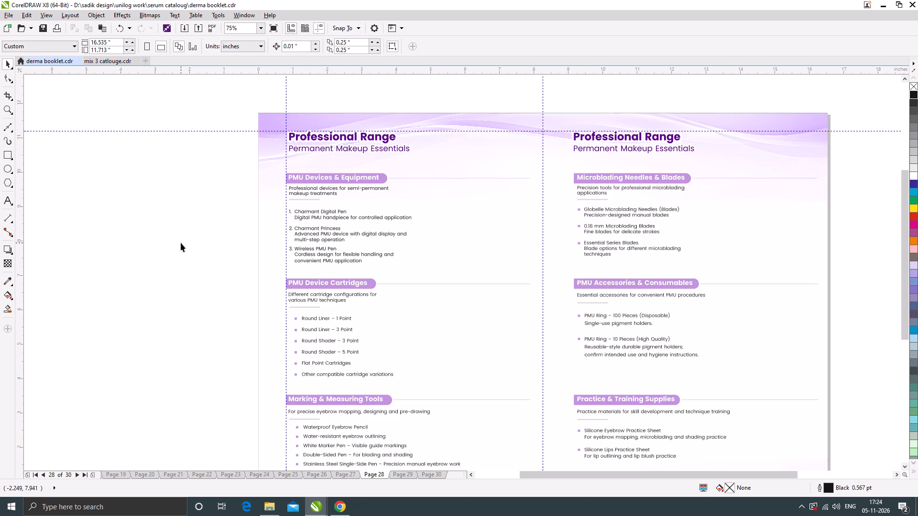
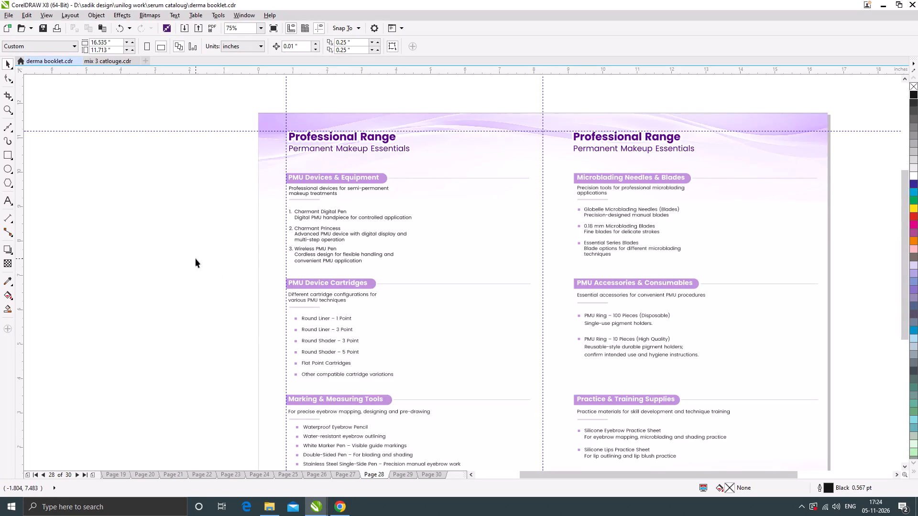
Compare the Professional Range spread on page 28 with the Professional Pigment Range spread on page 29, both close up and as whole spreads.
click(196, 258)
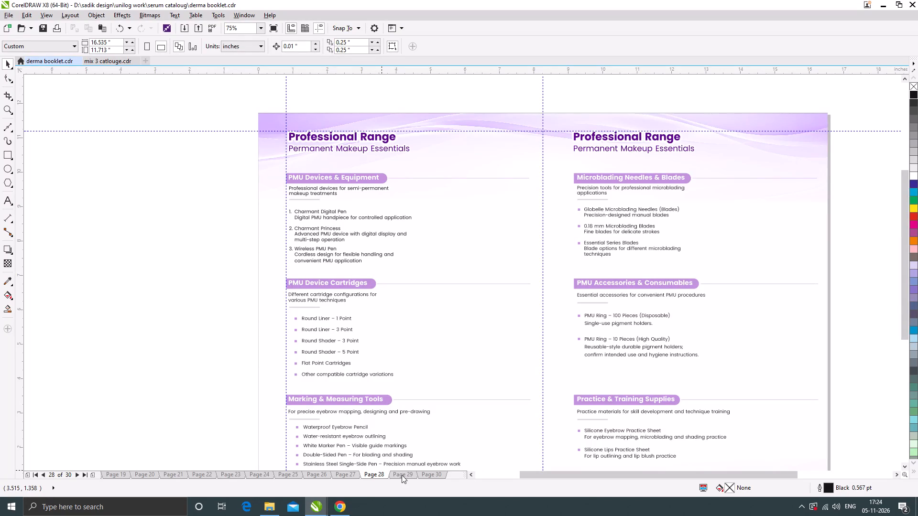
click(402, 475)
click(379, 475)
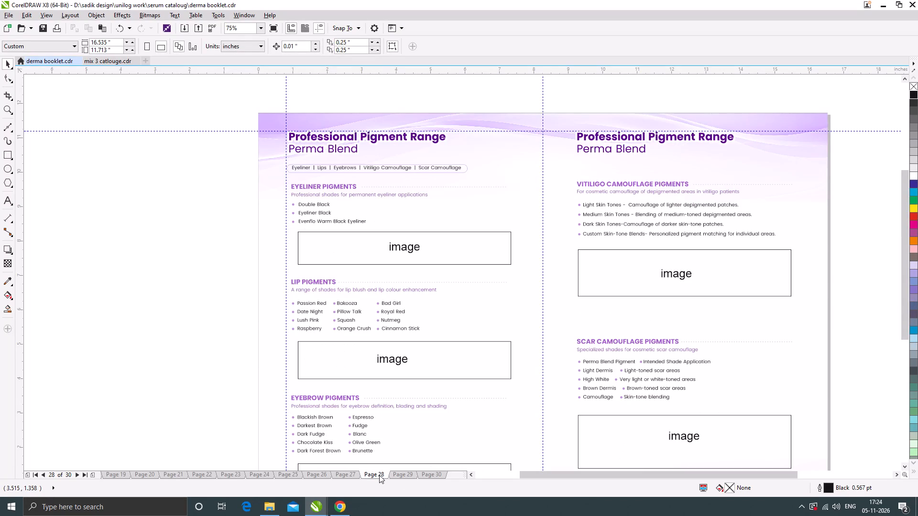
click(132, 254)
scroll(377, 235, down, 1)
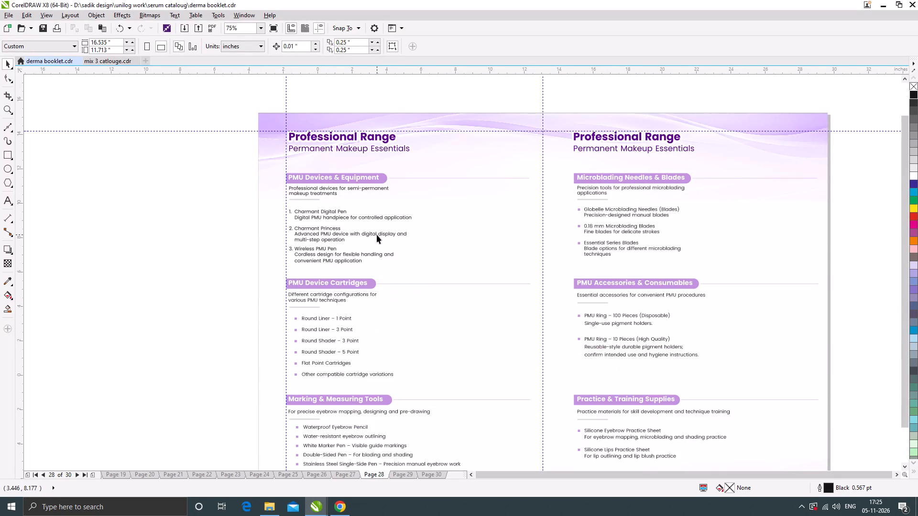
click(401, 476)
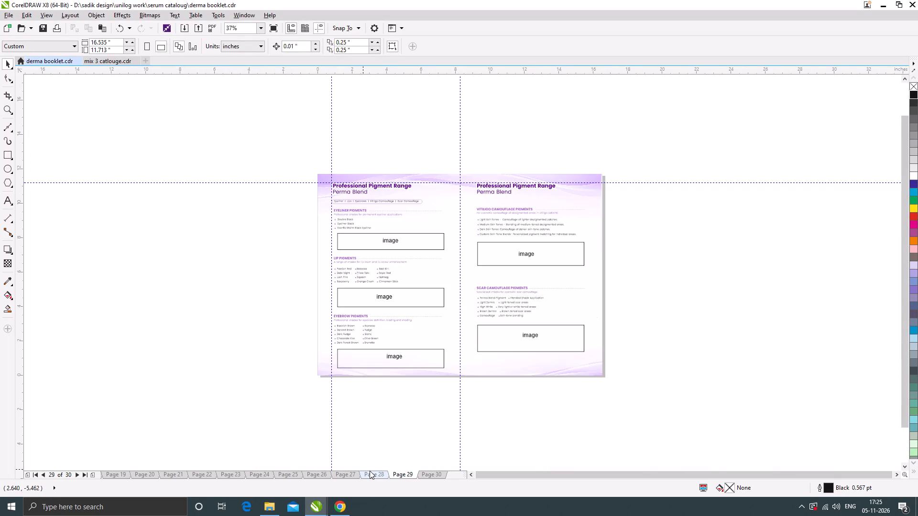
click(370, 471)
click(401, 475)
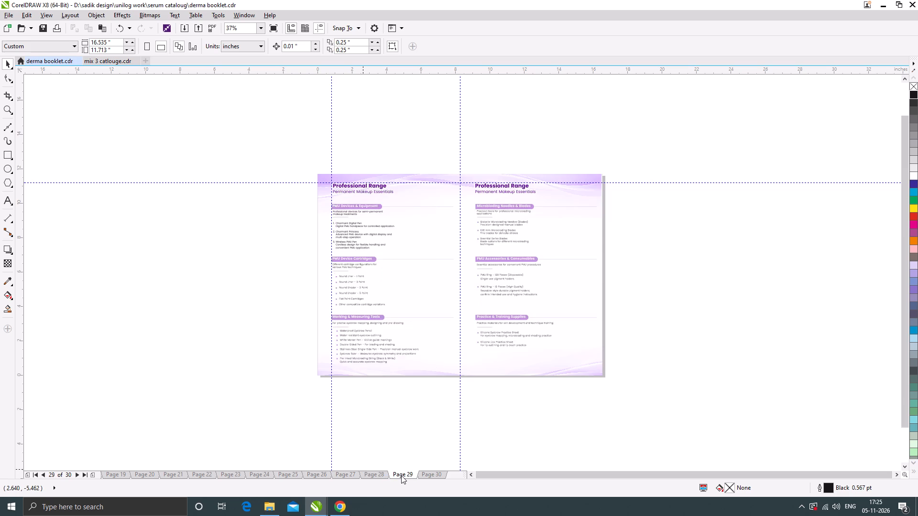
click(379, 475)
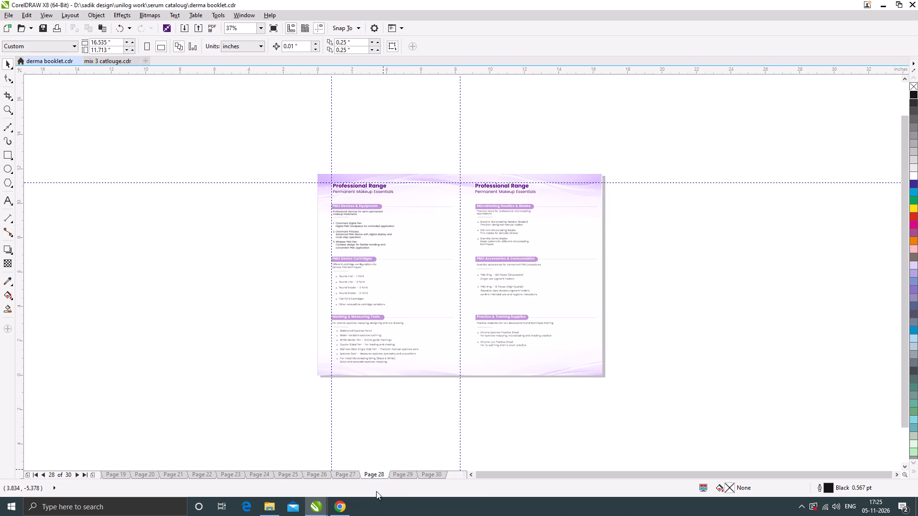
scroll(354, 240, up, 1)
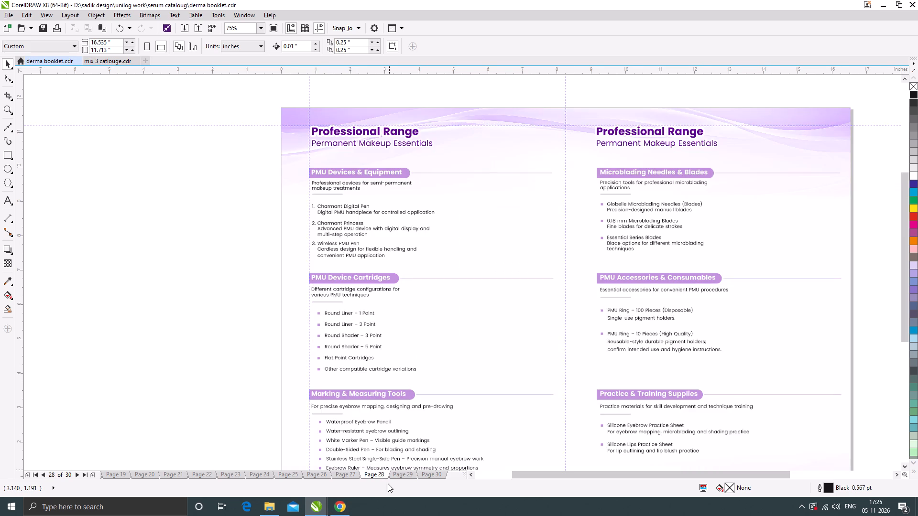
Switch to the Booklet Changes document in Chrome to consult the Professional Pigment Range notes.
click(343, 505)
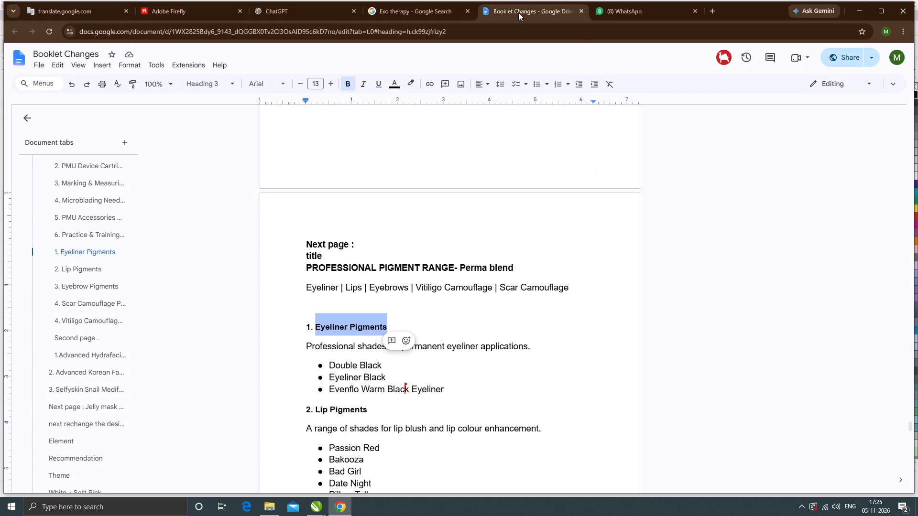
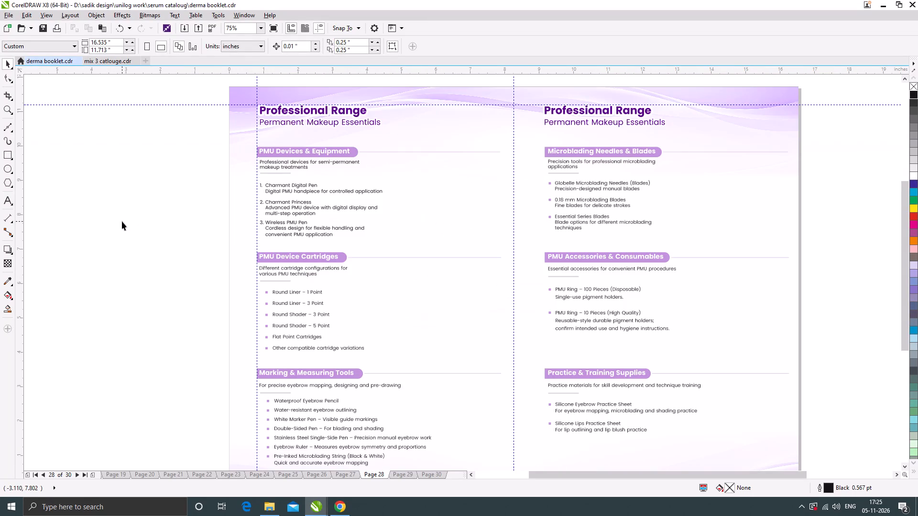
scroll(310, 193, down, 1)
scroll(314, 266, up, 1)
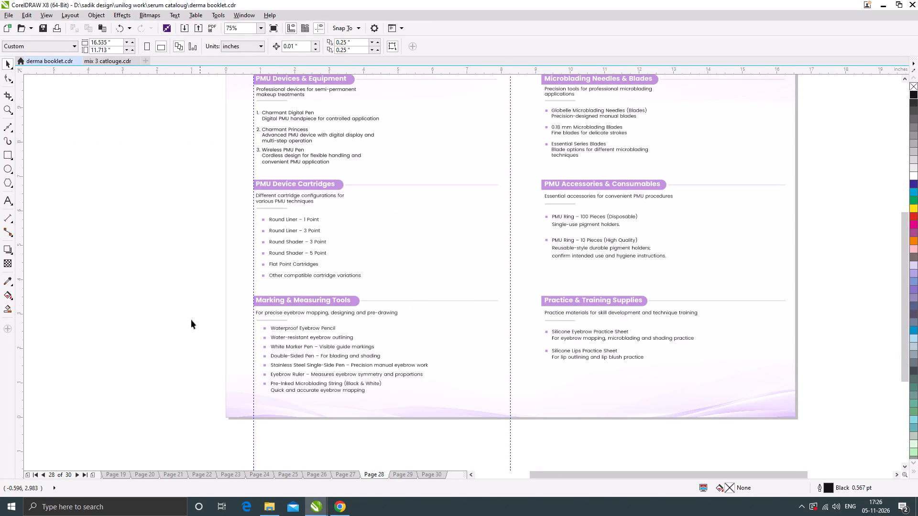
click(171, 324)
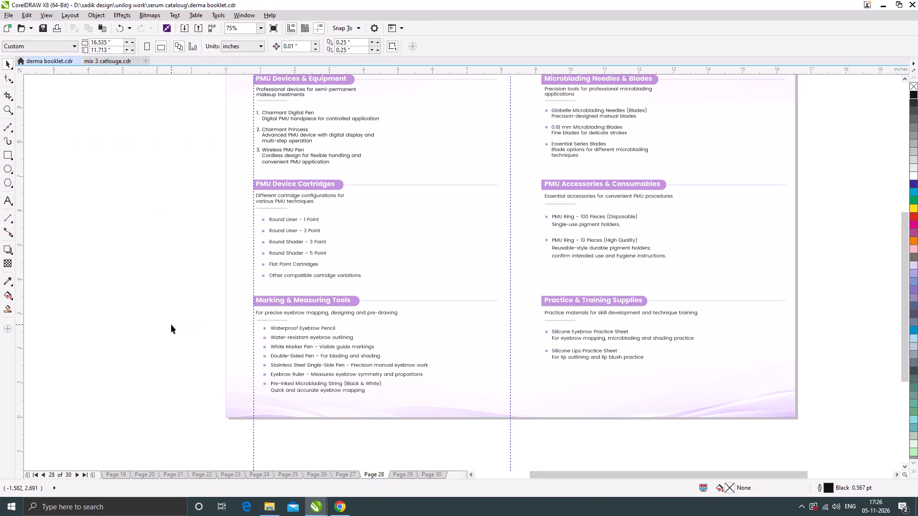
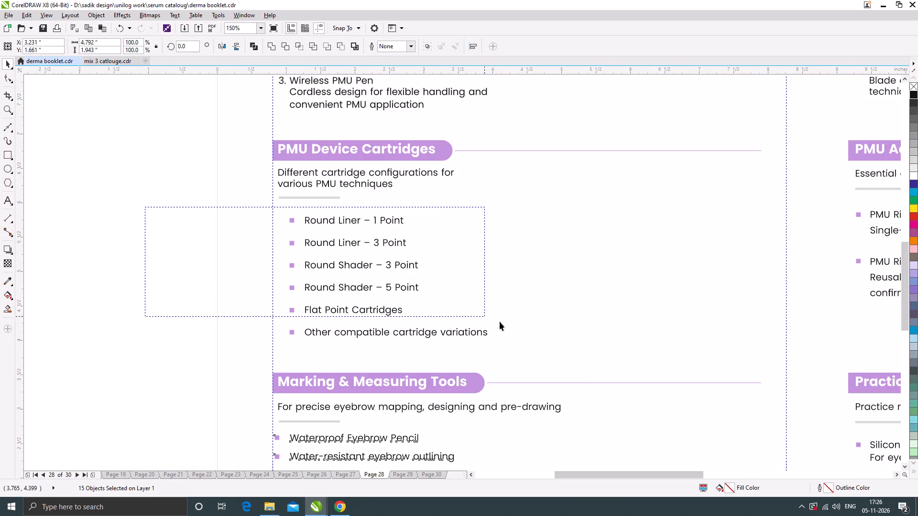
Move the bulleted cartridge list under PMU Device Cartridges left so its bullets line up with the section's intro text.
drag(500, 322, 560, 356)
scroll(295, 235, up, 1)
drag(288, 209, 261, 212)
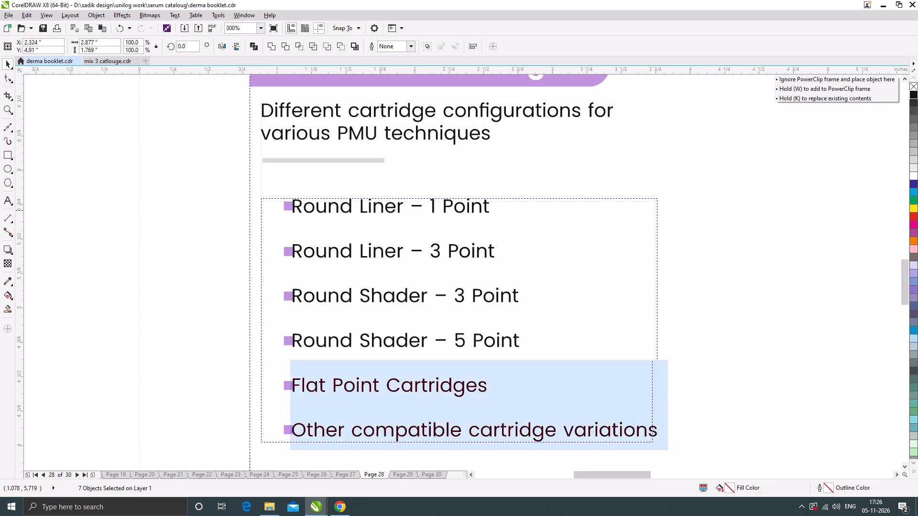
drag(261, 212, 259, 213)
scroll(320, 245, down, 3)
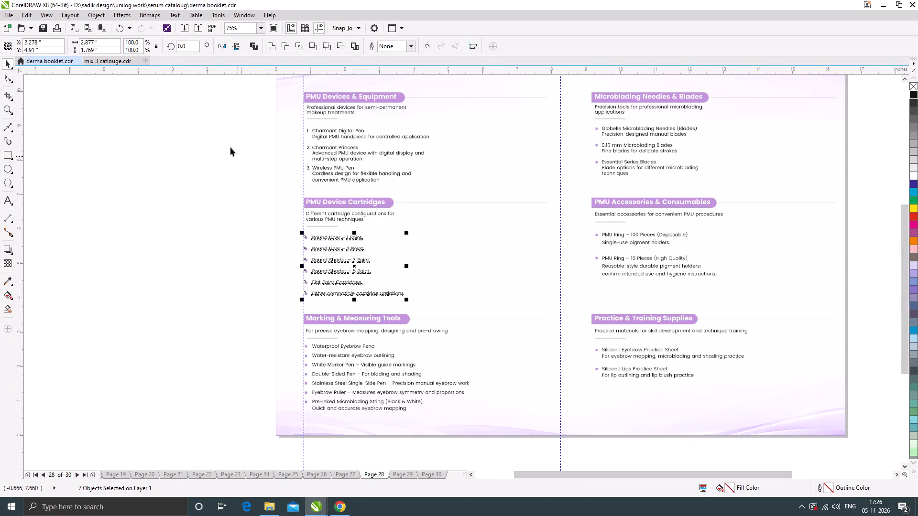
click(230, 147)
Shift the numbered device list under PMU Devices & Equipment down by about 0.01 inch.
drag(229, 120, 483, 188)
scroll(329, 130, up, 2)
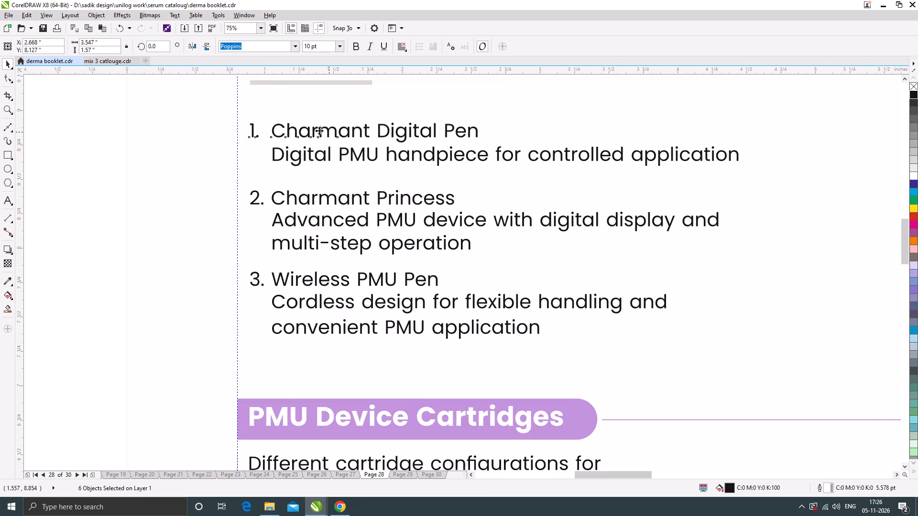
click(319, 130)
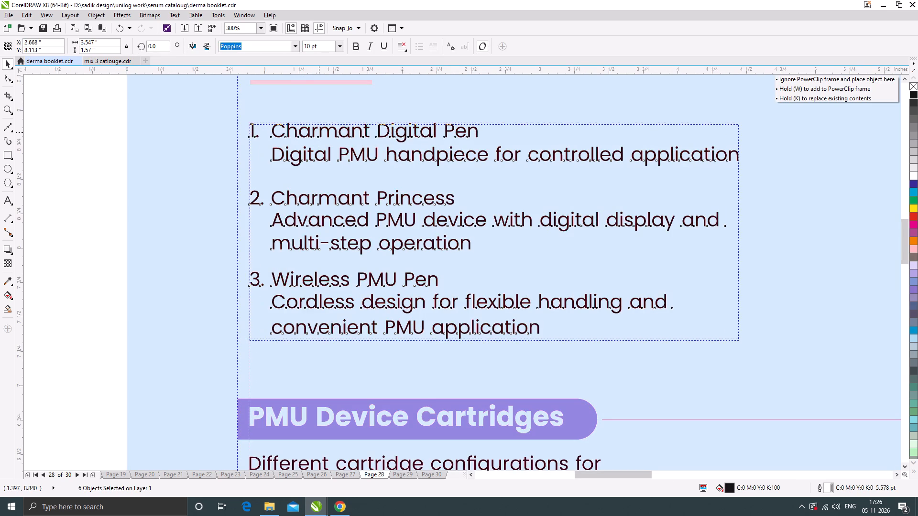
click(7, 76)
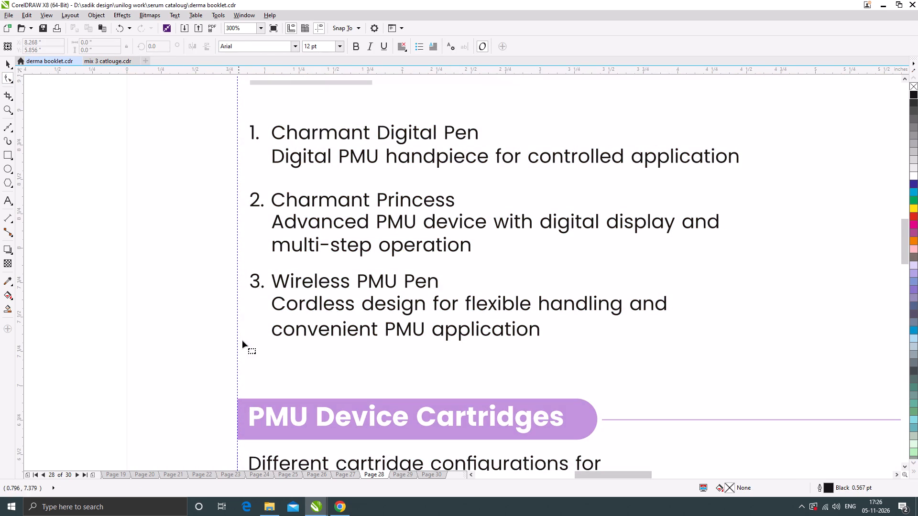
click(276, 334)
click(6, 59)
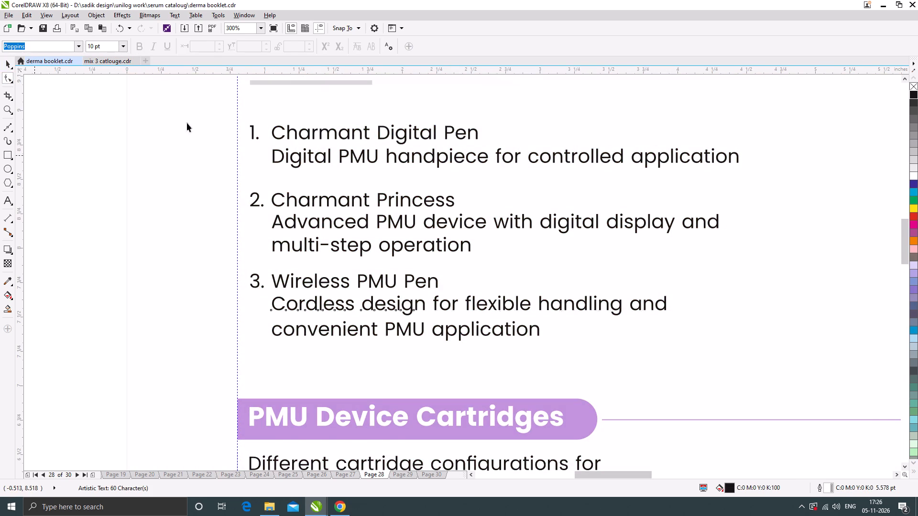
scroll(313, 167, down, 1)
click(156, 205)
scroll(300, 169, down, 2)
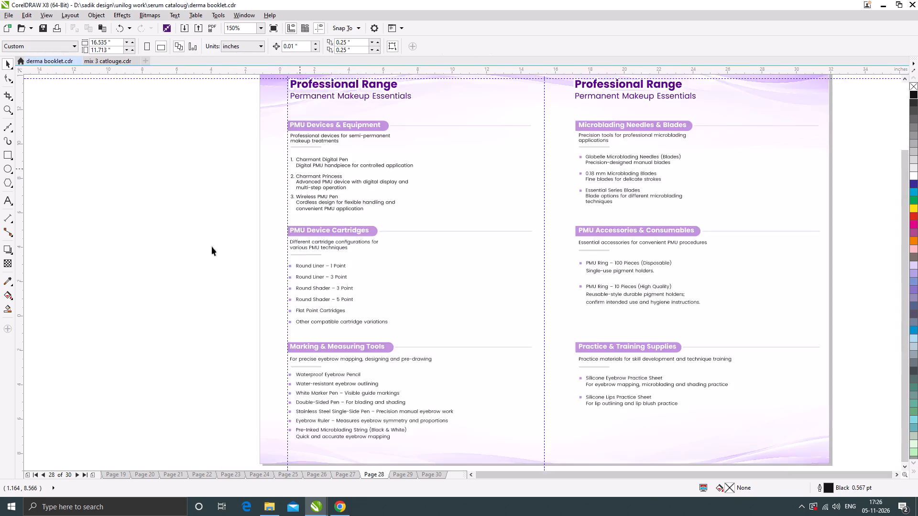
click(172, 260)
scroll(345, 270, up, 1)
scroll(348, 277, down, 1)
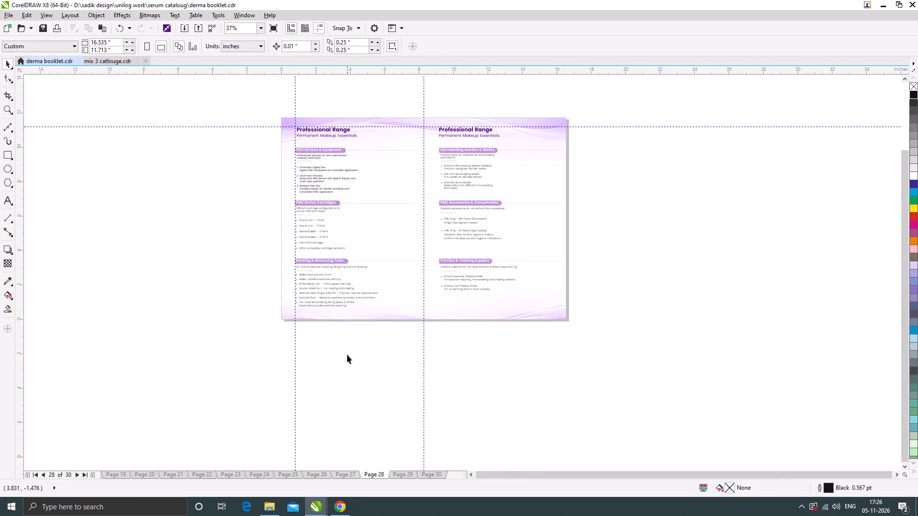
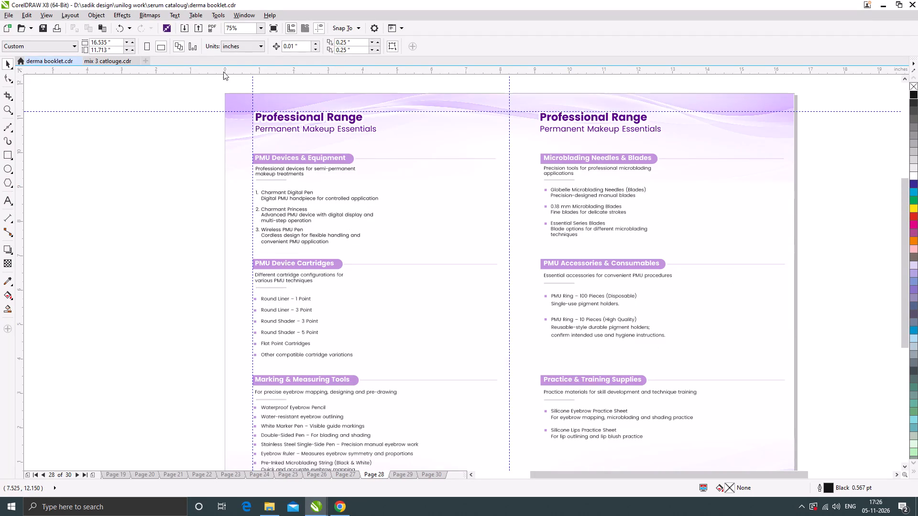
Switch to the mix 3 catlouge document, open the PMU Consumables spread on page 30, and select the stainless steel pen image.
click(108, 61)
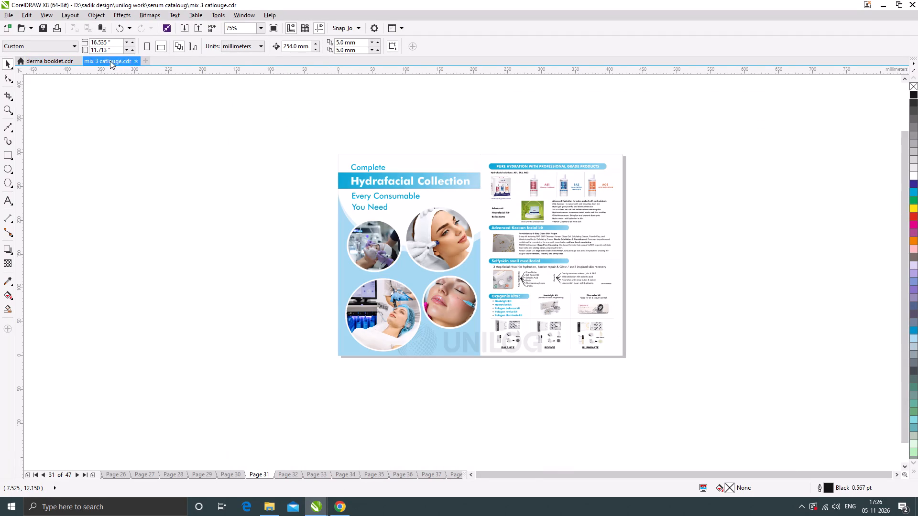
click(230, 472)
scroll(501, 271, up, 1)
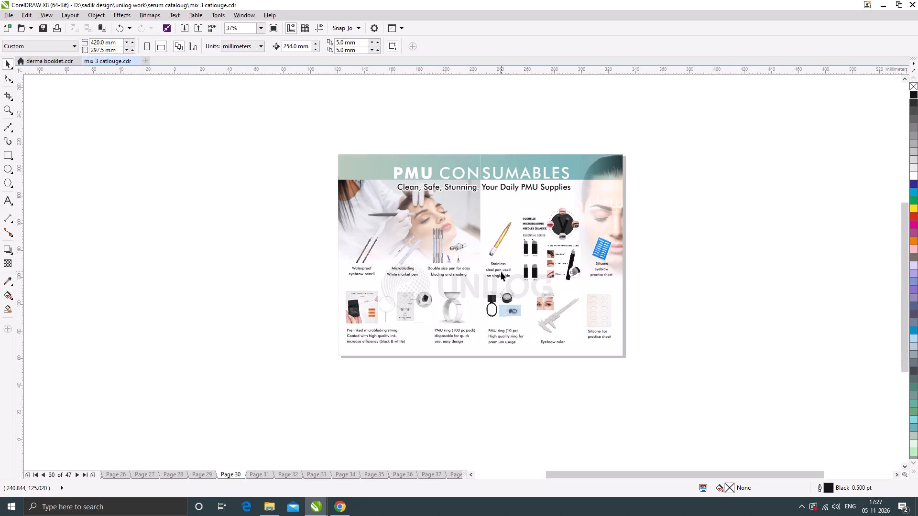
scroll(500, 275, up, 2)
click(483, 128)
scroll(466, 169, down, 2)
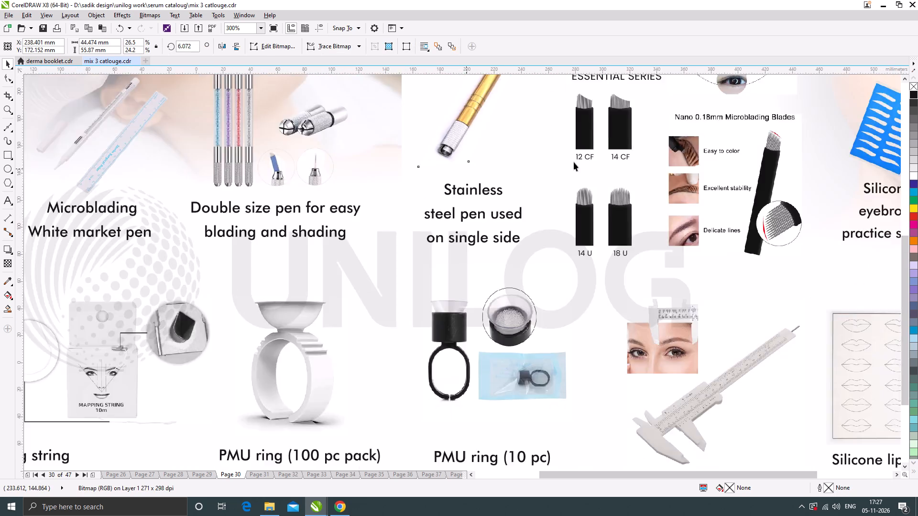
Copy the whole PMU Consumables spread from page 30 of mix 3 catlouge.cdr and place it just right of the derma booklet's page 28.
click(589, 135)
scroll(437, 193, down, 1)
scroll(357, 156, down, 1)
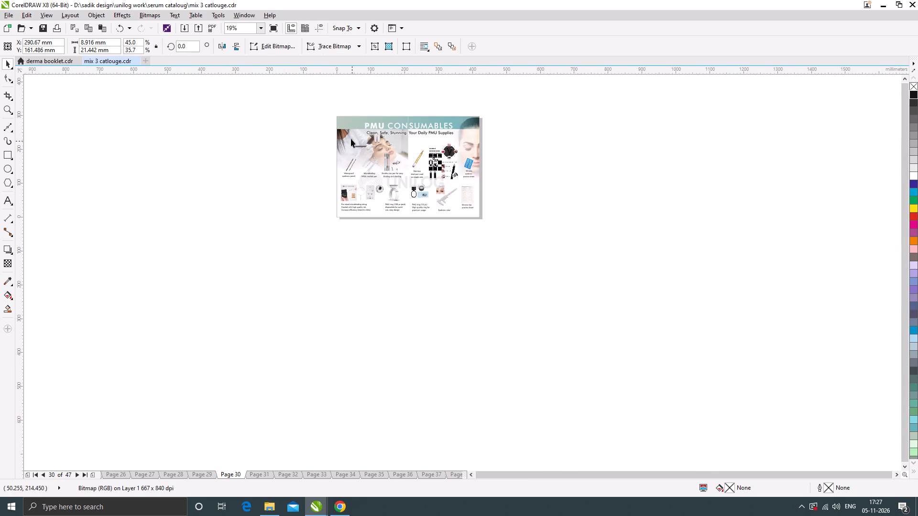
drag(307, 100, 537, 232)
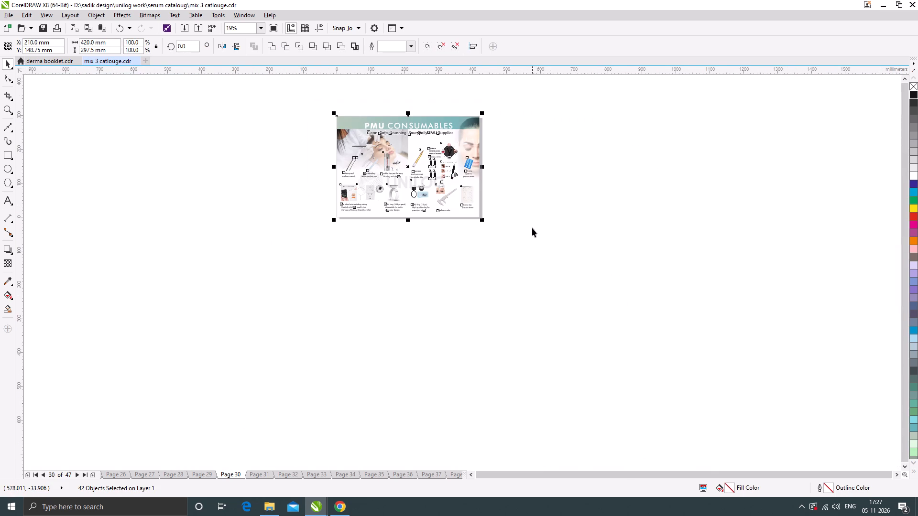
key(ctrl+c)
click(51, 61)
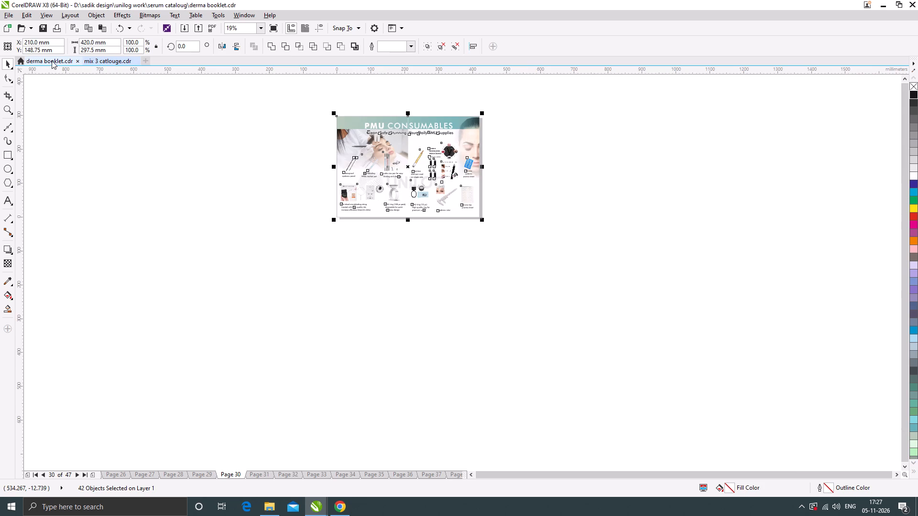
scroll(360, 203, down, 1)
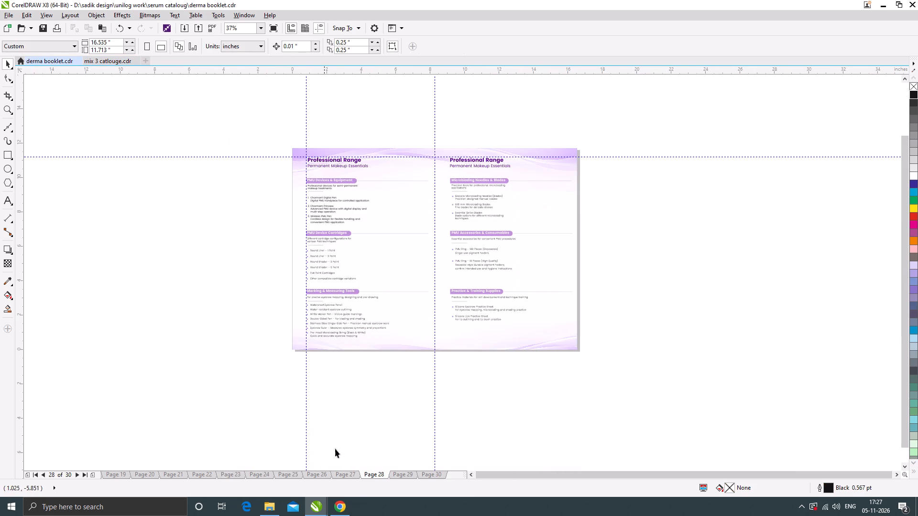
key(ctrl+v)
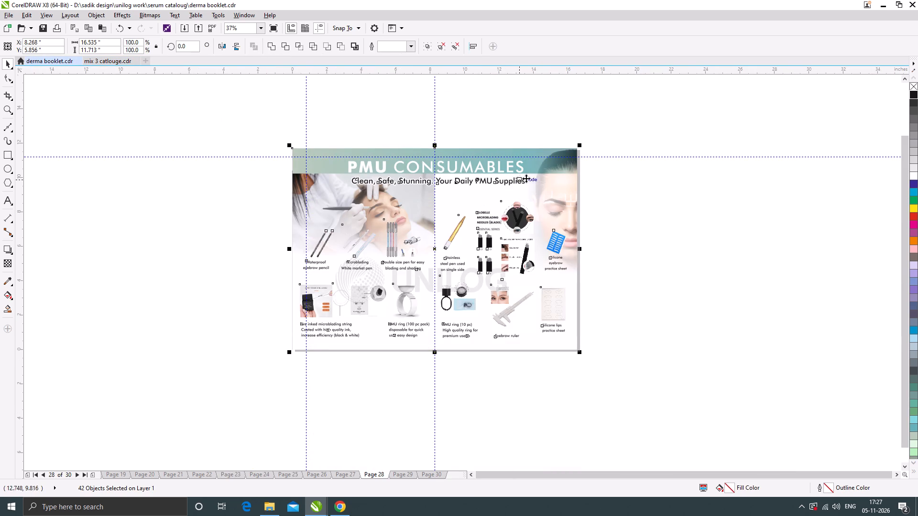
drag(547, 176, 846, 176)
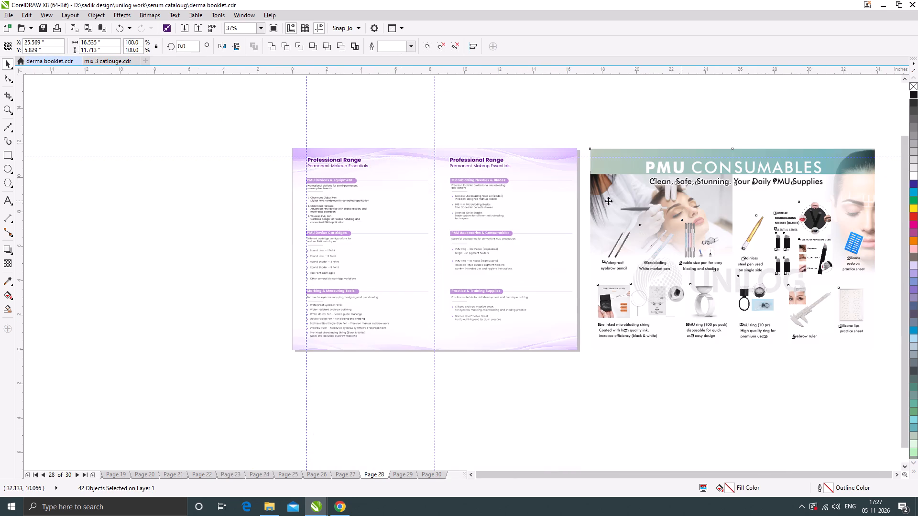
click(380, 120)
Compare the page 28 Professional Range sections with the products and images in the pasted PMU Consumables spread.
scroll(680, 205, up, 1)
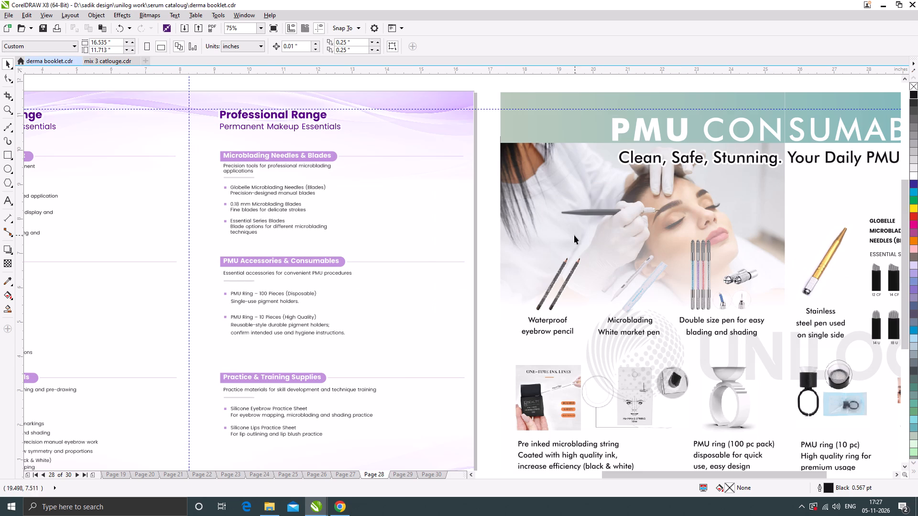
scroll(574, 235, down, 1)
scroll(553, 275, up, 1)
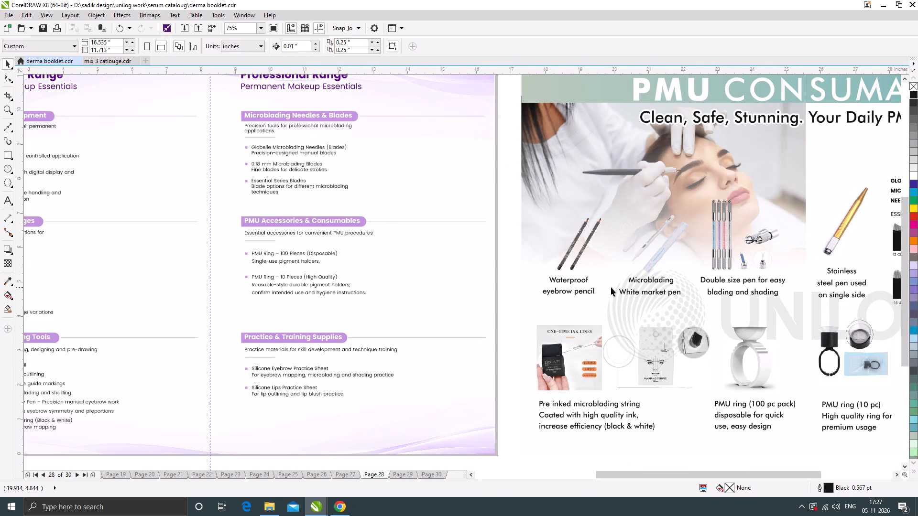
scroll(611, 287, down, 1)
scroll(303, 215, up, 1)
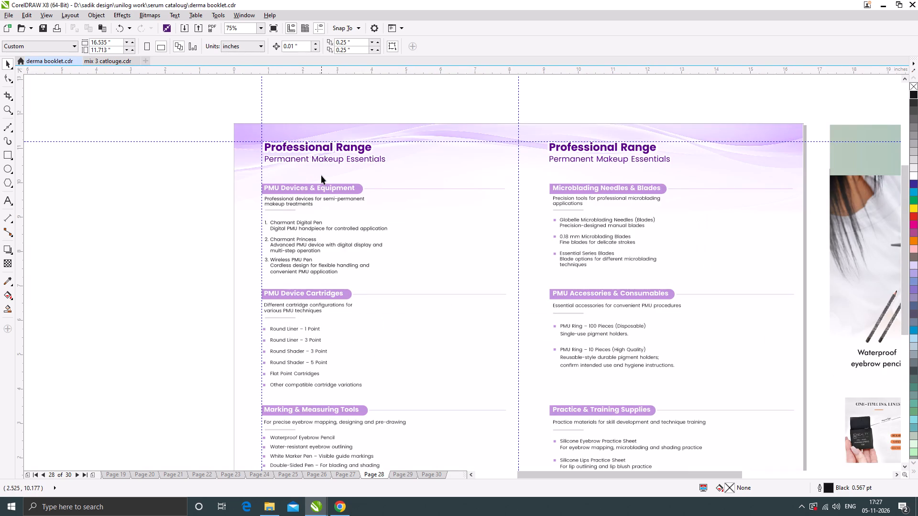
scroll(321, 175, down, 1)
scroll(374, 312, up, 1)
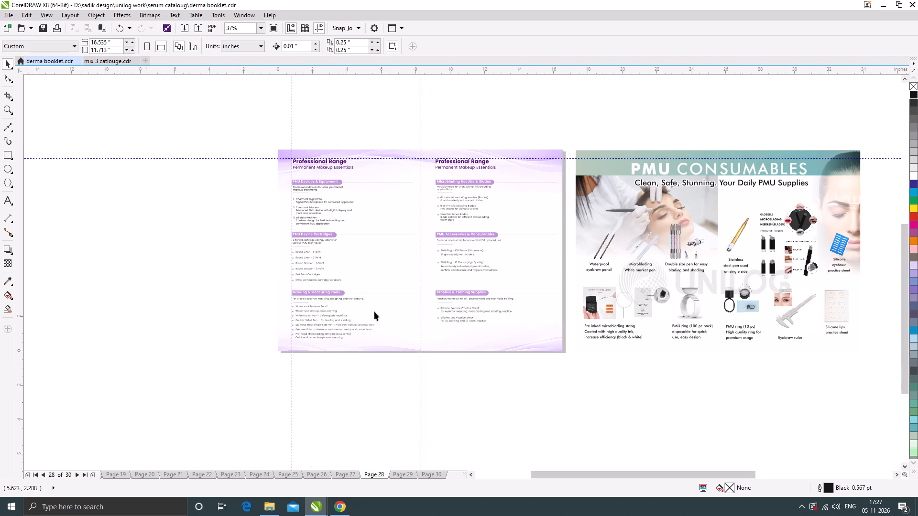
scroll(266, 286, down, 1)
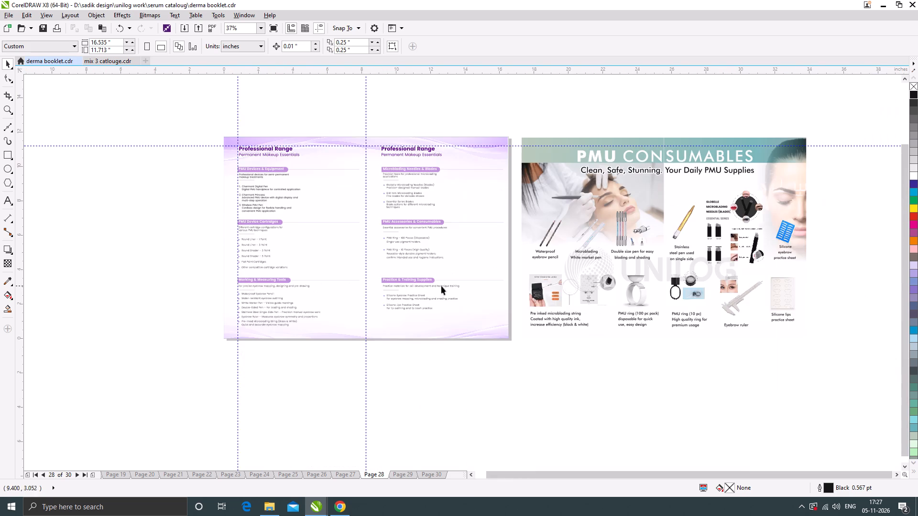
scroll(549, 251, up, 1)
scroll(478, 233, down, 1)
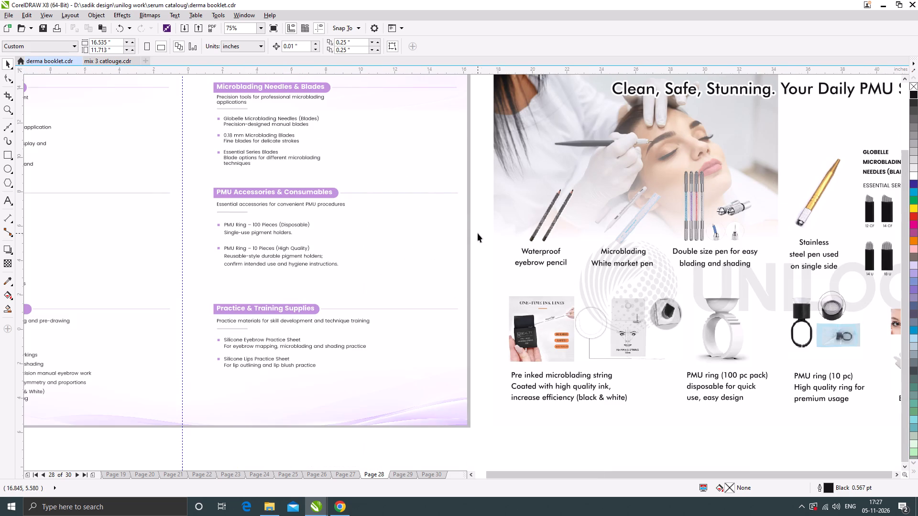
scroll(696, 235, up, 1)
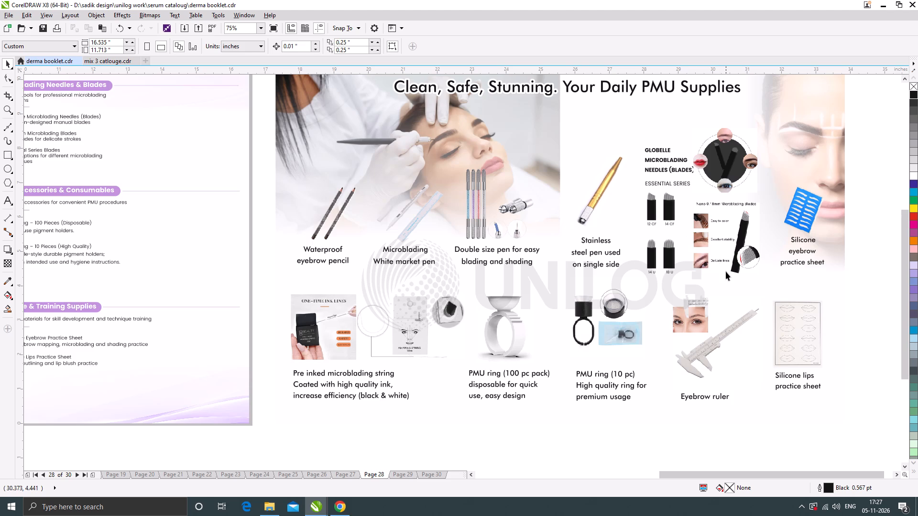
scroll(726, 271, down, 1)
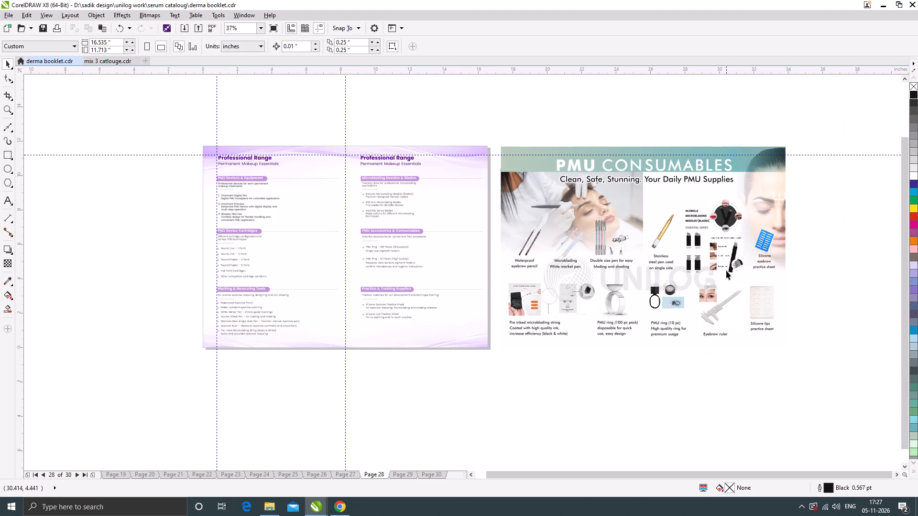
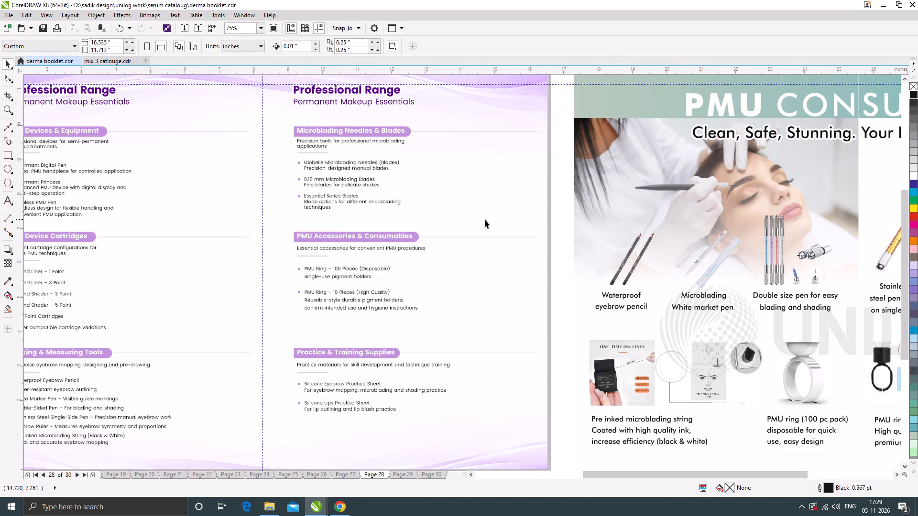
Review page 28's Professional Range layout, especially the PMU Devices & Equipment section, against the pasted PMU Consumables spread.
scroll(485, 219, down, 1)
scroll(716, 285, up, 1)
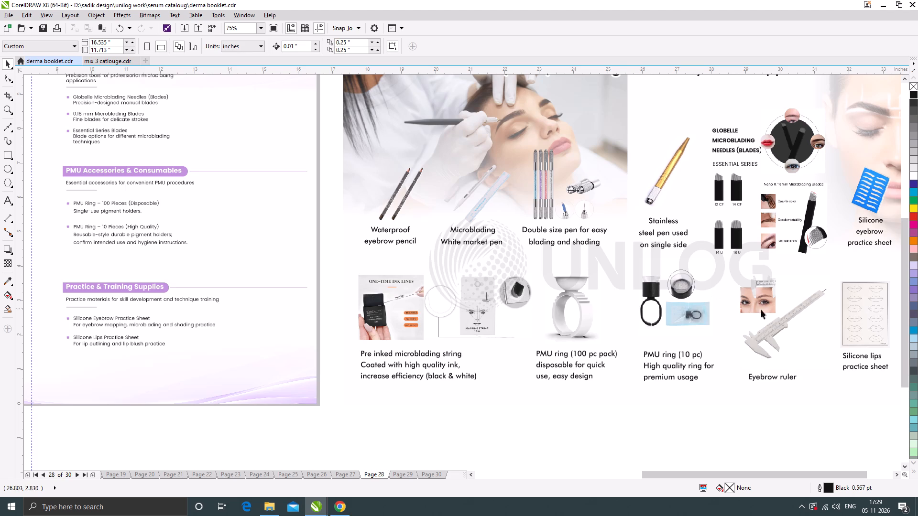
scroll(486, 273, down, 1)
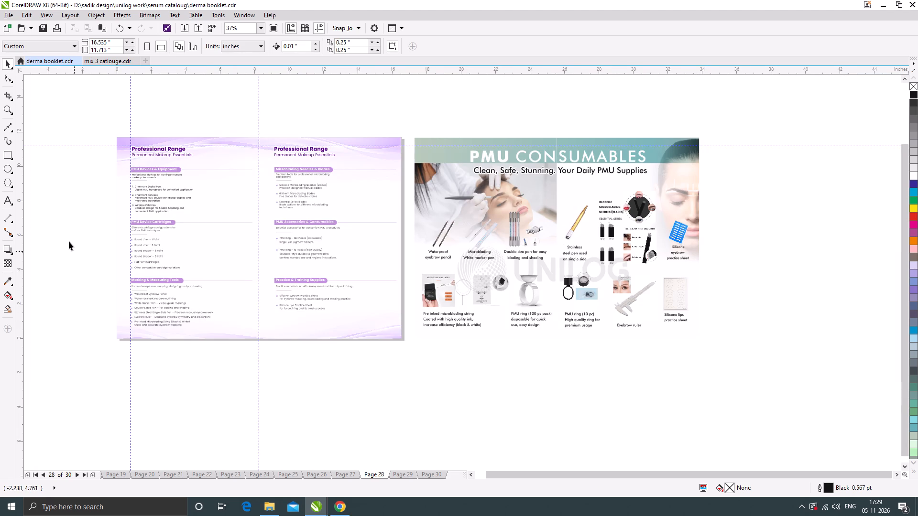
click(52, 221)
scroll(151, 173, up, 1)
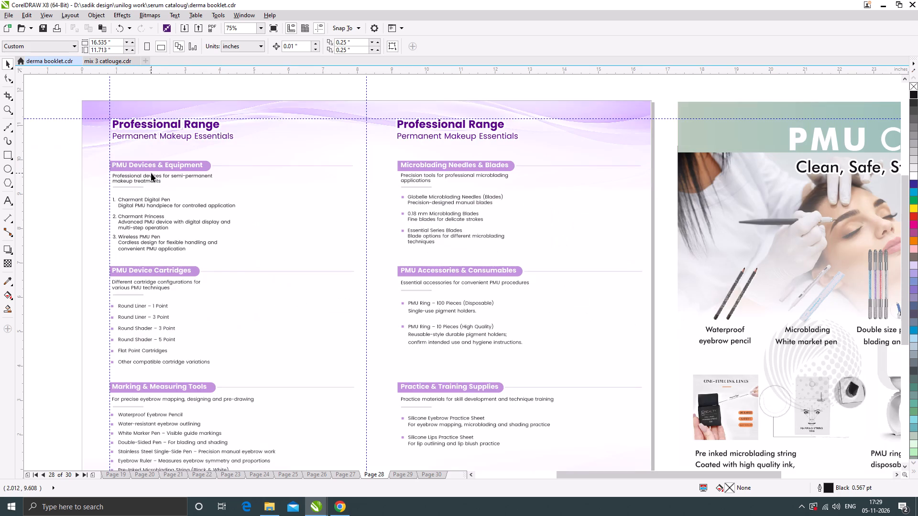
scroll(250, 152, down, 1)
click(123, 107)
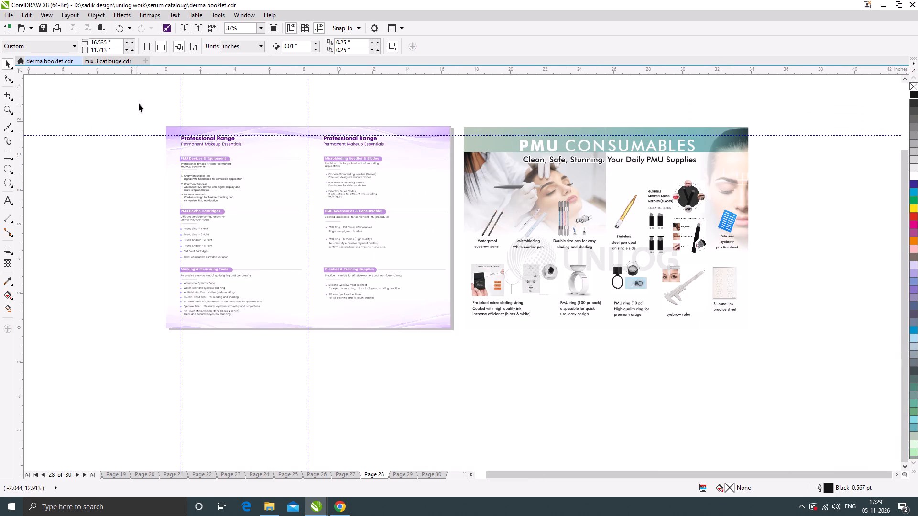
drag(132, 98, 461, 345)
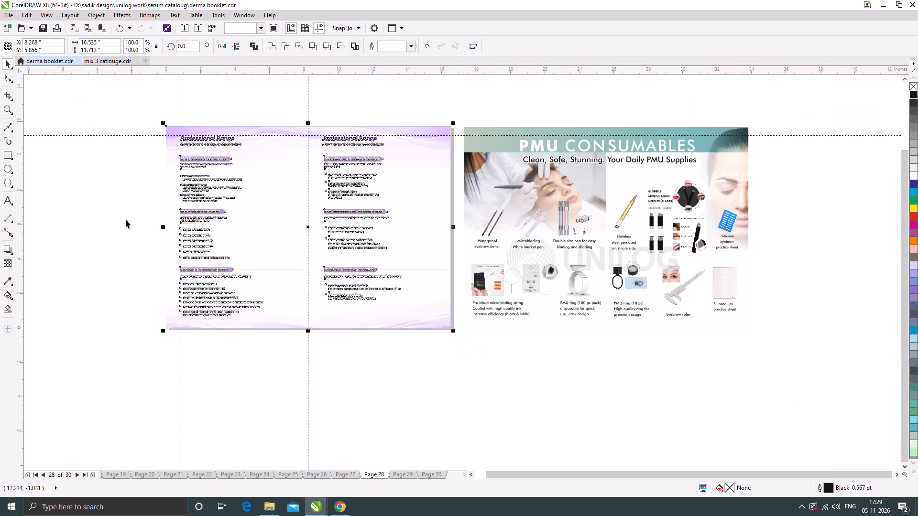
click(117, 218)
scroll(252, 194, up, 1)
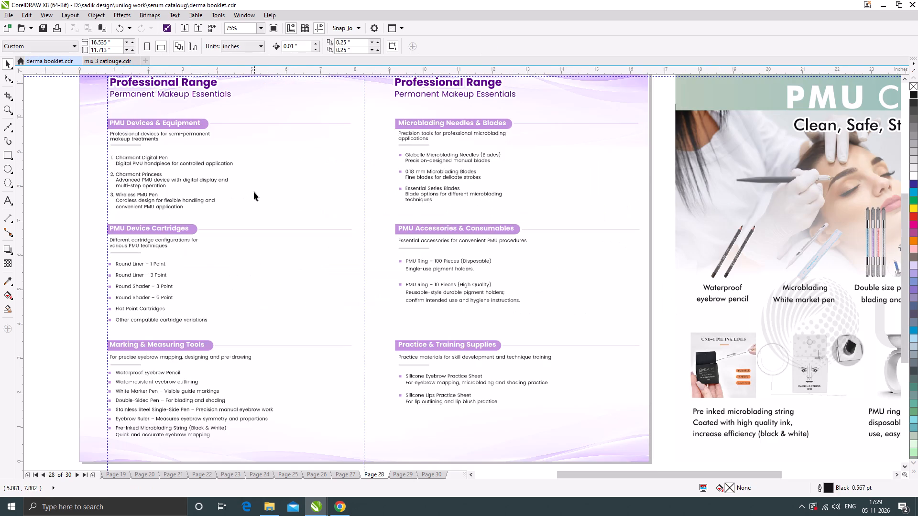
scroll(206, 155, down, 1)
scroll(179, 149, up, 1)
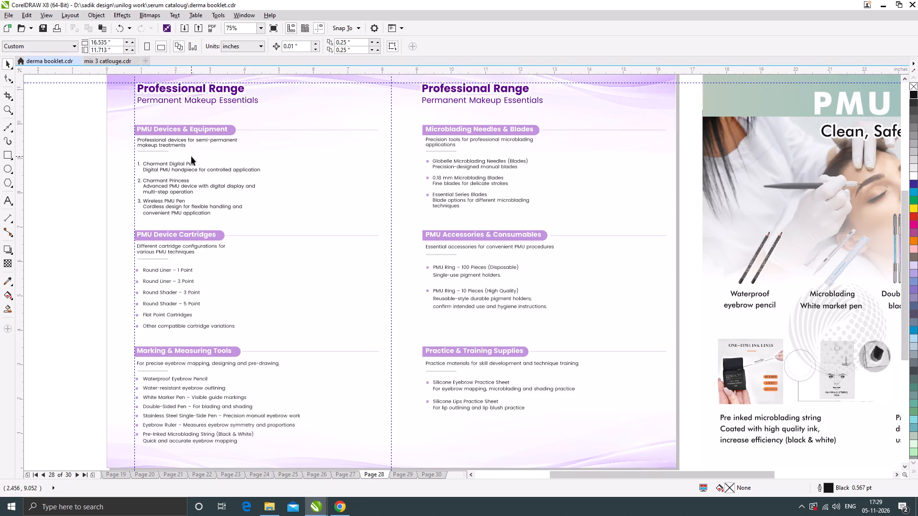
scroll(191, 156, down, 1)
click(98, 162)
scroll(237, 154, up, 1)
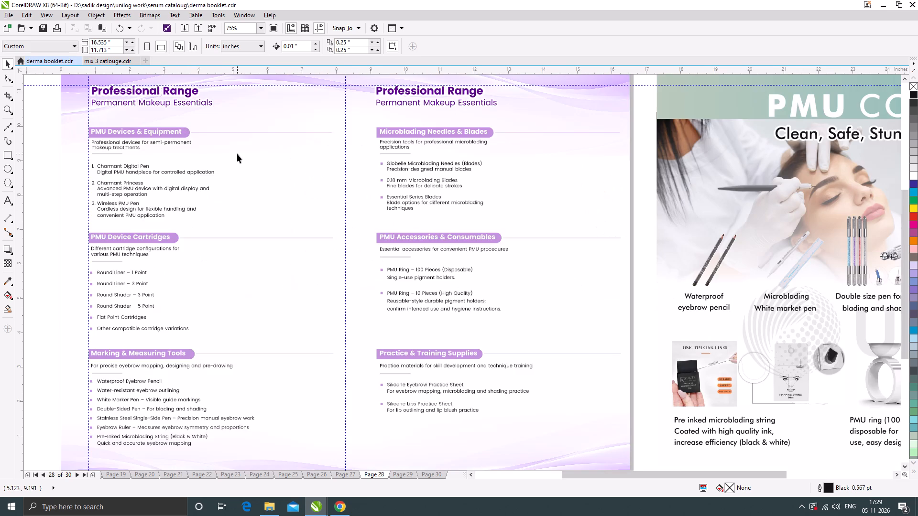
scroll(285, 153, down, 1)
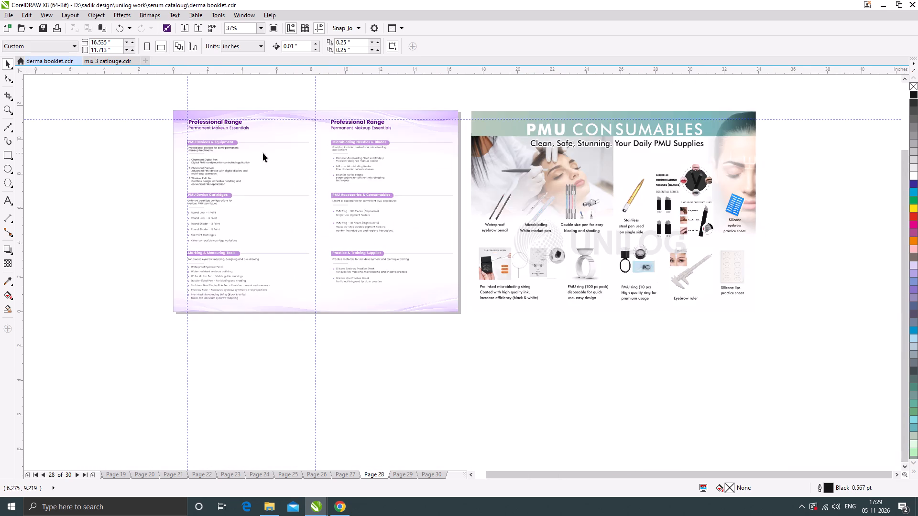
scroll(240, 152, up, 1)
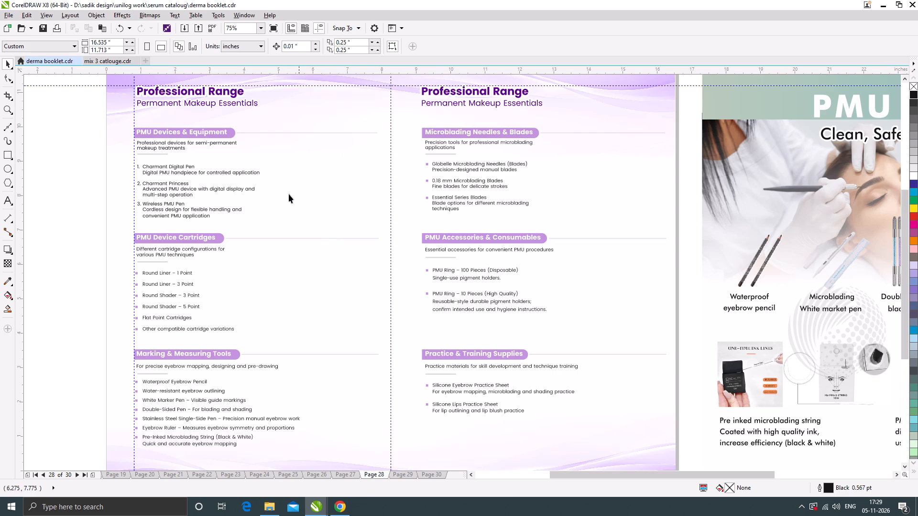
scroll(195, 153, down, 1)
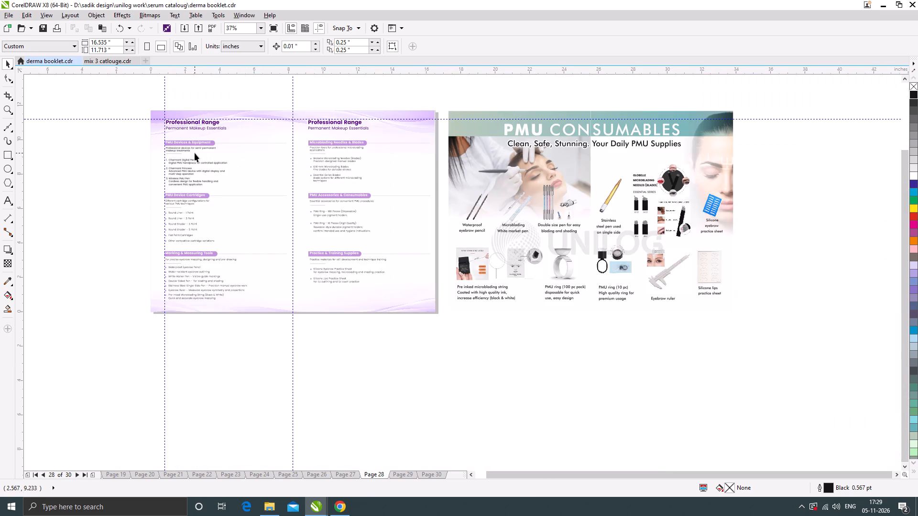
scroll(239, 167, up, 1)
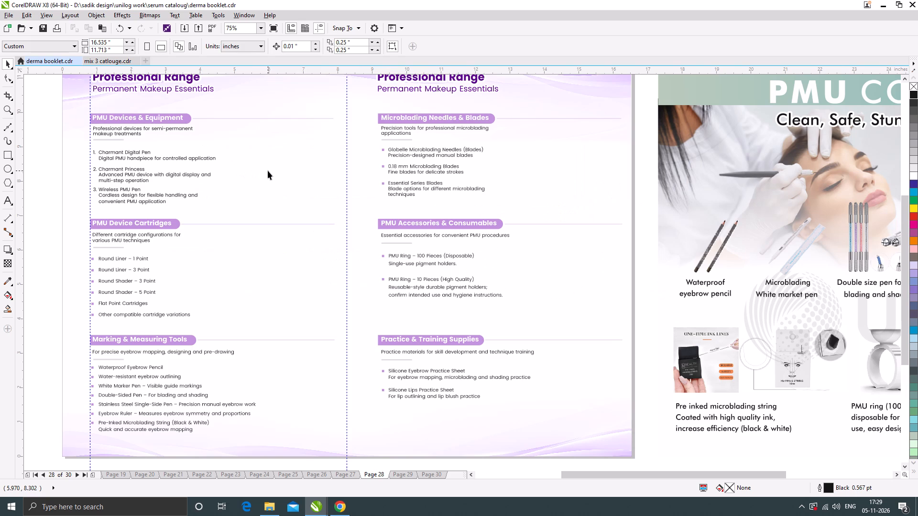
scroll(276, 172, down, 1)
scroll(276, 172, up, 2)
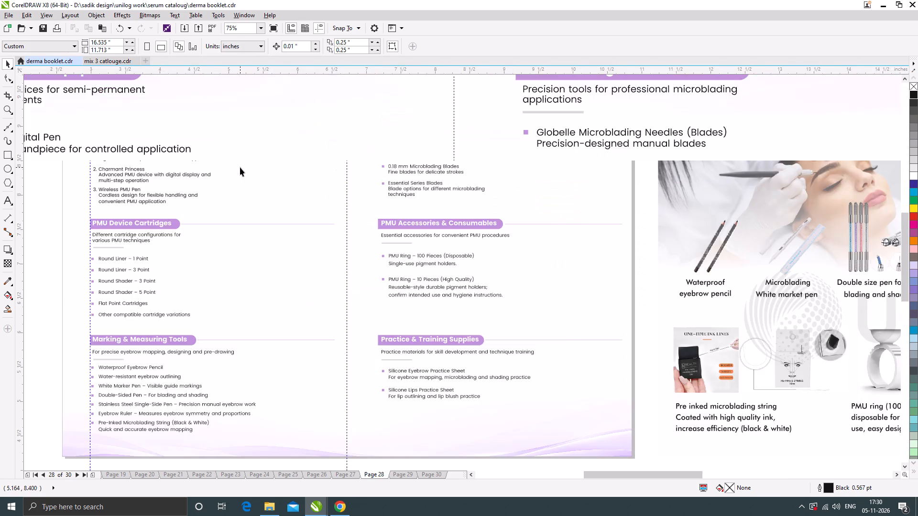
scroll(333, 180, down, 1)
click(73, 187)
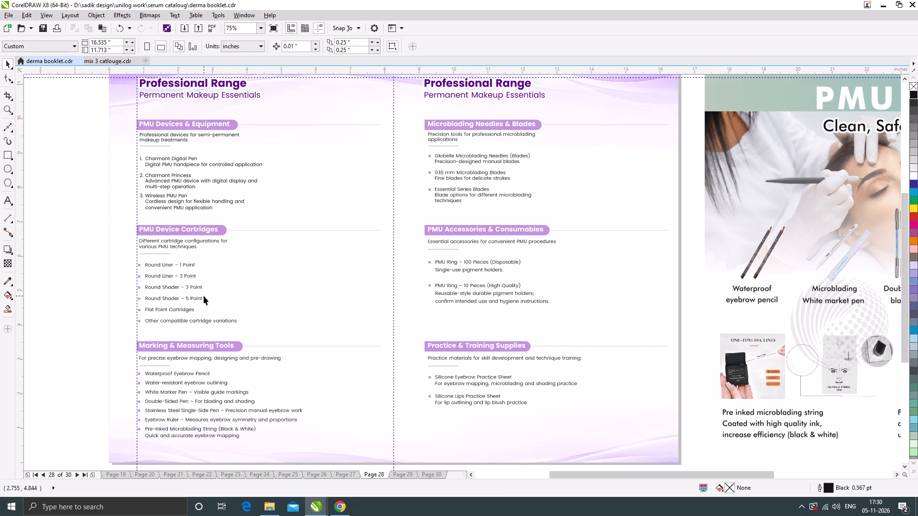
scroll(225, 236, down, 1)
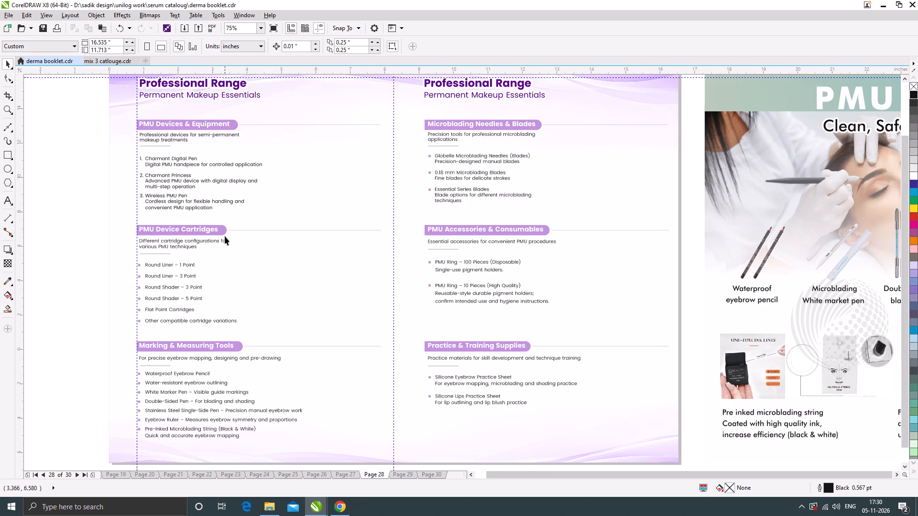
Examine the product images and captions in the PMU Consumables spread beside page 28.
scroll(535, 240, up, 1)
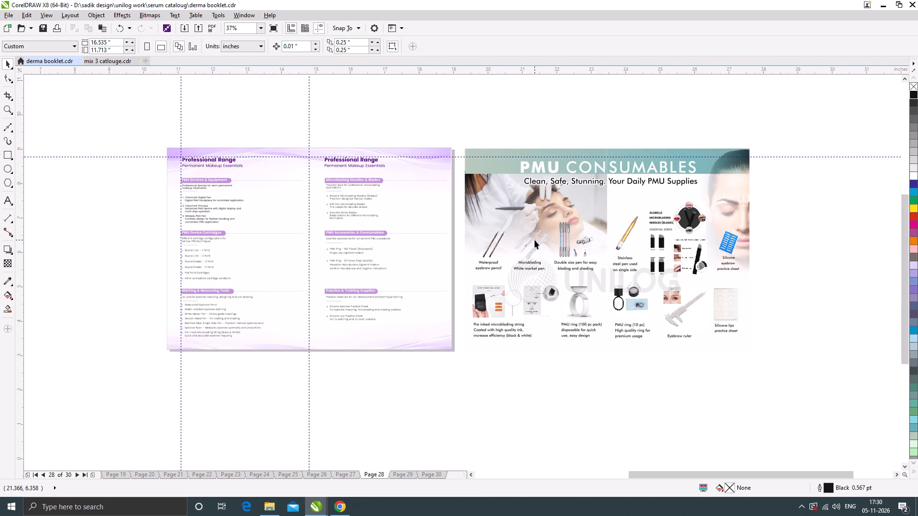
scroll(520, 203, down, 1)
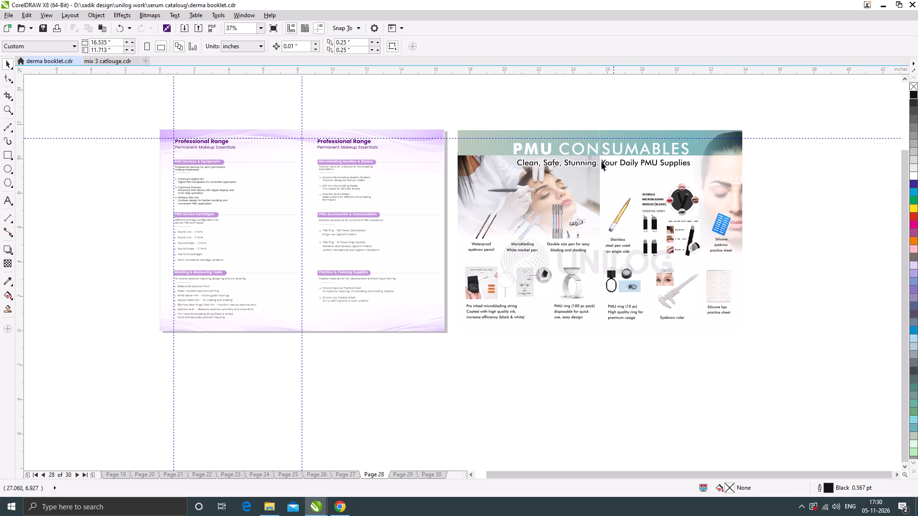
scroll(650, 237, up, 1)
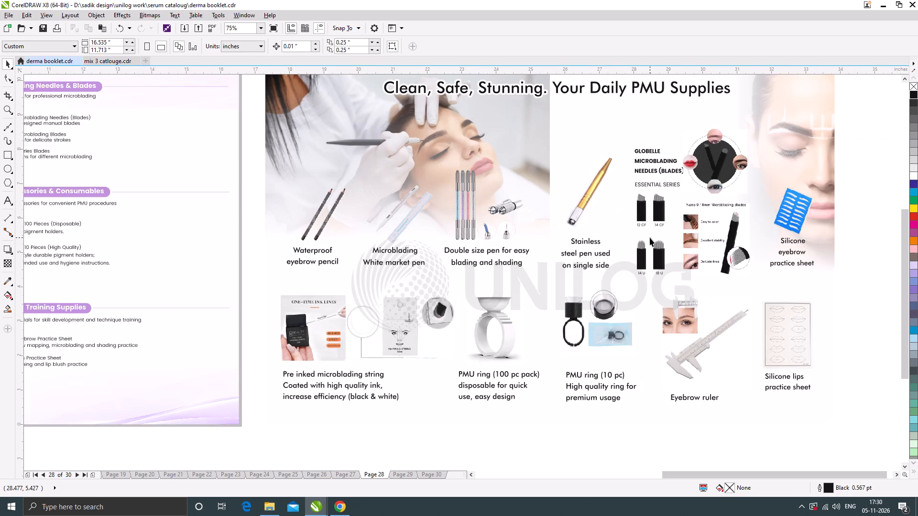
scroll(462, 204, down, 1)
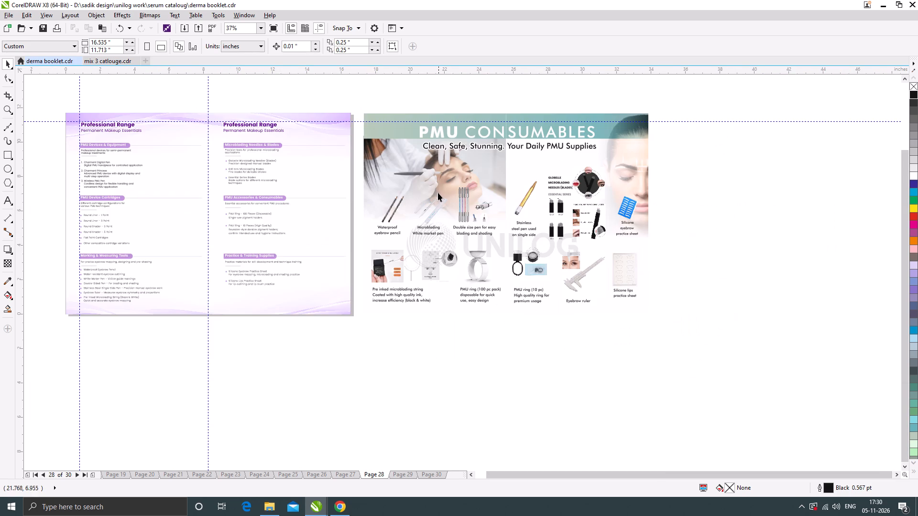
scroll(463, 149, up, 1)
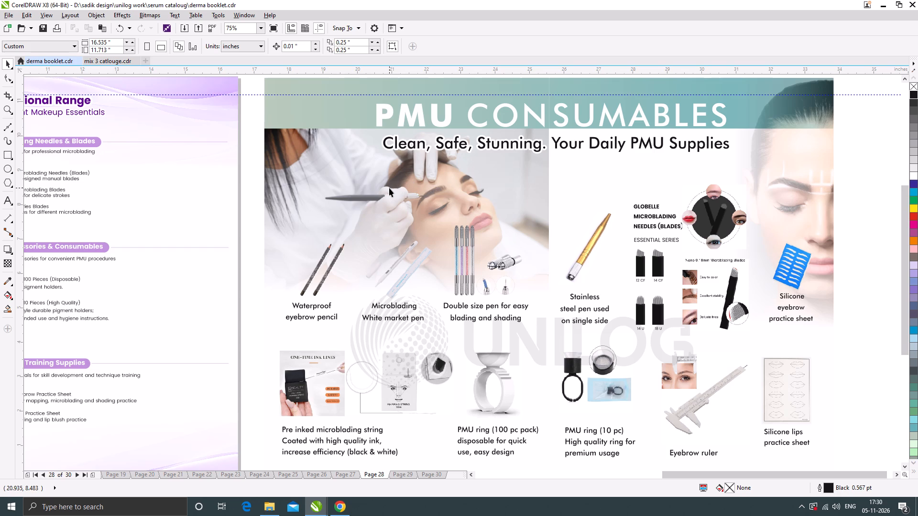
scroll(538, 236, down, 1)
scroll(131, 252, up, 1)
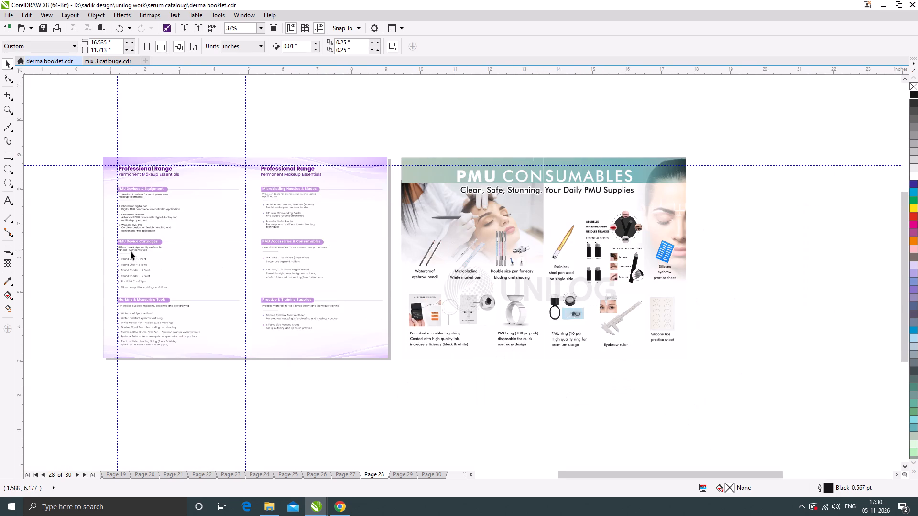
Check page 28's PMU Device Cartridges and Marking & Measuring Tools lists against the products in the PMU Consumables spread.
scroll(244, 202, down, 1)
scroll(212, 237, up, 1)
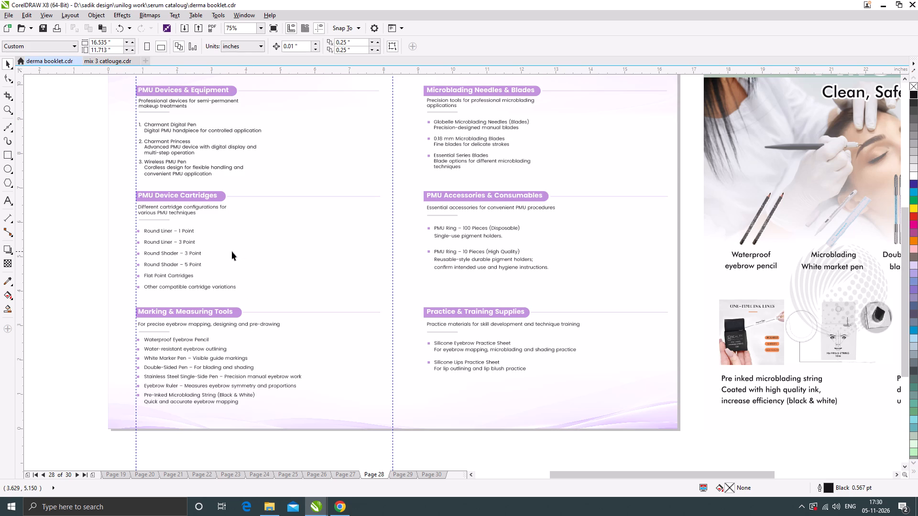
scroll(232, 251, down, 1)
scroll(237, 234, up, 1)
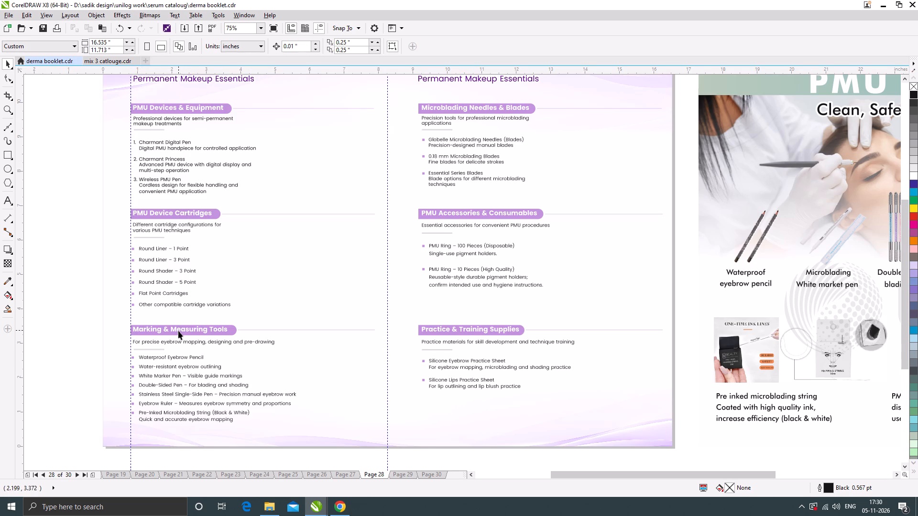
scroll(150, 246, down, 1)
scroll(170, 264, up, 1)
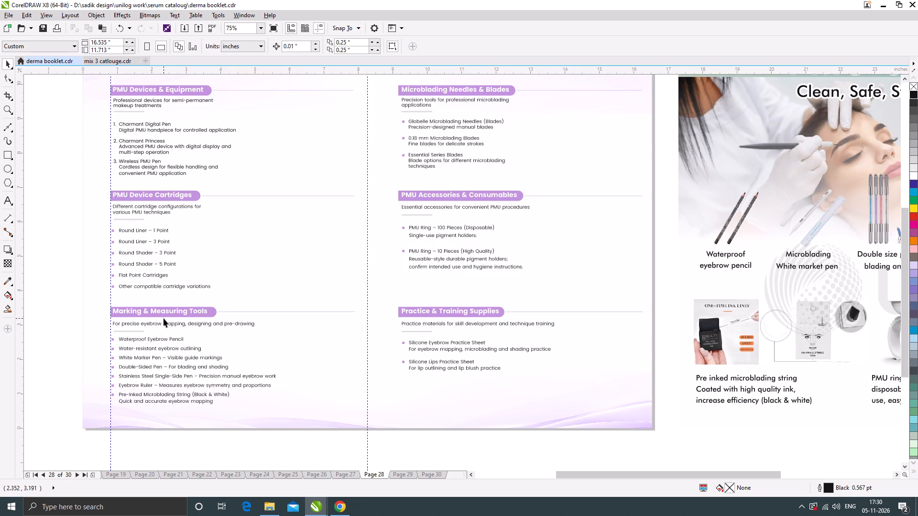
scroll(159, 315, down, 1)
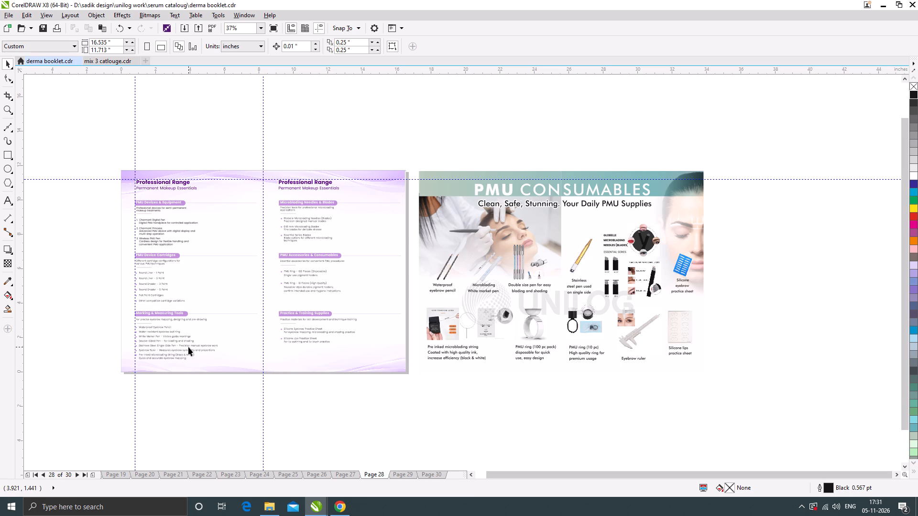
click(328, 429)
scroll(141, 322, up, 1)
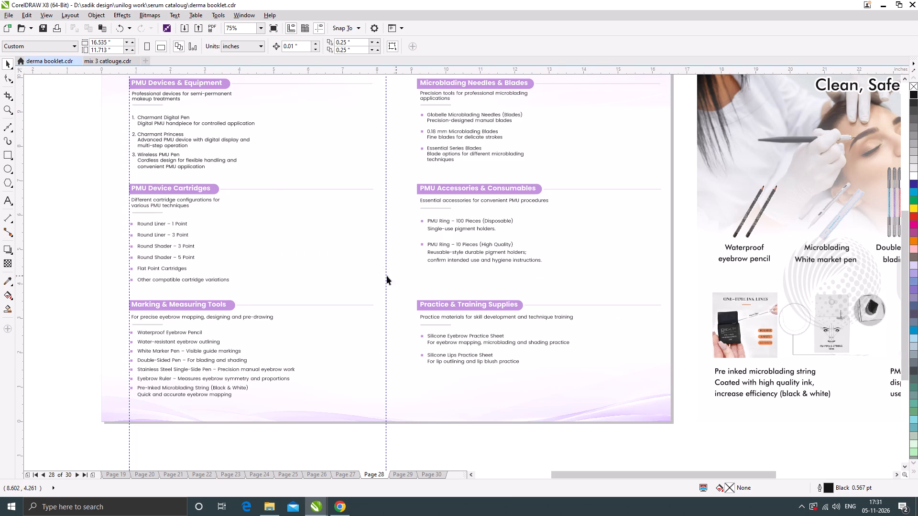
scroll(337, 253, down, 1)
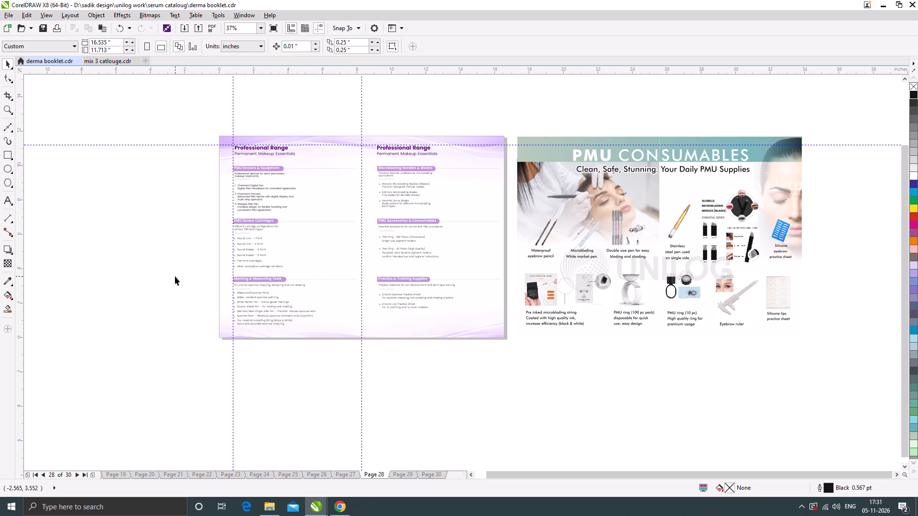
click(192, 236)
scroll(282, 222, up, 1)
click(112, 236)
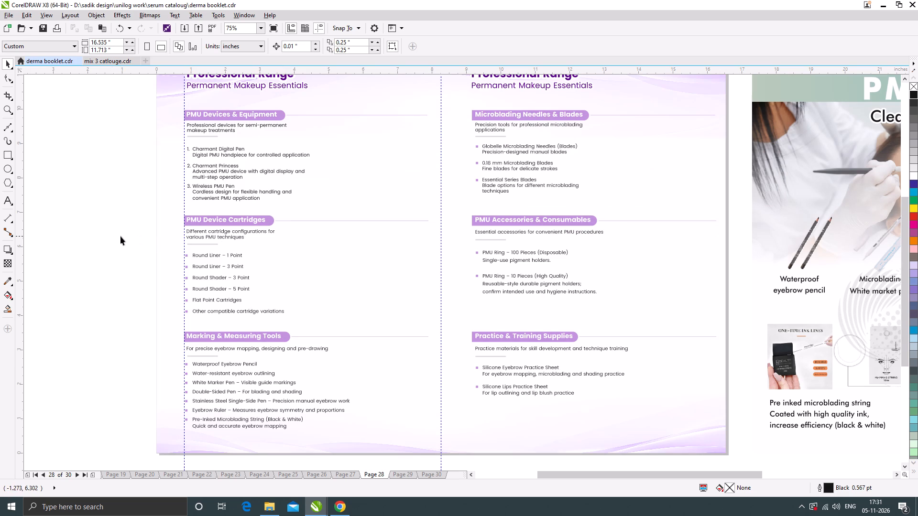
click(113, 227)
scroll(194, 226, down, 1)
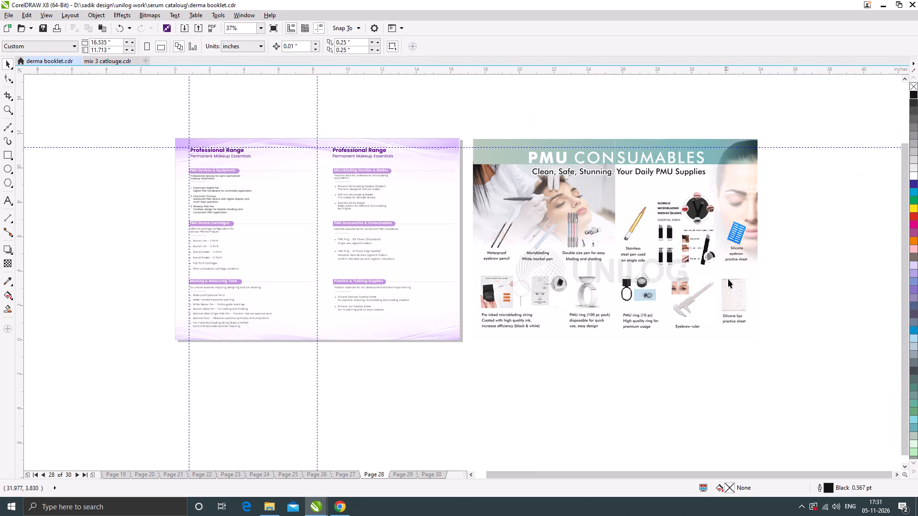
scroll(752, 284, up, 1)
scroll(483, 242, down, 1)
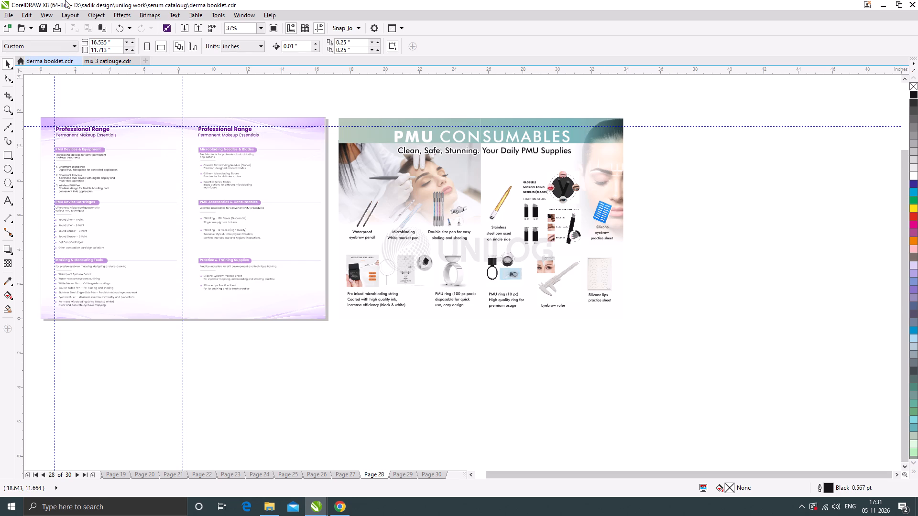
Look through the mix 3 catlouge file's pages for the Semi Permanent Makeup Treatment Series spread with the Charmant devices.
click(106, 63)
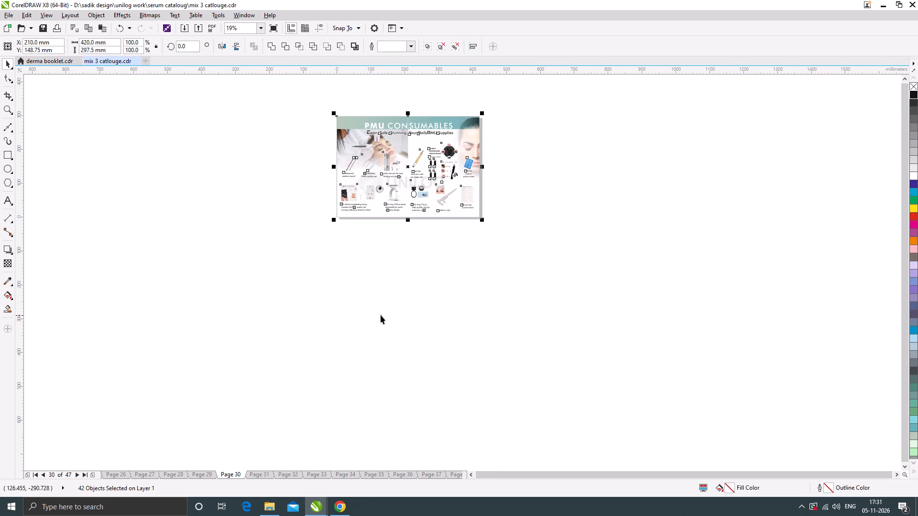
click(253, 475)
click(209, 476)
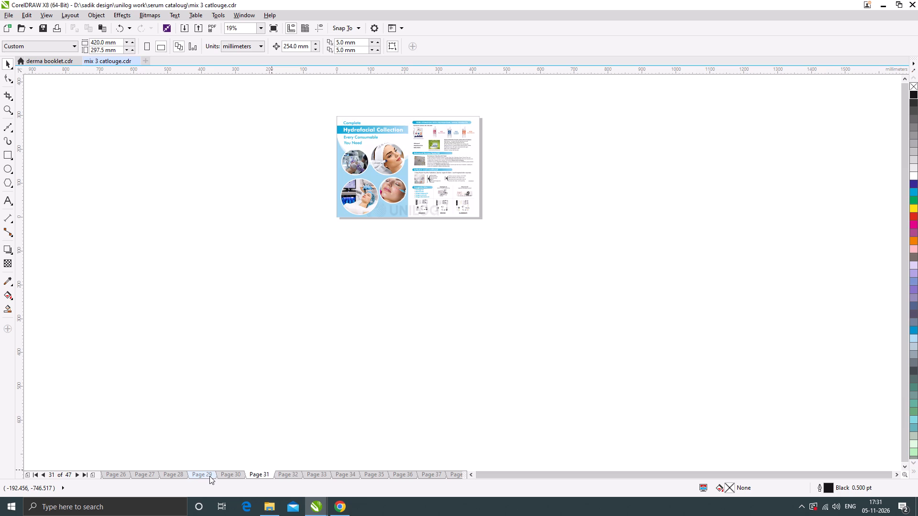
click(180, 473)
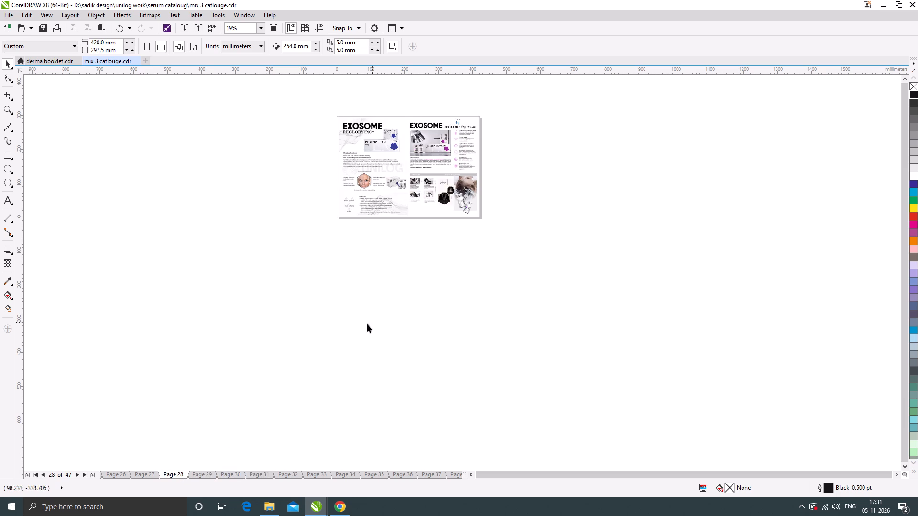
click(147, 476)
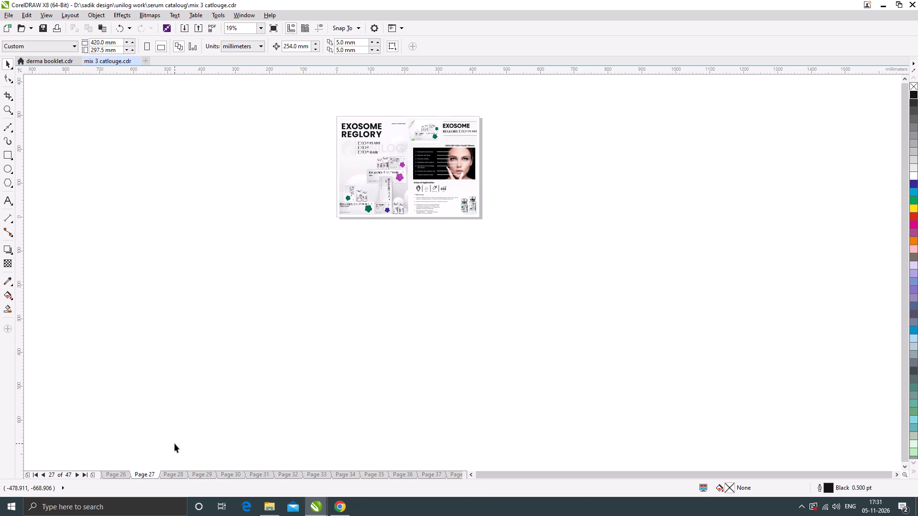
key(Page_Up)
key(Page_Down)
key(Page_Down)
key(Page_Down)
key(Page_Down)
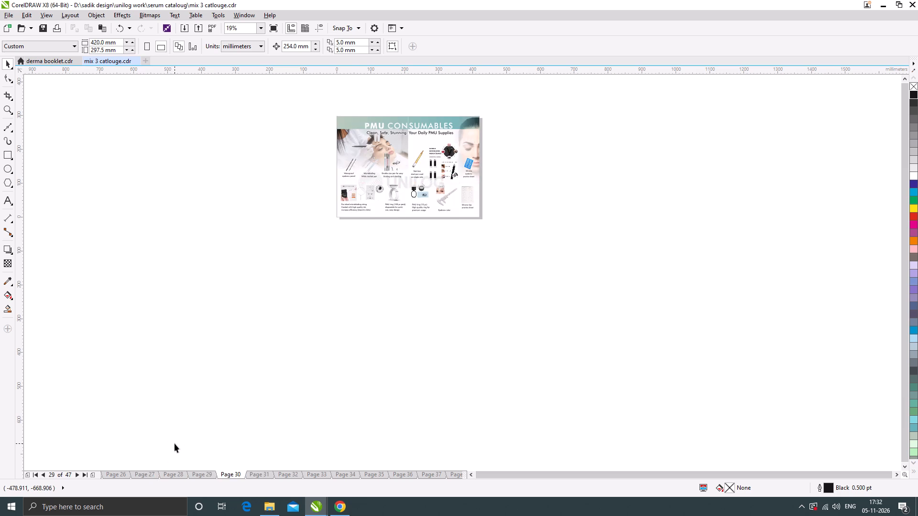
key(Page_Down)
key(Page_Down)
key(Page_Down)
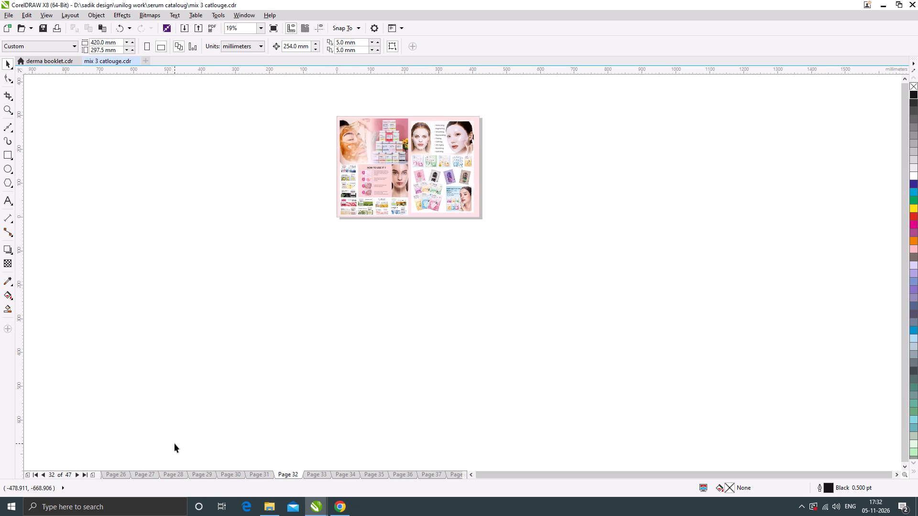
key(Page_Up)
key(Page_Up)
key(Page_Up)
key(Page_Up)
key(Page_Up)
key(Page_Up)
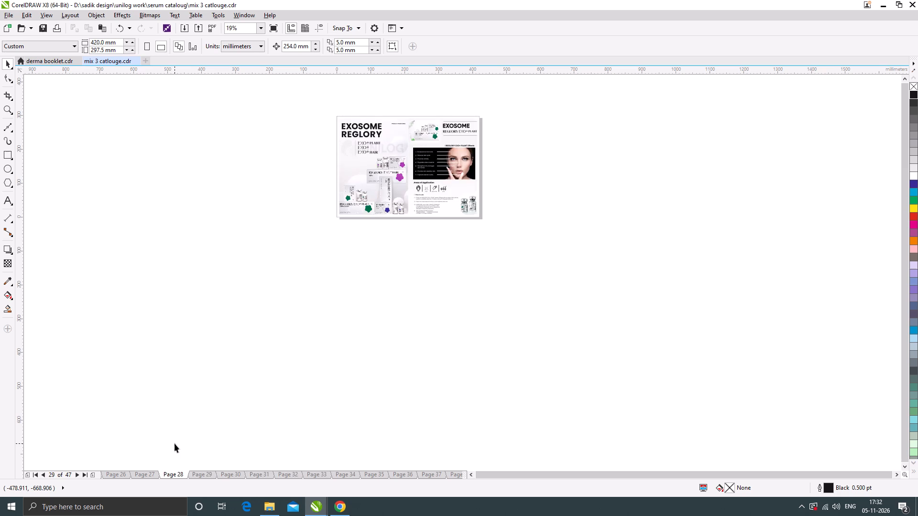
key(Page_Up)
key(Page_Up)
key(Page_Up)
key(Page_Up)
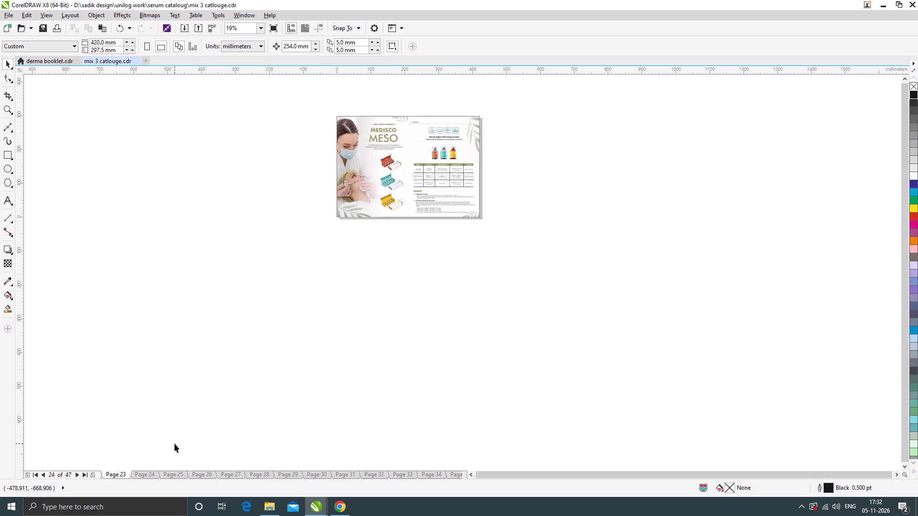
key(Page_Up)
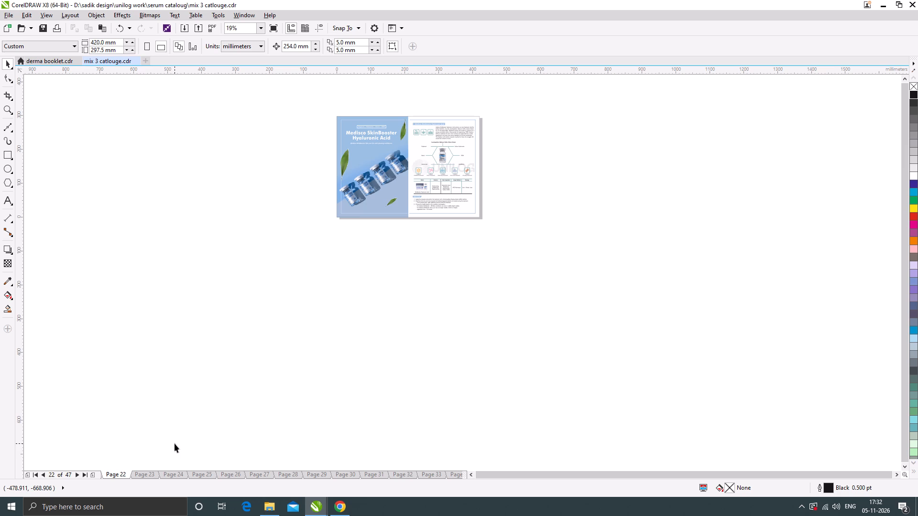
key(Page_Up)
key(Page_Up)
key(Page_Up)
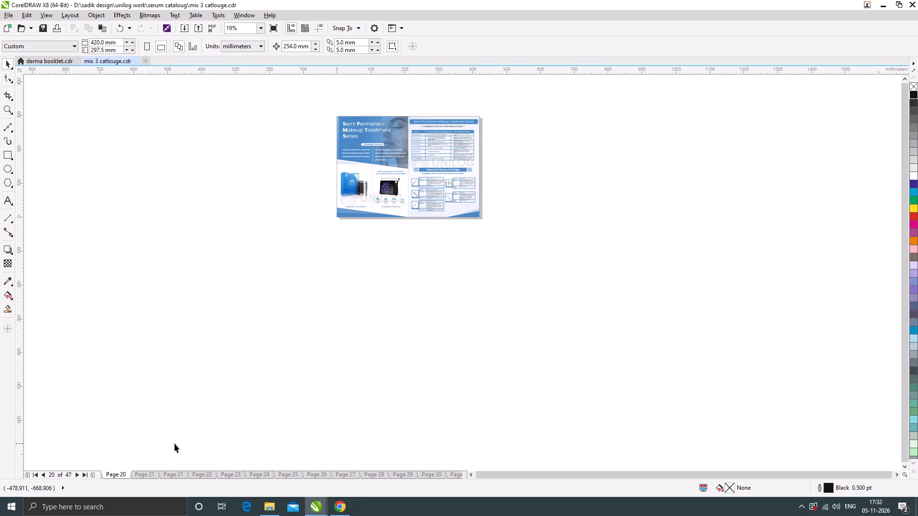
Compare the Charmant devices and cartridges in the Semi Permanent Makeup Treatment Series spread with derma booklet page 28.
scroll(363, 154, up, 1)
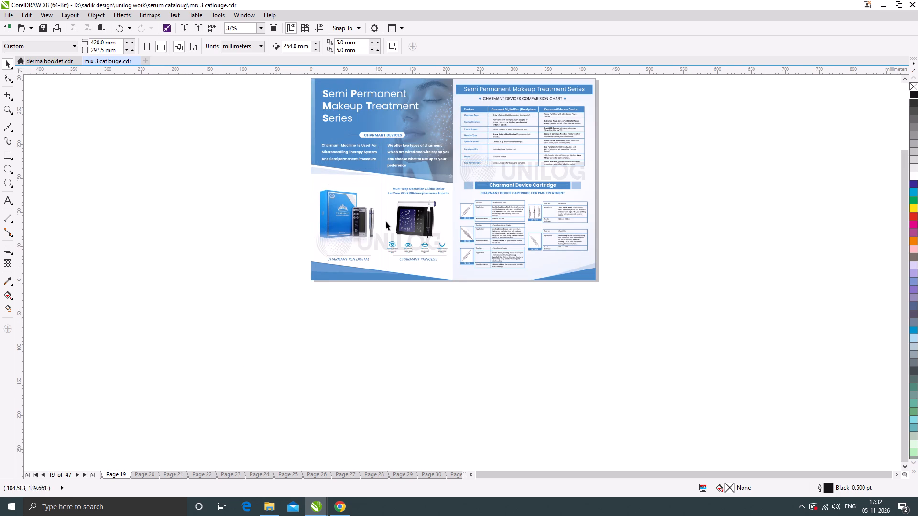
scroll(399, 236, up, 1)
scroll(329, 300, down, 1)
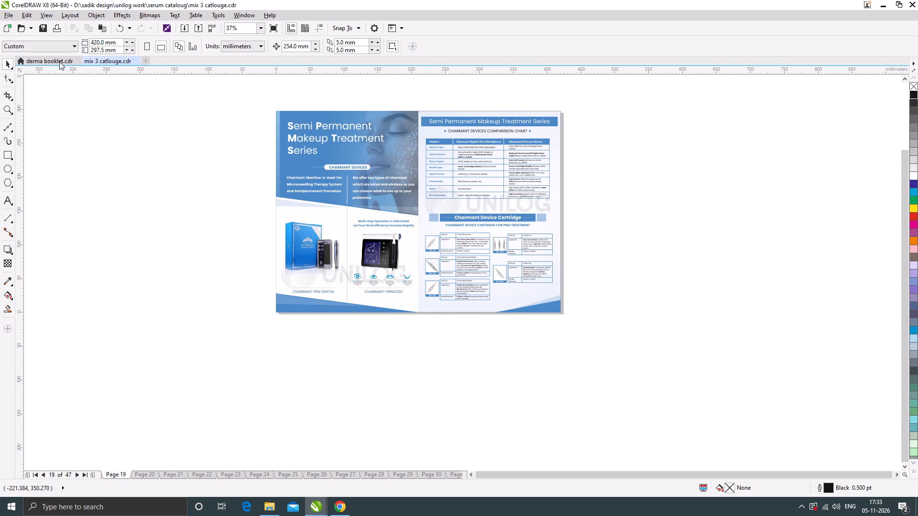
click(47, 60)
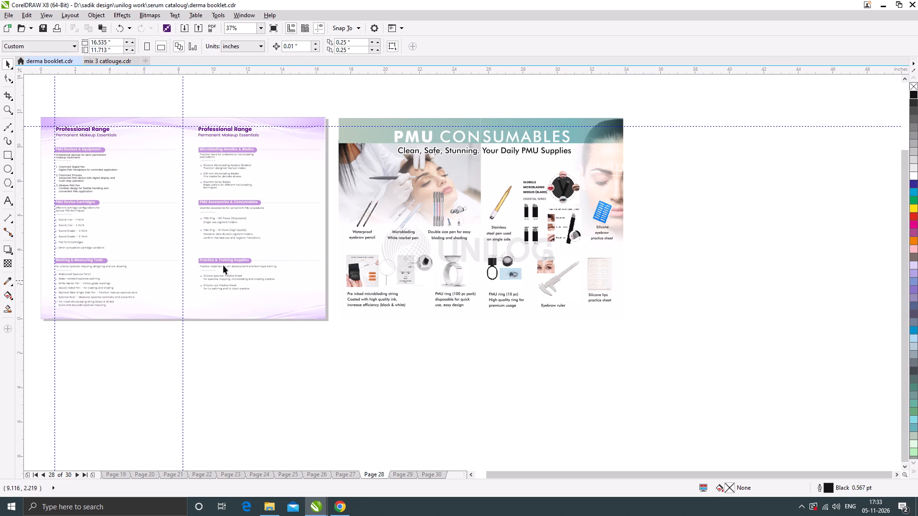
click(729, 269)
scroll(584, 221, down, 1)
click(686, 261)
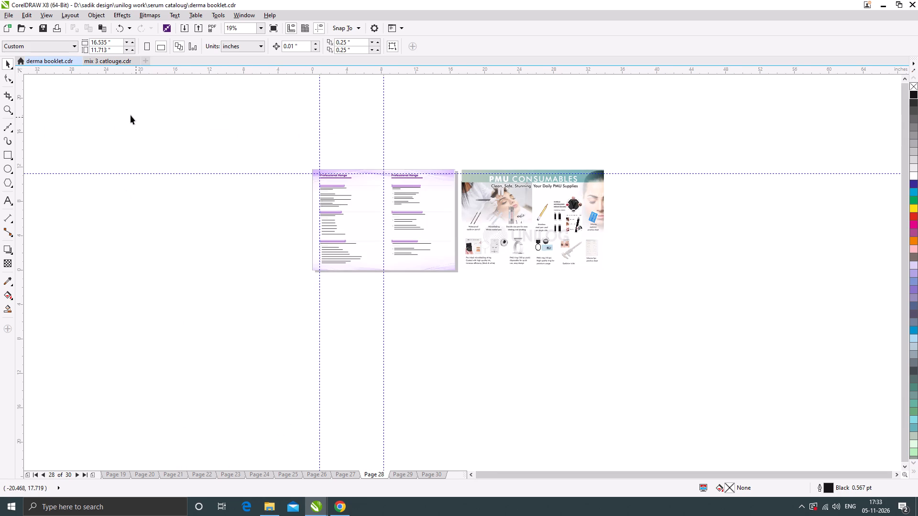
click(117, 59)
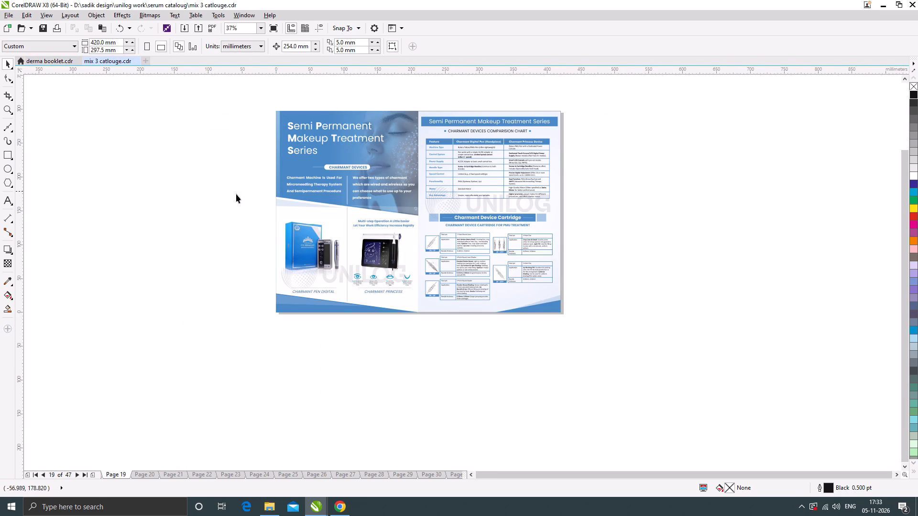
scroll(374, 251, up, 1)
scroll(325, 236, down, 1)
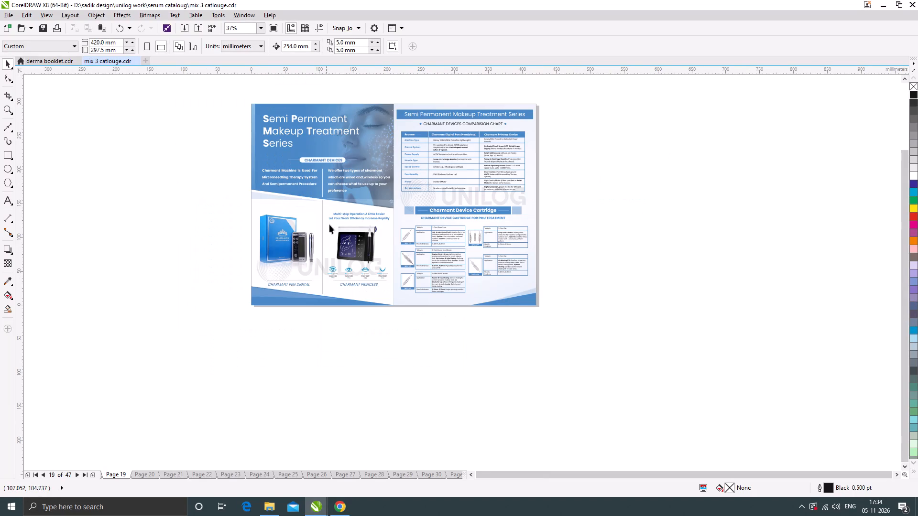
scroll(352, 208, up, 1)
scroll(250, 162, down, 1)
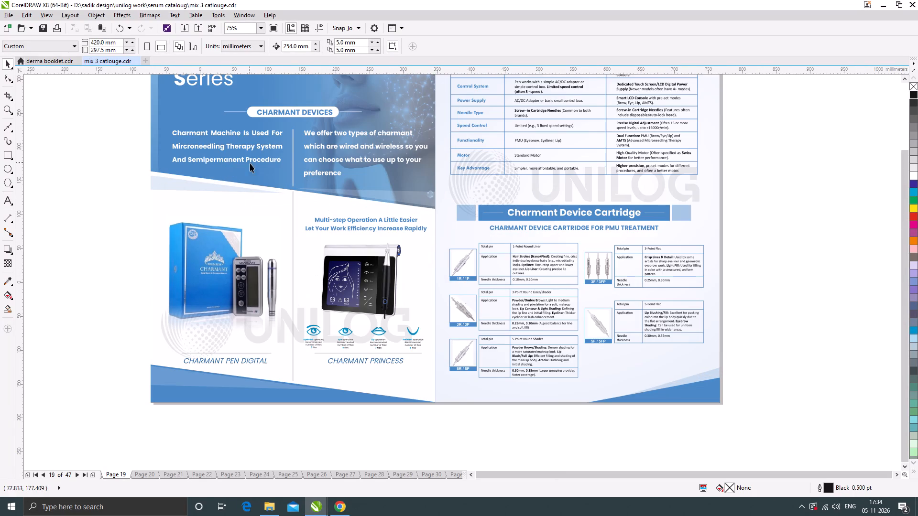
Copy the entire Semi Permanent Makeup Treatment Series spread into derma booklet page 28 and place it beside the page, opposite PMU Consumables.
drag(180, 74, 520, 361)
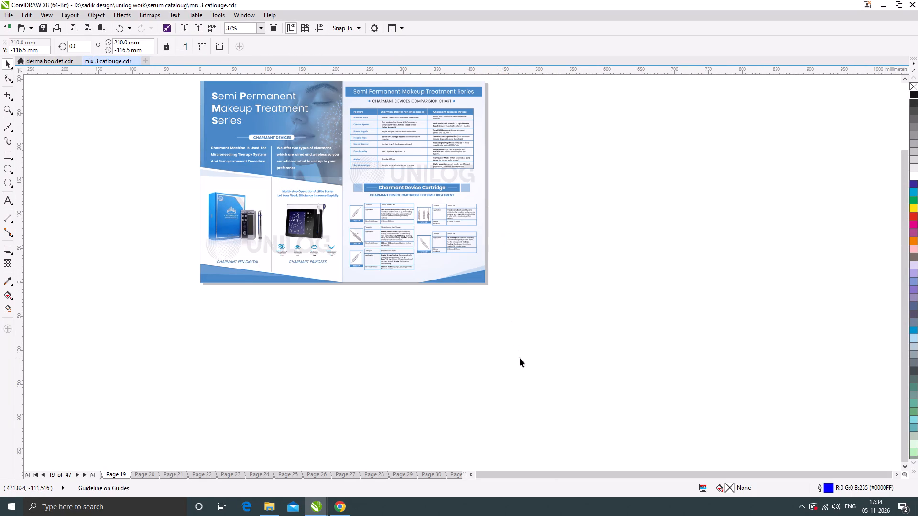
key(Delete)
scroll(525, 313, down, 1)
drag(563, 324, 324, 150)
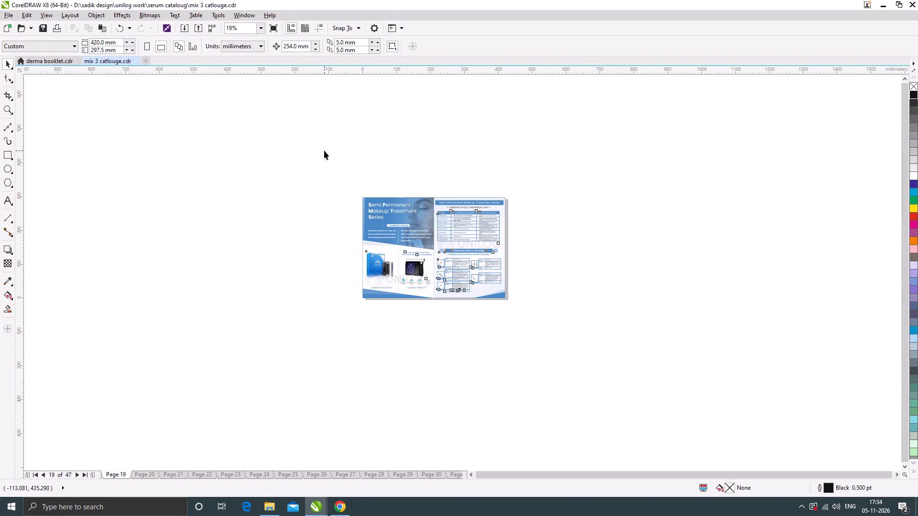
key(ctrl+c)
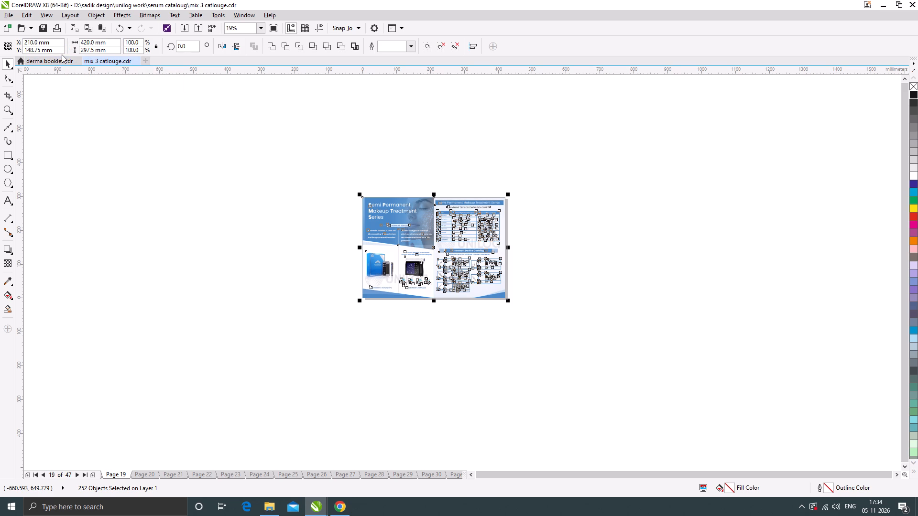
click(59, 59)
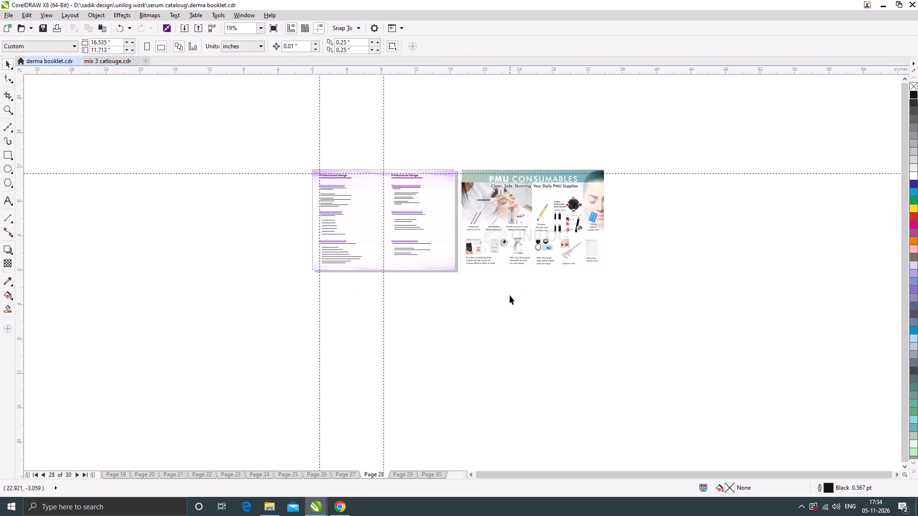
key(ctrl+v)
drag(436, 197, 244, 217)
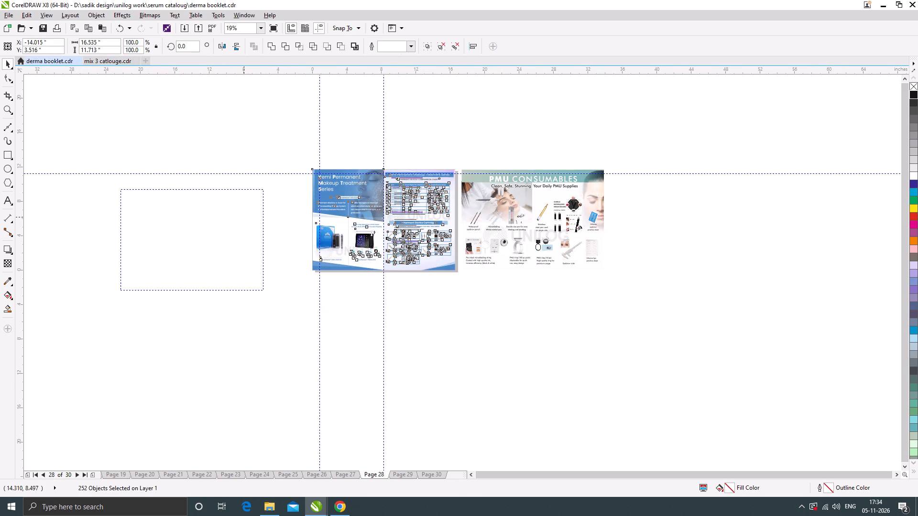
drag(244, 217, 258, 210)
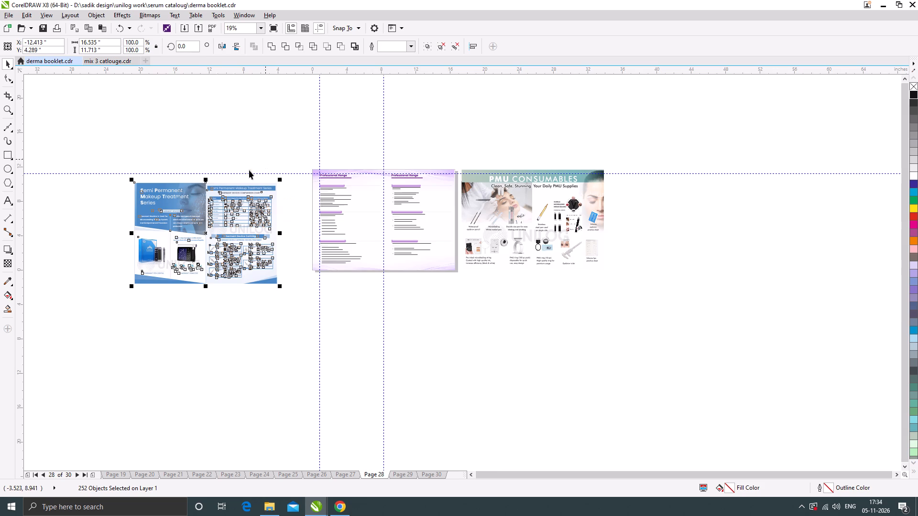
scroll(213, 216, up, 1)
drag(243, 191, 272, 176)
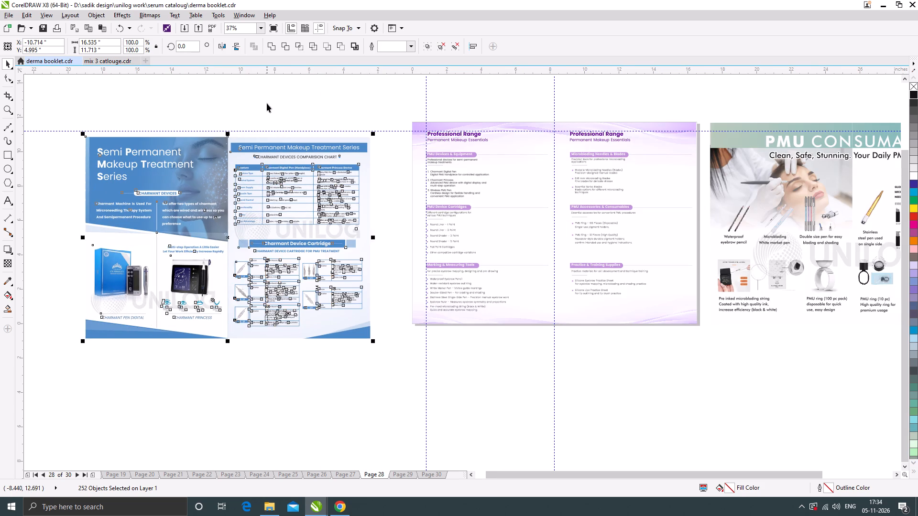
Delete the UNILOG watermark and the background from the comparison chart half of the pasted Semi Permanent Makeup spread.
click(267, 102)
click(339, 234)
key(Delete)
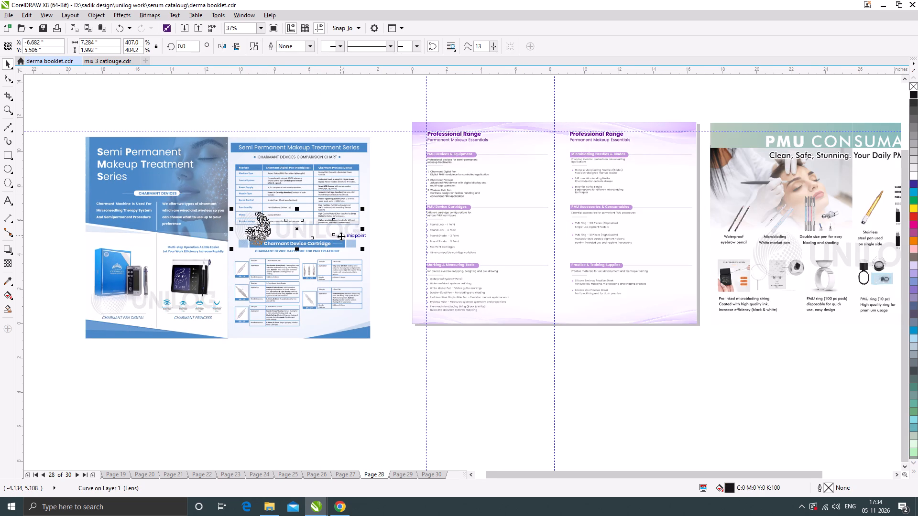
click(355, 232)
key(Delete)
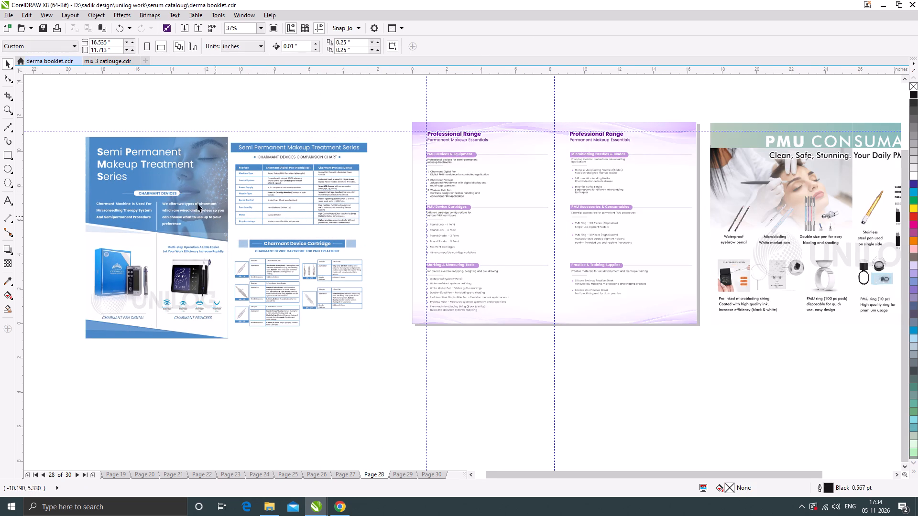
Move the whole Semi Permanent Makeup spread closer to page 28, with its top level with the page's top edge.
scroll(141, 172, up, 1)
scroll(274, 172, down, 1)
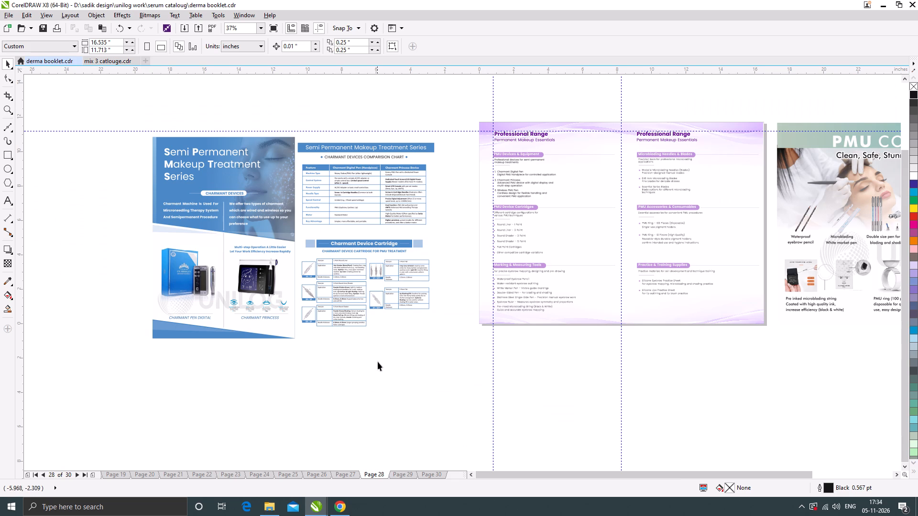
drag(109, 100, 464, 373)
drag(398, 207, 418, 184)
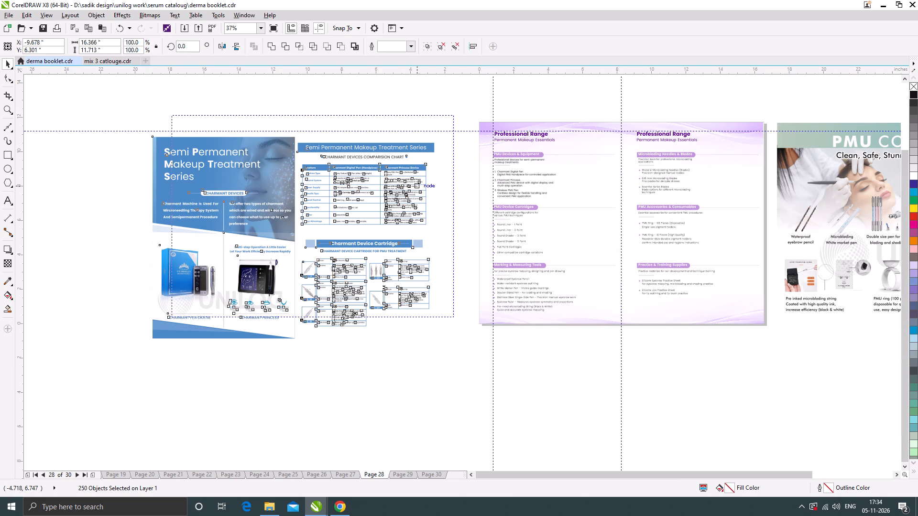
drag(418, 184, 421, 194)
scroll(398, 226, down, 1)
scroll(468, 199, up, 1)
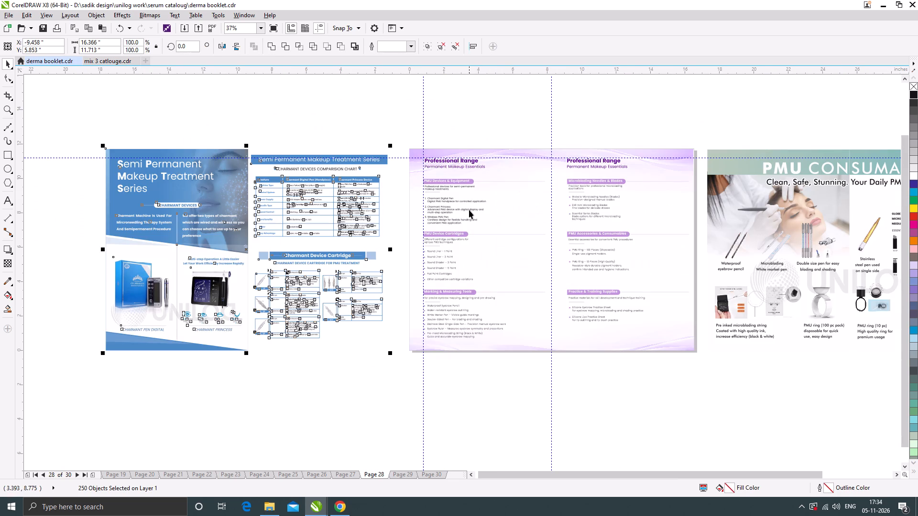
click(525, 382)
Move page 28's Marking & Measuring Tools section off the page into the empty area below it.
scroll(414, 249, down, 1)
scroll(502, 236, up, 1)
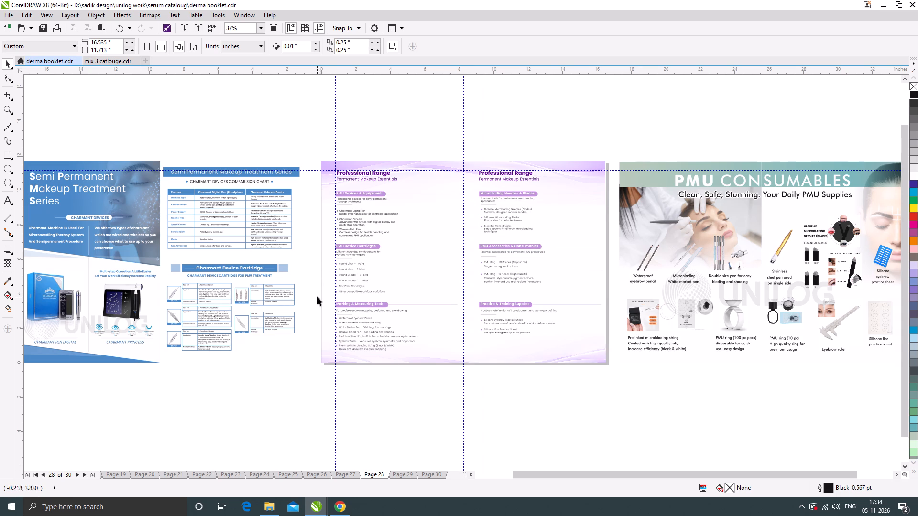
drag(314, 297, 472, 373)
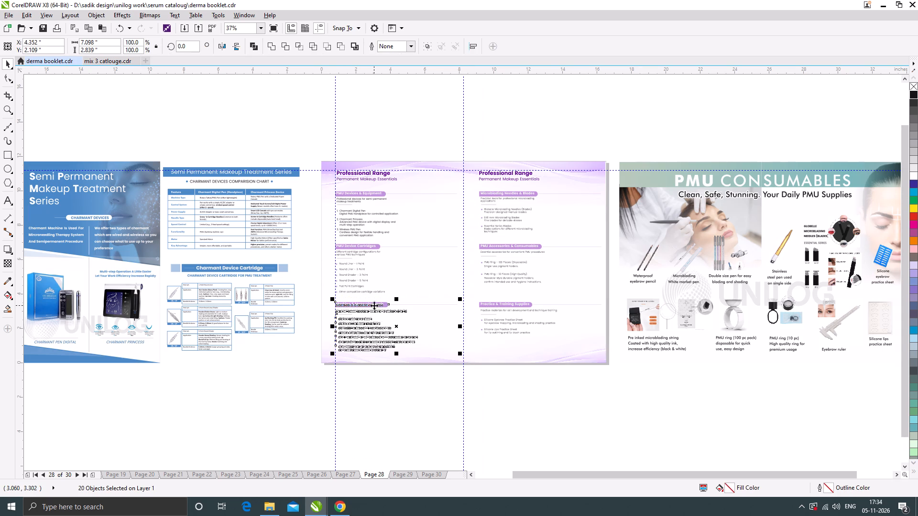
drag(374, 305, 514, 385)
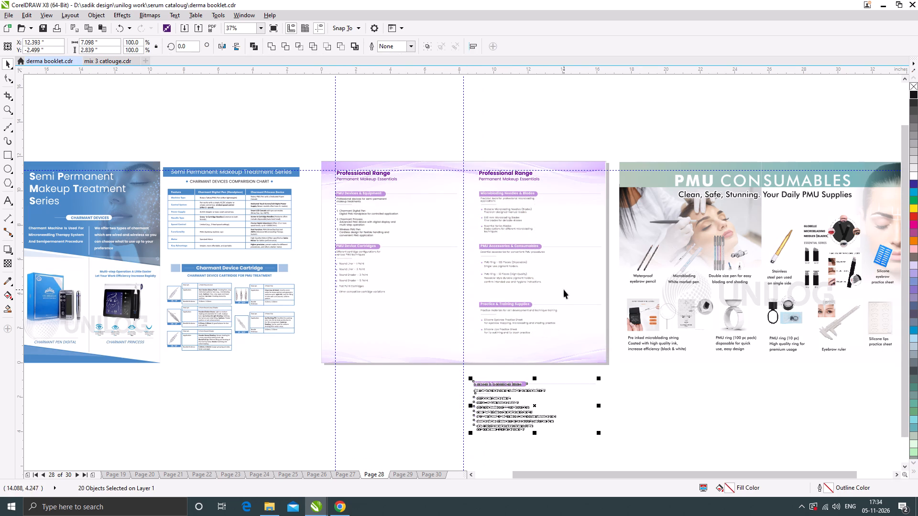
Move the Microblading Needles & Blades, PMU Accessories & Consumables and Practice & Training Supplies sections below the page, beside Marking & Measuring Tools.
drag(619, 367, 467, 183)
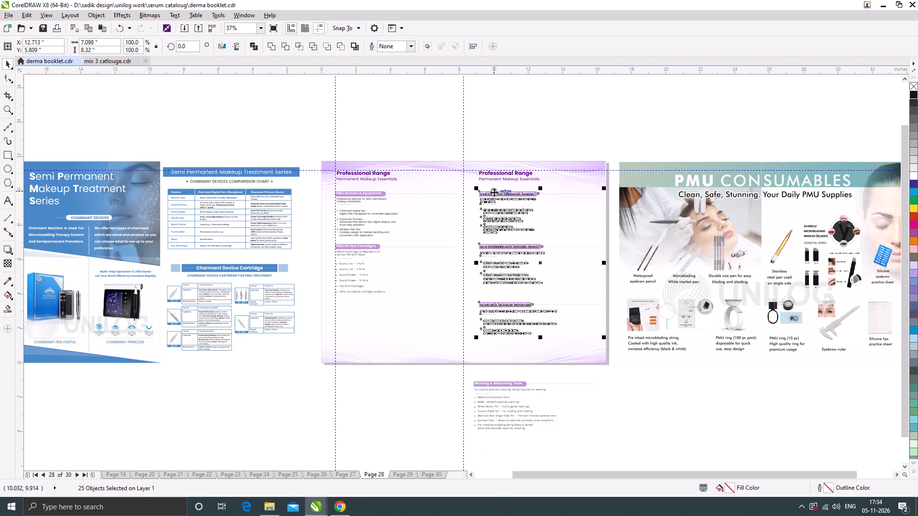
scroll(494, 192, down, 1)
drag(497, 192, 549, 283)
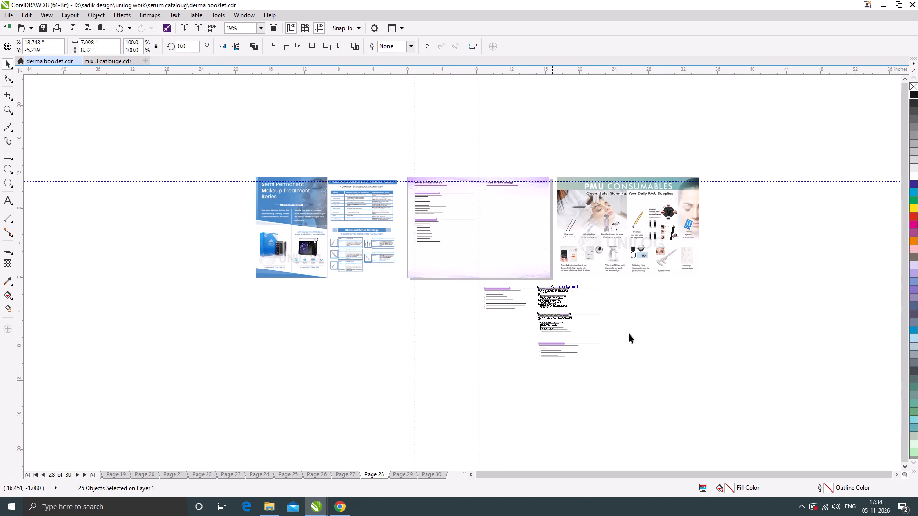
Move the Microblading Needles & Blades, PMU Accessories & Consumables and Practice & Training Supplies sections directly beneath Marking & Measuring Tools, below page 28.
click(633, 336)
scroll(552, 336, up, 1)
drag(698, 397, 601, 365)
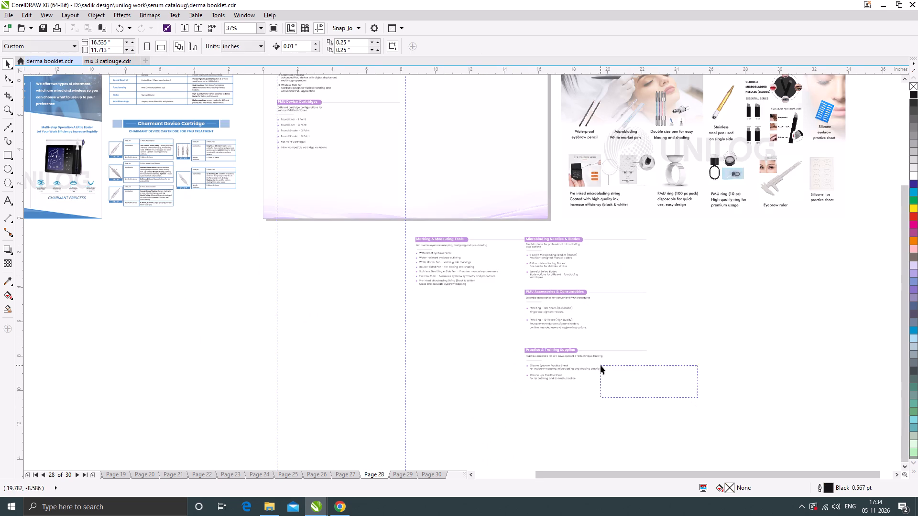
drag(601, 365, 505, 342)
drag(505, 342, 667, 377)
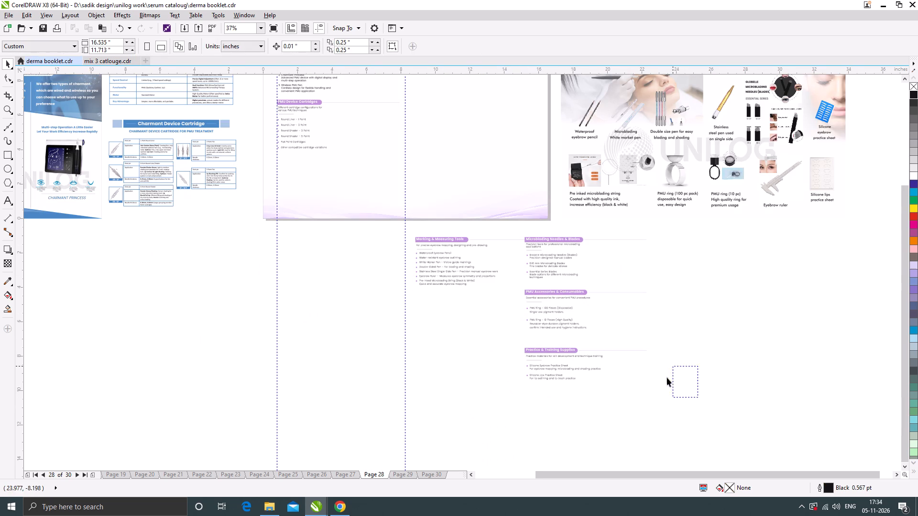
drag(667, 377, 516, 227)
drag(559, 239, 452, 295)
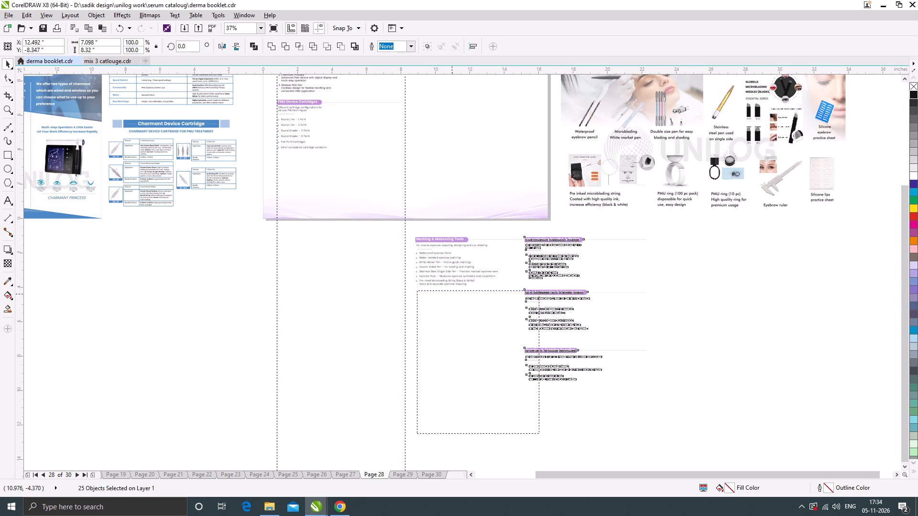
drag(452, 295, 451, 298)
scroll(525, 297, down, 1)
click(599, 323)
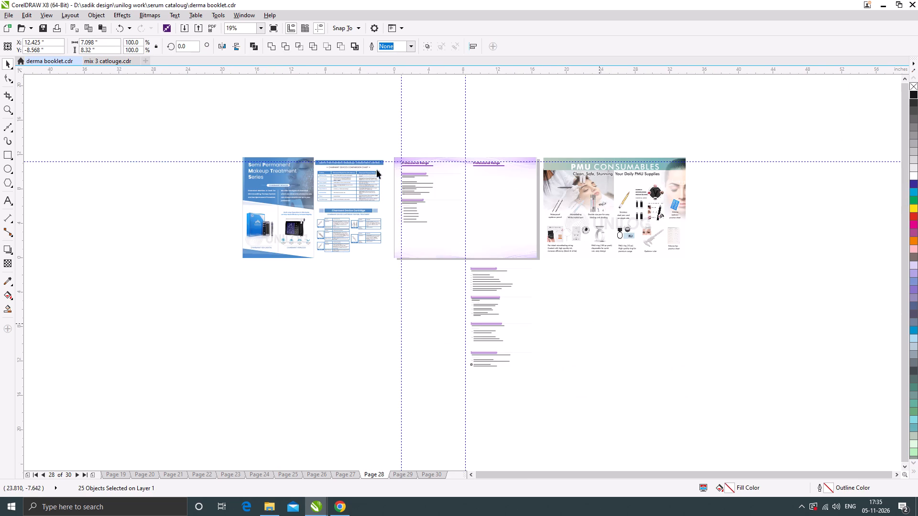
Compare page 28's PMU device and cartridge lists with the Semi Permanent Makeup spread, and examine the products on the PMU Consumables spread.
scroll(267, 168, up, 1)
scroll(544, 171, up, 1)
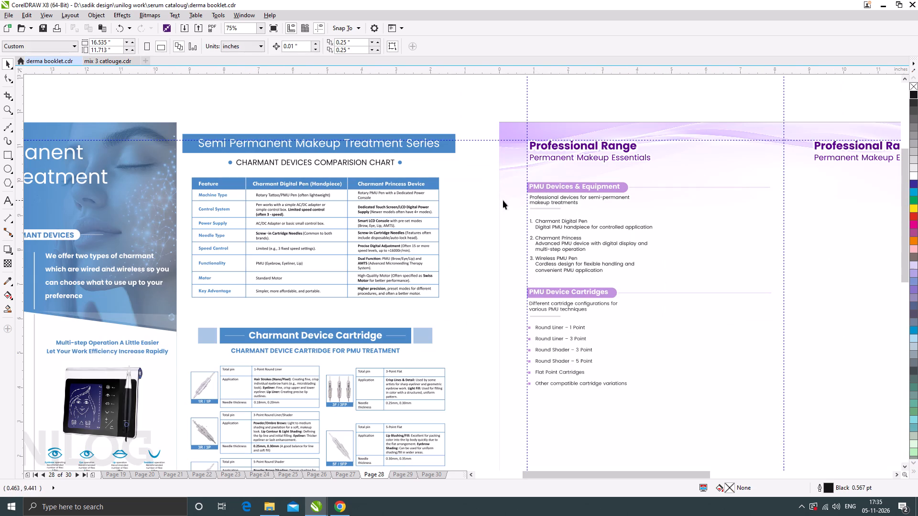
scroll(458, 194, down, 1)
scroll(233, 262, up, 1)
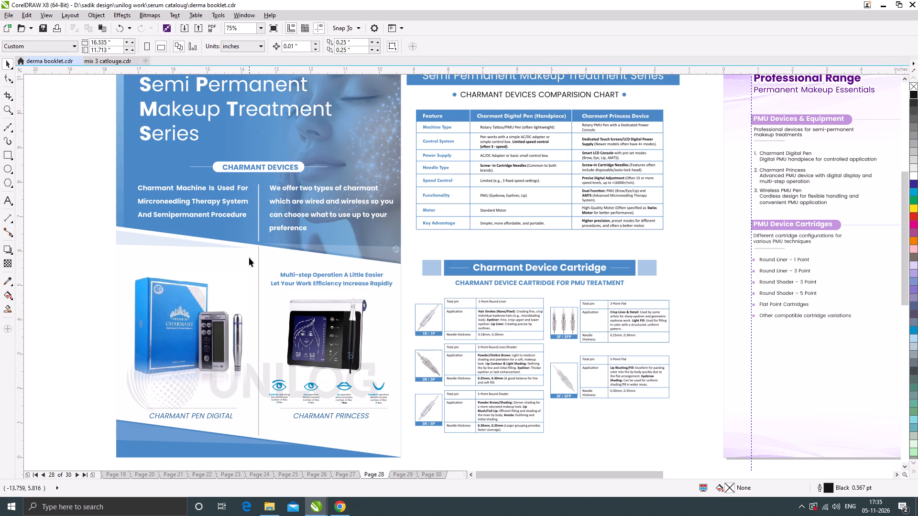
scroll(249, 258, down, 2)
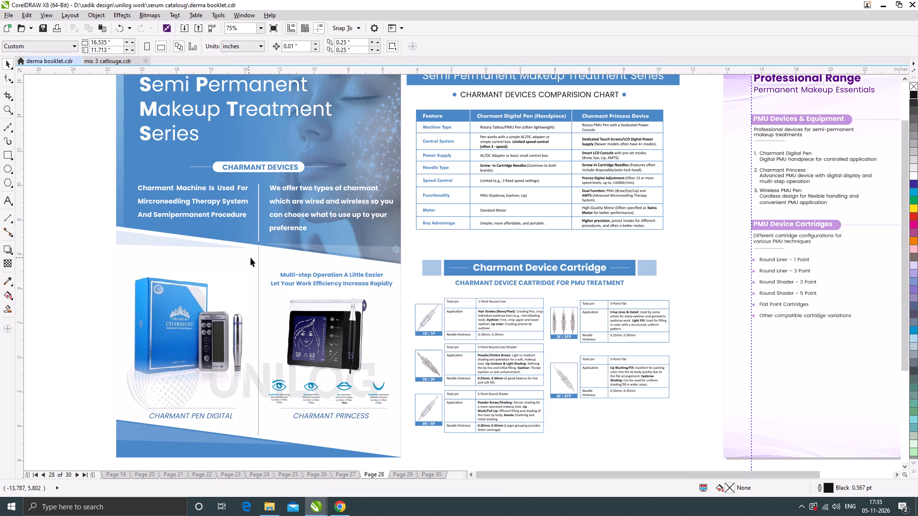
scroll(423, 240, up, 2)
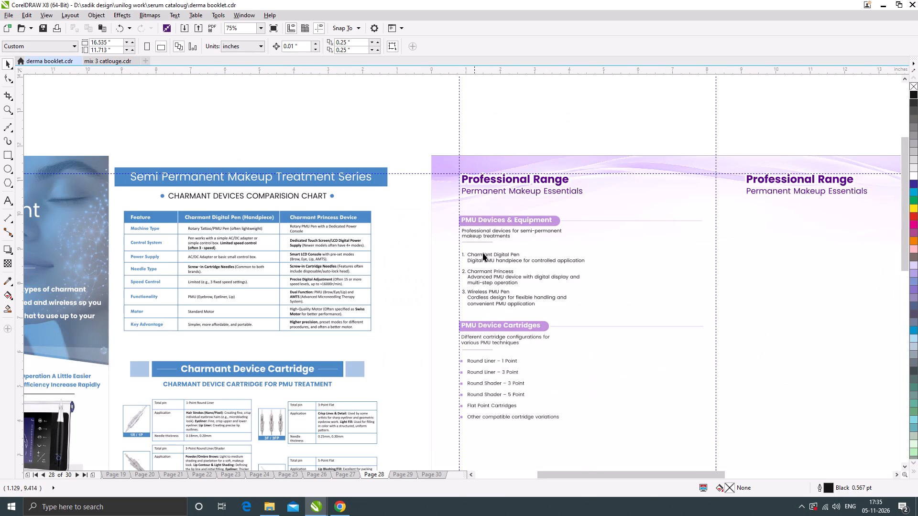
scroll(505, 236, down, 1)
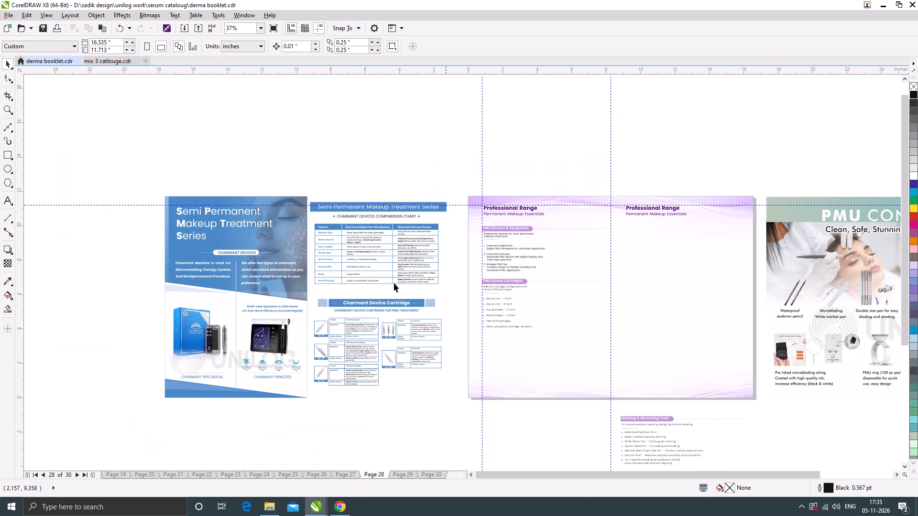
scroll(197, 369, up, 1)
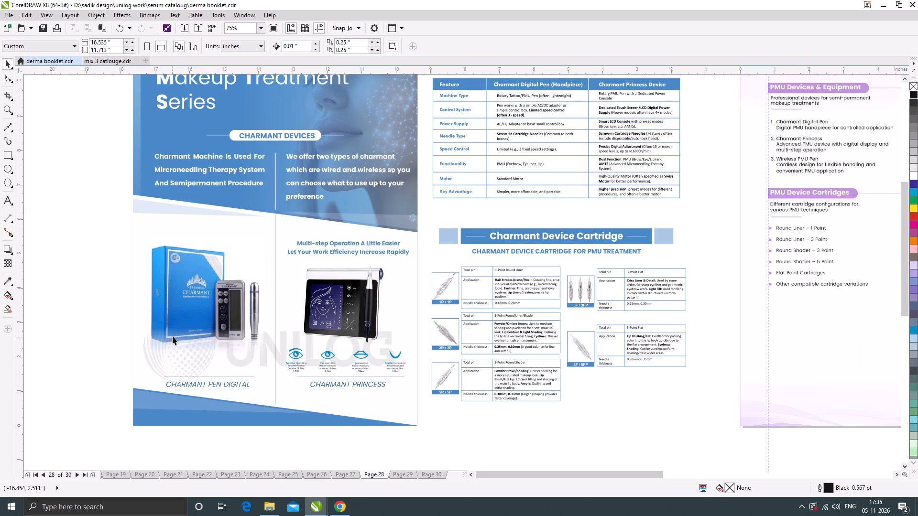
scroll(172, 335, down, 1)
scroll(485, 245, up, 1)
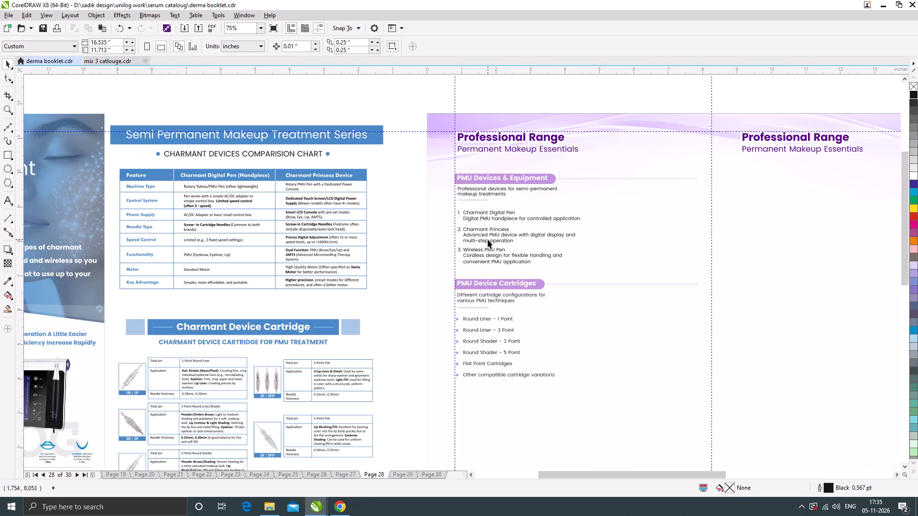
scroll(519, 239, down, 1)
scroll(255, 344, up, 1)
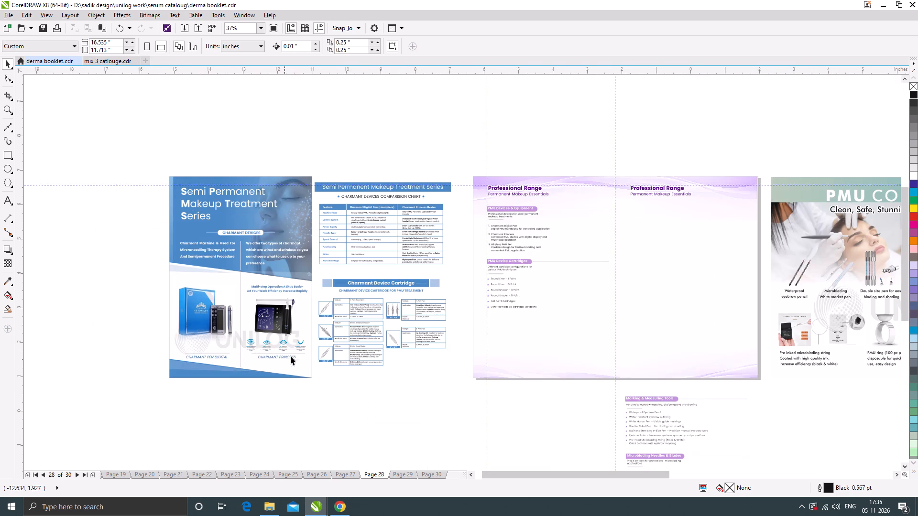
scroll(261, 345, down, 1)
scroll(517, 251, up, 1)
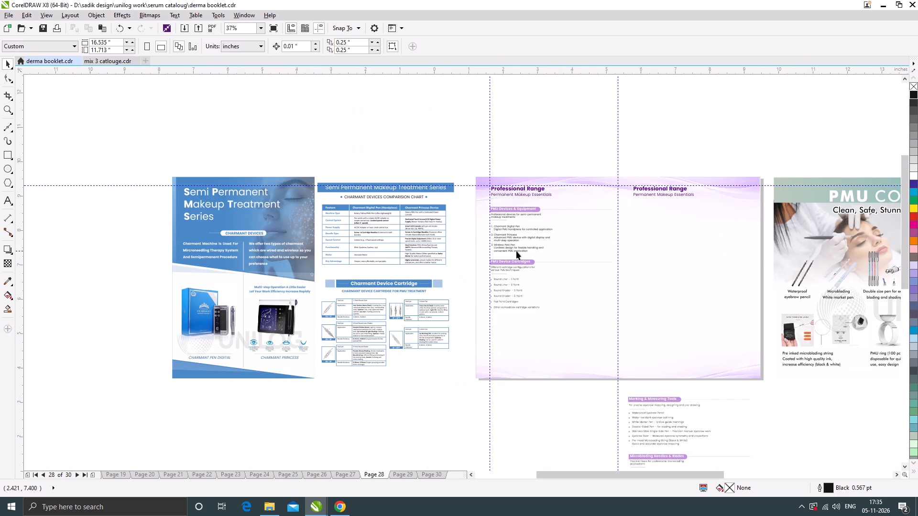
scroll(477, 236, up, 1)
scroll(549, 224, down, 1)
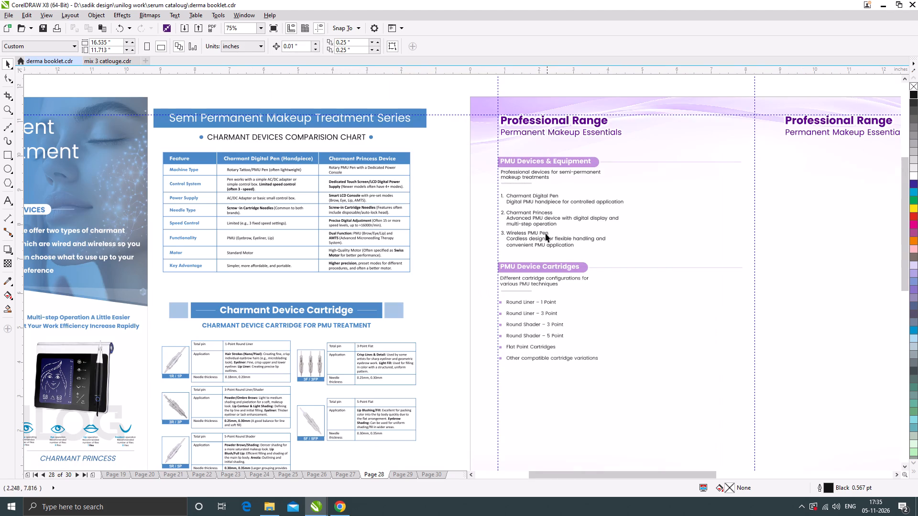
scroll(514, 230, down, 1)
scroll(251, 306, up, 1)
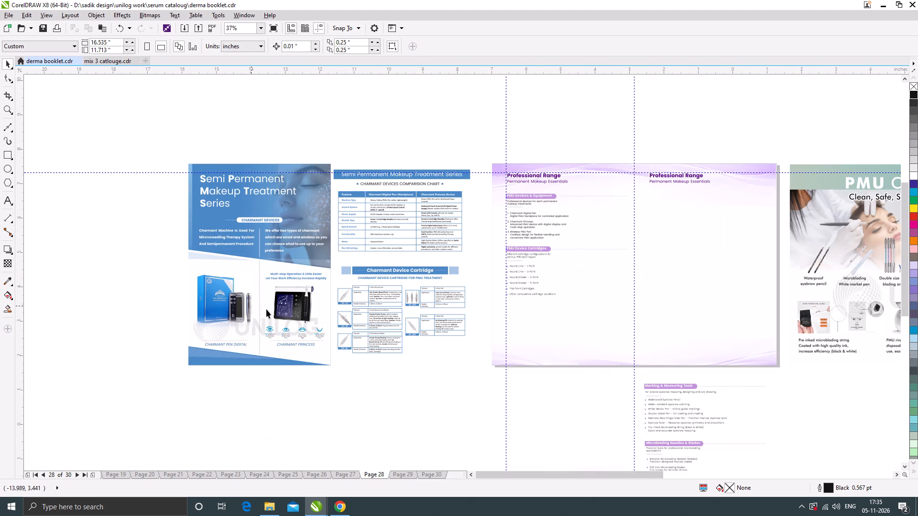
scroll(348, 349, up, 1)
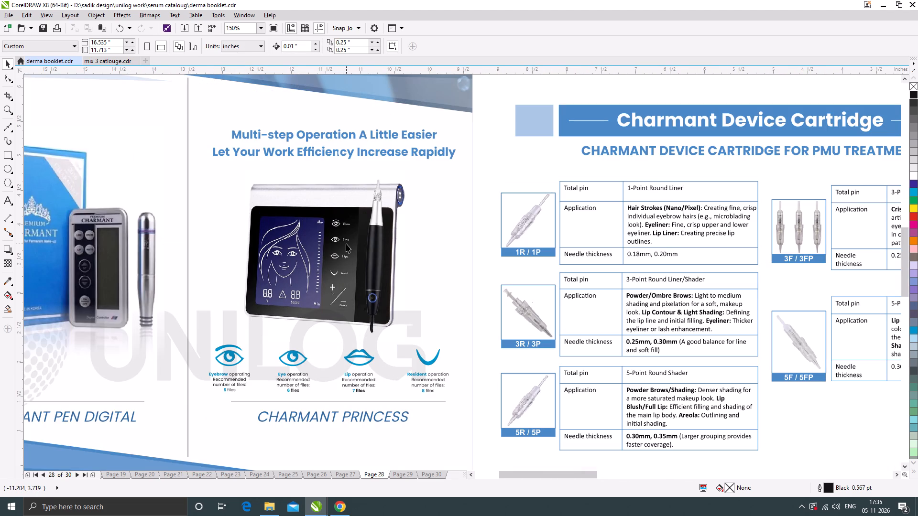
scroll(348, 242, down, 1)
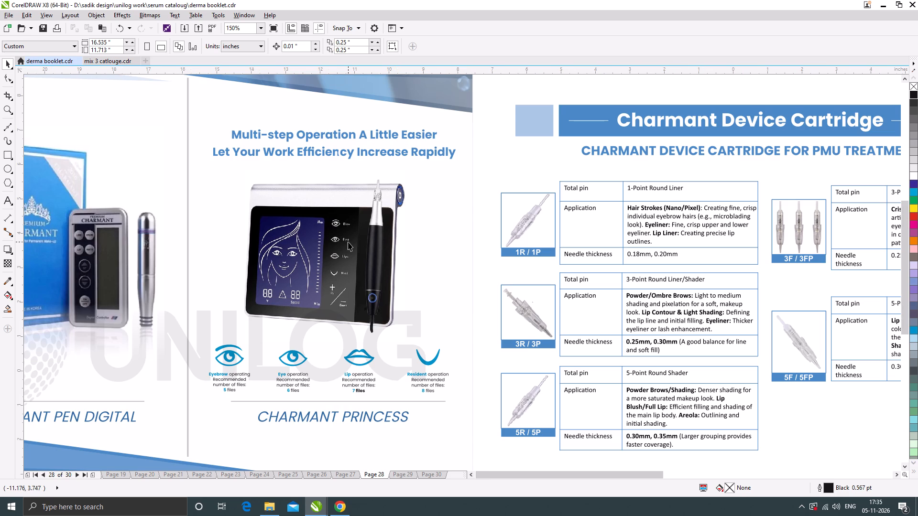
scroll(297, 277, down, 1)
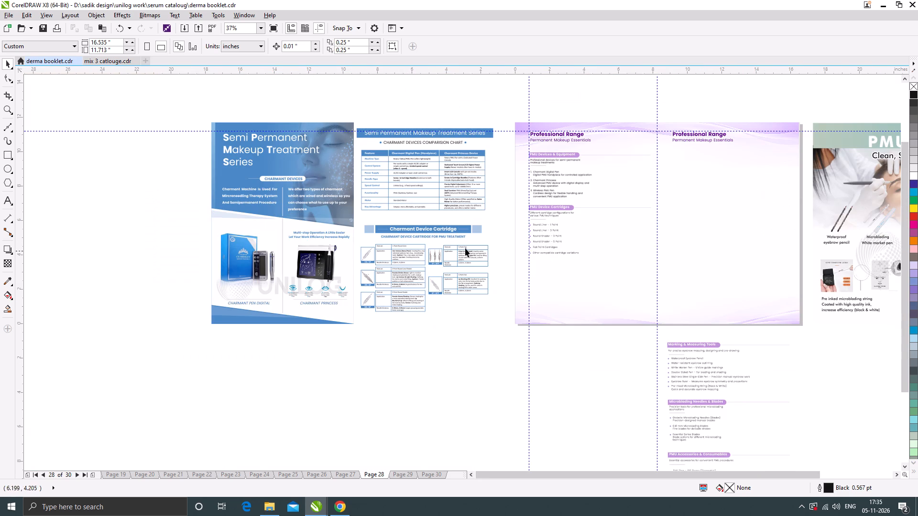
scroll(612, 233, down, 1)
scroll(796, 221, up, 2)
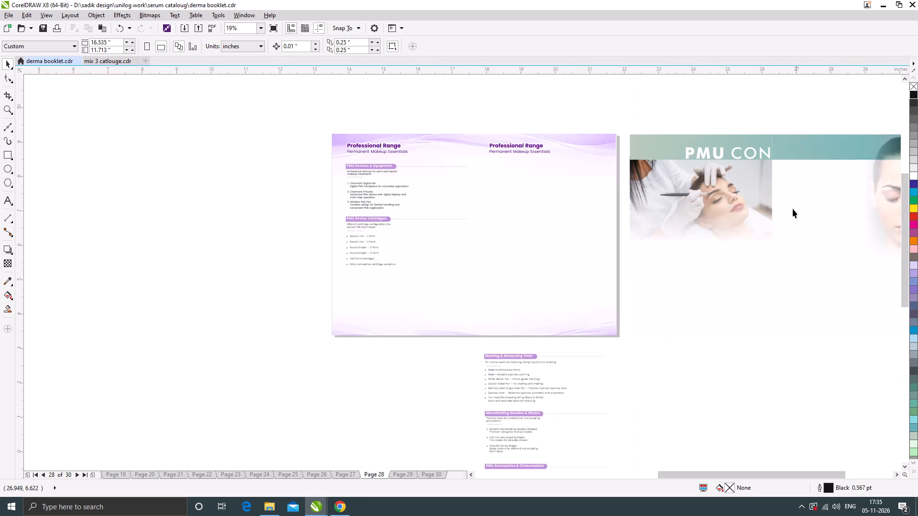
scroll(489, 212, down, 1)
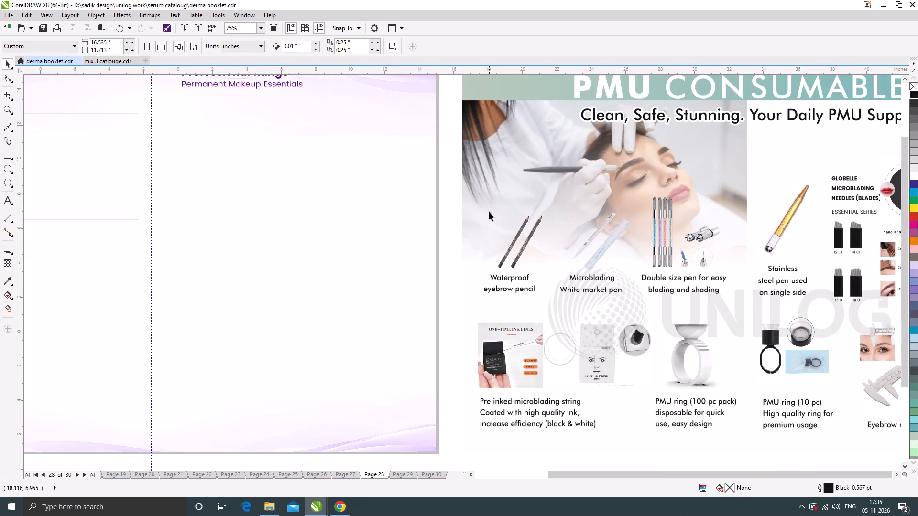
scroll(617, 224, up, 1)
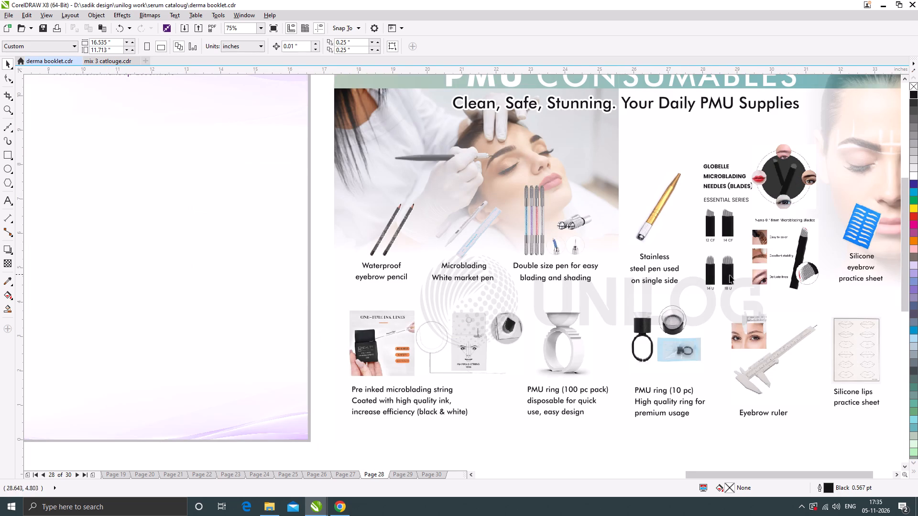
scroll(730, 275, down, 2)
Move page 28's PMU Device Cartridges section off the page into the empty area below the Semi Permanent Makeup spread.
scroll(398, 268, up, 1)
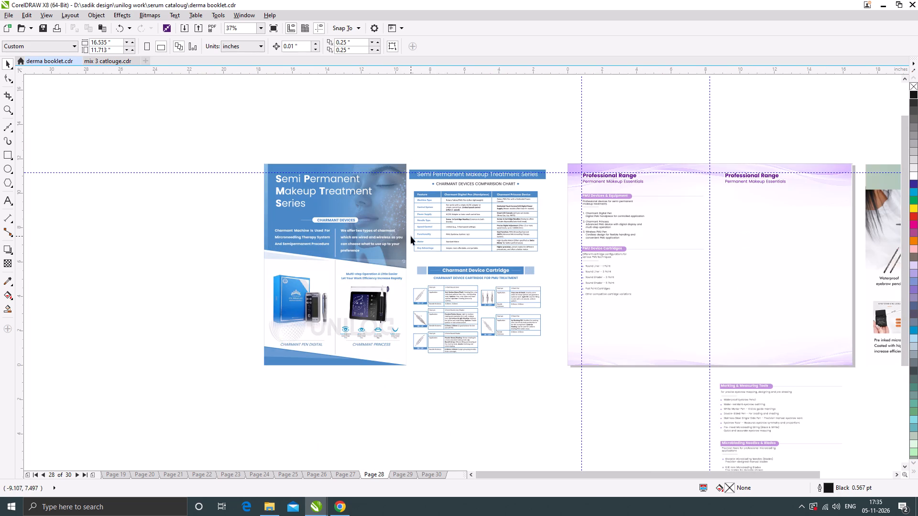
drag(552, 239, 740, 303)
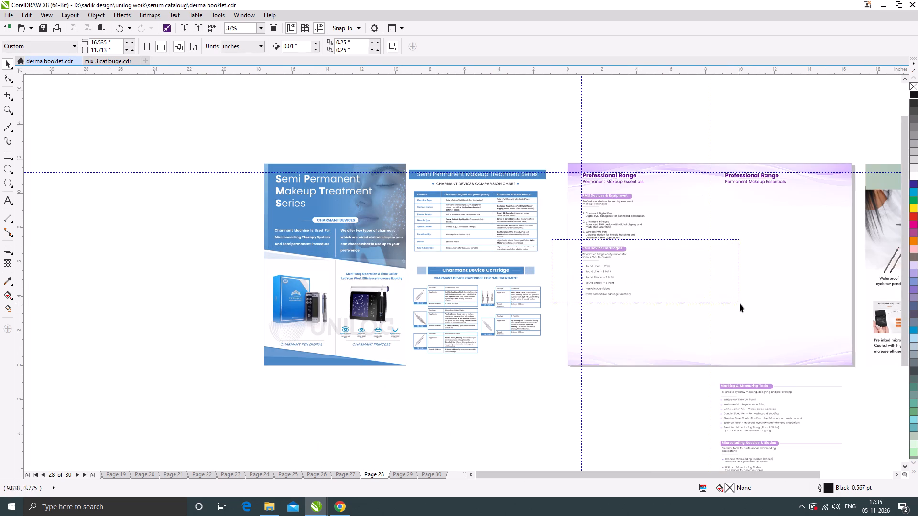
drag(740, 303, 737, 313)
drag(612, 249, 612, 255)
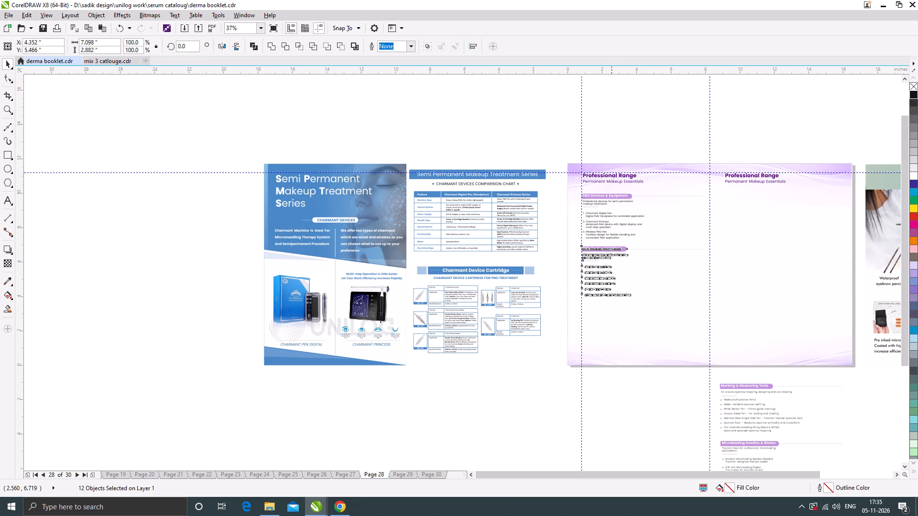
drag(612, 255, 423, 394)
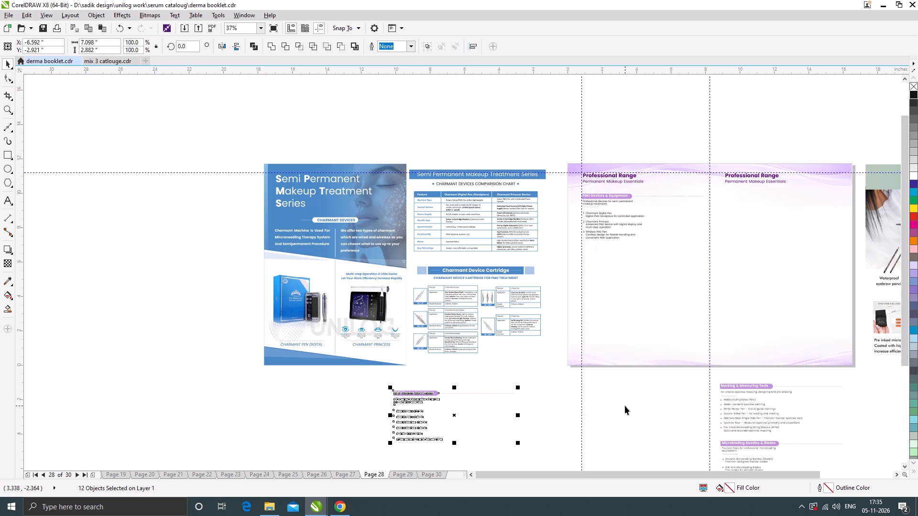
click(625, 406)
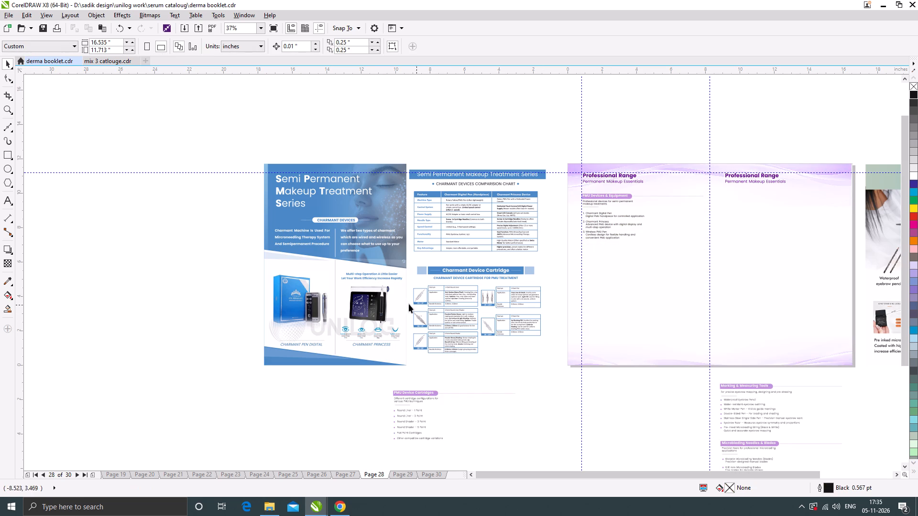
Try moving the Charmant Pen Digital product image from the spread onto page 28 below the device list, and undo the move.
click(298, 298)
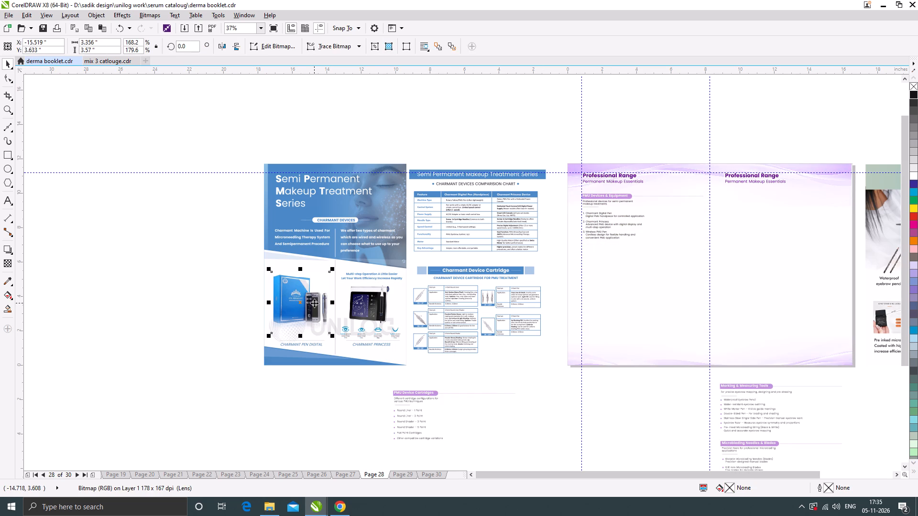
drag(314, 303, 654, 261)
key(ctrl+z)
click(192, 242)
Examine the PMU Devices & Equipment list on page 28 alongside the Semi Permanent Makeup spread.
scroll(621, 201, up, 1)
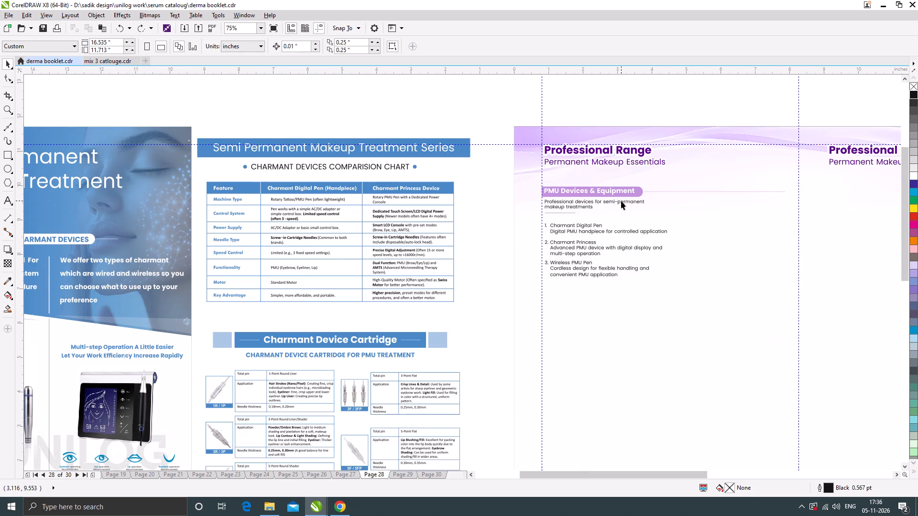
scroll(582, 217, down, 1)
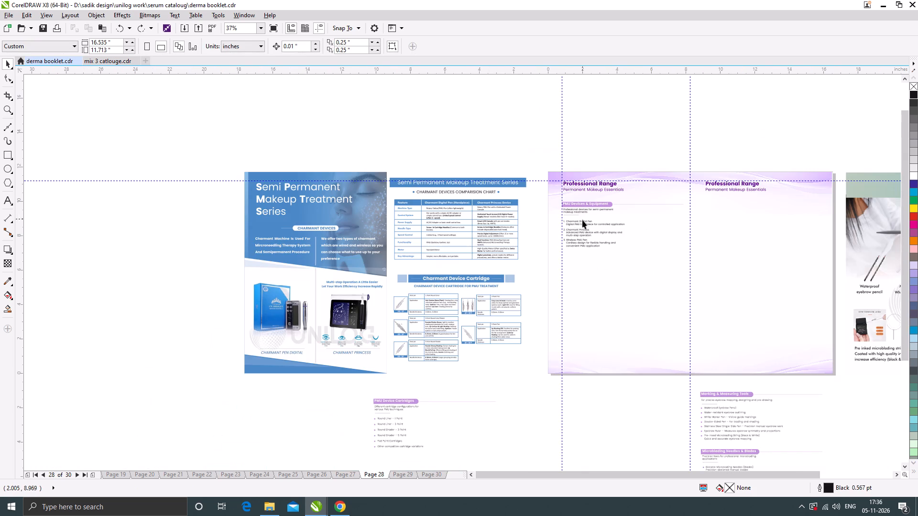
scroll(328, 307, up, 1)
scroll(328, 308, down, 1)
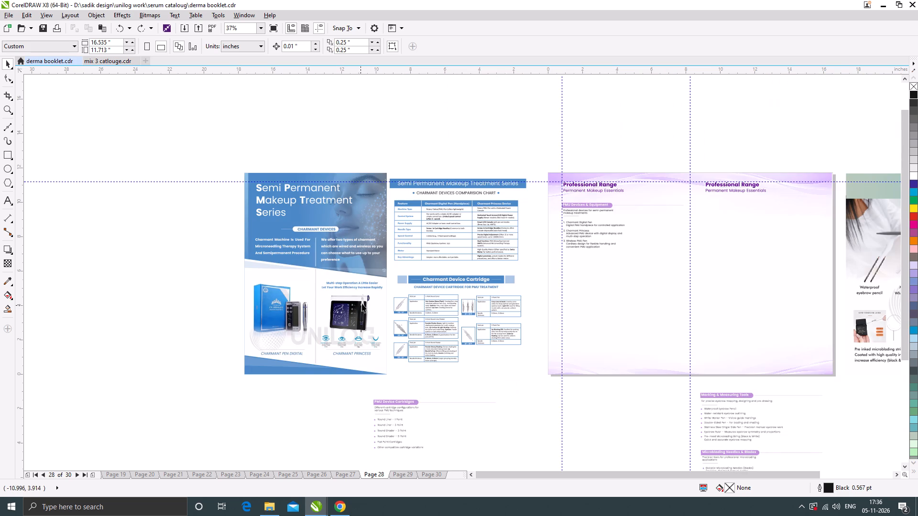
scroll(619, 232, up, 1)
click(598, 218)
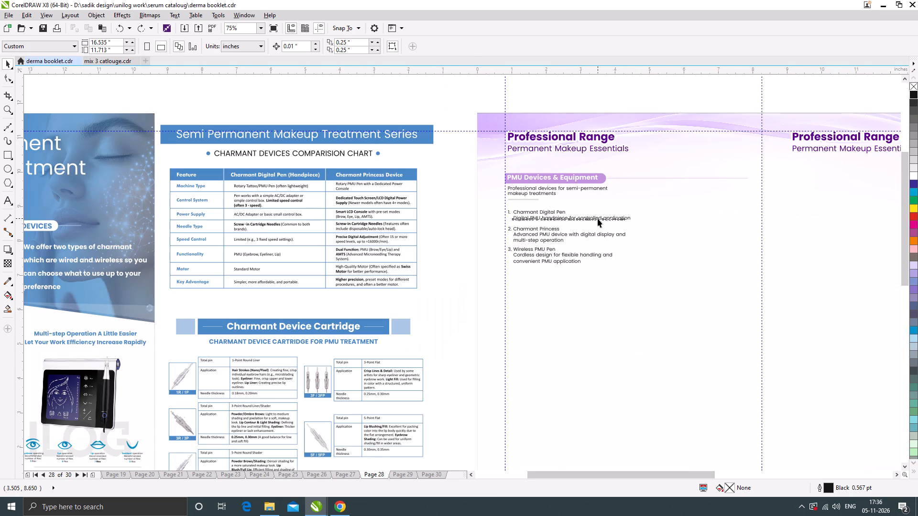
click(454, 239)
drag(462, 203, 664, 279)
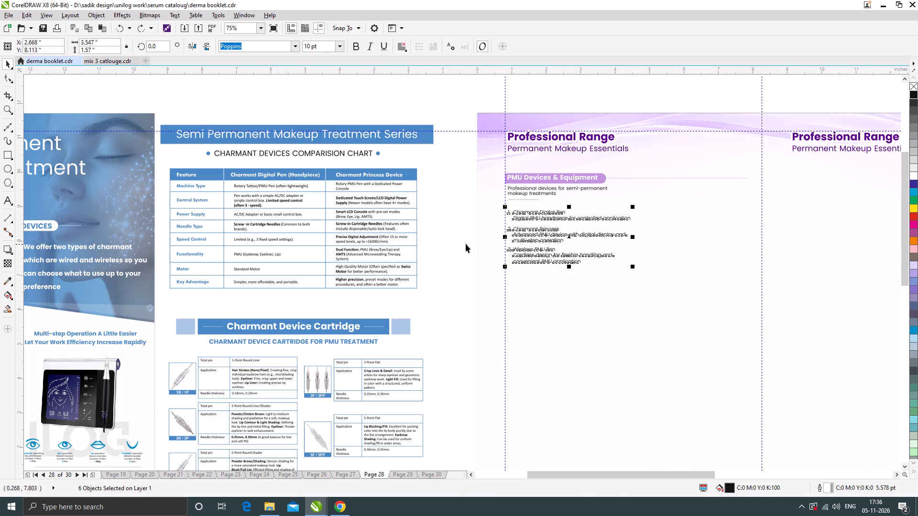
click(464, 243)
Move the text "Digital PMU handpiece for controlled application" onto the Charmant Digital Pen line, separated by a single space.
scroll(560, 217, up, 1)
click(559, 220)
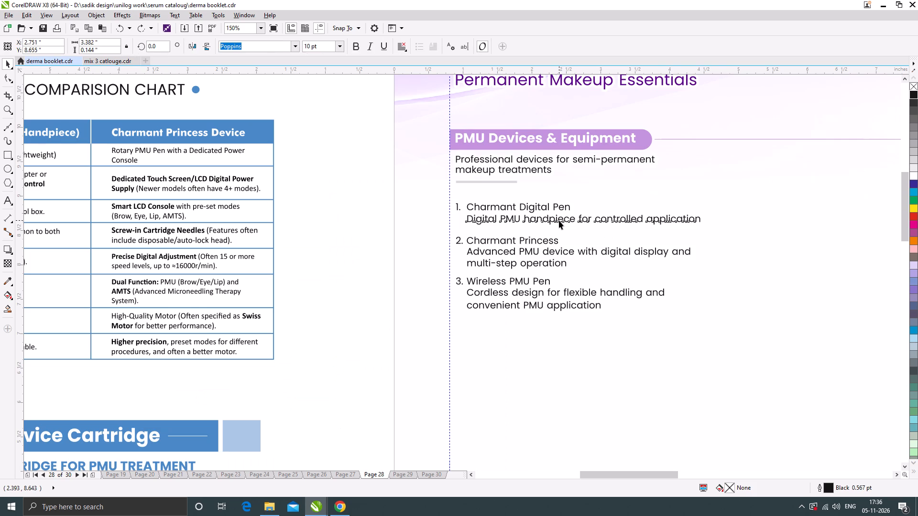
double_click(559, 220)
key(ctrl+a)
key(ctrl+x)
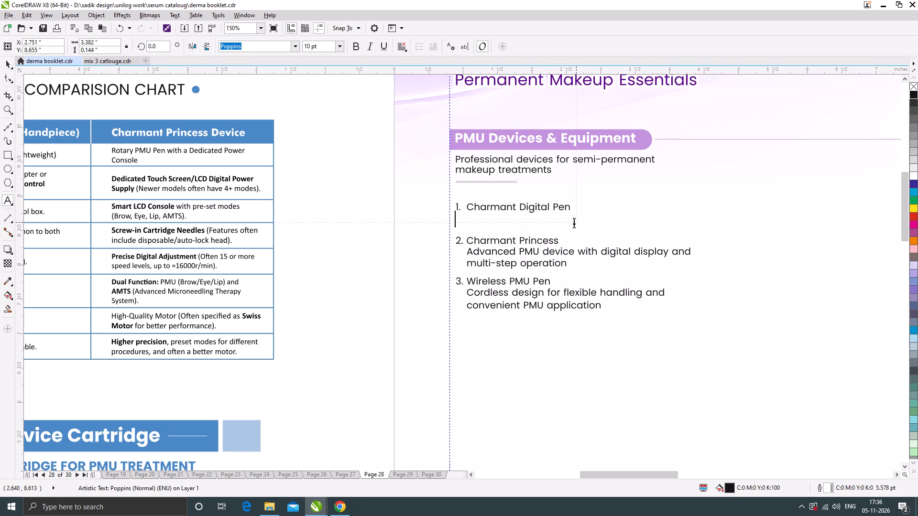
click(567, 205)
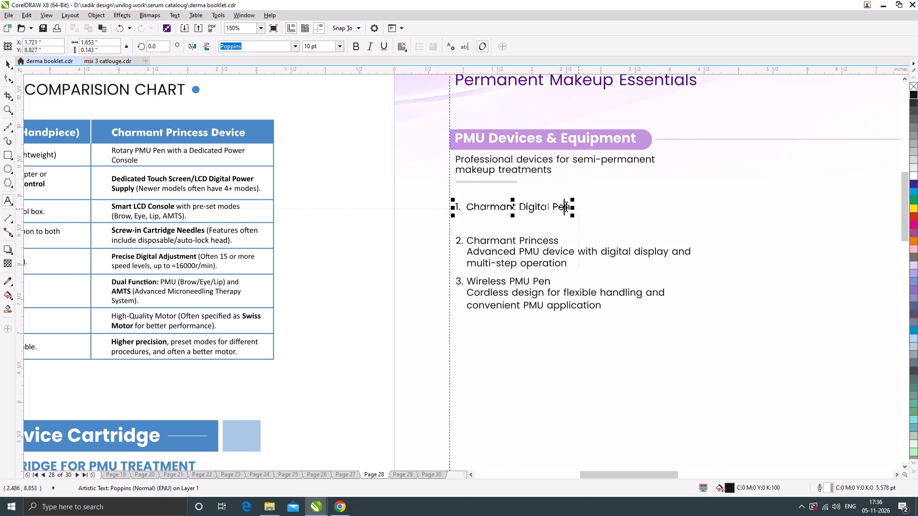
click(568, 205)
key(space)
key(ctrl+v)
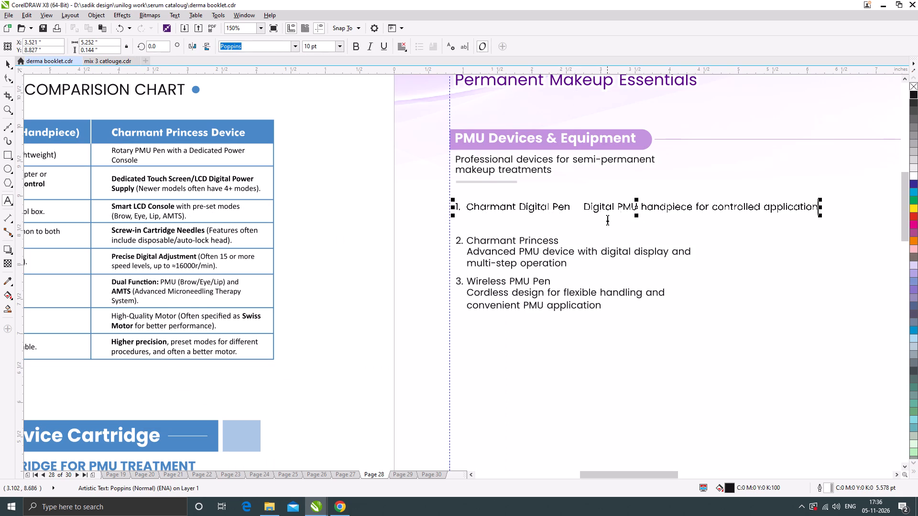
click(584, 204)
key(BackSpace)
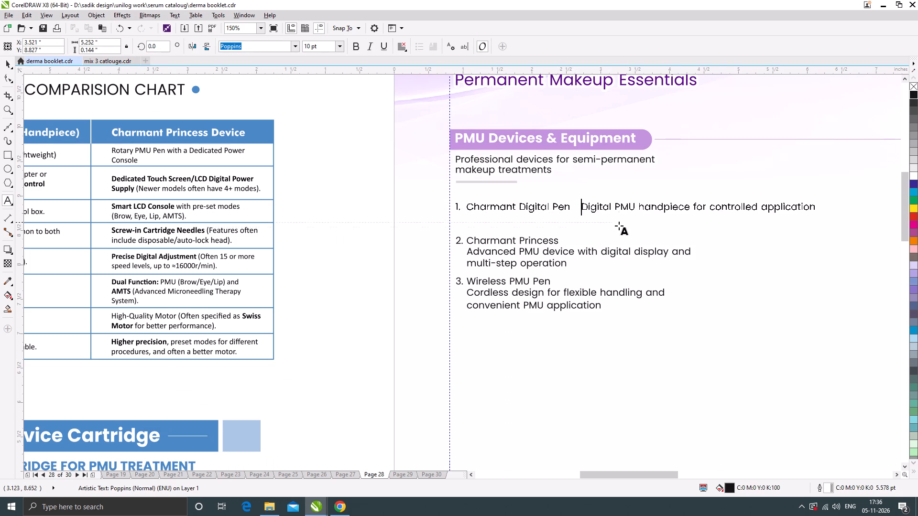
key(BackSpace)
key(BackSpace)
key(BackSpace)
Move the Charmant Princess description so it runs on directly after the product name in item 2, without extra spaces.
click(497, 253)
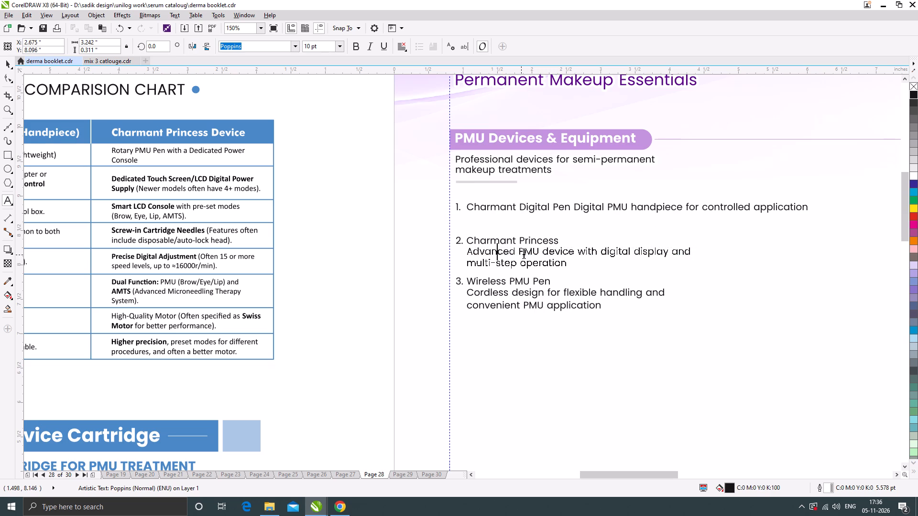
key(ctrl+a)
key(ctrl+x)
scroll(557, 238, up, 1)
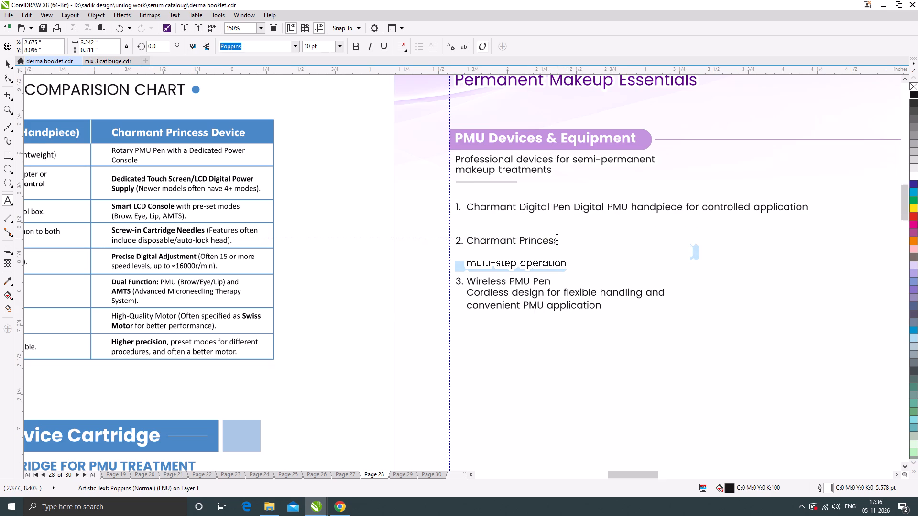
click(558, 240)
key(space)
key(ctrl+v)
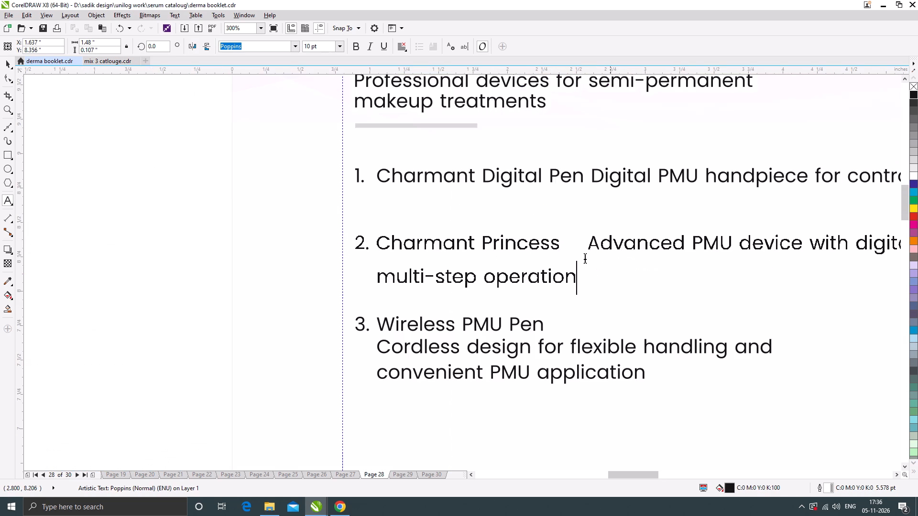
click(589, 245)
key(BackSpace)
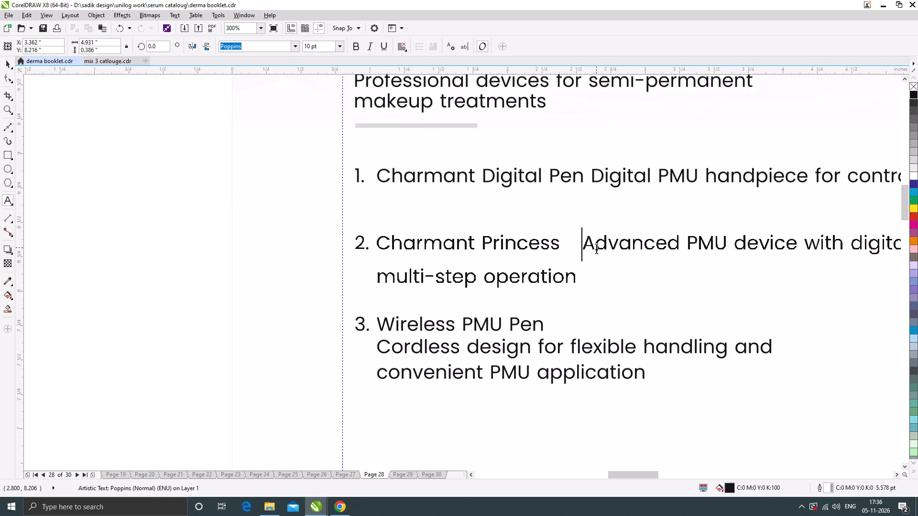
Delete the extra spaces between "Charmant Princess" and "Advanced PMU device" in item 2, leaving a single space.
key(BackSpace)
key(BackSpace)
key(BackSpace)
Remove the outline from the Charmant Princess and Charmant Digital Pen text items in the page 28 device list.
scroll(506, 235, down, 1)
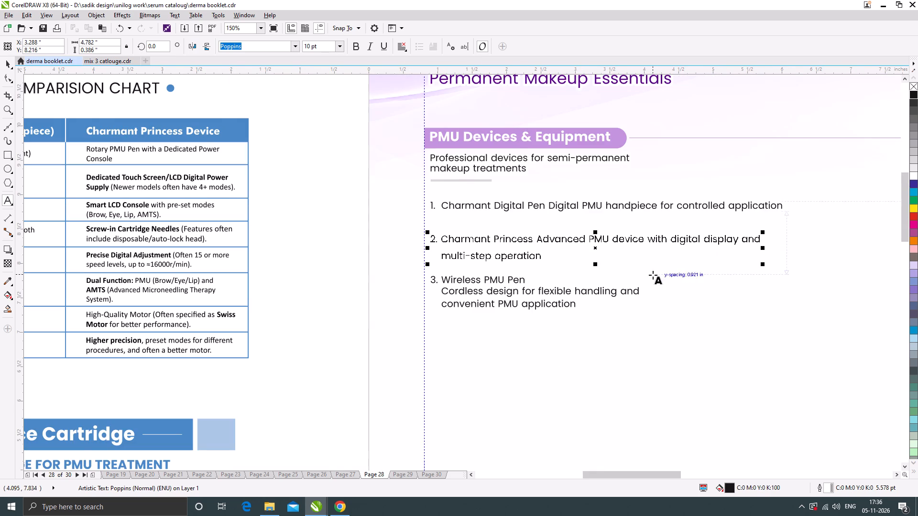
scroll(378, 202, down, 1)
scroll(501, 218, up, 1)
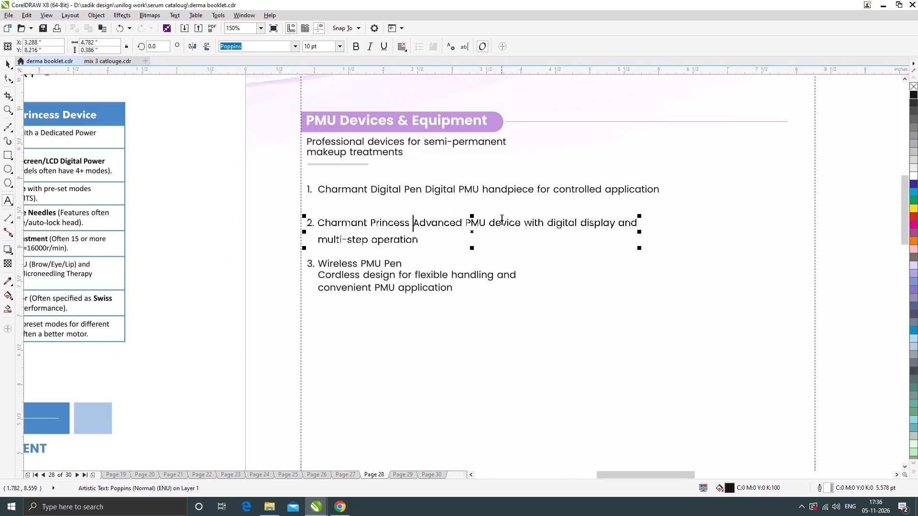
click(7, 62)
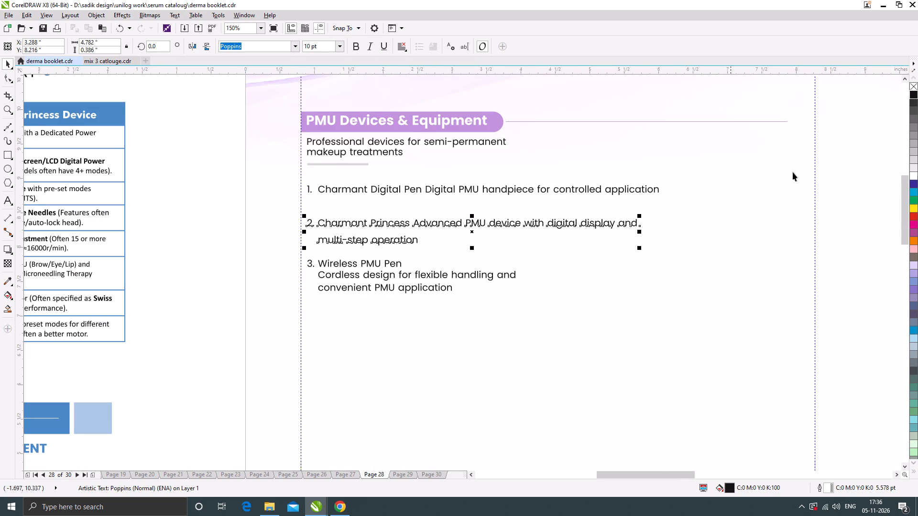
right_click(914, 84)
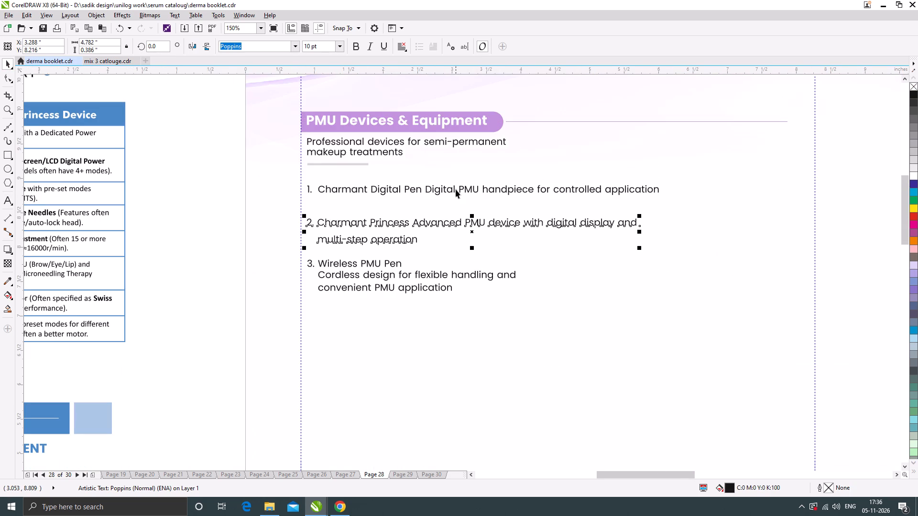
click(456, 189)
right_click(915, 85)
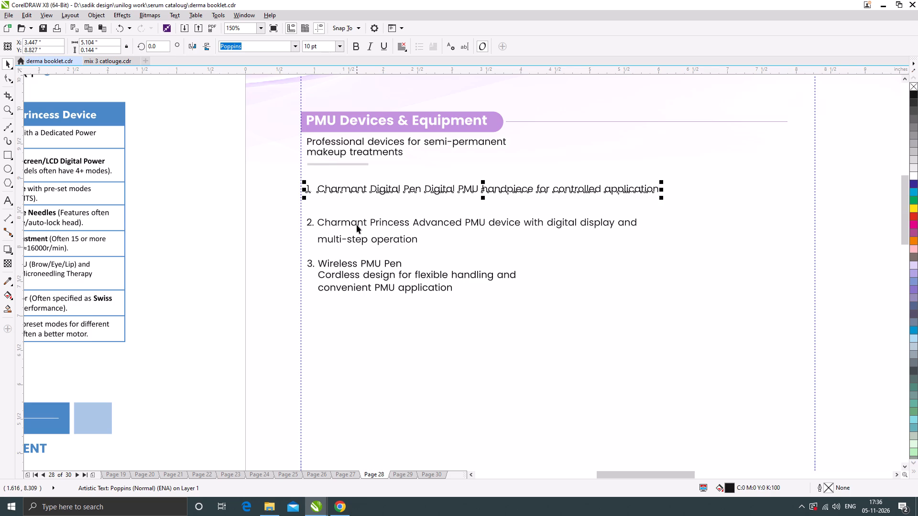
Close the gaps in the device list by moving item 2 up under item 1 and the Wireless PMU Pen line up under item 2.
click(356, 224)
scroll(339, 219, up, 1)
drag(339, 224, 337, 186)
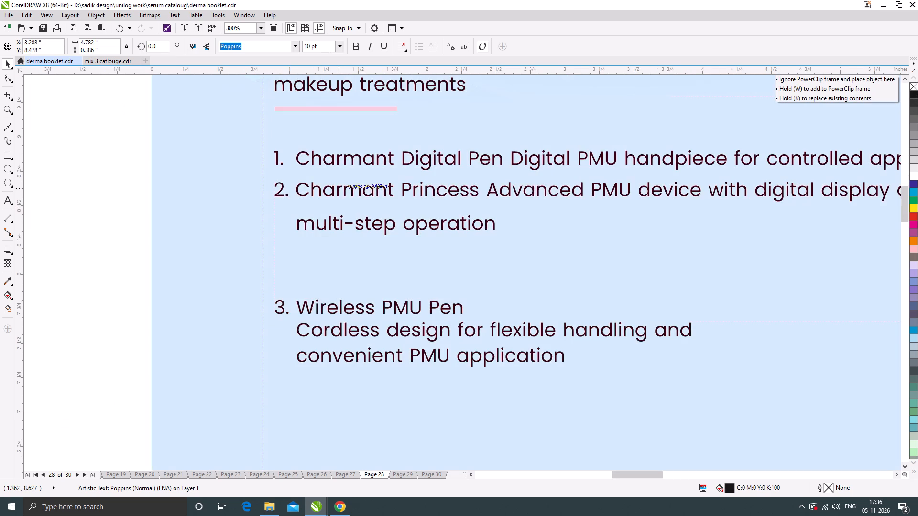
drag(337, 186, 336, 193)
drag(340, 308, 340, 269)
Move the "Cordless design for flexible handling and convenient PMU application" text onto the Wireless PMU Pen line, separated by a single space.
double_click(321, 332)
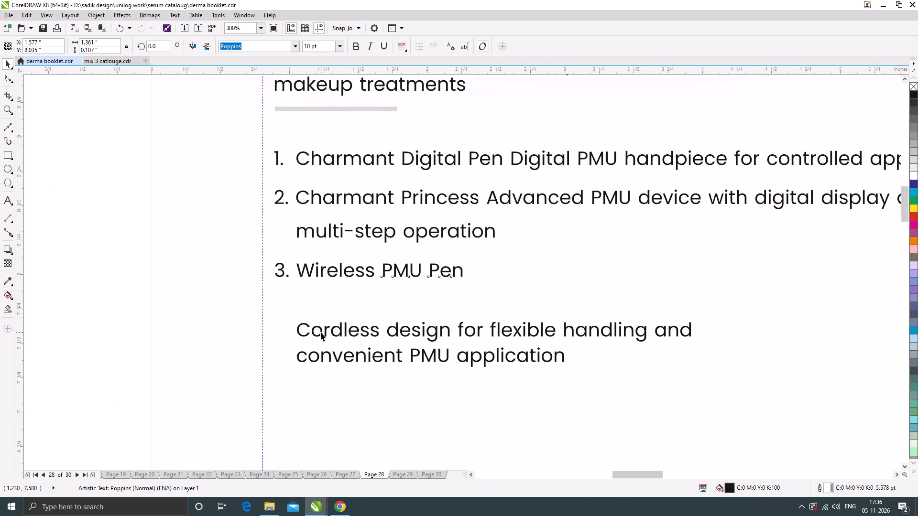
key(ctrl+a)
key(ctrl+x)
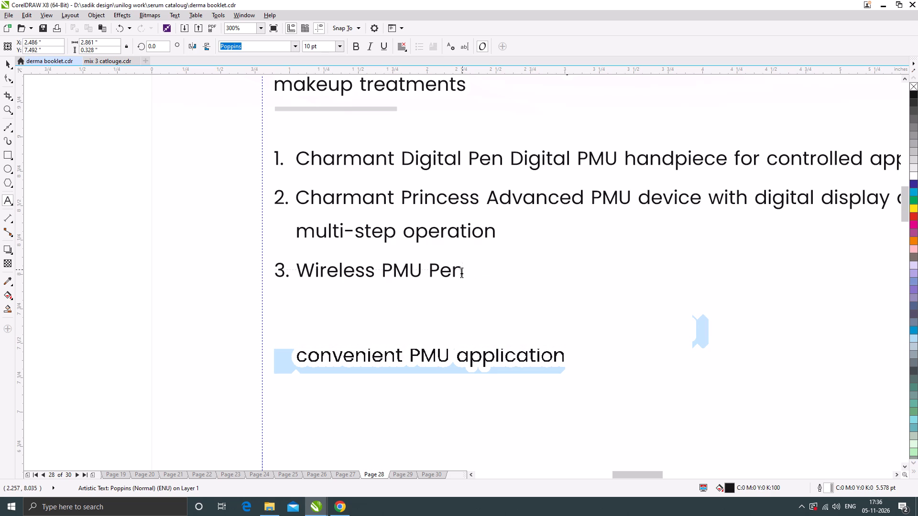
click(461, 269)
scroll(402, 256, down, 1)
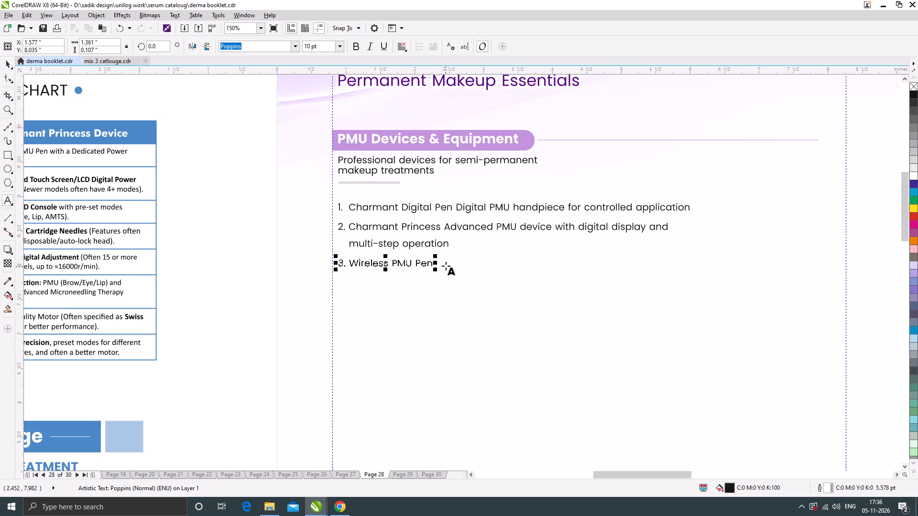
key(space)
key(ctrl+v)
scroll(448, 265, up, 1)
click(448, 265)
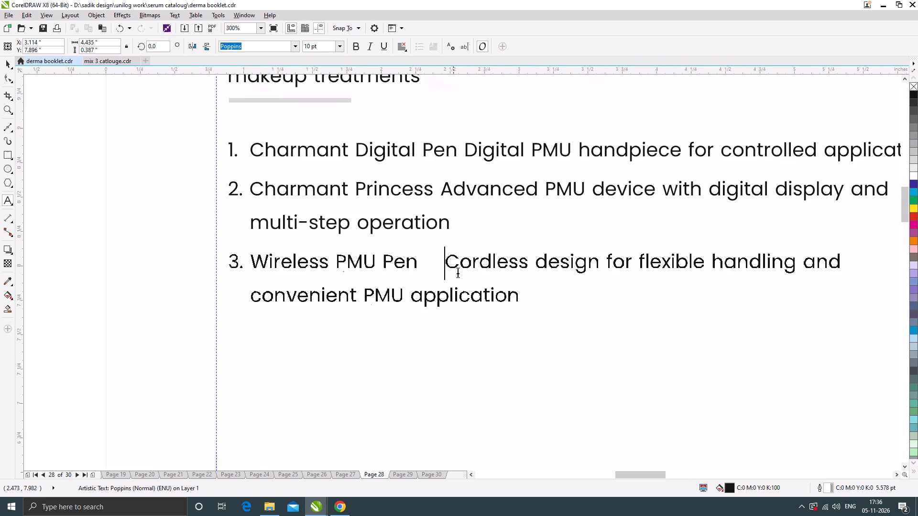
key(BackSpace)
key(BackSpace)
key(BackSpace)
key(BackSpace)
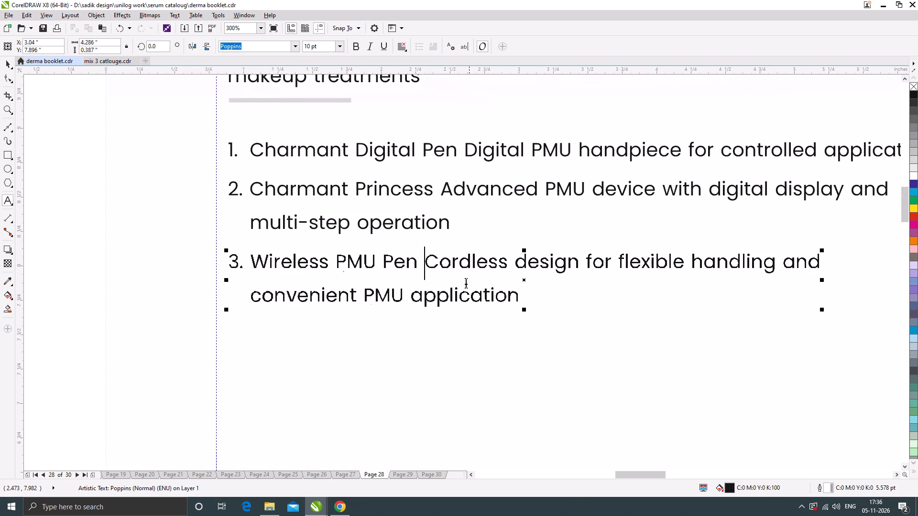
Tighten the line spacing of the two-line Wireless PMU Pen and Charmant Princess items.
click(8, 80)
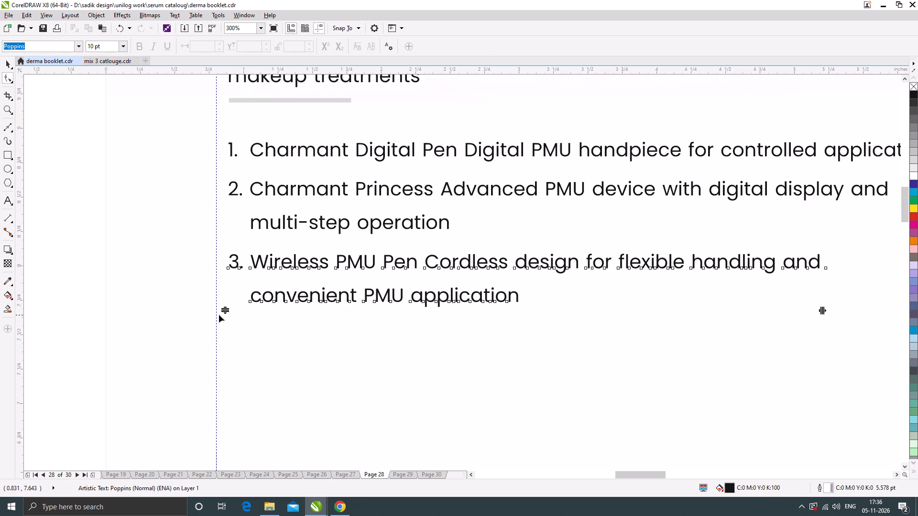
drag(222, 309, 224, 292)
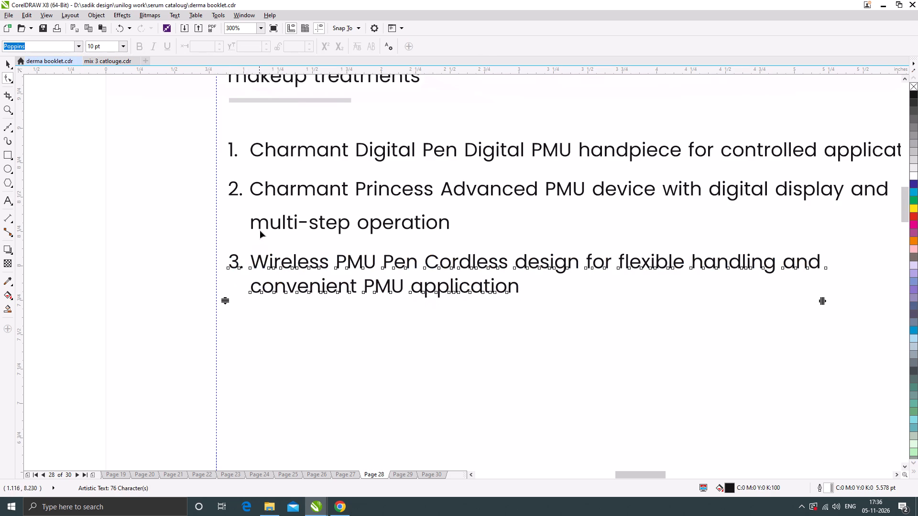
click(260, 229)
drag(224, 237, 227, 224)
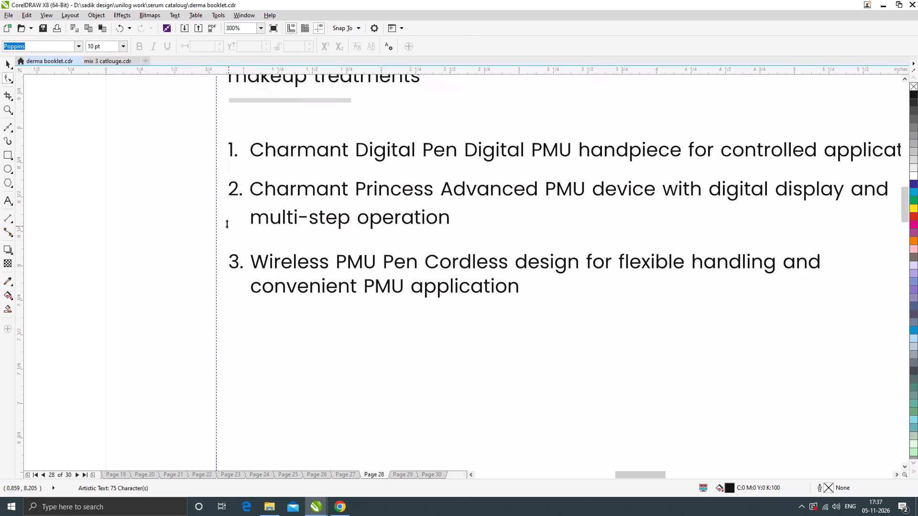
Tighten the line spacing of the Charmant Princess item and move the Wireless PMU Pen item up closer beneath it.
drag(227, 224, 228, 223)
click(6, 63)
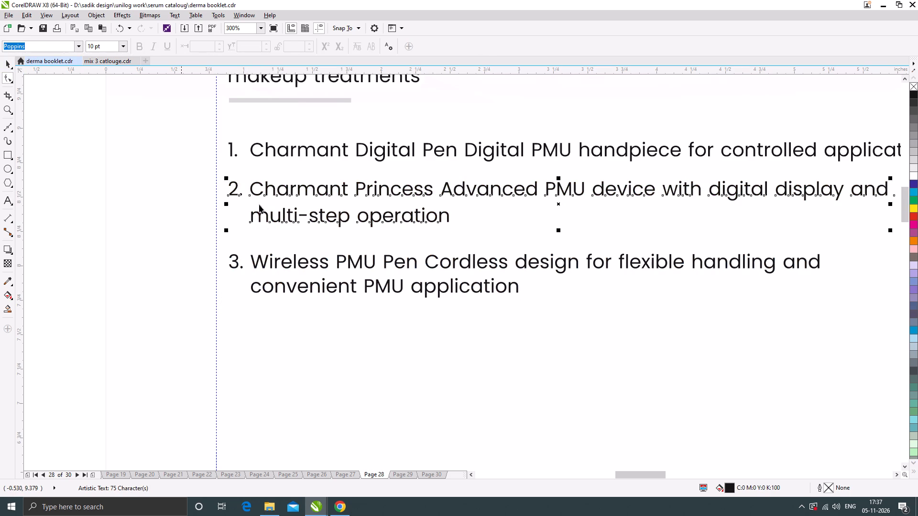
drag(259, 256, 259, 246)
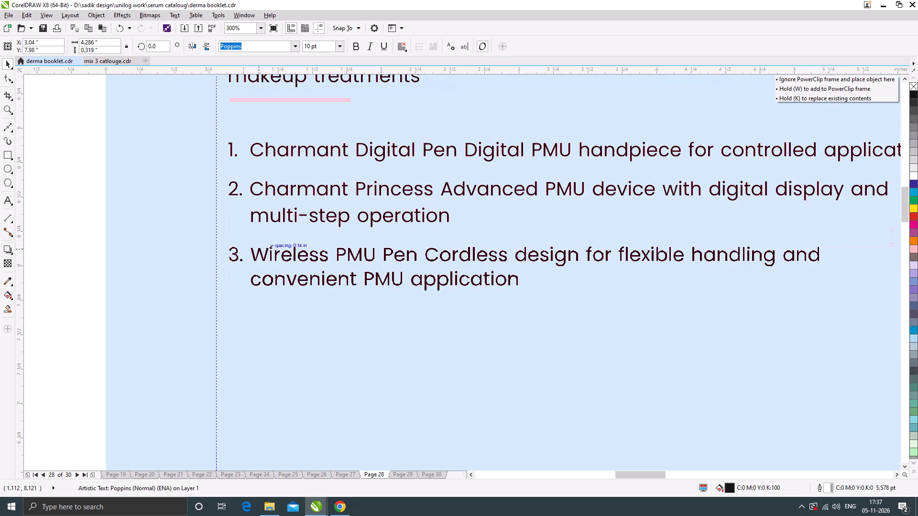
drag(259, 246, 259, 244)
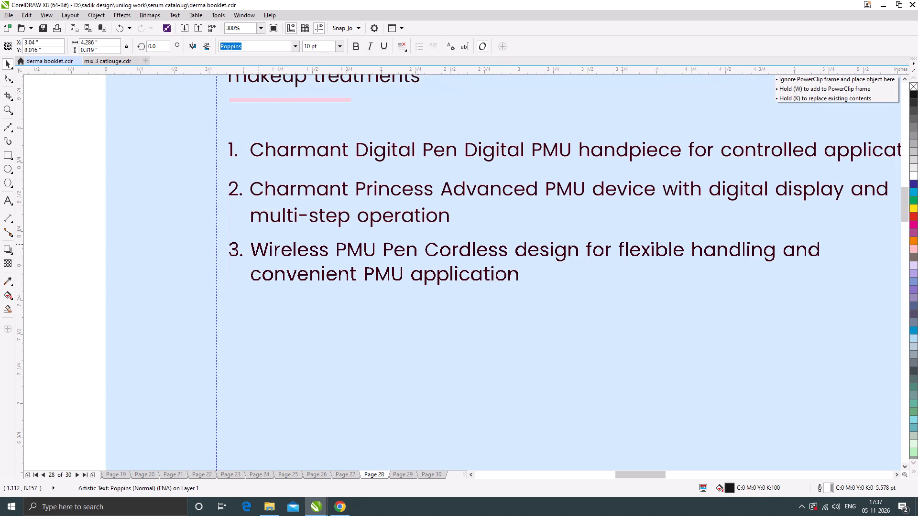
drag(259, 244, 259, 245)
scroll(383, 232, down, 1)
click(209, 229)
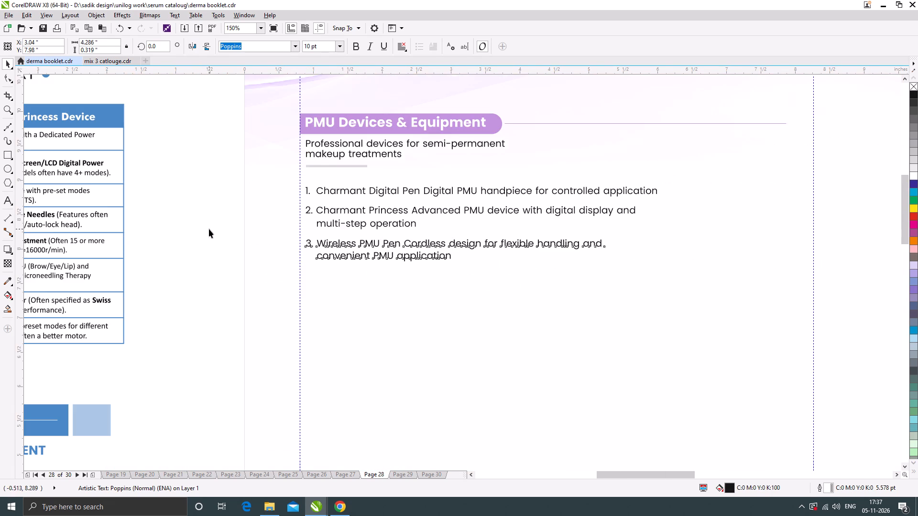
scroll(397, 238, down, 1)
scroll(391, 240, up, 4)
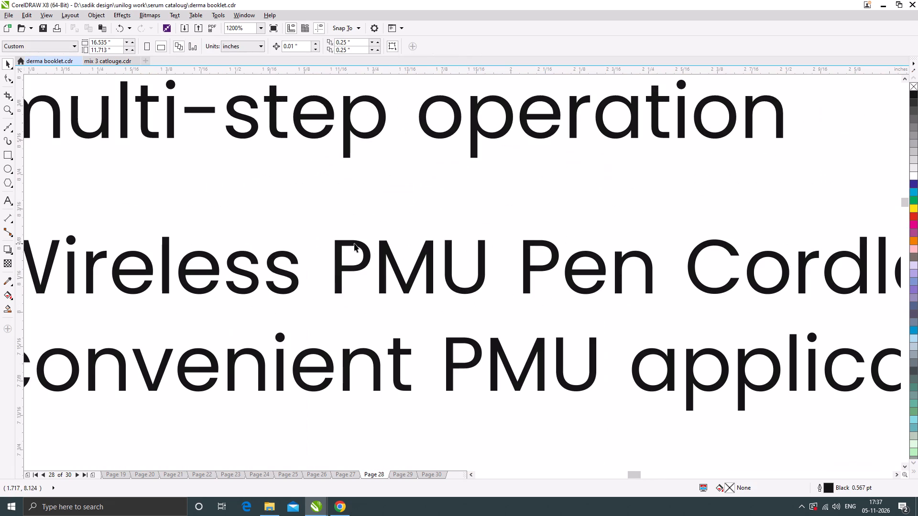
drag(354, 240, 353, 235)
scroll(410, 224, down, 4)
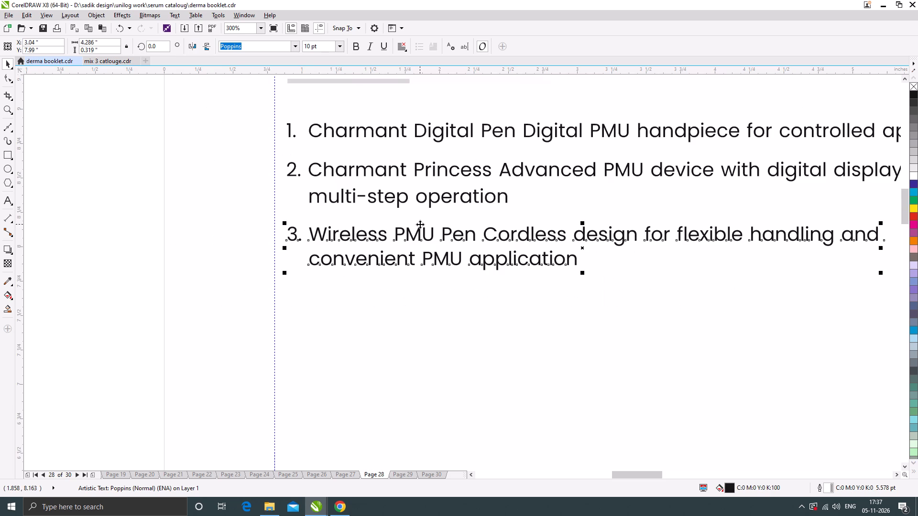
scroll(391, 220, down, 2)
click(306, 215)
Copy the Charmant Pen Digital and Charmant Princess product images from the spread onto page 28, side by side below the device list.
scroll(462, 235, down, 1)
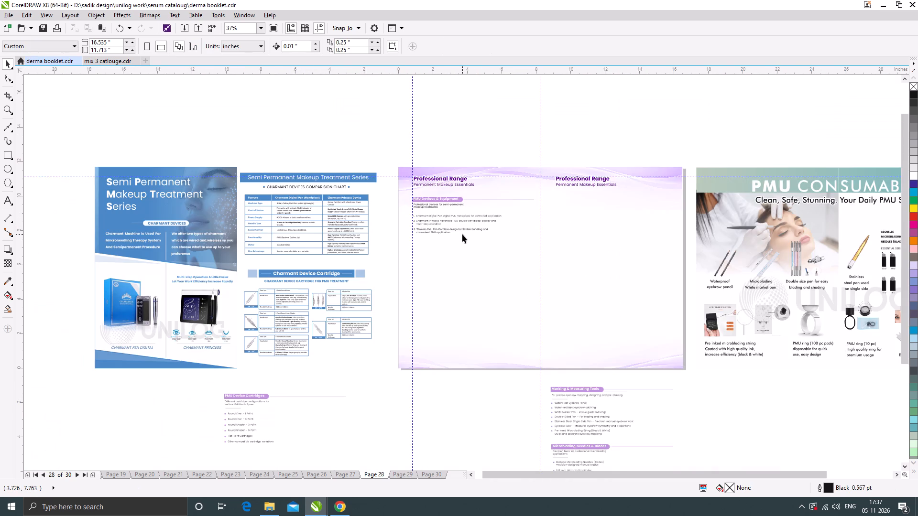
scroll(391, 219, up, 1)
scroll(503, 225, down, 1)
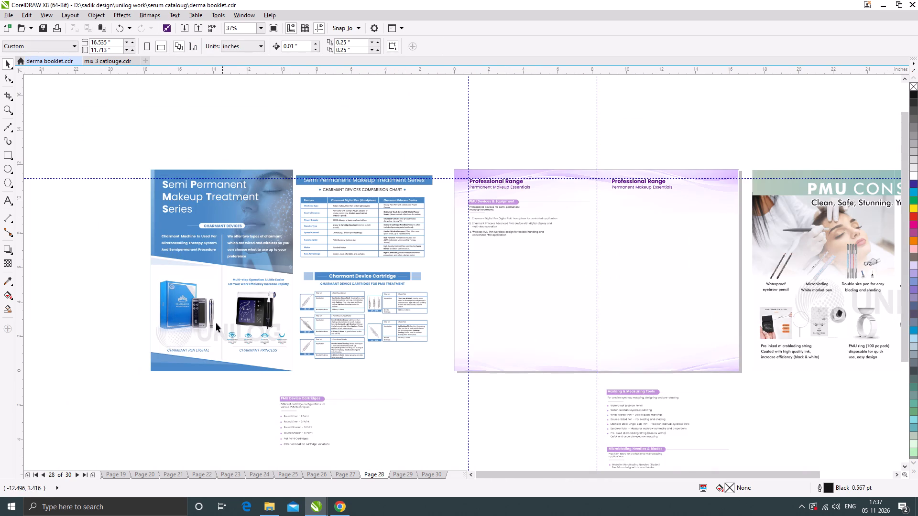
click(171, 319)
drag(203, 311, 515, 275)
right_click(515, 275)
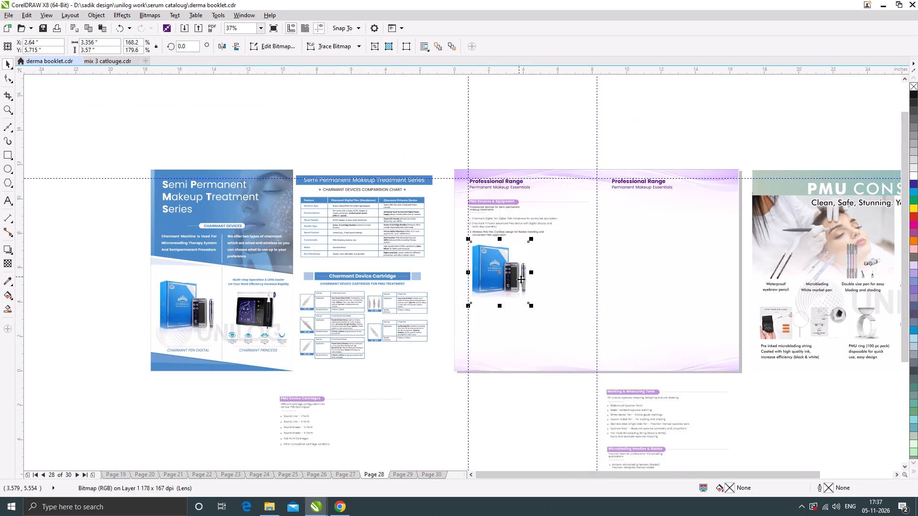
click(261, 311)
drag(258, 303, 583, 264)
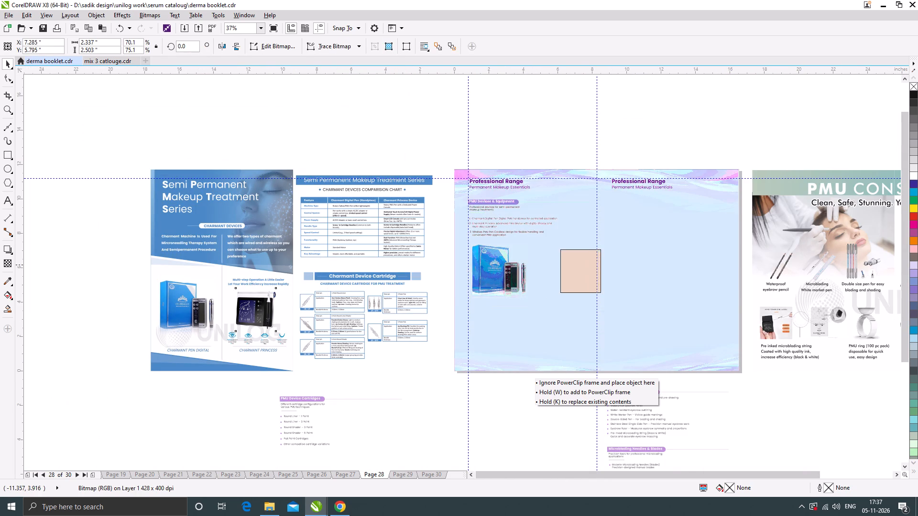
drag(583, 264, 561, 266)
right_click(561, 266)
Enlarge page 28's Charmant Princess image to about 2.58 by 2.76 inches and adjust both device images' positions between the guidelines.
scroll(496, 268, up, 1)
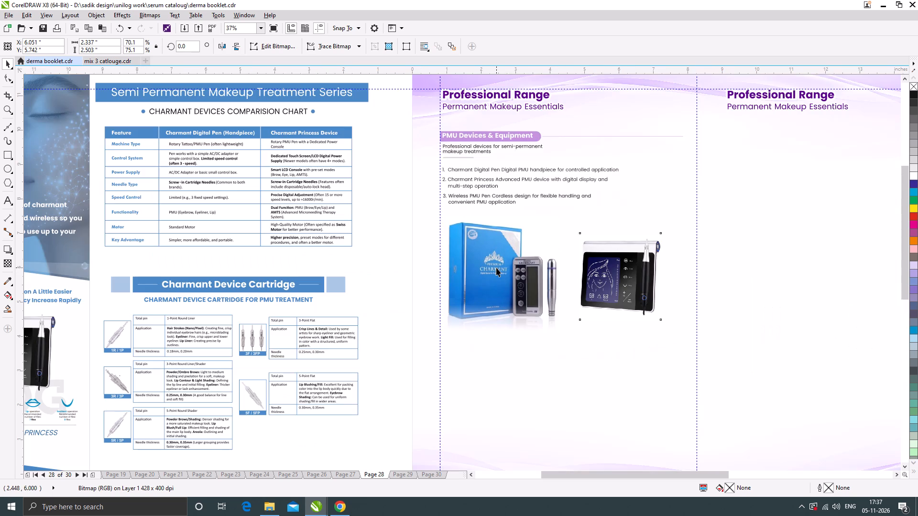
click(496, 268)
drag(529, 283, 533, 282)
click(613, 279)
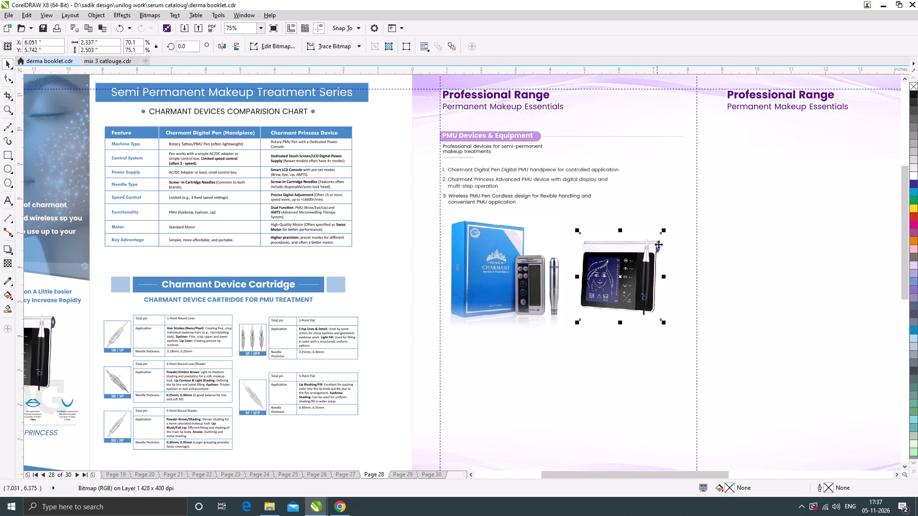
drag(666, 230, 672, 220)
drag(649, 259, 649, 265)
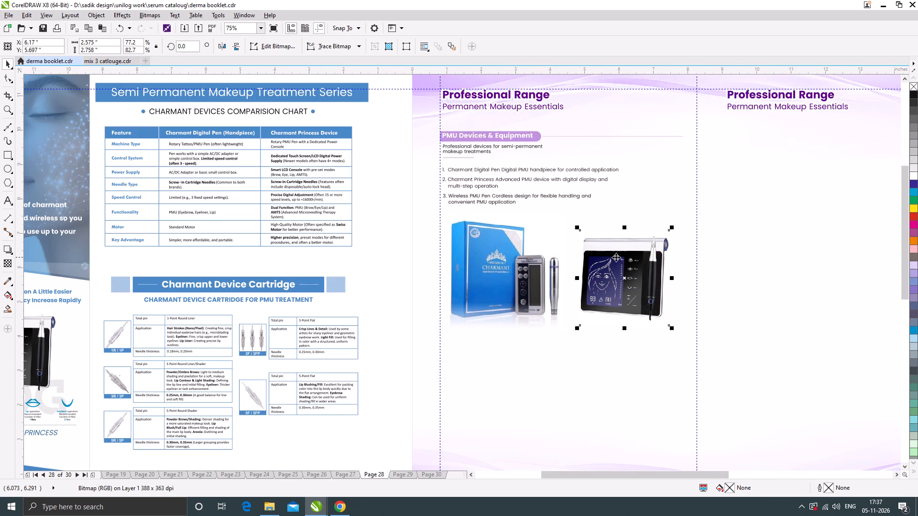
drag(623, 265, 618, 265)
scroll(543, 251, down, 1)
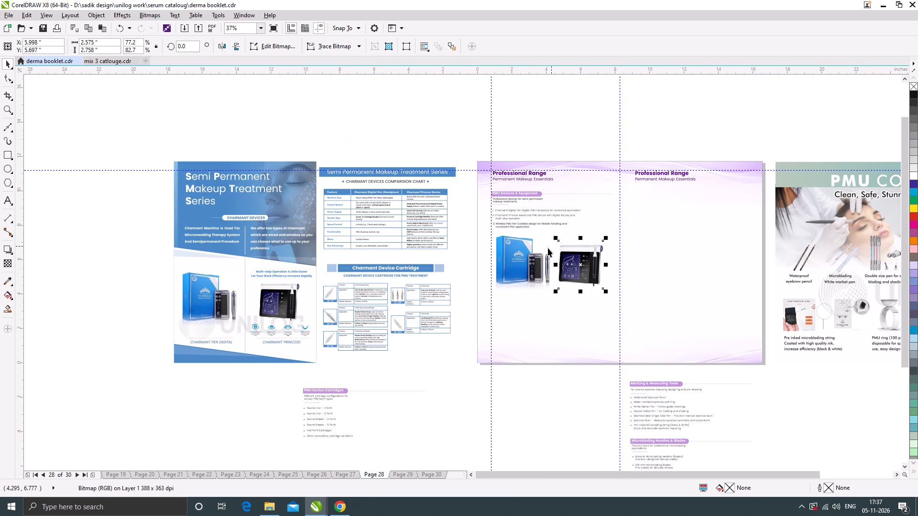
click(497, 253)
scroll(527, 251, up, 2)
drag(527, 250, 516, 251)
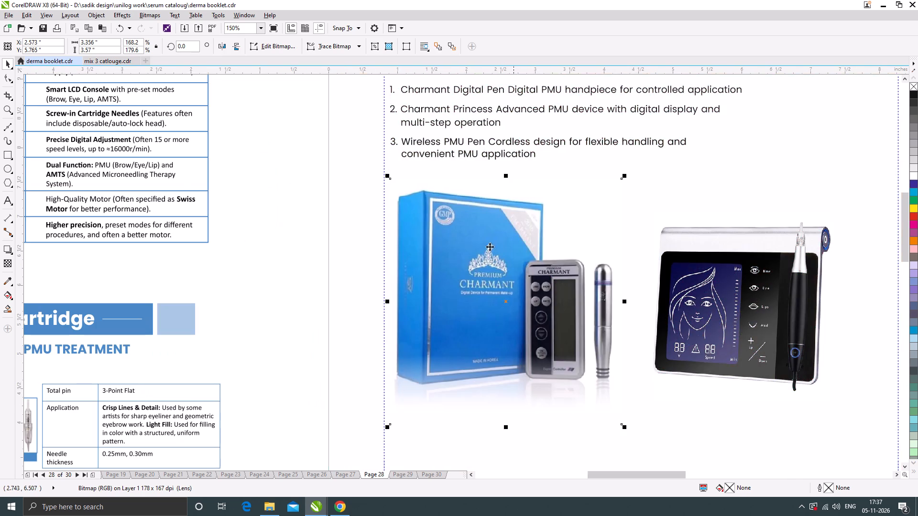
Check the Charmant devices page of the Semi Permanent Makeup spread against the device images placed on page 28.
scroll(477, 245, down, 1)
scroll(568, 265, down, 1)
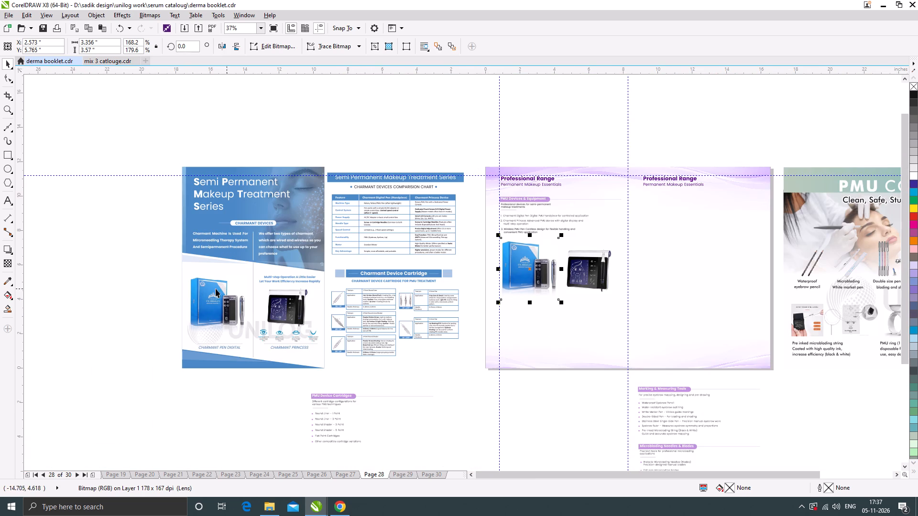
scroll(280, 283, up, 1)
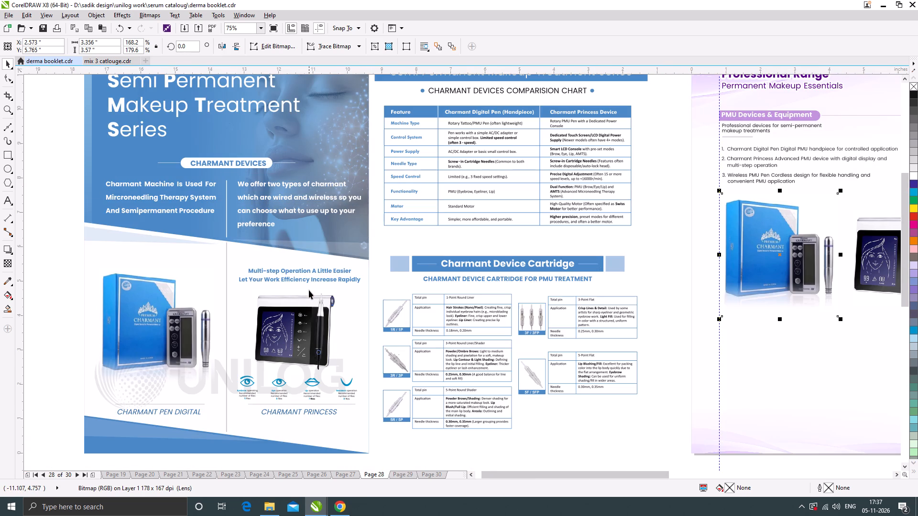
scroll(340, 243, down, 1)
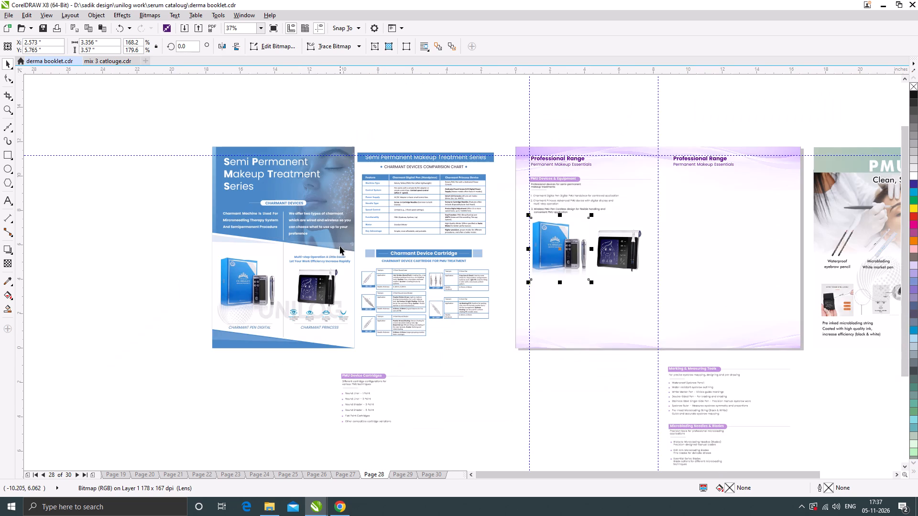
scroll(328, 330, up, 2)
scroll(338, 321, down, 1)
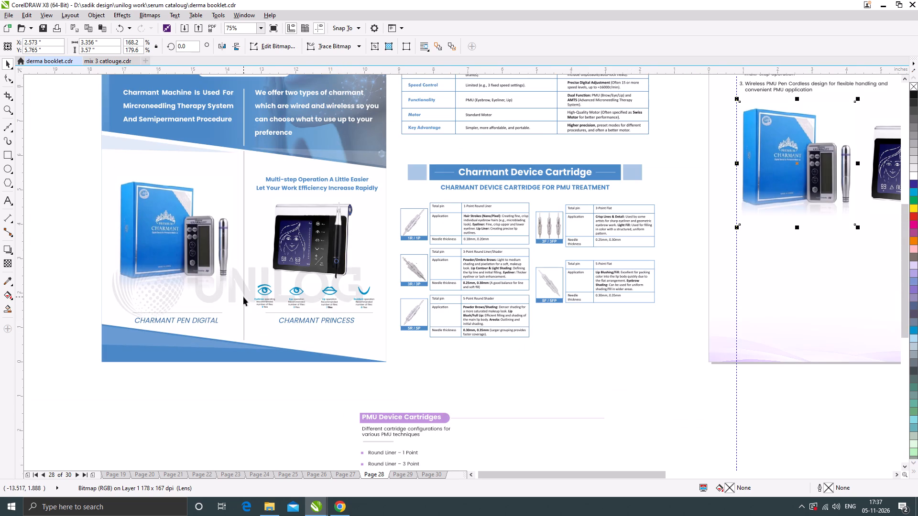
scroll(243, 297, down, 1)
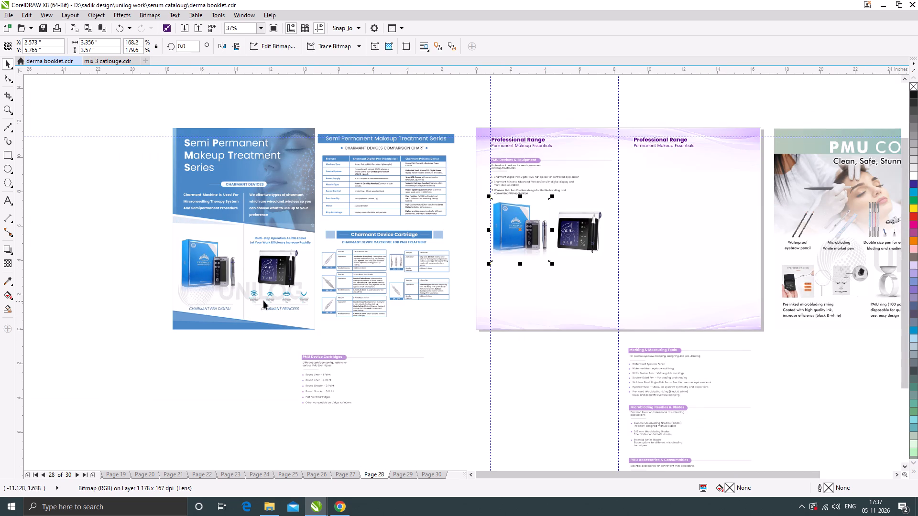
Copy the whole Charmant Device Cartridge section from the Semi Permanent Makeup spread to the empty area below page 28.
click(527, 373)
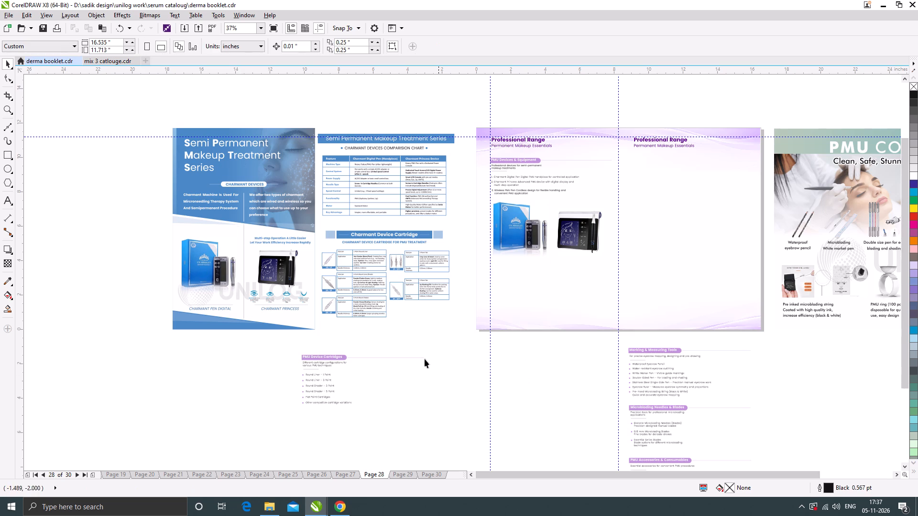
scroll(430, 281, up, 1)
scroll(378, 247, up, 1)
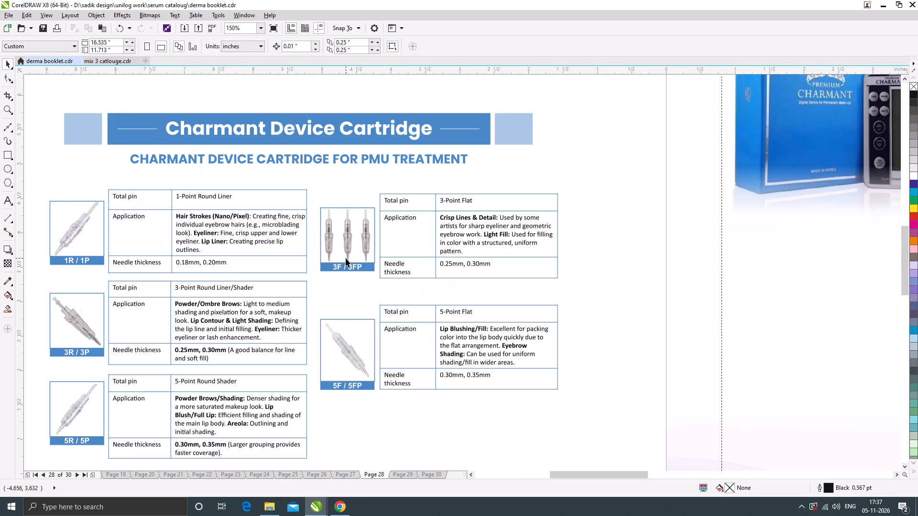
scroll(346, 258, down, 1)
drag(479, 393, 199, 171)
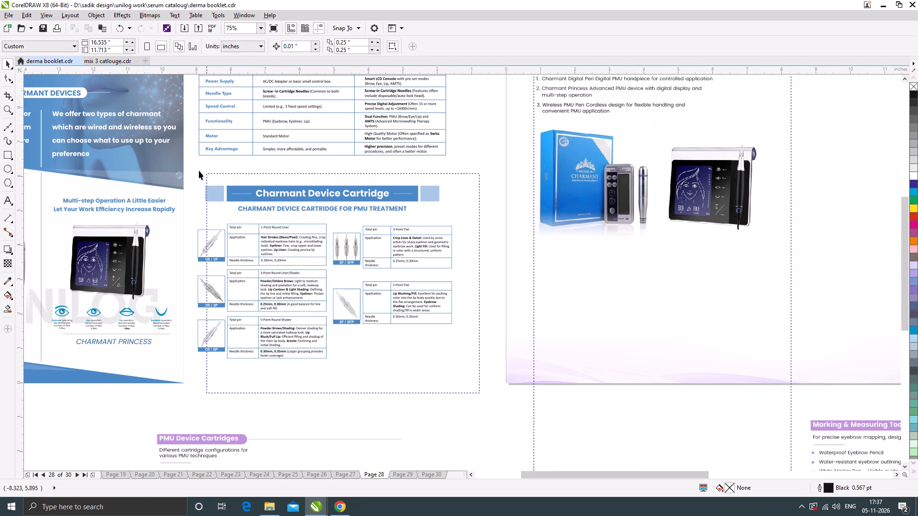
drag(199, 171, 186, 166)
scroll(289, 197, down, 1)
drag(308, 196, 446, 213)
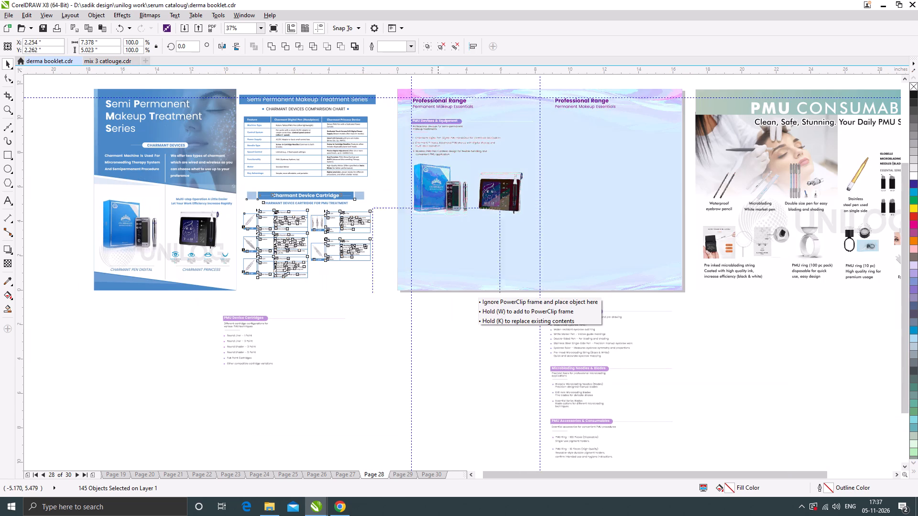
drag(446, 213, 438, 322)
right_click(438, 322)
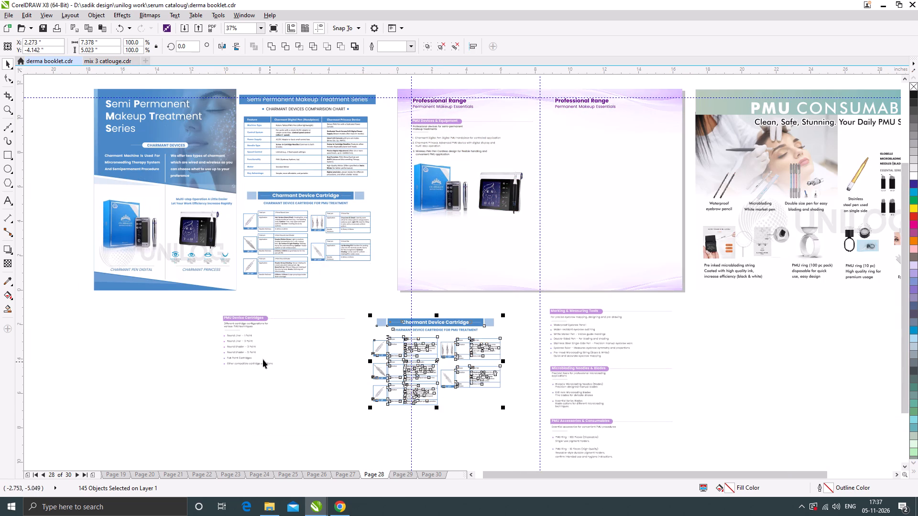
Compare the PMU Device Cartridges text list with the copied Charmant Device Cartridge section.
scroll(231, 344, up, 2)
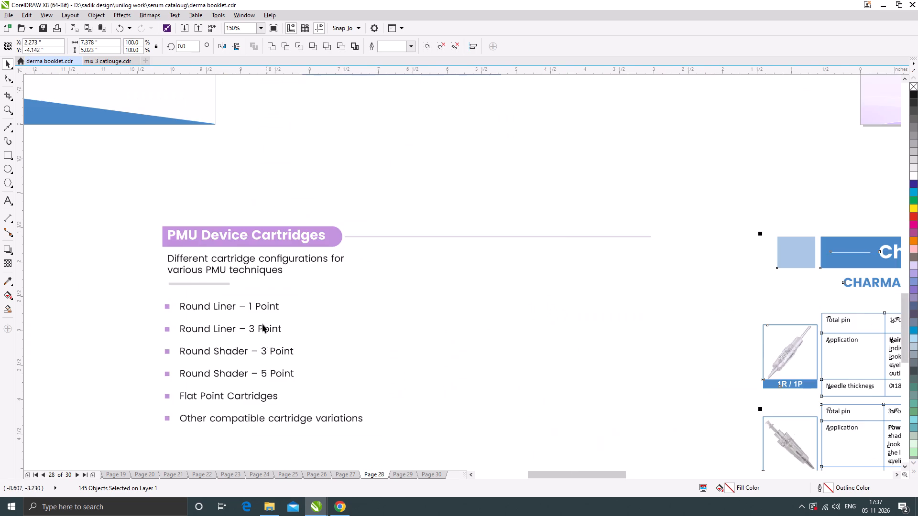
scroll(201, 237, down, 1)
scroll(514, 338, up, 1)
scroll(463, 274, down, 1)
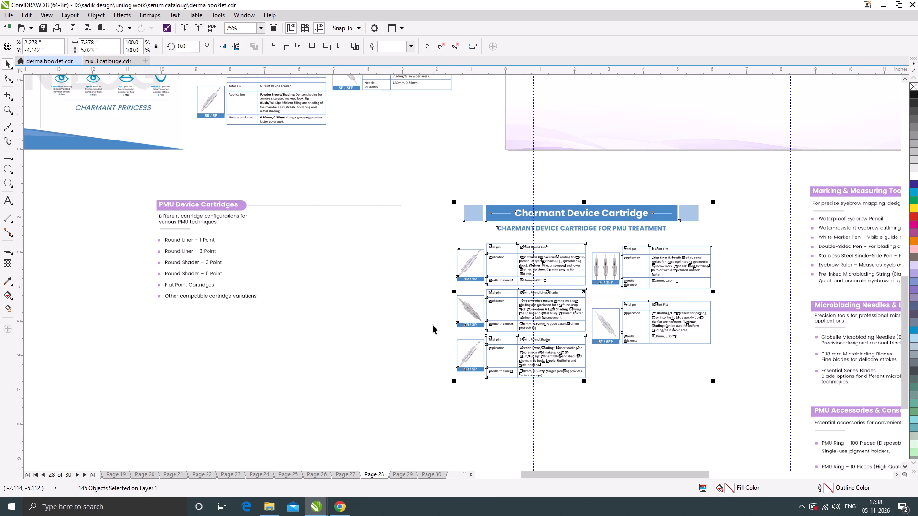
scroll(432, 325, down, 1)
scroll(583, 235, up, 1)
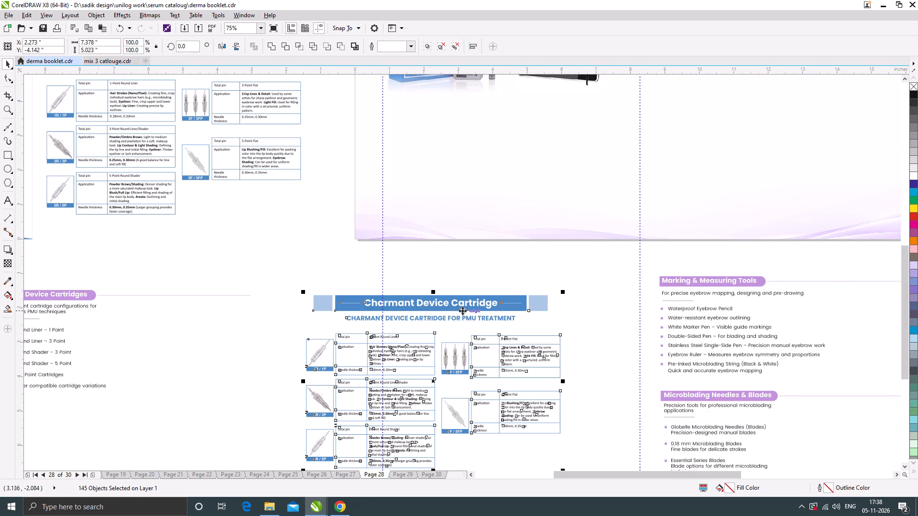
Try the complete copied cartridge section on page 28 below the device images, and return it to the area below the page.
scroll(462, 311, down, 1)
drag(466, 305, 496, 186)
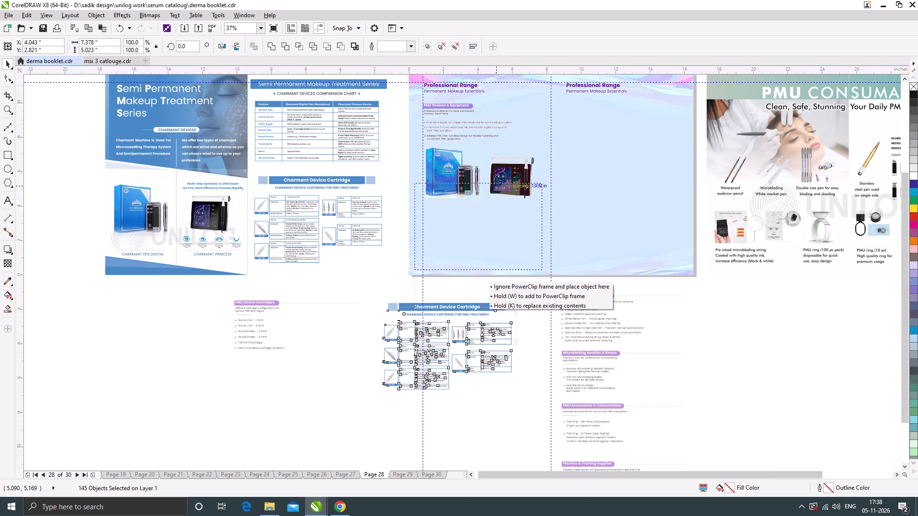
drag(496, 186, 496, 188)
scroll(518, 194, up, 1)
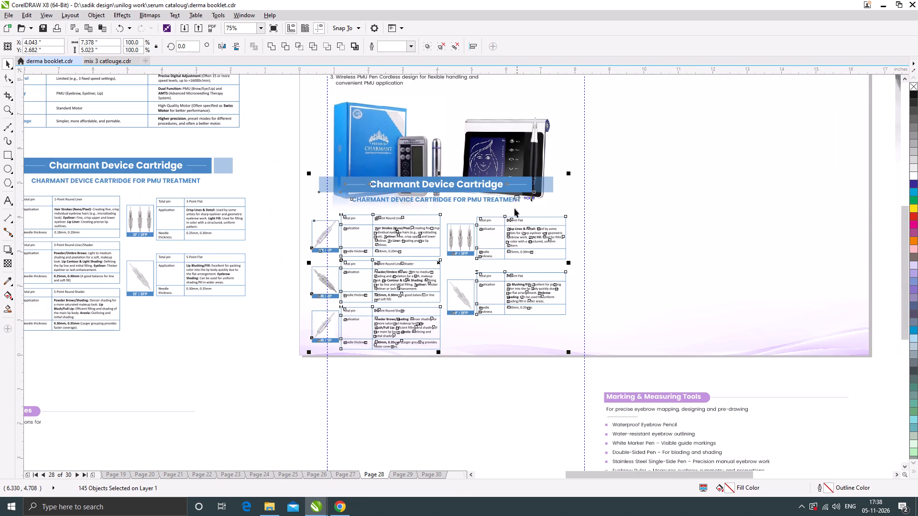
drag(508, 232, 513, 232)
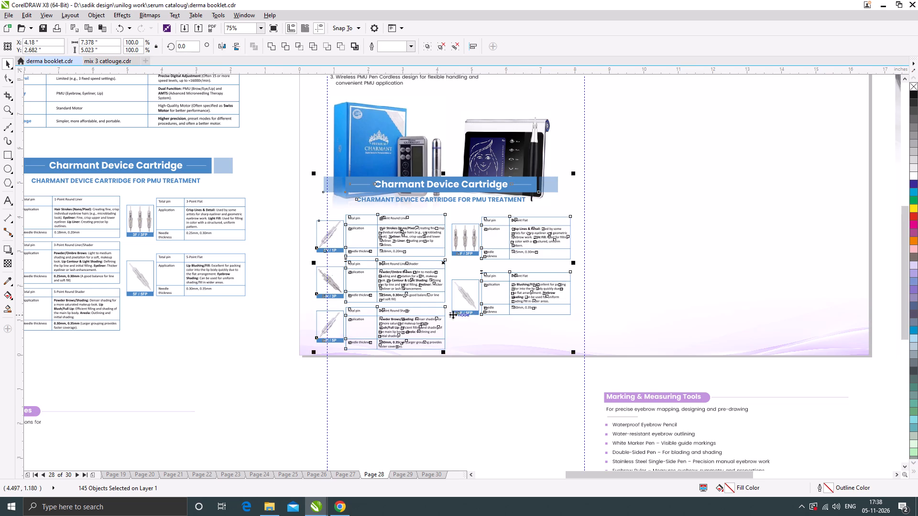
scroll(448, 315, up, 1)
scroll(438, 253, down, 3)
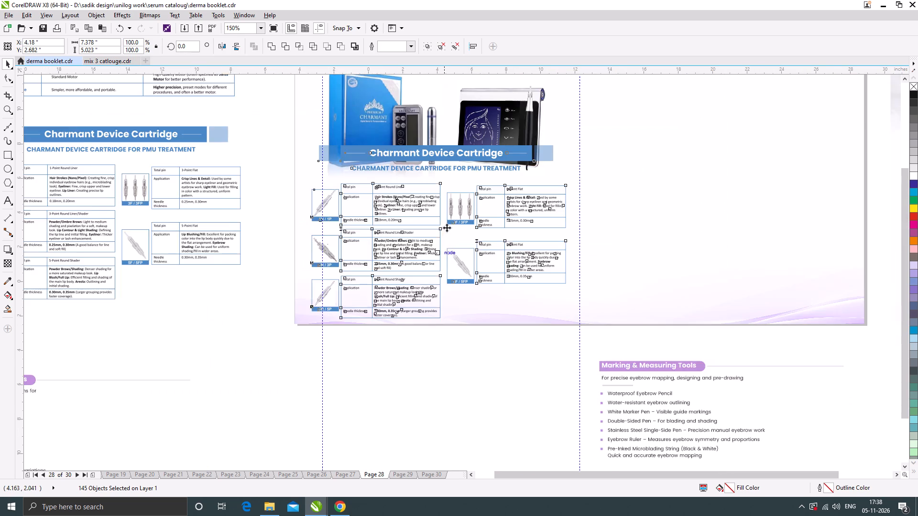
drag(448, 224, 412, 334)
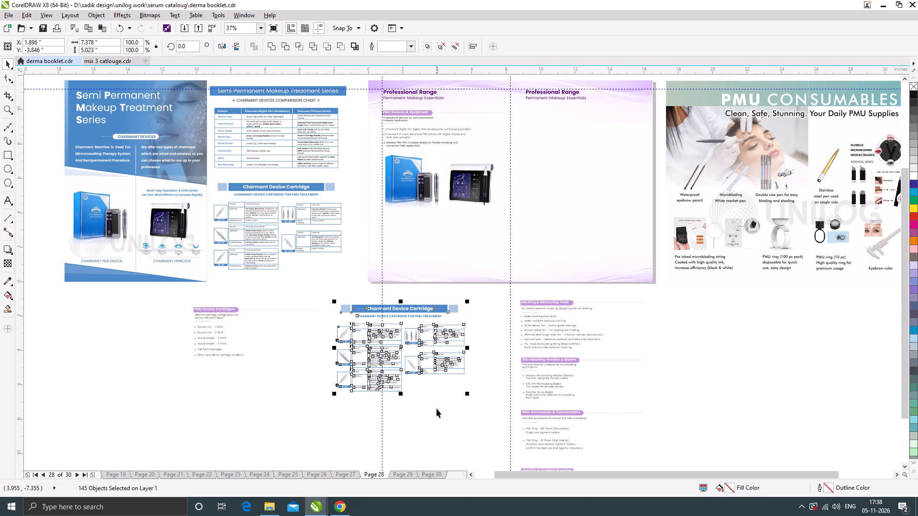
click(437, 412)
Delete the Charmant Device Cartridge title and its side lines from the copied section's blue header bar.
scroll(393, 304, up, 1)
scroll(425, 263, down, 1)
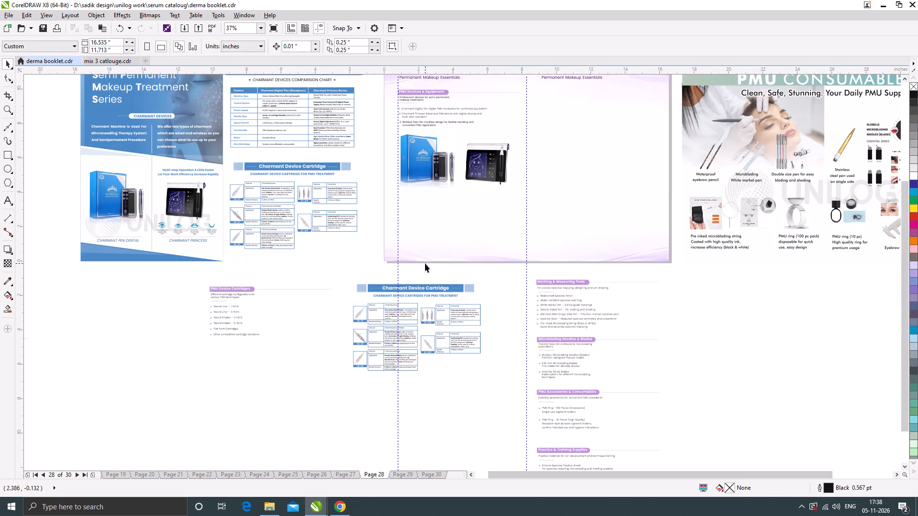
scroll(233, 288, up, 1)
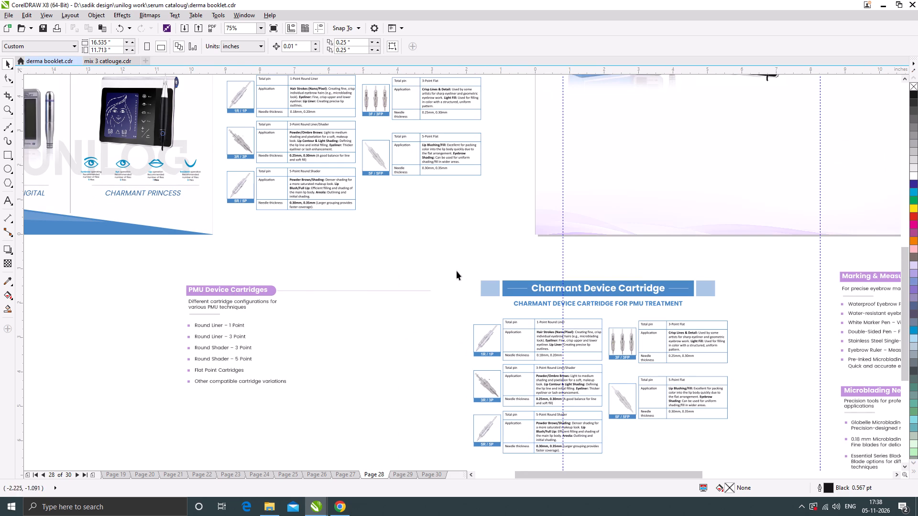
drag(447, 267, 681, 294)
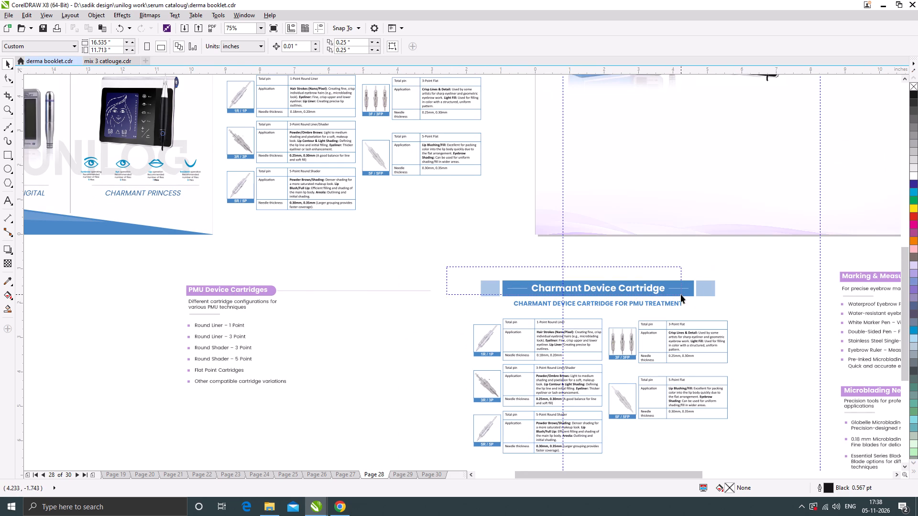
drag(681, 294, 691, 294)
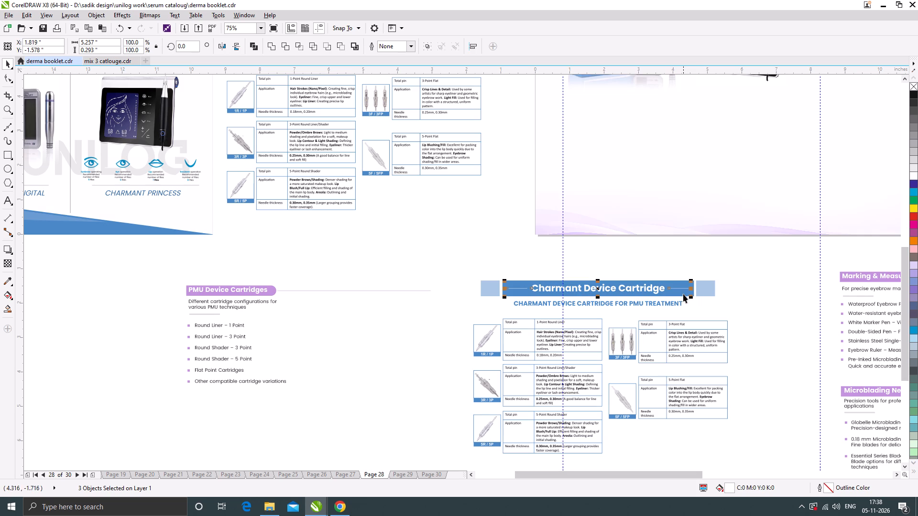
key(Delete)
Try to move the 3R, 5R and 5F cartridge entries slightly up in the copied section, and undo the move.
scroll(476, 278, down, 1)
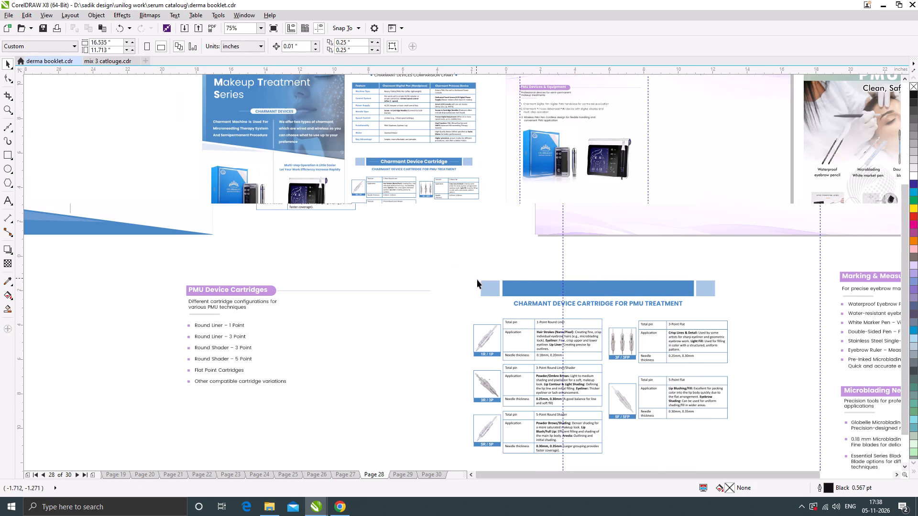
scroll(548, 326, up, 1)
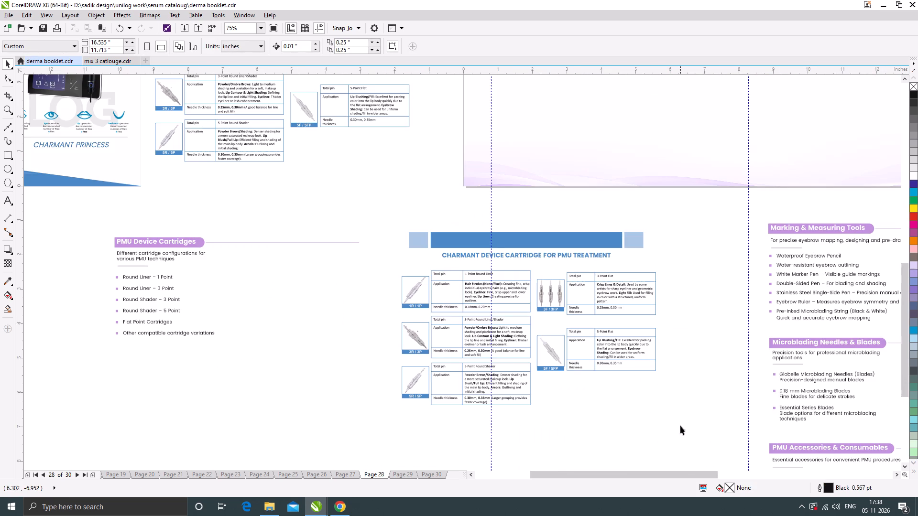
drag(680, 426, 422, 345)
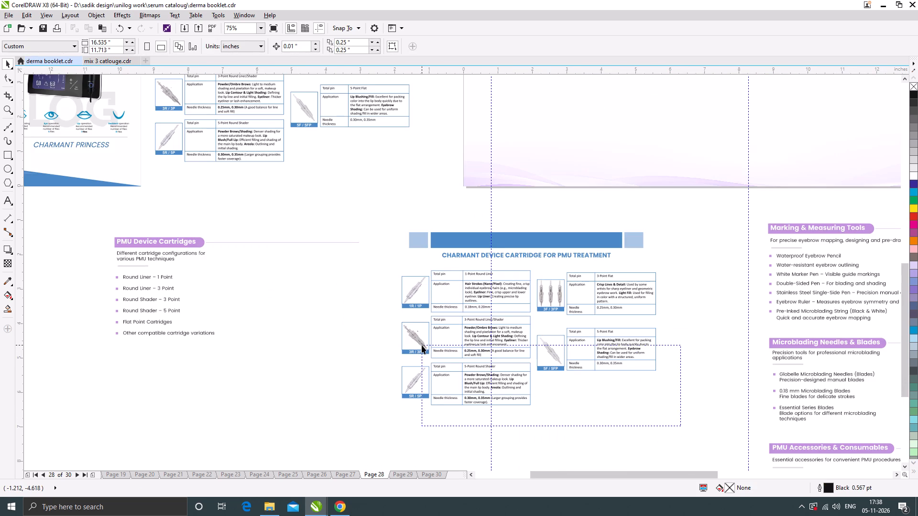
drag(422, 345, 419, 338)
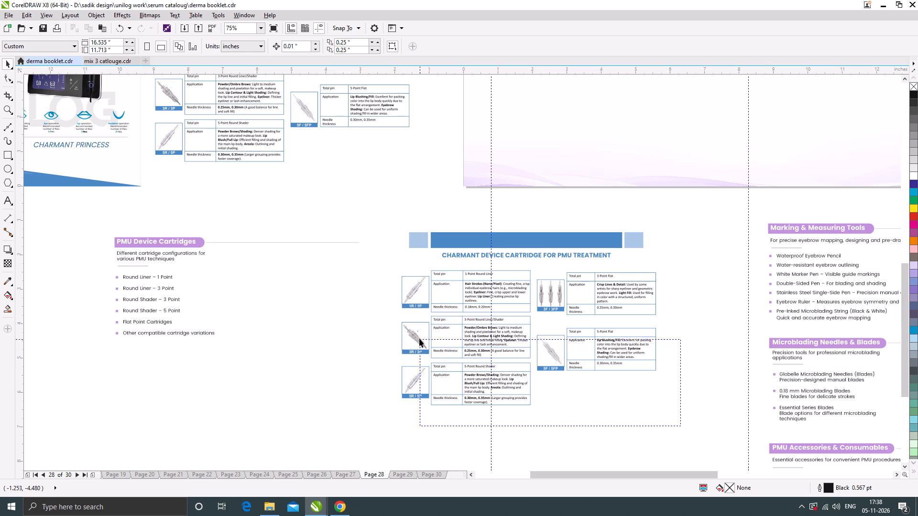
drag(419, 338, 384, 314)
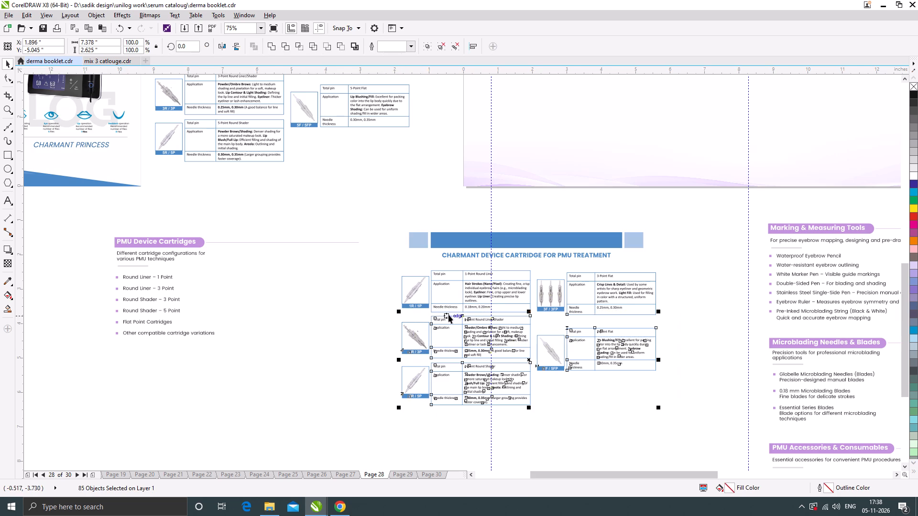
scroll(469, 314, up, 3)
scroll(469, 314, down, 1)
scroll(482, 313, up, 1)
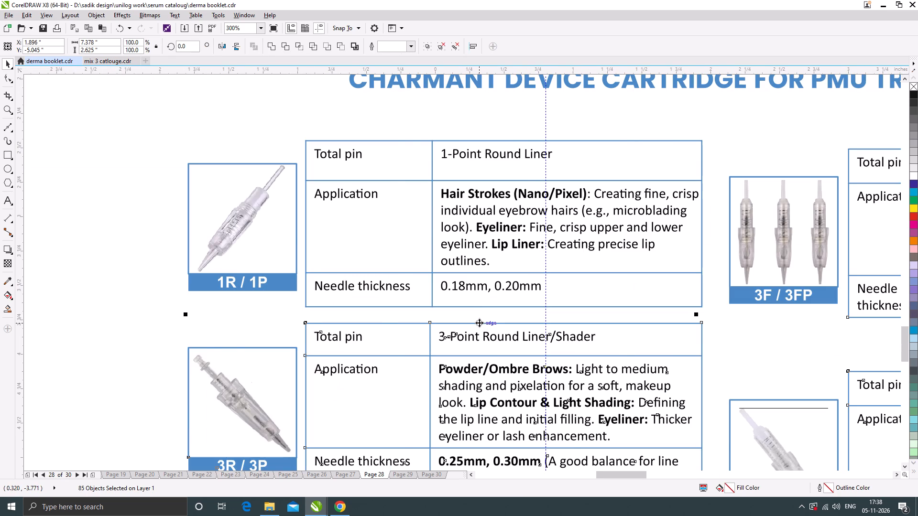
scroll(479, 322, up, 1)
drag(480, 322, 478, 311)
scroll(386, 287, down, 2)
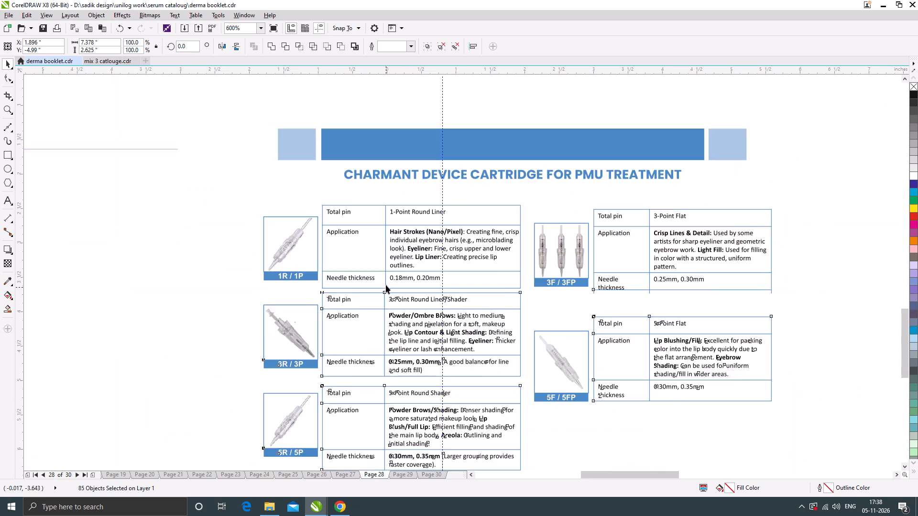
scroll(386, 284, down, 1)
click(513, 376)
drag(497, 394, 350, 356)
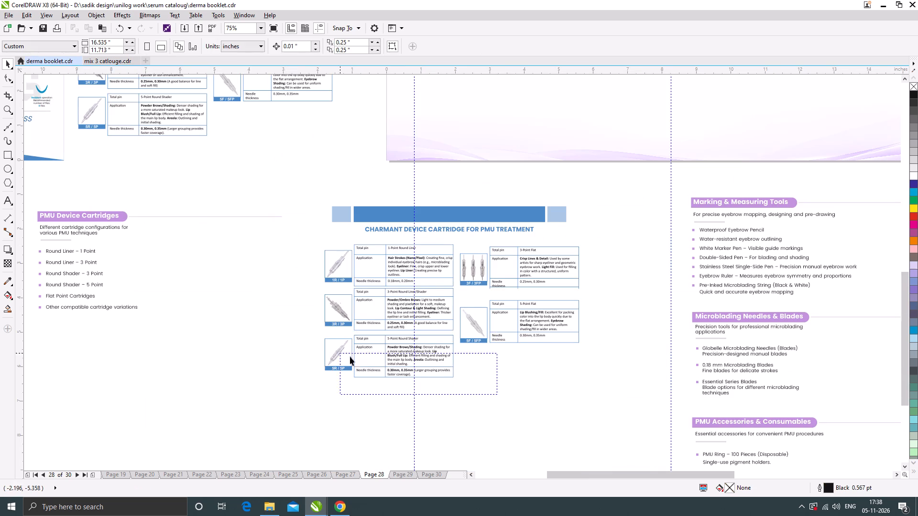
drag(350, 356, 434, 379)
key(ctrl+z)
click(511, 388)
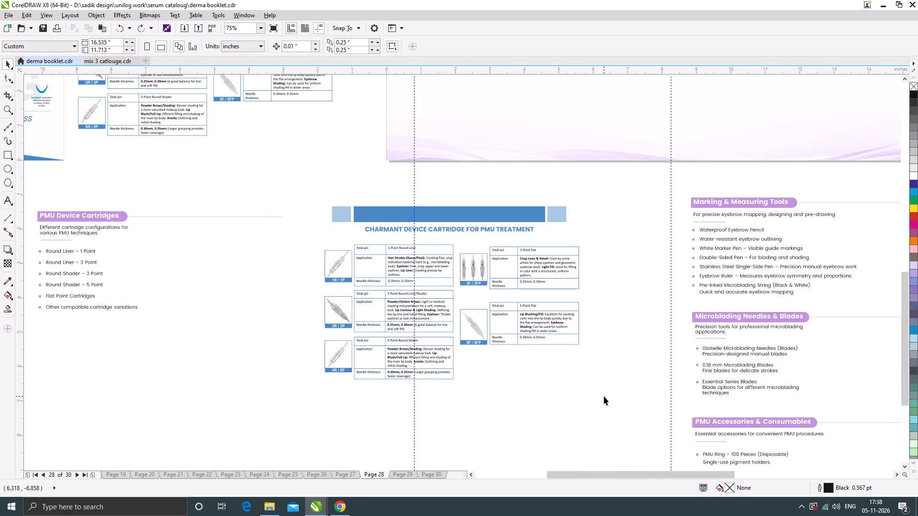
Move the 5-Point Flat table slightly down in the copied cartridge section.
drag(609, 368, 483, 290)
scroll(494, 303, up, 3)
drag(523, 300, 523, 313)
scroll(462, 270, down, 3)
click(521, 360)
click(573, 355)
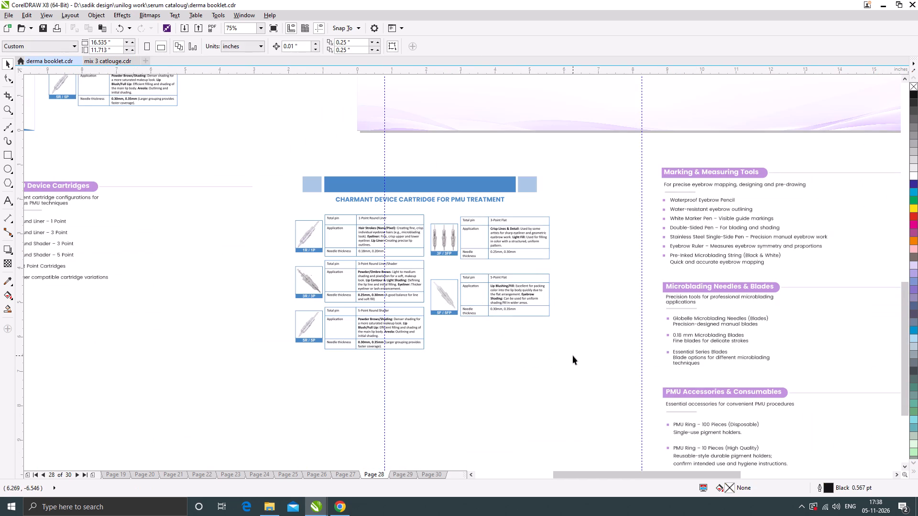
Move all five cartridge images and tables, without the header and subtitle, onto page 28 below the Charmant device images.
drag(577, 365, 268, 206)
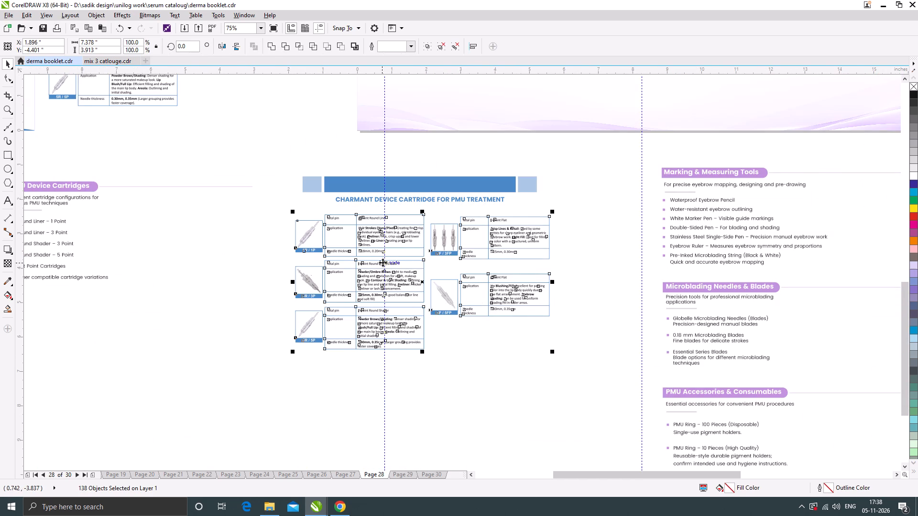
scroll(383, 263, down, 2)
drag(362, 254, 383, 197)
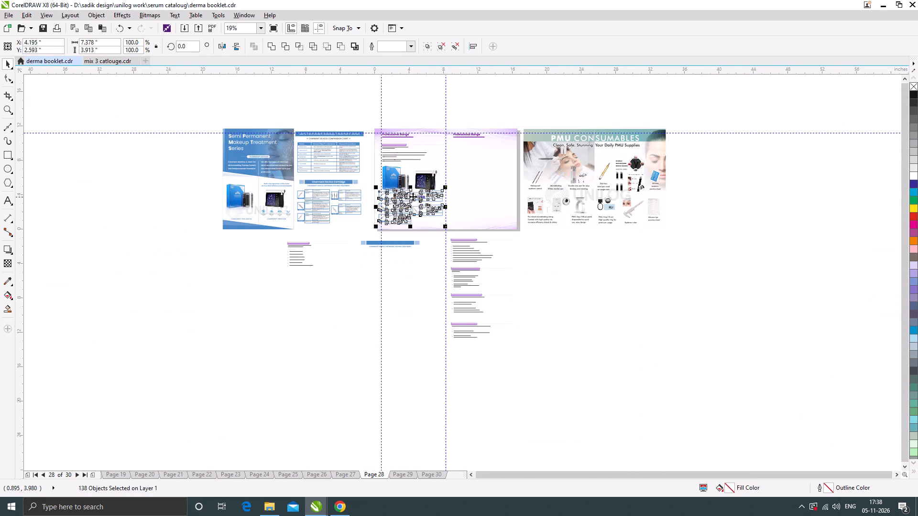
scroll(414, 196, up, 2)
drag(411, 205, 413, 215)
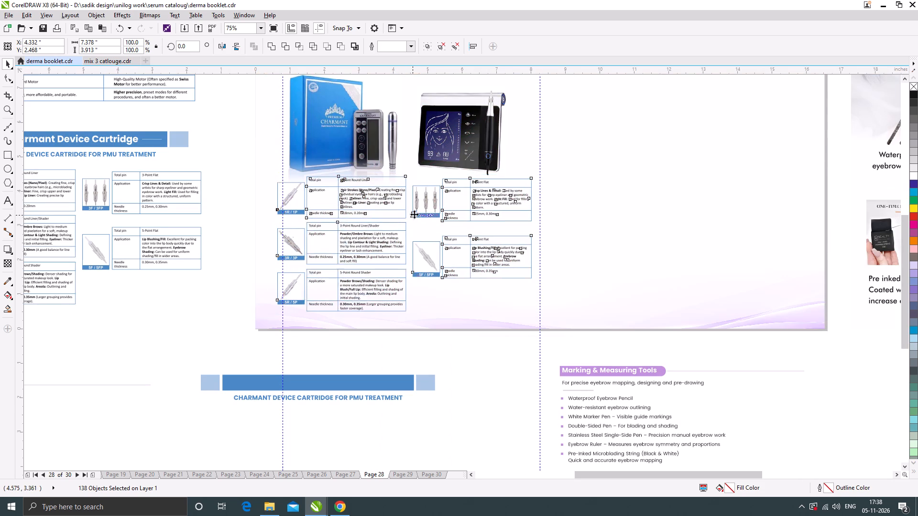
Scale the cartridge block to about 6.84 by 3.63 inches and position it against page 28's left guideline, below the device images.
scroll(364, 226, down, 1)
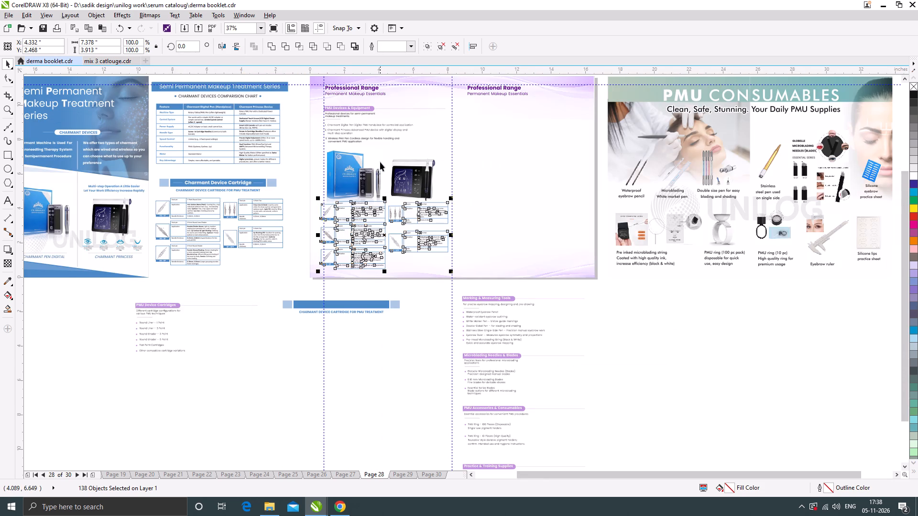
scroll(376, 157, up, 1)
scroll(350, 256, down, 1)
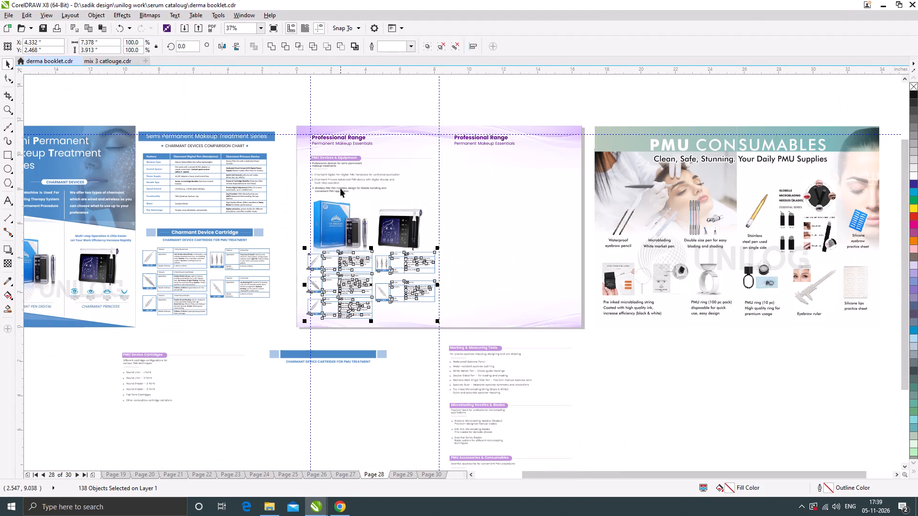
scroll(366, 298, up, 1)
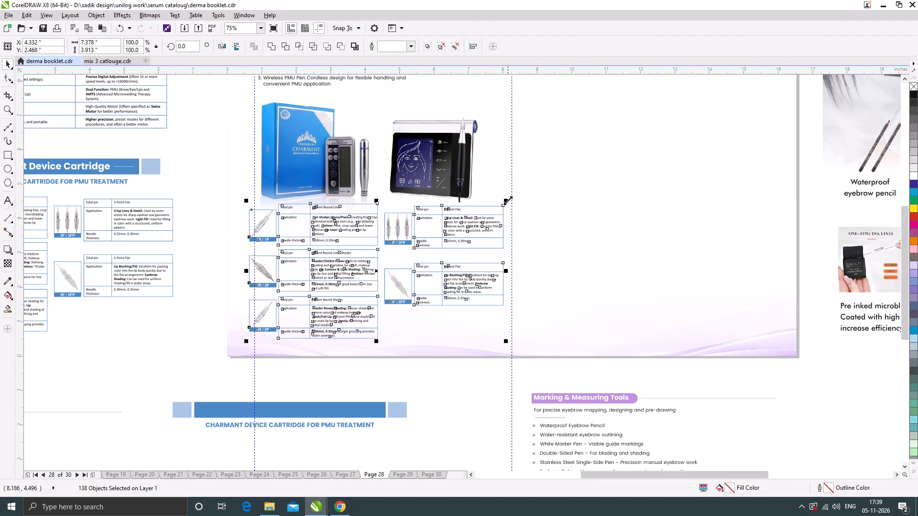
drag(508, 200, 499, 198)
scroll(325, 271, up, 1)
drag(328, 266, 324, 278)
scroll(375, 254, down, 2)
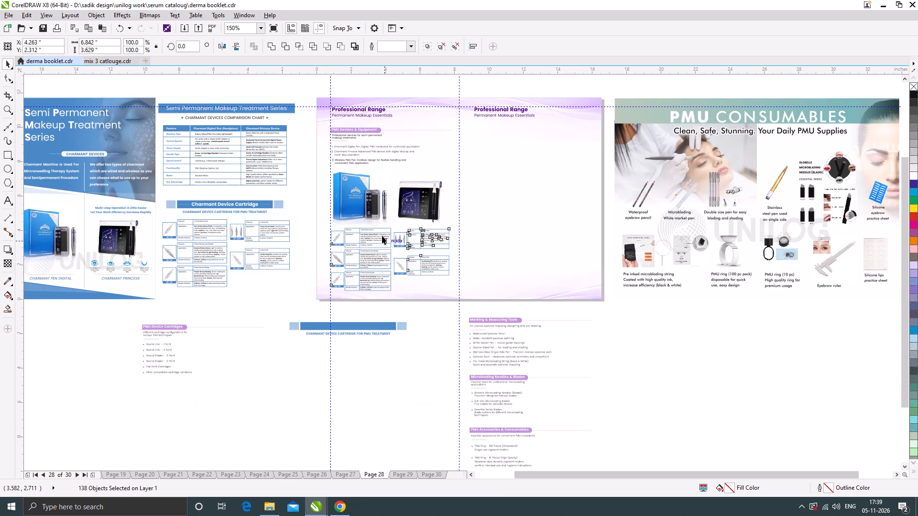
scroll(376, 272, up, 1)
scroll(425, 263, up, 1)
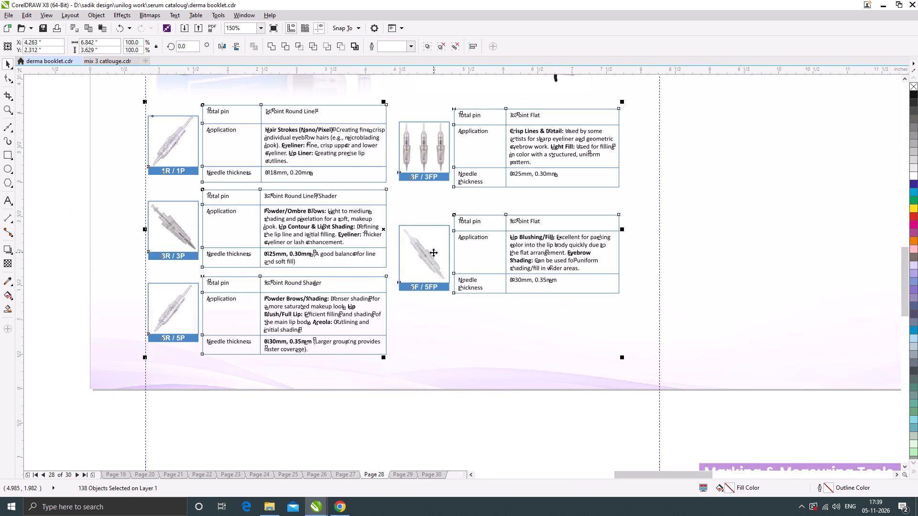
Move the cartridge images and tables block slightly down on page 28, to a vertical position of about 2.18 inches.
scroll(411, 258, down, 1)
scroll(420, 262, up, 1)
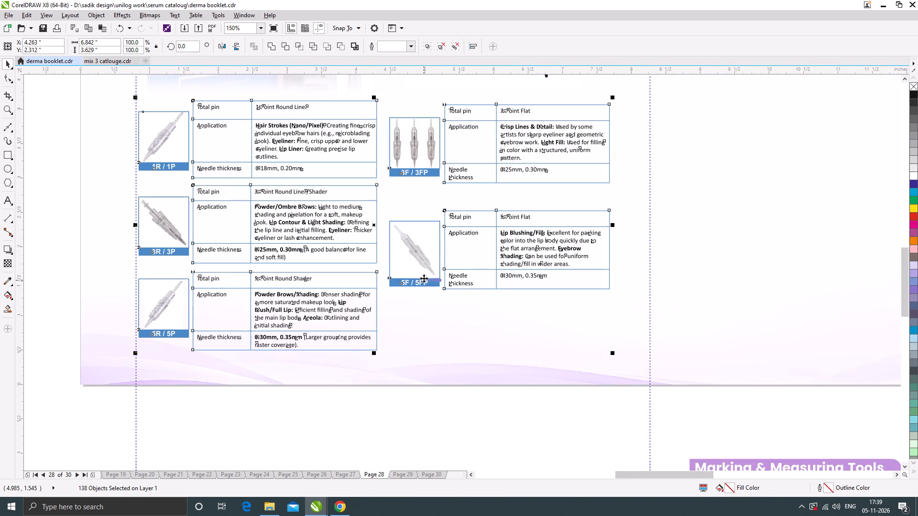
scroll(424, 279, down, 2)
scroll(438, 278, up, 2)
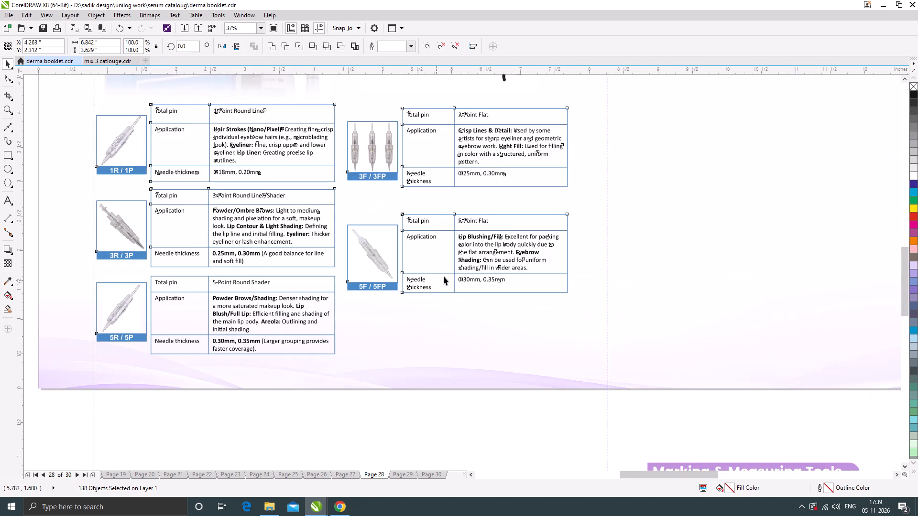
drag(450, 272, 452, 282)
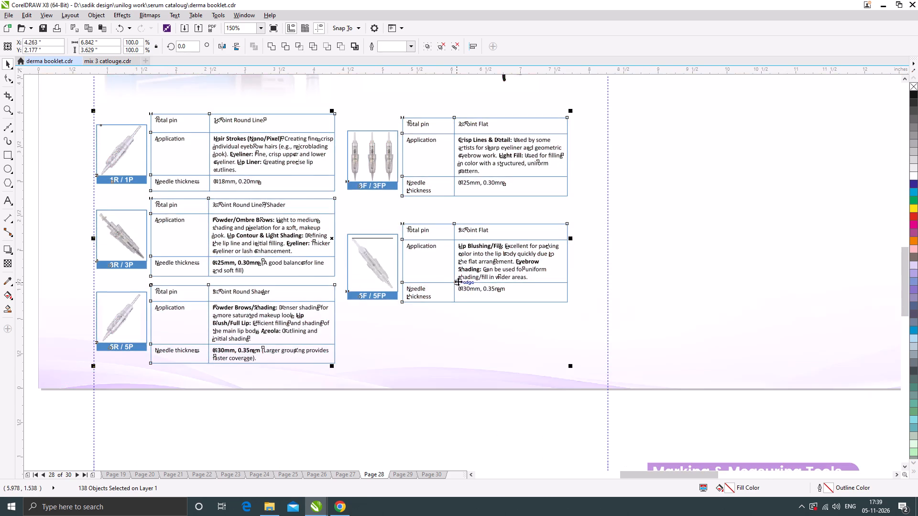
scroll(459, 281, down, 2)
scroll(459, 281, up, 1)
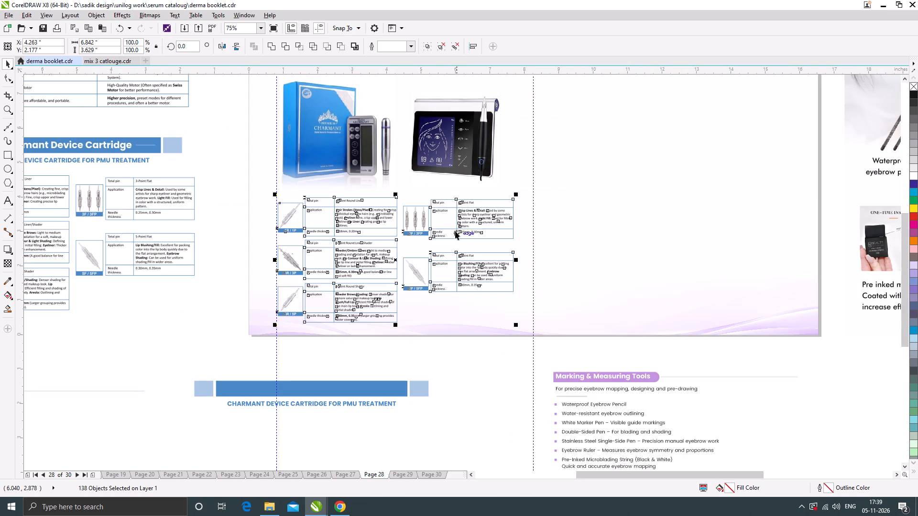
scroll(467, 211, up, 1)
scroll(401, 265, down, 1)
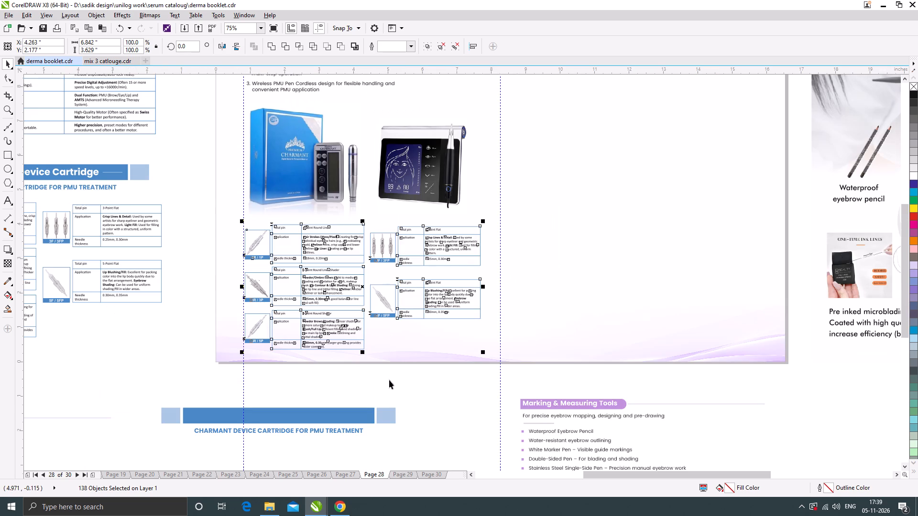
click(425, 395)
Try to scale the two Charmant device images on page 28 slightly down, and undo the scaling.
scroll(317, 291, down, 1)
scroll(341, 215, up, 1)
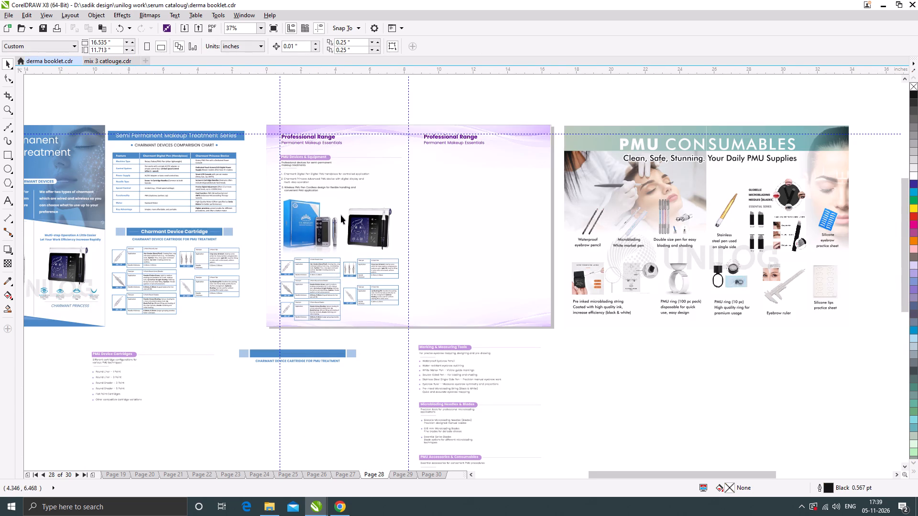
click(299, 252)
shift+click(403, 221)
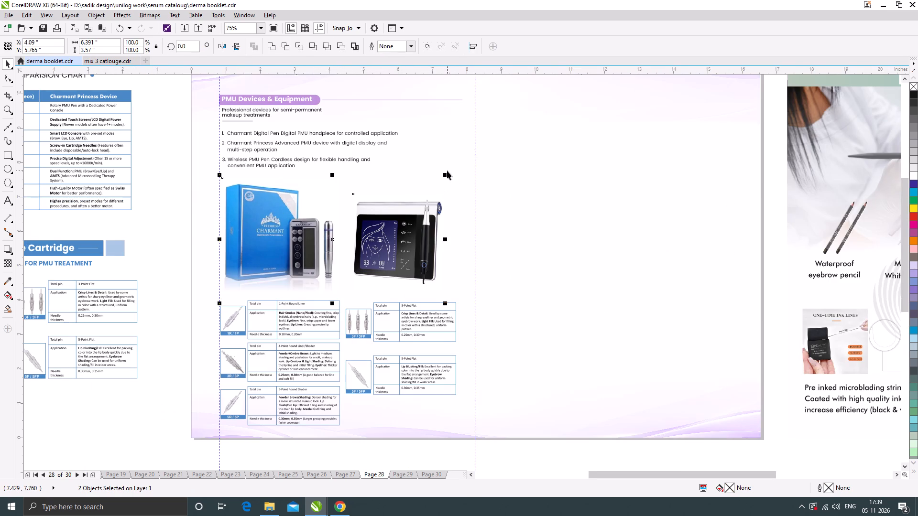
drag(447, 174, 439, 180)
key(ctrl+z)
Move the PMU Devices & Equipment header, description and numbered list slightly up on page 28.
scroll(393, 241, down, 1)
click(274, 181)
scroll(314, 150, up, 1)
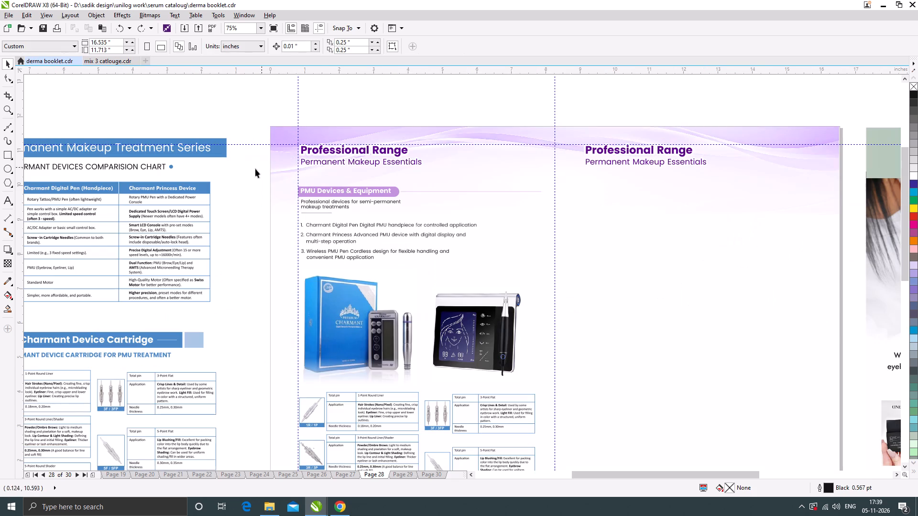
drag(232, 172, 578, 269)
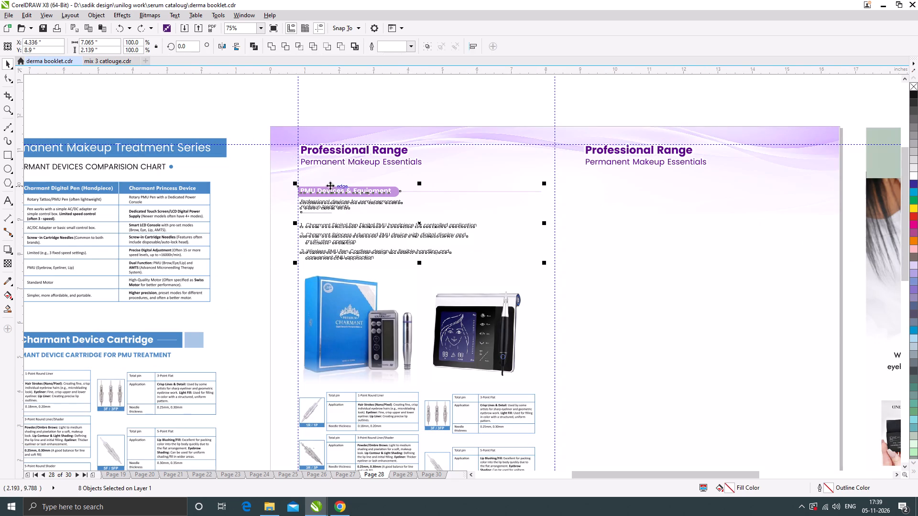
scroll(329, 185, up, 1)
drag(345, 193, 345, 177)
scroll(350, 194, down, 1)
click(261, 214)
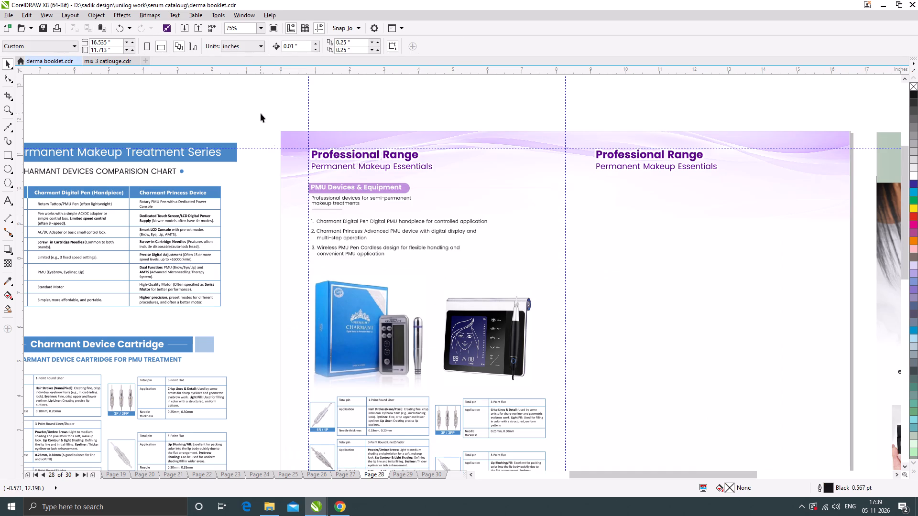
Shift page 28's first Professional Range title and Permanent Makeup Essentials subtitle slightly left, toward the left guideline.
drag(261, 113, 472, 176)
scroll(312, 148, up, 4)
drag(323, 158, 322, 159)
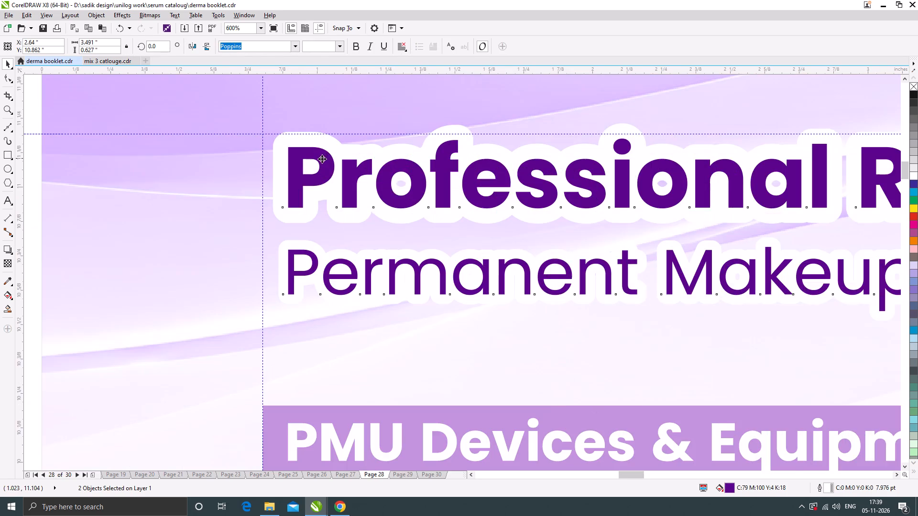
drag(322, 159, 310, 161)
scroll(310, 161, down, 3)
click(255, 115)
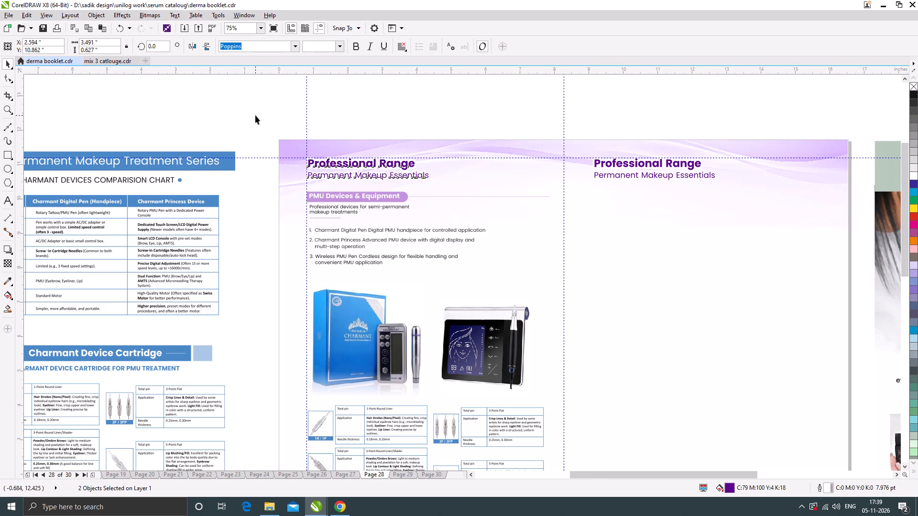
Move the Wireless PMU Pen item slightly up on page 28, closer to item 2, to a vertical position of about 8.27 inches.
click(248, 220)
drag(261, 248, 266, 249)
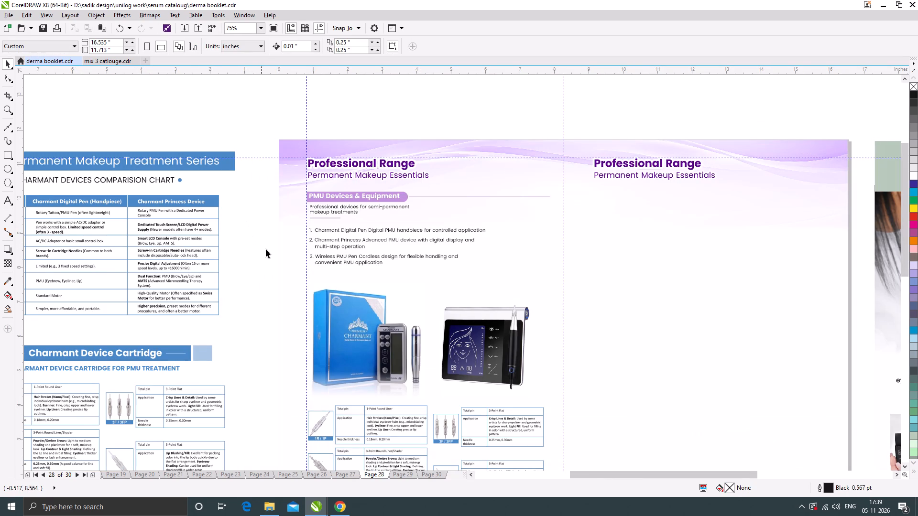
drag(266, 249, 481, 269)
scroll(342, 254, up, 2)
scroll(342, 254, down, 1)
scroll(339, 254, up, 1)
drag(334, 263, 331, 252)
scroll(288, 213, down, 2)
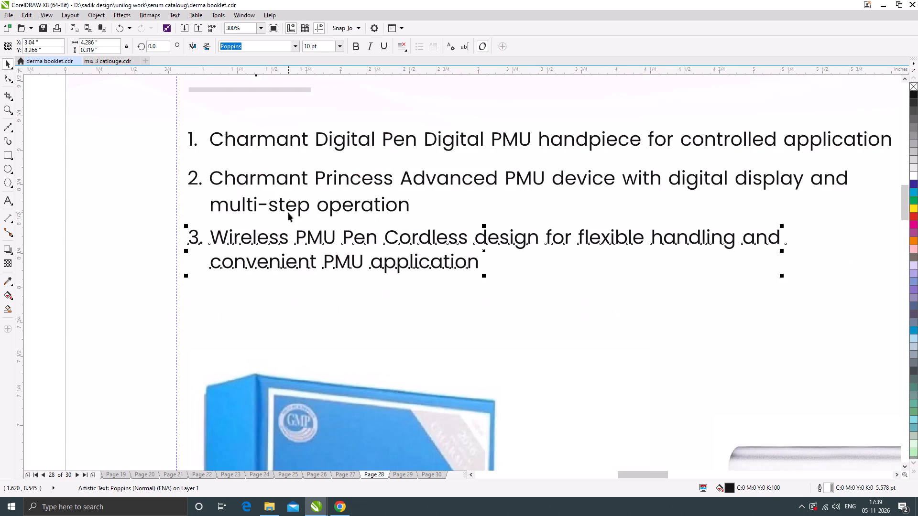
Move the Charmant Princess and Wireless PMU Pen items together slightly up, closer to the first list item.
scroll(240, 213, down, 1)
drag(116, 183, 603, 258)
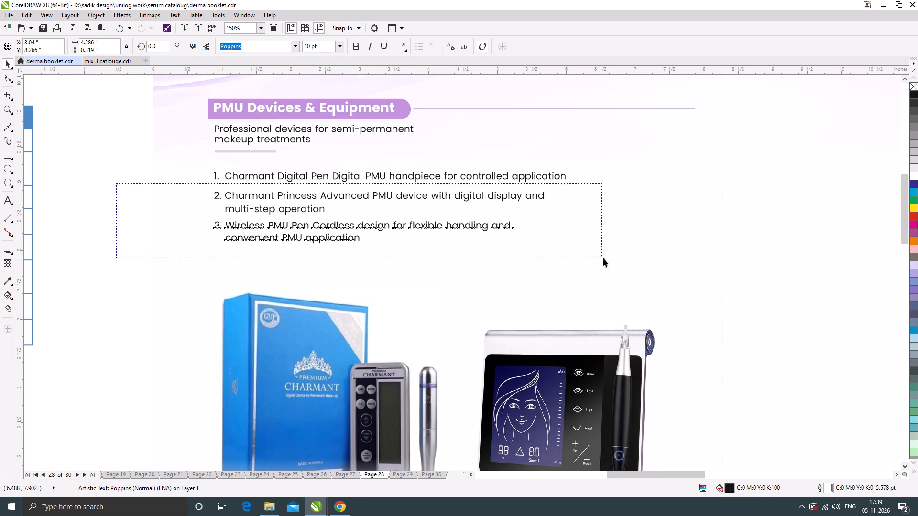
drag(603, 258, 608, 259)
scroll(272, 197, up, 3)
drag(268, 193, 267, 180)
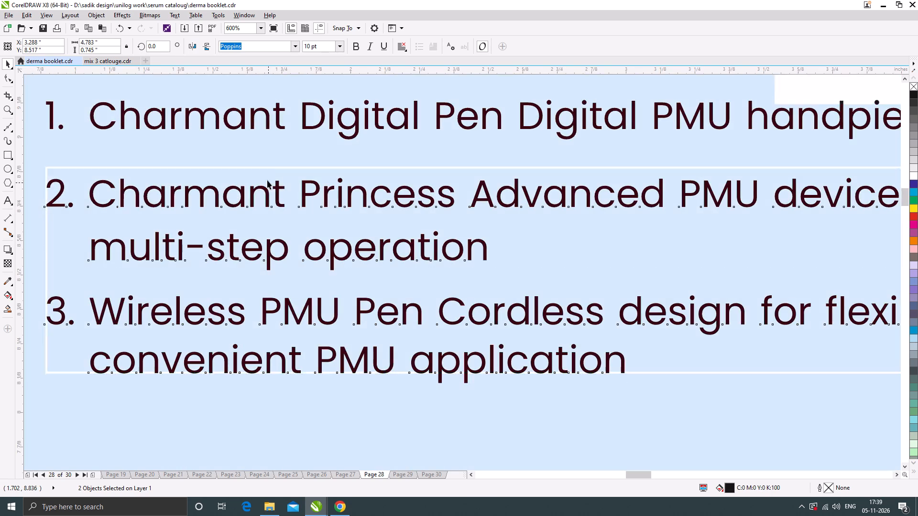
scroll(287, 190, down, 3)
Move all three numbered device items up toward the PMU Devices & Equipment description, to a vertical position of about 8.73 inches.
click(207, 183)
drag(219, 176, 436, 206)
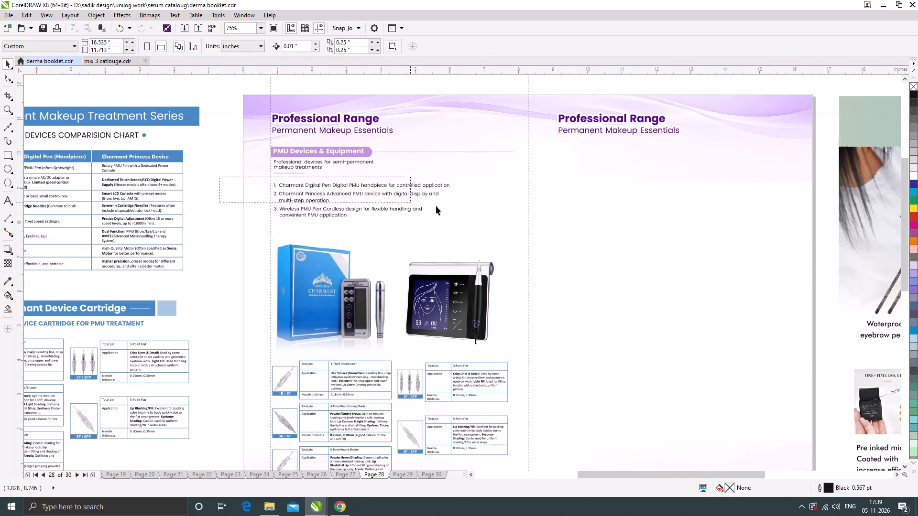
drag(436, 206, 494, 231)
scroll(289, 178, up, 2)
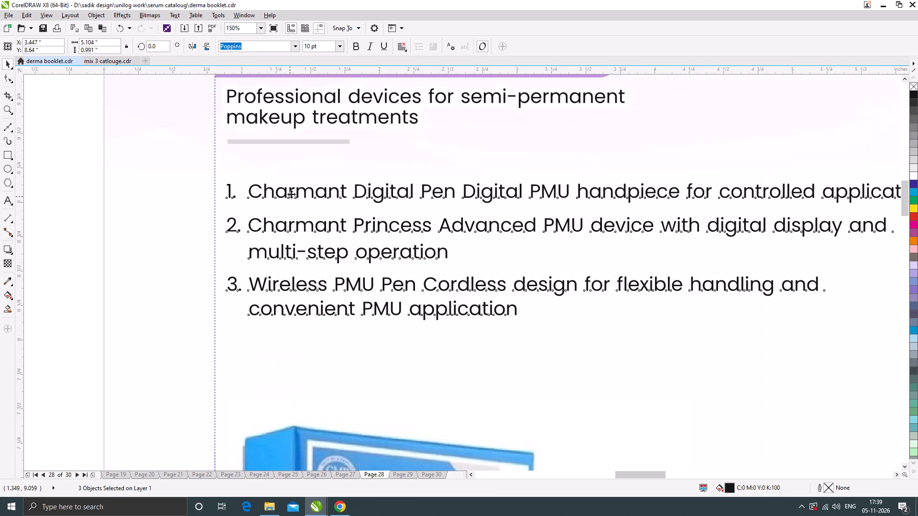
drag(291, 193, 293, 179)
scroll(304, 183, down, 3)
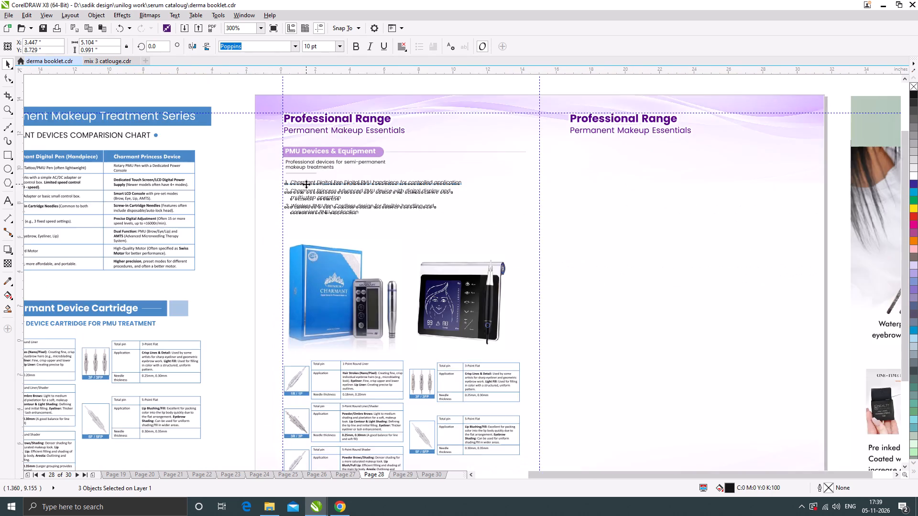
click(274, 230)
Move the two Charmant device images up beneath the numbered list and slightly right, to about X 4.17, Y 6.35 inches.
scroll(339, 191, up, 1)
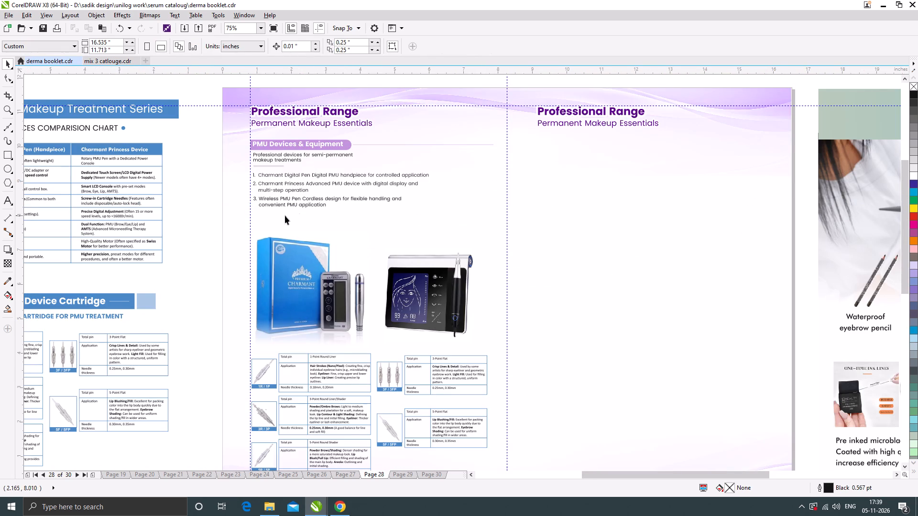
scroll(319, 181, down, 1)
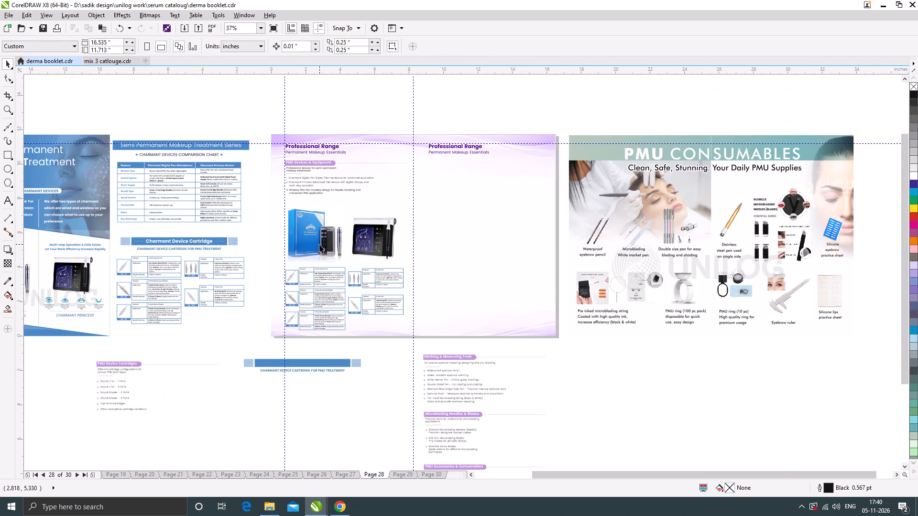
click(319, 244)
shift+click(371, 241)
scroll(357, 239, up, 1)
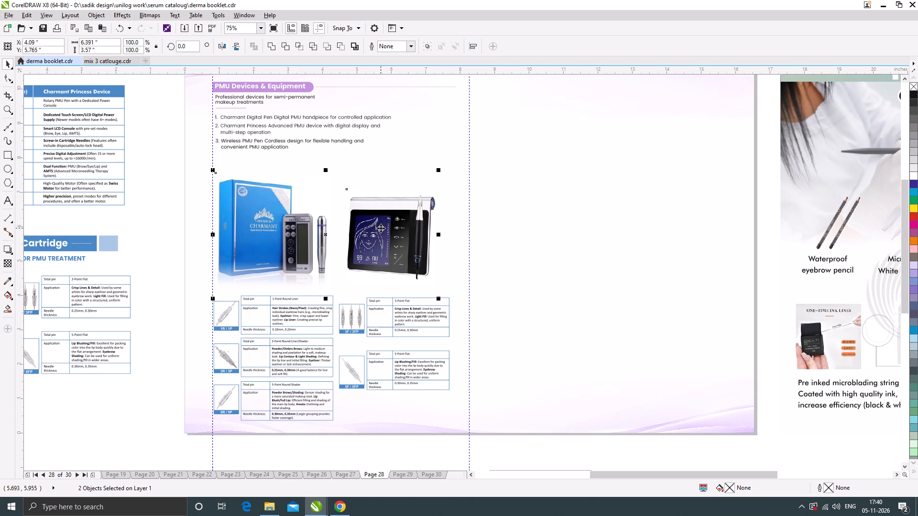
drag(381, 227, 387, 207)
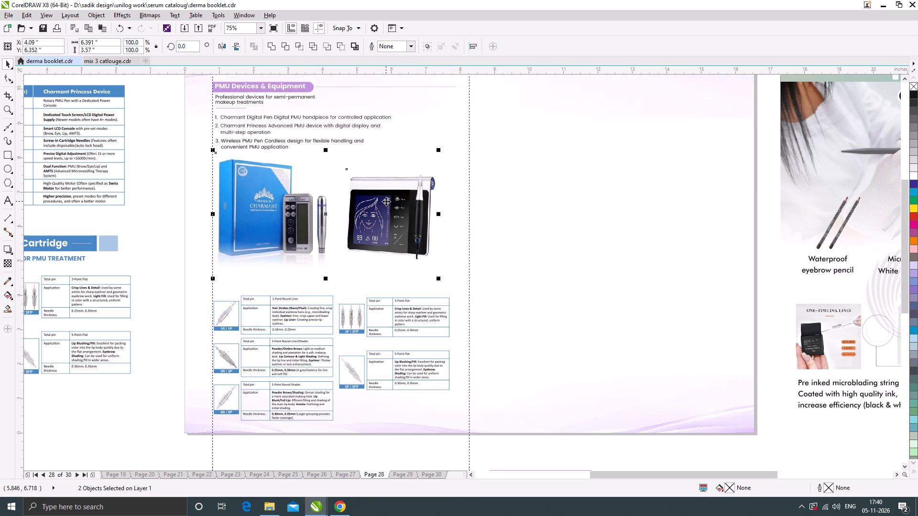
click(386, 201)
Select the PMU Device Cartridges heading text in the section parked below the page area.
scroll(322, 200, down, 1)
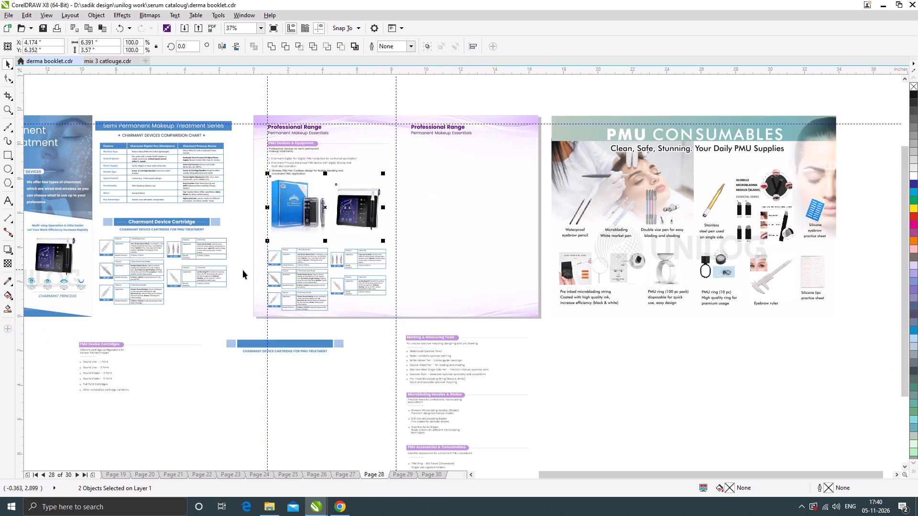
click(317, 380)
scroll(69, 355, up, 1)
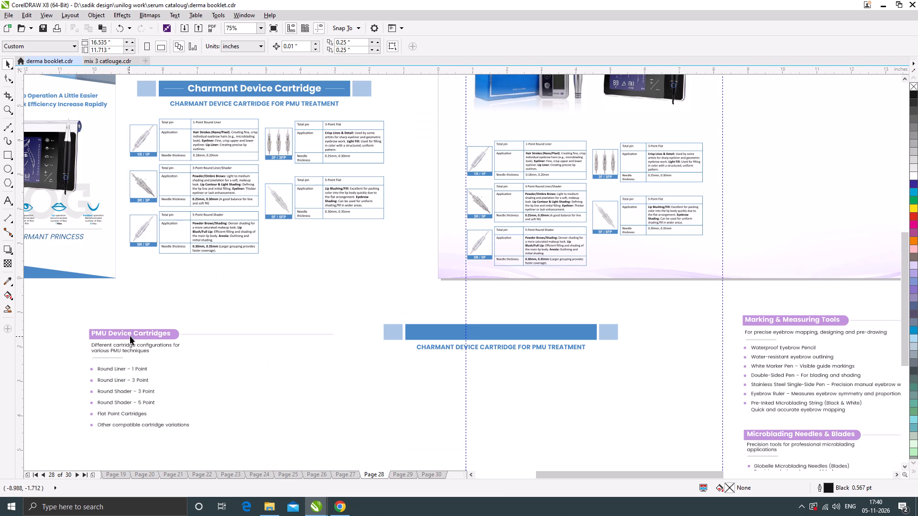
click(132, 333)
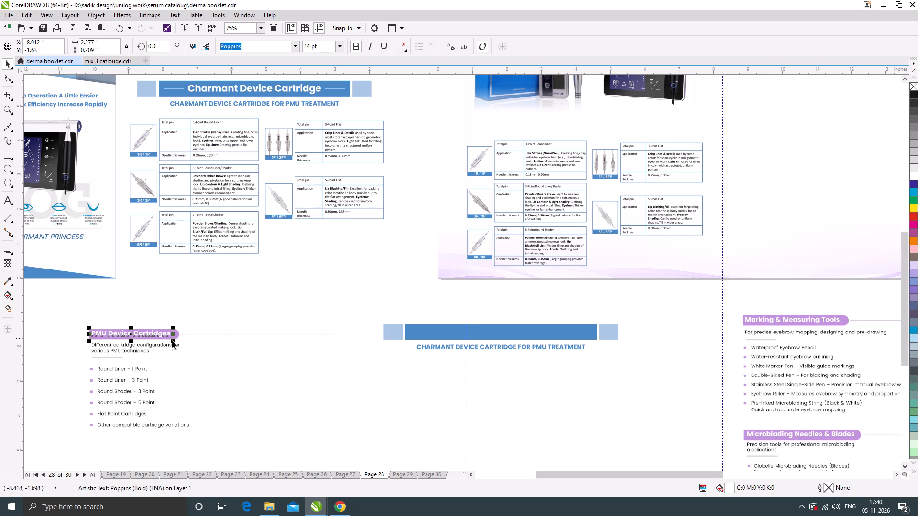
Copy the purple bar behind the PMU Device Cartridges header onto page 28, between the device images and cartridge tables.
click(199, 342)
click(177, 335)
scroll(161, 339, down, 1)
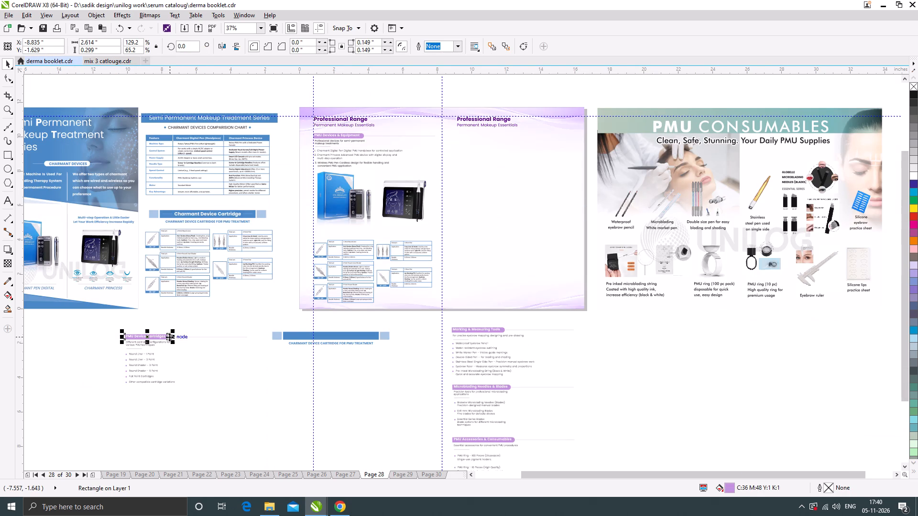
drag(169, 337, 396, 234)
right_click(396, 234)
scroll(388, 233, up, 1)
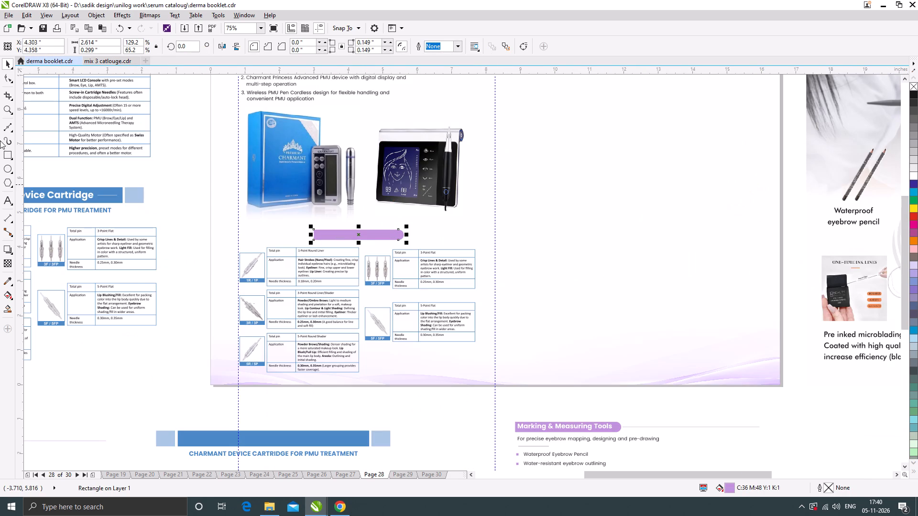
Round all four corners of the copied purple bar to a radius of about 0.149 inches.
click(10, 78)
scroll(348, 214, up, 1)
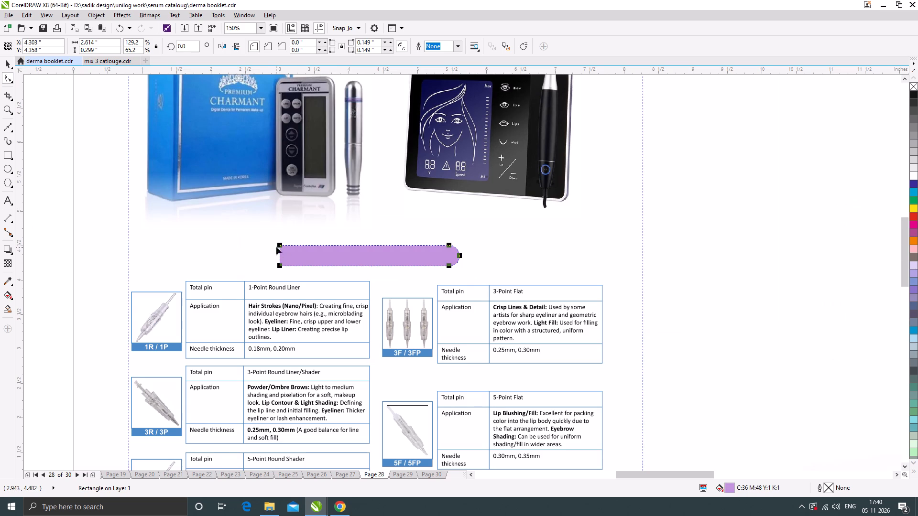
drag(279, 245, 393, 247)
click(9, 62)
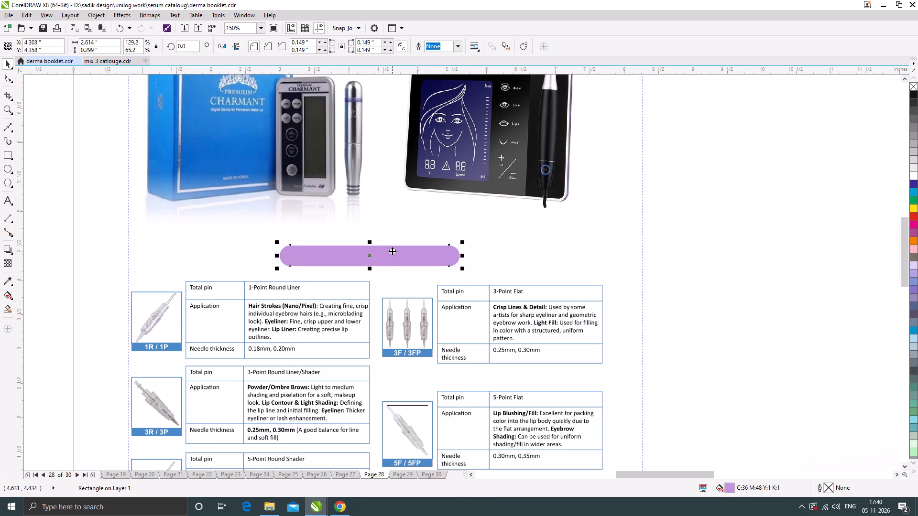
Widen the purple bar evenly to about 3.48 inches and position it midway between the device images and cartridge tables.
drag(392, 251, 389, 228)
drag(465, 234, 495, 235)
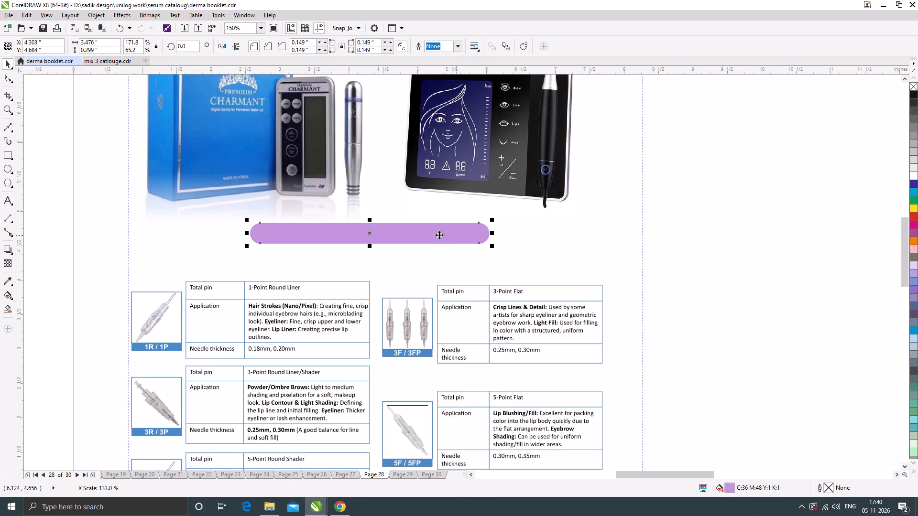
drag(430, 233, 429, 240)
Copy the PMU Device Cartridges heading text onto the purple bar on page 28 and centre it on the bar.
scroll(343, 236, down, 3)
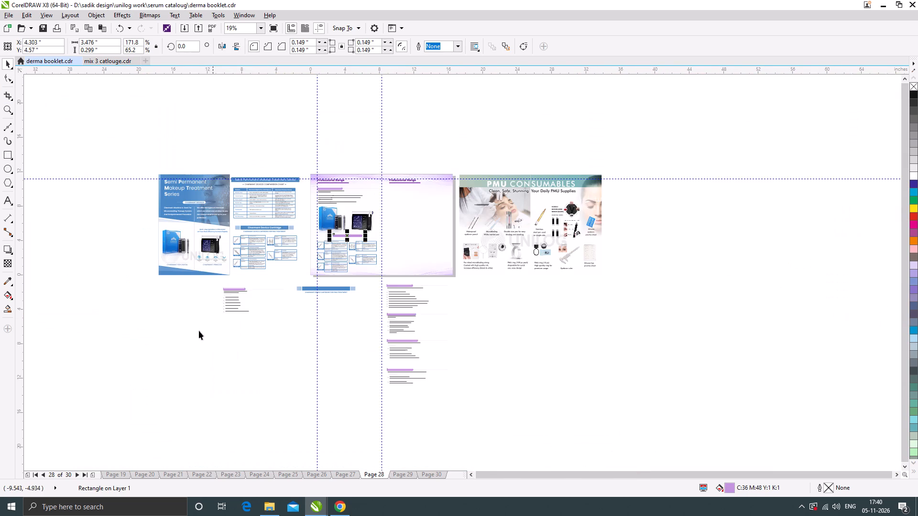
scroll(248, 281, up, 1)
drag(227, 296, 448, 189)
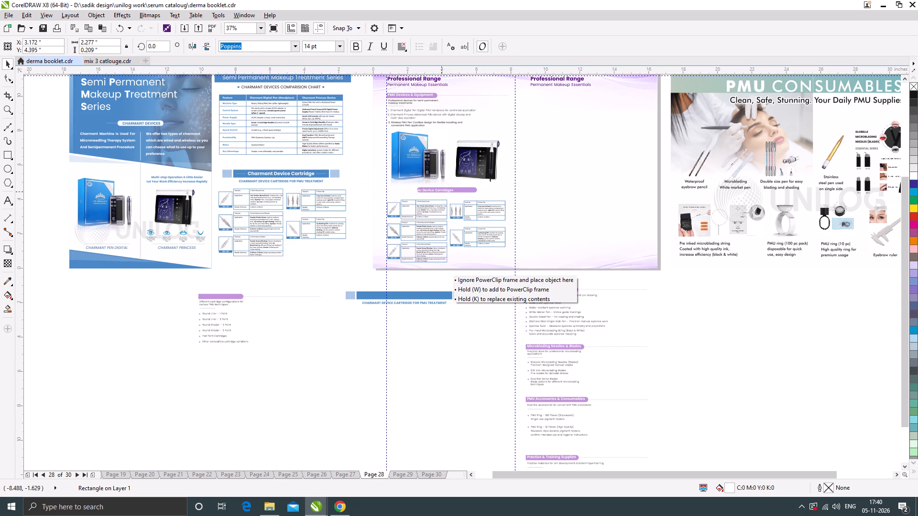
drag(448, 189, 450, 188)
right_click(450, 188)
scroll(460, 185, up, 4)
shift+click(522, 226)
text(ce)
scroll(483, 229, down, 1)
scroll(415, 237, down, 1)
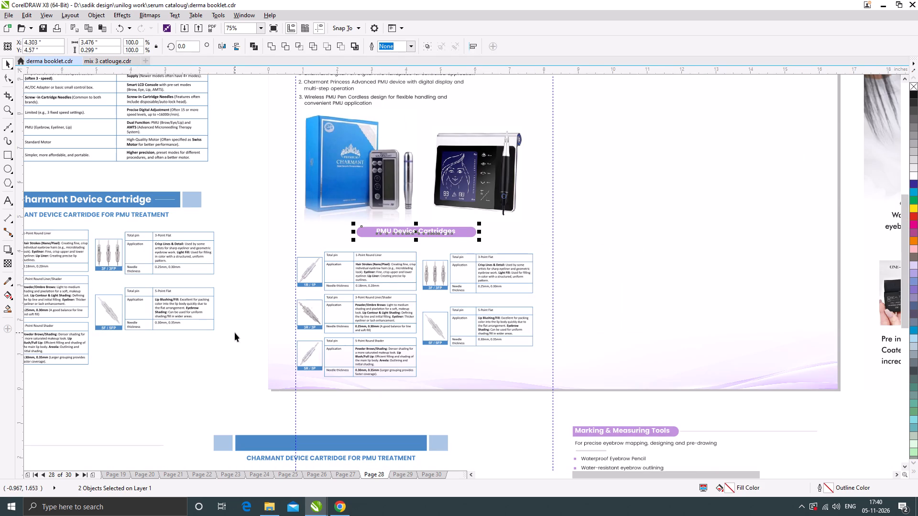
click(235, 333)
Copy the "Different cartridge configurations for various PMU techniques" description below the purple bar and join its two lines into one.
scroll(318, 251, down, 1)
scroll(148, 350, up, 1)
drag(144, 356, 599, 148)
right_click(599, 148)
scroll(609, 134, up, 2)
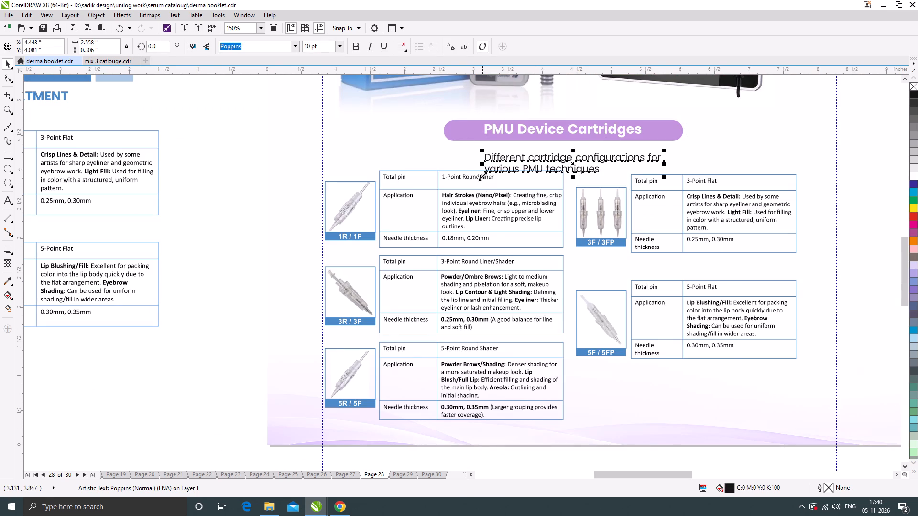
scroll(487, 166, up, 1)
double_click(483, 172)
key(BackSpace)
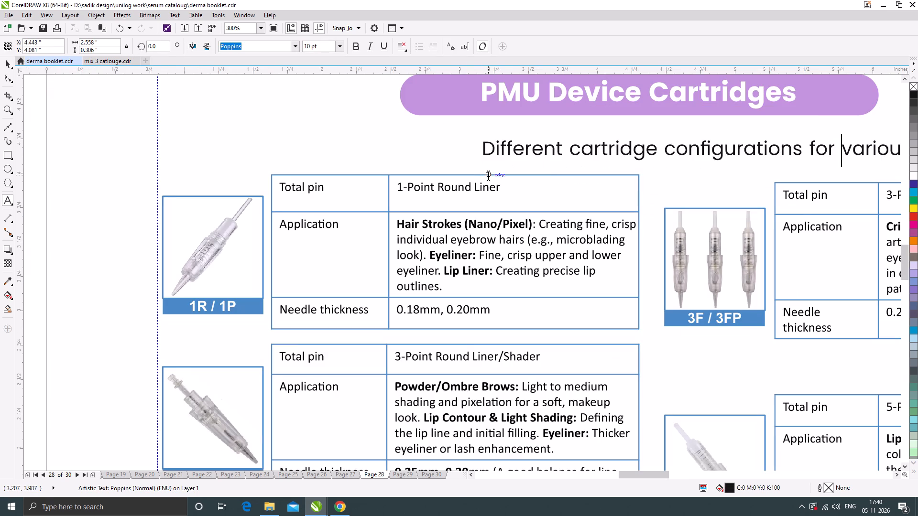
click(10, 63)
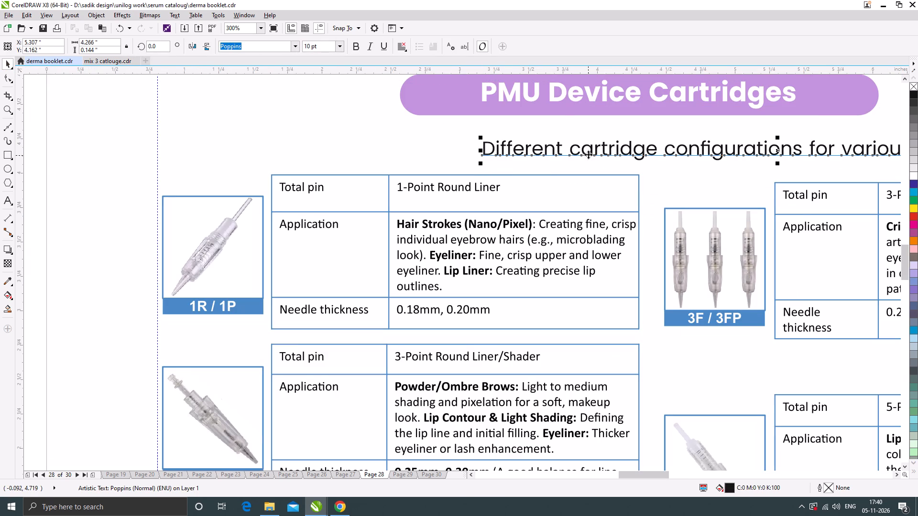
Centre the description line horizontally under the purple bar and move it slightly up, closer to the bar.
shift+click(559, 112)
key(v)
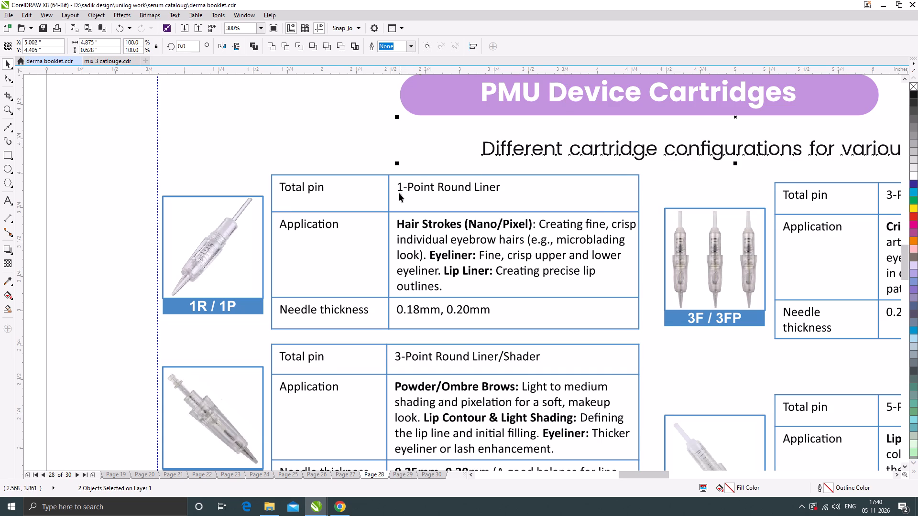
scroll(399, 194, down, 1)
key(c)
click(177, 186)
scroll(561, 127, up, 1)
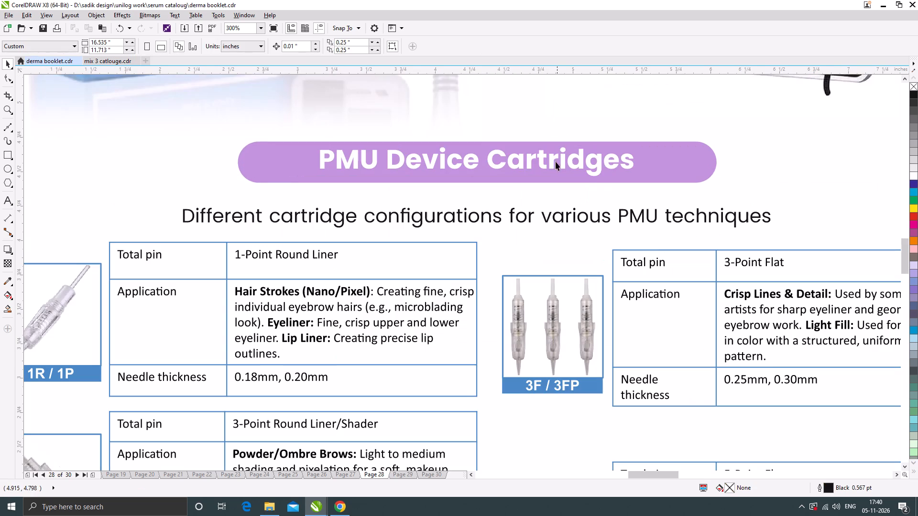
drag(547, 217, 547, 201)
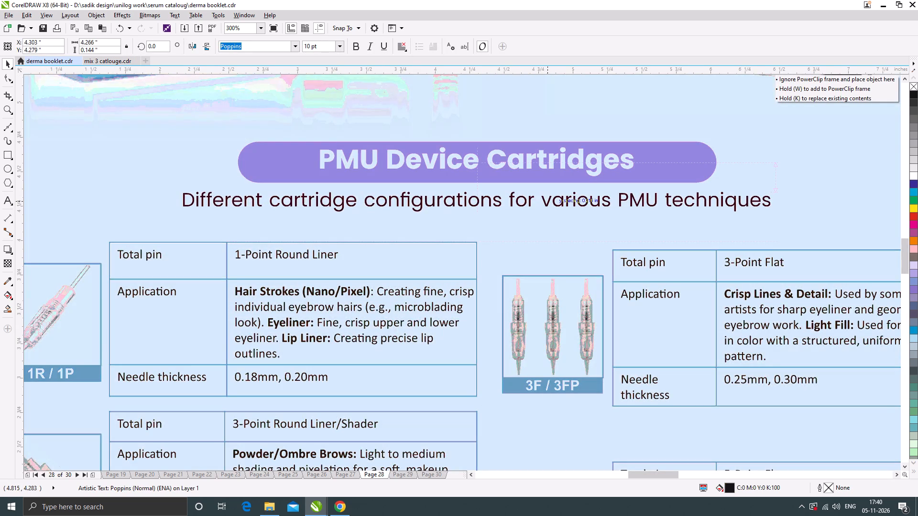
drag(547, 201, 547, 201)
Make the cartridge description line bold and fill it with the purple sampled from the header bar.
click(356, 50)
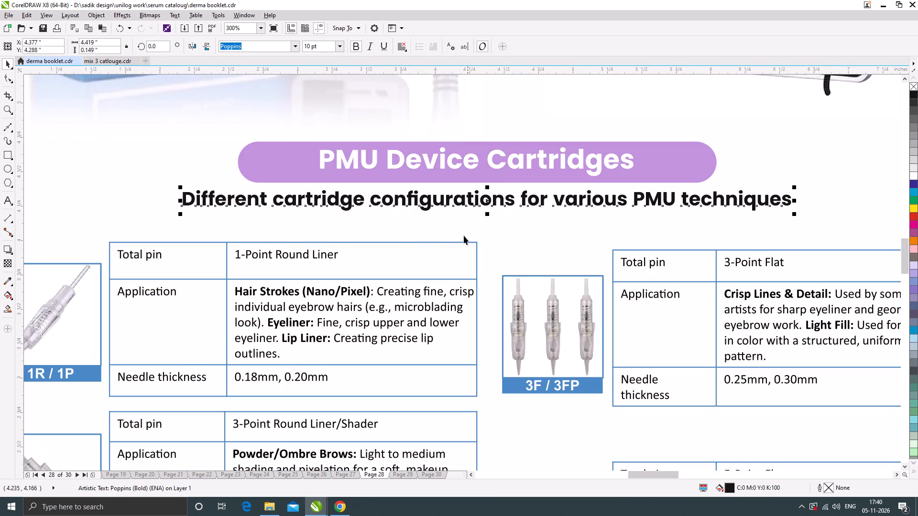
click(9, 276)
click(270, 169)
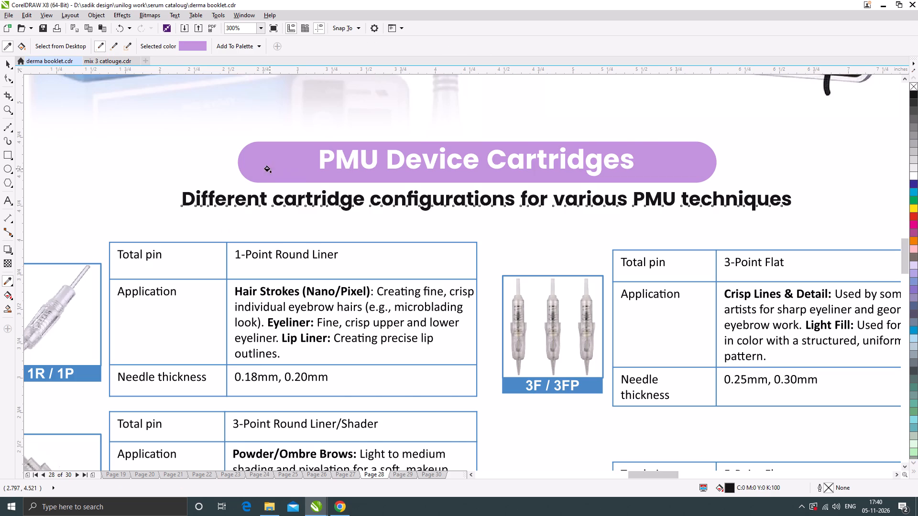
scroll(253, 198, up, 1)
click(256, 195)
scroll(299, 200, down, 3)
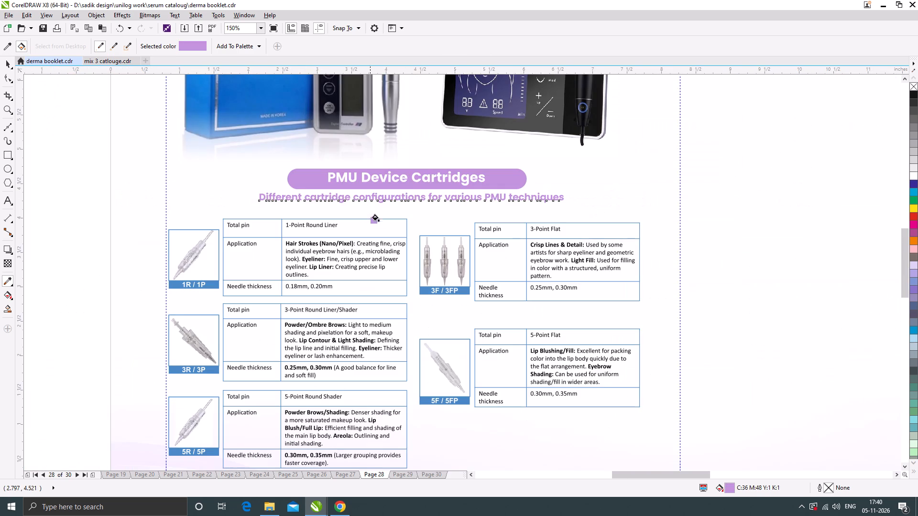
click(8, 62)
Move the cartridge description line slightly down, to a vertical position of about 4.25 inches.
scroll(454, 196, up, 2)
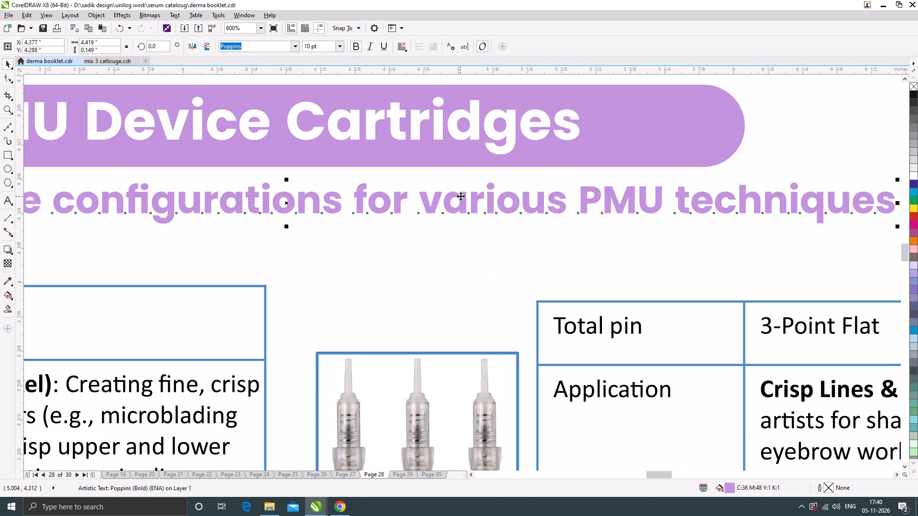
drag(460, 196, 460, 203)
scroll(460, 203, down, 2)
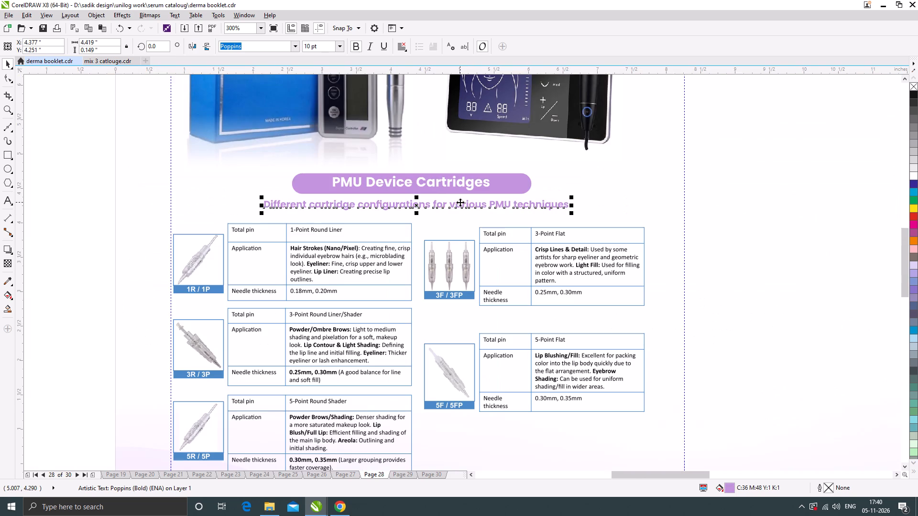
Change the cartridge description line's fill to a slightly darker purple.
double_click(731, 489)
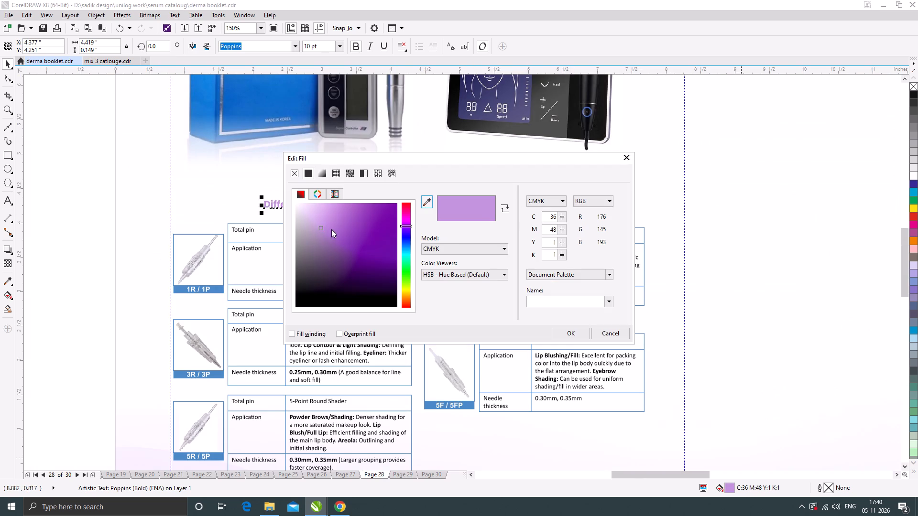
click(323, 236)
click(571, 332)
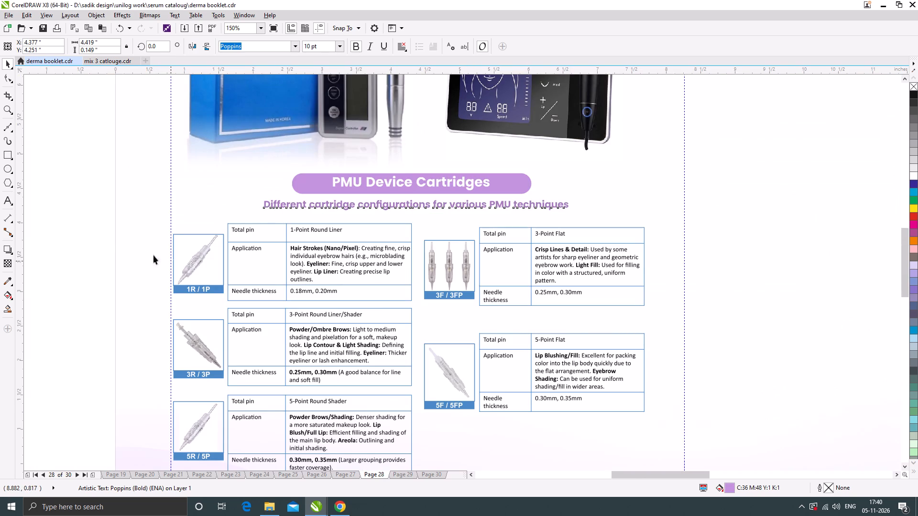
click(88, 221)
Change the cartridge description line's fill to black and remove its bold formatting.
scroll(416, 246, down, 2)
click(488, 385)
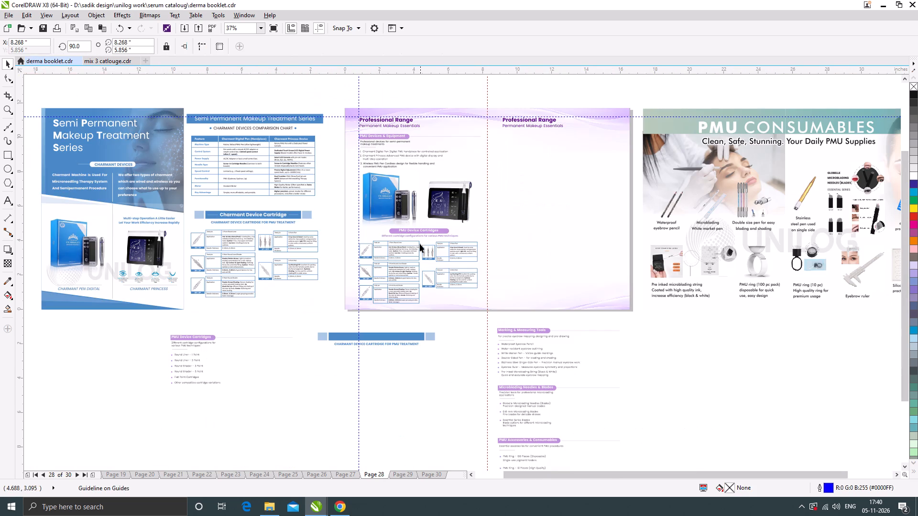
scroll(418, 241, up, 1)
click(425, 230)
scroll(422, 223, up, 1)
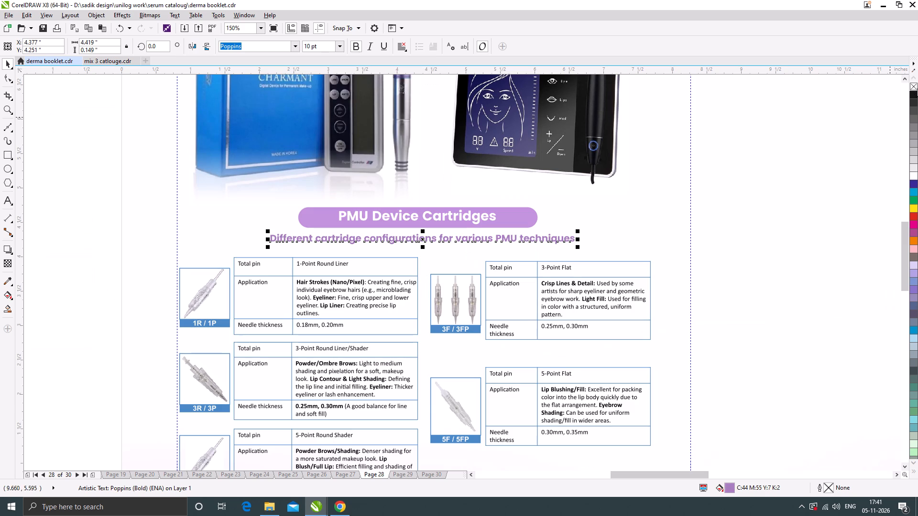
scroll(378, 195, down, 1)
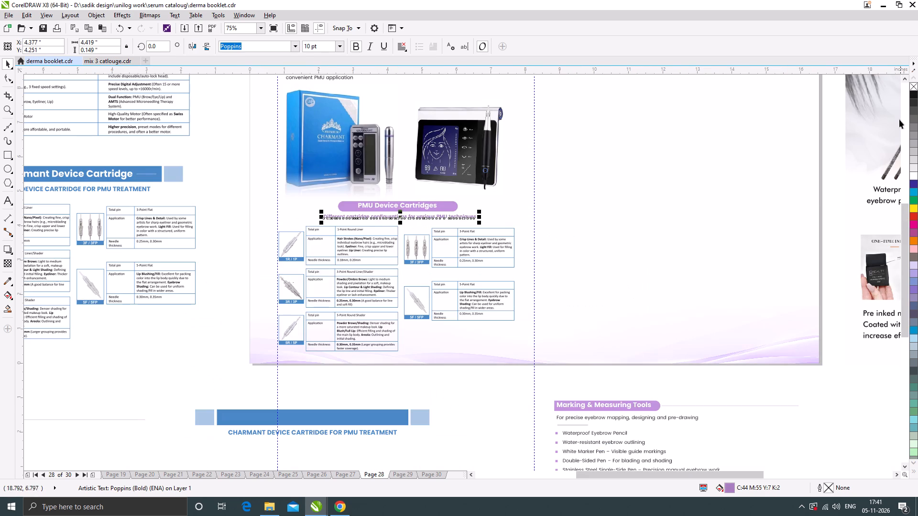
click(914, 93)
click(220, 232)
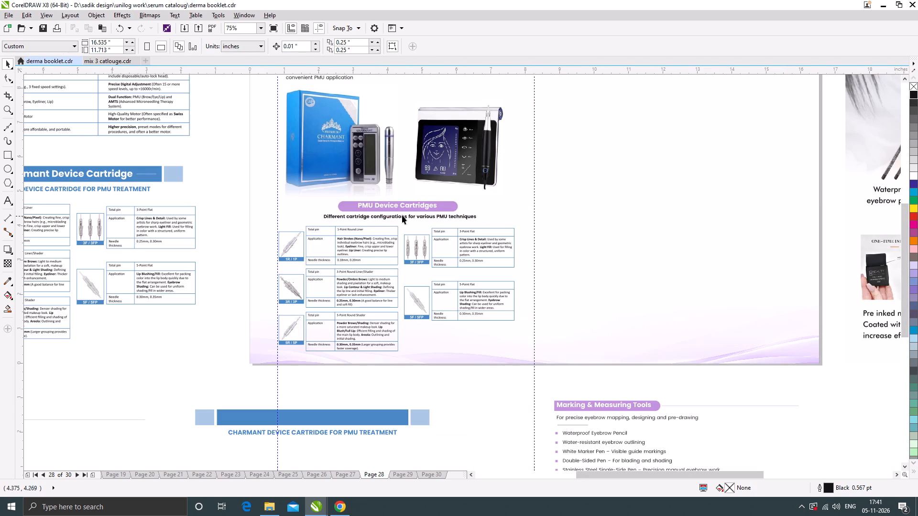
click(404, 215)
click(358, 44)
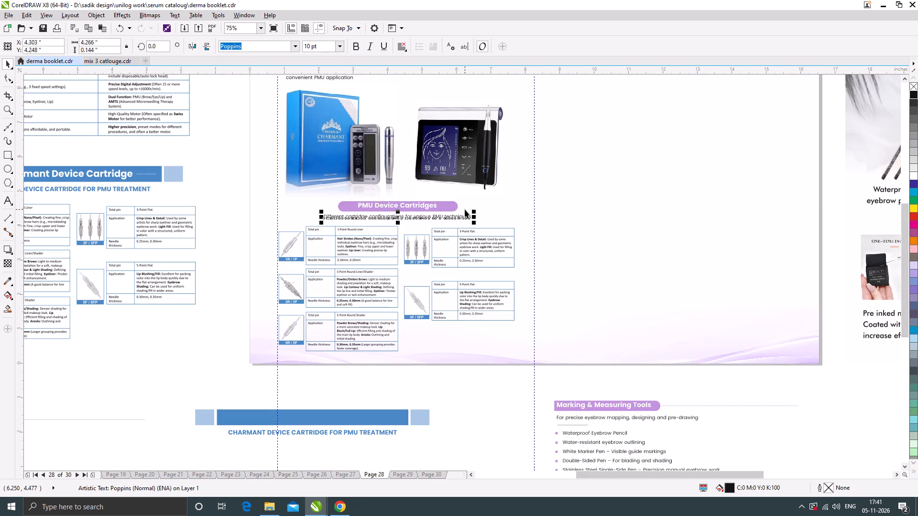
Enlarge the cartridge description line to a font size of 11 pt.
scroll(465, 209, up, 1)
drag(481, 217, 505, 214)
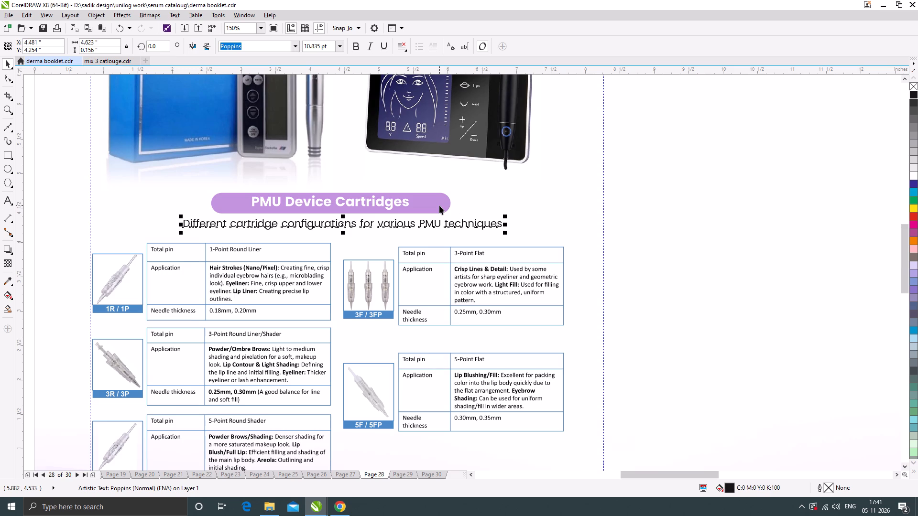
drag(329, 46, 292, 53)
text(11)
key(Return)
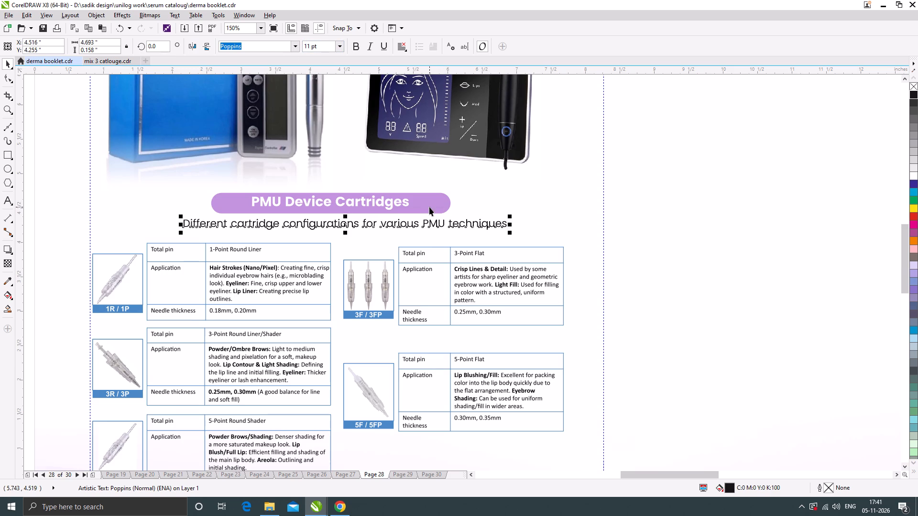
Centre the cartridge description line horizontally under the PMU Device Cartridges bar.
shift+click(429, 207)
key(c)
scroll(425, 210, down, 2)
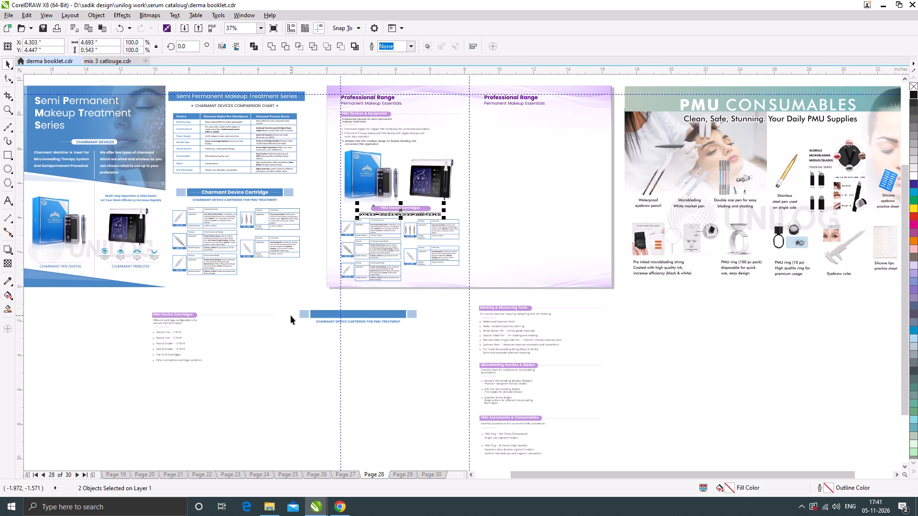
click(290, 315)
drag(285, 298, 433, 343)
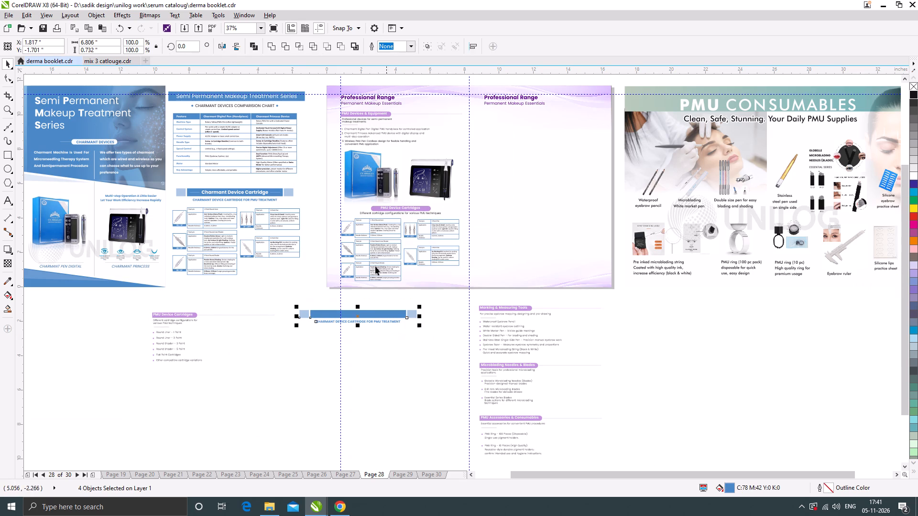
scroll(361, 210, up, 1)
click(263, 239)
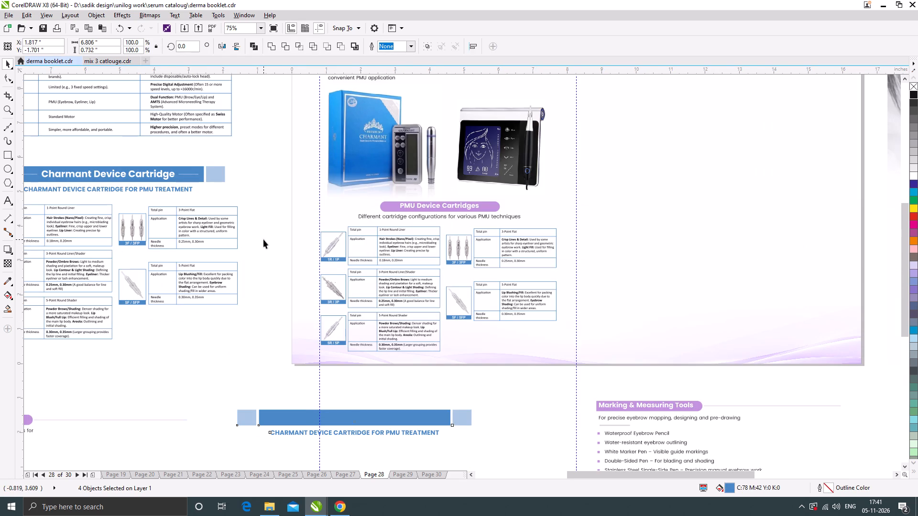
Sample the purple of the PMU Device Cartridges bar and apply it to the 1R / 1P image frame and label bar.
click(9, 280)
click(387, 206)
scroll(331, 236, up, 5)
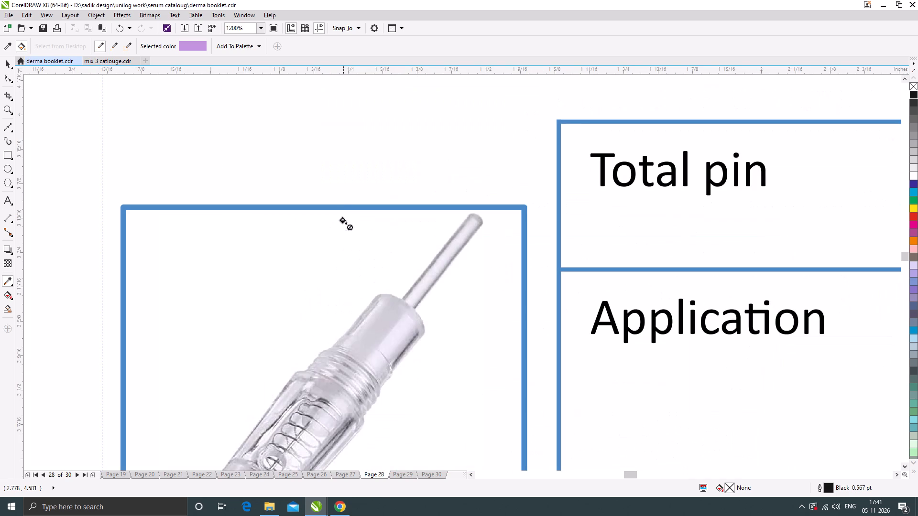
click(342, 208)
scroll(368, 197, down, 2)
scroll(404, 305, up, 2)
click(394, 317)
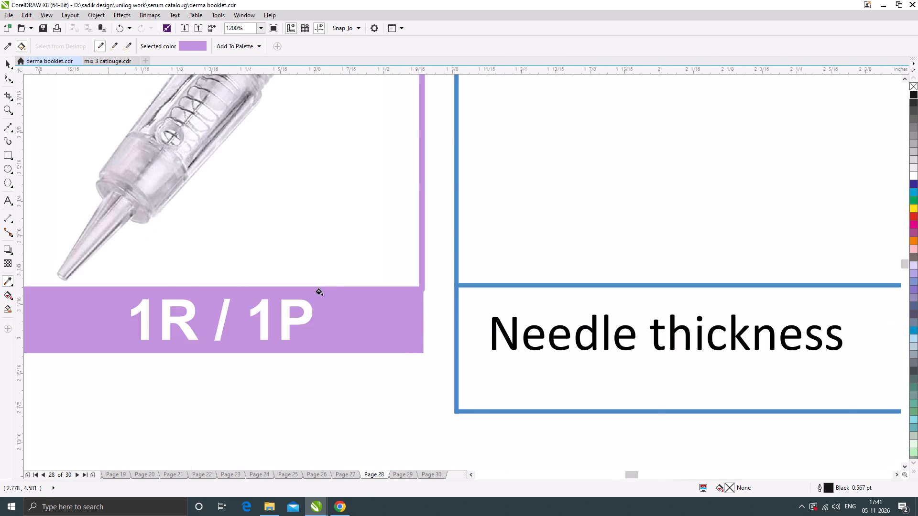
Recolour the 1-Point Round Liner table's left, top and bottom borders, column divider and row dividers with the sampled purple.
scroll(316, 289, down, 4)
scroll(359, 192, up, 4)
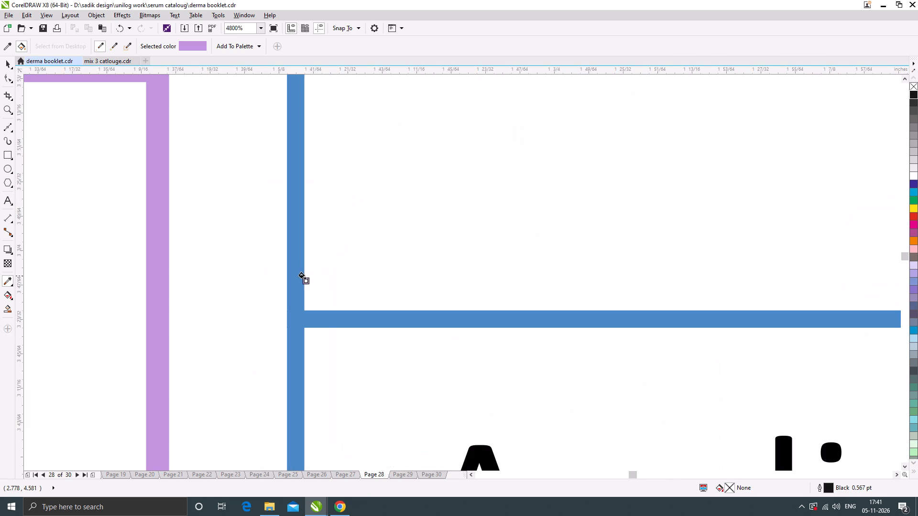
click(302, 276)
click(328, 317)
scroll(321, 216, down, 8)
scroll(382, 207, up, 7)
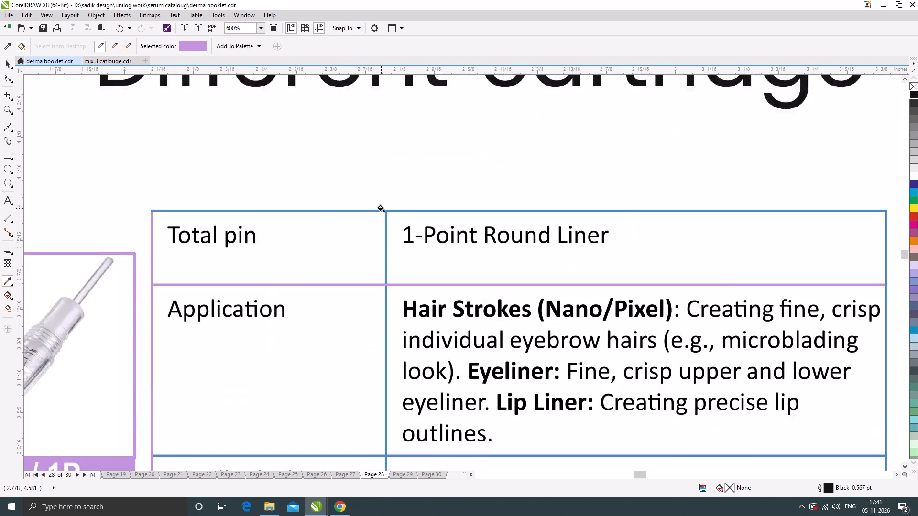
click(377, 215)
click(400, 241)
scroll(352, 191, down, 6)
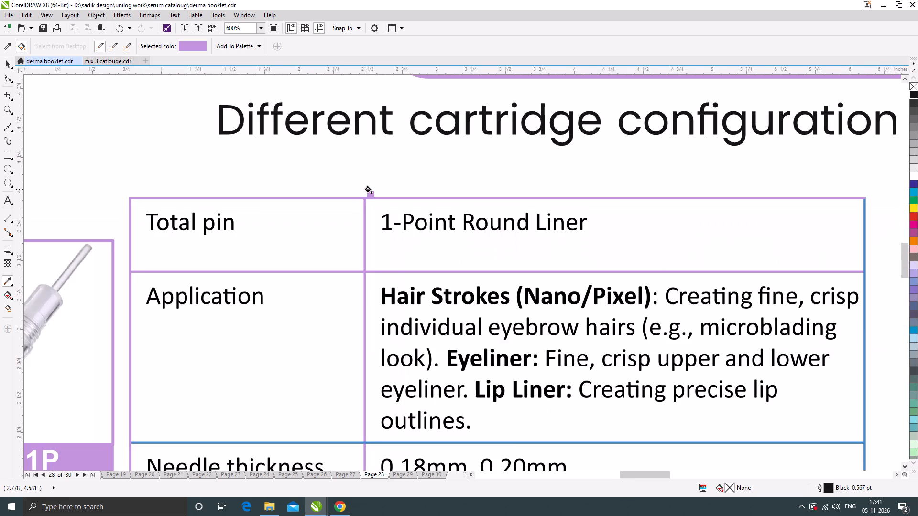
scroll(360, 258, up, 6)
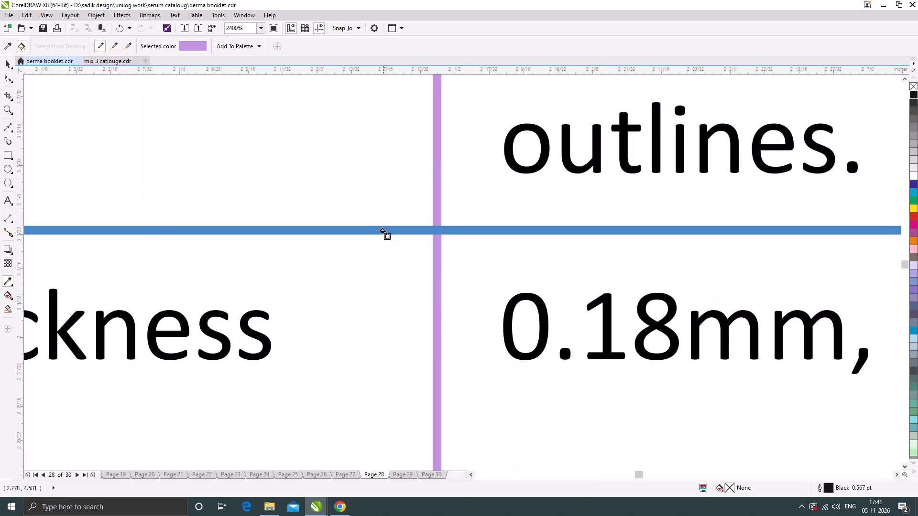
click(383, 231)
scroll(382, 211, down, 3)
scroll(402, 275, up, 2)
click(405, 298)
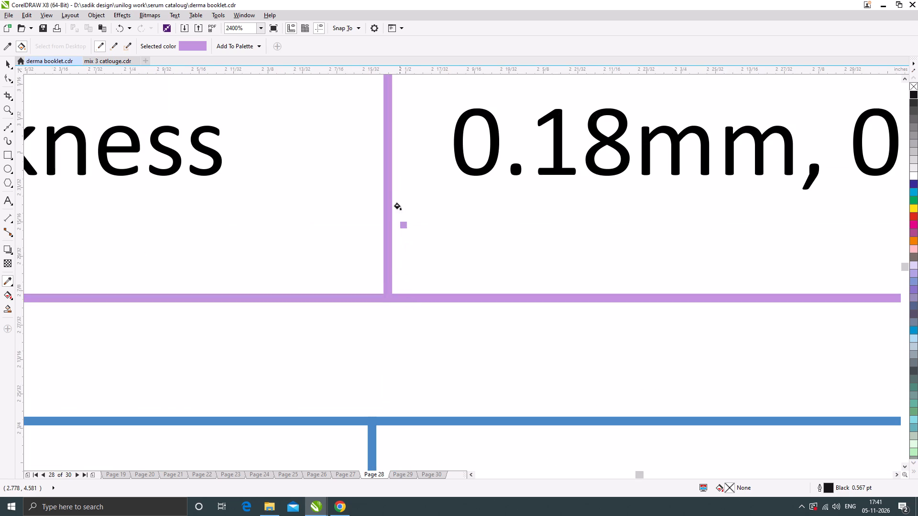
Apply the sampled purple to the 3R / 3P image frame and label bar and to its table's left border and upper row divider.
scroll(398, 202, down, 6)
scroll(331, 228, up, 6)
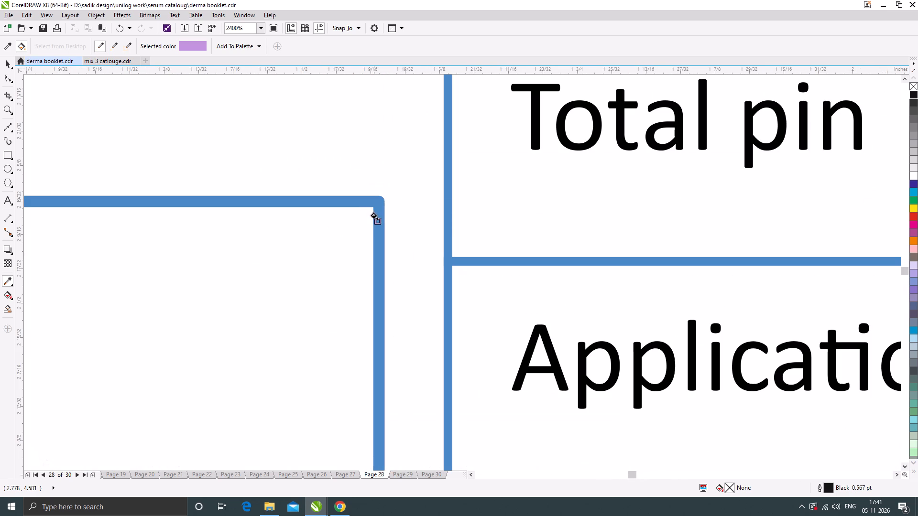
click(377, 207)
click(453, 261)
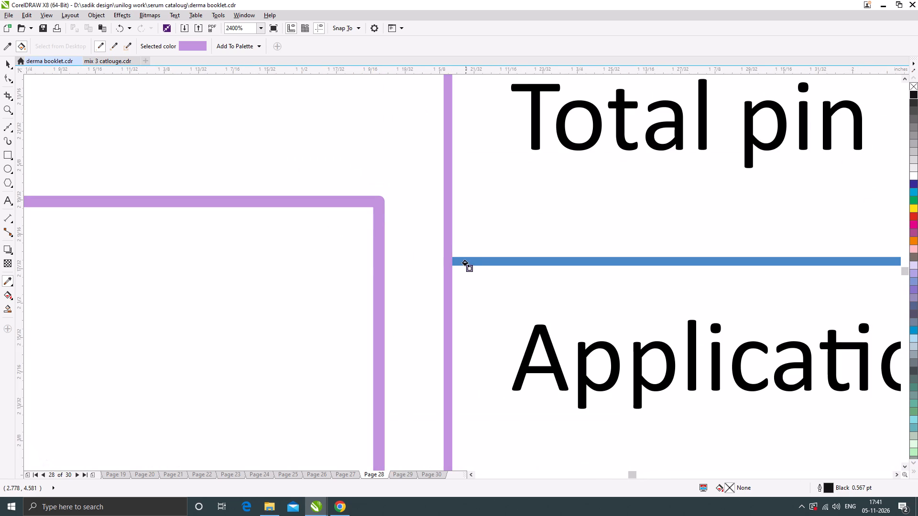
click(466, 263)
scroll(399, 177, down, 4)
scroll(375, 295, up, 3)
click(383, 286)
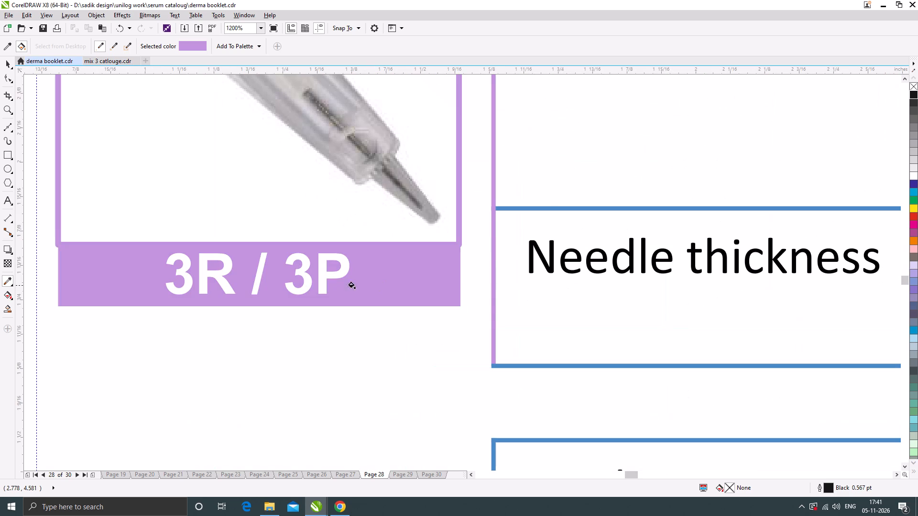
Recolour the 3-Point Round Liner/Shader table's lower row divider, top and bottom borders and column divider with the sampled purple.
scroll(513, 209, up, 1)
click(513, 208)
scroll(458, 194, down, 4)
scroll(506, 300, up, 2)
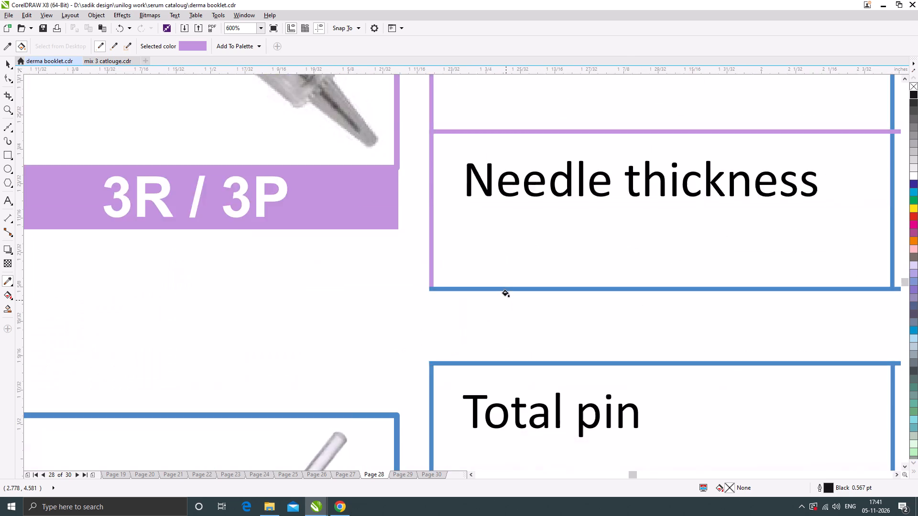
click(506, 281)
scroll(470, 307, down, 7)
scroll(536, 145, up, 3)
click(560, 125)
click(689, 141)
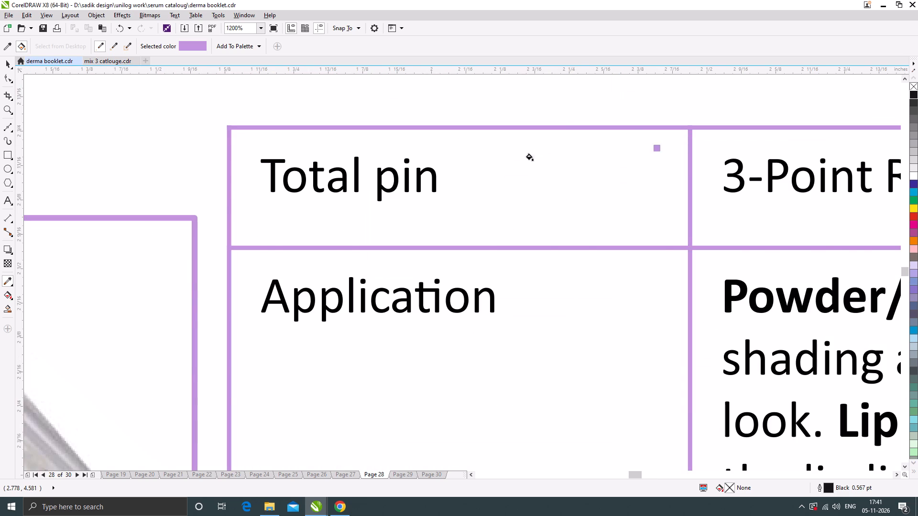
Recolour the 5-Point Round Shader table's column divider, row dividers and top, bottom and left borders with the sampled purple.
scroll(231, 204, down, 4)
scroll(254, 294, up, 4)
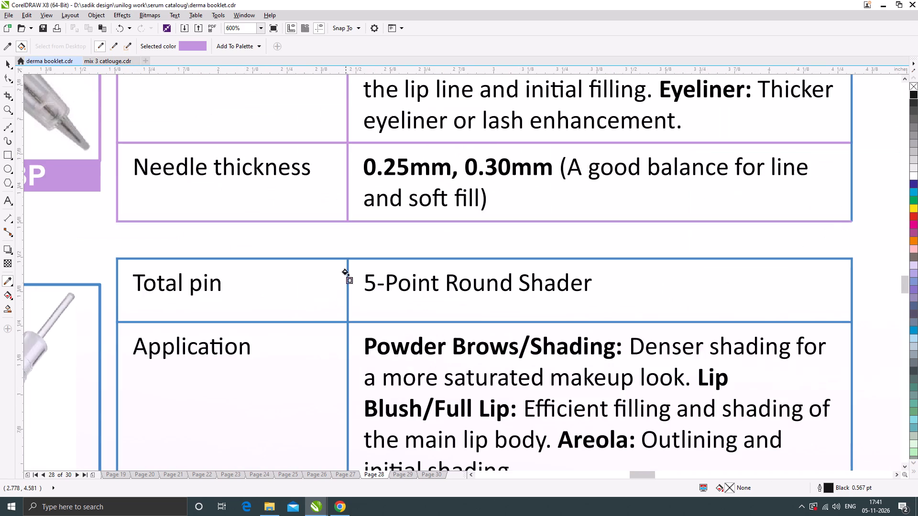
scroll(346, 270, up, 4)
click(351, 247)
click(381, 189)
scroll(339, 179, down, 4)
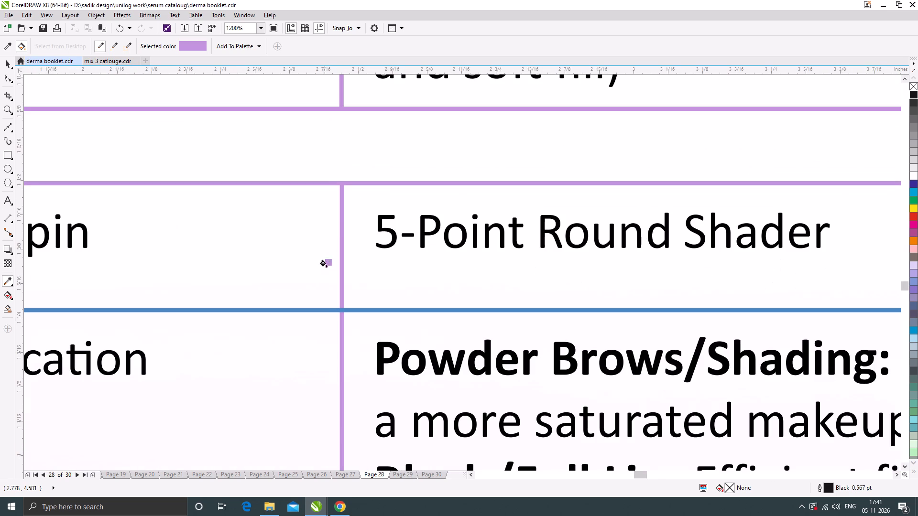
scroll(323, 310, up, 1)
click(323, 310)
scroll(346, 198, down, 5)
scroll(331, 258, up, 3)
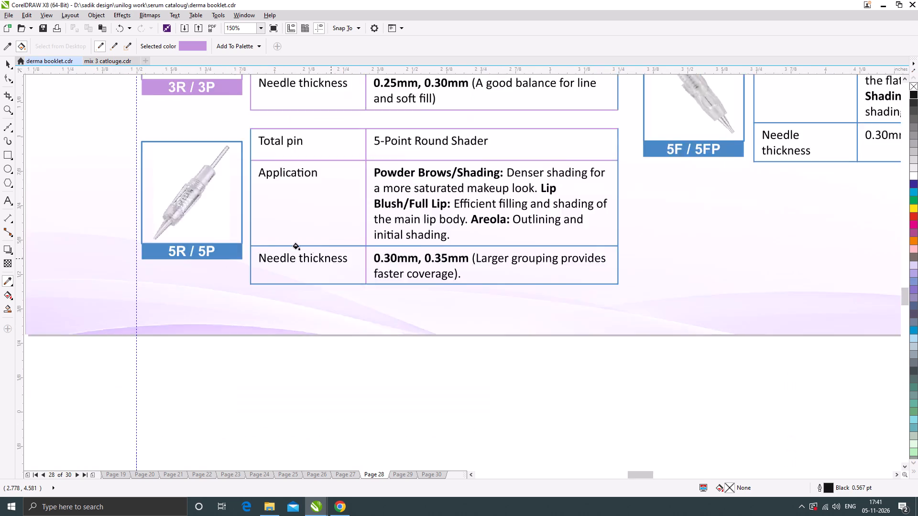
scroll(296, 247, up, 3)
click(261, 218)
scroll(369, 226, down, 4)
scroll(263, 290, up, 4)
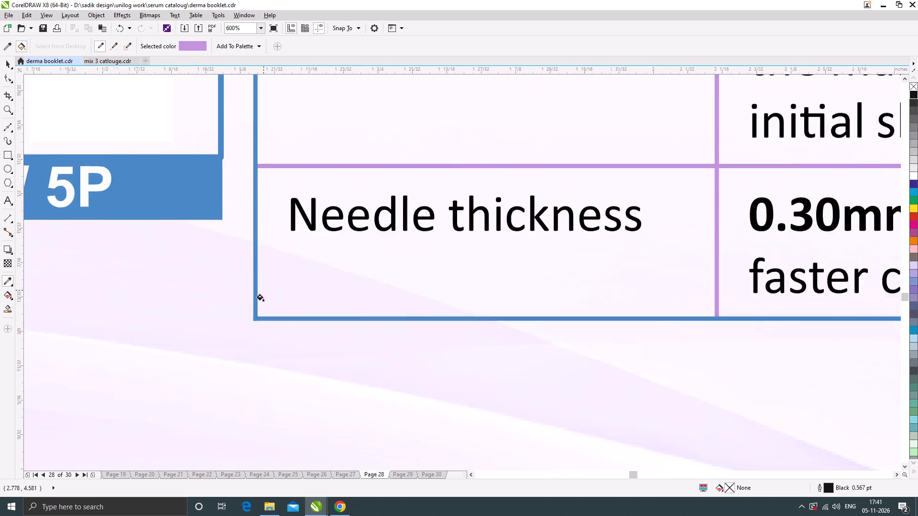
click(251, 340)
click(248, 320)
Apply the sampled purple to the right borders of the 5-Point Round Shader, 3-Point Round Liner/Shader and 1-Point Round Liner tables.
scroll(302, 306, down, 2)
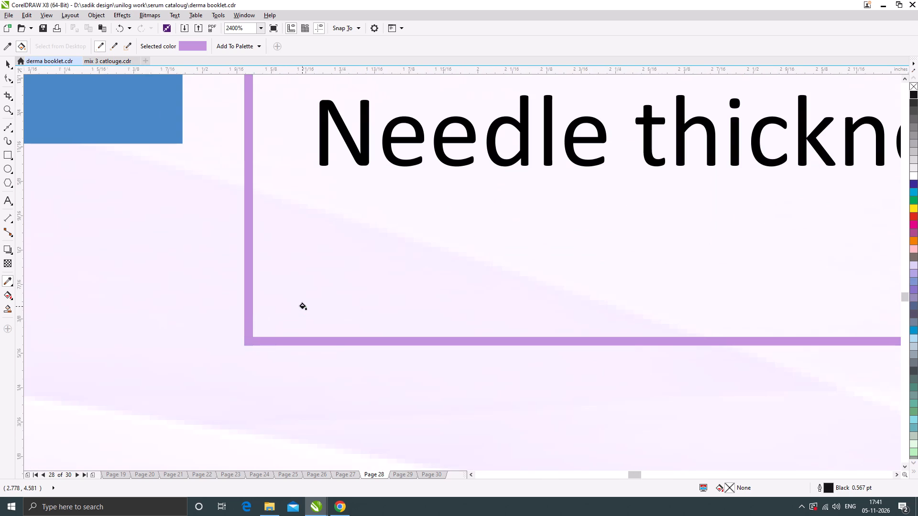
scroll(303, 306, down, 4)
scroll(476, 266, up, 5)
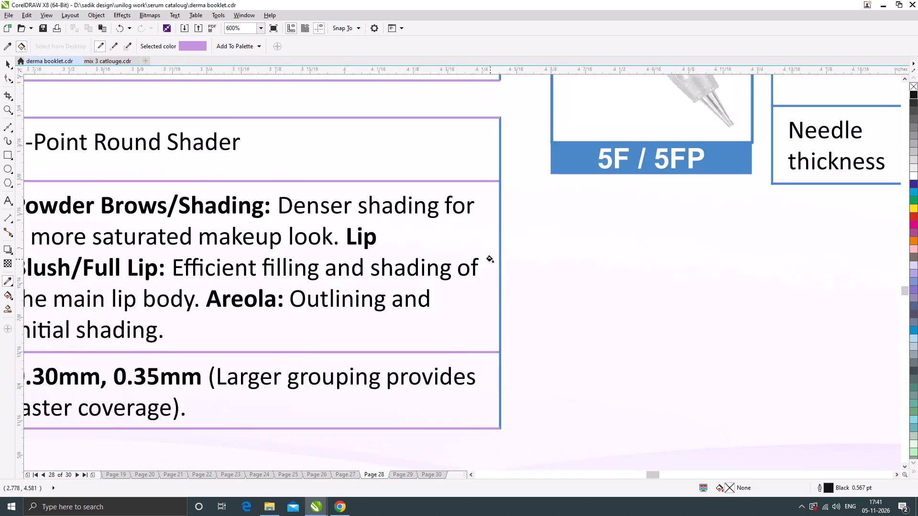
scroll(490, 259, up, 1)
click(528, 238)
scroll(539, 255, down, 6)
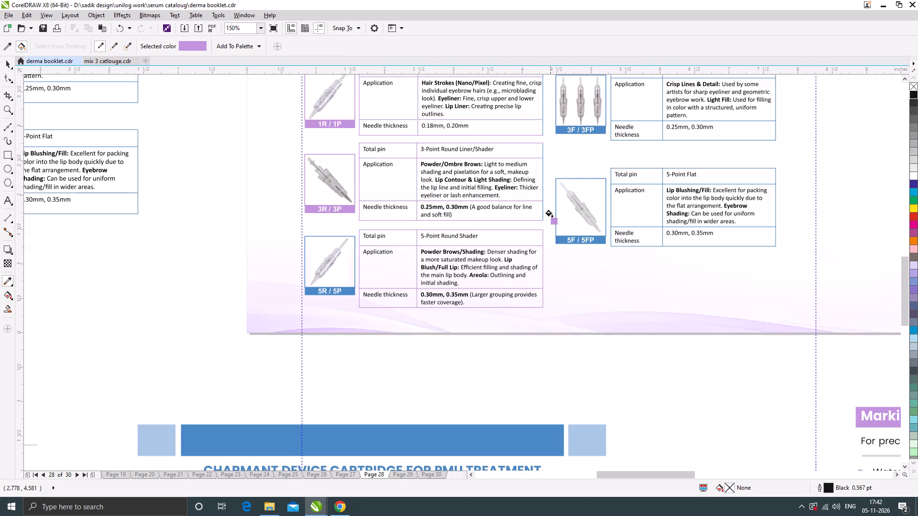
scroll(549, 211, up, 6)
click(474, 257)
scroll(449, 339, down, 5)
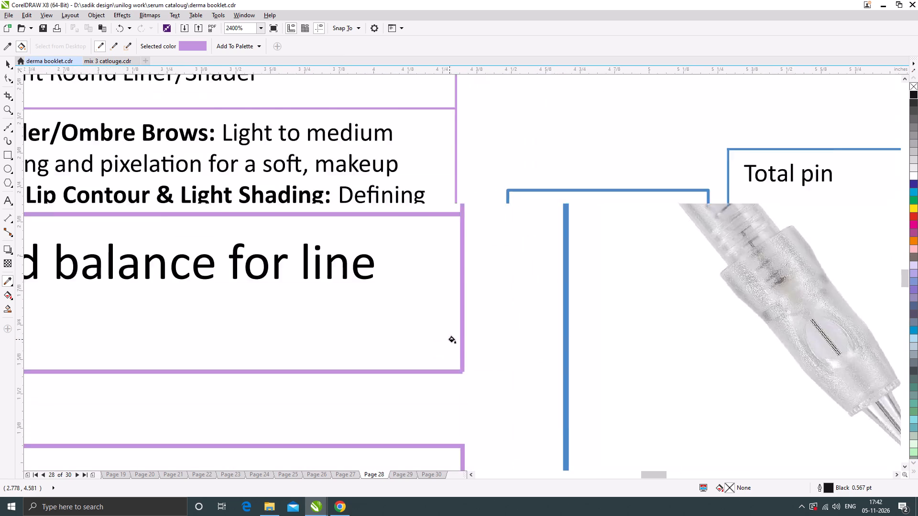
scroll(452, 340, down, 3)
scroll(458, 235, up, 7)
click(449, 235)
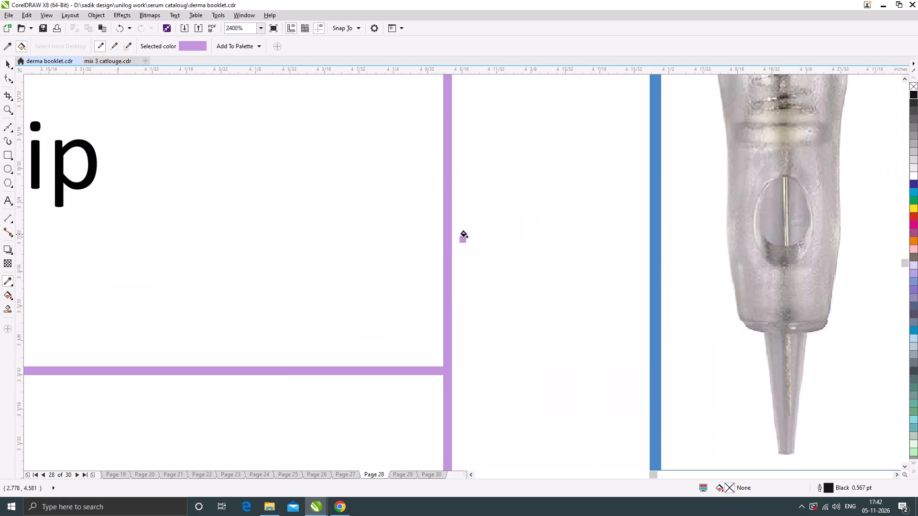
Apply the sampled purple to the 5R / 5P image frame and label bar, and leave the eyedropper.
scroll(472, 236, down, 9)
scroll(373, 328, up, 5)
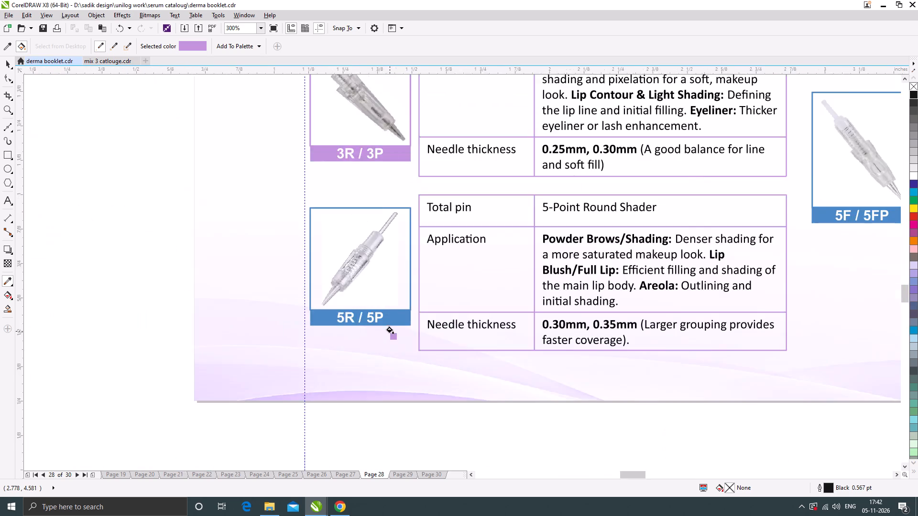
click(402, 292)
scroll(466, 232, up, 1)
click(476, 224)
scroll(461, 275, down, 5)
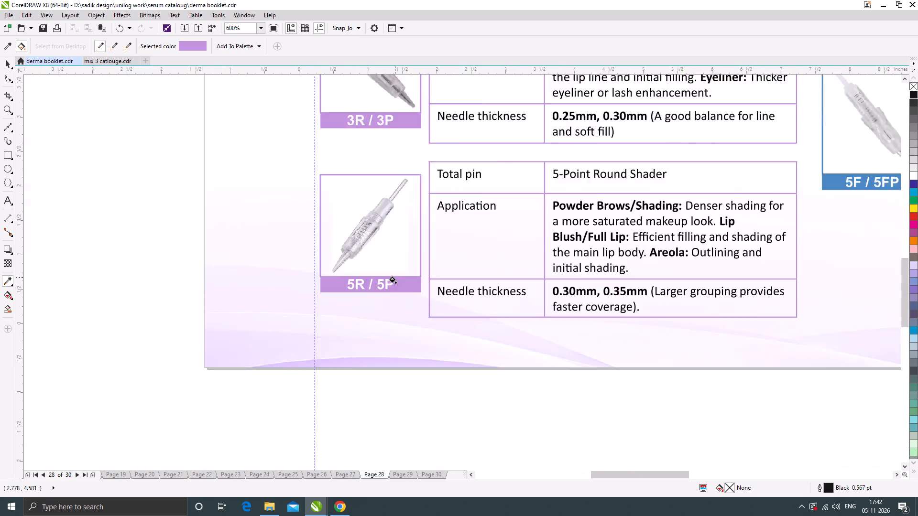
click(5, 60)
click(222, 277)
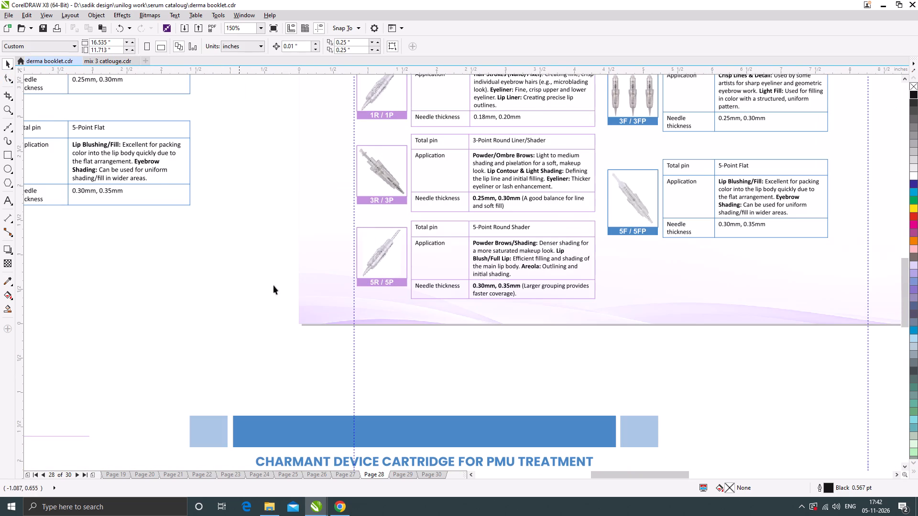
scroll(310, 286, down, 1)
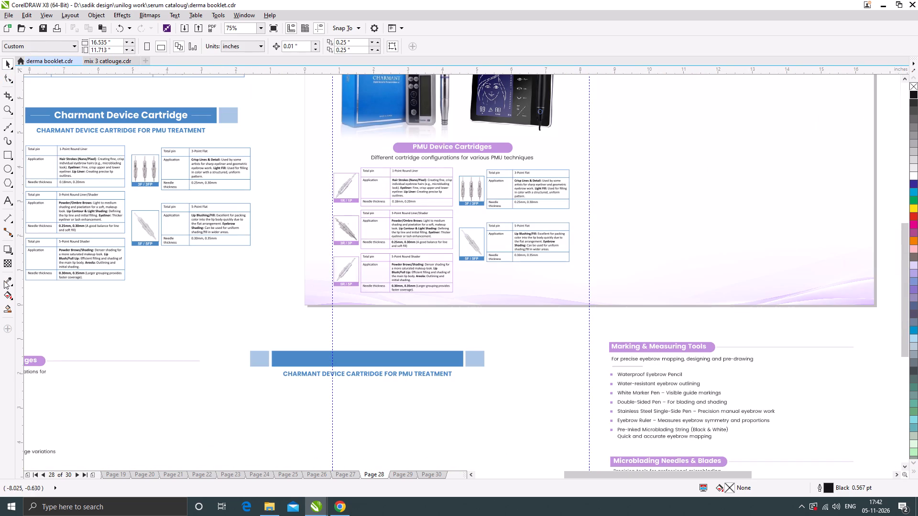
Sample the purple from a table border and apply it to the 3F / 3FP label bar and image frame.
click(4, 280)
scroll(454, 218, up, 6)
click(447, 214)
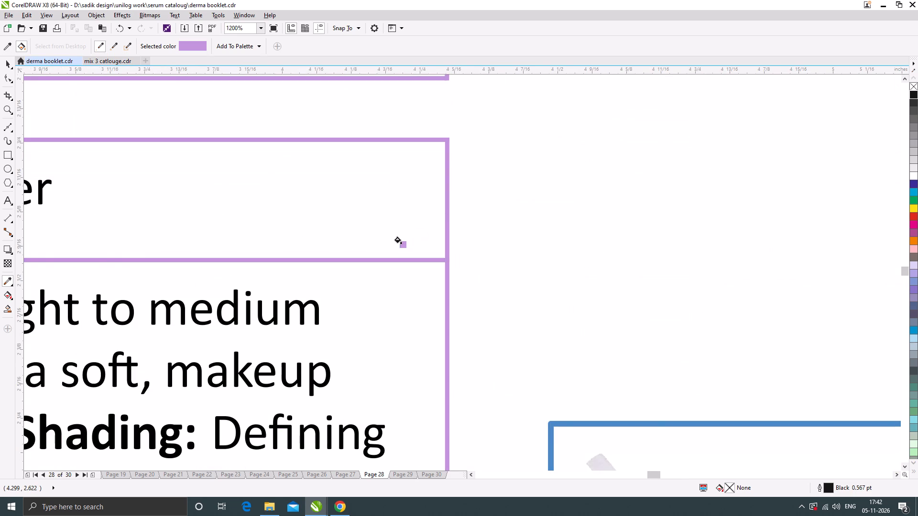
scroll(396, 243, down, 3)
scroll(451, 183, up, 2)
click(445, 189)
click(399, 155)
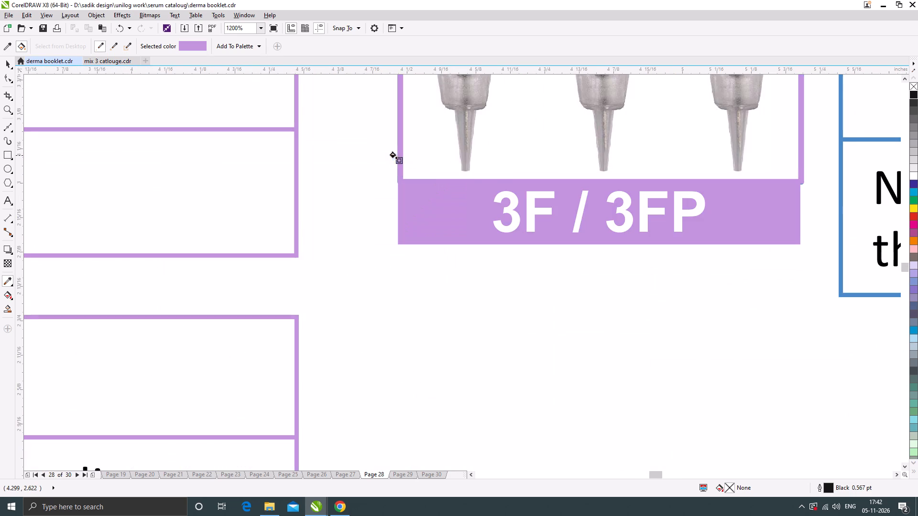
Recolour the 3-Point Flat table's left and top borders, column divider and both row dividers with the sampled purple.
scroll(380, 157, down, 4)
scroll(493, 155, up, 7)
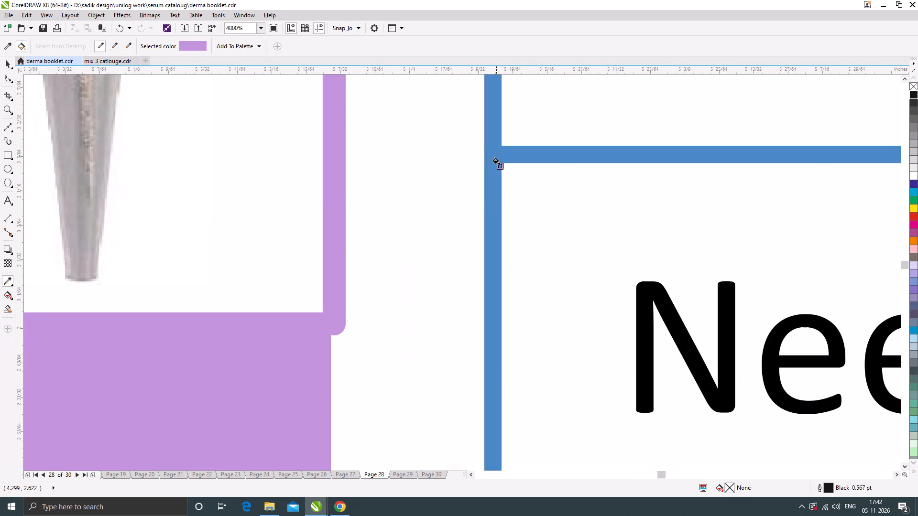
click(496, 162)
click(517, 153)
scroll(371, 205, down, 10)
scroll(409, 185, up, 4)
scroll(451, 137, up, 5)
click(441, 165)
click(442, 181)
scroll(397, 179, down, 2)
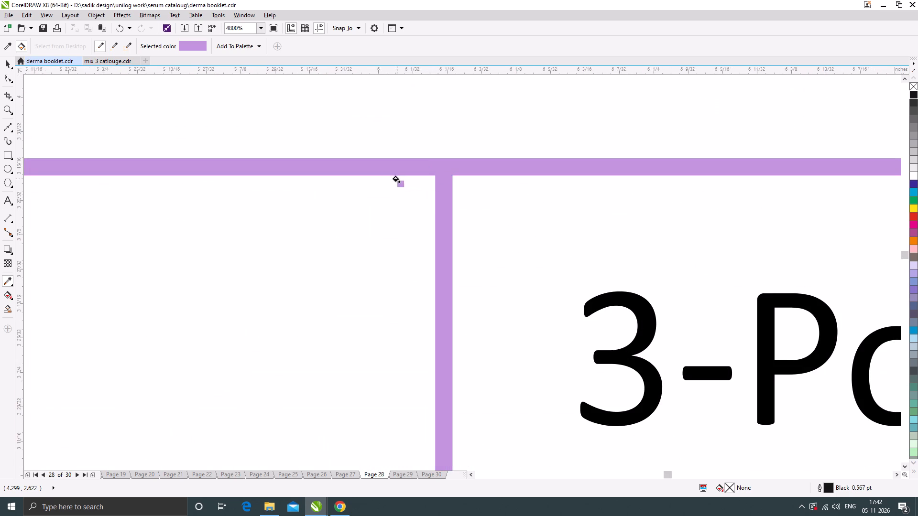
scroll(396, 179, down, 3)
scroll(418, 312, up, 4)
click(401, 245)
scroll(360, 199, down, 9)
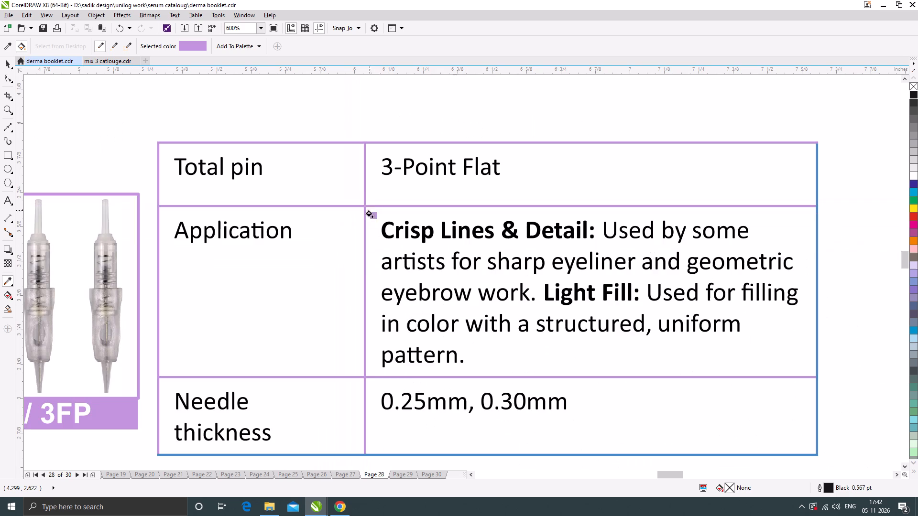
Apply the sampled purple to the 3-Point Flat table's right and bottom borders, undoing the misplaced fill.
scroll(830, 400, up, 4)
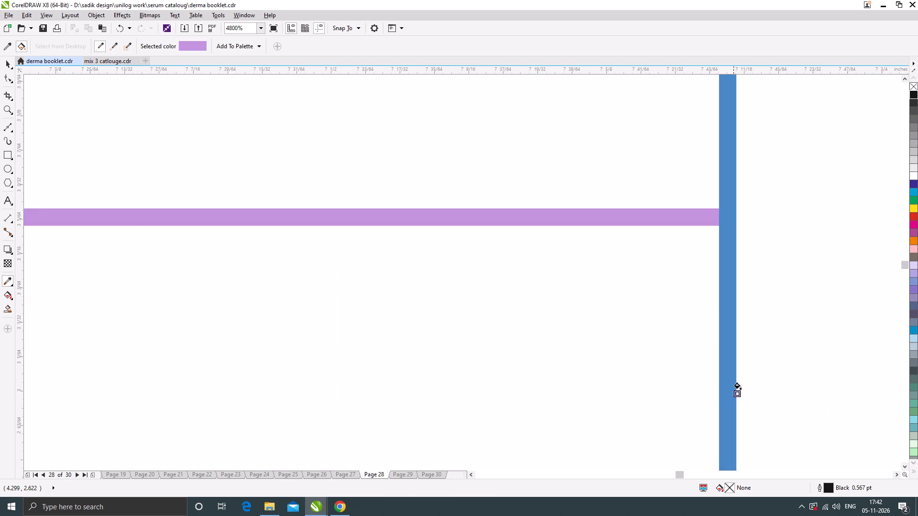
click(740, 384)
key(ctrl+z)
click(732, 379)
scroll(625, 189, down, 5)
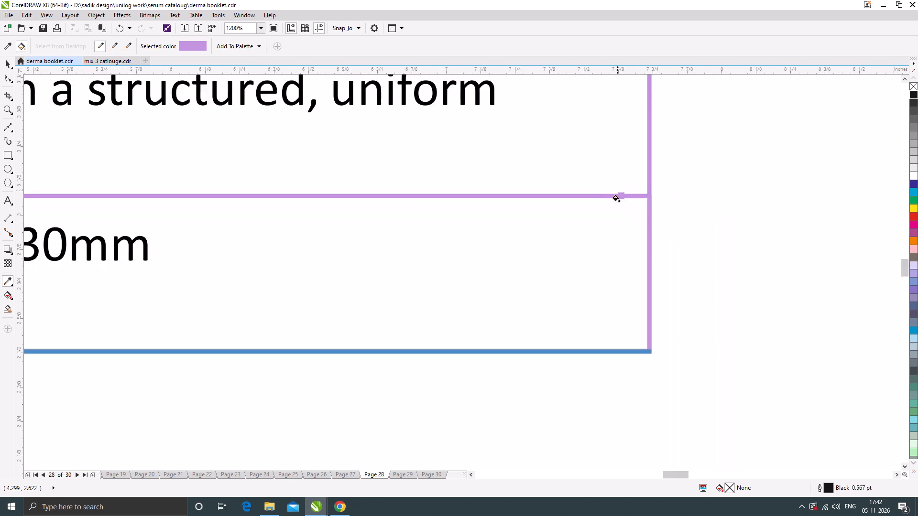
scroll(601, 267, up, 4)
click(606, 283)
scroll(610, 215, down, 6)
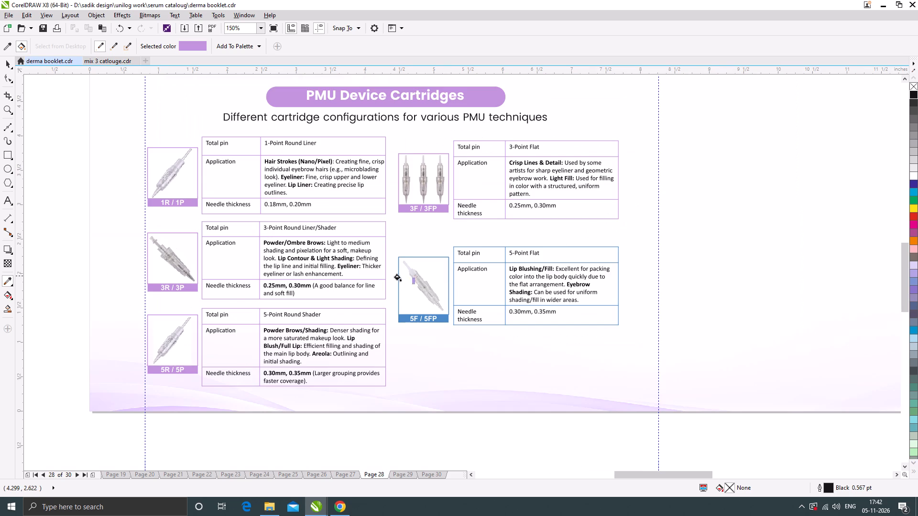
Apply the sampled purple to the 5F / 5FP frame and label bar, and the 5-Point Flat table's left border, top border and upper row divider.
scroll(439, 263, up, 5)
scroll(474, 243, up, 3)
click(471, 243)
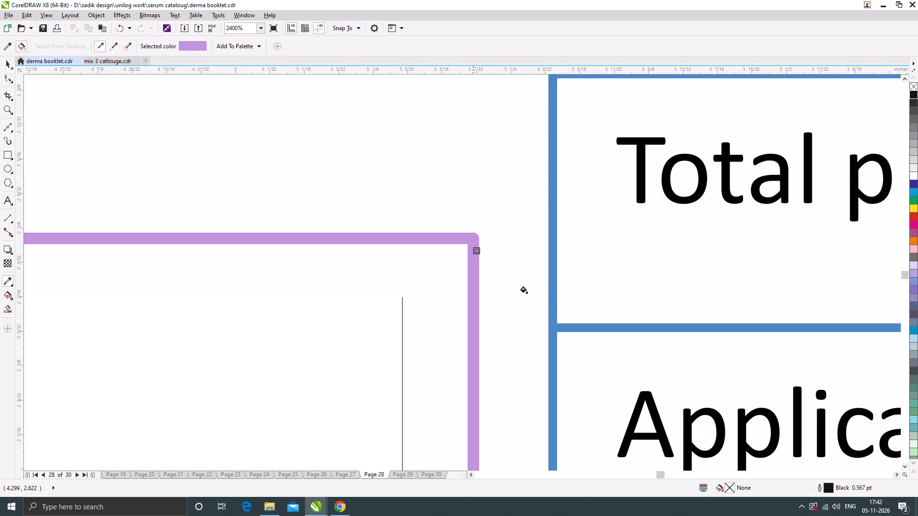
click(551, 301)
click(567, 328)
scroll(561, 107, up, 2)
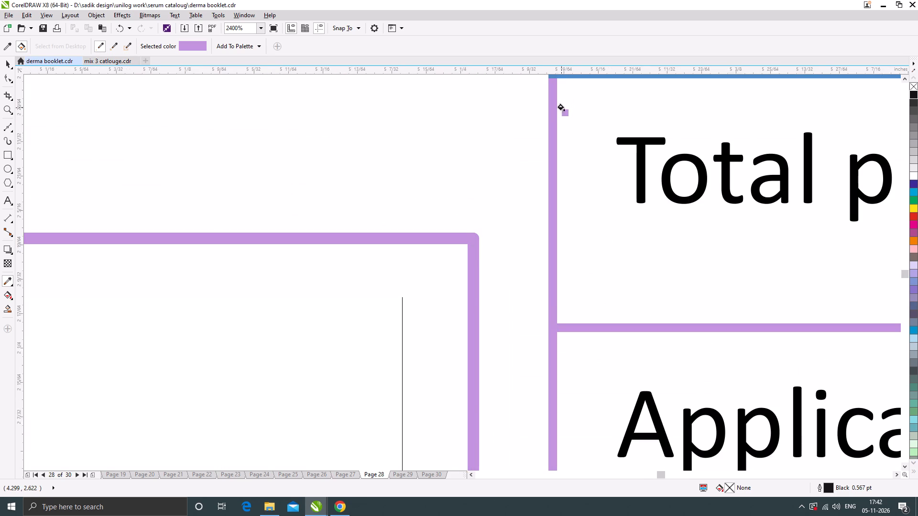
scroll(560, 124, down, 5)
scroll(557, 107, up, 2)
click(557, 107)
scroll(497, 112, down, 7)
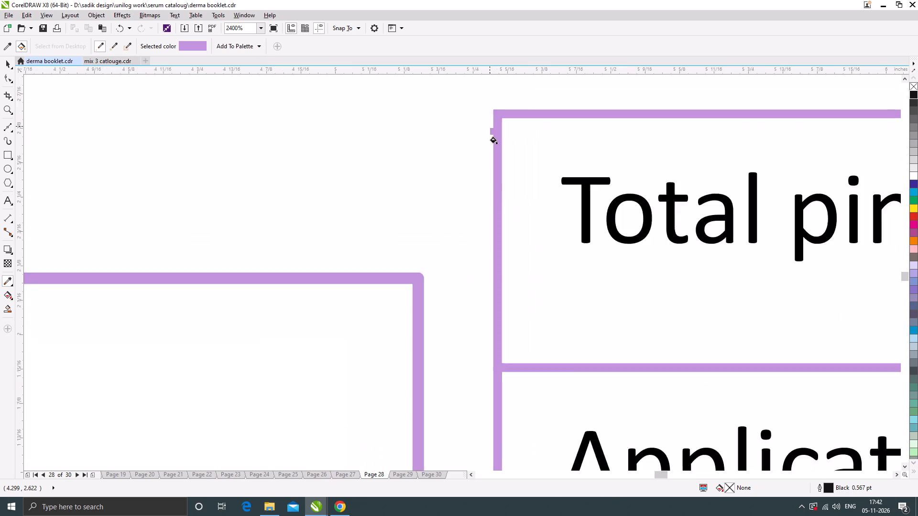
scroll(465, 411, up, 5)
click(464, 409)
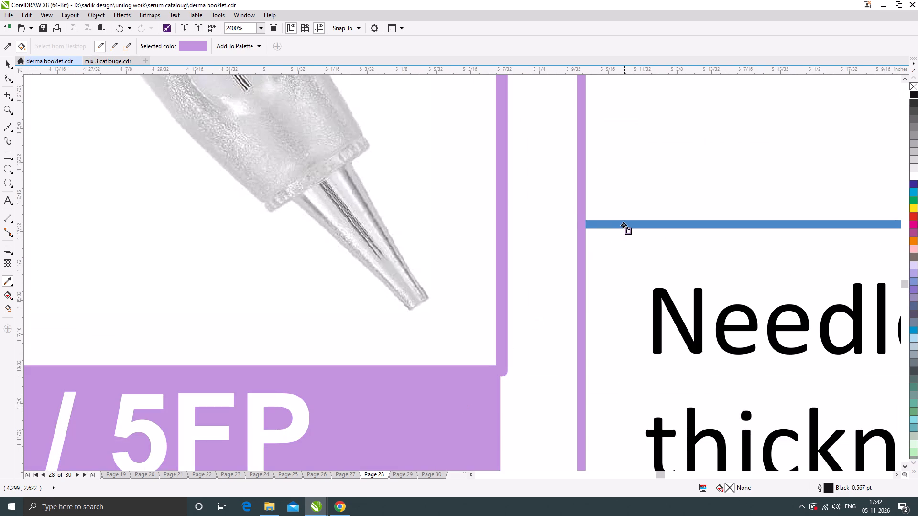
Recolour the 5-Point Flat table's lower row divider, column divider, bottom and right borders with the sampled purple, and leave the eyedropper.
click(625, 225)
scroll(392, 246, down, 6)
scroll(457, 263, up, 4)
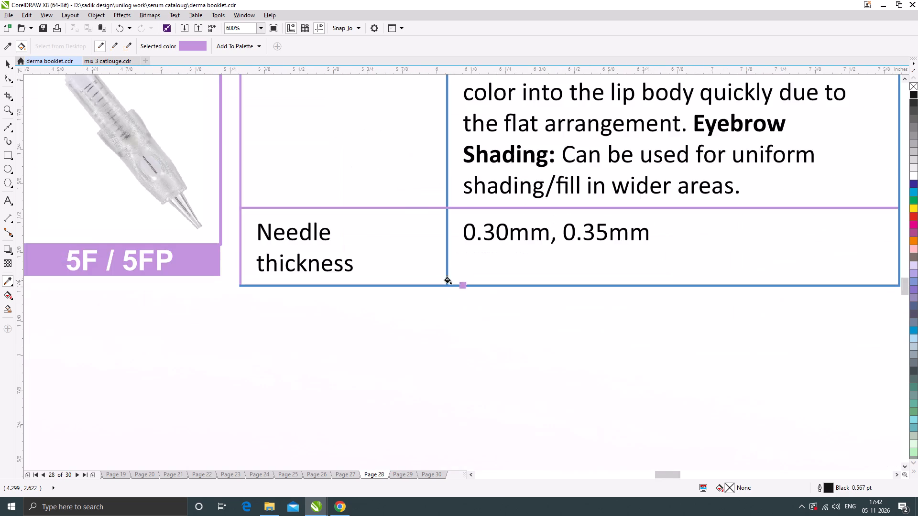
scroll(438, 281, up, 5)
click(434, 308)
click(505, 279)
scroll(420, 255, down, 7)
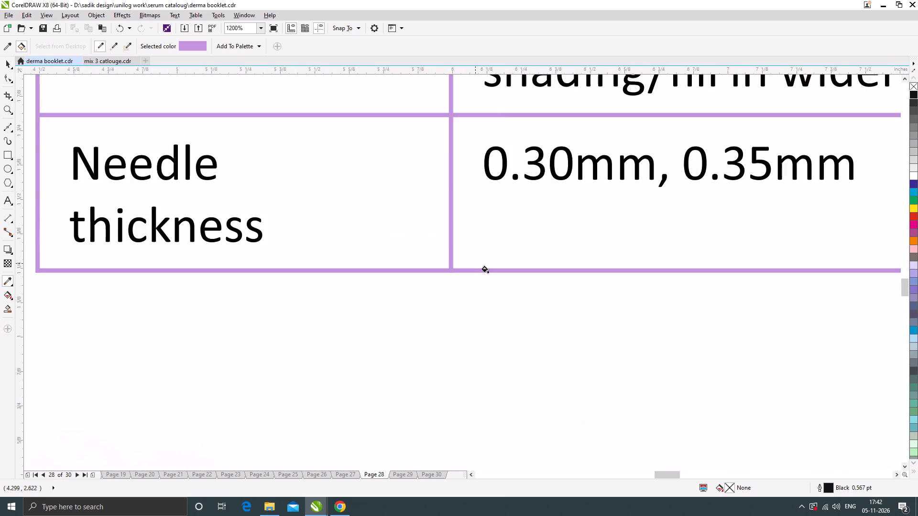
scroll(485, 269, down, 2)
scroll(707, 196, up, 5)
click(682, 215)
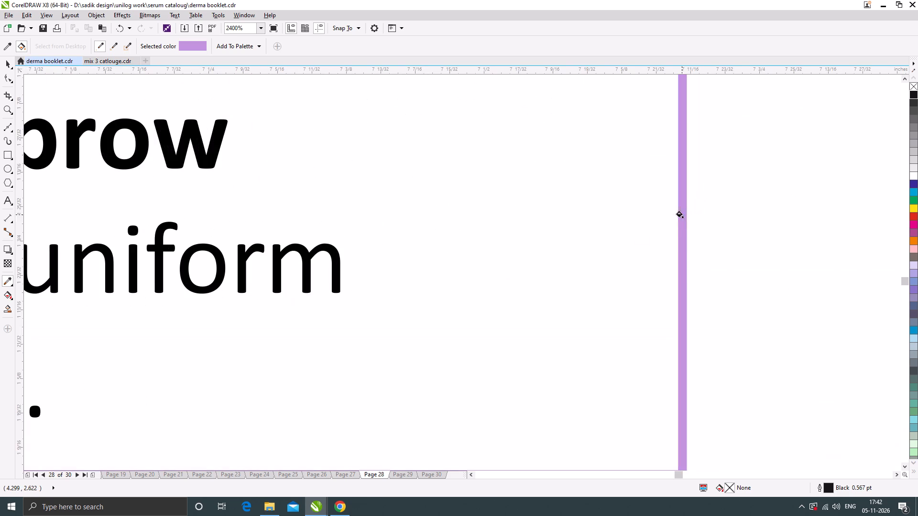
scroll(666, 204, down, 9)
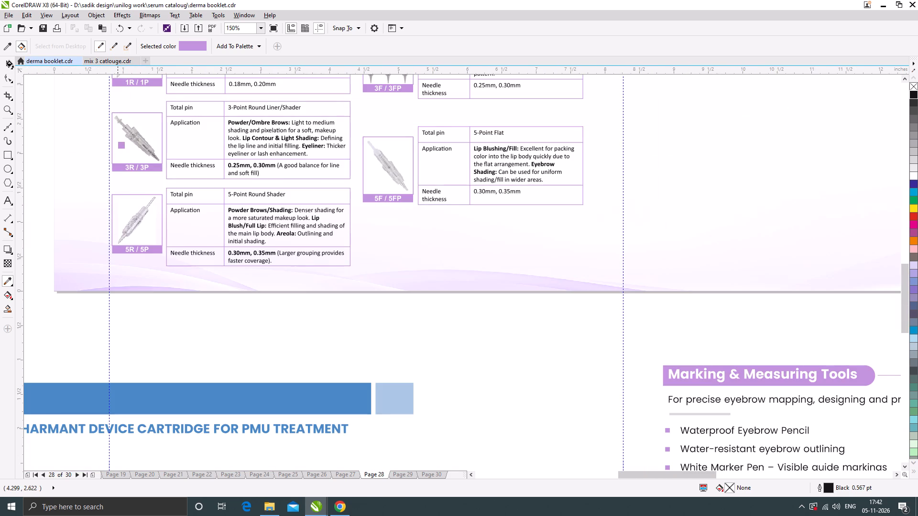
scroll(567, 331, down, 1)
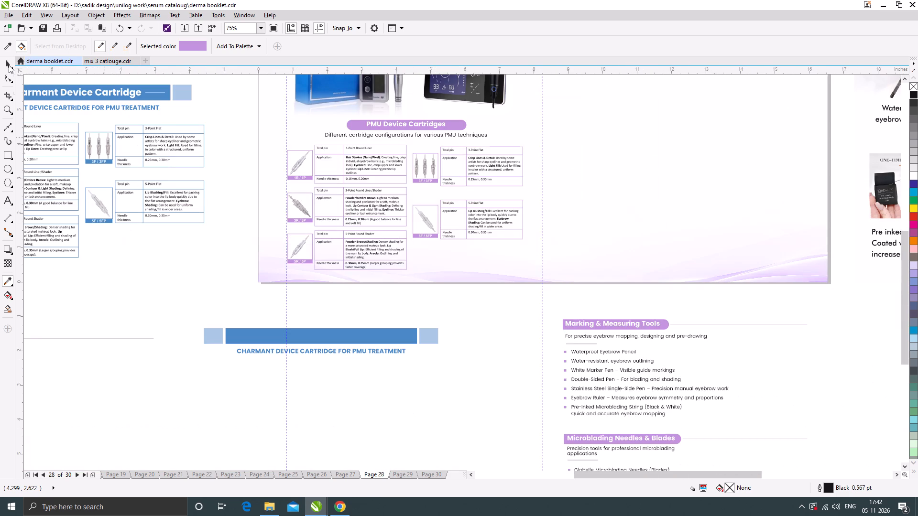
click(9, 65)
Delete the leftover blue banner and the CHARMANT DEVICE CARTRIDGE FOR PMU TREATMENT heading below page 28.
click(464, 362)
drag(480, 383, 168, 306)
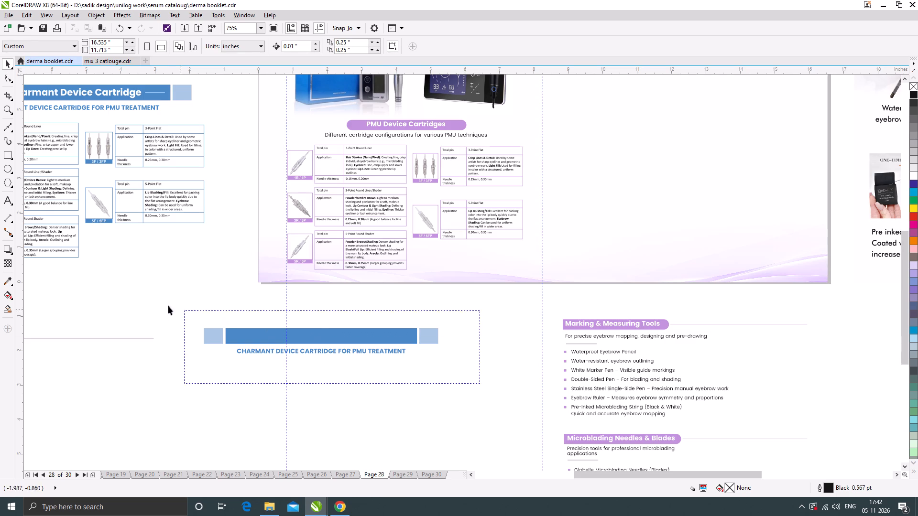
drag(168, 306, 166, 304)
key(Delete)
Review page 28's device and cartridge layout alongside the neighbouring reference spreads.
scroll(415, 349, down, 1)
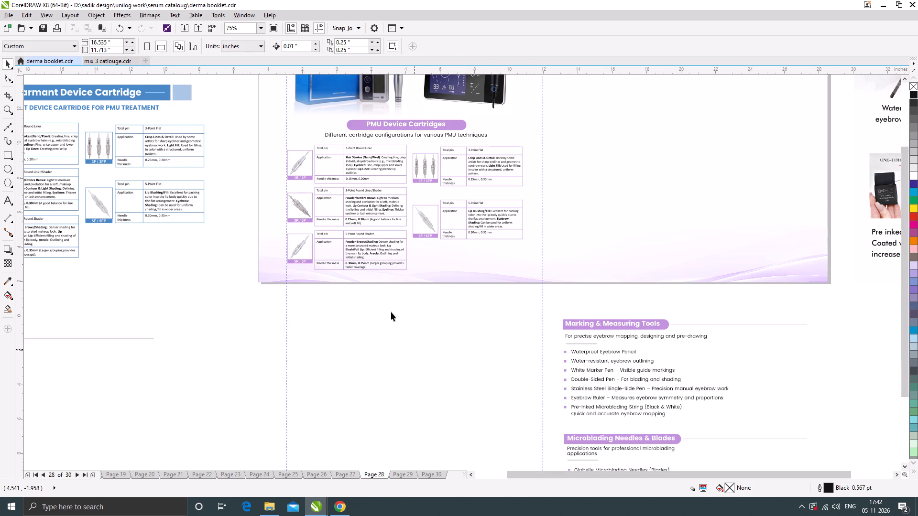
scroll(405, 239, up, 1)
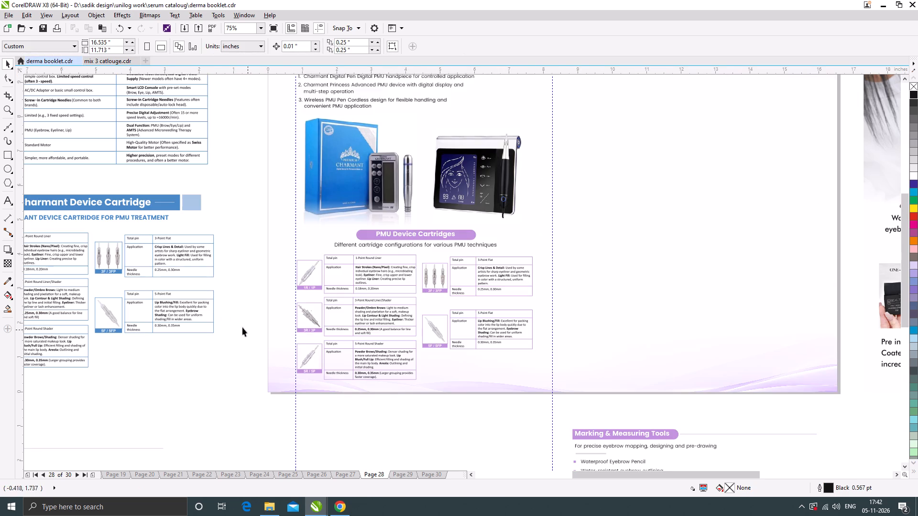
click(239, 326)
click(448, 425)
scroll(391, 302, down, 1)
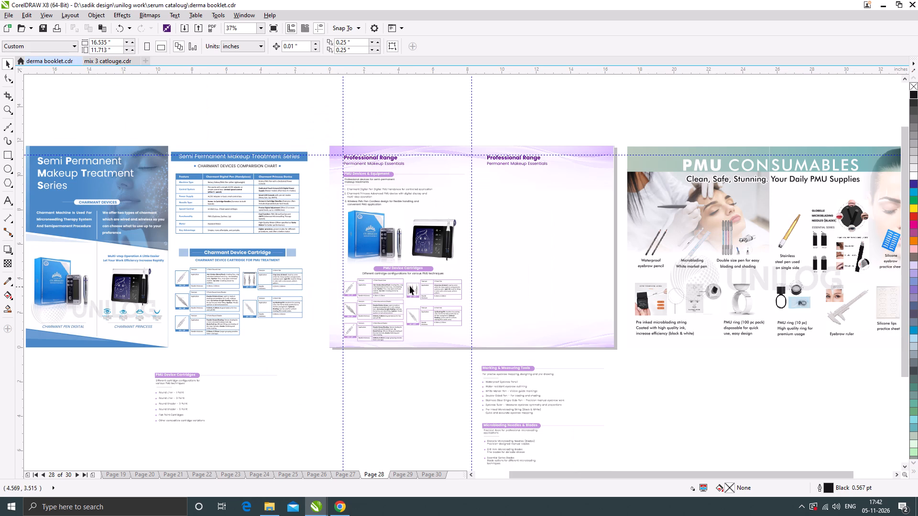
scroll(418, 268, up, 1)
scroll(381, 272, down, 1)
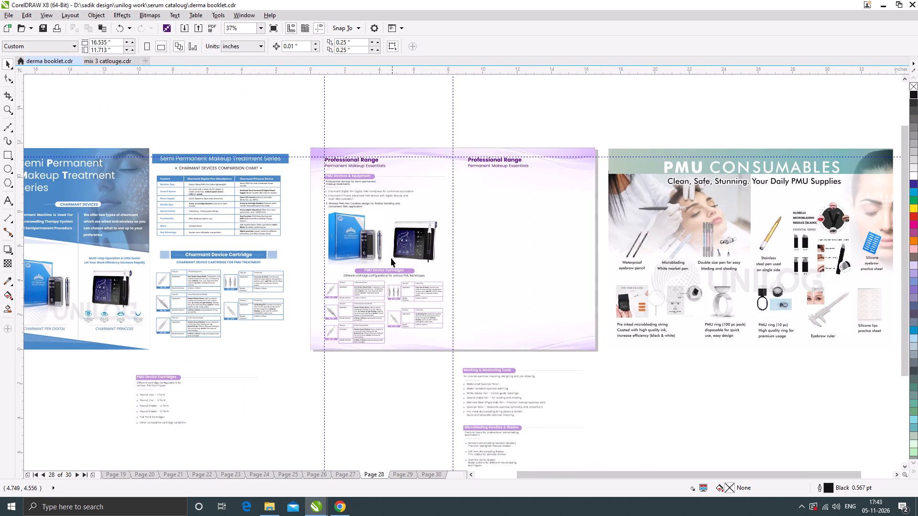
scroll(363, 177, up, 1)
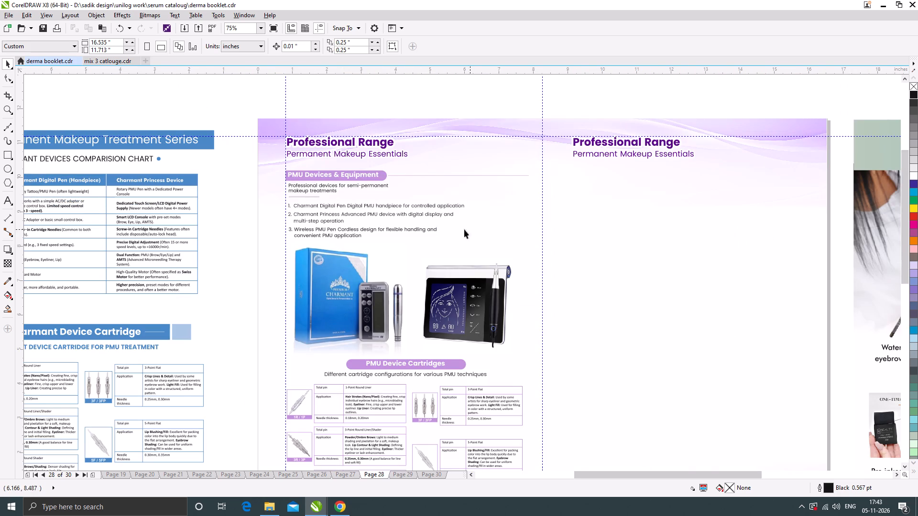
scroll(409, 214, down, 1)
scroll(434, 292, up, 1)
Narrow the purple pill behind the PMU Device Cartridges heading to about 2.934 in and centre the pill and title horizontally on each other.
click(435, 283)
scroll(436, 287, up, 1)
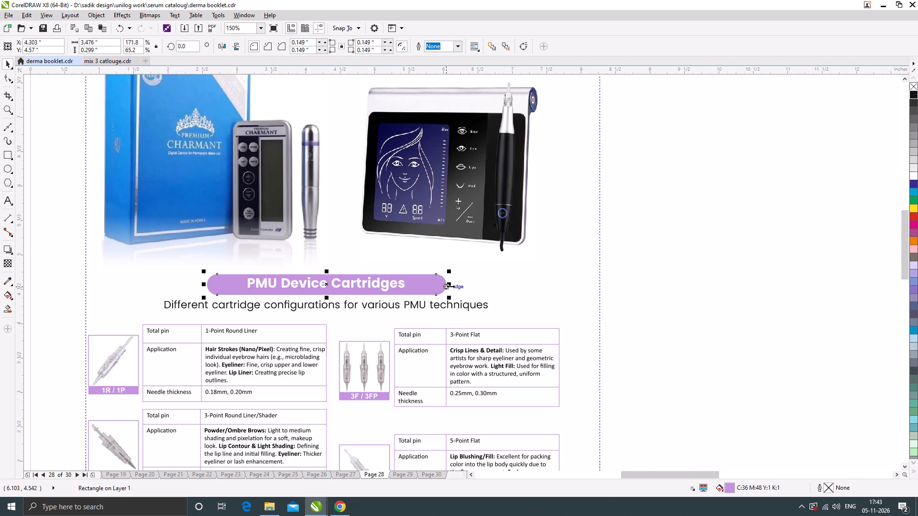
drag(451, 285, 433, 282)
shift+click(403, 285)
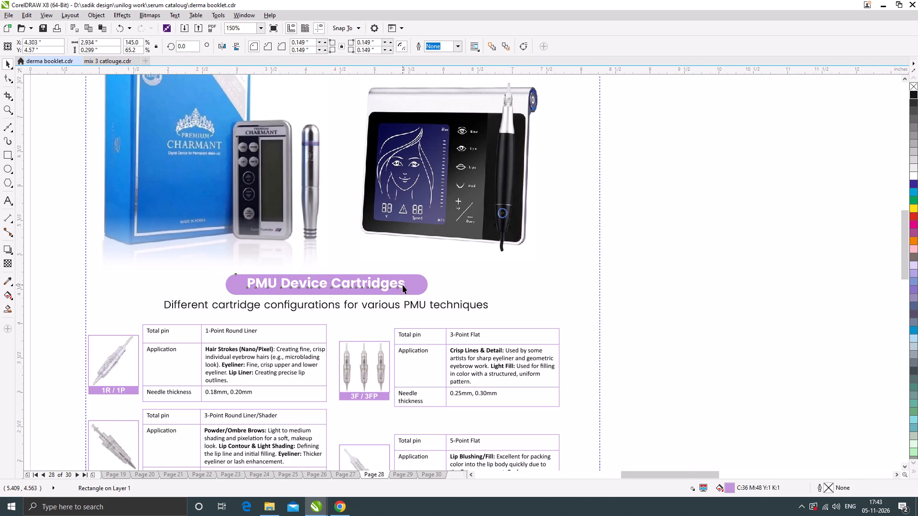
key(c)
scroll(374, 285, down, 1)
click(183, 256)
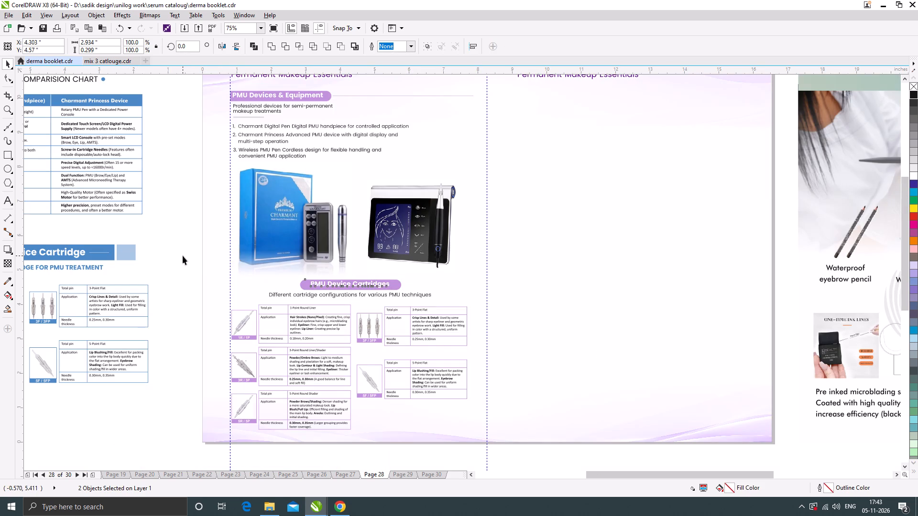
Copy the PMU Devices & Equipment heading's thin line to the right end of the PMU Device Cartridges pill and shorten it to about 1.888 in.
click(346, 95)
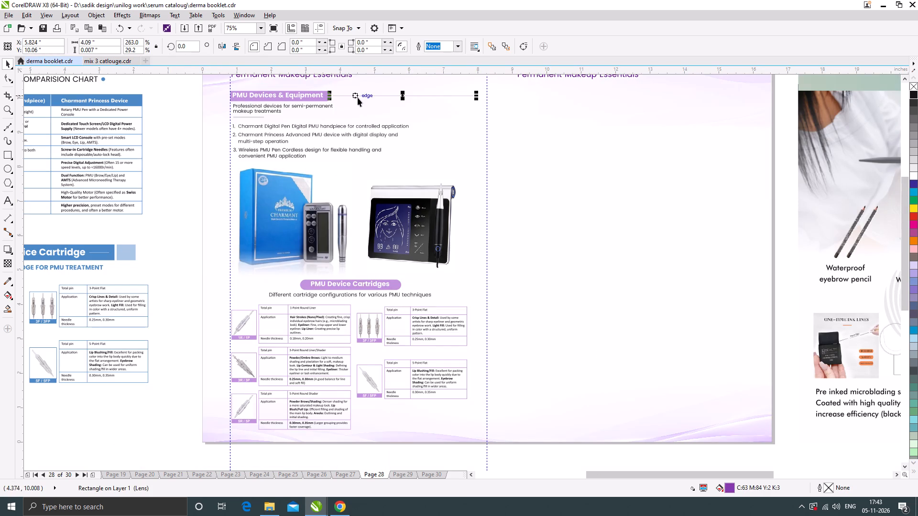
drag(404, 97, 474, 283)
right_click(474, 283)
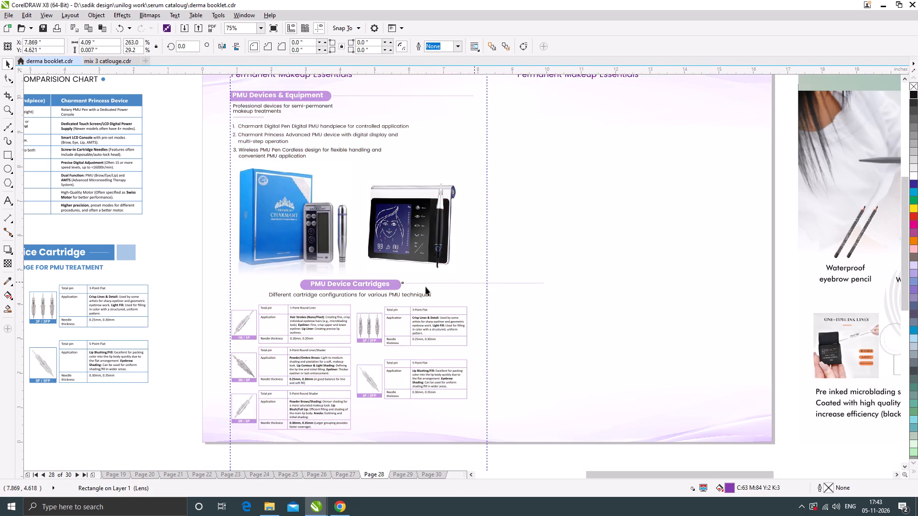
scroll(425, 286, up, 4)
drag(400, 286, 392, 301)
scroll(404, 271, down, 2)
drag(658, 278, 552, 309)
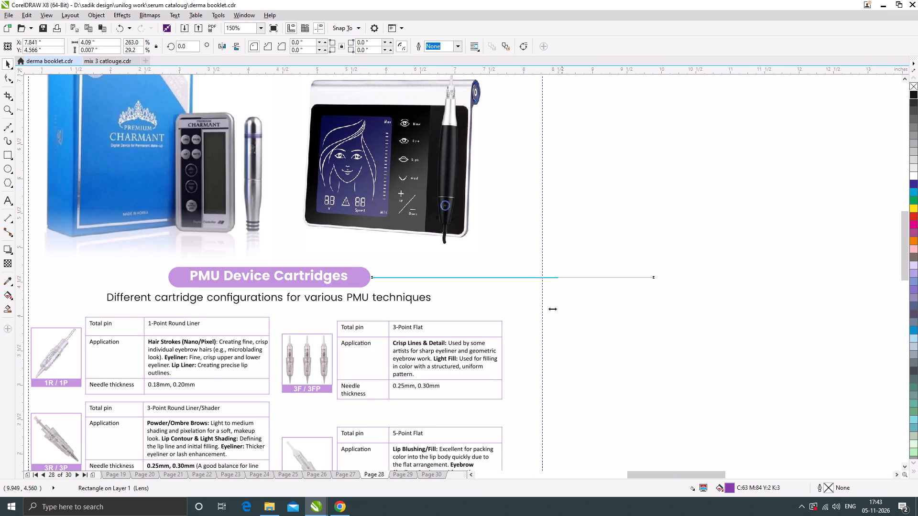
drag(552, 309, 508, 322)
scroll(515, 289, down, 1)
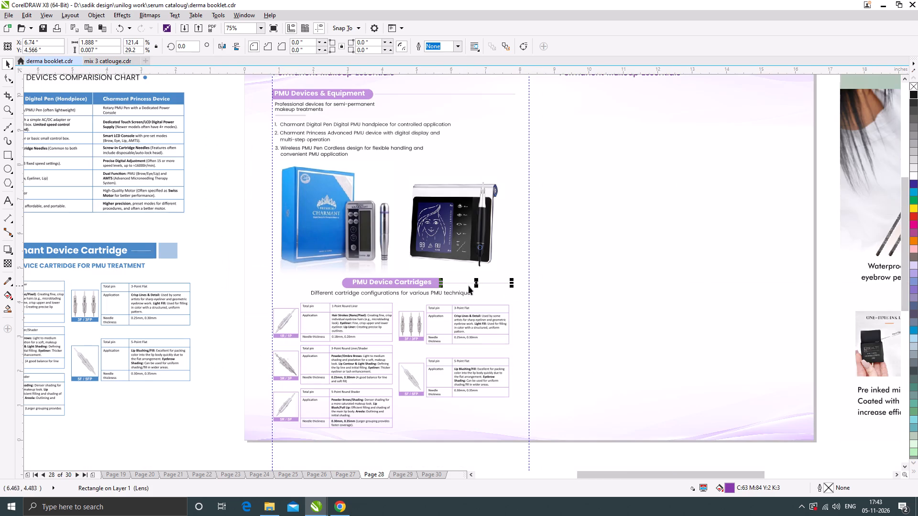
Duplicate the shortened line at the same height on the left side of the PMU Device Cartridges pill.
drag(473, 283, 303, 299)
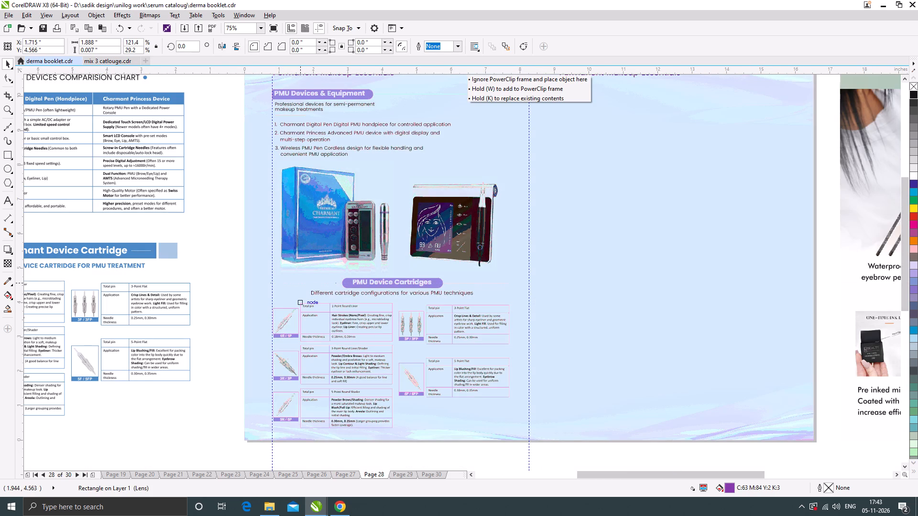
drag(303, 299, 305, 299)
shift+right_click(305, 299)
scroll(284, 273, up, 2)
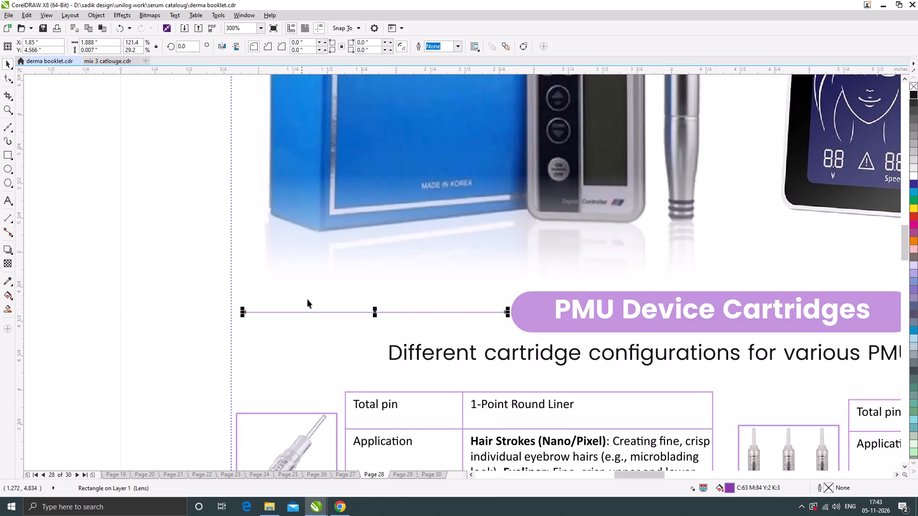
scroll(284, 279, down, 1)
click(181, 290)
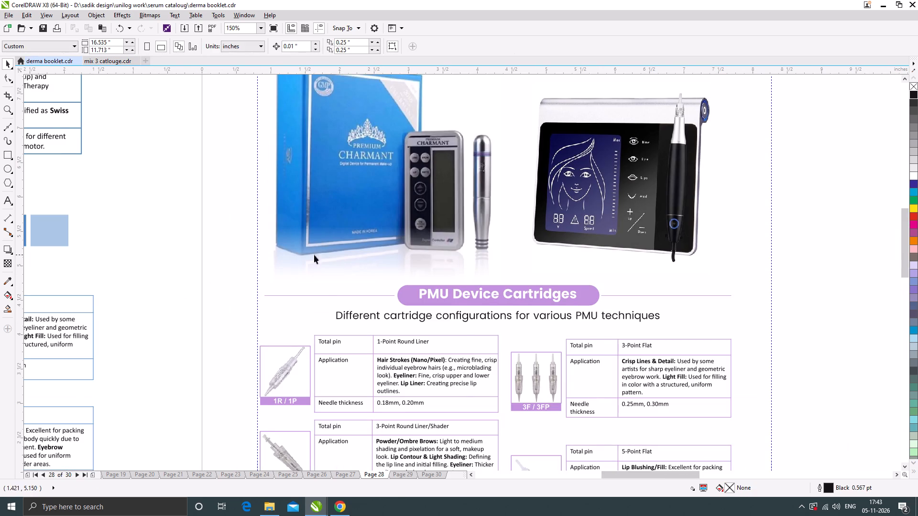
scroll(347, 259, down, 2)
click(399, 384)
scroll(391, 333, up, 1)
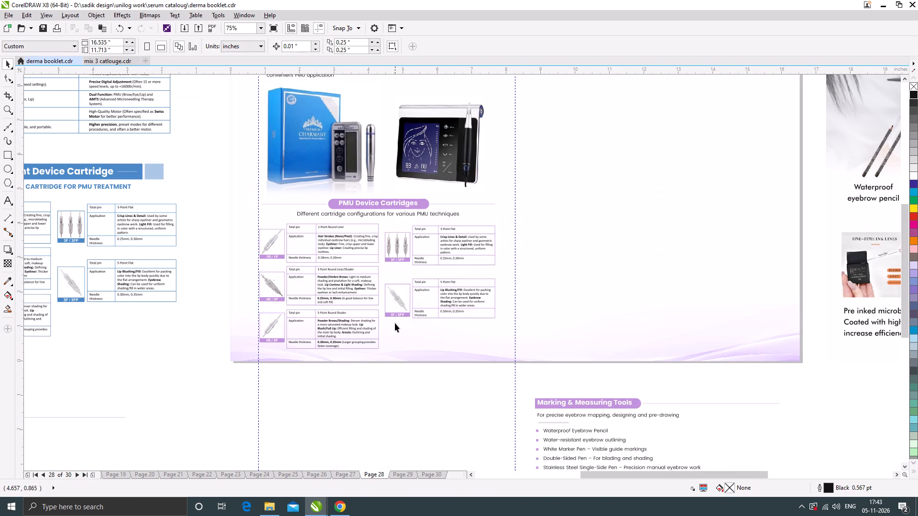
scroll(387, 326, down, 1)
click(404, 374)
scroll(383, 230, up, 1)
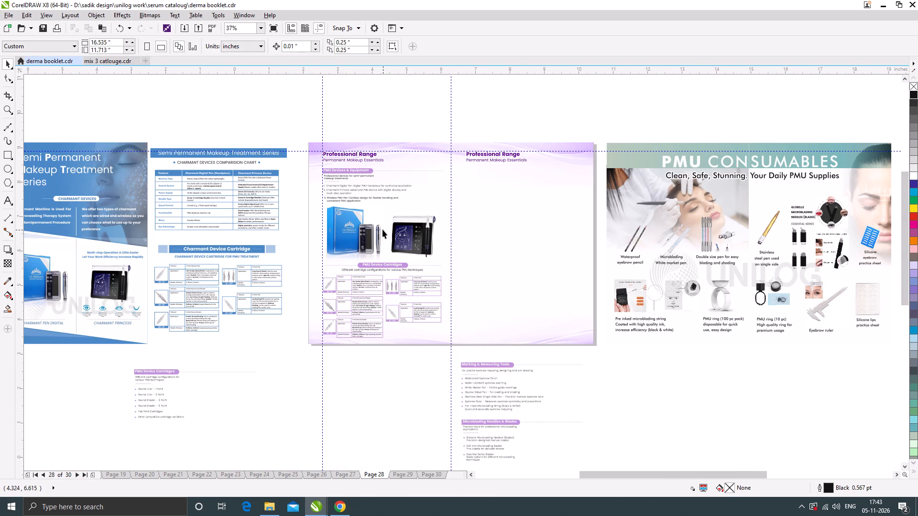
Shift the blue Charmant box photo on page 28 slightly right, to an X position of about 2.7 in.
click(351, 245)
scroll(354, 239, up, 1)
click(351, 239)
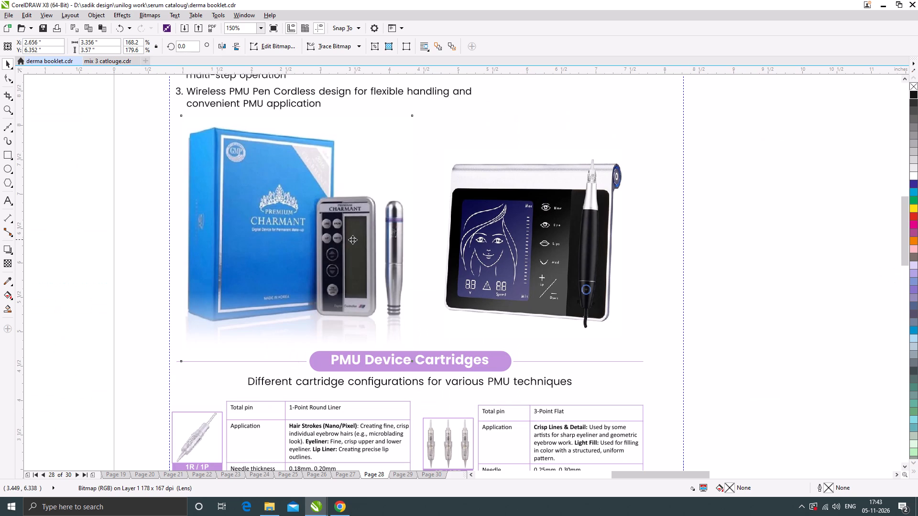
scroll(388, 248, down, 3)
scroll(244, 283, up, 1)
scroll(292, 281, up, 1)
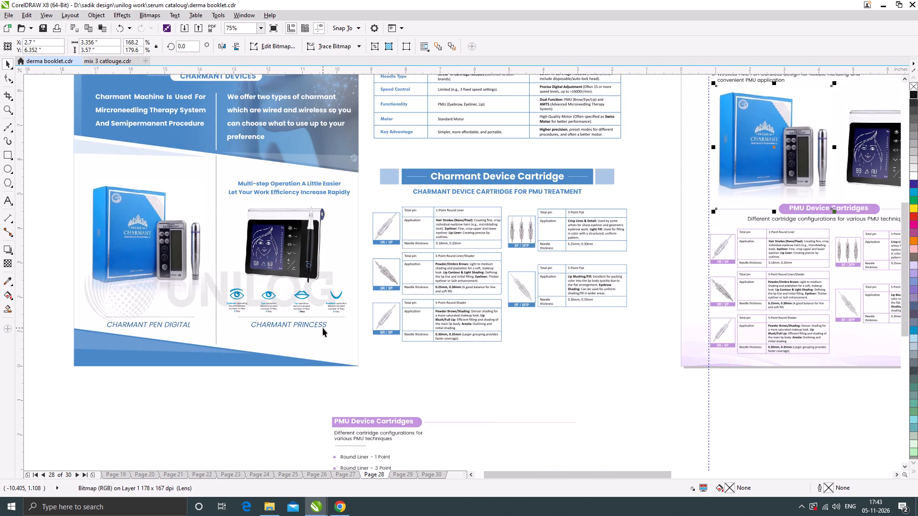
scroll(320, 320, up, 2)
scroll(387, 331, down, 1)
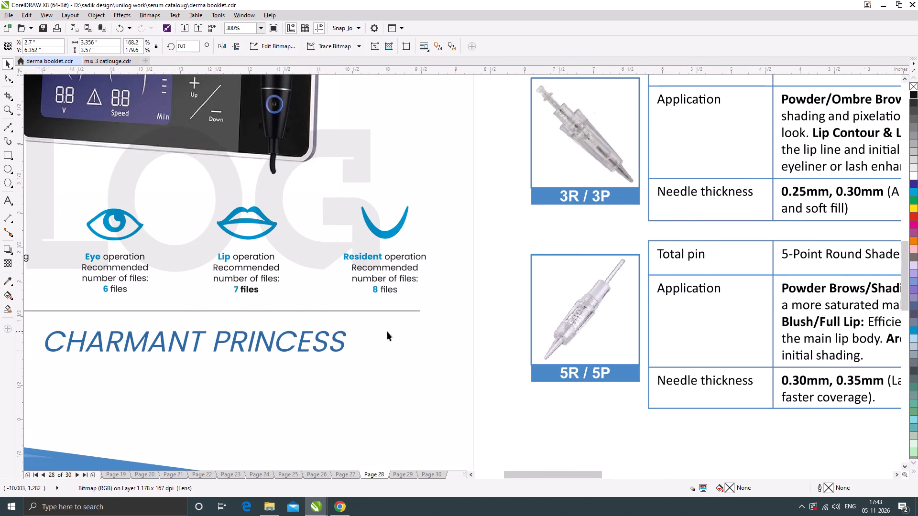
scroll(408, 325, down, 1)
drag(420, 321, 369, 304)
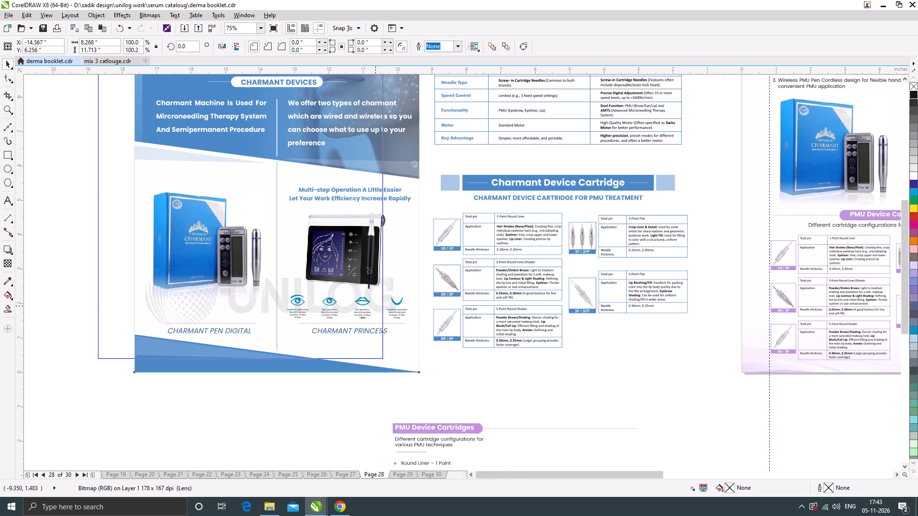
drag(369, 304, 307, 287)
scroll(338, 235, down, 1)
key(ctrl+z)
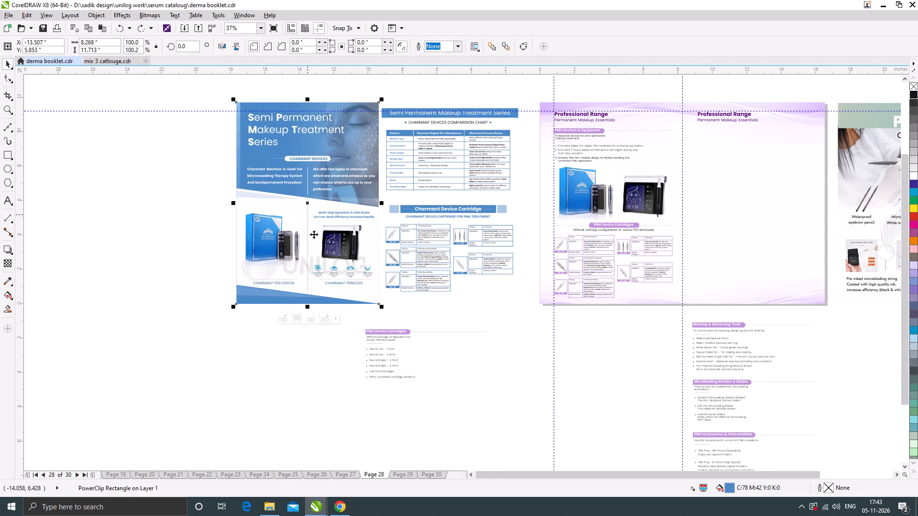
Copy the four eyebrow, eye, lip and resident operation icons with captions from the blue reference page onto page 28.
scroll(319, 250, up, 1)
click(444, 311)
scroll(437, 302, up, 1)
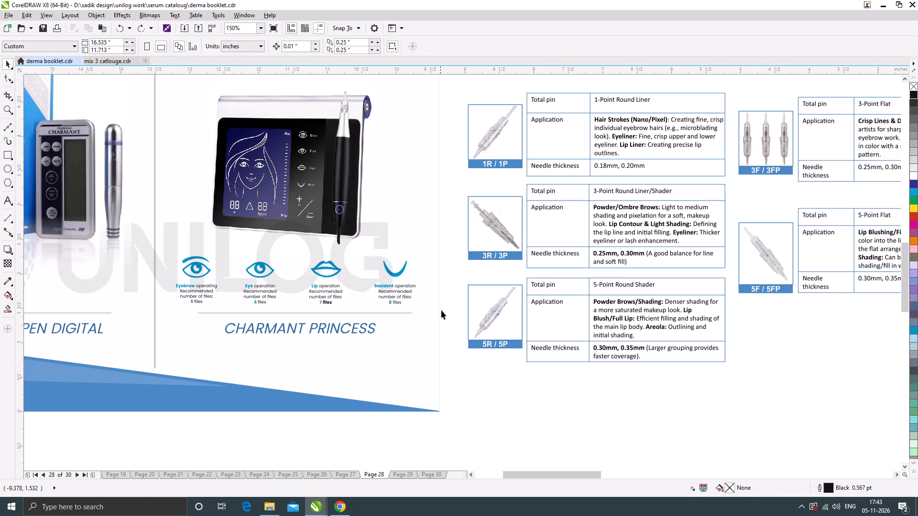
drag(448, 310, 162, 247)
scroll(258, 274, down, 2)
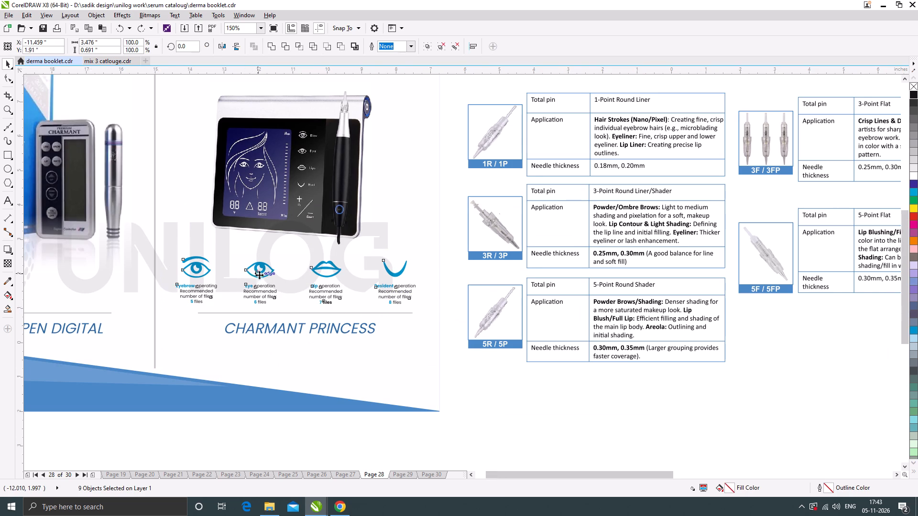
scroll(263, 275, down, 1)
drag(269, 276, 389, 244)
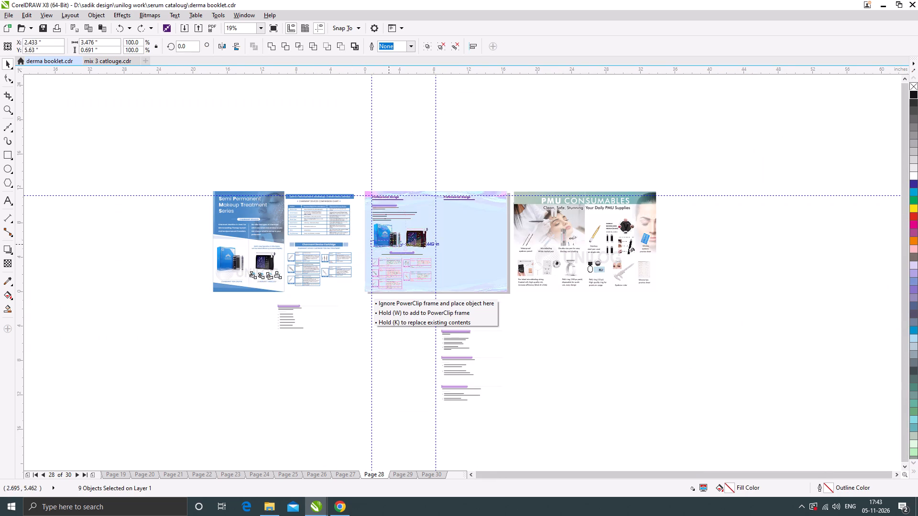
drag(389, 244, 427, 226)
right_click(427, 226)
Scale the copied operation icons and captions down to about 2.226 in wide and place them just above the touchscreen device photo.
scroll(427, 226, up, 3)
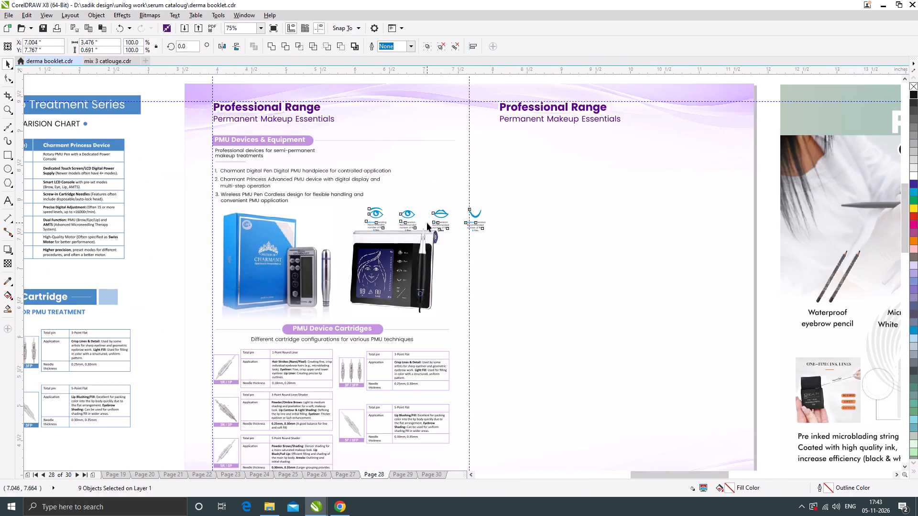
drag(548, 188, 514, 195)
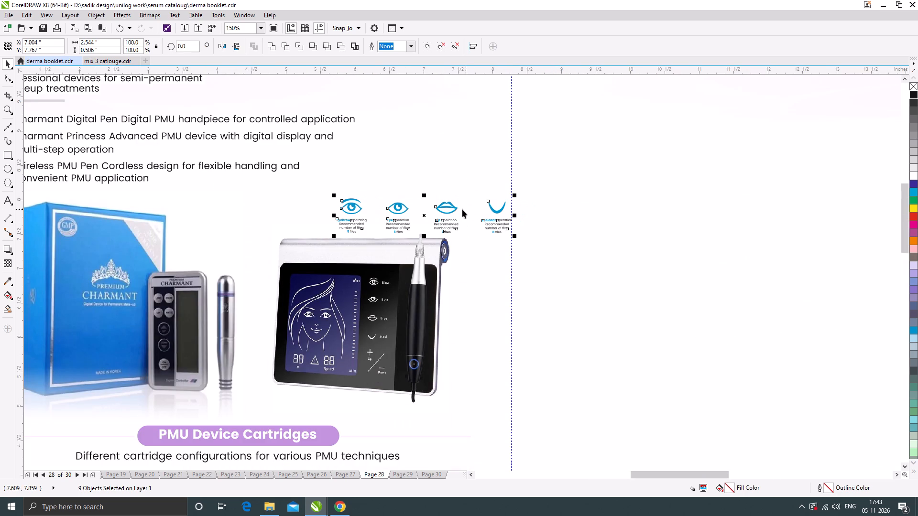
drag(452, 206, 398, 202)
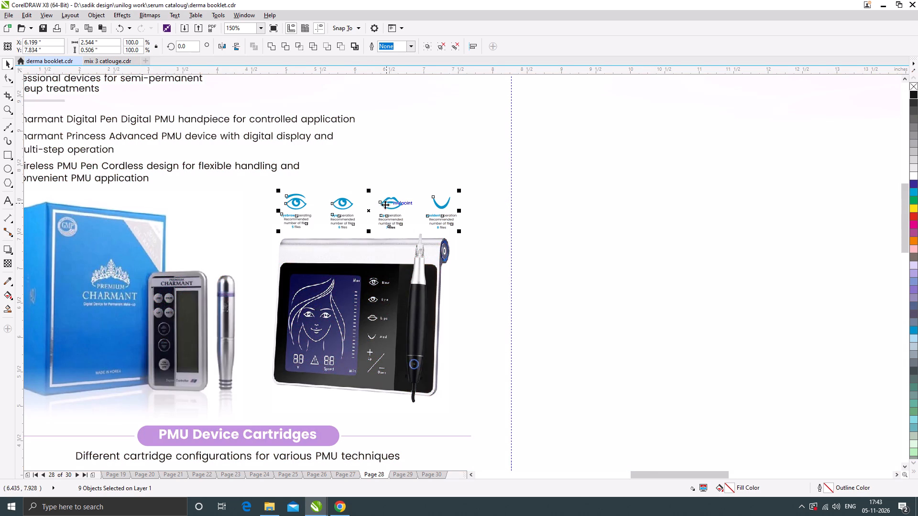
scroll(391, 191, up, 1)
drag(393, 213, 387, 213)
scroll(386, 213, down, 3)
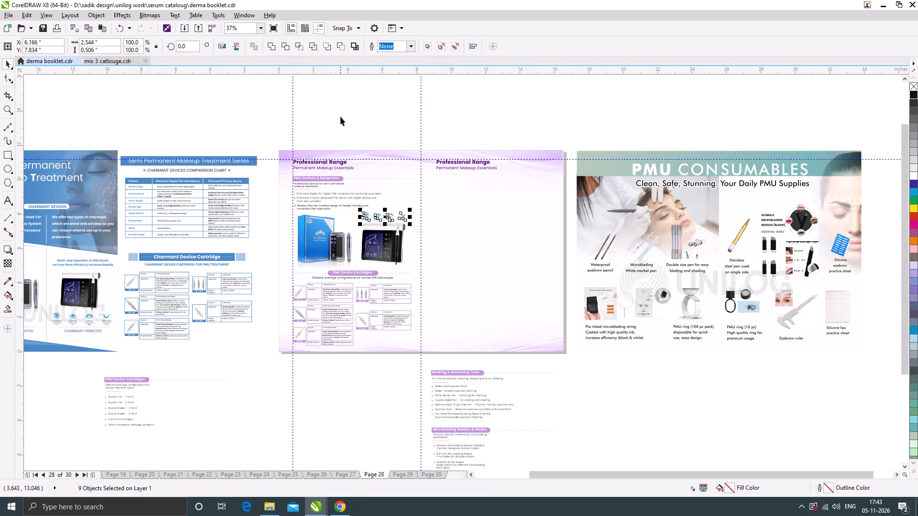
scroll(402, 220, up, 3)
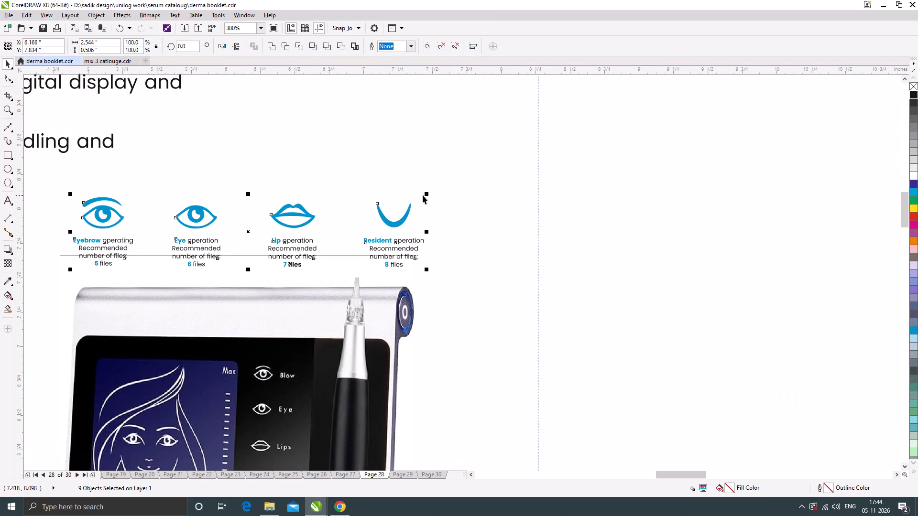
drag(426, 193, 404, 192)
scroll(423, 233, down, 2)
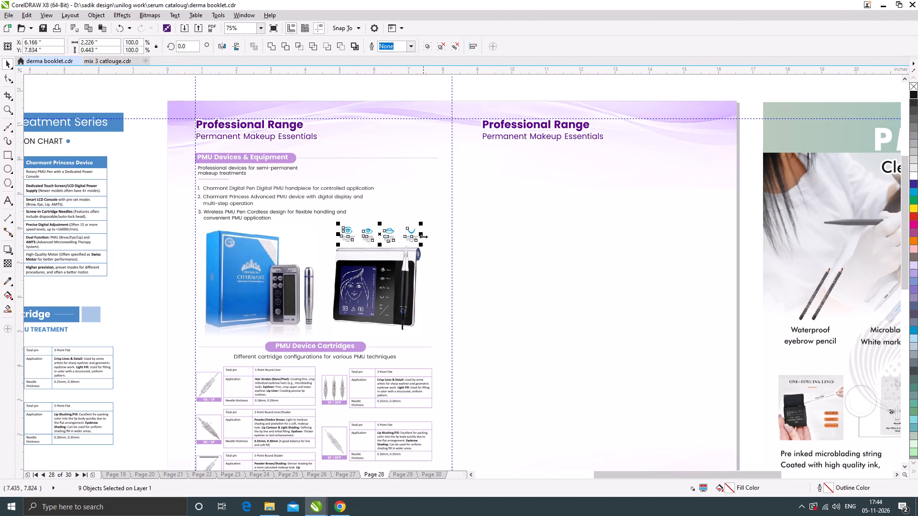
click(341, 90)
Sample the purple of the PMU Devices & Equipment heading pill and fill the eyebrow, eye, lip and resident icons with it.
scroll(364, 225, up, 2)
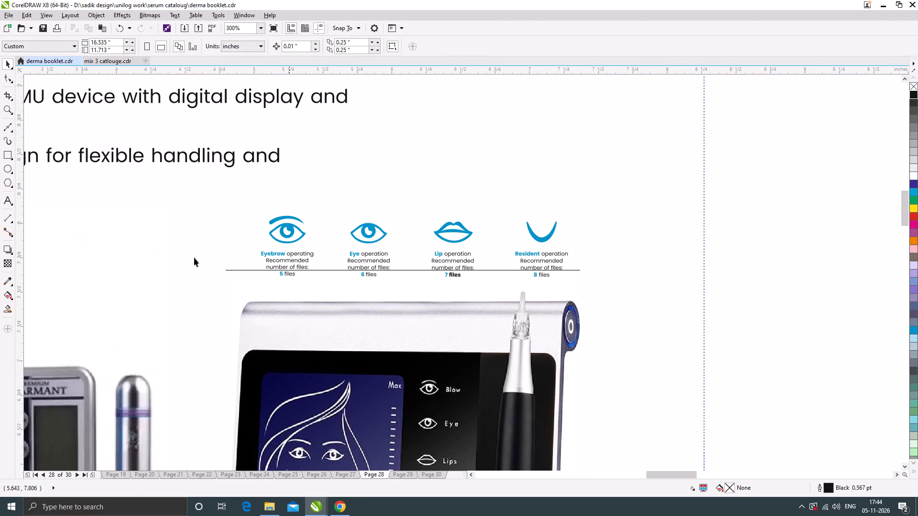
click(4, 280)
scroll(232, 177, down, 2)
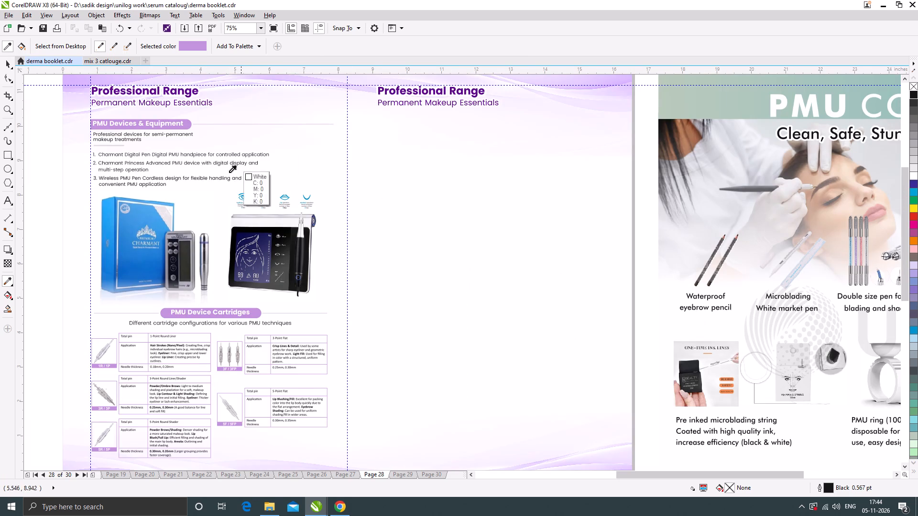
click(188, 125)
scroll(243, 201, up, 5)
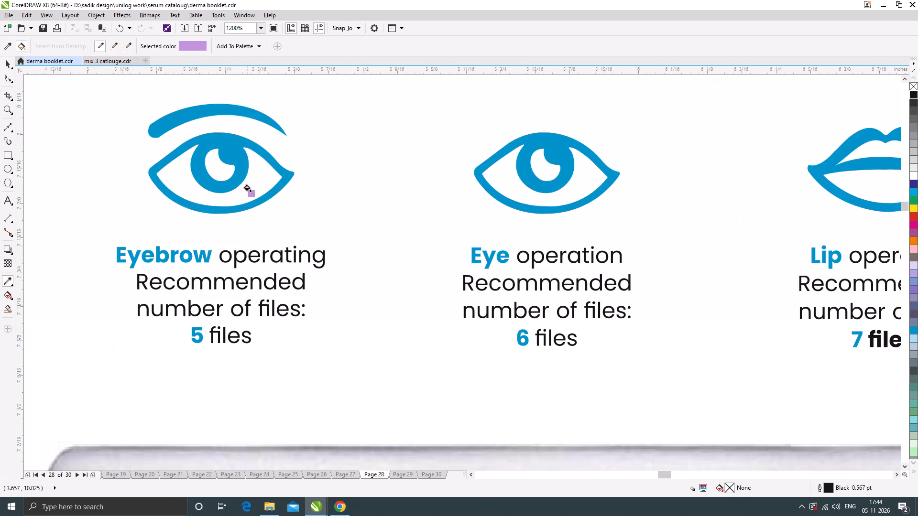
click(240, 166)
click(246, 111)
click(542, 188)
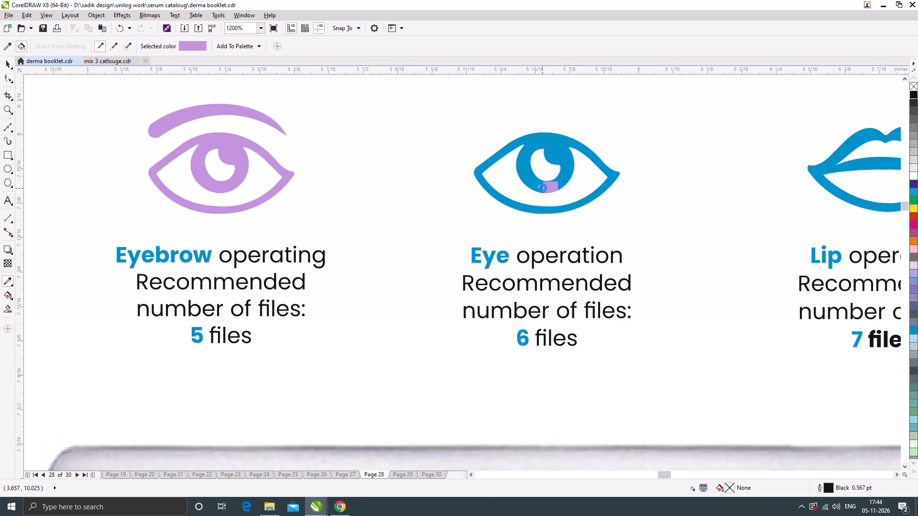
scroll(185, 222, down, 1)
scroll(523, 207, up, 2)
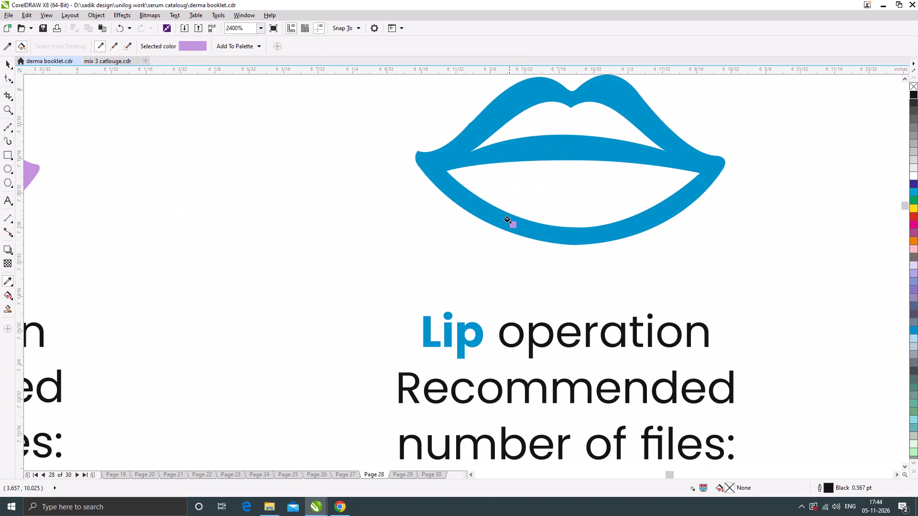
click(508, 220)
scroll(282, 225, down, 3)
scroll(526, 220, up, 2)
click(532, 219)
scroll(543, 227, down, 4)
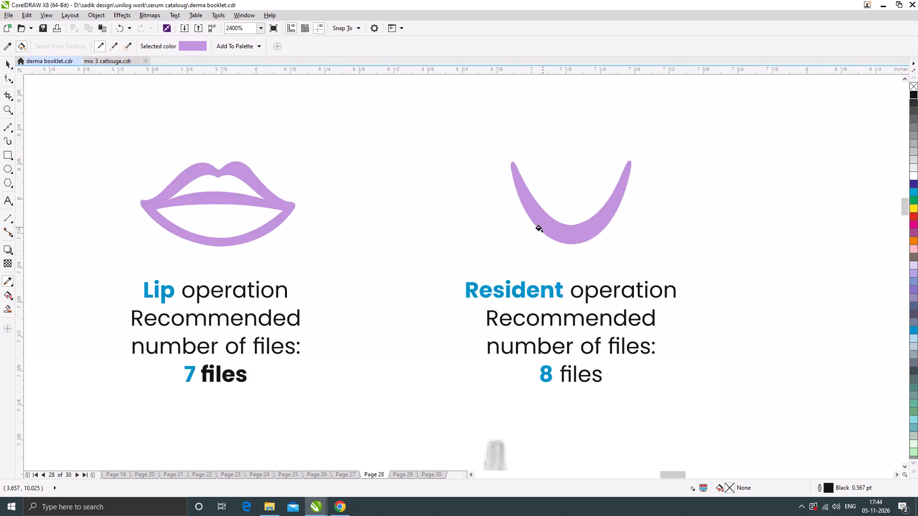
Trim the top edge of the touchscreen device photo down to clear the icon captions, leaving the photo about 2.669 in tall.
scroll(539, 228, down, 4)
scroll(465, 228, up, 1)
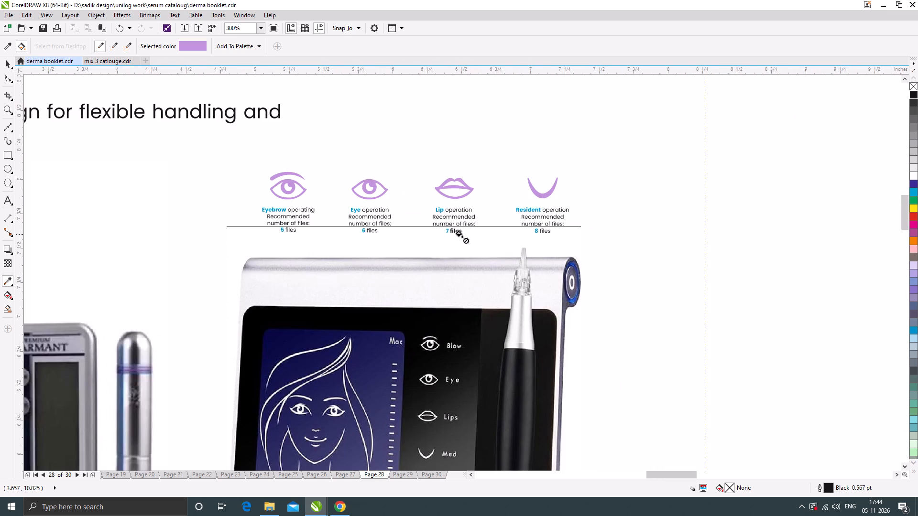
scroll(390, 233, down, 2)
scroll(390, 230, up, 3)
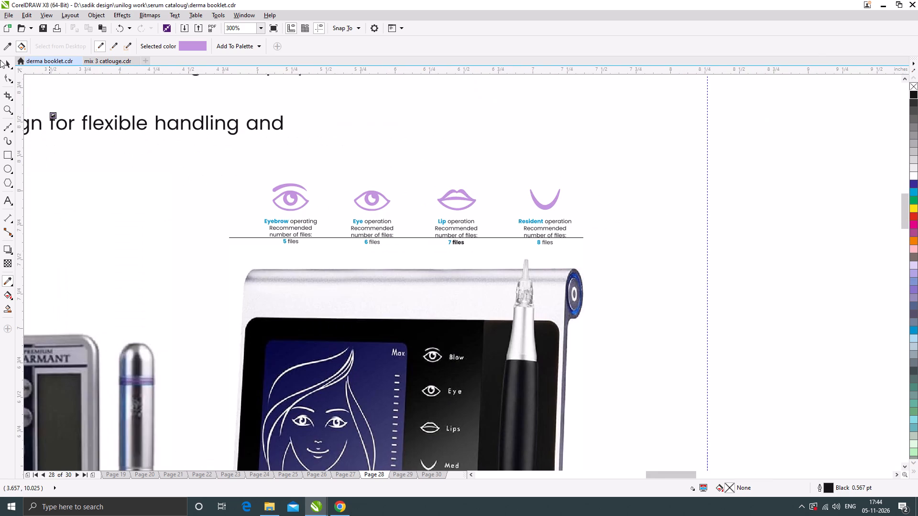
click(6, 74)
click(344, 268)
scroll(409, 240, up, 1)
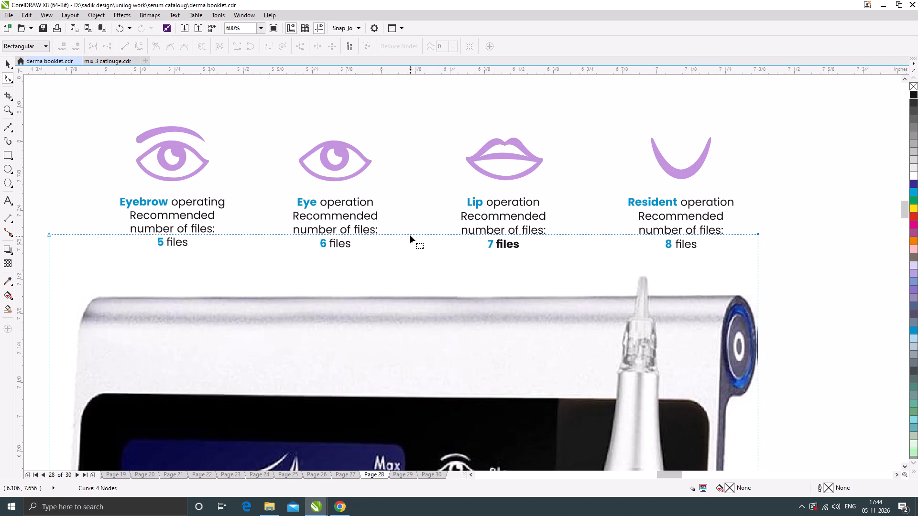
drag(411, 234, 411, 258)
scroll(452, 230, down, 2)
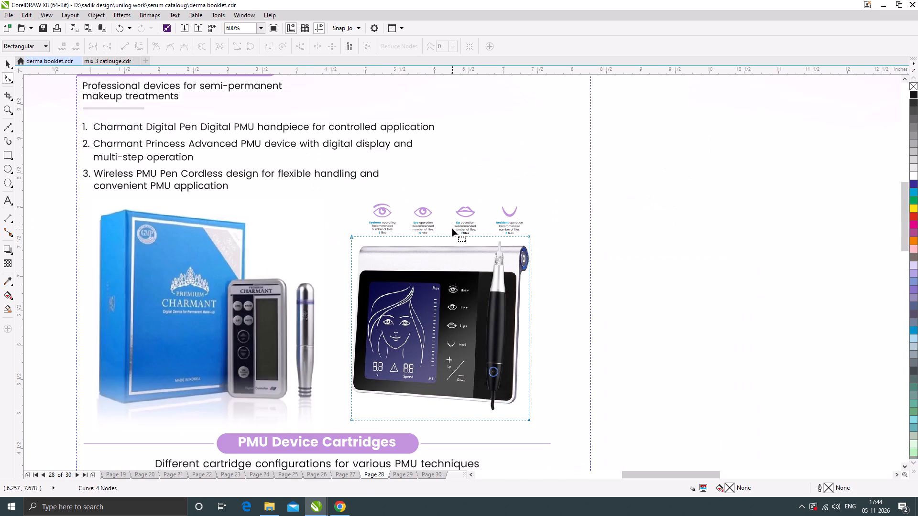
click(10, 62)
scroll(482, 241, down, 1)
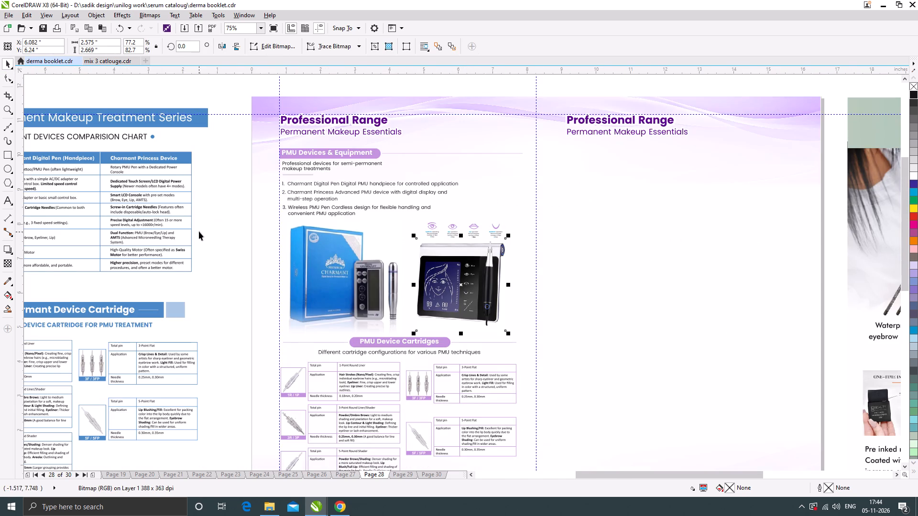
click(234, 231)
Review the blue Semi Permanent Makeup reference spread, including its comparison chart and cartridge section, against page 28's layout.
scroll(447, 243, down, 1)
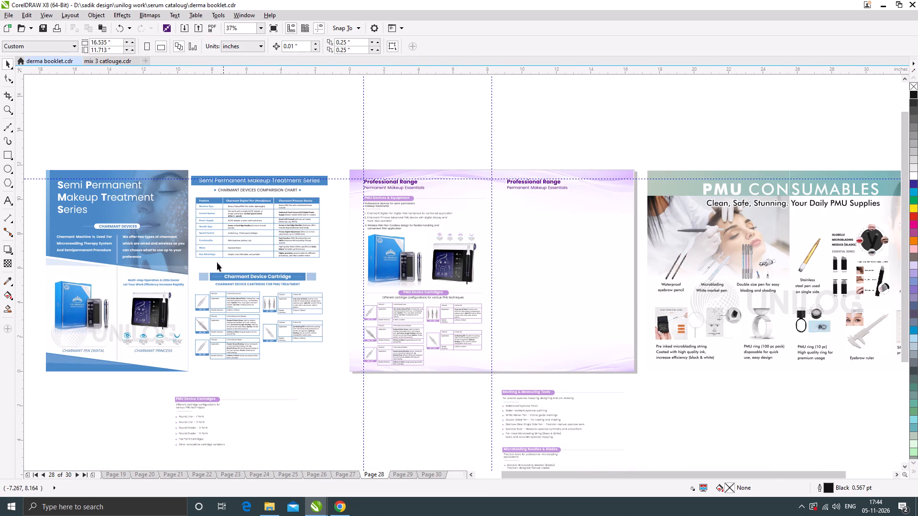
drag(38, 146, 144, 315)
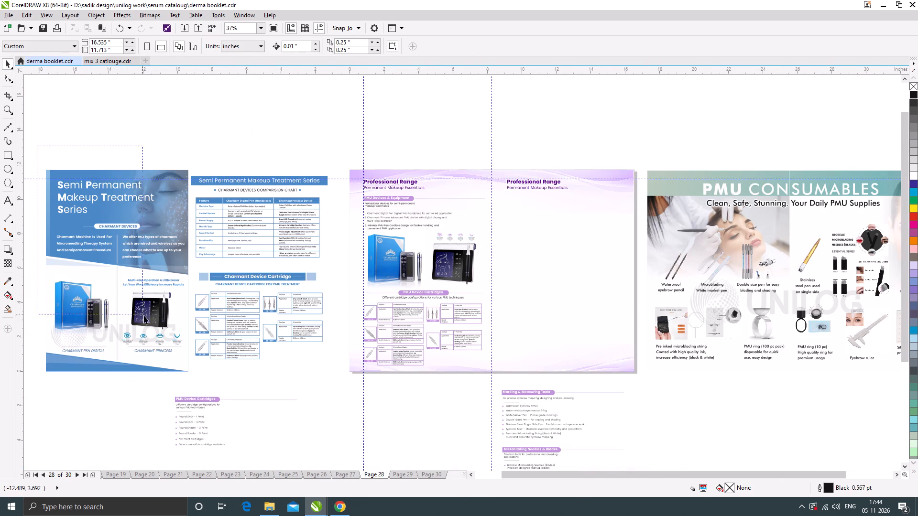
drag(144, 315, 191, 375)
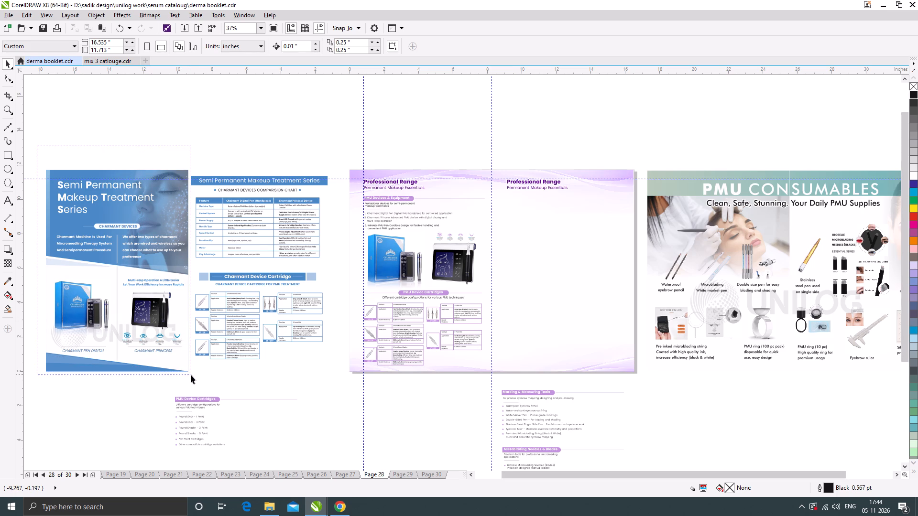
drag(191, 375, 340, 377)
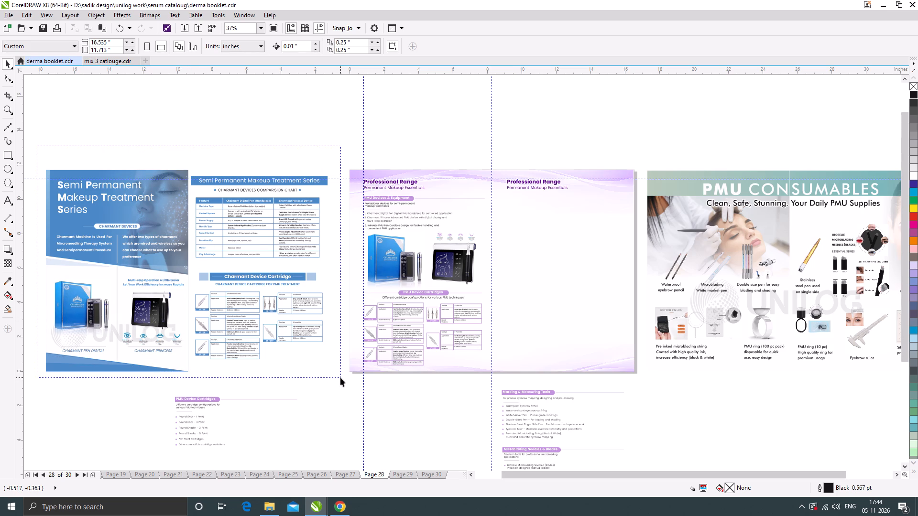
drag(340, 377, 339, 381)
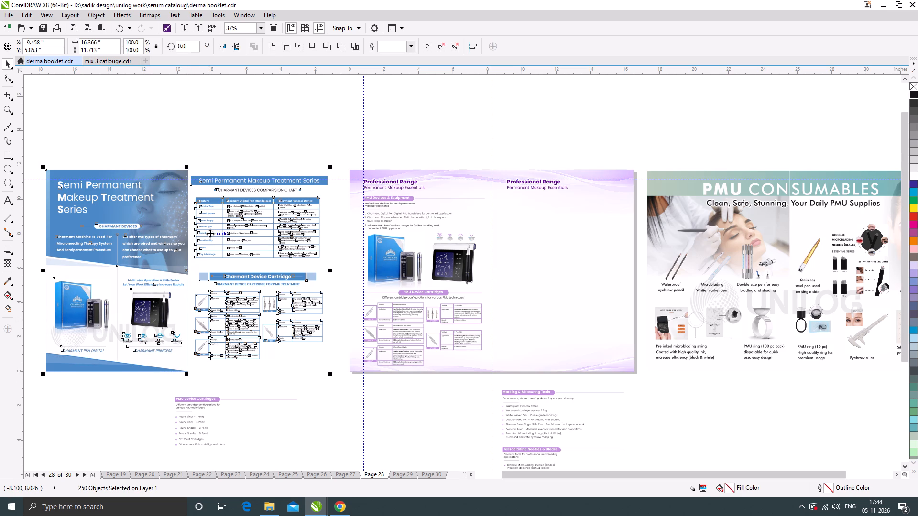
scroll(229, 197, up, 2)
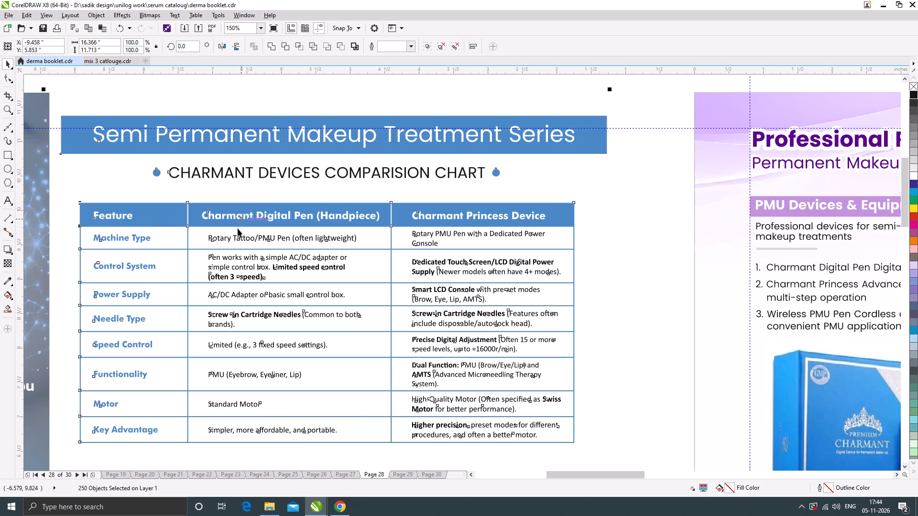
scroll(261, 214, down, 2)
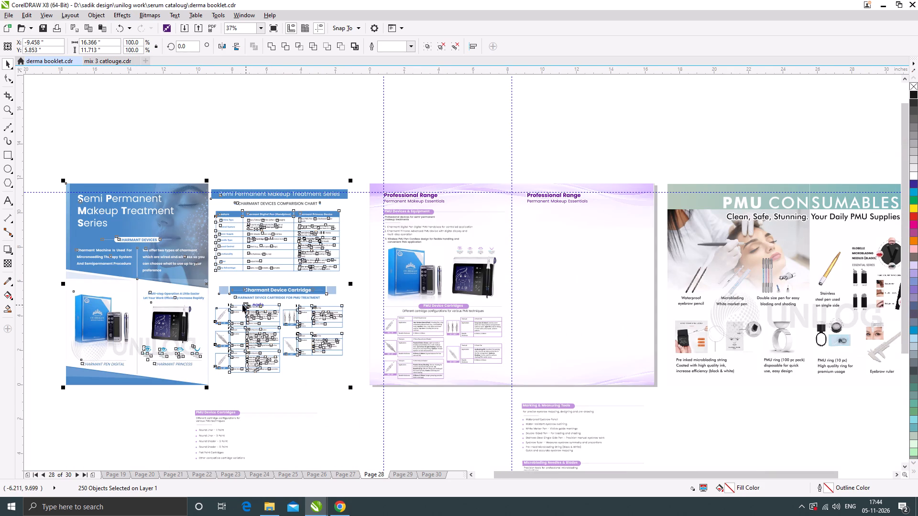
scroll(177, 344, up, 1)
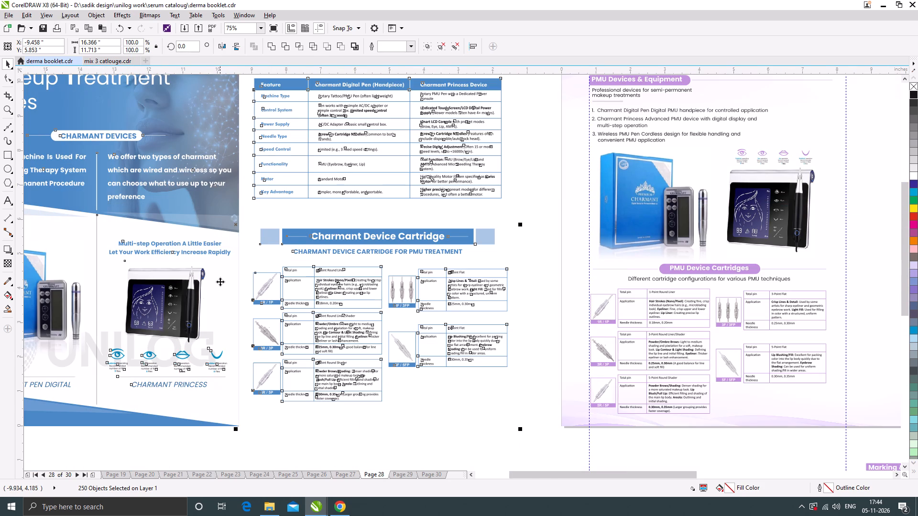
scroll(306, 352, down, 1)
scroll(354, 216, up, 1)
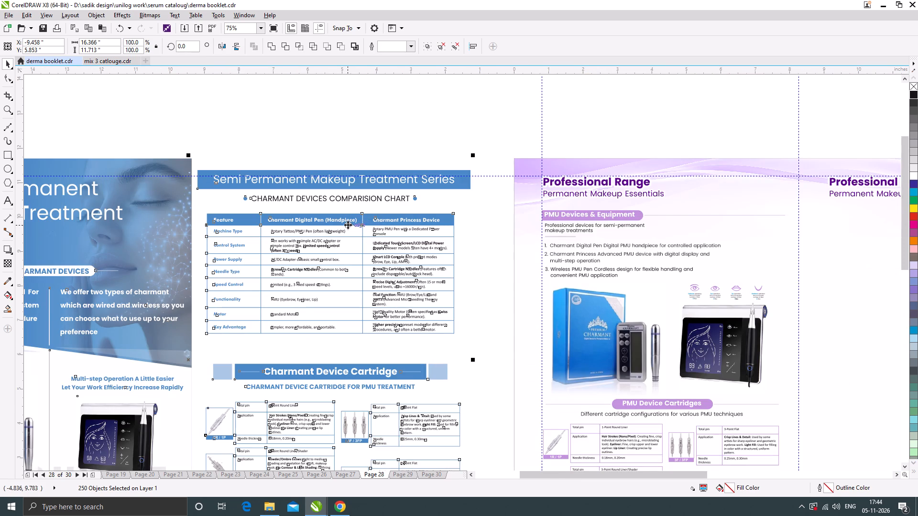
scroll(371, 178, down, 1)
click(361, 132)
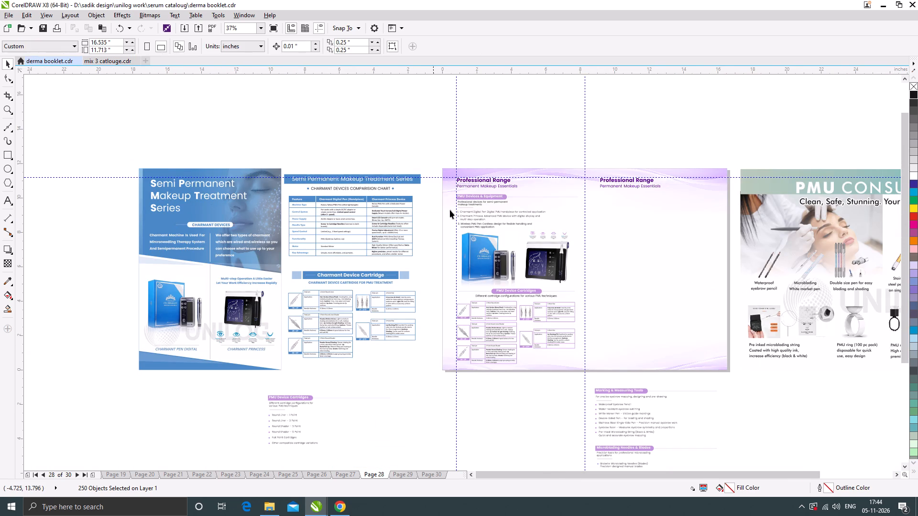
Centre the PMU Device Cartridges heading text within its purple pill on page 28 and shift the text slightly down.
scroll(520, 288, up, 1)
click(518, 294)
scroll(564, 300, up, 1)
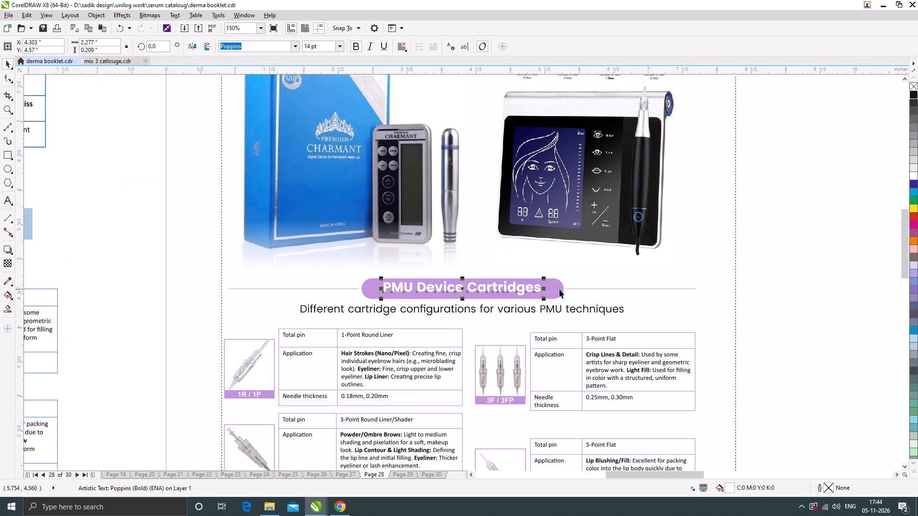
shift+click(558, 289)
key(c)
key(e)
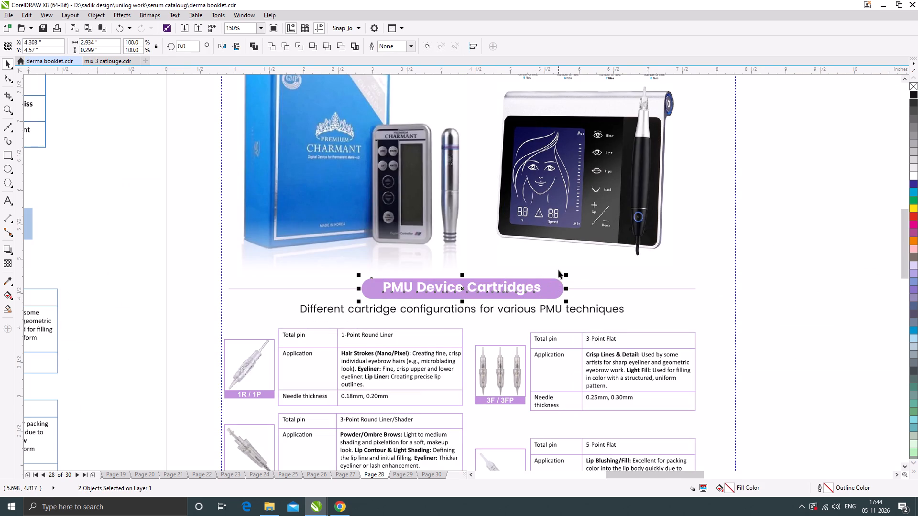
click(557, 264)
click(501, 287)
scroll(493, 287, up, 3)
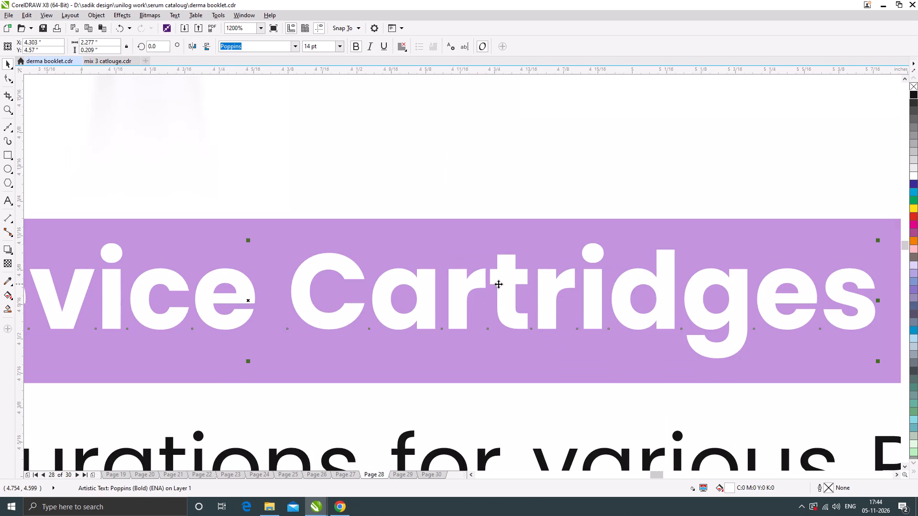
click(498, 283)
scroll(471, 276, down, 5)
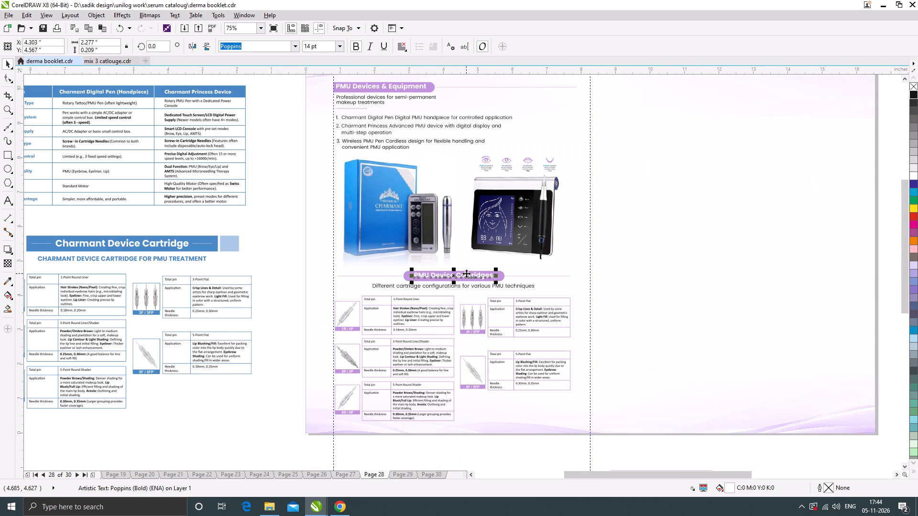
Compare page 28's overall layout with the neighbouring blue Semi Permanent Makeup reference spread.
scroll(466, 273, down, 1)
click(479, 387)
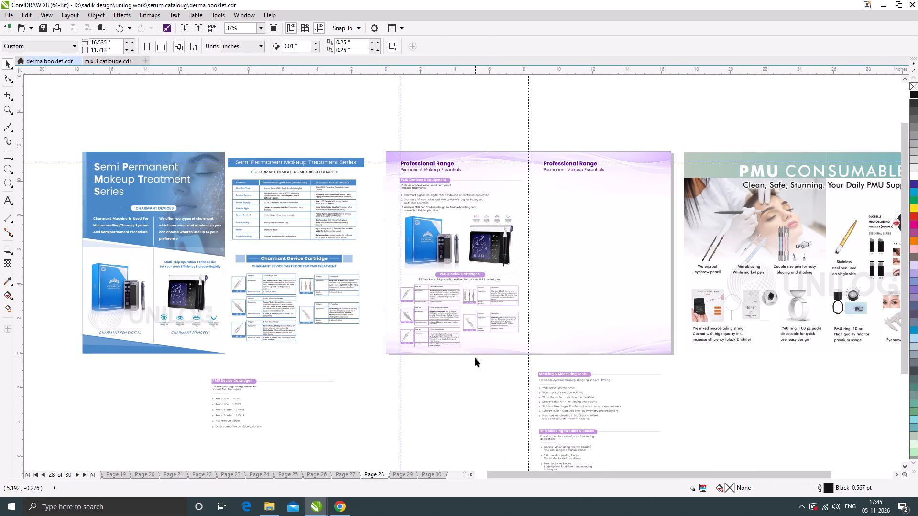
scroll(475, 357, up, 1)
scroll(398, 329, down, 1)
click(455, 380)
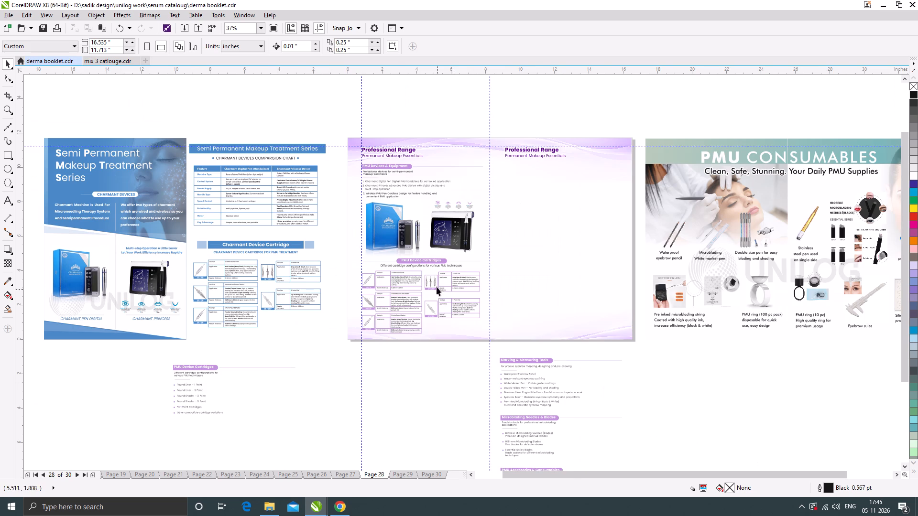
scroll(435, 284, up, 1)
scroll(396, 281, down, 1)
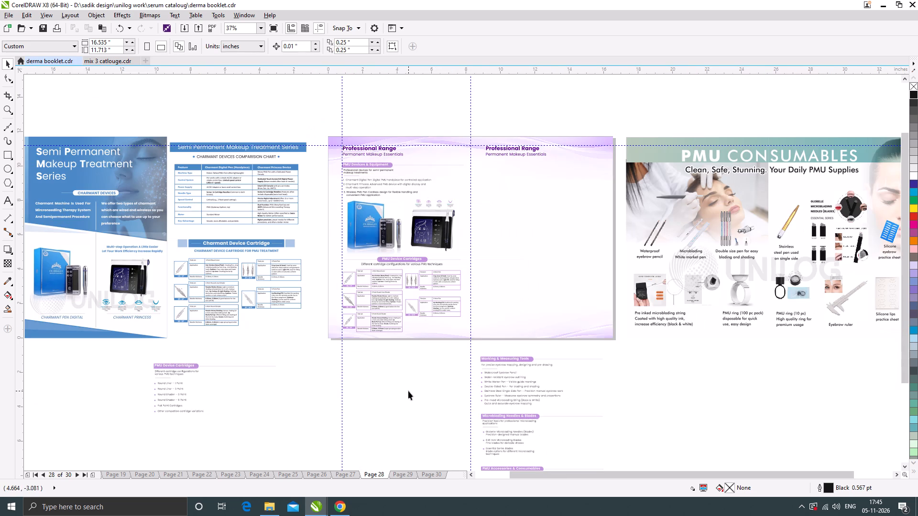
click(408, 391)
scroll(358, 238, down, 1)
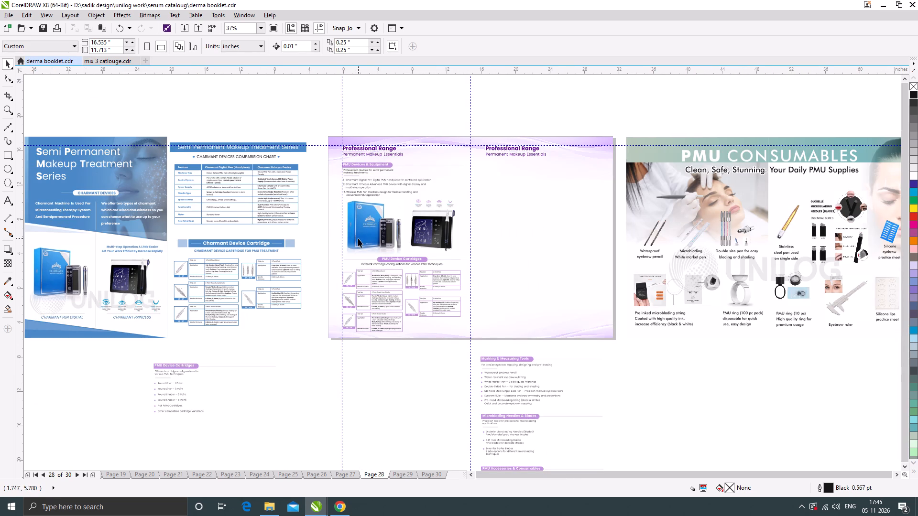
drag(144, 157, 339, 354)
scroll(271, 240, up, 1)
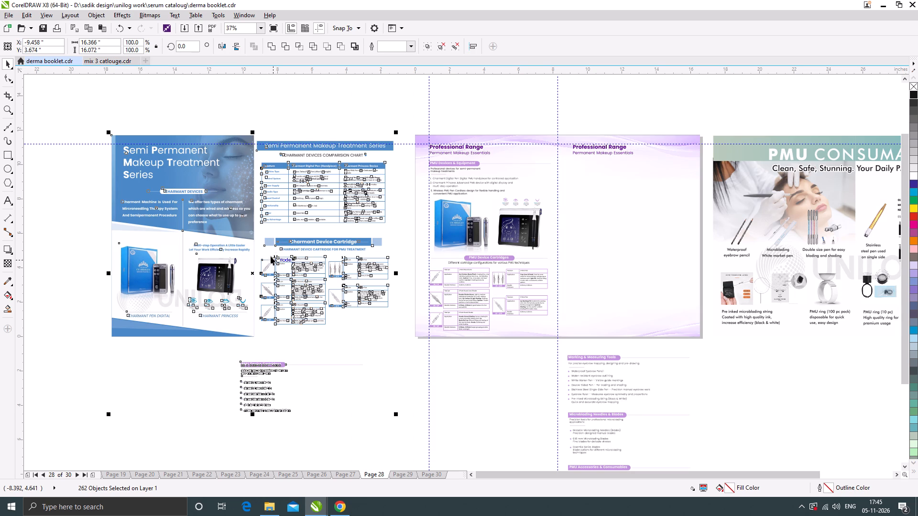
click(284, 115)
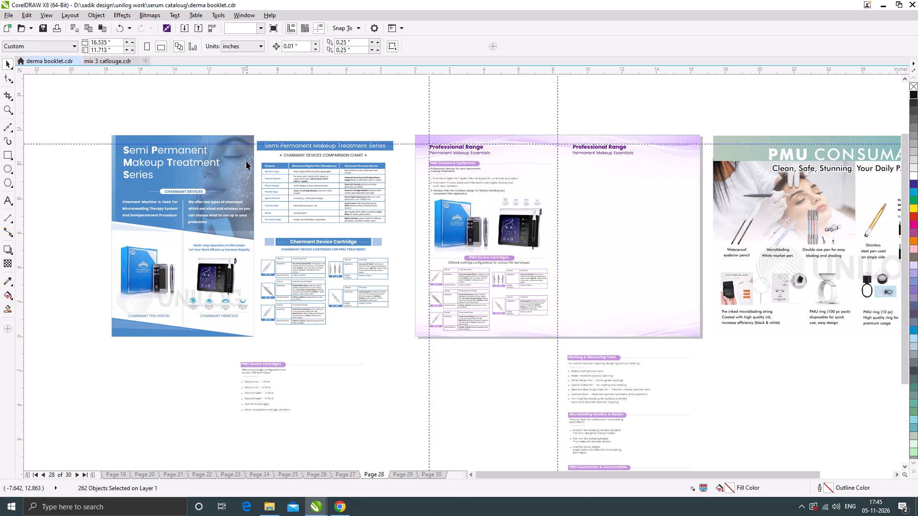
Copy the woman's face photo out of the blue reference cover's PowerClip and paste it over page 28's upper area.
click(245, 162)
ctrl+click(240, 167)
click(240, 167)
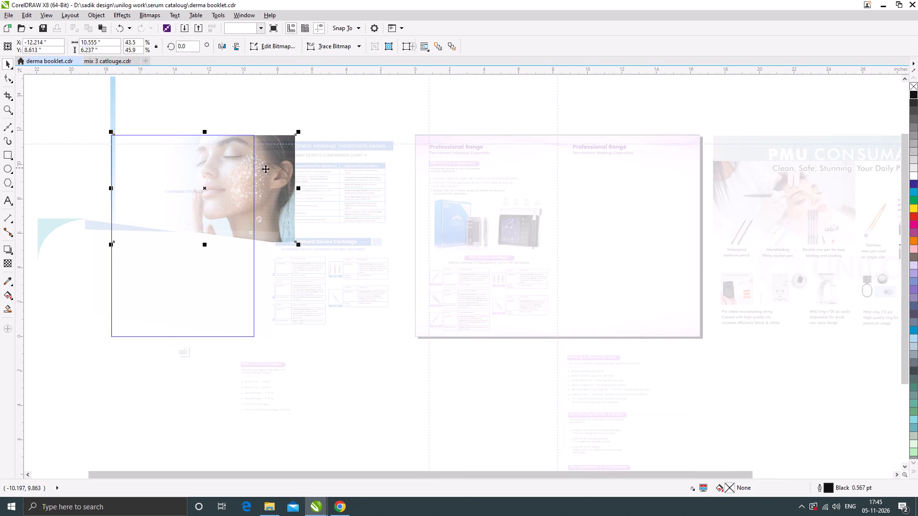
key(ctrl+c)
ctrl+click(309, 96)
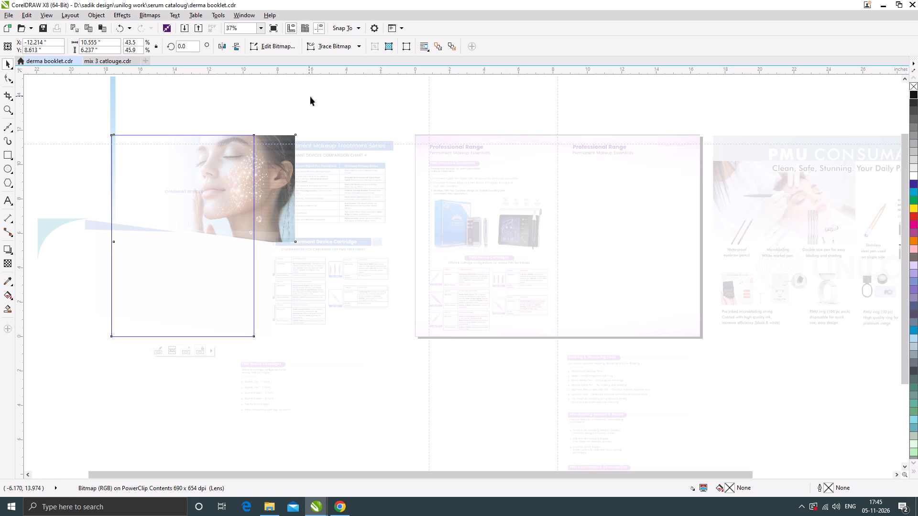
ctrl+click(313, 98)
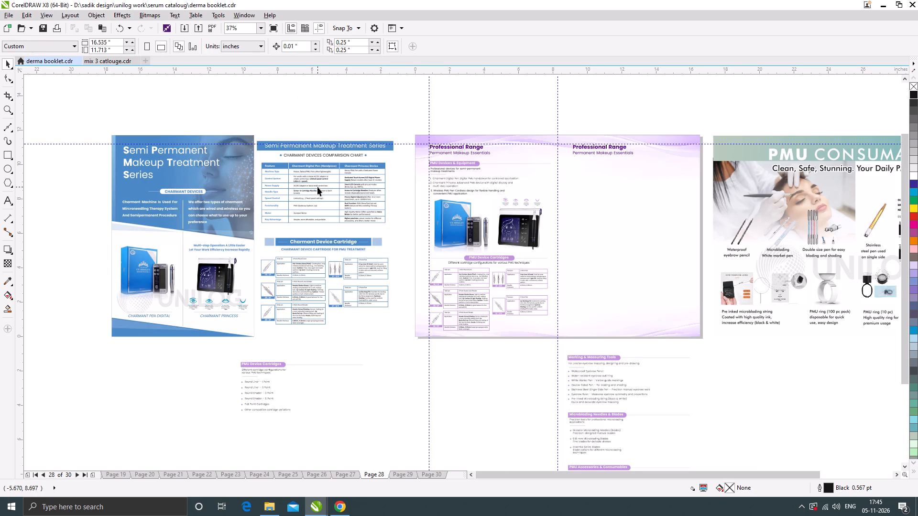
key(ctrl+v)
drag(293, 193, 603, 195)
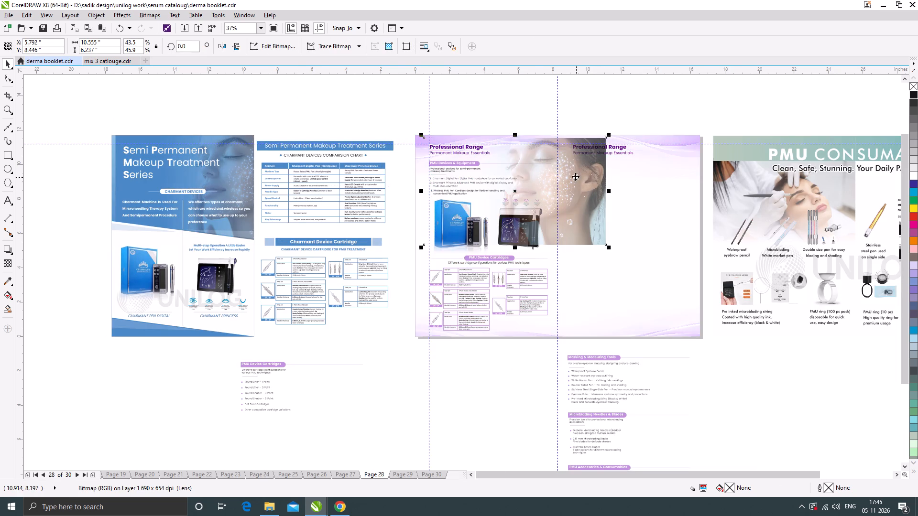
Resize the pasted face photo to about 8.52 by 5.204 in and align it with page 28's top edge, overlapping the centre guide.
scroll(571, 167, up, 1)
drag(574, 171, 563, 165)
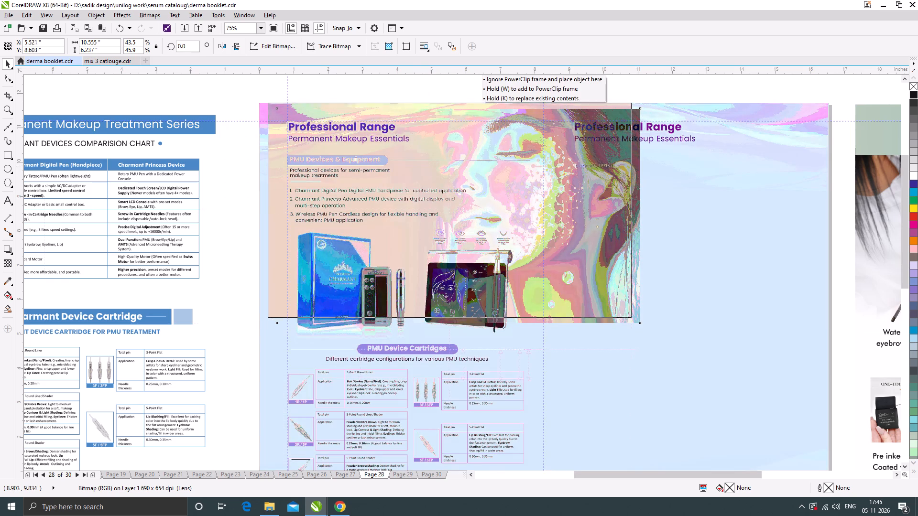
drag(563, 165, 562, 165)
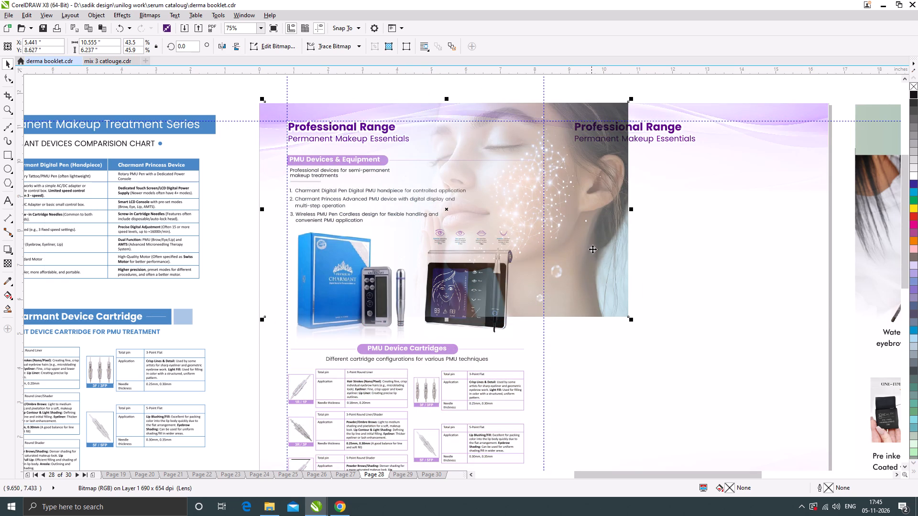
drag(633, 321, 627, 299)
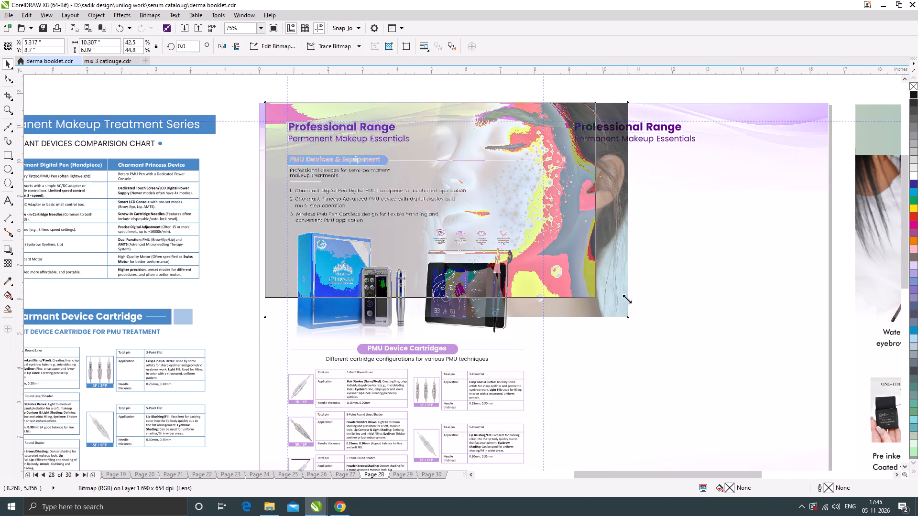
drag(627, 299, 620, 284)
drag(495, 183, 526, 182)
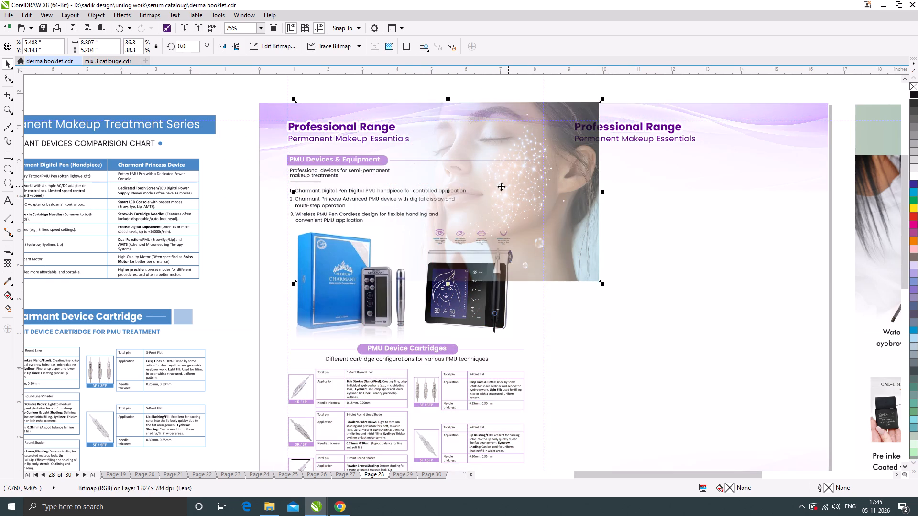
scroll(466, 179, down, 1)
scroll(492, 180, up, 1)
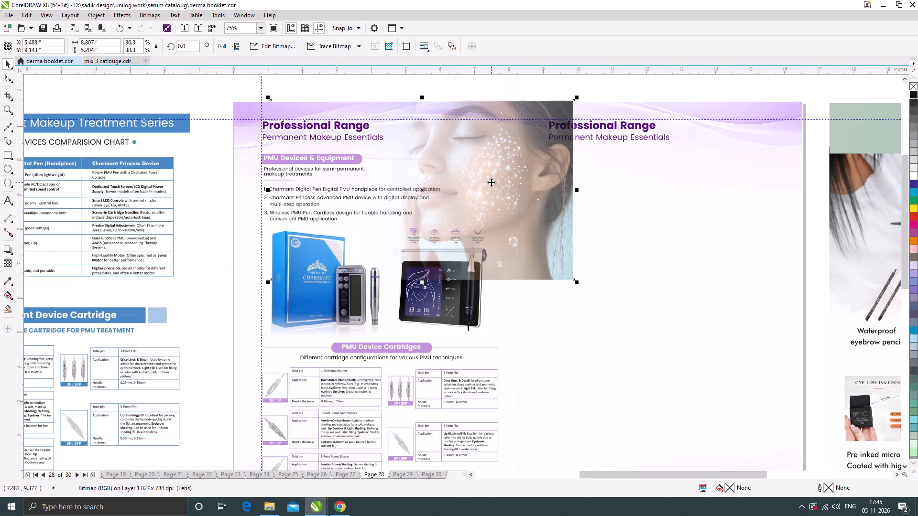
drag(491, 182, 501, 183)
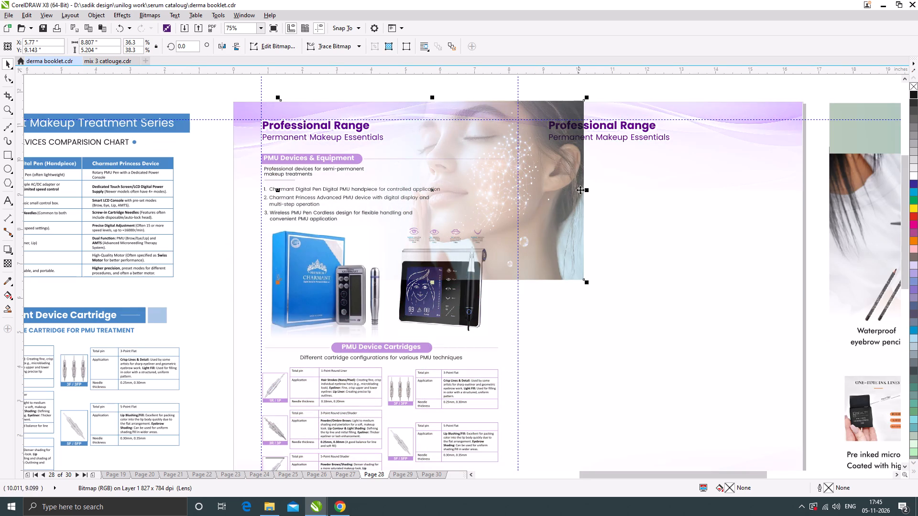
drag(589, 190, 579, 195)
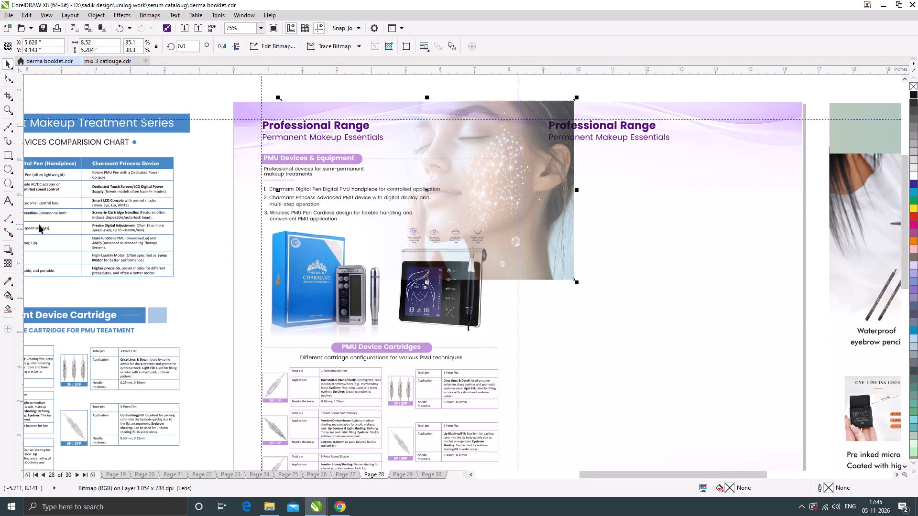
Convert the face photo to a 100 dpi CMYK bitmap with anti-aliasing and a transparent background.
click(6, 263)
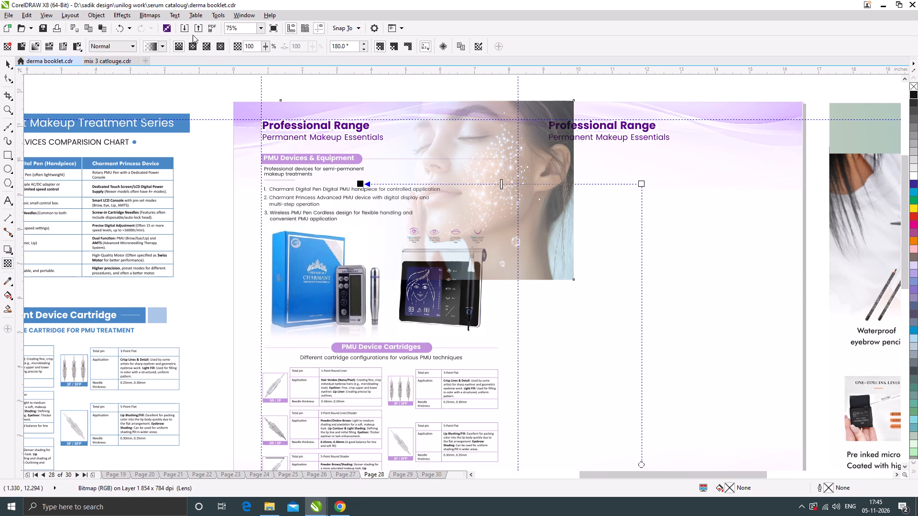
click(152, 17)
click(158, 27)
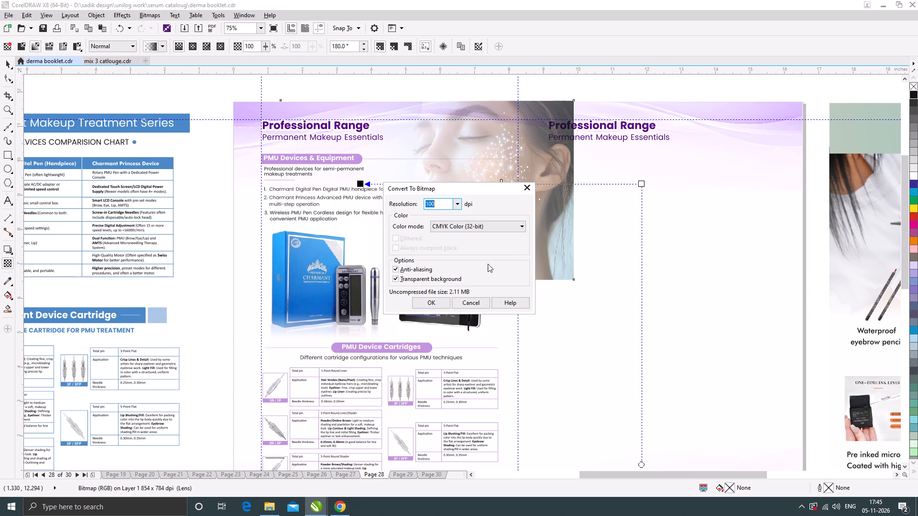
click(433, 300)
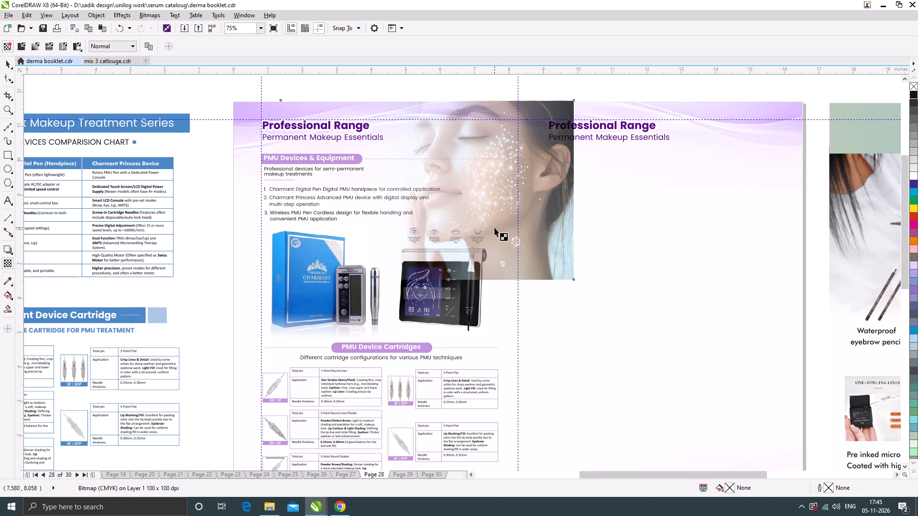
Apply a vertical linear transparency that fades out the lower part of the face photo.
drag(495, 226, 499, 284)
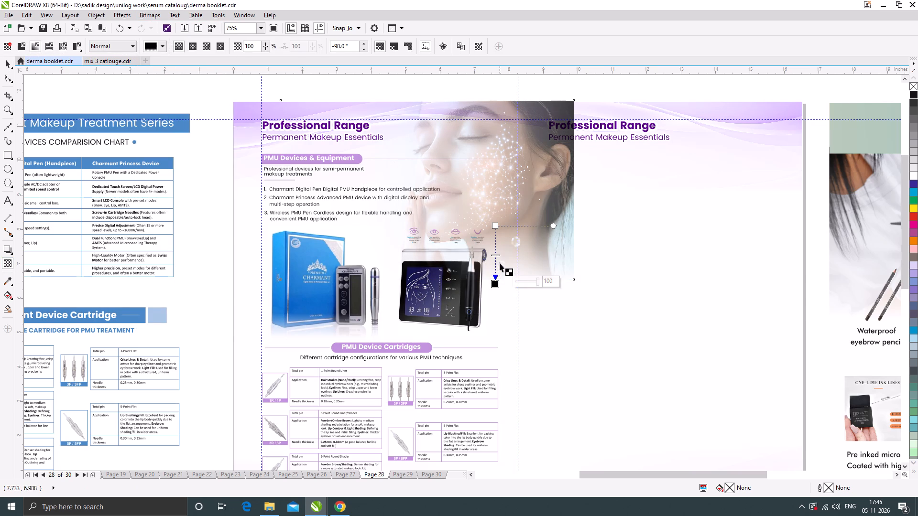
drag(495, 224, 492, 191)
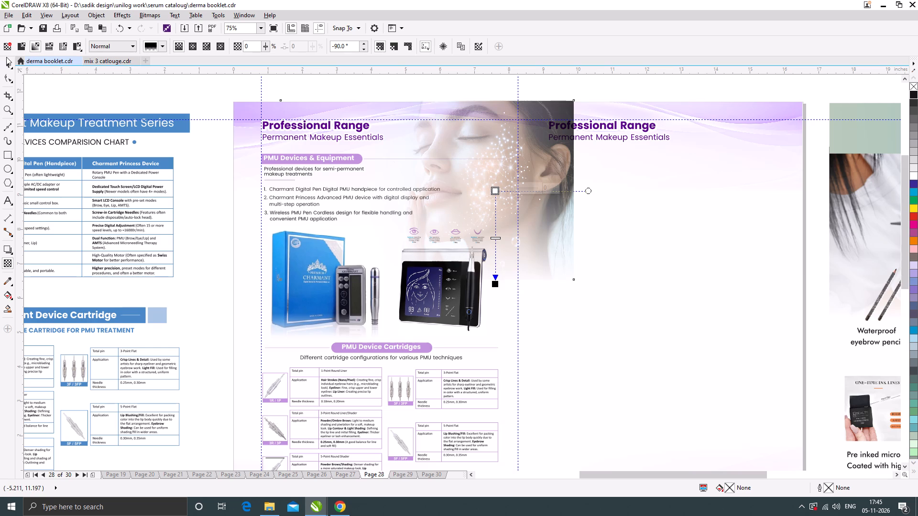
click(7, 64)
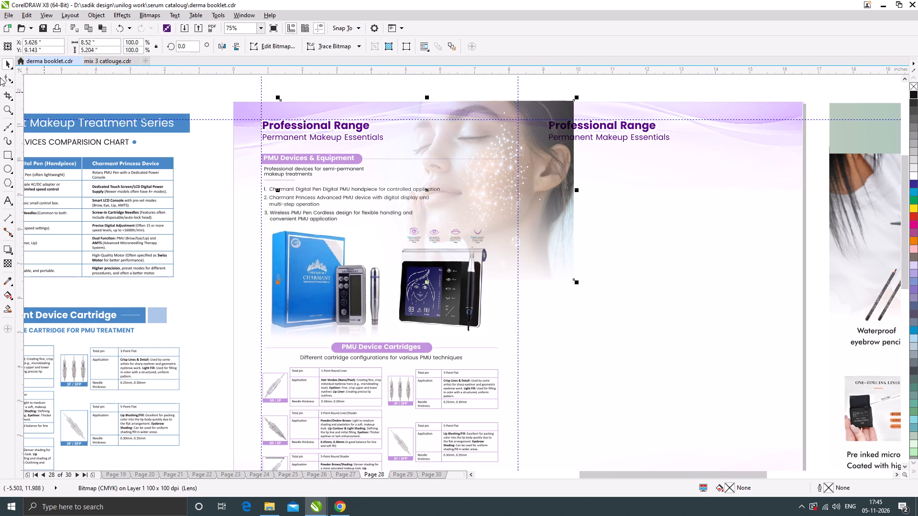
Trim the face photo's right edge back by about 1.625 in to the vertical guide at the spread's centre.
click(6, 77)
scroll(567, 127, up, 1)
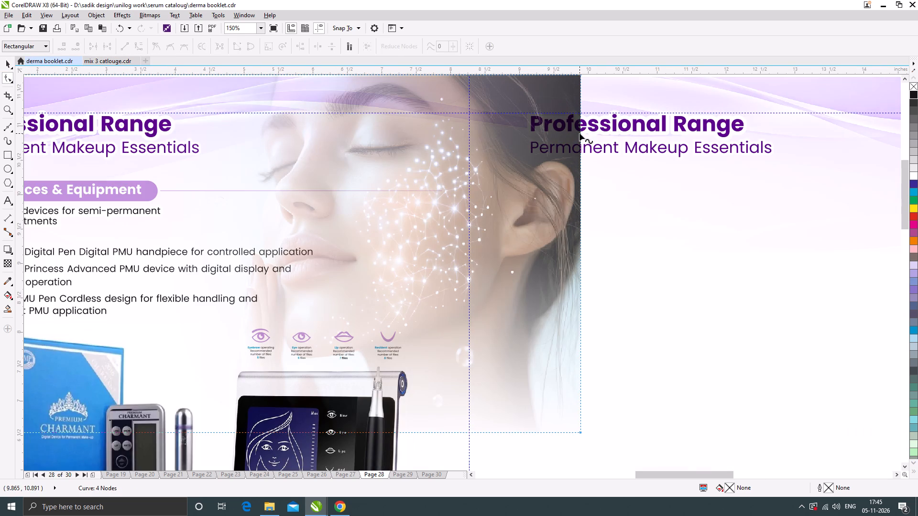
drag(581, 132, 469, 130)
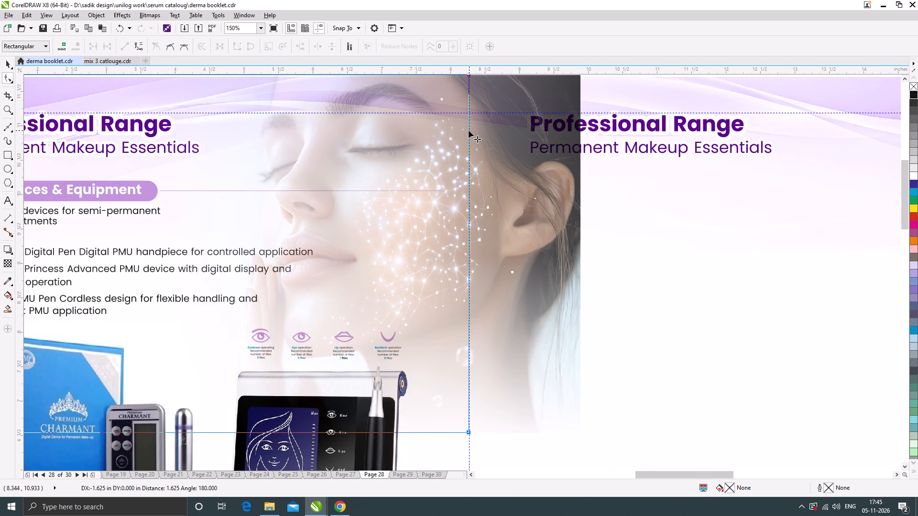
drag(469, 130, 468, 130)
scroll(394, 193, down, 1)
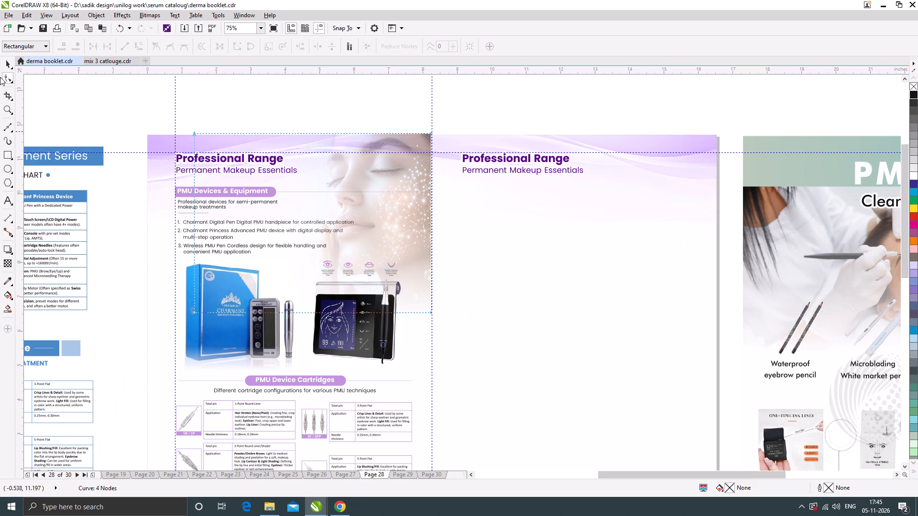
click(8, 64)
click(90, 90)
Inspect how the trimmed face photo blends with page 28's headings, text and device photos.
scroll(503, 179, down, 1)
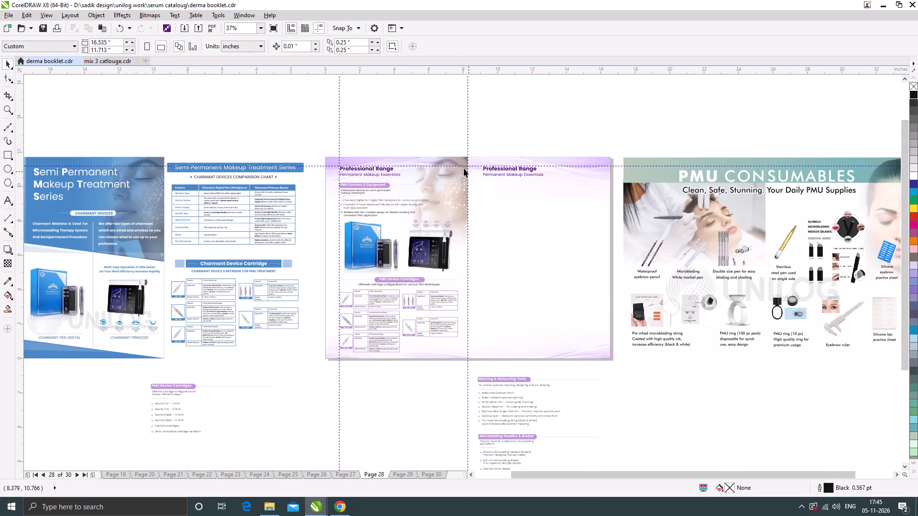
scroll(460, 167, up, 7)
scroll(452, 204, down, 10)
click(279, 136)
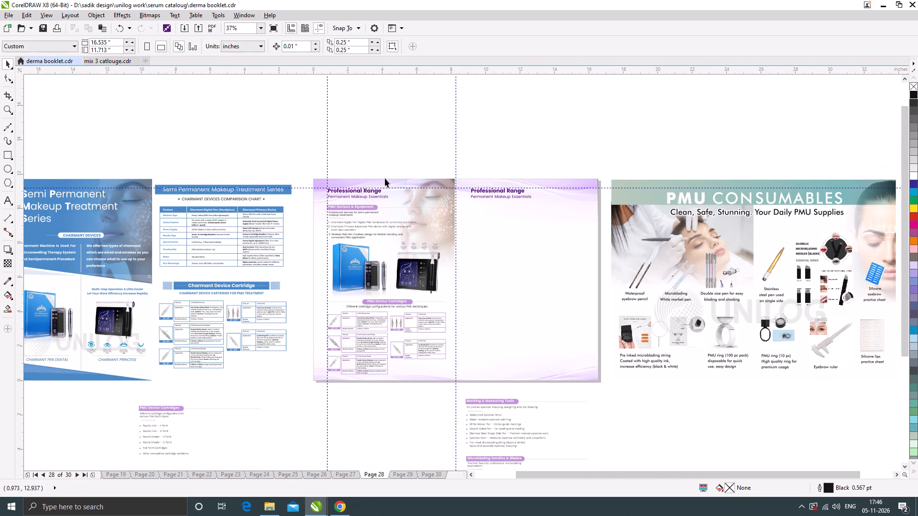
scroll(419, 250, up, 1)
scroll(415, 212, down, 1)
Cut the four operation icons with their captions and paste them back in place above the touchscreen device, in front of the face photo.
scroll(417, 251, up, 1)
click(419, 268)
drag(174, 190, 469, 237)
key(ctrl+x)
key(ctrl+v)
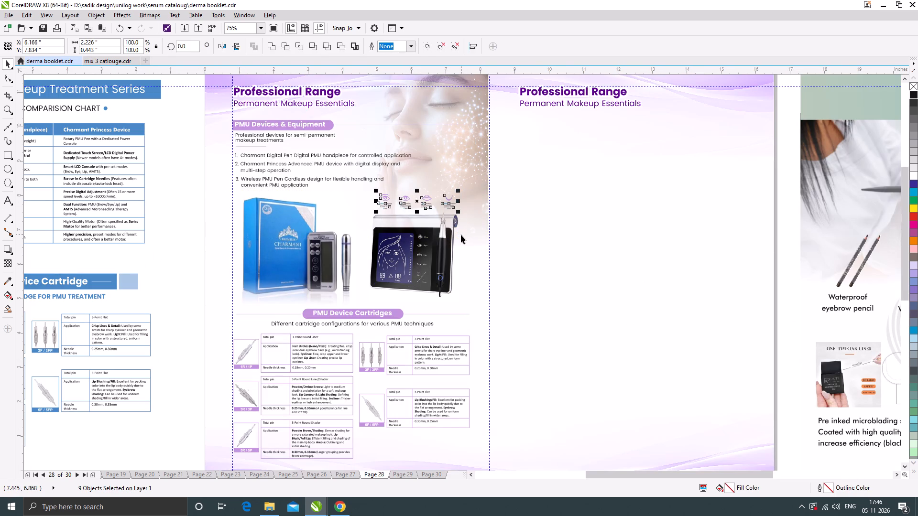
scroll(413, 200, up, 2)
scroll(437, 200, down, 2)
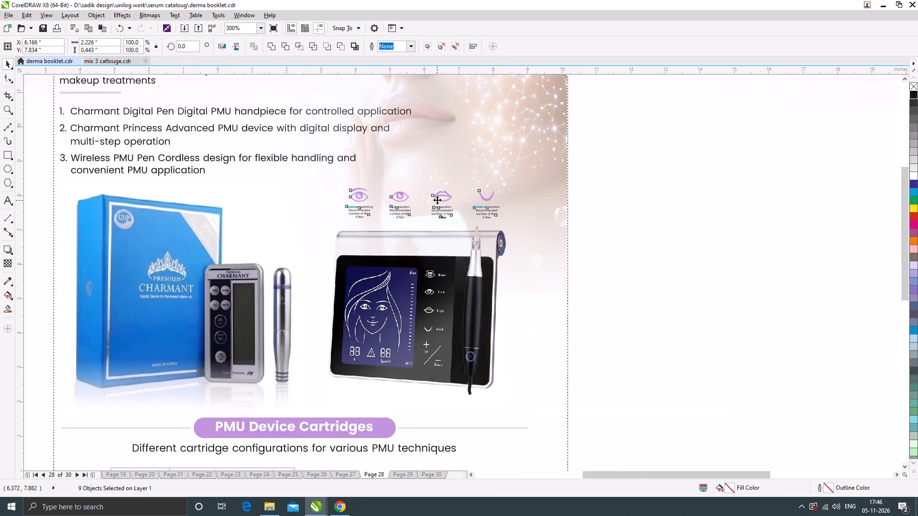
click(184, 221)
scroll(370, 246, down, 1)
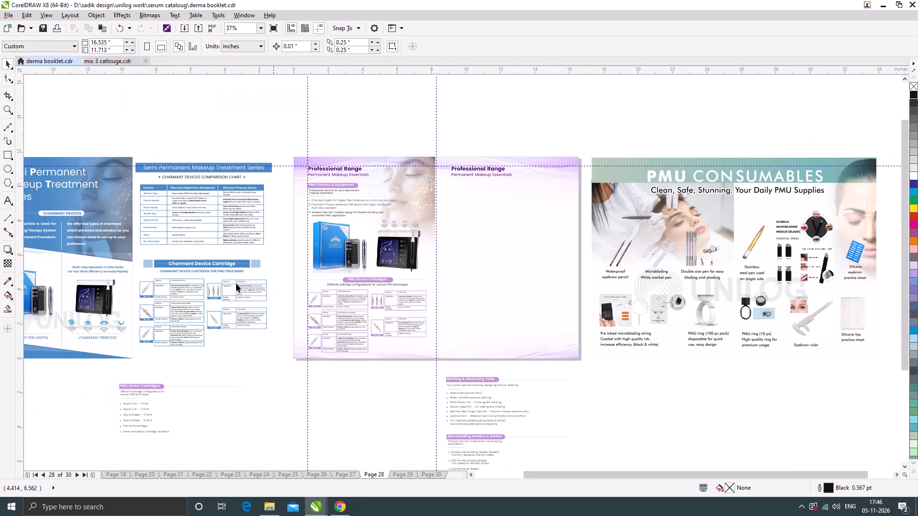
Move the 5F / 5FP cartridge picture and table up about 0.19 in, closer beneath the 3F / 3FP block.
scroll(53, 306, up, 1)
scroll(299, 230, down, 1)
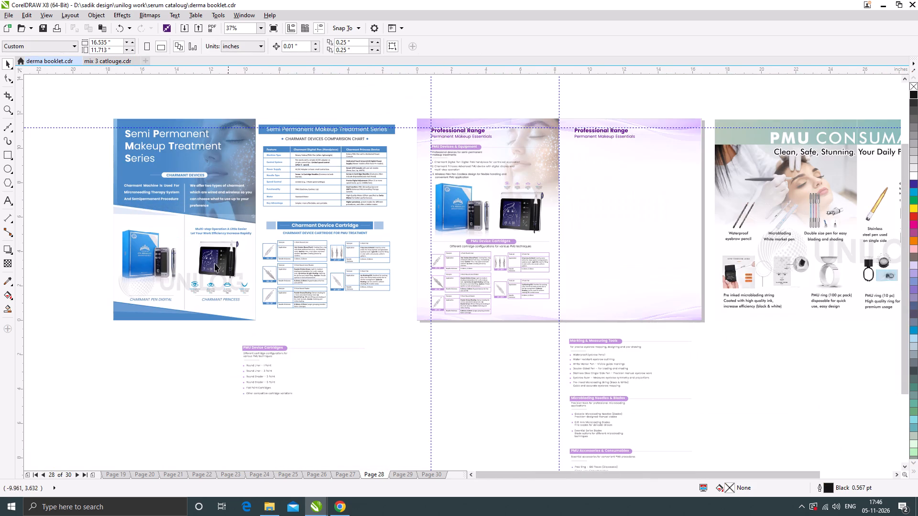
click(375, 368)
scroll(534, 301, up, 1)
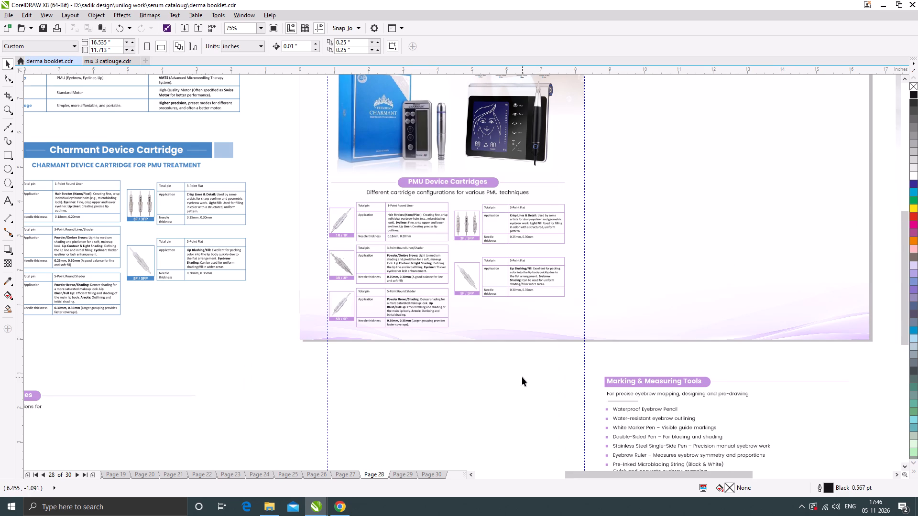
click(537, 371)
drag(575, 359, 459, 242)
drag(459, 242, 449, 243)
click(524, 398)
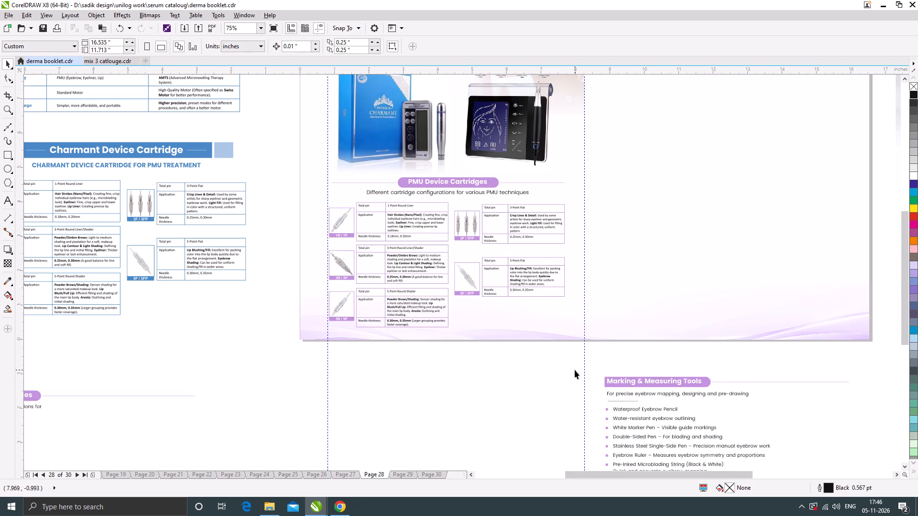
drag(575, 365, 450, 248)
scroll(482, 259, up, 1)
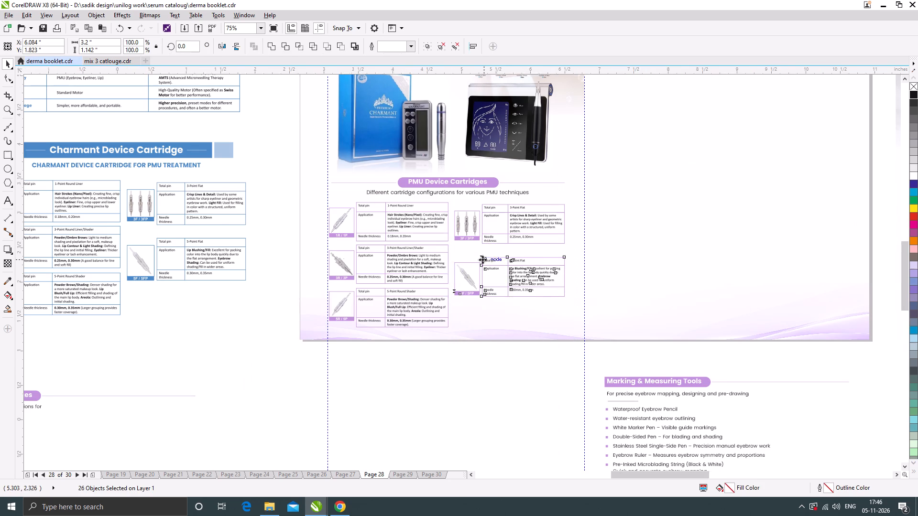
scroll(485, 258, up, 1)
drag(490, 252, 494, 225)
scroll(452, 238, down, 2)
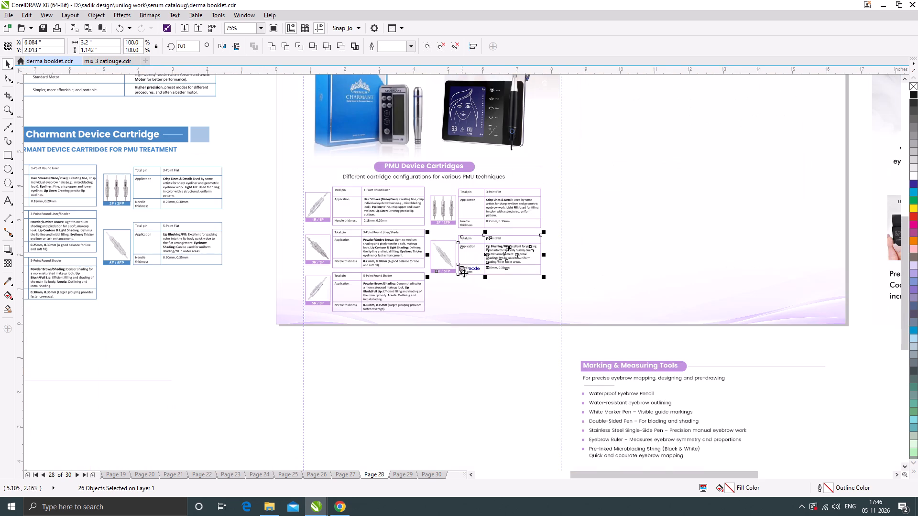
click(472, 353)
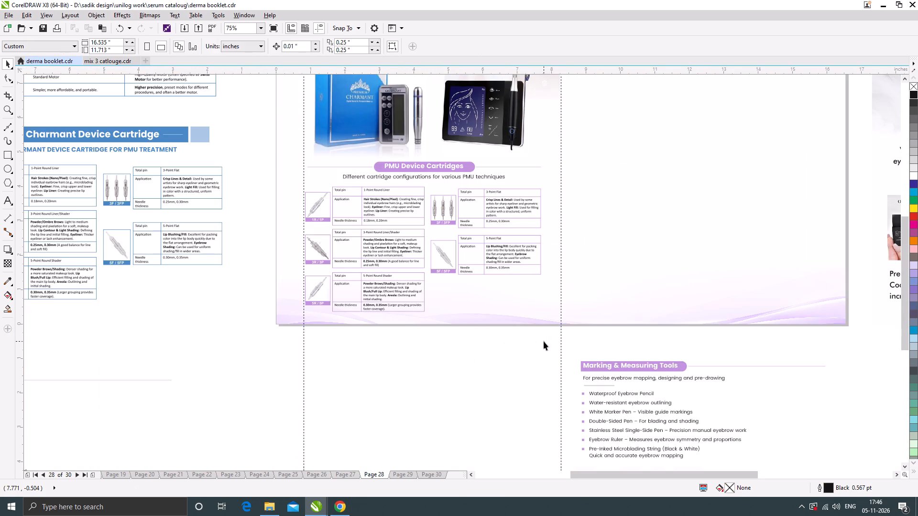
Move the 3F / 3FP and 5F / 5FP blocks together up about 0.07 in, level with the 1-Point Round Liner table's bottom edge.
drag(552, 344, 430, 180)
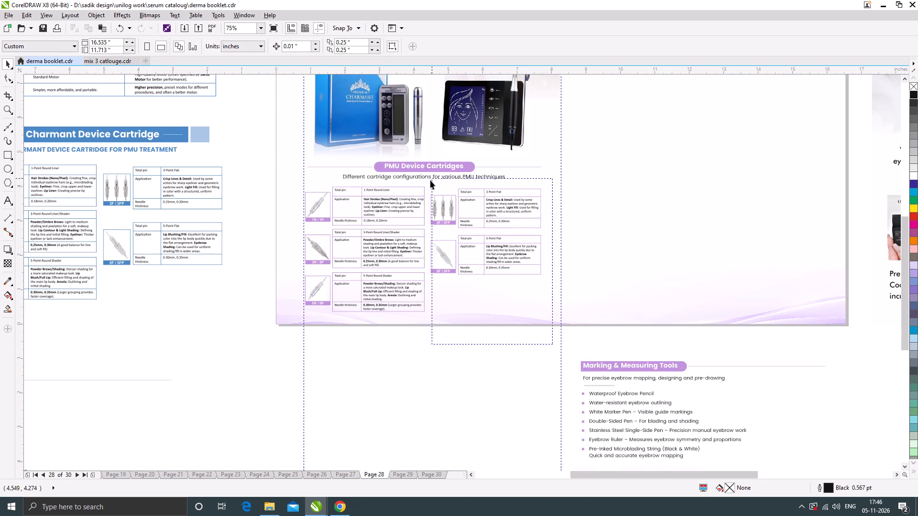
drag(430, 180, 427, 183)
scroll(477, 197, up, 2)
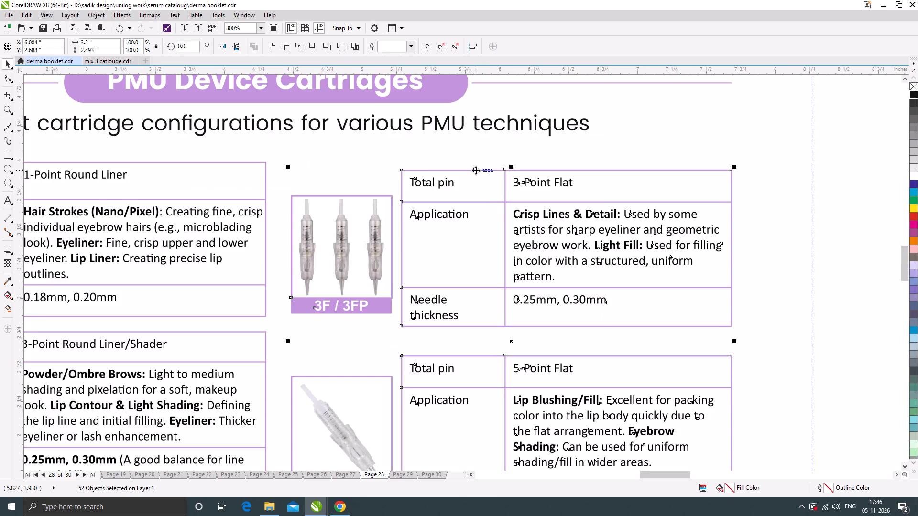
drag(476, 170, 476, 160)
scroll(432, 179, down, 2)
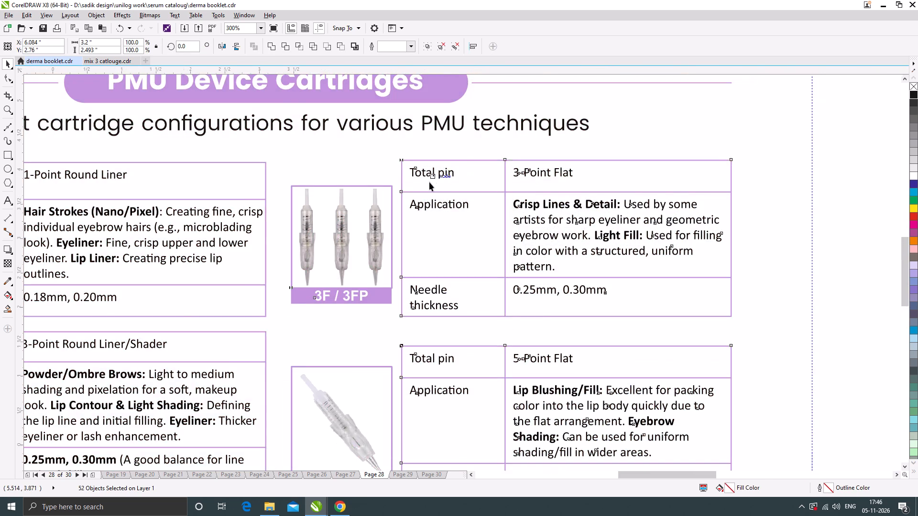
click(445, 344)
Move the 5F / 5FP block up about 0.13 in more to tighten its gap below the 3F / 3FP table.
drag(515, 335, 402, 216)
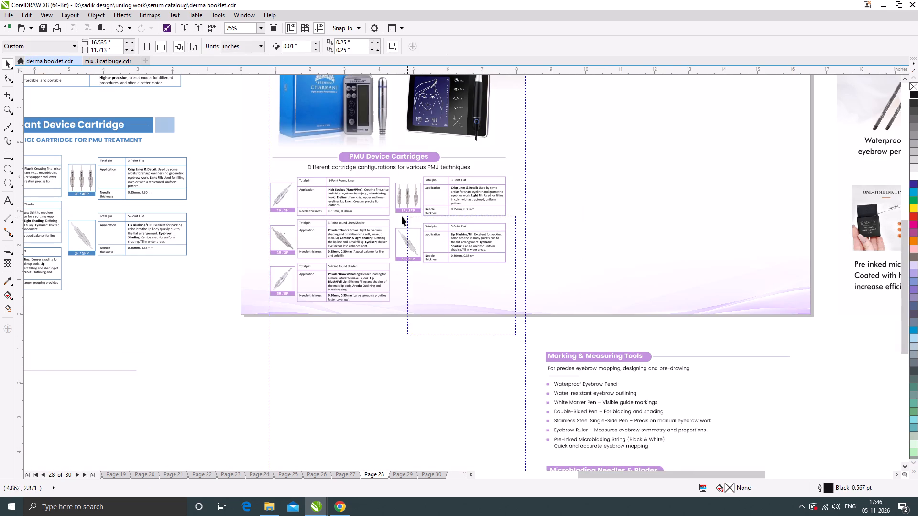
drag(402, 216, 390, 217)
scroll(436, 224, up, 3)
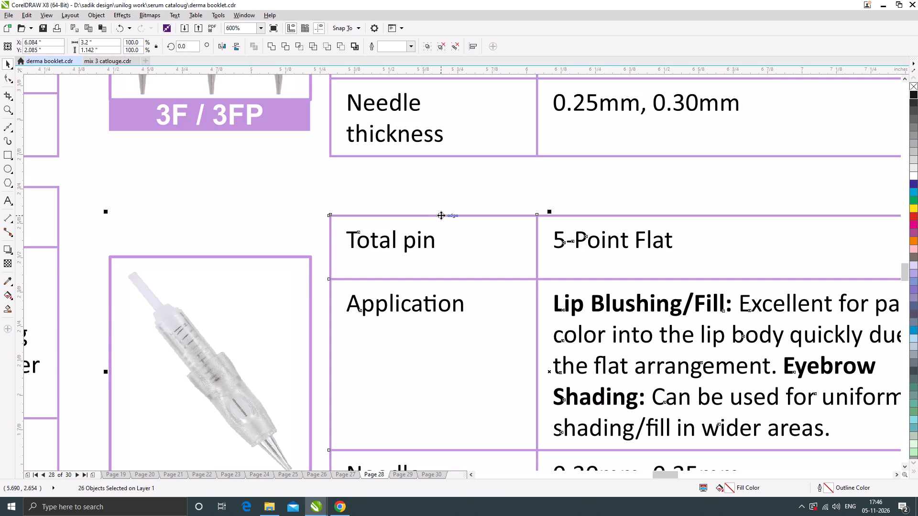
drag(441, 215, 447, 186)
scroll(419, 193, down, 3)
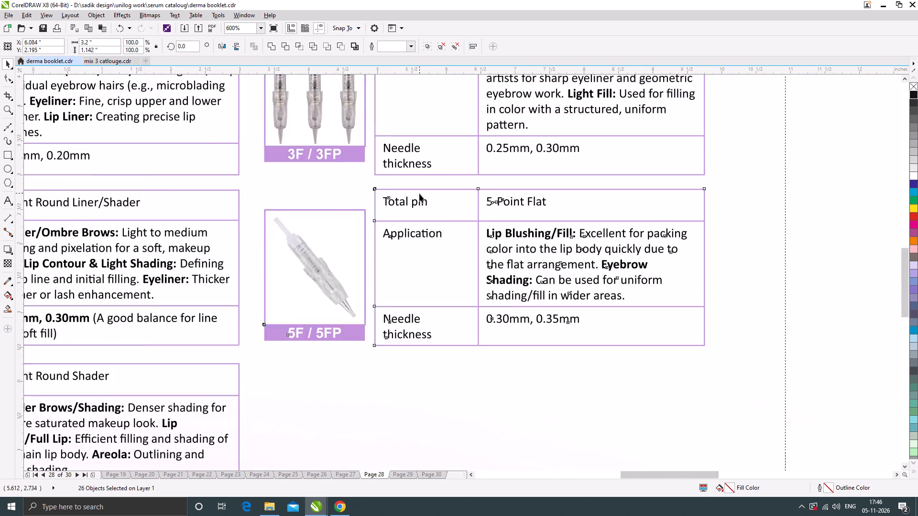
scroll(419, 193, down, 1)
scroll(422, 195, up, 2)
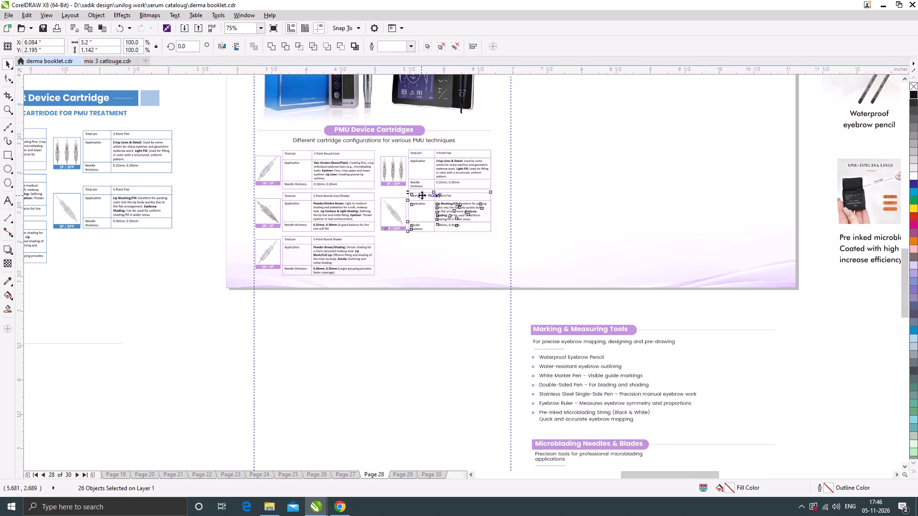
scroll(422, 195, up, 3)
drag(422, 188, 423, 177)
scroll(395, 190, down, 3)
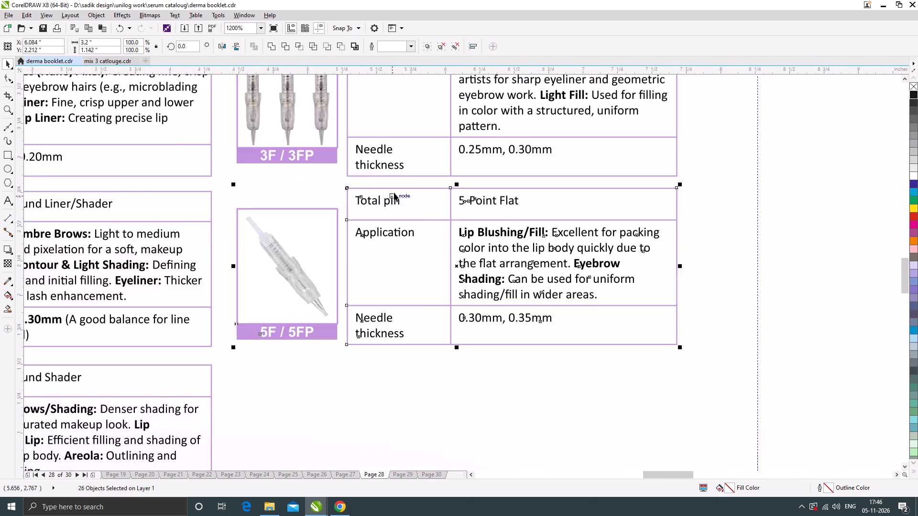
scroll(394, 193, down, 1)
click(409, 412)
scroll(352, 264, down, 1)
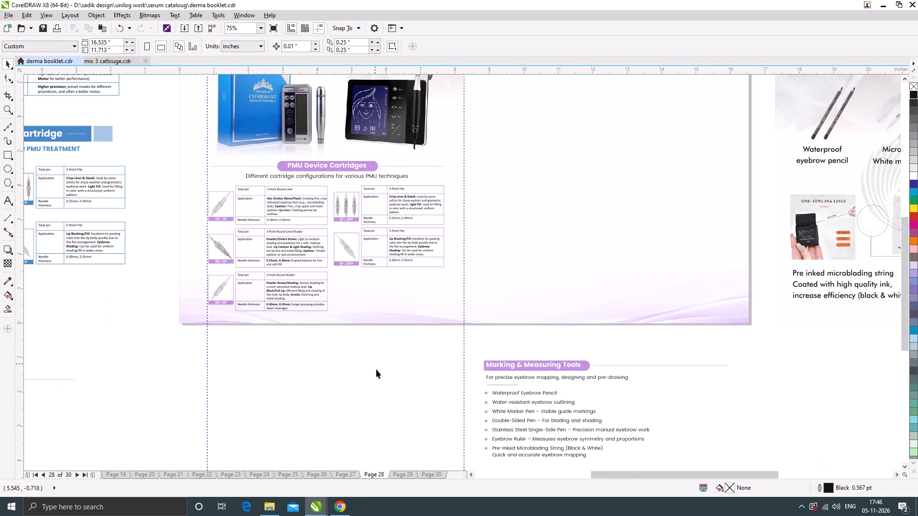
click(377, 370)
Delete the old blue Semi Permanent Makeup reference pages and the spare PMU Device Cartridges text list beside page 28.
scroll(359, 252, down, 1)
click(252, 213)
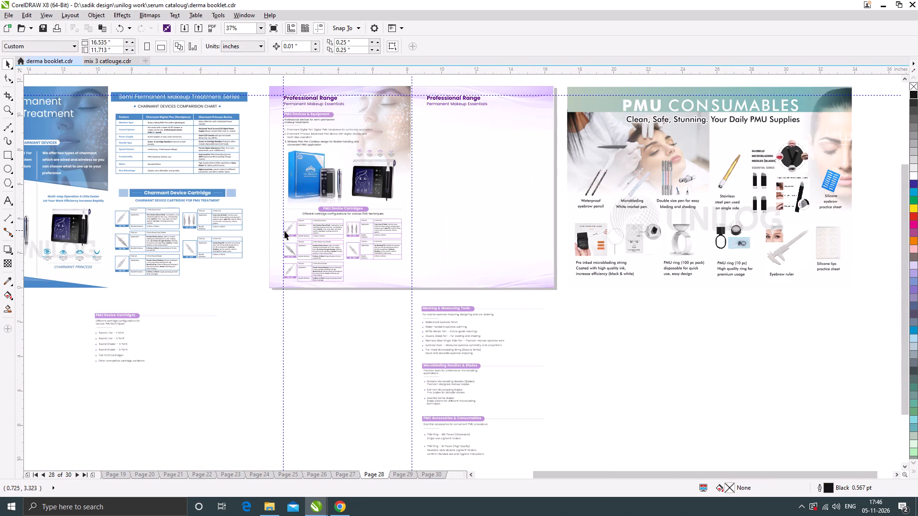
scroll(282, 232, down, 1)
drag(89, 126, 255, 305)
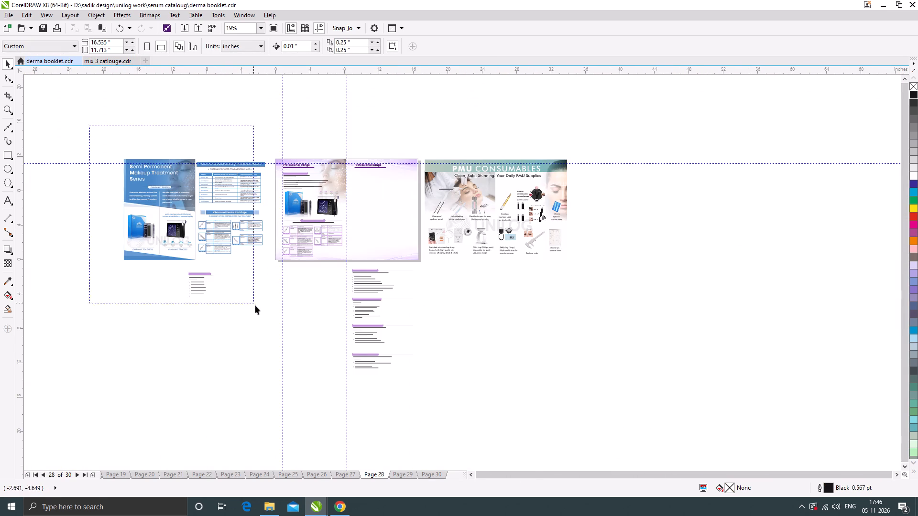
drag(255, 305, 273, 322)
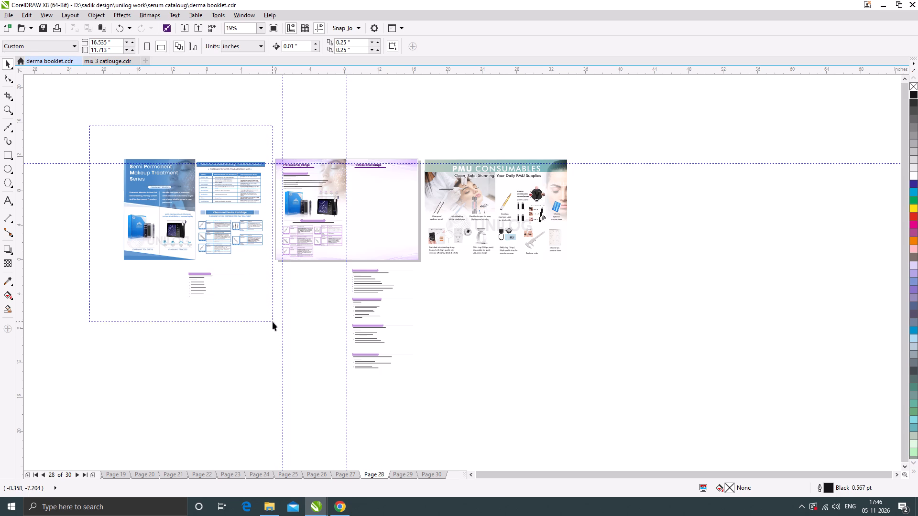
drag(273, 322, 273, 321)
scroll(194, 274, up, 4)
scroll(209, 257, down, 3)
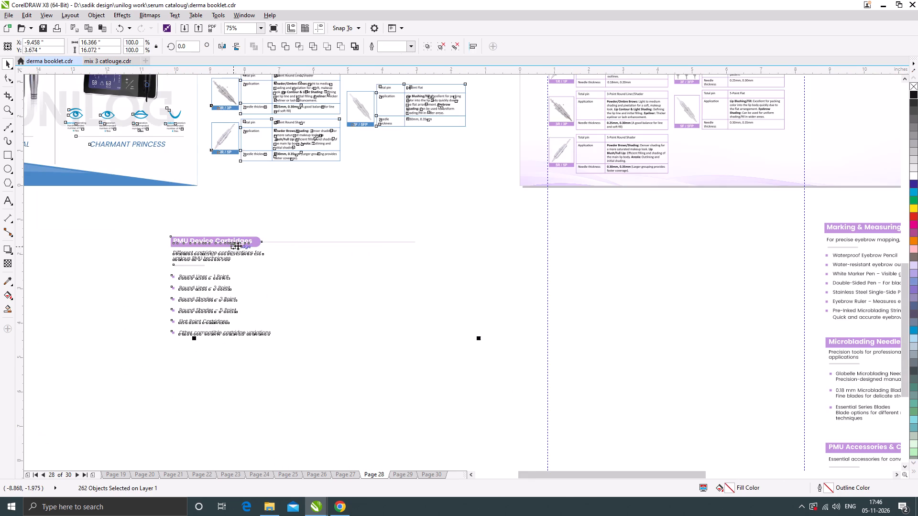
key(Delete)
Save the derma booklet document.
scroll(262, 262, down, 2)
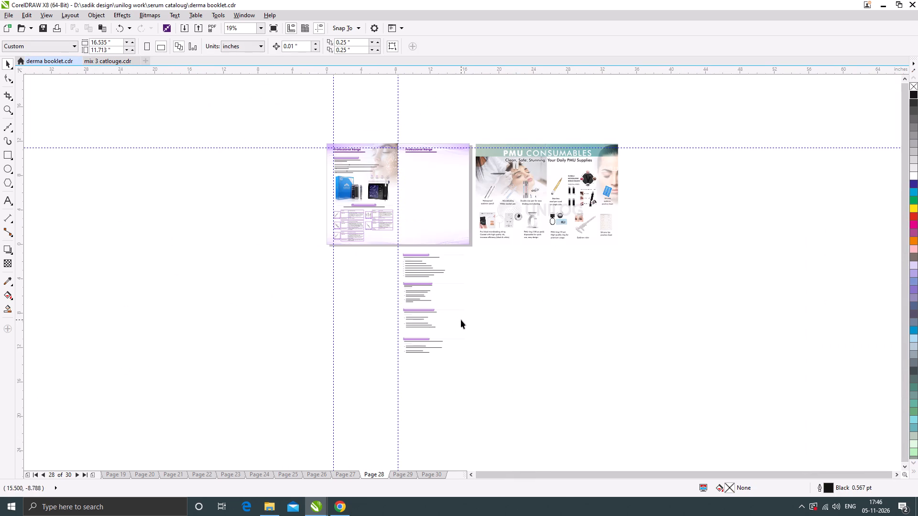
scroll(442, 283, up, 1)
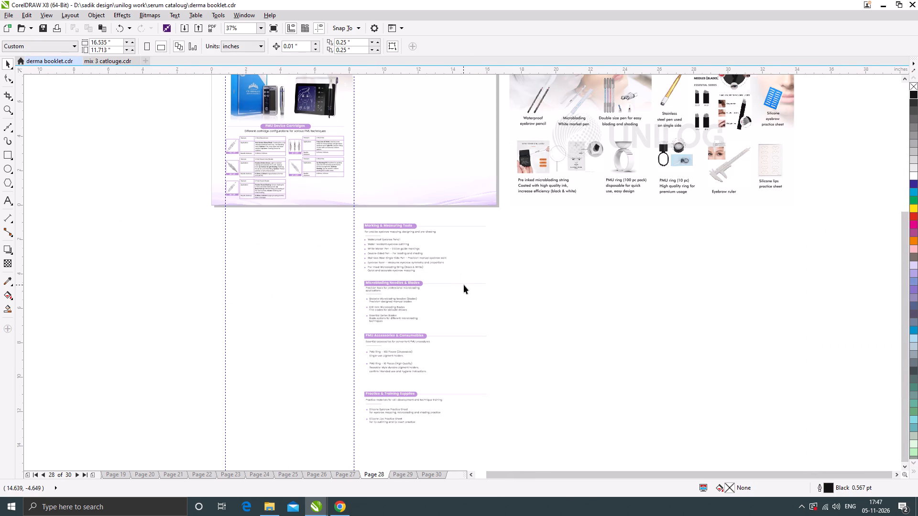
key(ctrl+s)
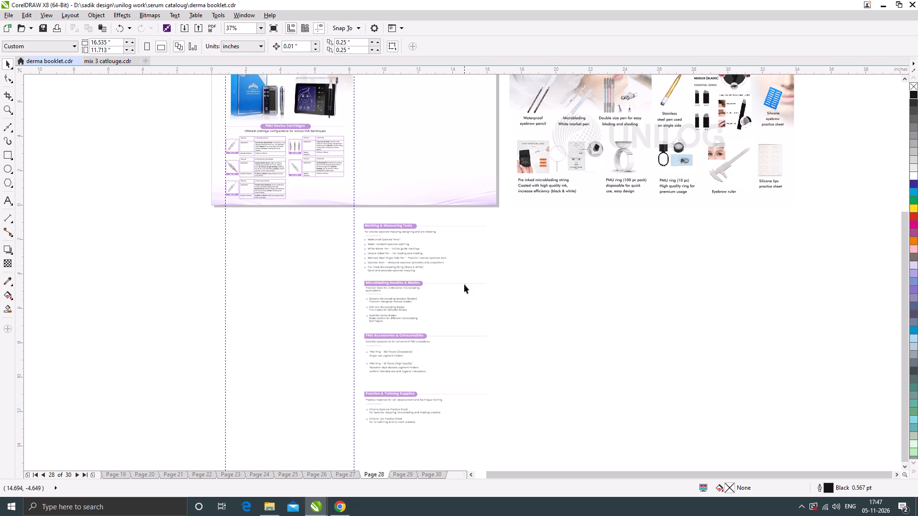
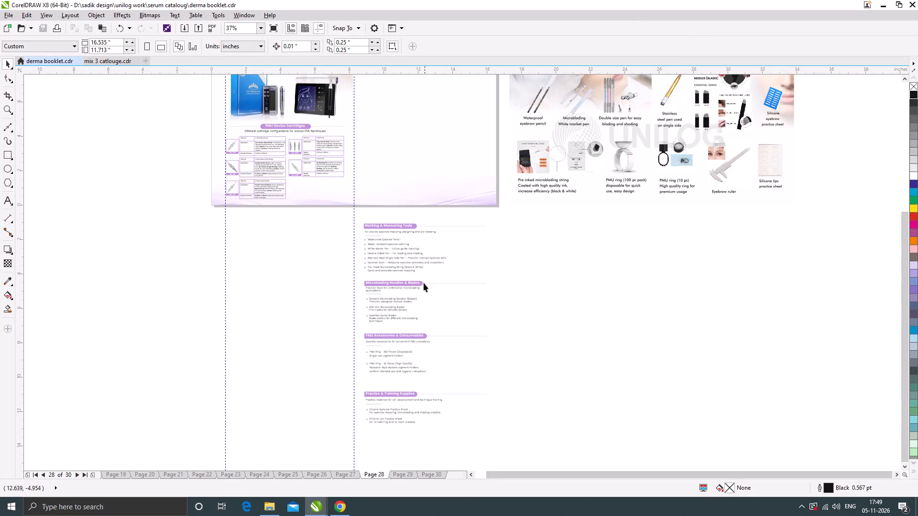
Move the four consumables text sections from below the spread onto page 28's empty right half, under its Professional Range heading.
scroll(417, 279, down, 1)
scroll(402, 260, up, 1)
scroll(394, 276, down, 1)
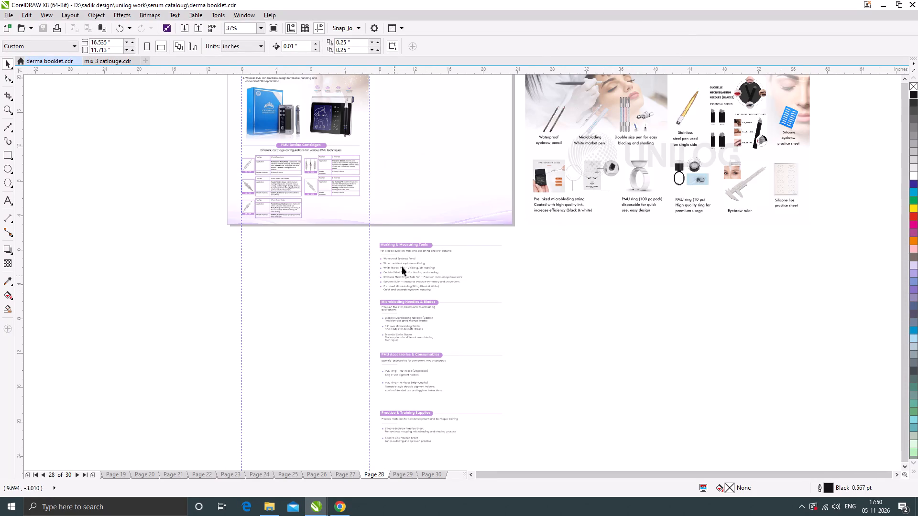
scroll(412, 215, up, 1)
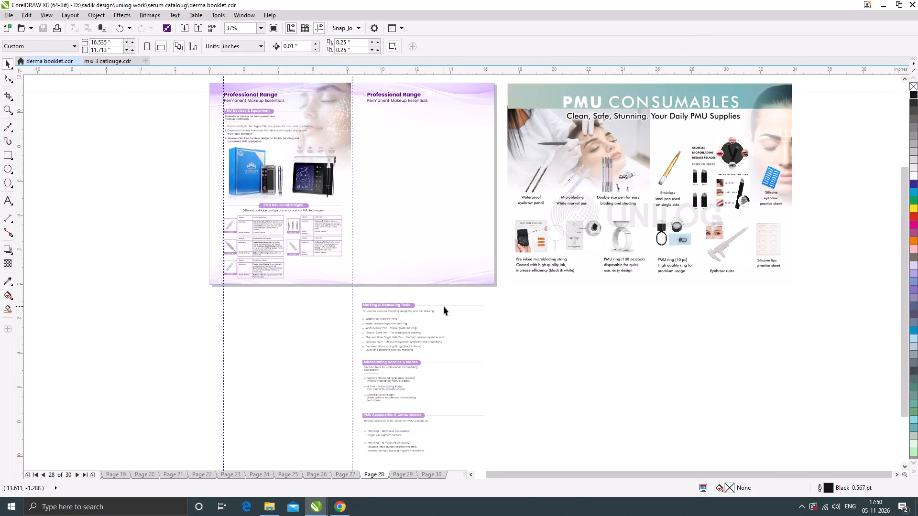
click(444, 305)
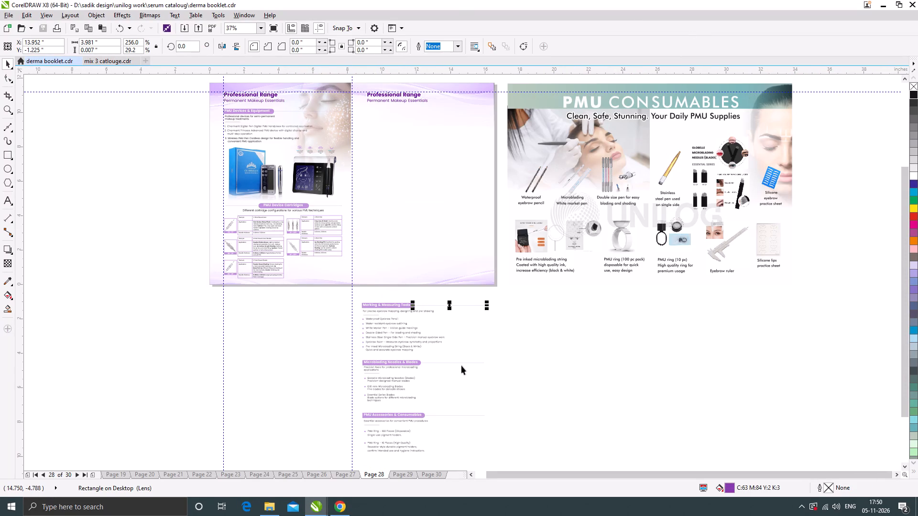
scroll(413, 301, down, 1)
click(473, 382)
drag(475, 420, 373, 296)
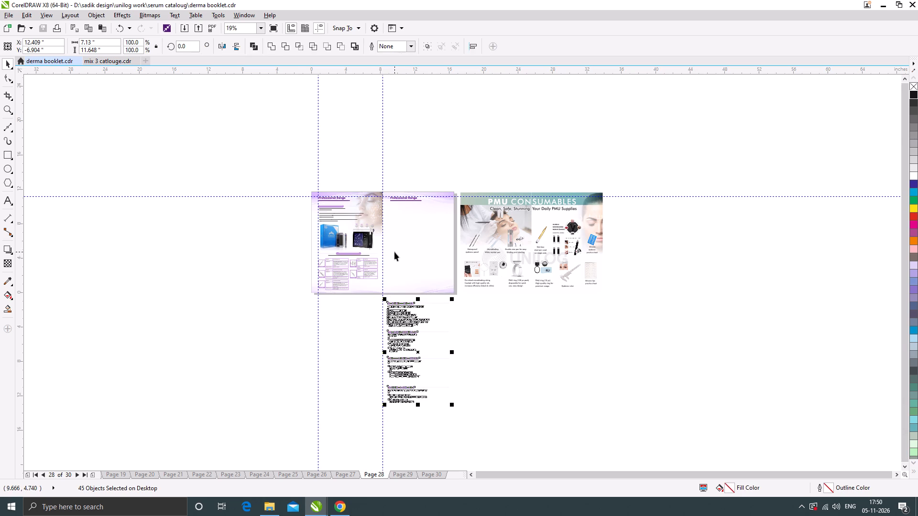
scroll(394, 252, up, 1)
drag(405, 356, 404, 161)
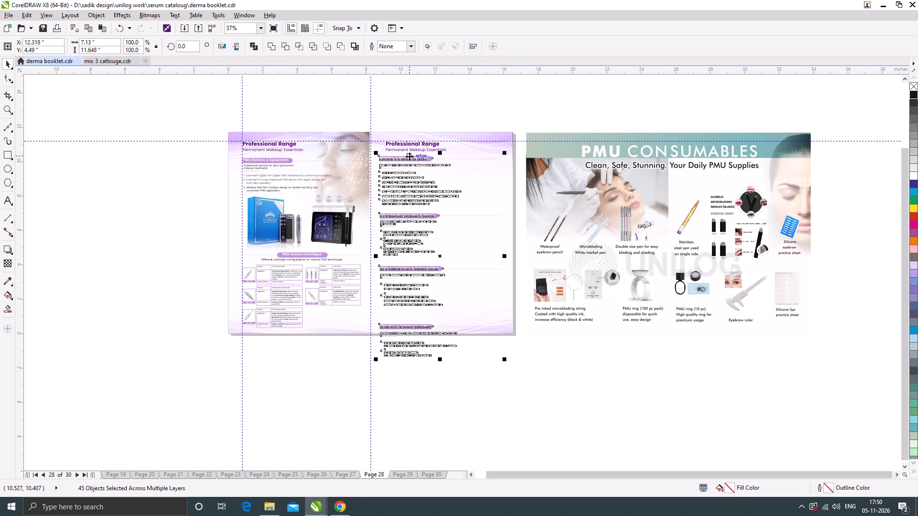
scroll(409, 156, up, 1)
drag(411, 163, 411, 170)
Scale the four text sections together down to about 6.48 × 10.58 in.
scroll(437, 180, down, 1)
drag(517, 376, 516, 367)
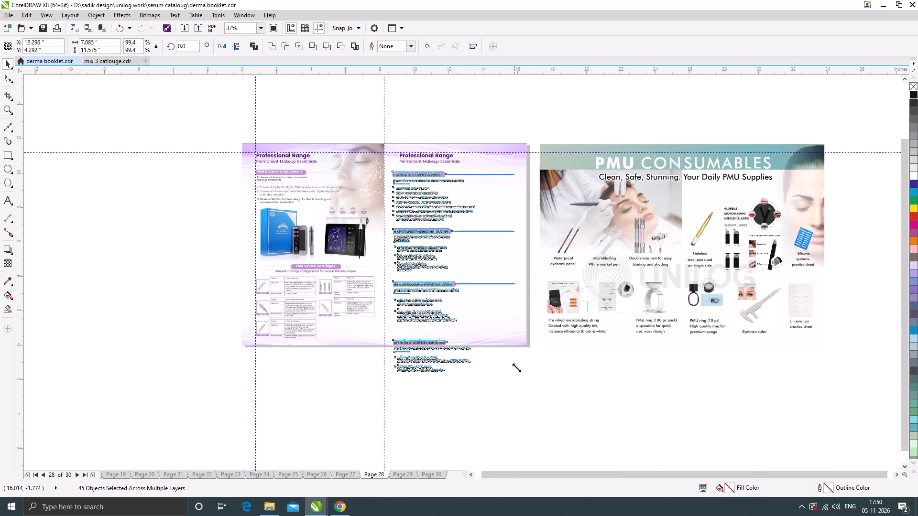
drag(516, 367, 514, 358)
click(553, 396)
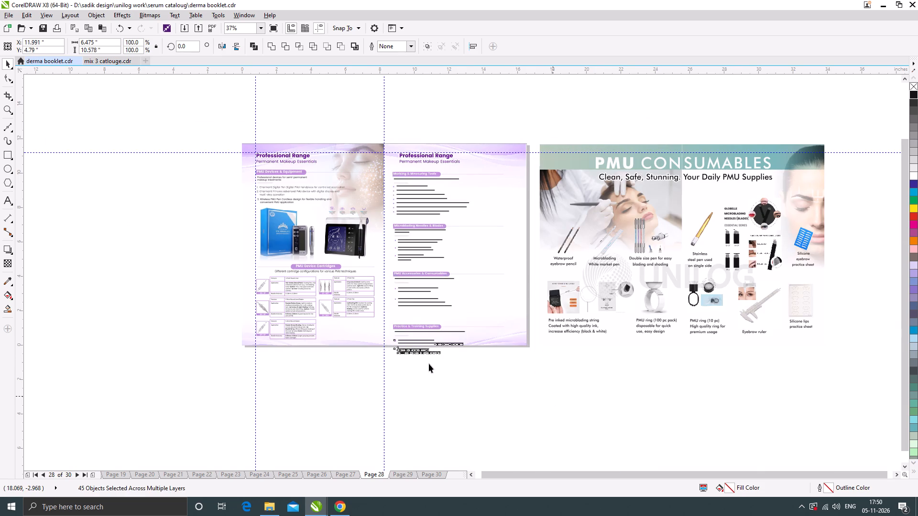
Move the Practice & Training Supplies section up about 0.6 in so it sits inside the page.
scroll(432, 356, up, 1)
drag(636, 390, 337, 279)
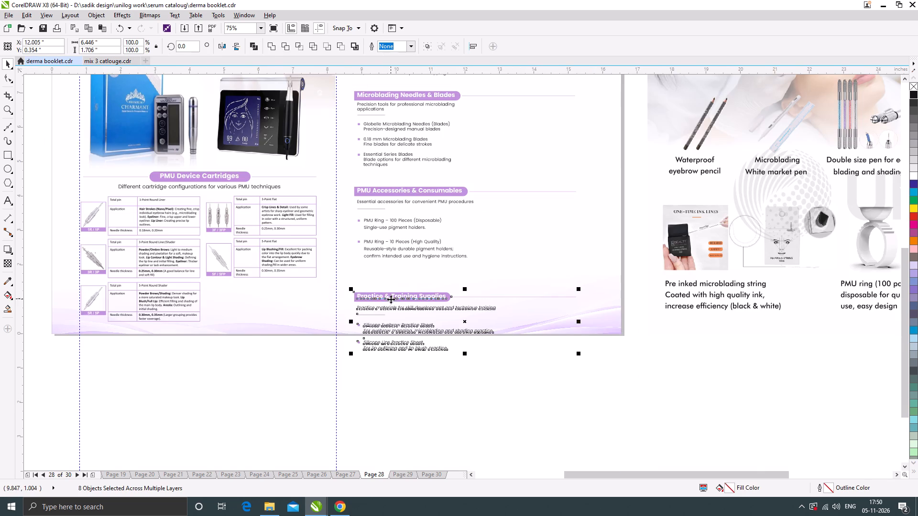
drag(391, 301, 387, 280)
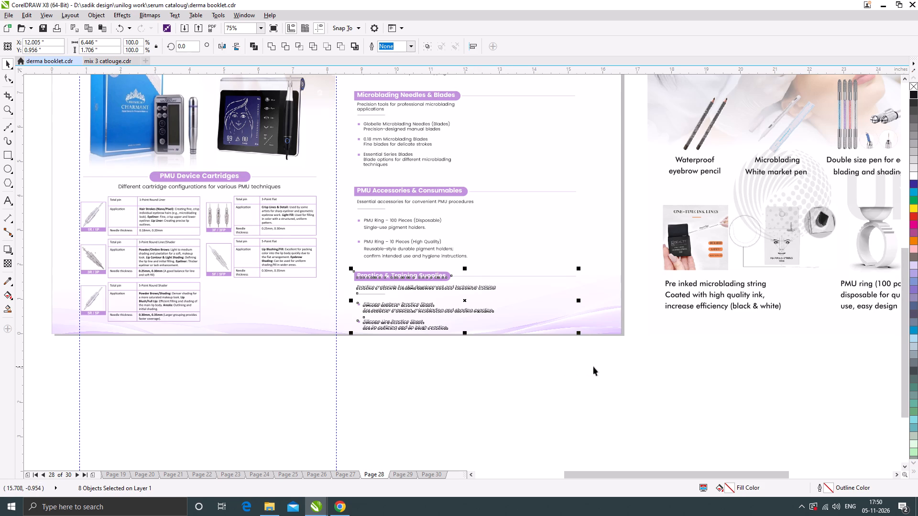
Move the PMU Accessories & Consumables and Practice & Training Supplies sections together up about 0.25 in, closer to the microblading section.
drag(597, 365, 340, 173)
scroll(386, 185, up, 1)
drag(390, 190, 387, 178)
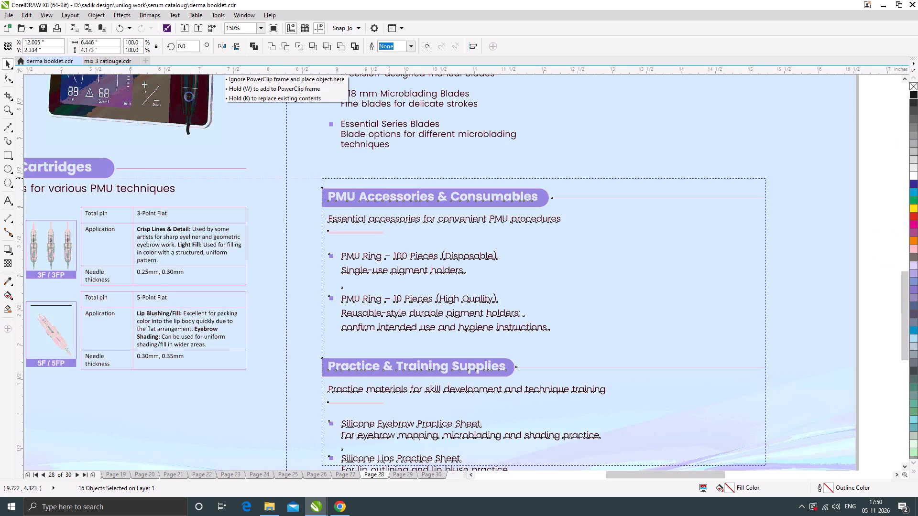
drag(387, 178, 387, 174)
scroll(386, 178, up, 1)
drag(389, 180, 389, 178)
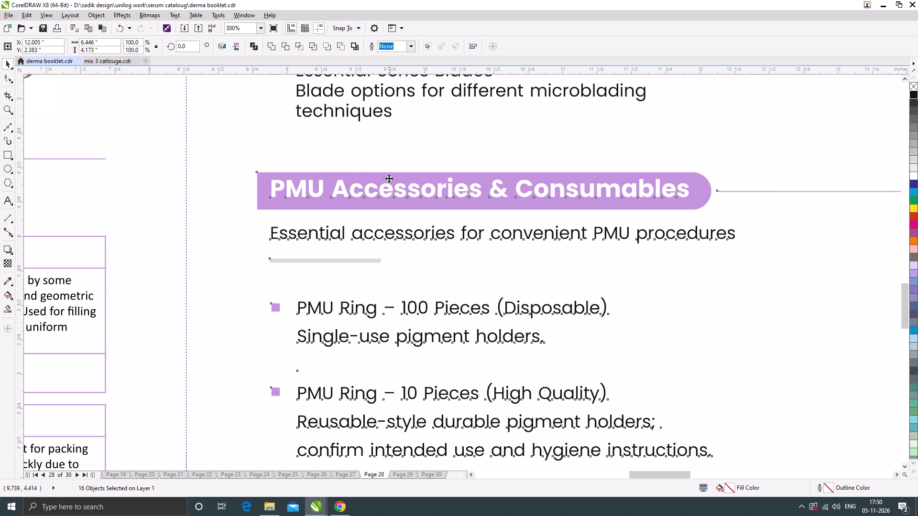
drag(389, 178, 388, 171)
scroll(403, 210, down, 4)
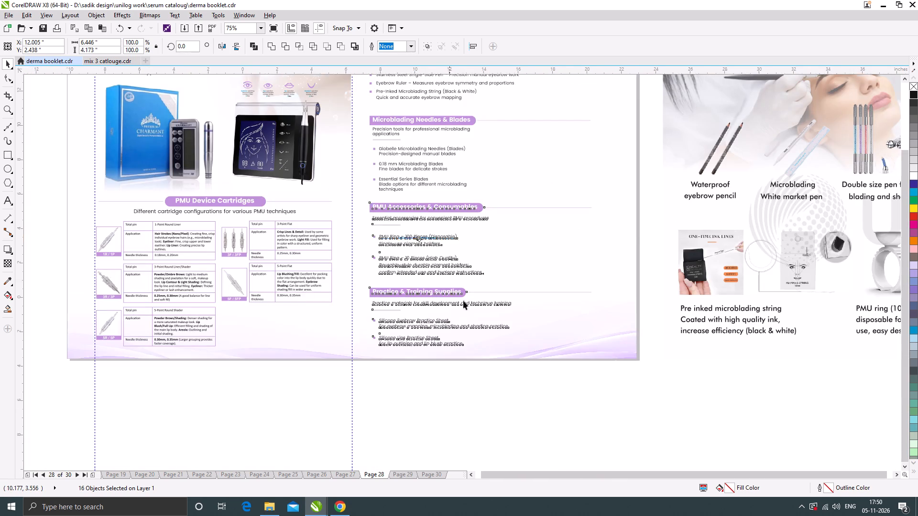
click(480, 333)
Move the Microblading Needles & Blades section and the two sections below it together up about 0.13 in.
drag(535, 329, 426, 188)
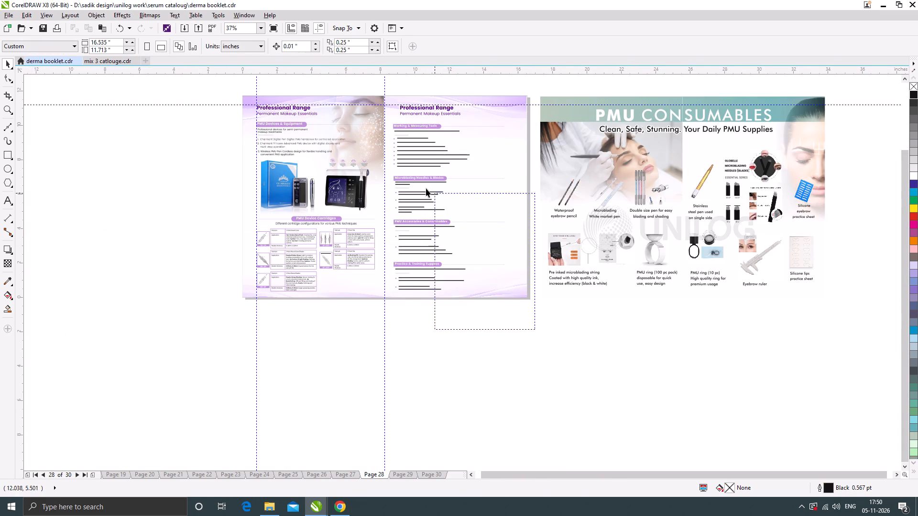
drag(426, 188, 386, 167)
scroll(402, 171, up, 4)
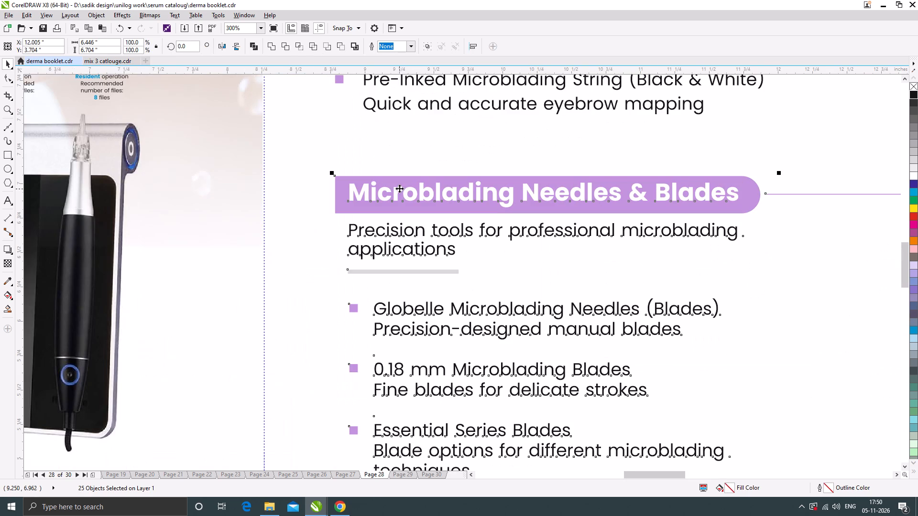
drag(399, 188, 399, 171)
scroll(411, 204, down, 3)
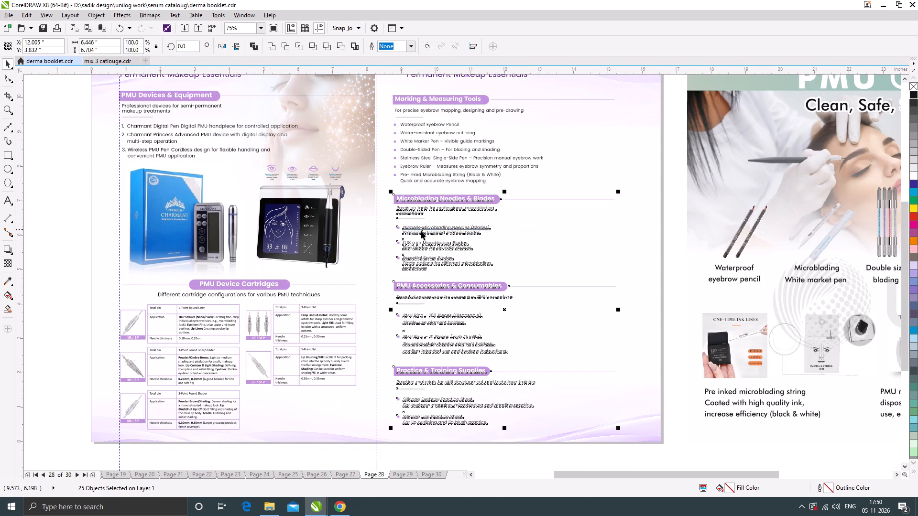
Cut all four consumables text sections and paste them back in place on page 28.
scroll(425, 238, down, 1)
click(475, 356)
drag(533, 357, 413, 171)
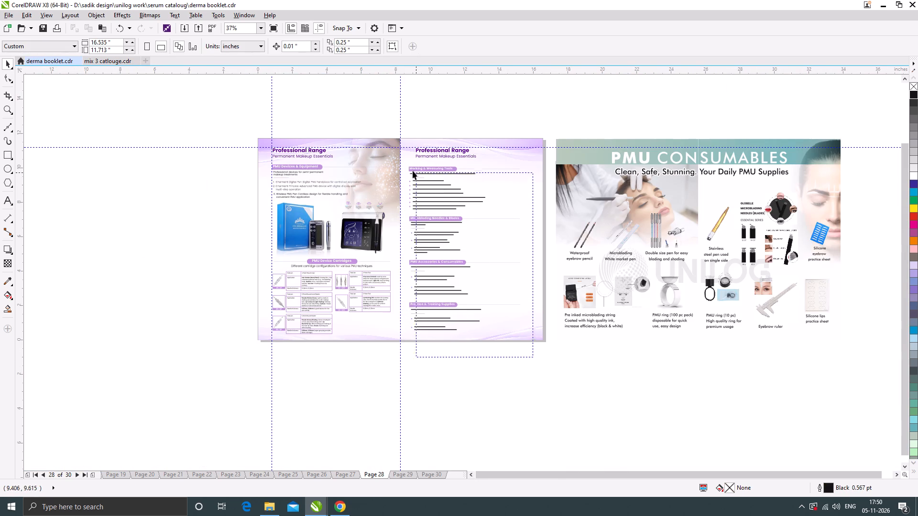
drag(413, 171, 403, 161)
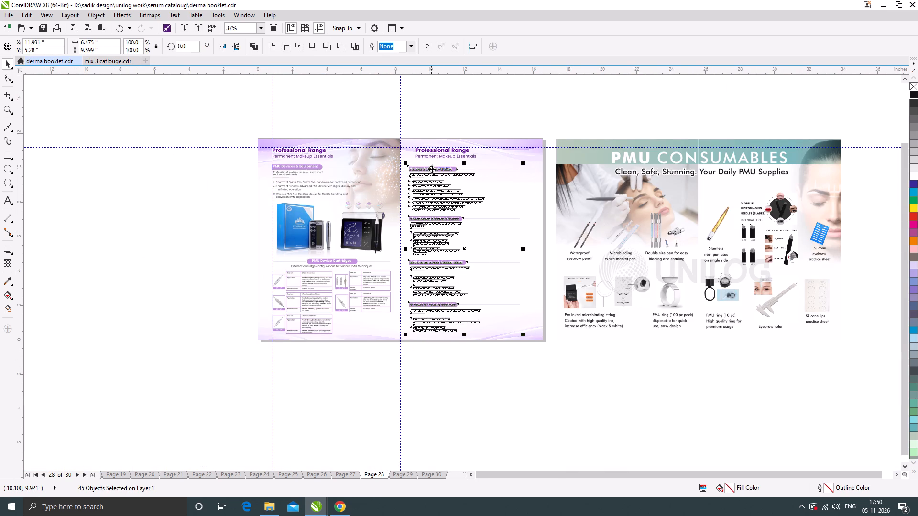
key(ctrl+x)
key(ctrl+v)
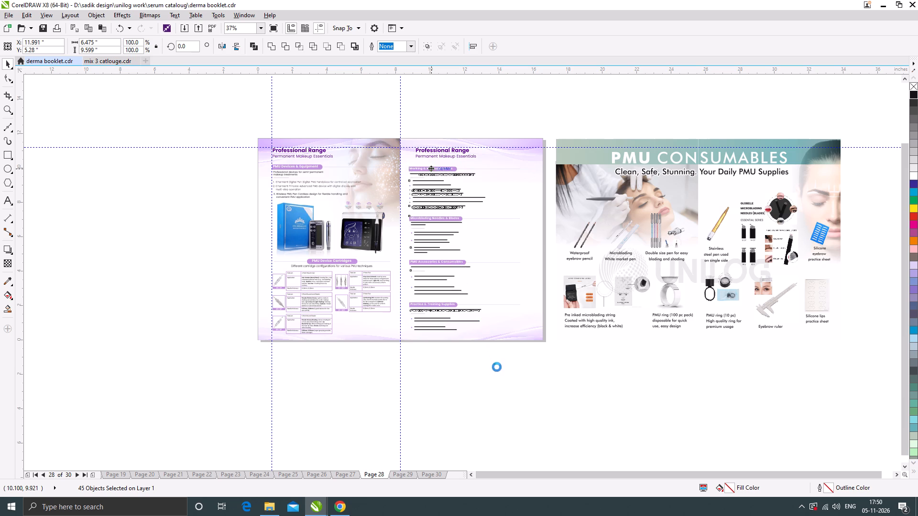
click(499, 371)
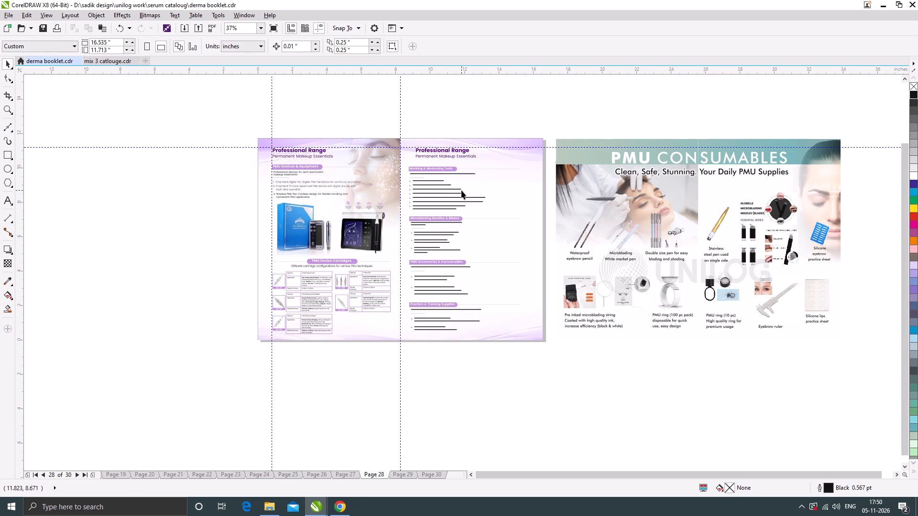
Copy one waterproof eyebrow pencil from the PMU Consumables spread beside the Marking & Measuring Tools list, scaled to about 0.76 × 1.27 in.
scroll(461, 190, up, 1)
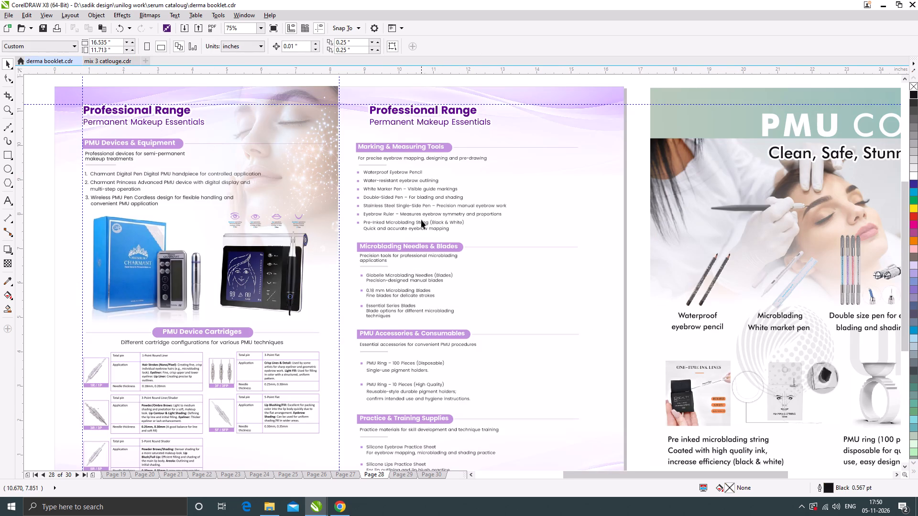
scroll(421, 220, down, 1)
click(466, 410)
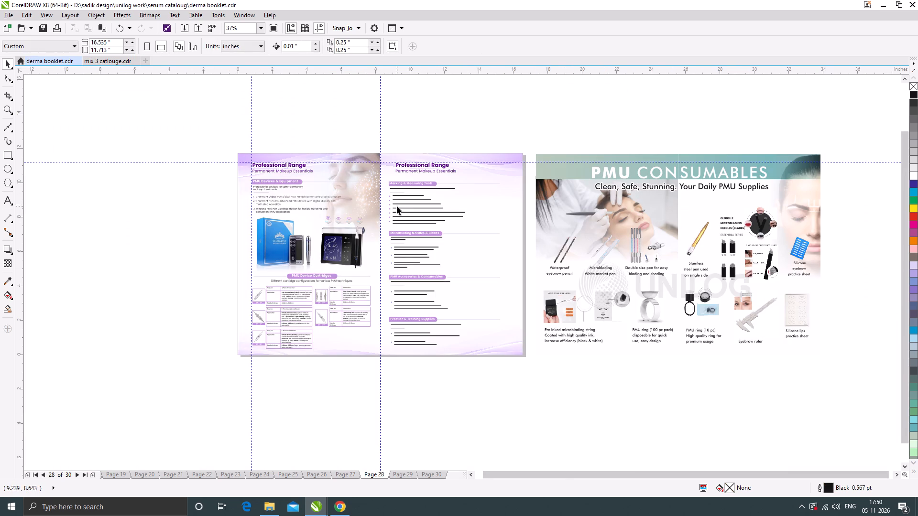
click(667, 376)
scroll(557, 208, up, 1)
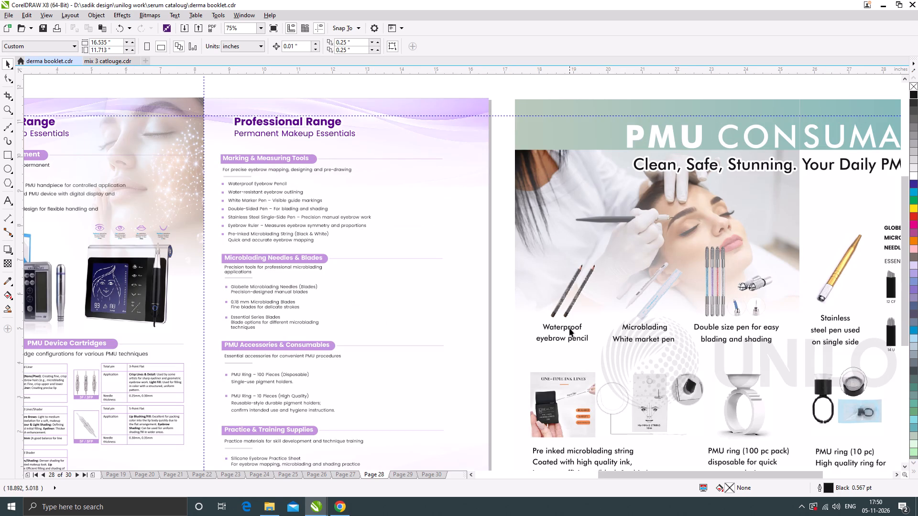
scroll(251, 207, up, 1)
scroll(255, 207, down, 1)
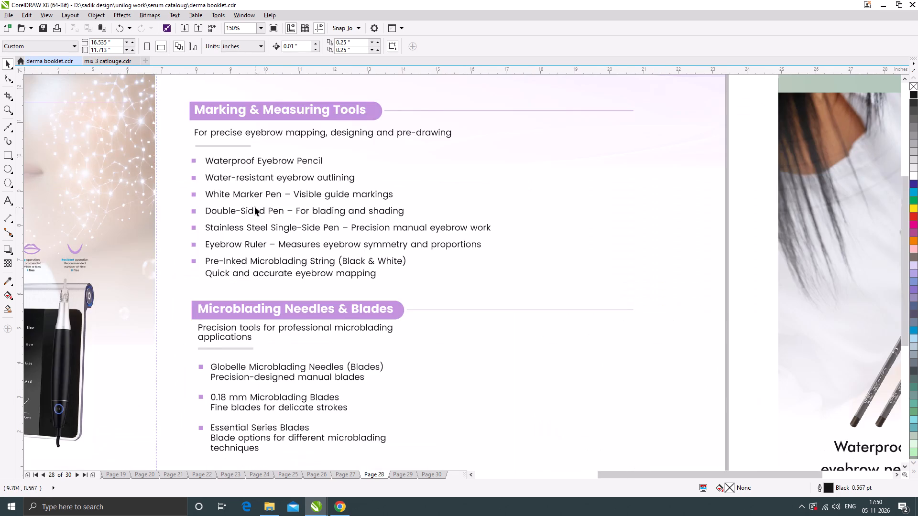
click(577, 293)
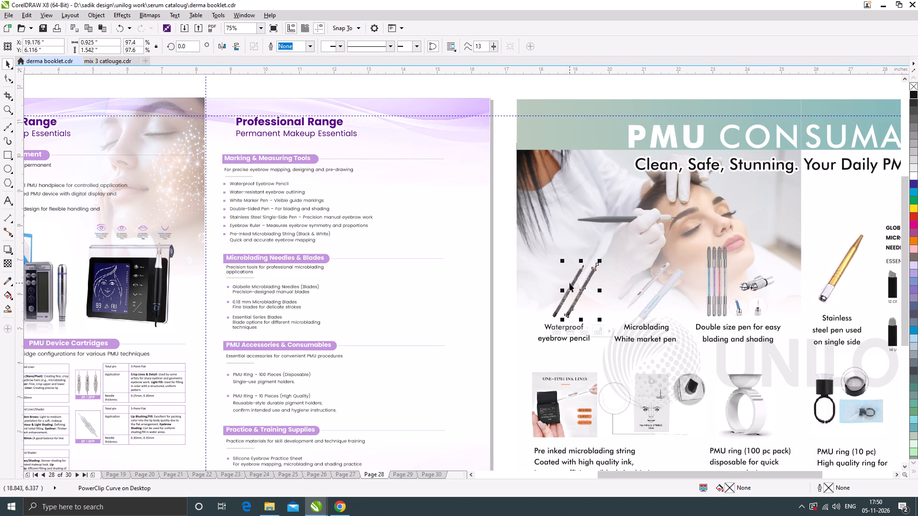
drag(583, 284, 373, 181)
right_click(373, 181)
scroll(377, 179, up, 1)
drag(388, 155, 377, 148)
drag(389, 130, 387, 150)
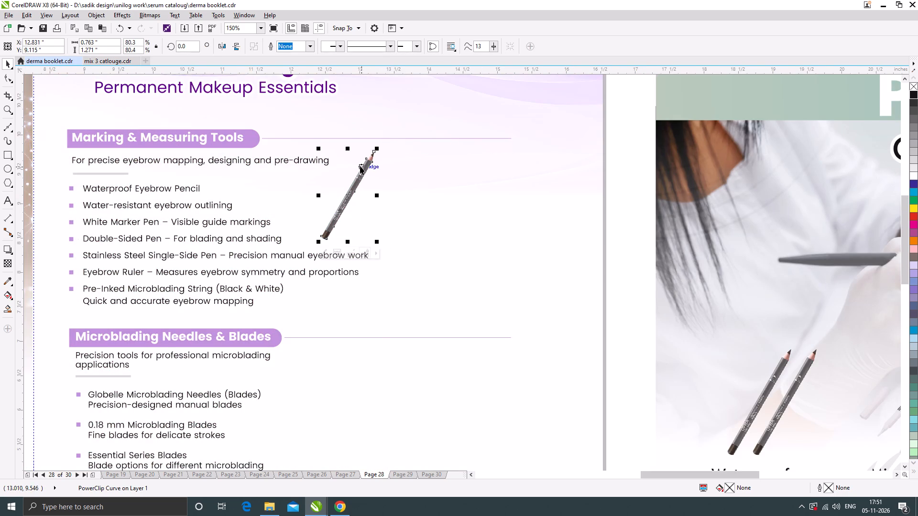
Rotate the copied eyebrow pencil to about 339.2° and move it up about 0.15 in.
click(360, 166)
drag(380, 147, 384, 168)
click(374, 178)
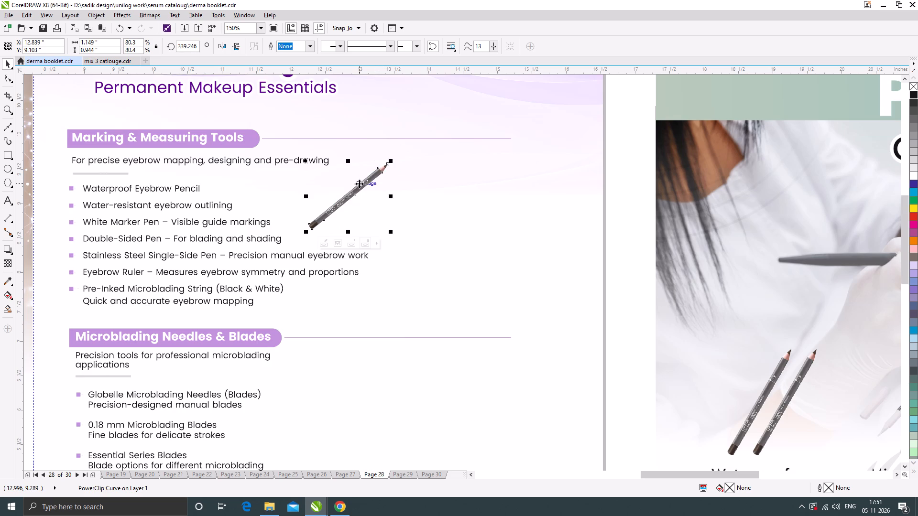
drag(359, 183, 360, 173)
scroll(358, 183, down, 2)
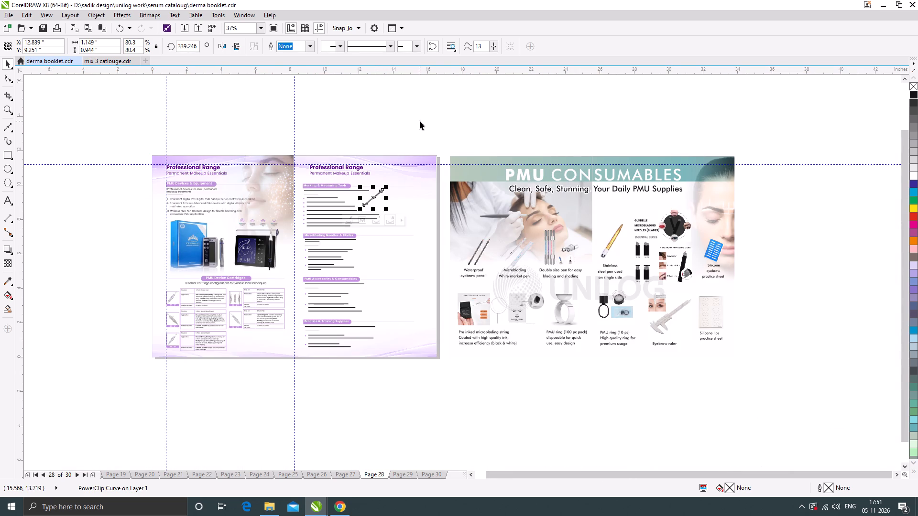
click(420, 121)
Copy the microblading marker pen and ruler picture beside the copied eyebrow pencil, scaled to about 1.72 × 1.73 in.
scroll(481, 262, up, 1)
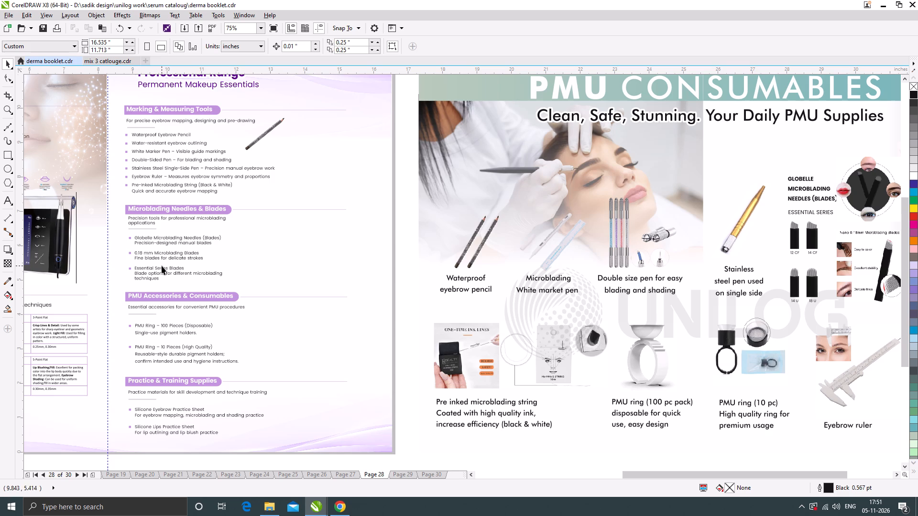
scroll(148, 155, up, 1)
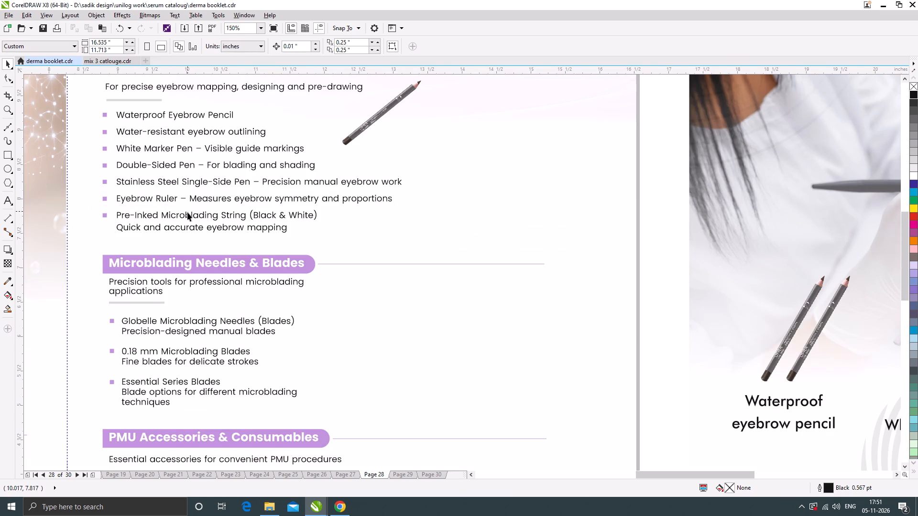
scroll(188, 212, down, 1)
click(587, 270)
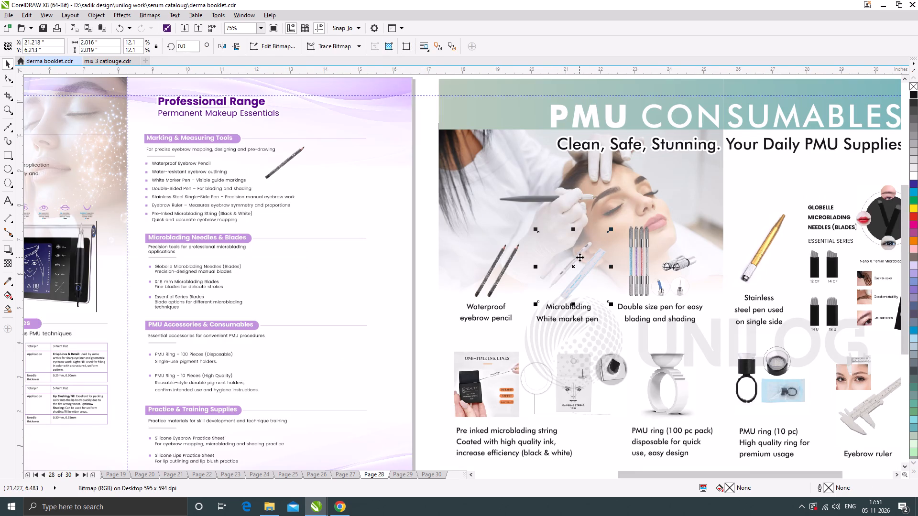
drag(579, 257, 327, 158)
right_click(328, 158)
scroll(324, 150, up, 1)
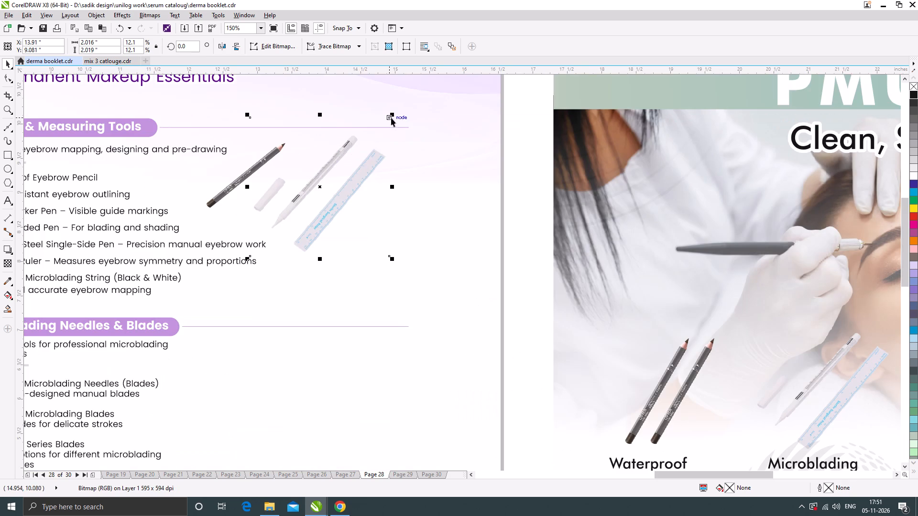
drag(393, 116, 383, 126)
drag(354, 185, 353, 201)
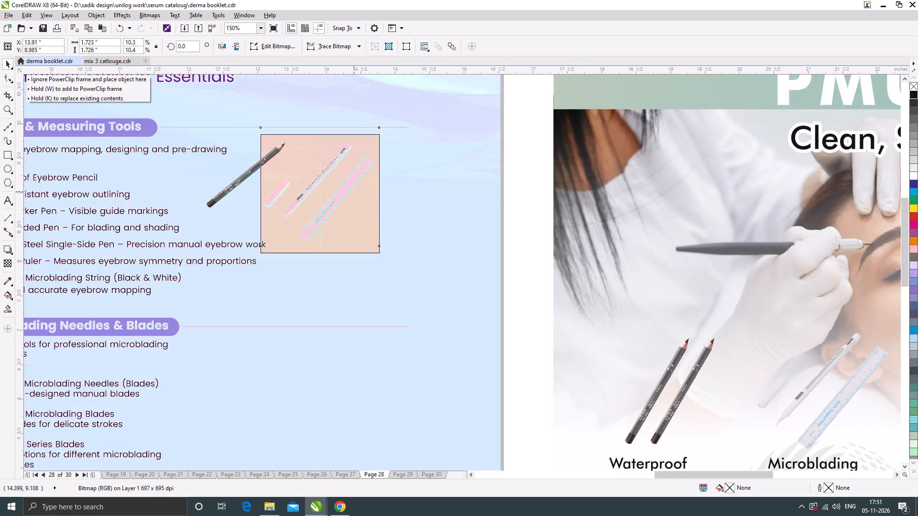
drag(353, 201, 353, 202)
Reshape the copied marker pen and ruler picture's outline to cut off the loose pen cap and fit closely around both tools.
scroll(294, 191, up, 1)
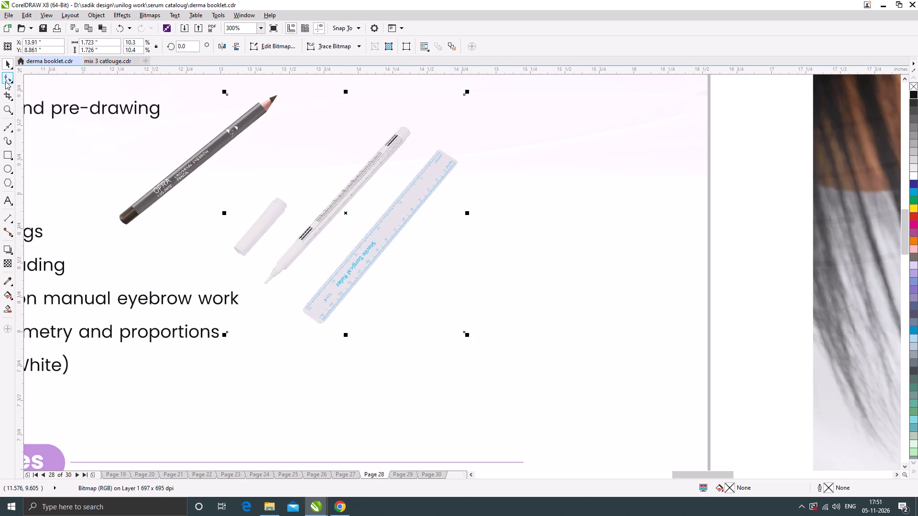
click(7, 77)
drag(228, 95, 356, 96)
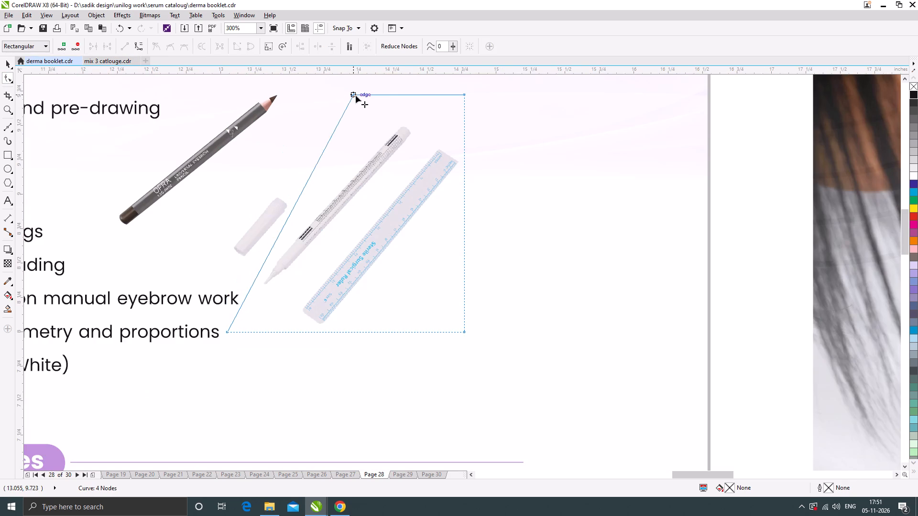
drag(356, 96, 380, 105)
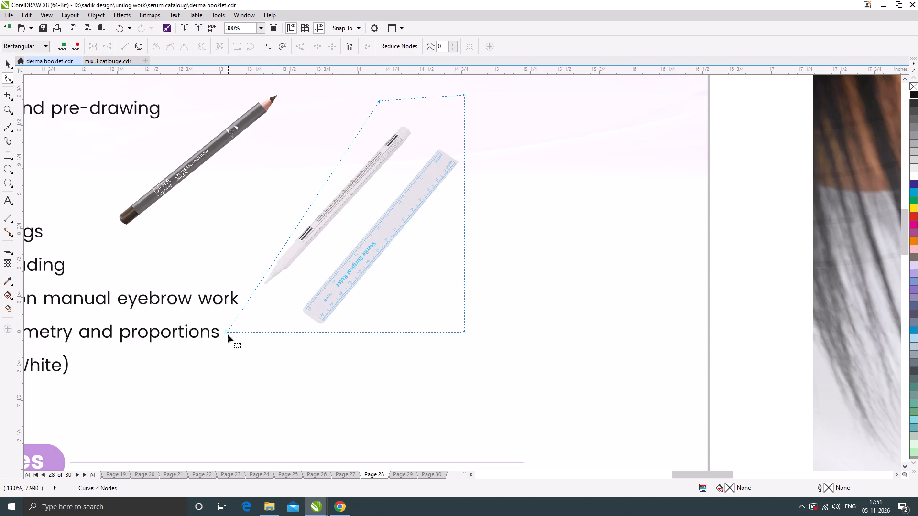
drag(228, 333, 215, 298)
drag(466, 333, 450, 338)
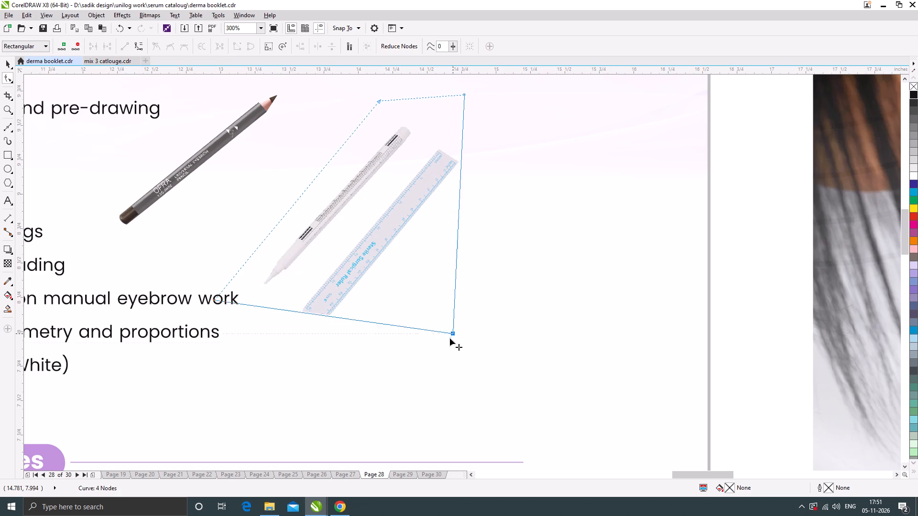
drag(450, 338, 372, 353)
scroll(431, 134, down, 1)
scroll(450, 109, up, 1)
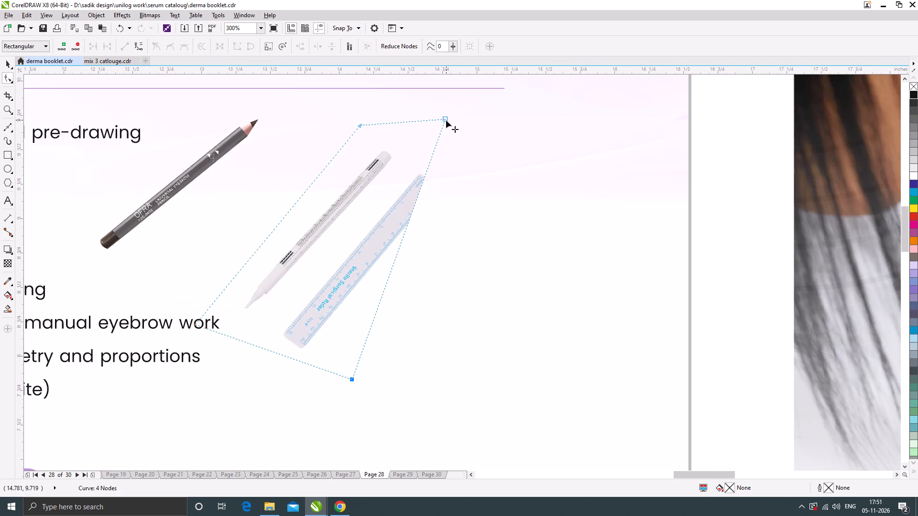
drag(447, 119, 464, 163)
drag(361, 126, 365, 126)
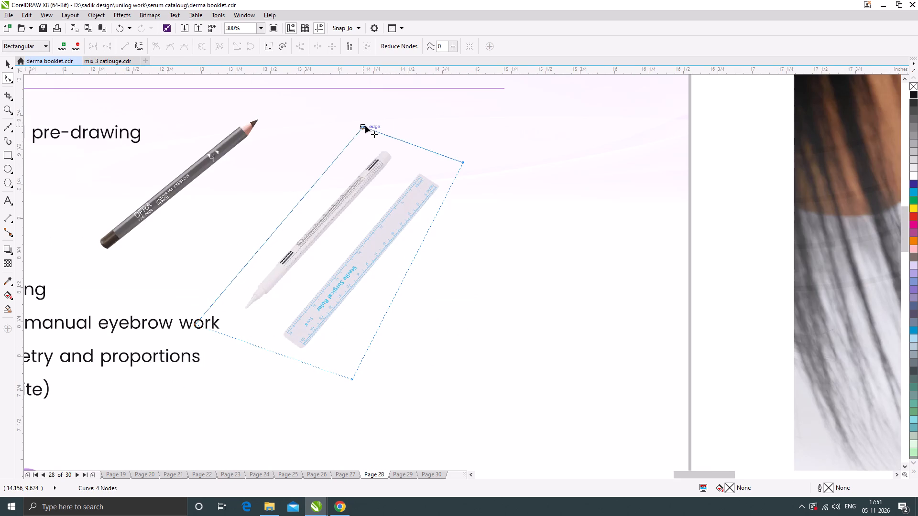
drag(365, 126, 376, 127)
drag(196, 326, 222, 316)
drag(353, 379, 315, 370)
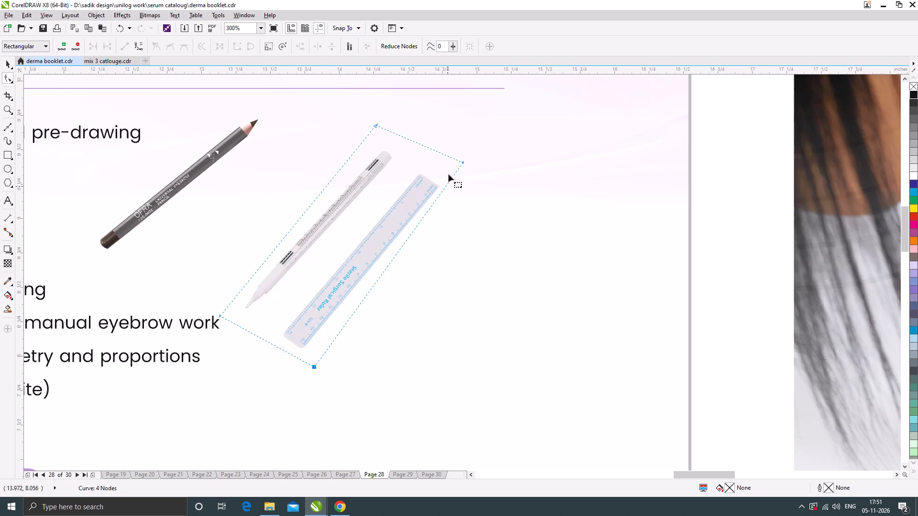
drag(462, 163, 459, 183)
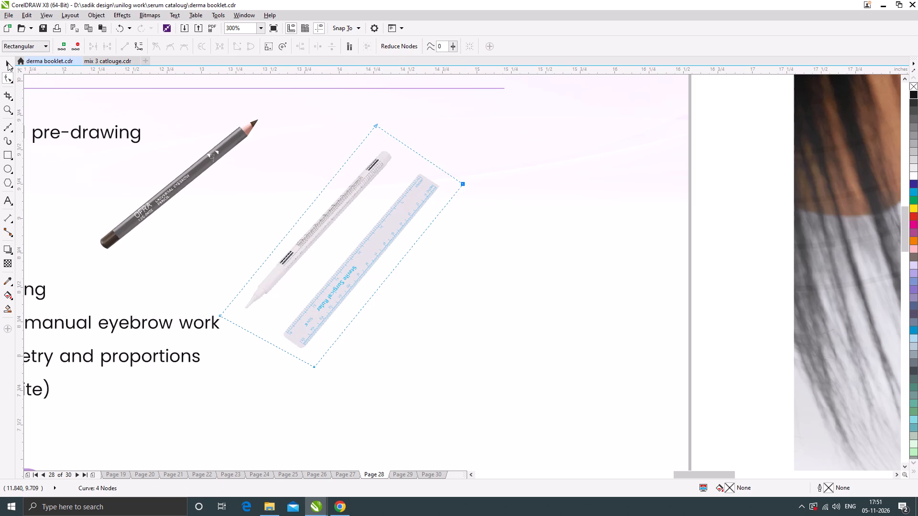
Move the trimmed marker pen and ruler picture closer to the eyebrow pencil and rotate it to about 351.9°.
click(8, 63)
drag(414, 208, 393, 195)
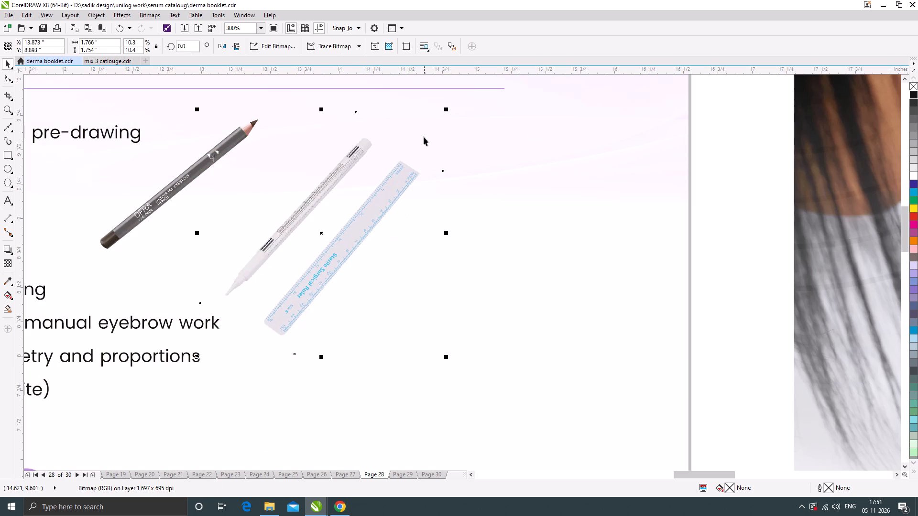
scroll(389, 204, down, 1)
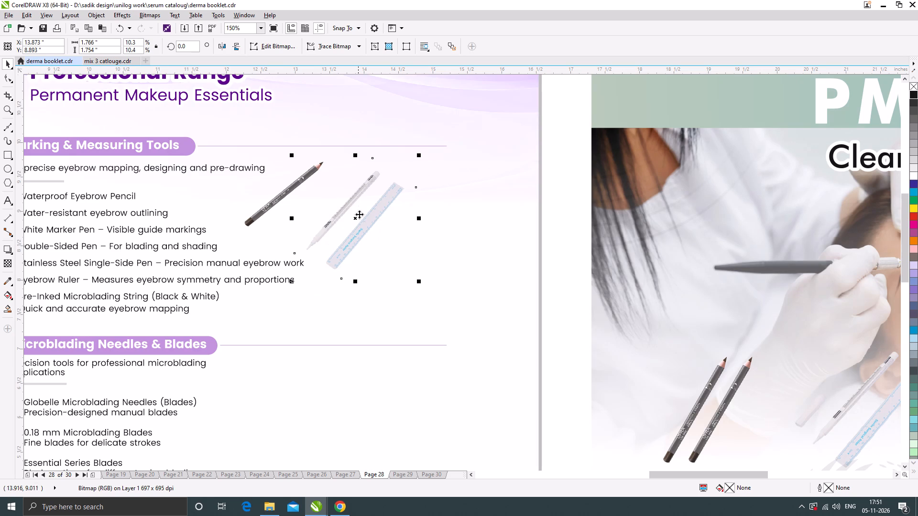
scroll(376, 214, up, 1)
drag(377, 211, 368, 204)
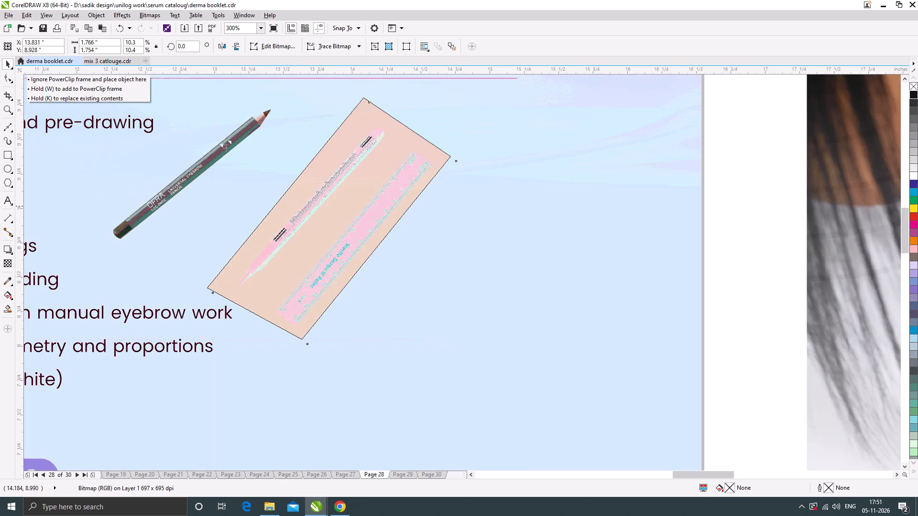
drag(368, 204, 366, 204)
click(400, 165)
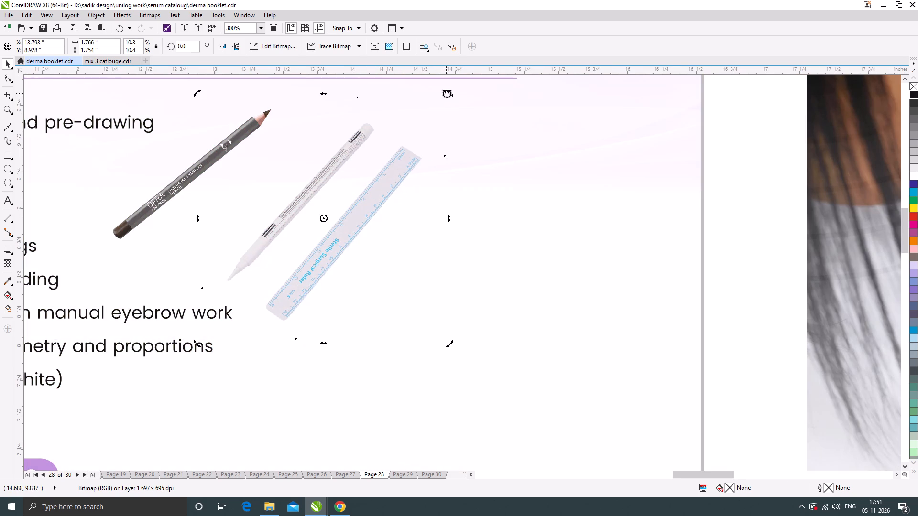
drag(448, 93, 454, 121)
scroll(392, 180, down, 2)
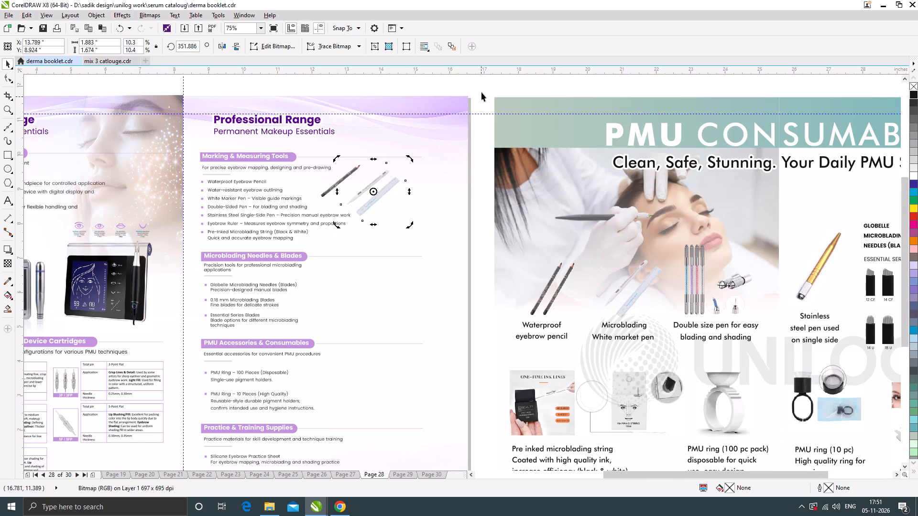
click(481, 87)
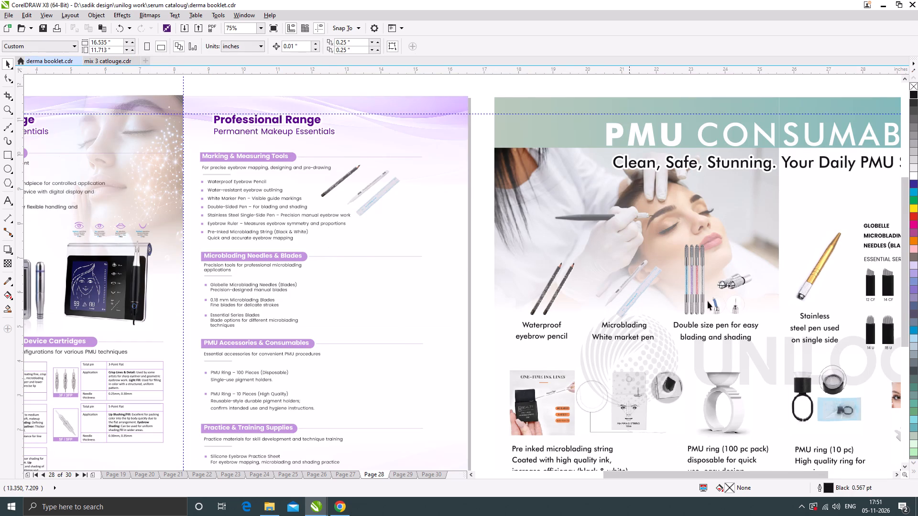
Copy the double size pen picture from the PMU Consumables spread onto page 28, scaled to about 1.45 × 1.45 in.
click(693, 287)
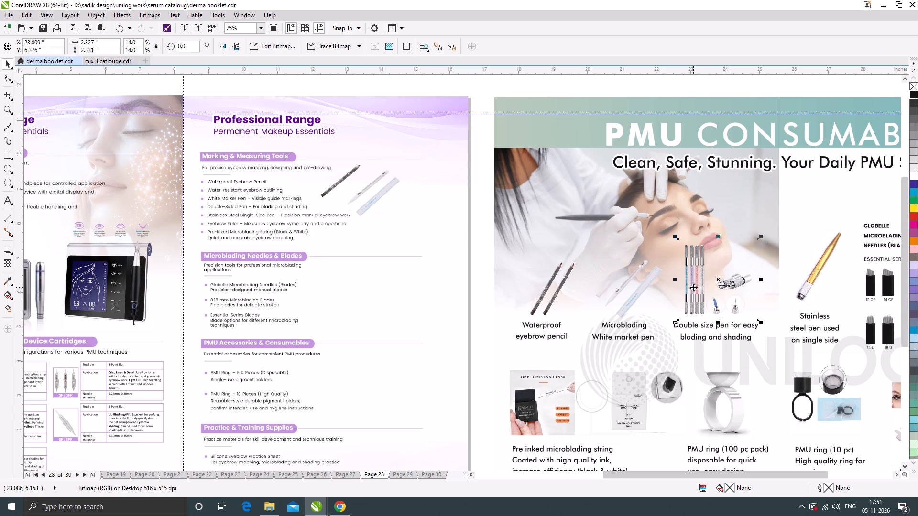
drag(692, 265, 391, 201)
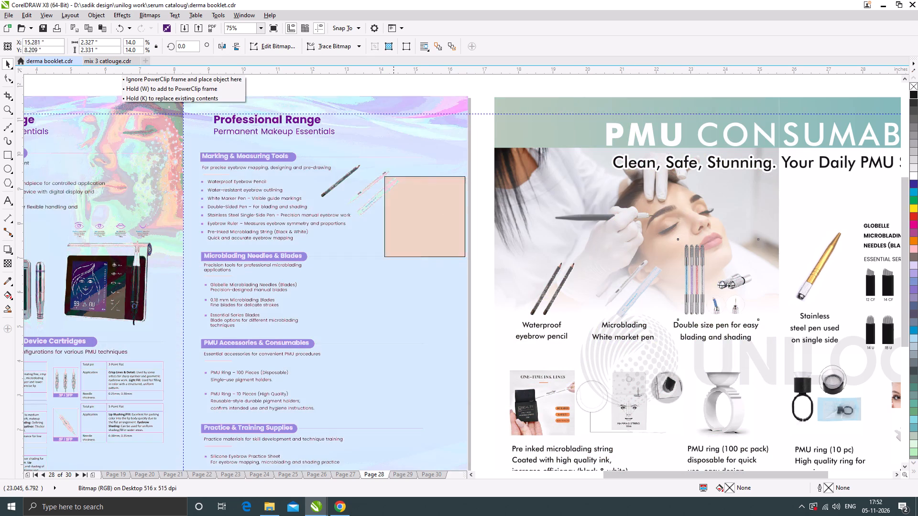
drag(391, 201, 359, 200)
right_click(360, 200)
scroll(429, 174, up, 1)
drag(426, 173, 401, 233)
Scale the marker pen and ruler picture to about 1.66 × 1.48 in and place it above the double size pens.
drag(331, 211, 327, 193)
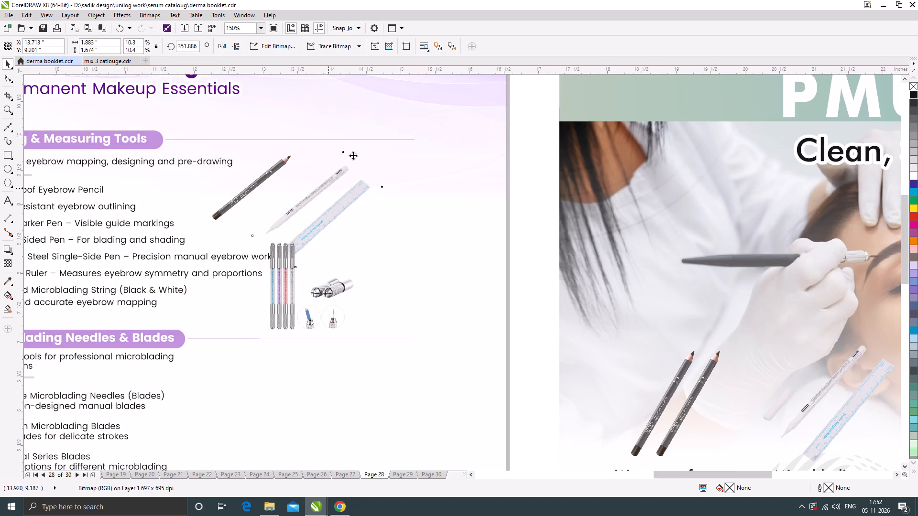
drag(380, 129, 372, 135)
drag(344, 185, 370, 190)
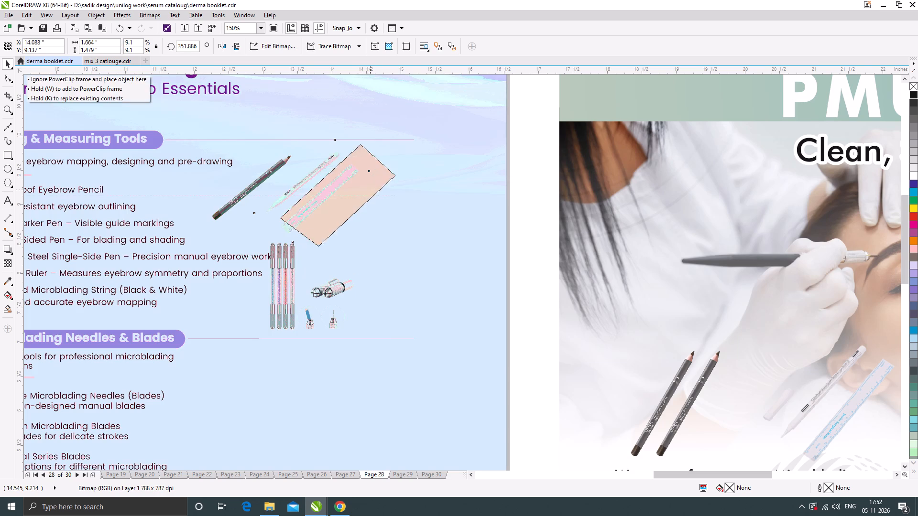
drag(370, 190, 371, 190)
Move the double size pen picture away from the bullet text, beneath the marker pen and ruler.
scroll(404, 180, down, 1)
scroll(350, 239, up, 1)
drag(344, 239, 367, 239)
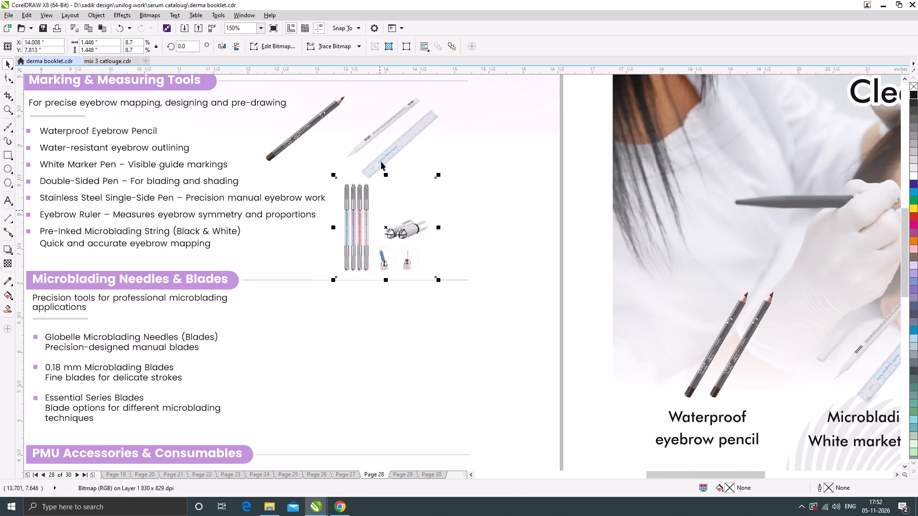
Rotate the marker pen and ruler picture on page 28 to about 333.3°.
click(395, 144)
click(411, 135)
drag(452, 190, 432, 208)
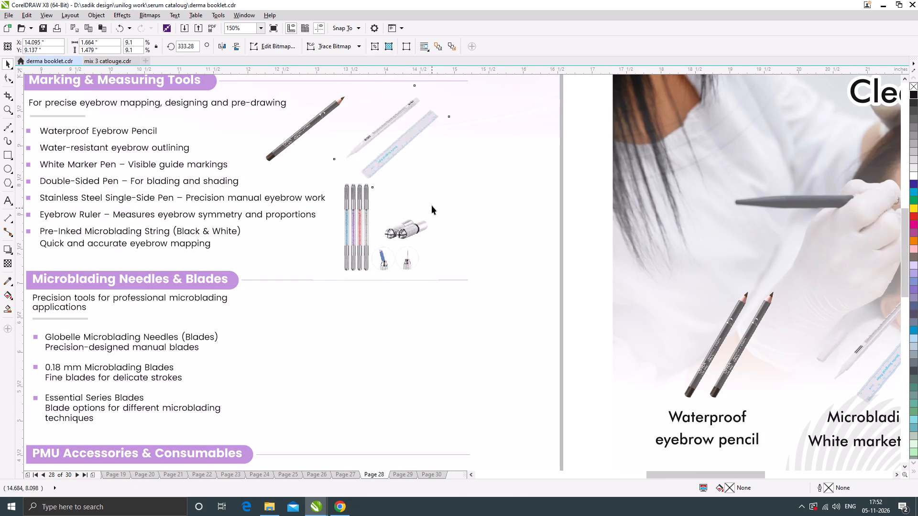
scroll(412, 193, down, 1)
click(498, 114)
Shift the copied eyebrow pencil slightly closer to the marker pen and ruler picture.
scroll(380, 153, up, 2)
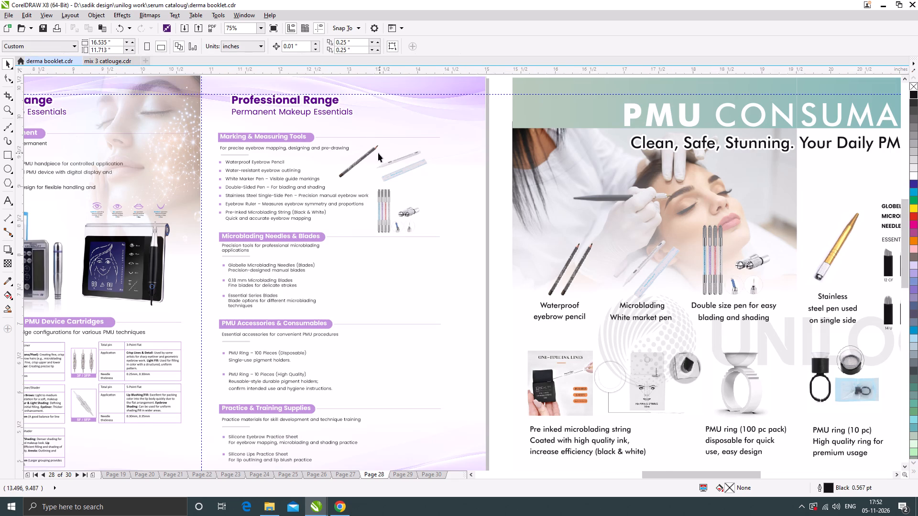
drag(332, 158, 345, 155)
scroll(401, 183, down, 1)
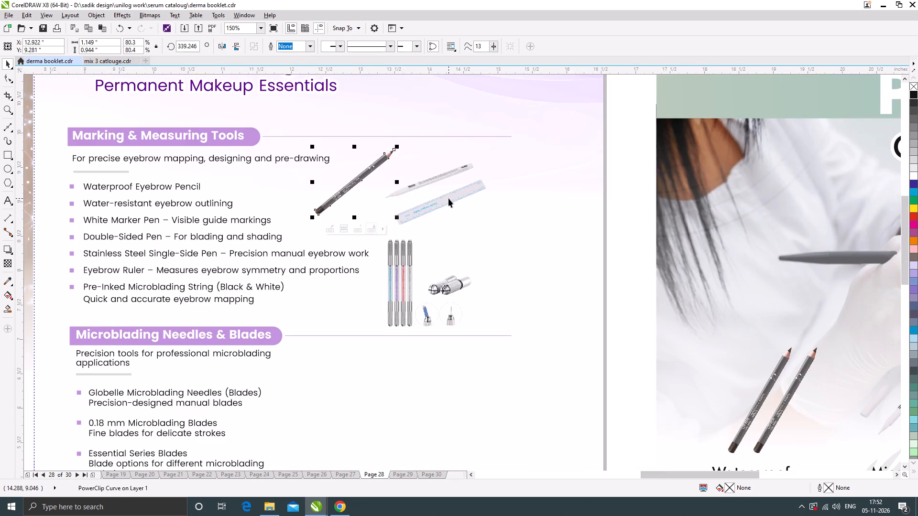
Widen the marker pen and ruler picture to about 1.82 × 1.20 in.
click(448, 198)
scroll(487, 179, up, 1)
drag(505, 207, 510, 208)
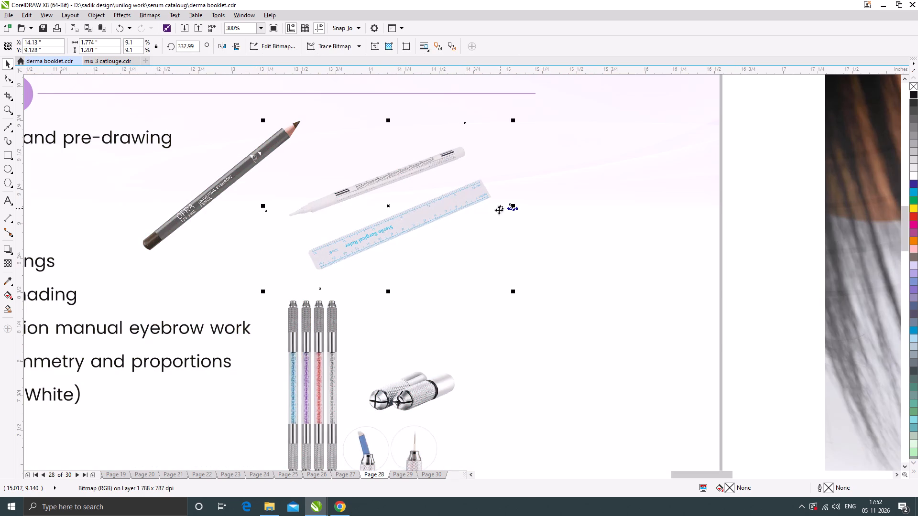
click(470, 197)
click(469, 200)
drag(512, 206, 517, 207)
Adjust the marker pen and ruler picture's brightness, with contrast 2 and intensity 4.
key(ctrl+b)
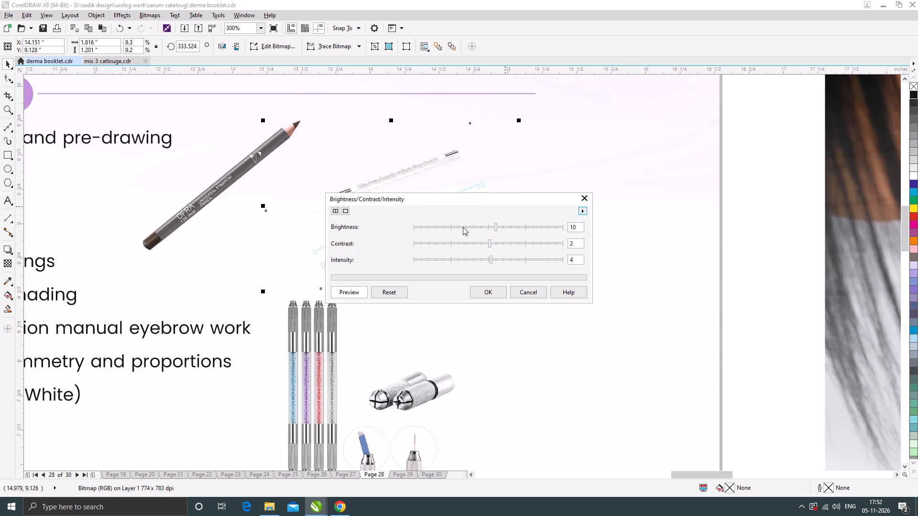
click(483, 226)
click(495, 290)
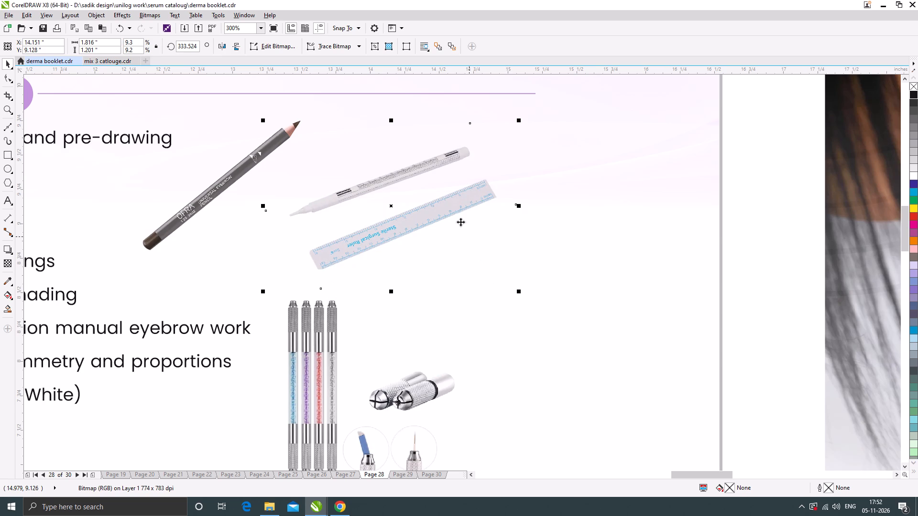
Move the marker pen and ruler picture about 0.05 in closer to the eyebrow pencil.
drag(449, 202, 442, 198)
scroll(442, 193, down, 1)
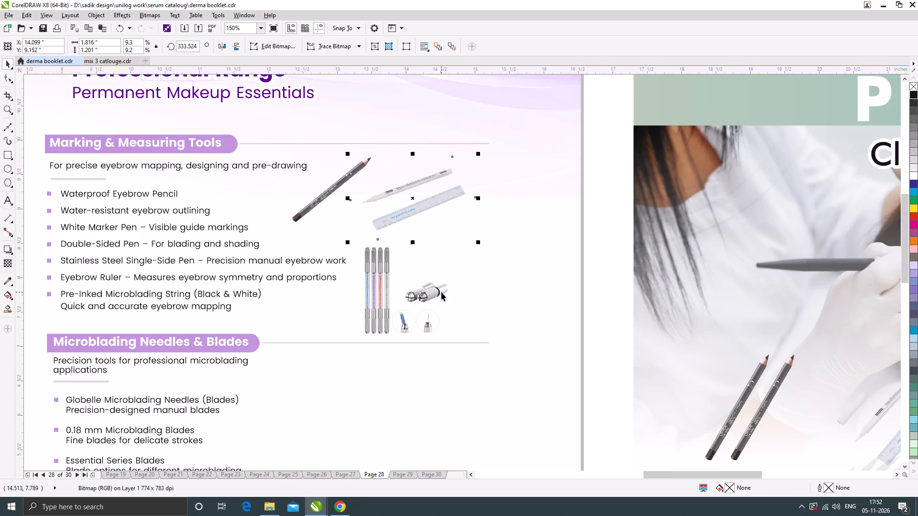
scroll(414, 238, down, 1)
click(448, 105)
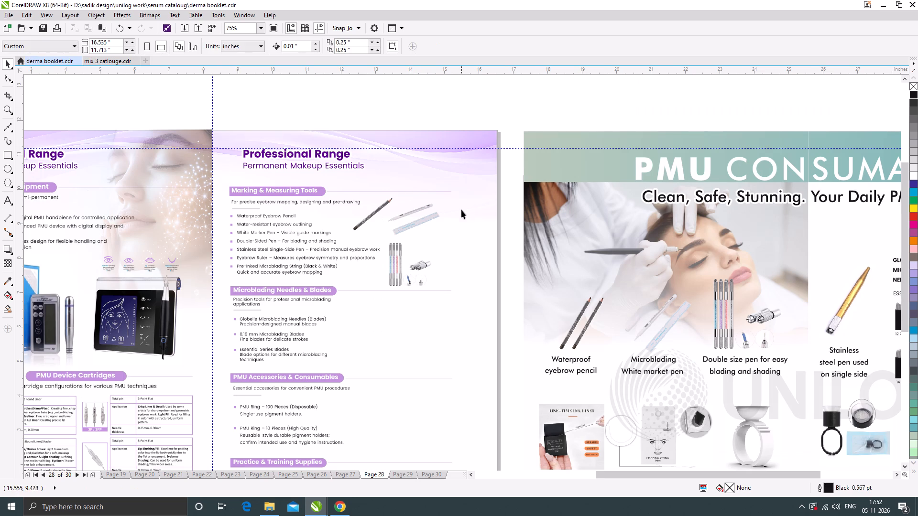
Copy the gold stainless steel pen from the PMU Consumables spread onto page 28, beside the Marking & Measuring Tools pictures.
scroll(450, 208, down, 1)
scroll(560, 252, up, 1)
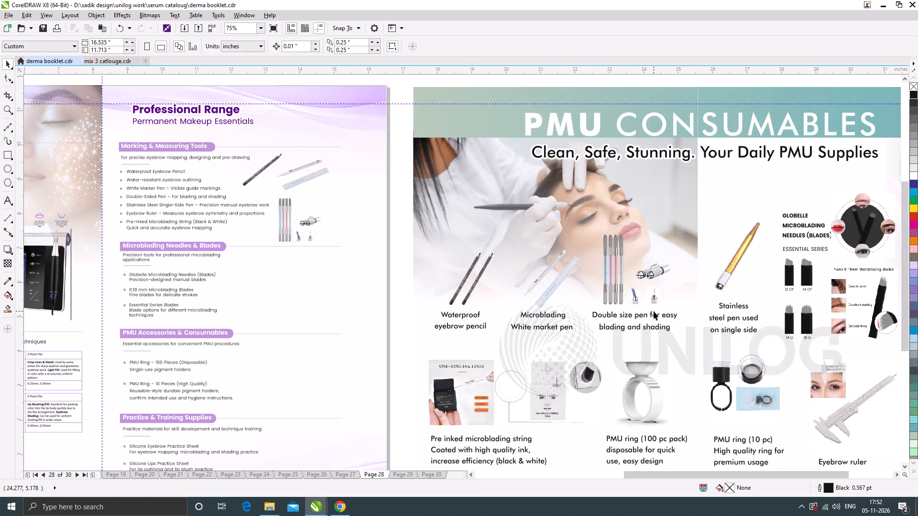
click(733, 263)
drag(741, 256, 607, 217)
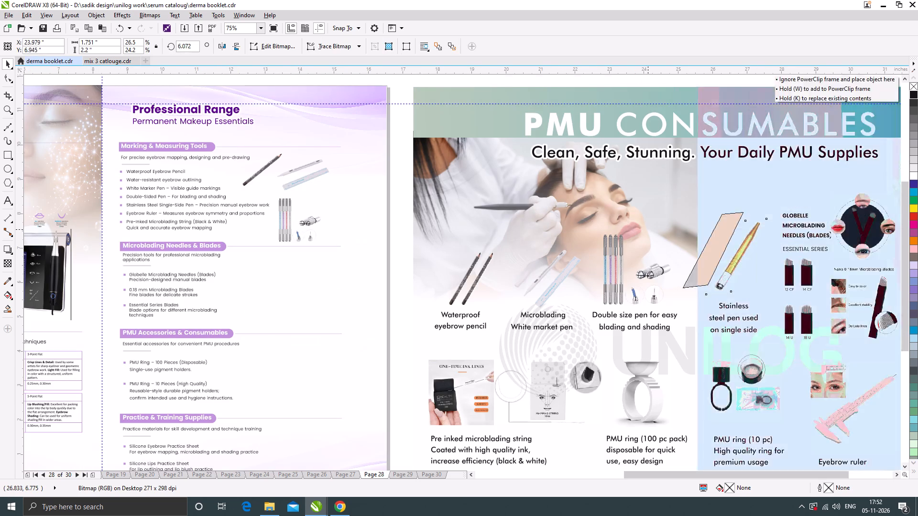
drag(607, 217, 334, 181)
right_click(334, 181)
scroll(340, 170, up, 1)
drag(325, 184, 368, 213)
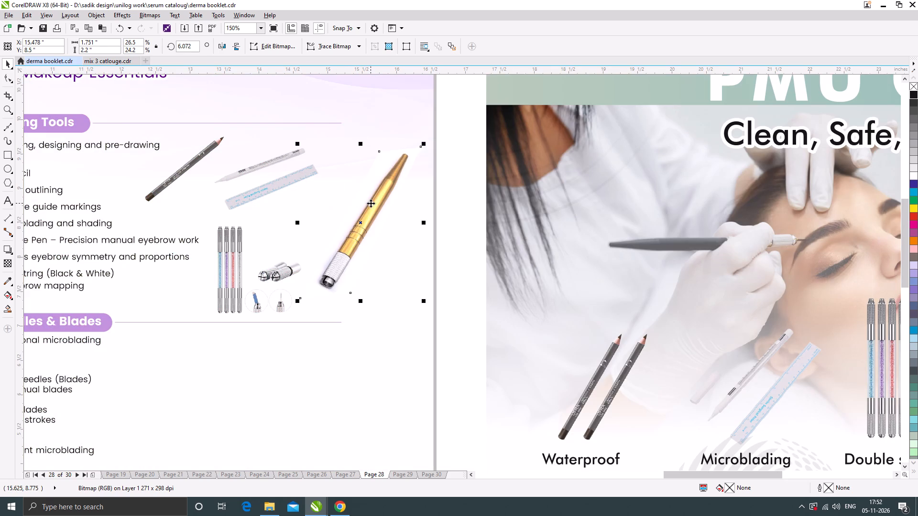
Rotate the copied gold pen to about 39.5° and scale it to about 0.53 × 1.87 in.
click(371, 203)
drag(425, 143, 368, 147)
click(359, 191)
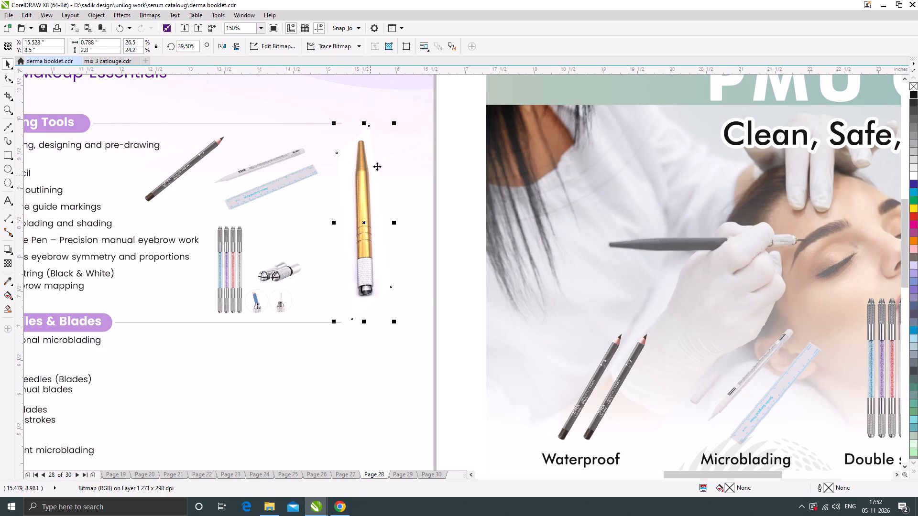
drag(395, 123, 391, 155)
Place the gold pen beside the double size pens on page 28 and rotate it to about 54.4°.
drag(366, 203, 328, 226)
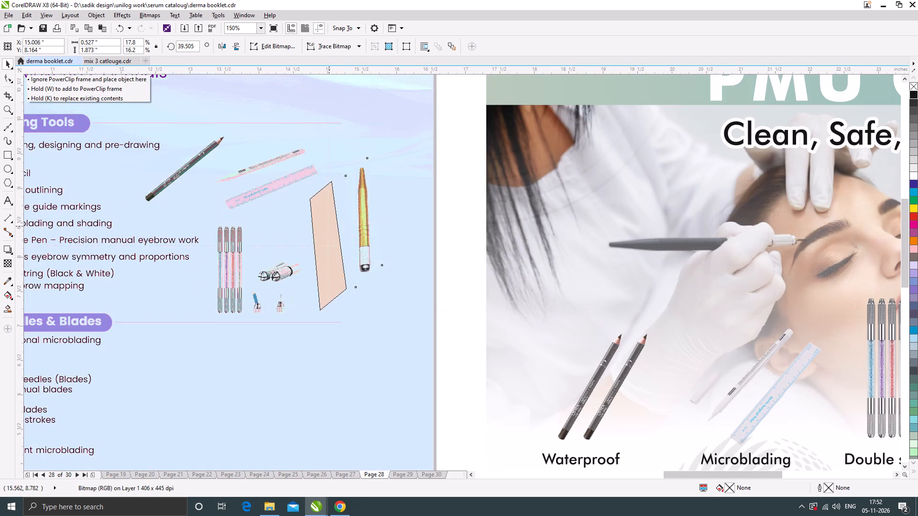
drag(328, 226, 327, 229)
click(330, 290)
drag(345, 317, 368, 316)
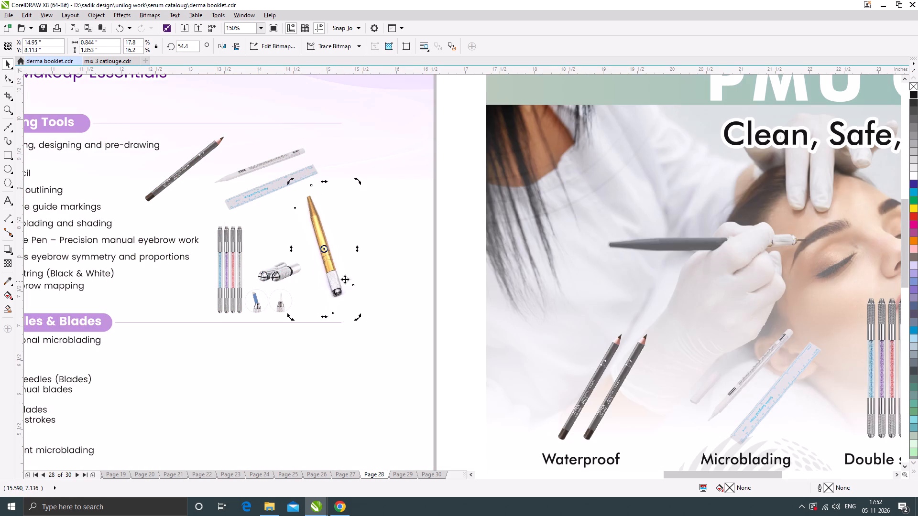
click(344, 277)
drag(335, 270, 336, 280)
scroll(364, 244, down, 1)
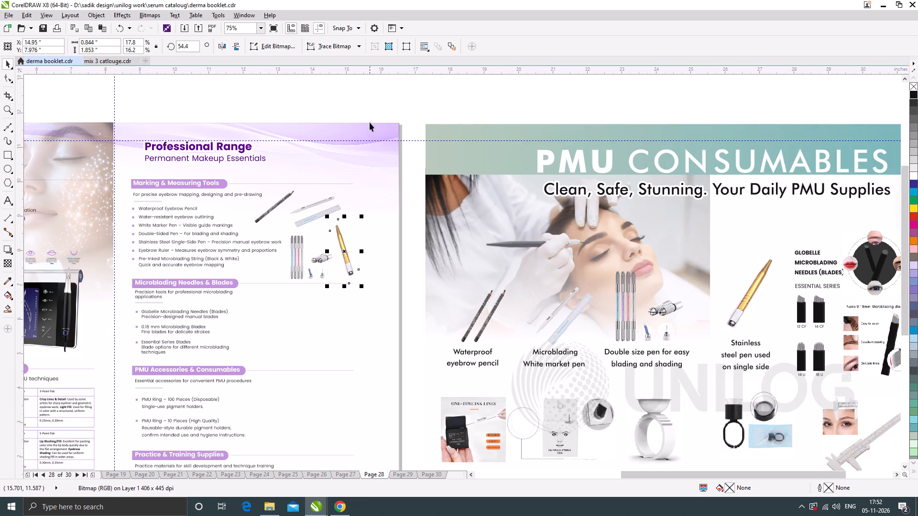
click(364, 104)
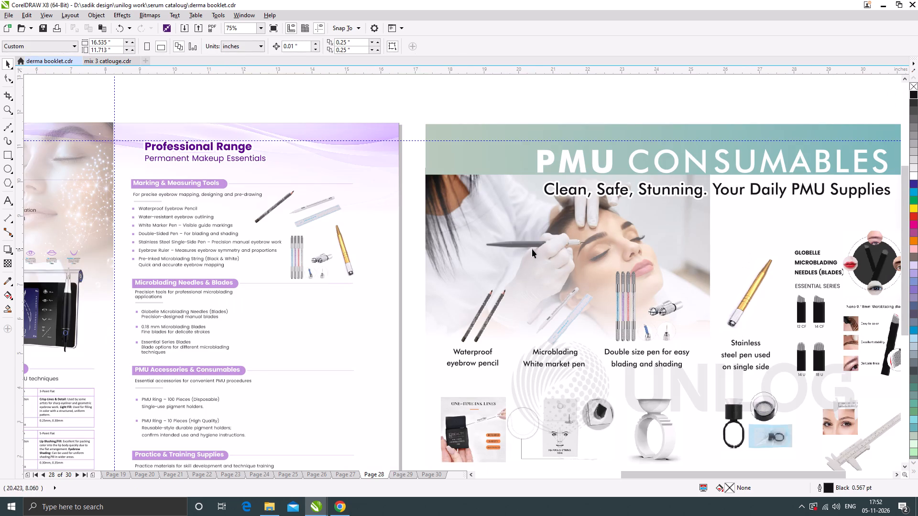
Select the 14 CF needle blade picture in the Essential Series on the PMU Consumables spread.
scroll(549, 270, down, 1)
scroll(658, 295, up, 1)
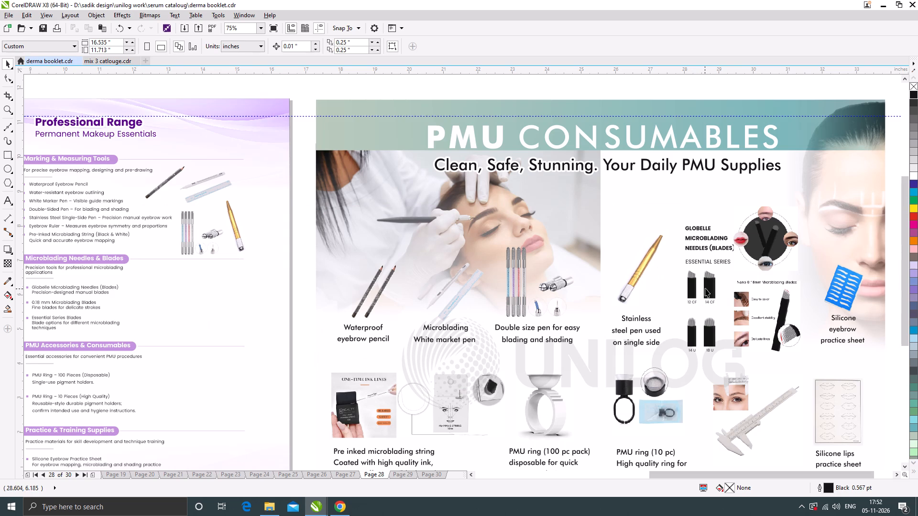
click(706, 287)
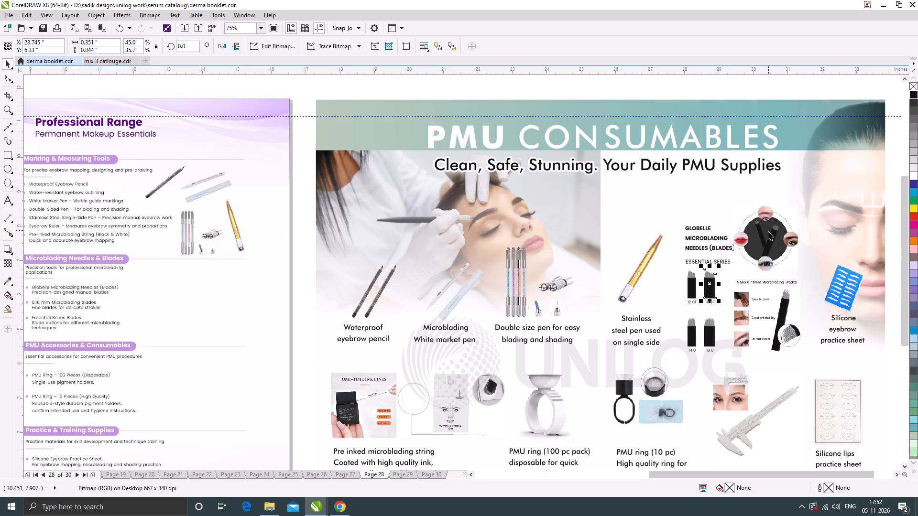
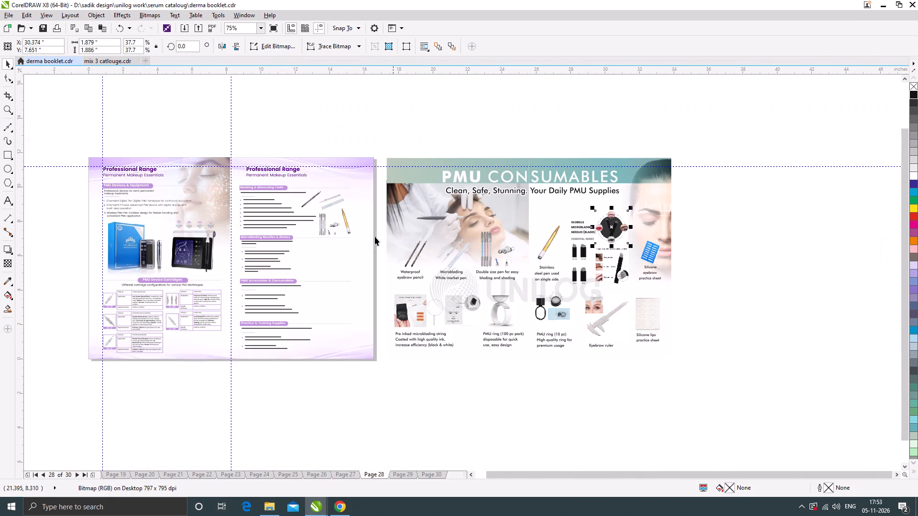
Shift the eyebrow pencil image slightly toward the page edge and rotate it in the Marking & Measuring Tools section.
scroll(330, 207, up, 2)
drag(257, 173, 265, 171)
click(266, 170)
drag(303, 140, 309, 149)
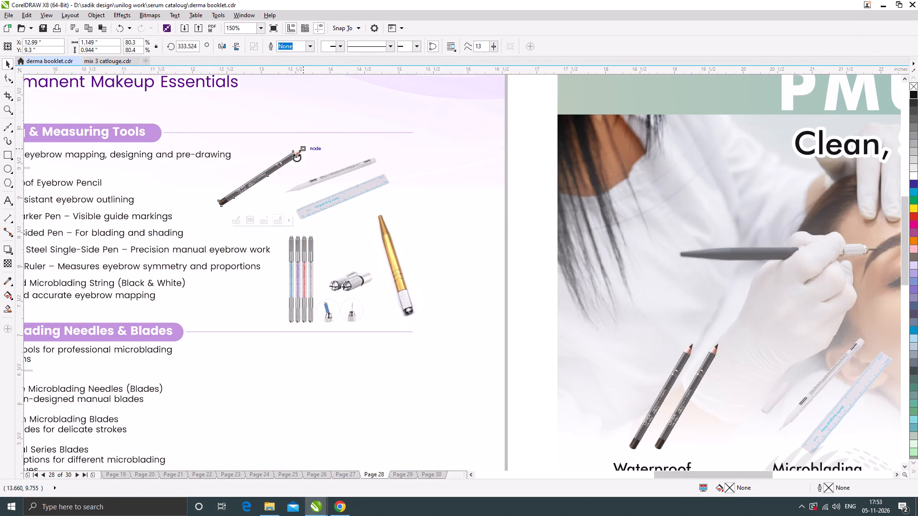
click(271, 172)
Move the white marker pen and ruler image toward the page edge, widen it to about 1.92 in, and rotate it slightly.
drag(338, 170, 364, 167)
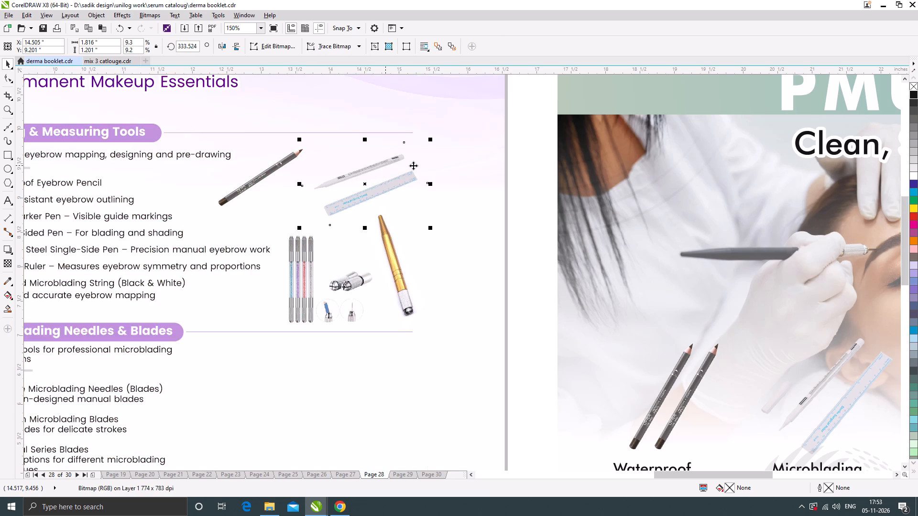
drag(430, 183, 440, 183)
scroll(393, 164, up, 1)
drag(392, 158, 382, 159)
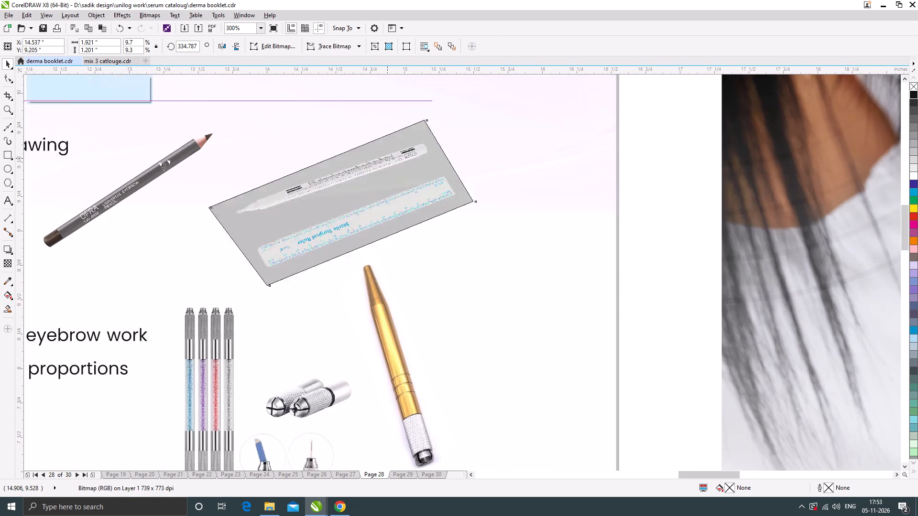
drag(382, 159, 381, 159)
click(393, 156)
drag(469, 203, 471, 192)
scroll(411, 198, down, 2)
Move the gold stainless steel pen image toward the page edge and rotate it to about 65.5 degrees.
click(416, 270)
scroll(411, 265, up, 1)
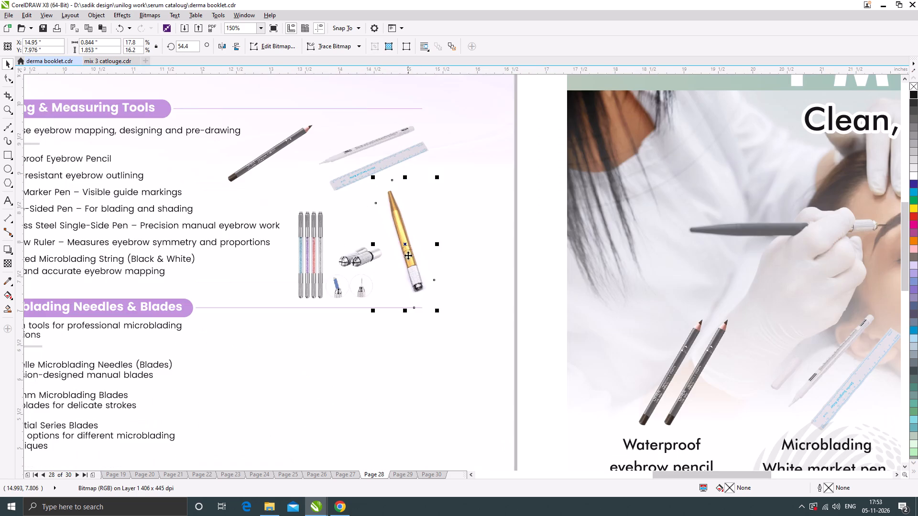
drag(408, 255, 417, 255)
click(417, 255)
drag(450, 311, 459, 298)
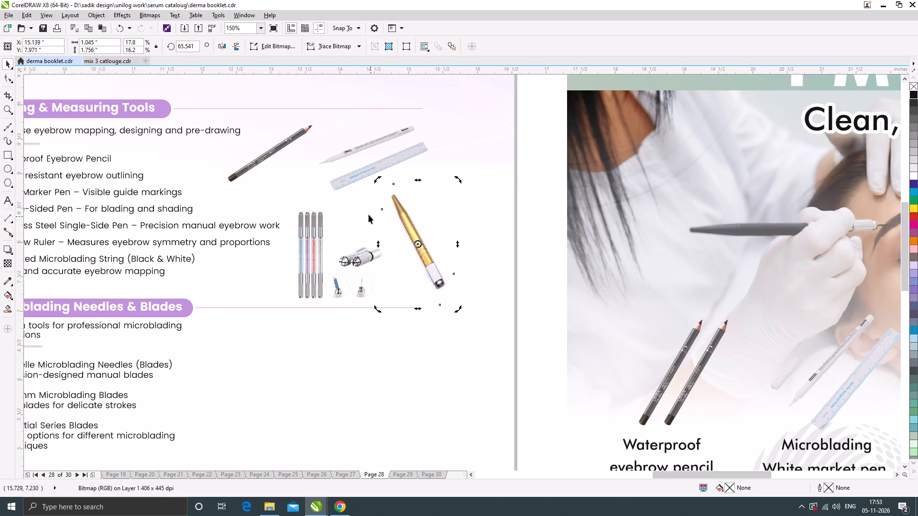
scroll(368, 214, down, 1)
click(448, 91)
scroll(425, 171, down, 1)
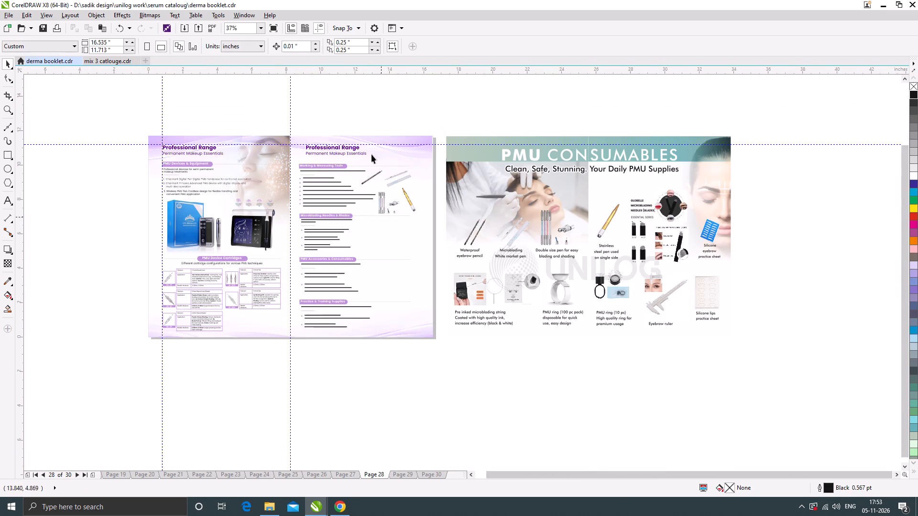
click(373, 117)
Copy the white PMU ring (100 pc pack) image from the PMU Consumables spread into the PMU Accessories & Consumables section.
scroll(553, 238, up, 1)
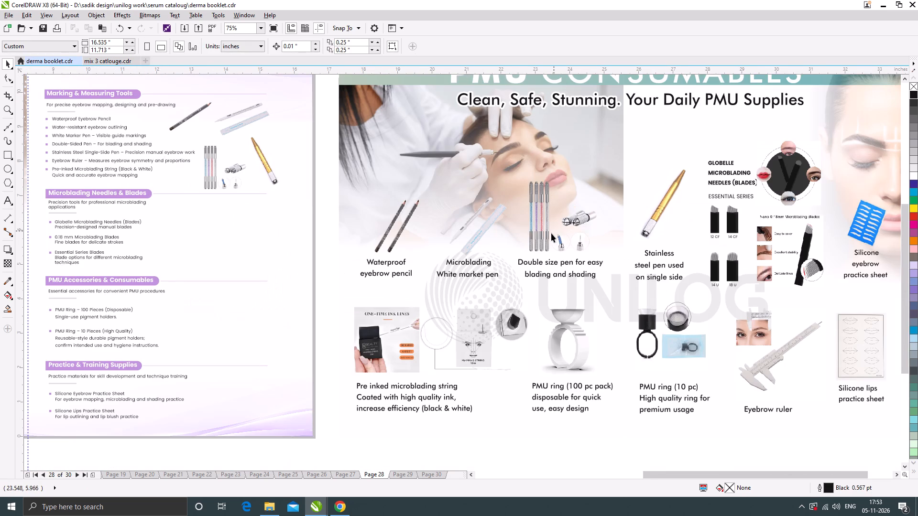
scroll(587, 360, down, 1)
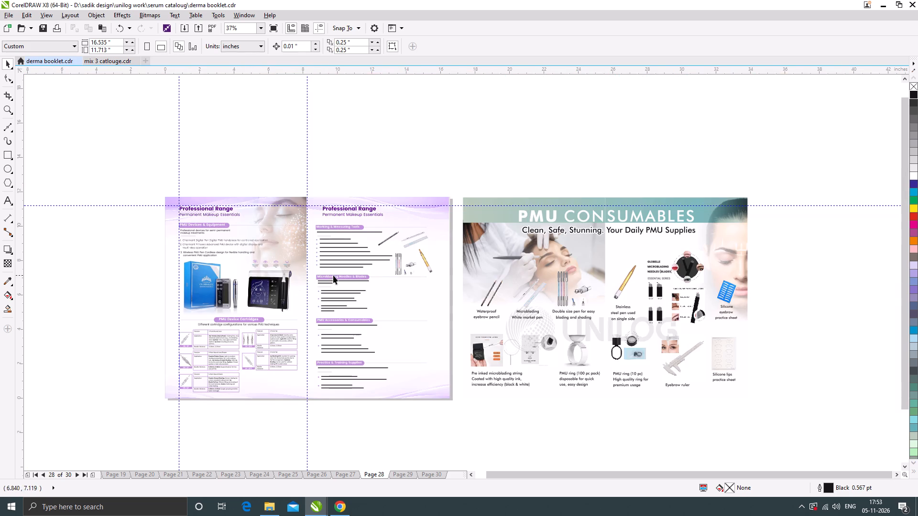
scroll(352, 277, up, 2)
scroll(240, 215, down, 1)
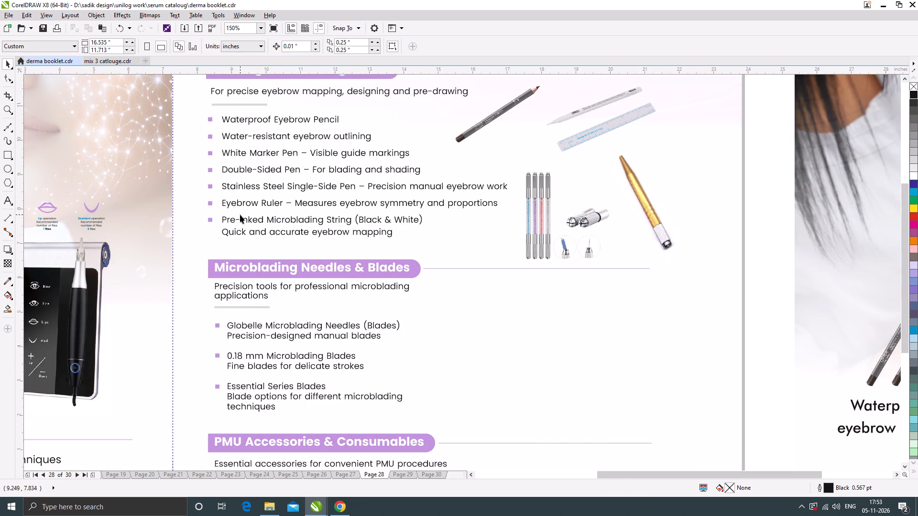
click(755, 383)
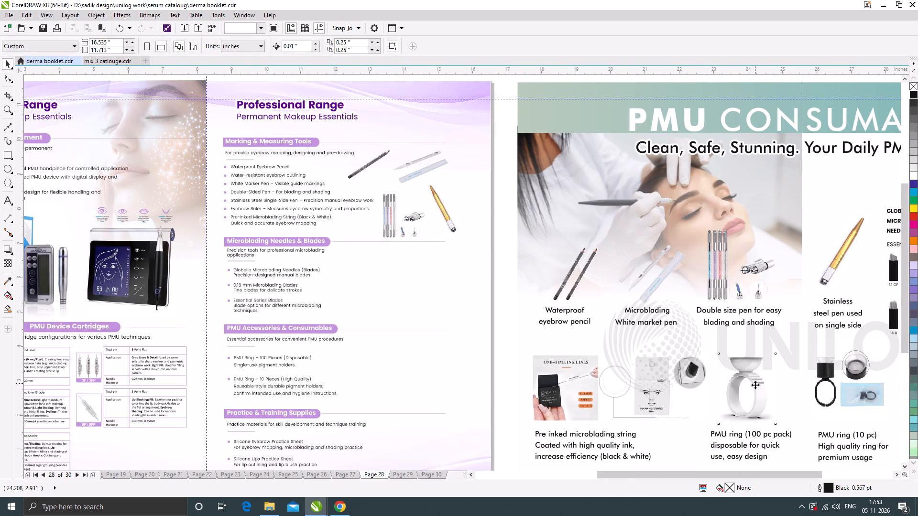
drag(756, 397, 390, 375)
right_click(391, 375)
Scale the copied white ring image to about 1.0 by 1.24 in and place it beside the PMU Ring list.
scroll(395, 397, up, 1)
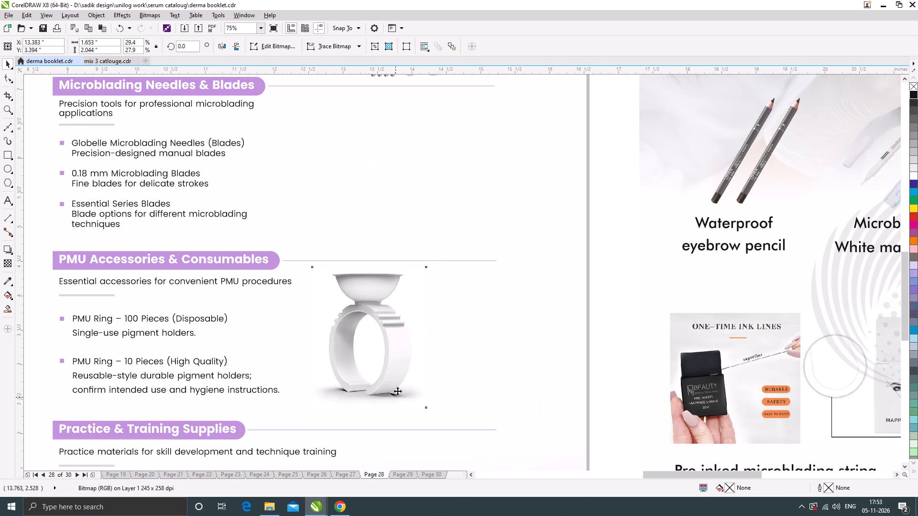
drag(431, 263, 422, 302)
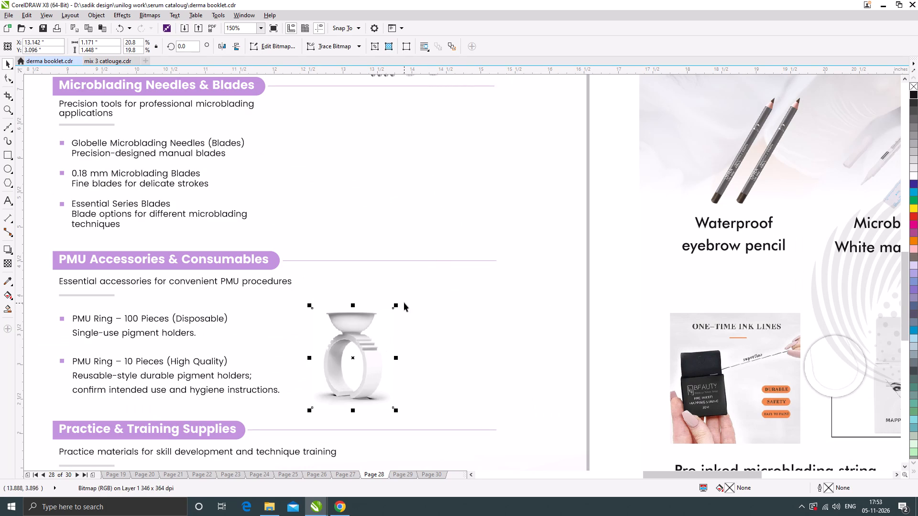
drag(397, 305, 396, 312)
drag(374, 351, 345, 335)
scroll(411, 295, down, 3)
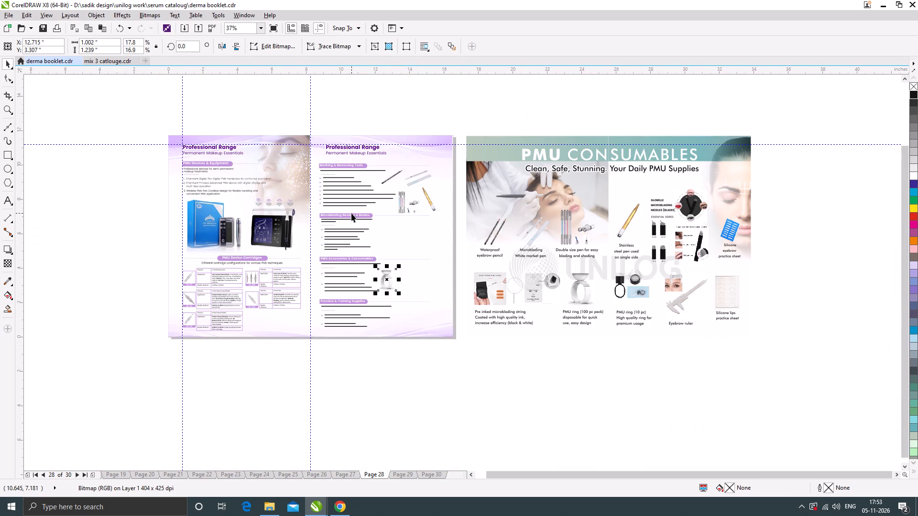
scroll(380, 273, up, 2)
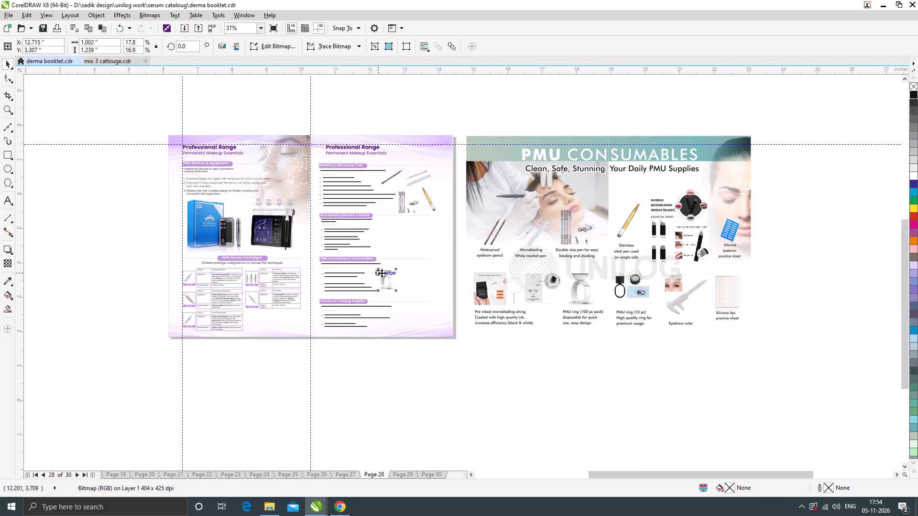
click(424, 300)
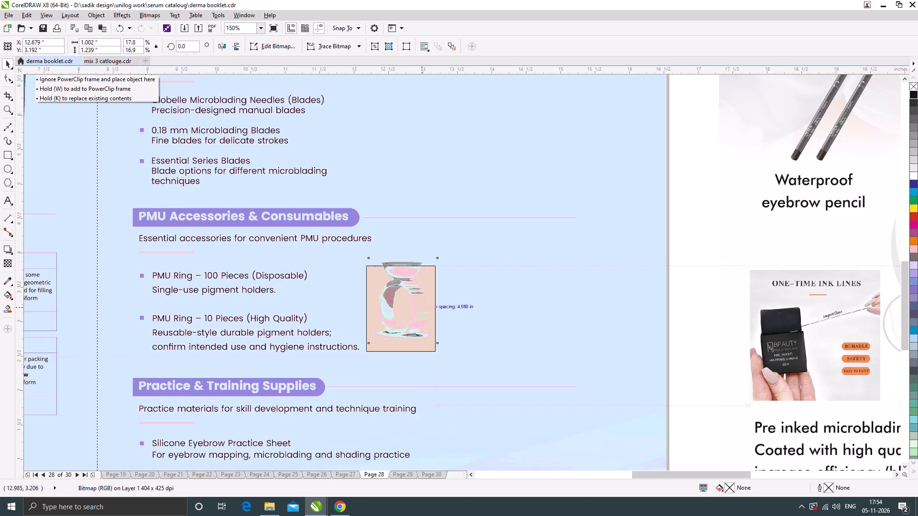
scroll(348, 274, down, 2)
scroll(354, 289, up, 2)
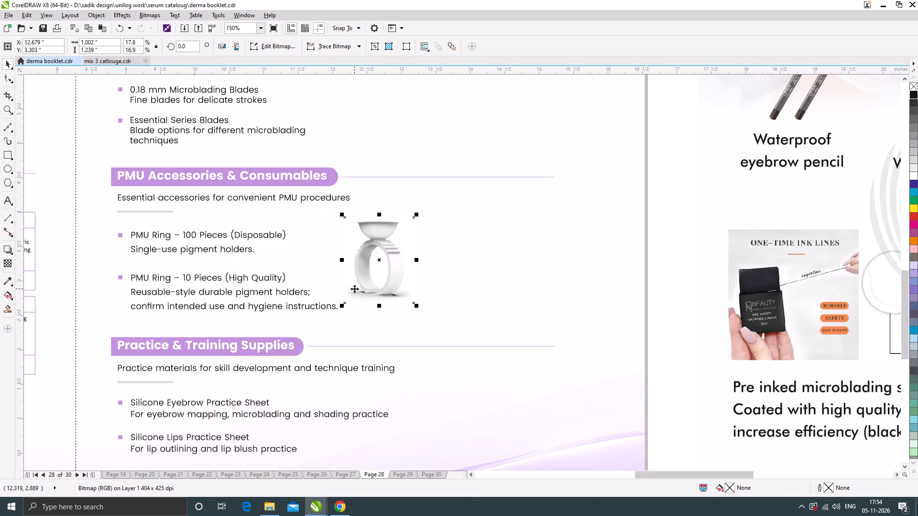
Copy the black PMU ring (10 pc) image from the PMU Consumables spread to beside the white ring in the accessories section.
scroll(183, 292, down, 1)
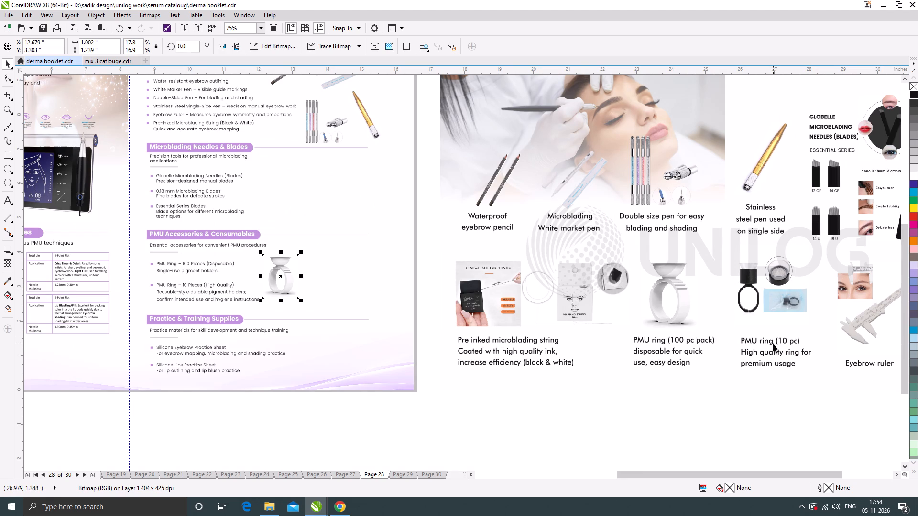
click(745, 293)
drag(783, 277, 358, 270)
right_click(359, 271)
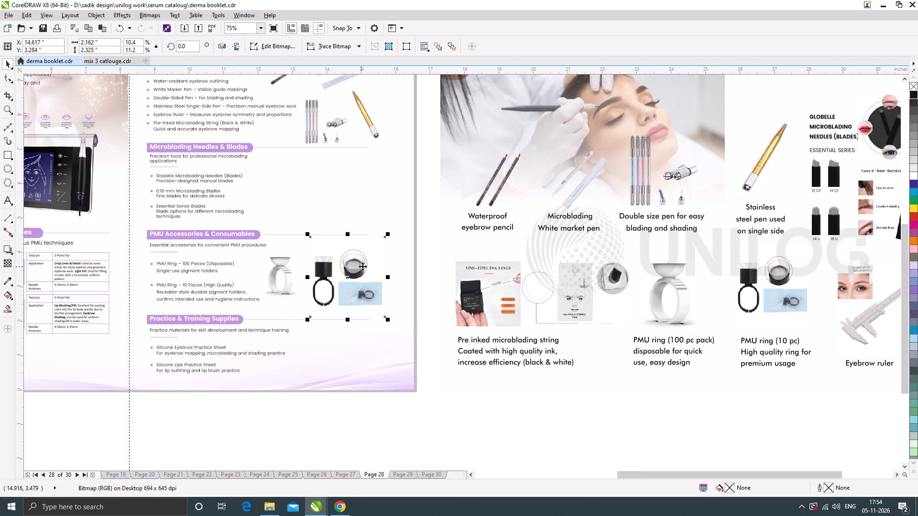
Trim the empty top and bottom of the copied black ring image with the Shape tool, to about 1.87 in high.
scroll(363, 266, up, 1)
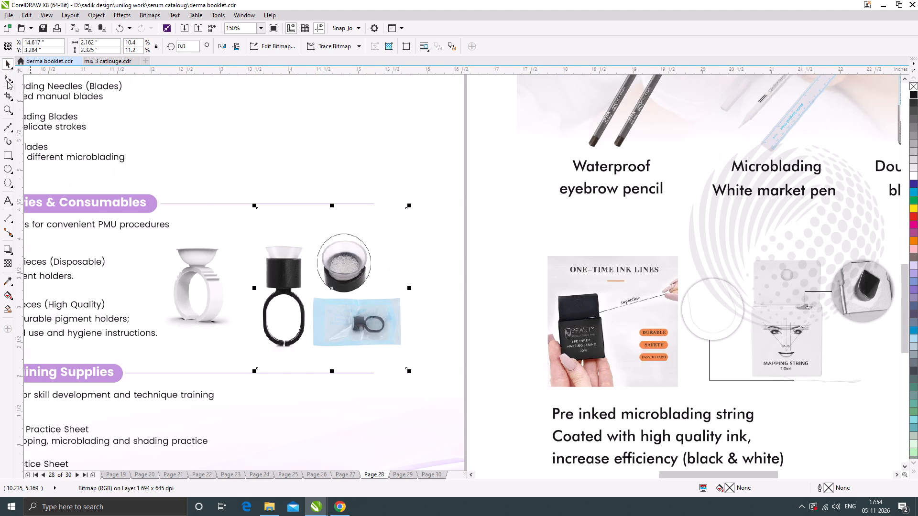
click(8, 79)
scroll(337, 217, up, 1)
drag(332, 199, 331, 233)
scroll(341, 237, down, 1)
scroll(346, 373, up, 1)
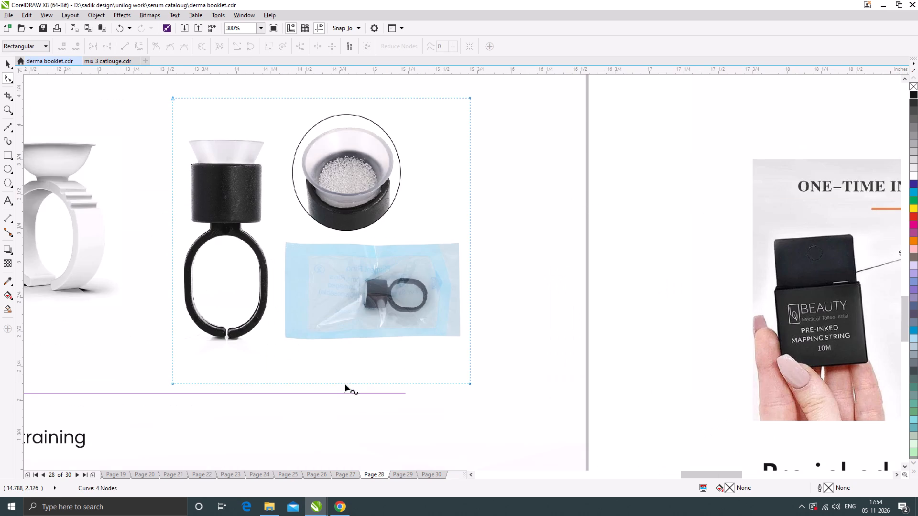
drag(345, 384, 343, 356)
click(12, 56)
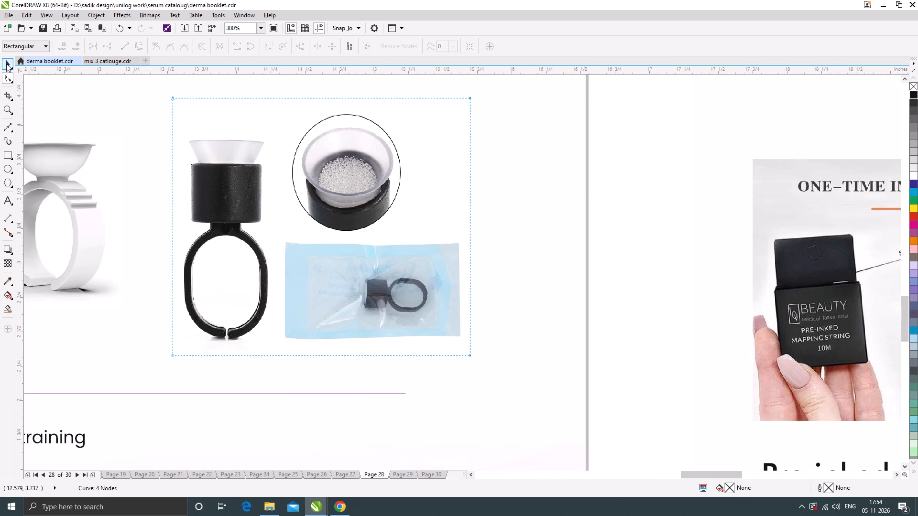
click(6, 64)
Scale the black ring image to about 1.9 by 1.65 in and adjust the spacing between it and the white ring.
scroll(429, 251, down, 2)
scroll(415, 239, up, 1)
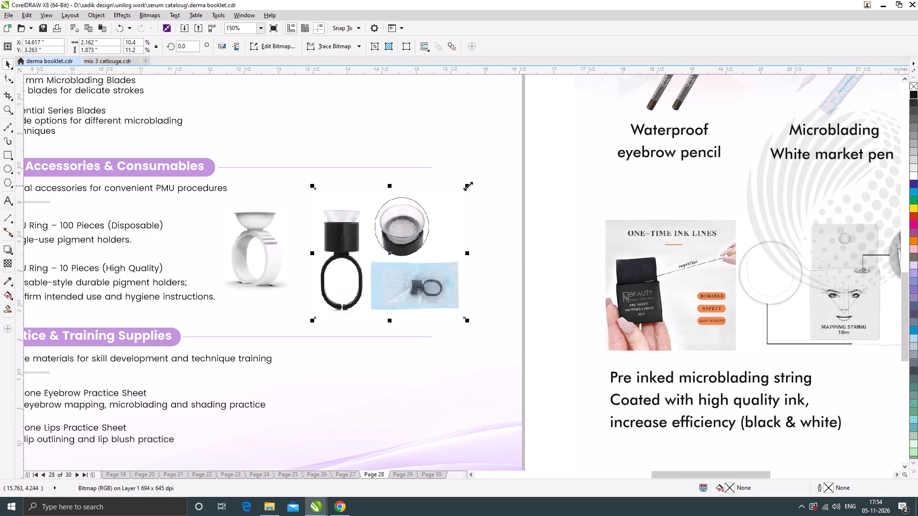
drag(468, 185, 459, 190)
drag(422, 237, 418, 231)
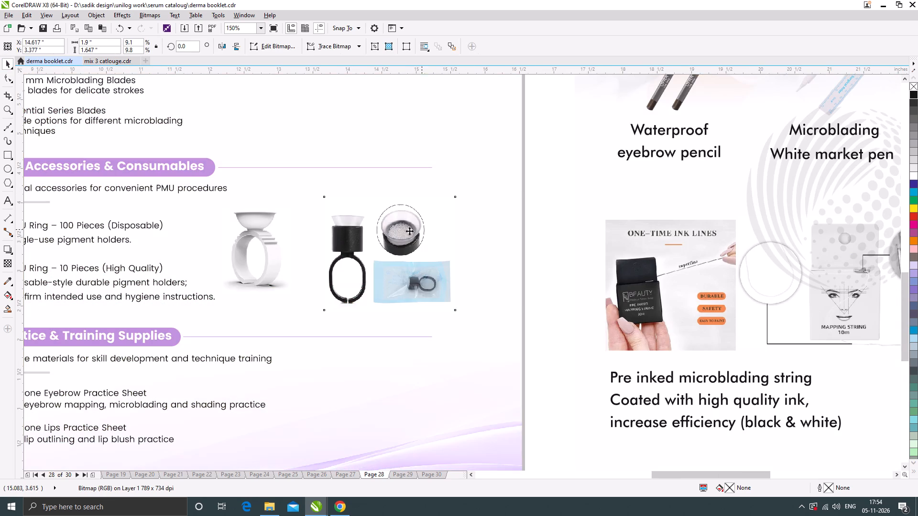
drag(260, 242, 269, 241)
scroll(370, 246, down, 1)
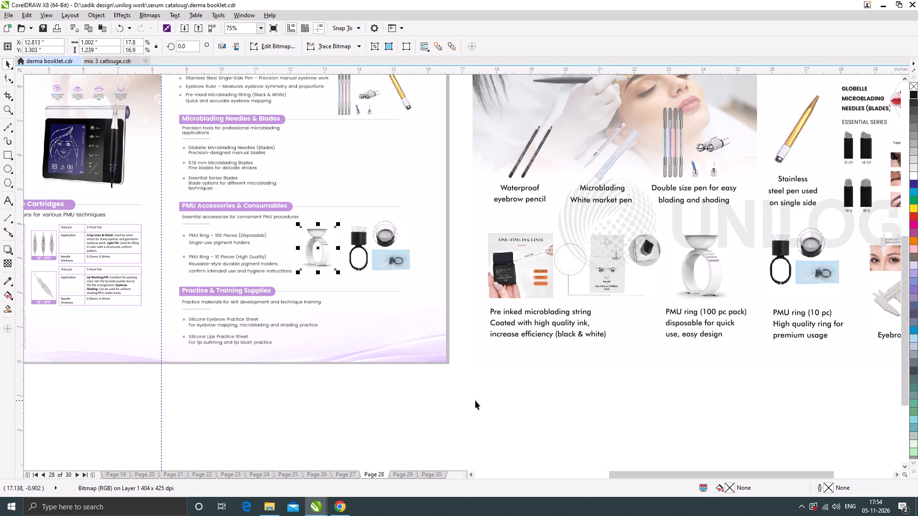
click(475, 400)
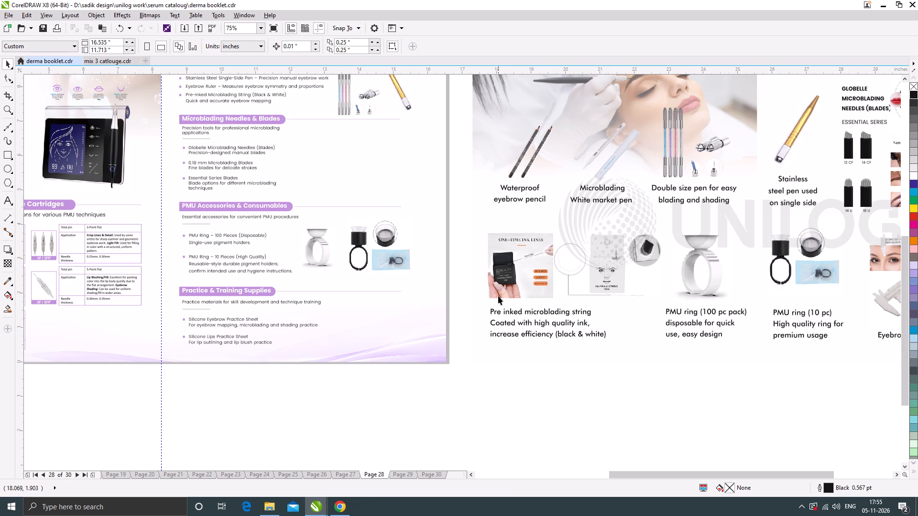
Examine the PMU Consumables spread's blade images against the Microblading Needles & Blades section of the booklet page.
scroll(514, 269, down, 1)
scroll(389, 183, up, 1)
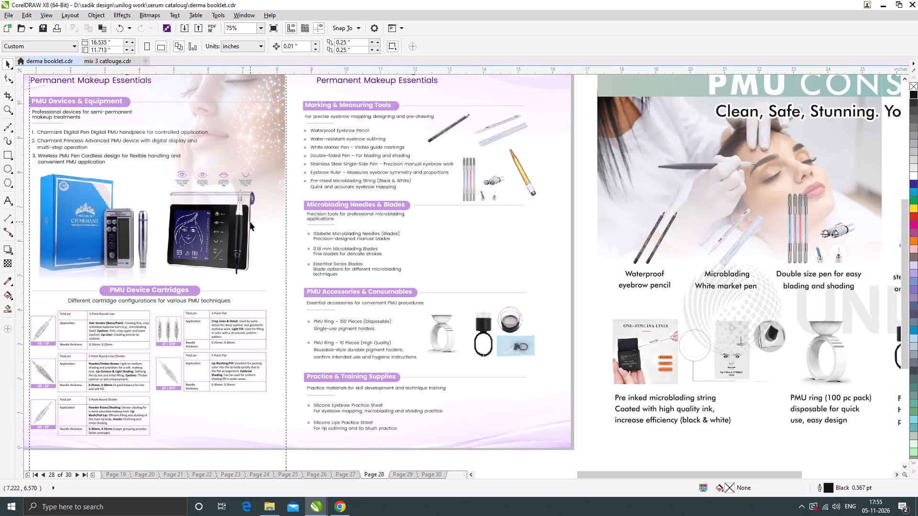
scroll(250, 222, down, 1)
scroll(574, 277, up, 1)
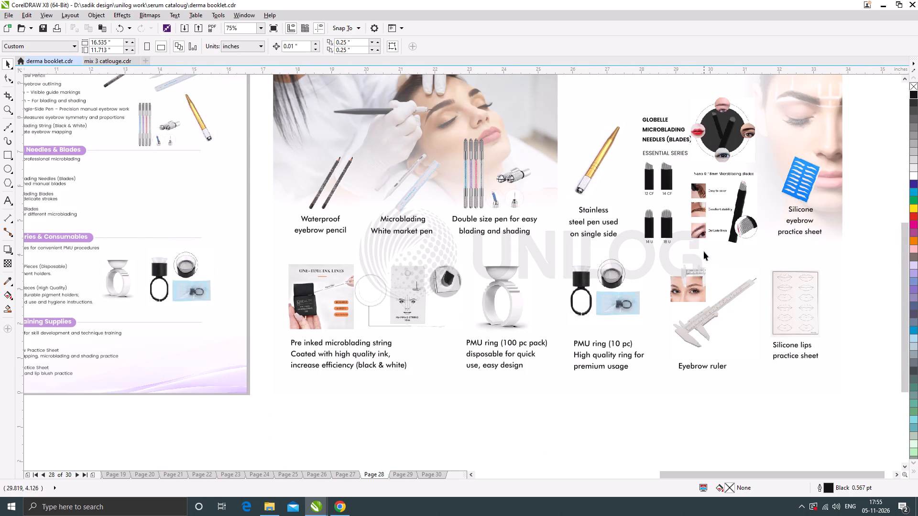
scroll(735, 191, up, 1)
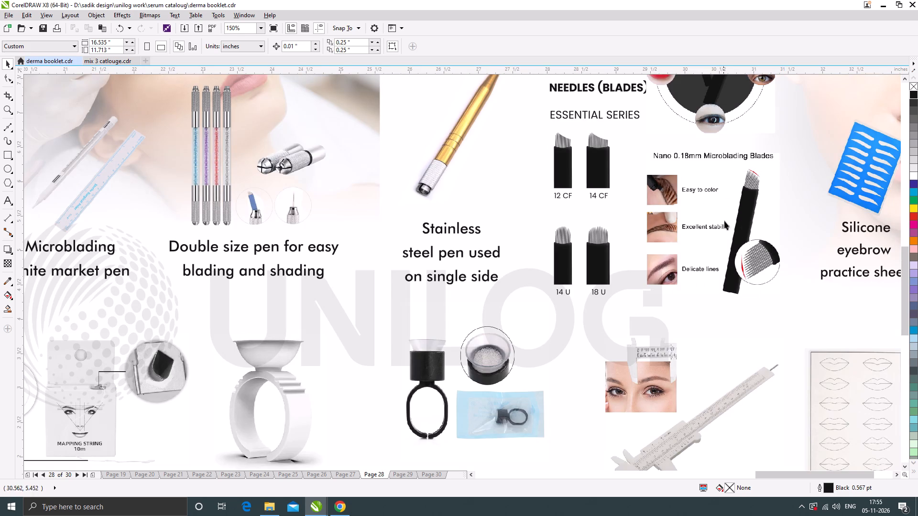
scroll(733, 227, down, 2)
scroll(437, 204, up, 2)
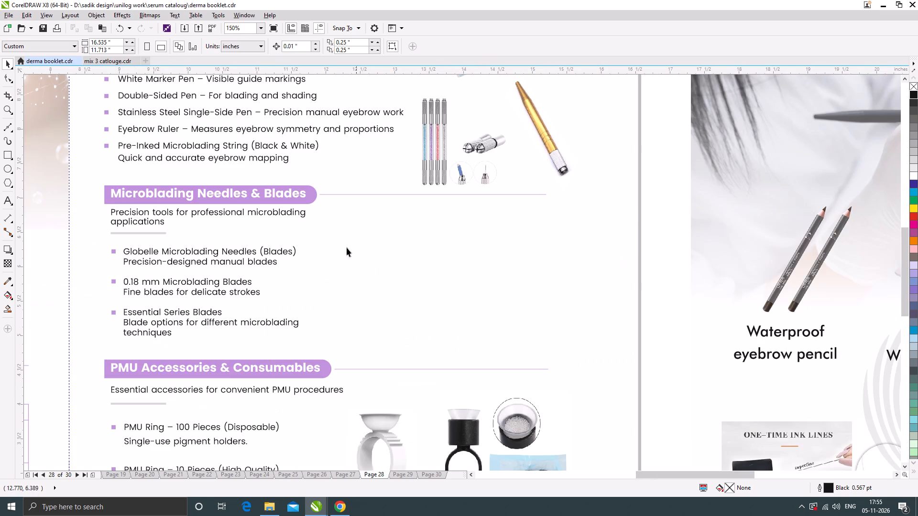
scroll(144, 249, down, 1)
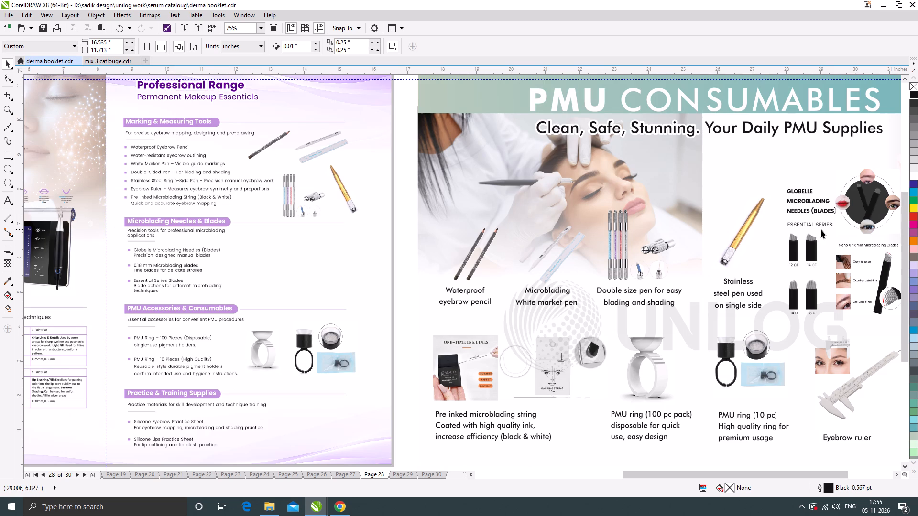
Copy the circular Globelle microblading needles image from the PMU Consumables spread into the Microblading Needles & Blades section.
click(862, 212)
drag(863, 196, 344, 228)
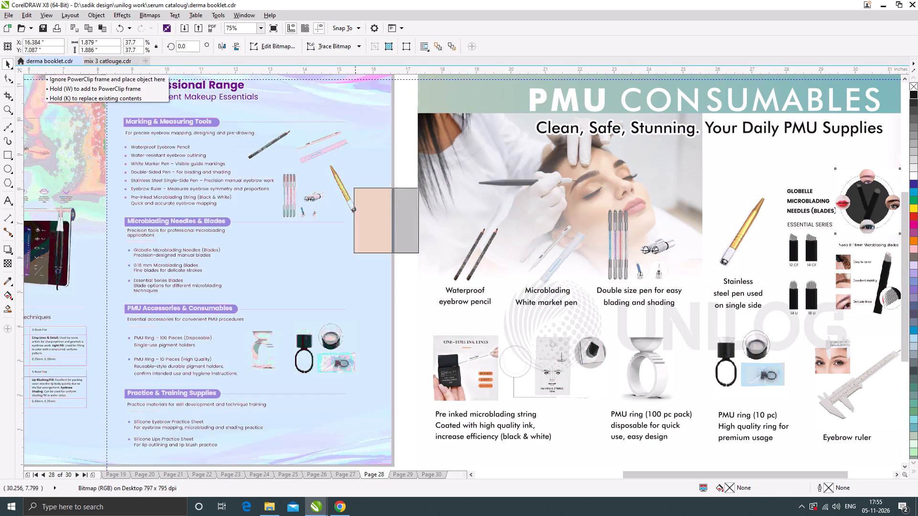
drag(344, 228, 269, 267)
right_click(269, 267)
Scale the copied circular blades image to about 1.64 by 1.65 in and position it beside the blades list.
scroll(289, 283, up, 1)
drag(279, 262, 275, 250)
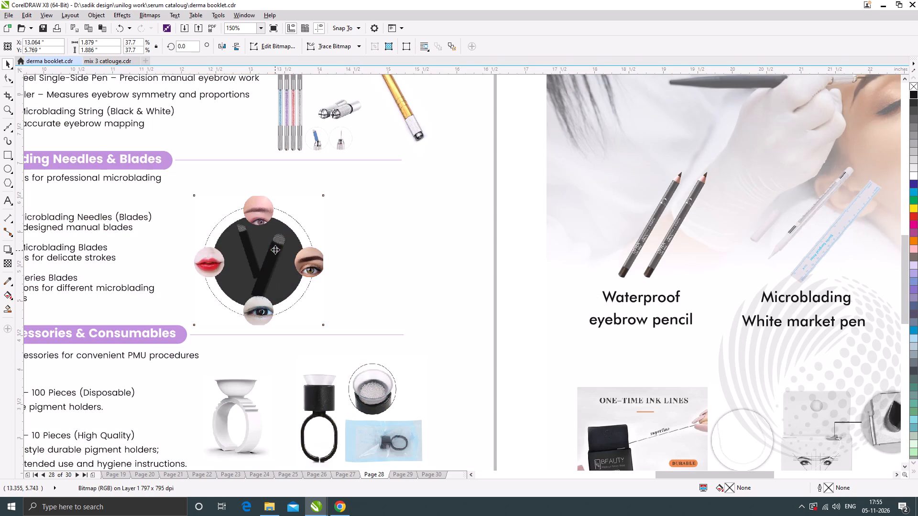
drag(321, 181, 311, 184)
drag(282, 243, 271, 244)
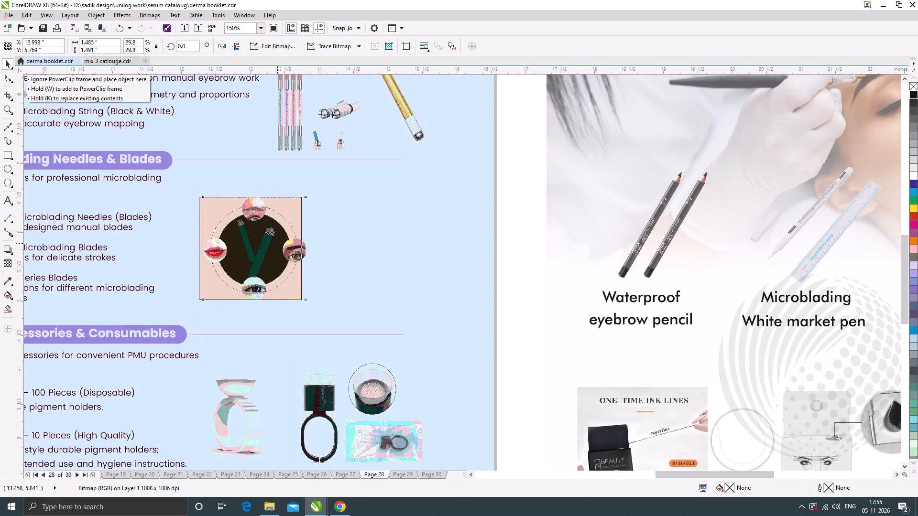
drag(271, 244, 268, 244)
drag(296, 192, 305, 186)
scroll(327, 204, down, 2)
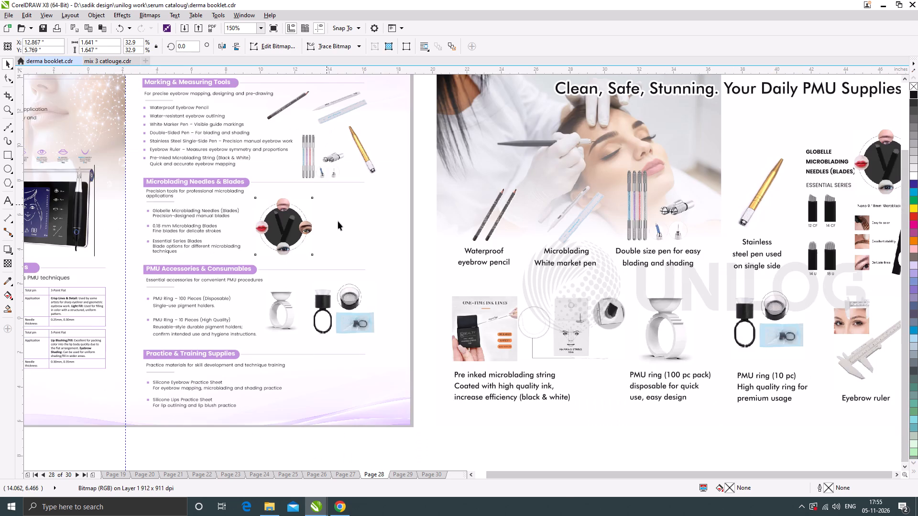
click(407, 380)
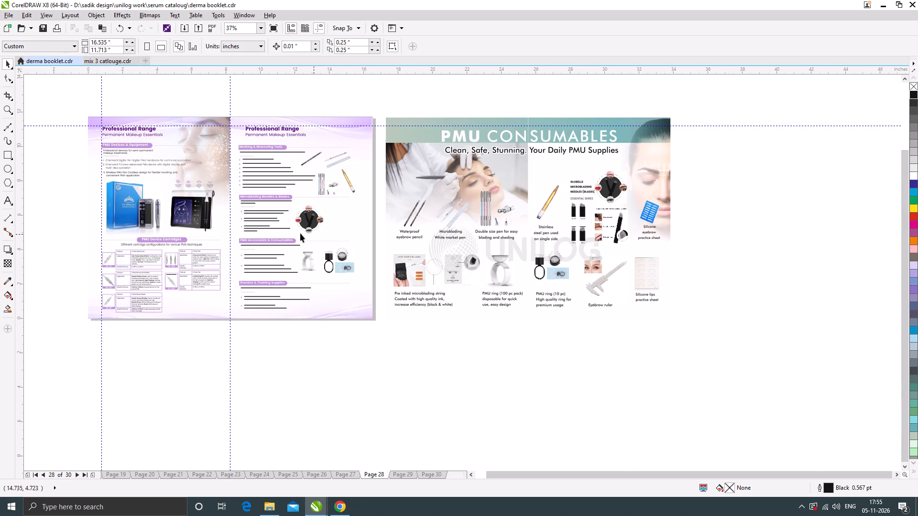
Copy the Nano 0.18mm Microblading Blades image from the PMU Consumables spread into the Microblading Needles & Blades section.
scroll(270, 228, up, 2)
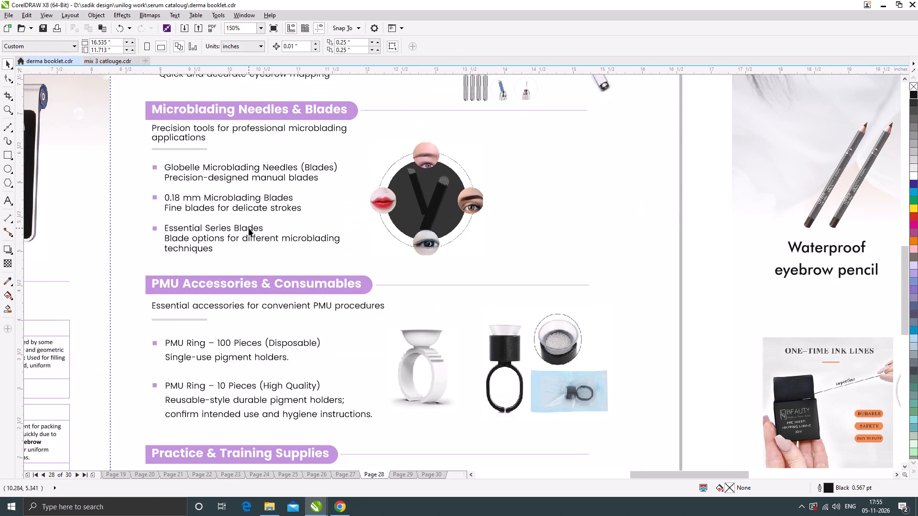
scroll(249, 228, down, 2)
scroll(612, 229, up, 1)
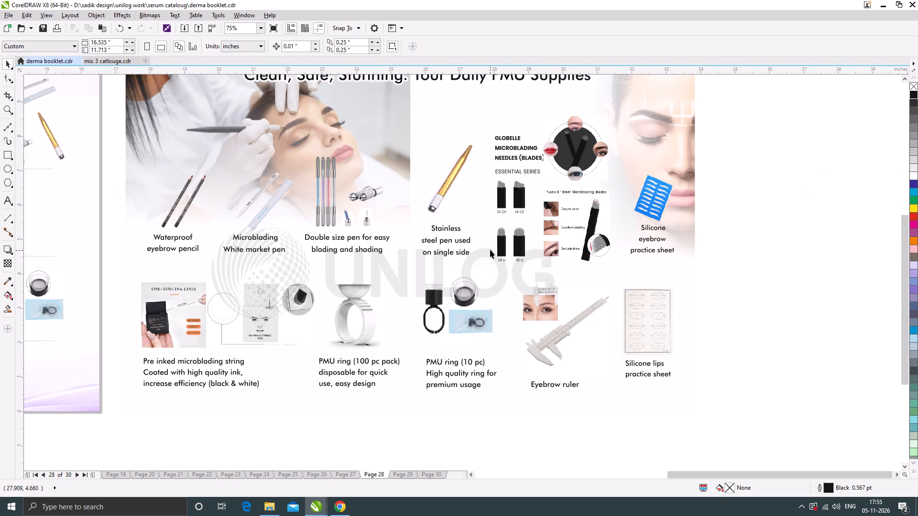
scroll(579, 208, up, 2)
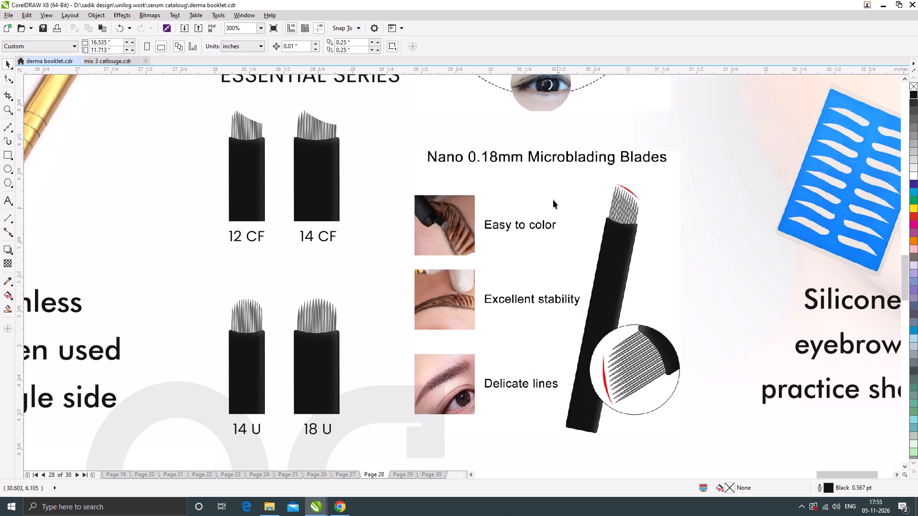
scroll(591, 263, down, 2)
click(593, 266)
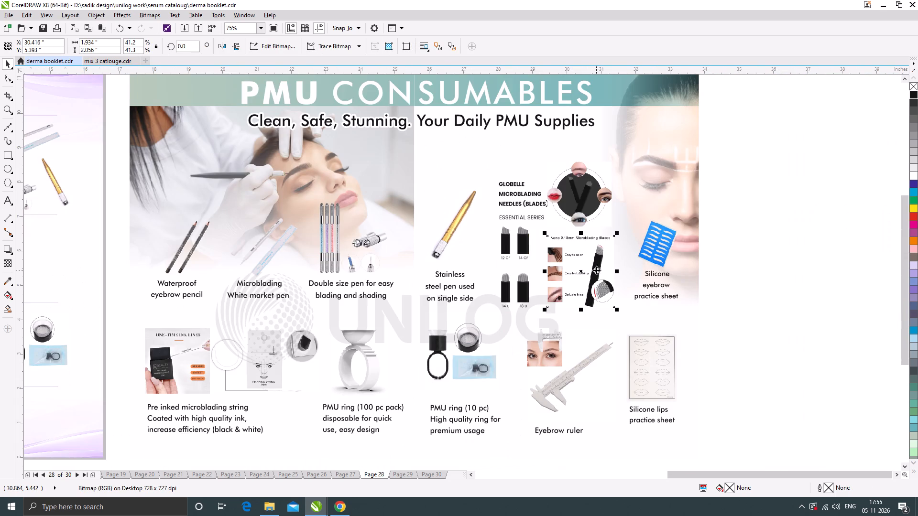
scroll(596, 270, down, 1)
scroll(594, 266, up, 2)
drag(599, 265, 599, 276)
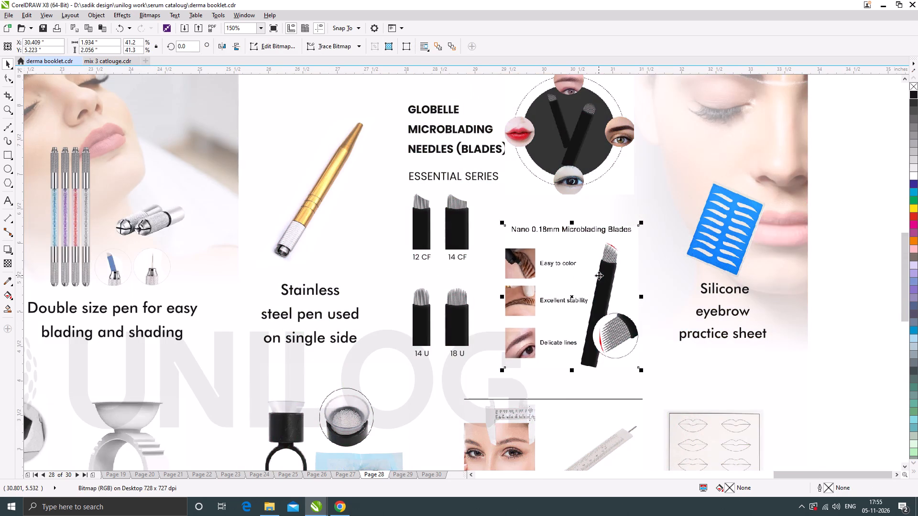
key(ctrl+z)
scroll(600, 266, down, 2)
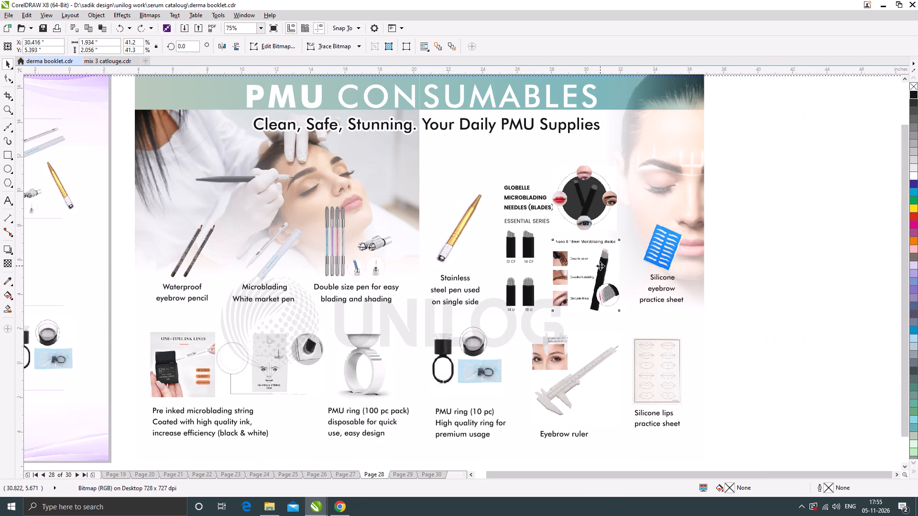
drag(601, 267, 323, 249)
right_click(323, 249)
Scale the copied Nano 0.18mm blades image to about 1.47 by 1.56 in and position it beside the circular blades image.
scroll(320, 251, up, 2)
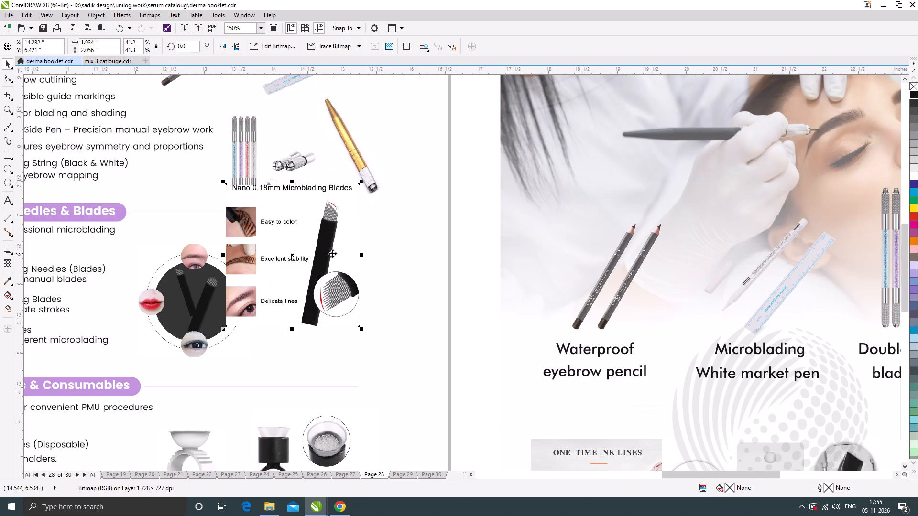
drag(330, 253, 389, 291)
scroll(391, 290, down, 1)
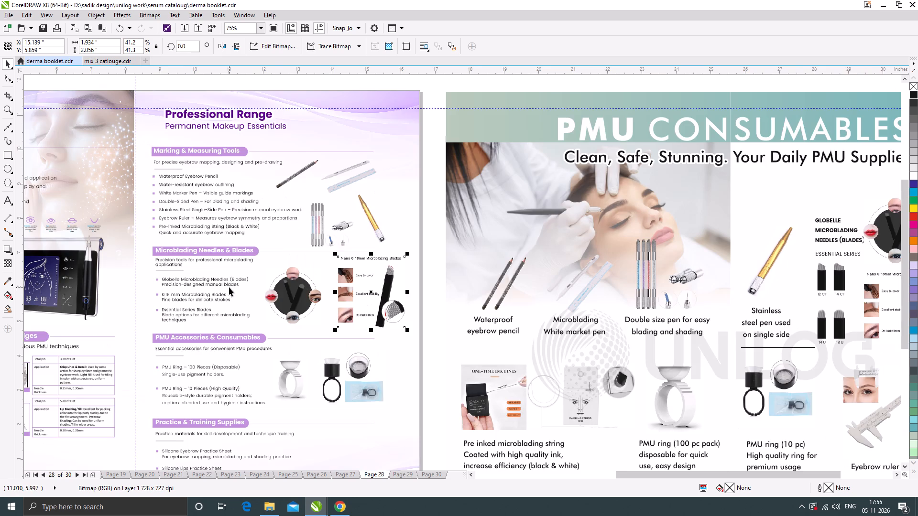
scroll(229, 287, up, 1)
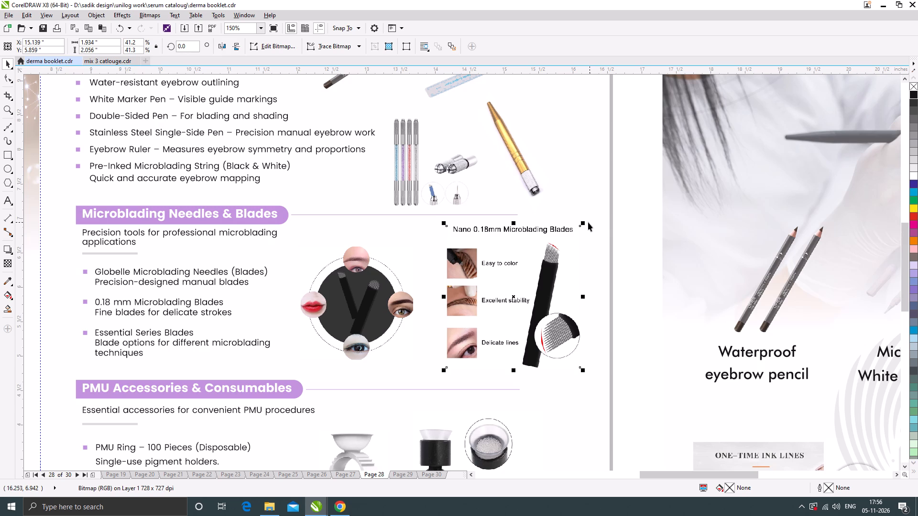
drag(581, 222, 565, 236)
drag(541, 296, 521, 300)
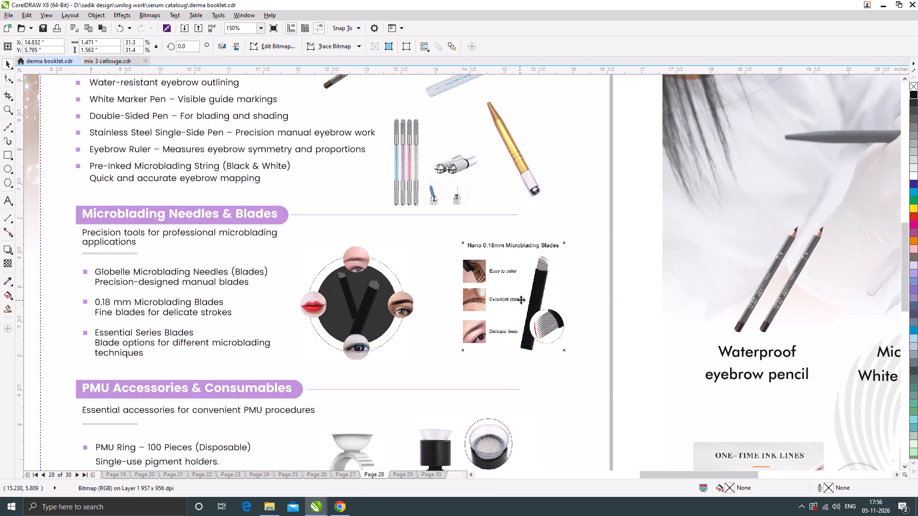
scroll(471, 268, down, 2)
scroll(493, 272, up, 2)
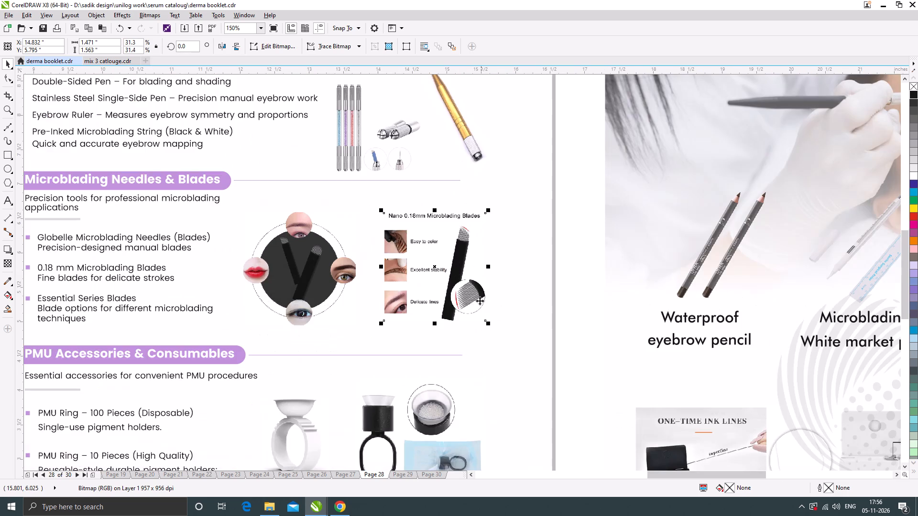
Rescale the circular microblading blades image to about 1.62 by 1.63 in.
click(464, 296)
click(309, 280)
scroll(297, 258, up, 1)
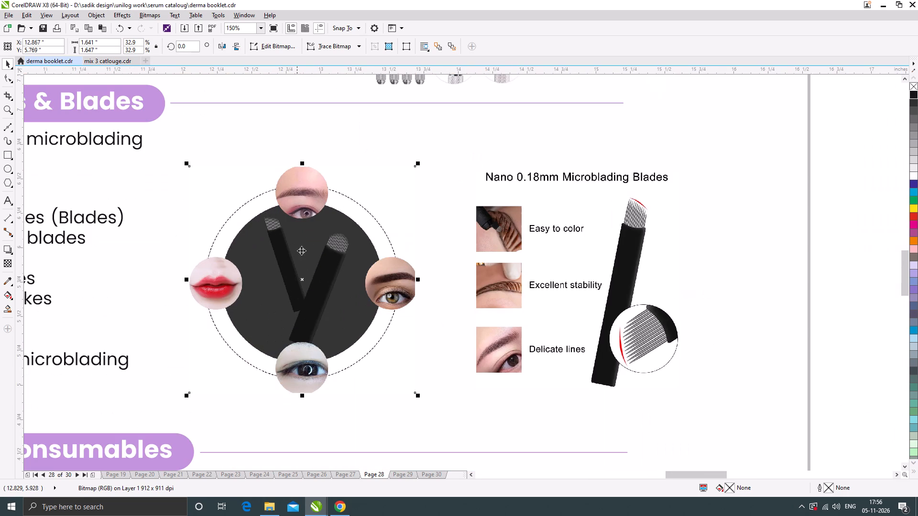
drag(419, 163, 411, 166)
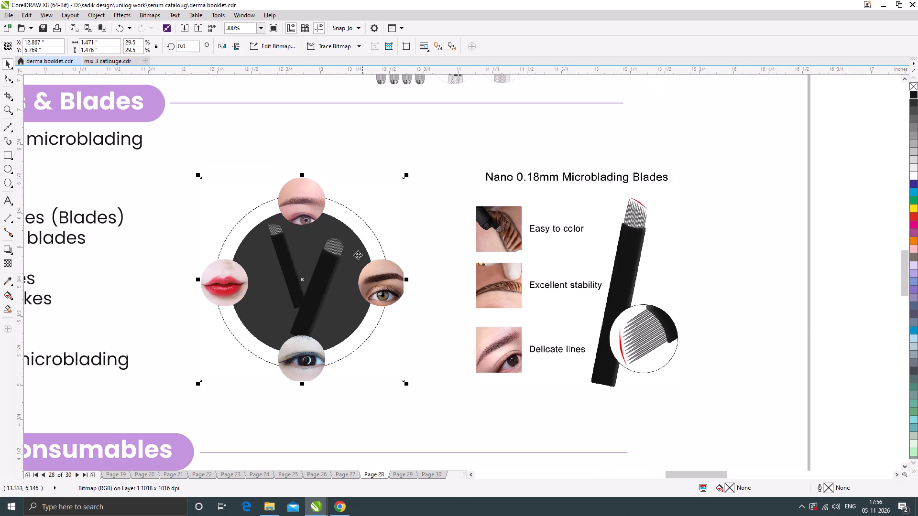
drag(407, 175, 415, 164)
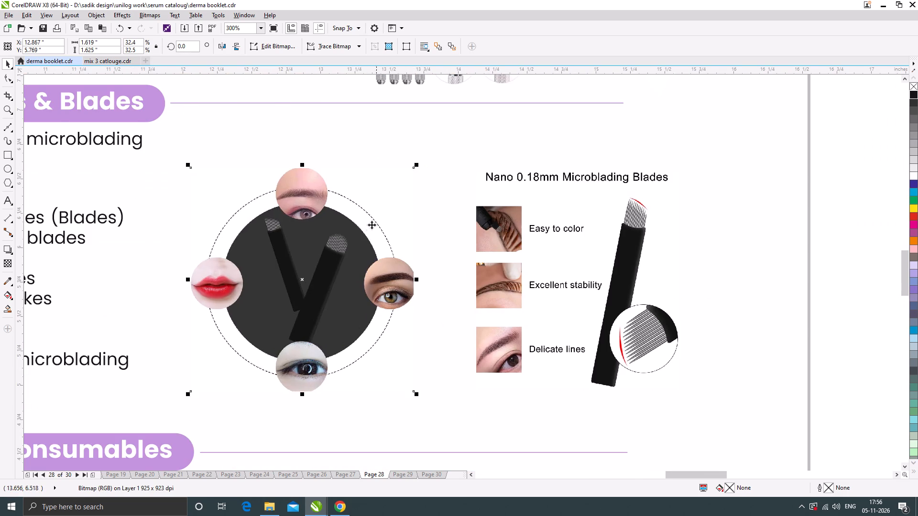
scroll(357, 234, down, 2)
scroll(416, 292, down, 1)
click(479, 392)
Slightly enlarge the double-sided pens image in the Marking & Measuring Tools section.
scroll(408, 215, up, 1)
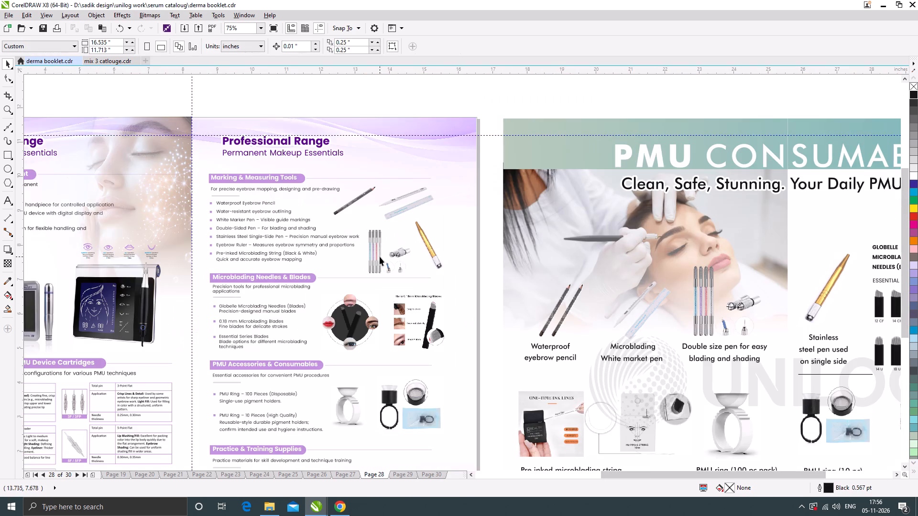
click(378, 257)
scroll(376, 240, up, 1)
drag(459, 209, 467, 197)
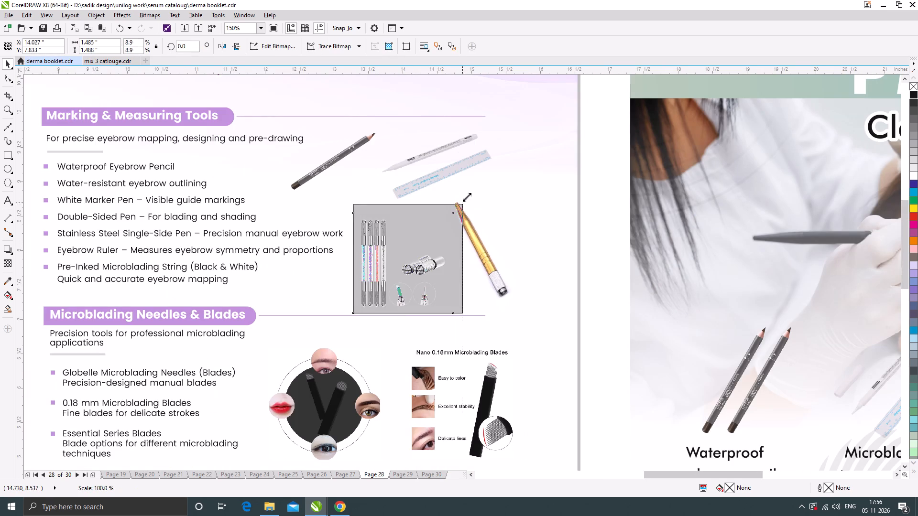
drag(467, 197, 469, 194)
Move the gold stainless steel pen slightly away from the double-sided pens and widen it to about 1.08 in.
drag(481, 251, 491, 250)
scroll(444, 203, down, 1)
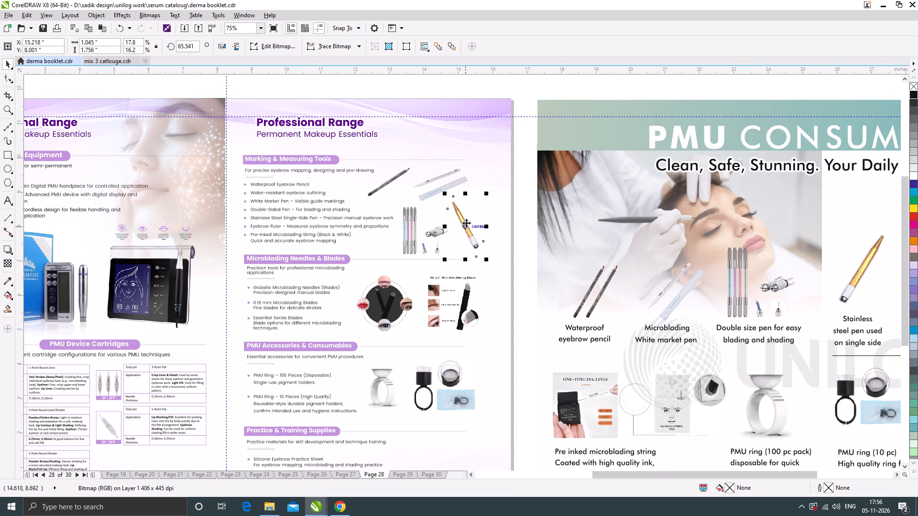
scroll(466, 223, up, 2)
drag(467, 224, 465, 217)
scroll(409, 217, down, 3)
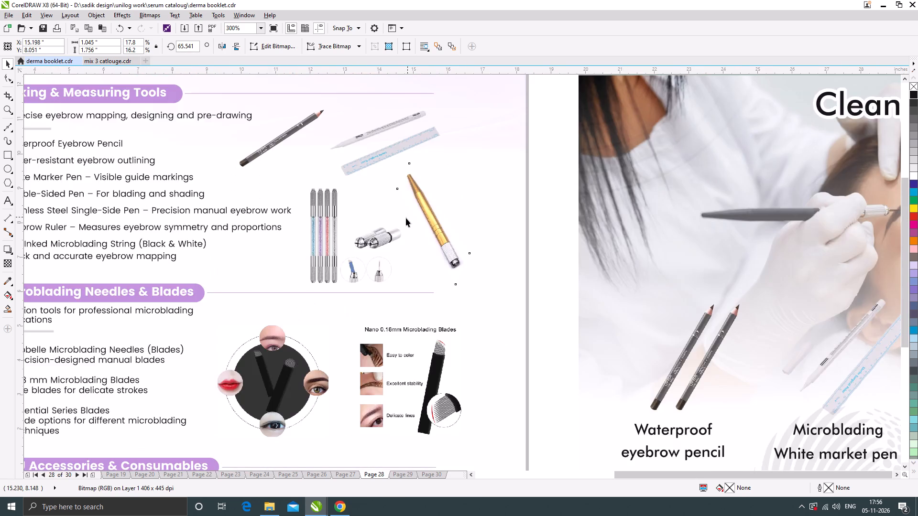
scroll(442, 236, up, 2)
drag(430, 176, 434, 179)
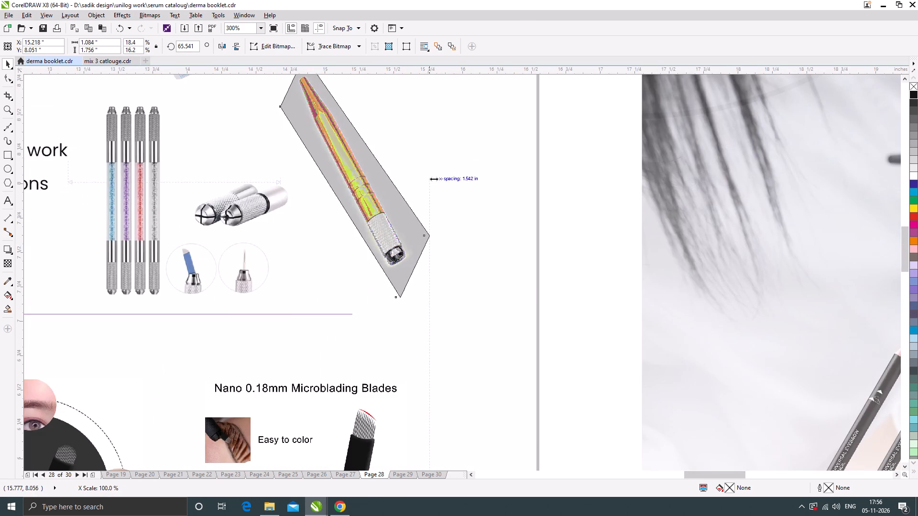
drag(434, 179, 436, 180)
scroll(323, 204, down, 3)
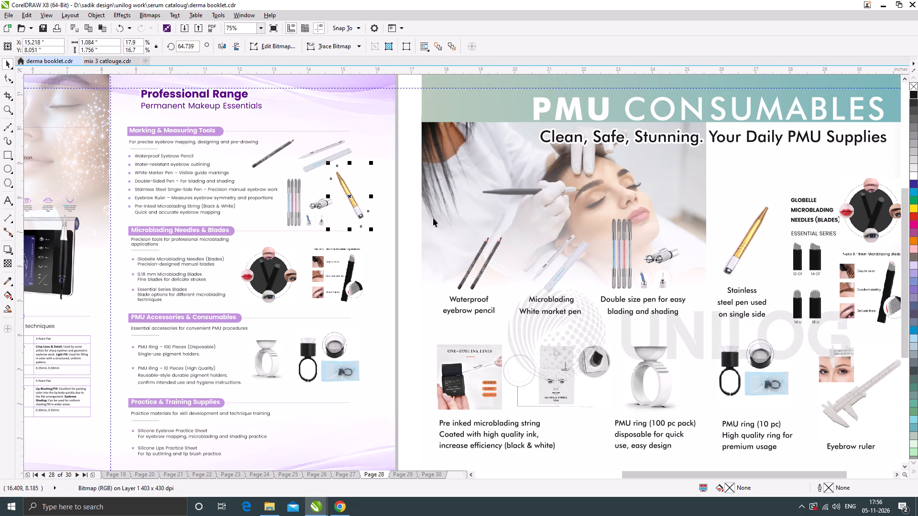
scroll(406, 209, down, 1)
click(378, 110)
Scale the circular microblading blades image down to about 1.53 by 1.53 in.
scroll(340, 250, up, 1)
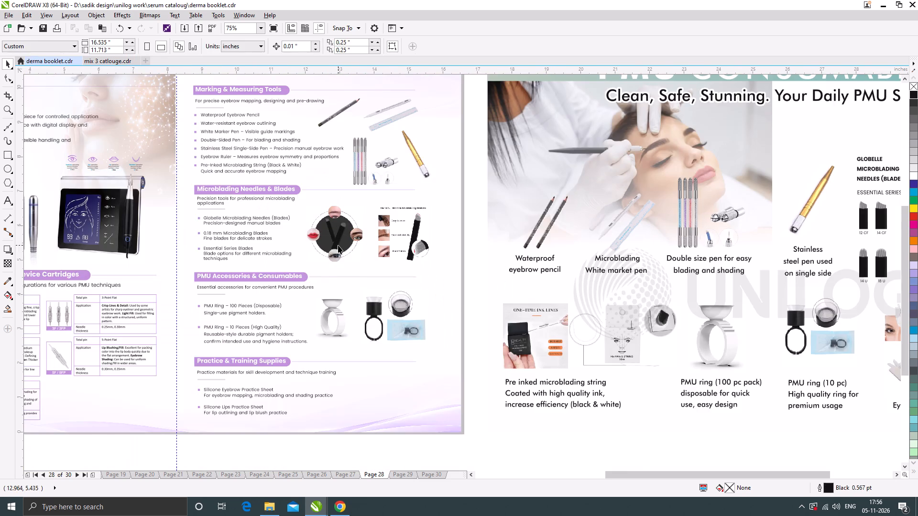
click(338, 245)
scroll(359, 204, up, 1)
click(369, 205)
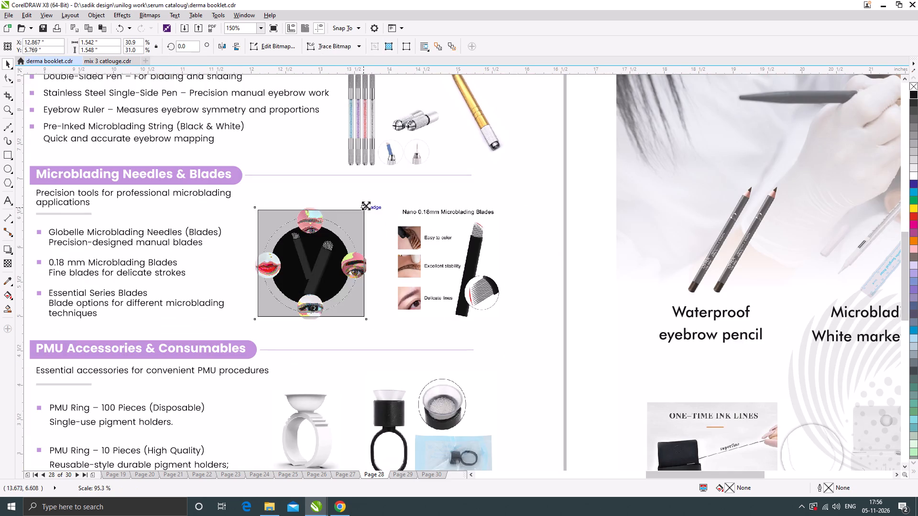
scroll(362, 207, down, 2)
scroll(389, 211, up, 2)
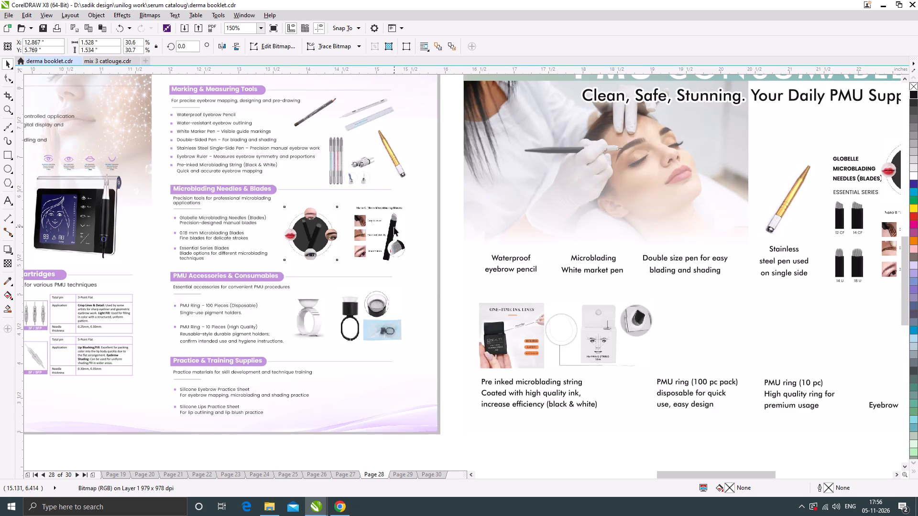
Slightly enlarge the Nano 0.18mm Microblading Blades image in the Microblading Needles & Blades section.
click(394, 227)
scroll(414, 196, up, 1)
drag(426, 173, 434, 162)
scroll(361, 223, down, 4)
click(458, 404)
Copy the blue silicone eyebrow practice sheet from the PMU Consumables spread into the Practice & Training Supplies section.
scroll(290, 312, up, 2)
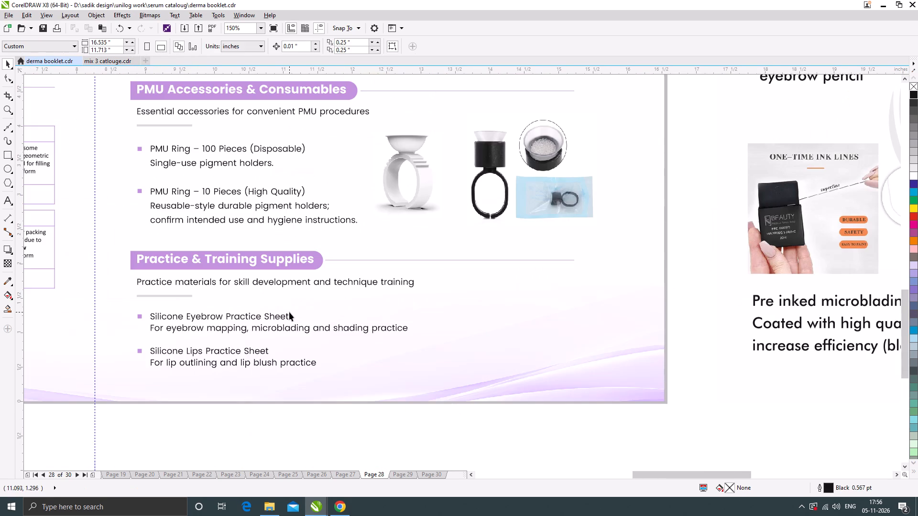
scroll(205, 304, down, 1)
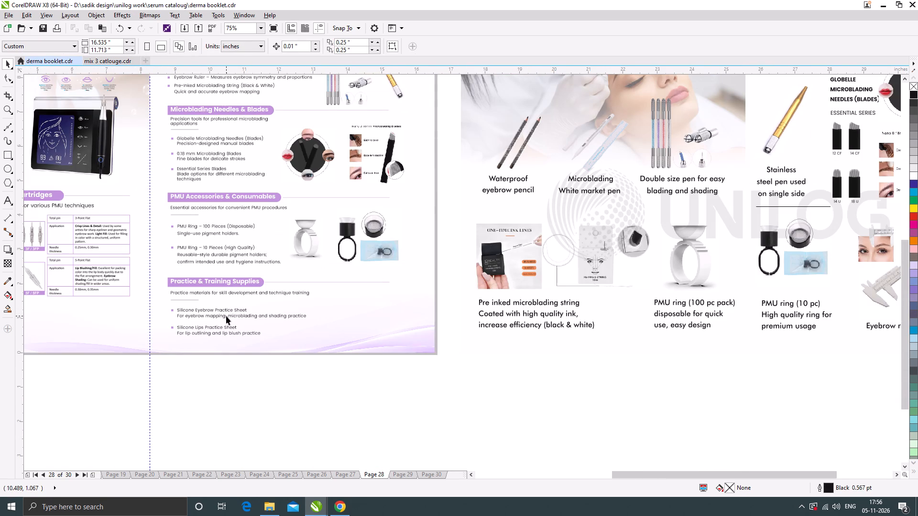
scroll(226, 316, up, 1)
scroll(164, 309, down, 1)
scroll(205, 314, down, 1)
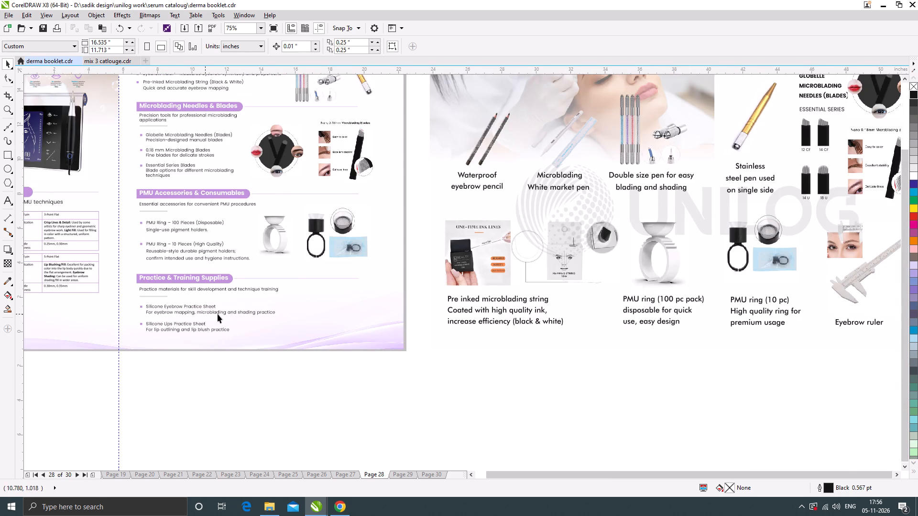
scroll(539, 242, up, 2)
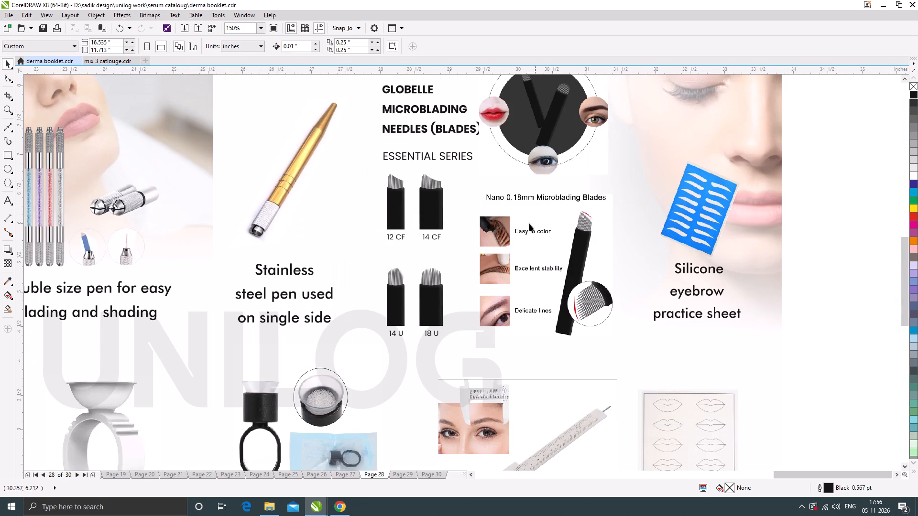
scroll(505, 251, down, 1)
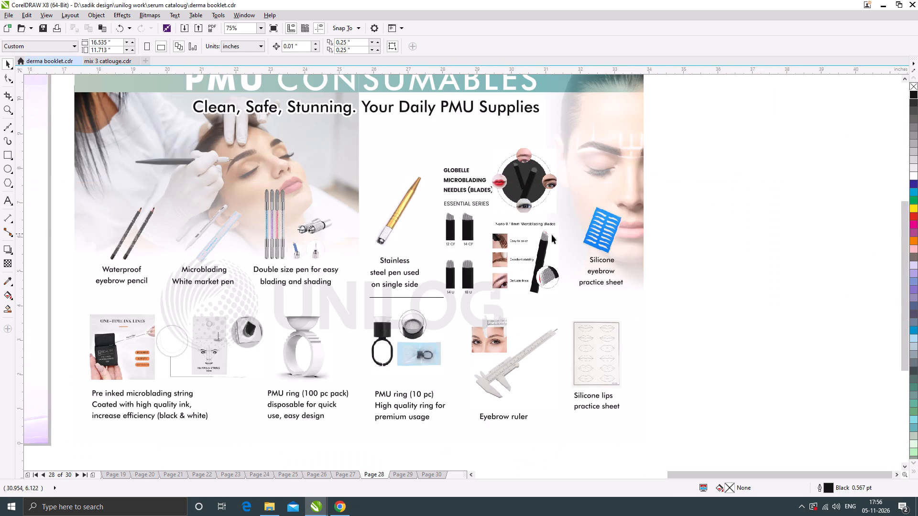
click(602, 226)
scroll(627, 233, down, 1)
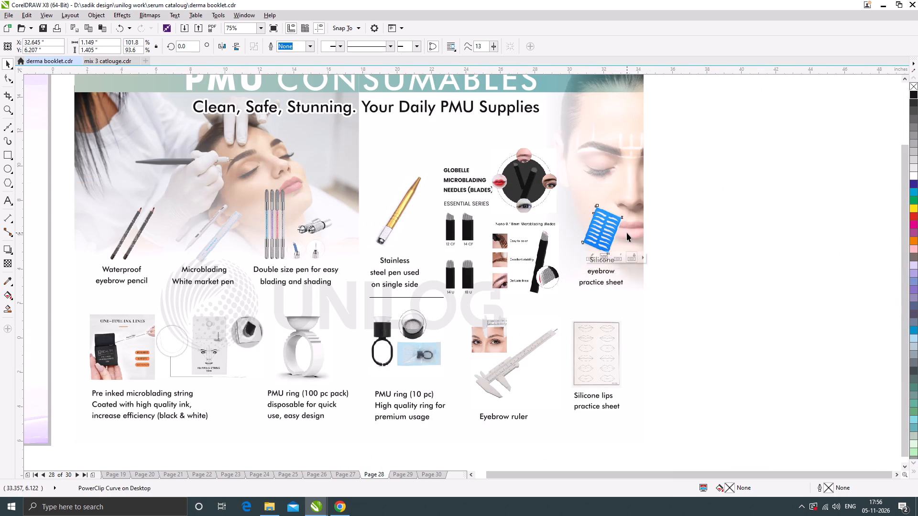
drag(614, 230, 302, 320)
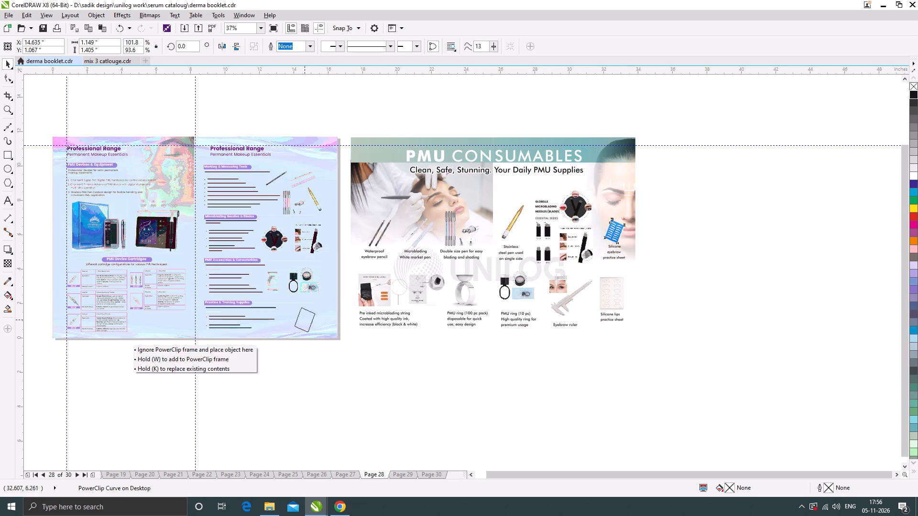
drag(302, 320, 296, 321)
right_click(297, 321)
Position the copied eyebrow practice sheet beside the practice supplies list and widen it to about 1.31 in.
scroll(237, 325, up, 3)
scroll(238, 290, down, 2)
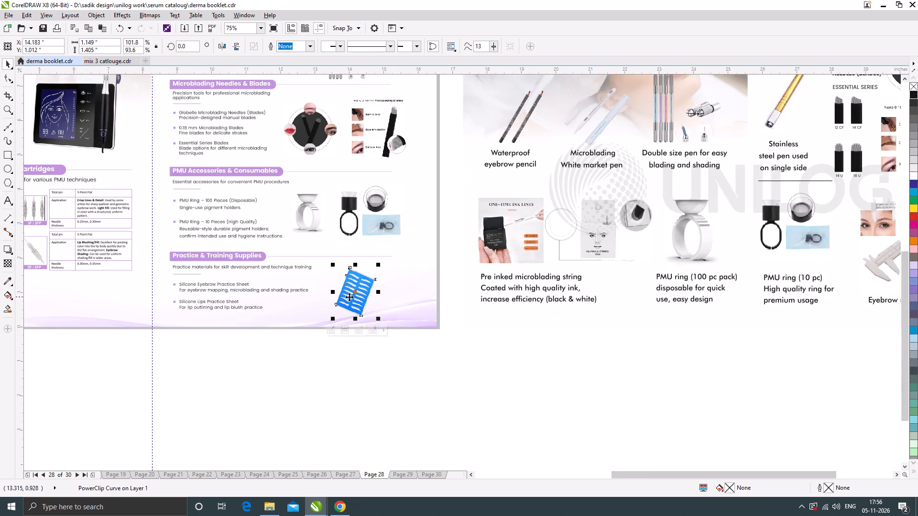
scroll(359, 290, up, 1)
drag(364, 284, 327, 274)
drag(358, 284, 361, 285)
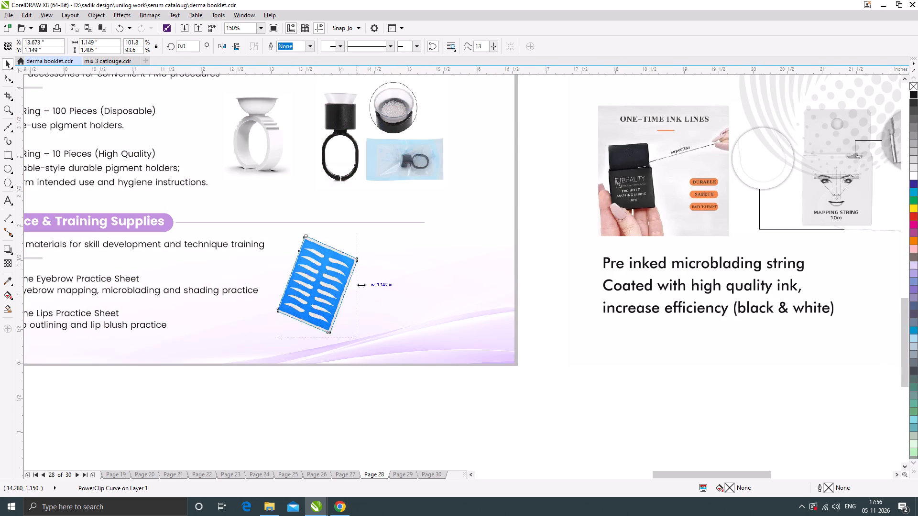
drag(361, 285, 366, 286)
drag(345, 274, 340, 274)
Copy the silicone lips practice sheet from the PMU Consumables spread beside the eyebrow practice sheet on the booklet page.
scroll(342, 273, down, 2)
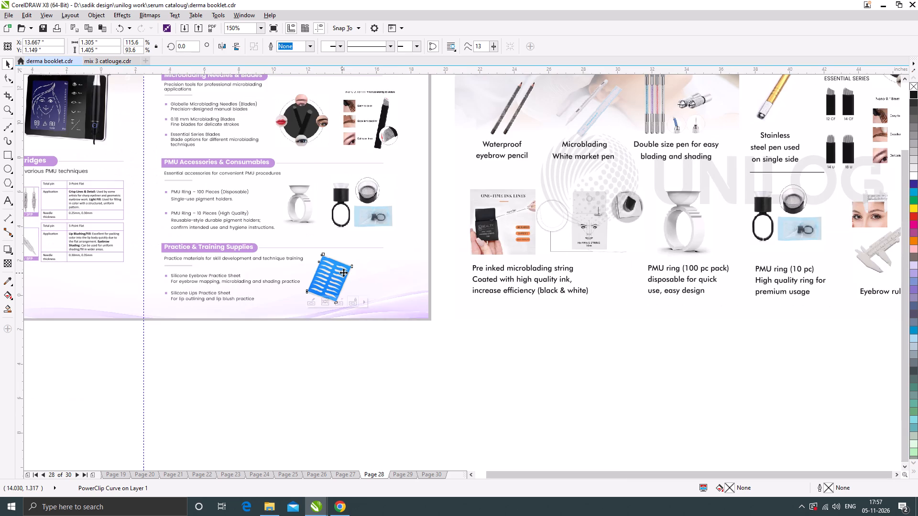
click(650, 252)
drag(662, 251, 366, 267)
right_click(366, 267)
Scale the lips practice sheet down to about 0.95 by 1.28 in and move it closer to the eyebrow practice sheet.
scroll(366, 268, up, 3)
drag(467, 130, 440, 179)
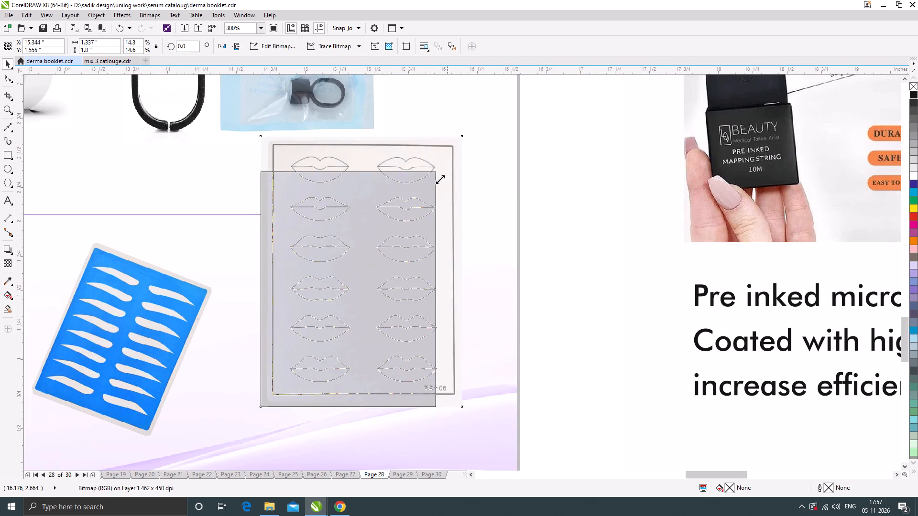
drag(440, 179, 421, 225)
drag(368, 266, 346, 276)
Rotate the lips practice sheet to about 330.4° and nudge it closer to the eyebrow practice sheet.
click(345, 276)
drag(373, 238, 398, 271)
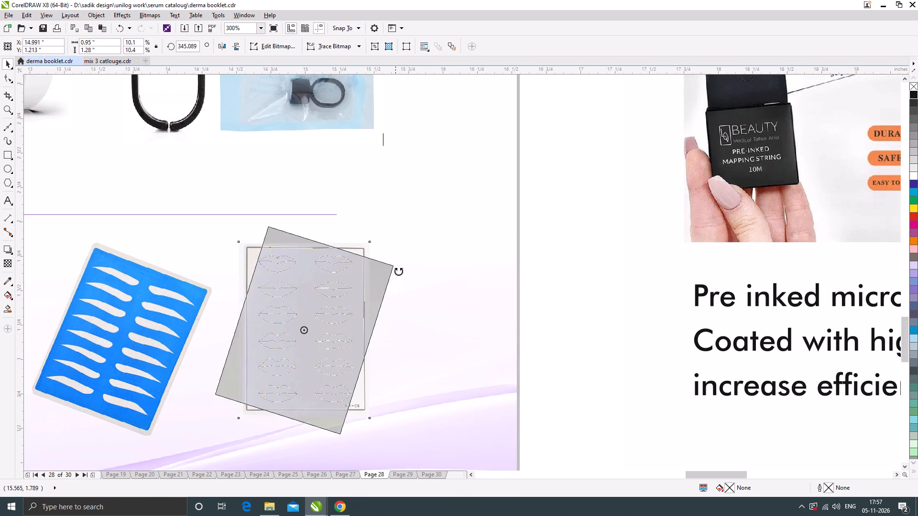
drag(398, 271, 402, 268)
scroll(402, 267, down, 2)
click(413, 366)
scroll(366, 301, up, 1)
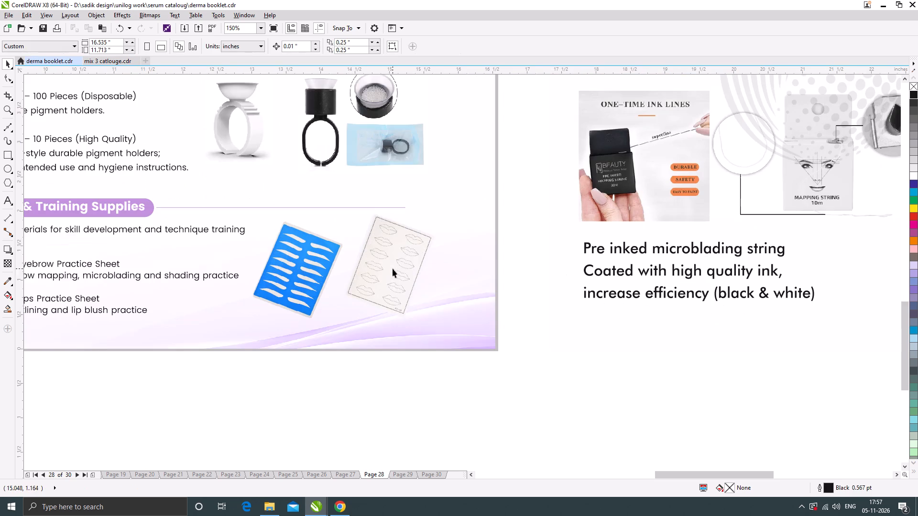
drag(393, 268, 387, 272)
click(409, 249)
drag(435, 213, 438, 224)
click(481, 398)
Adjust the lips practice sheet image with brightness -7, contrast 2 and intensity 4.
scroll(375, 267, up, 1)
click(382, 261)
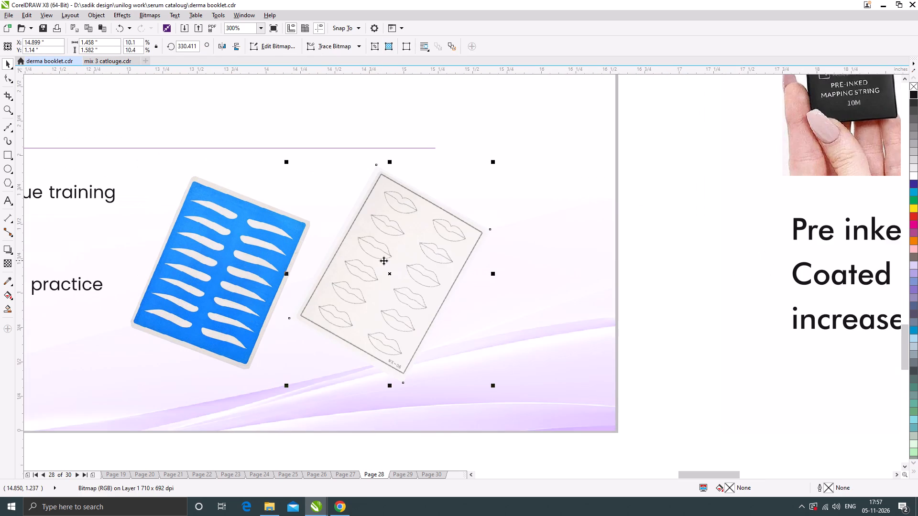
ctrl+click(383, 260)
key(ctrl+b)
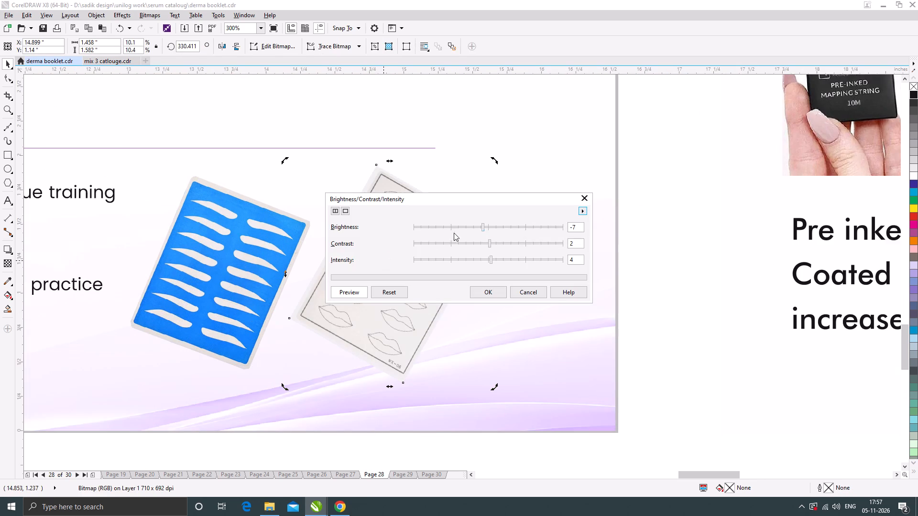
click(494, 290)
scroll(483, 278, down, 1)
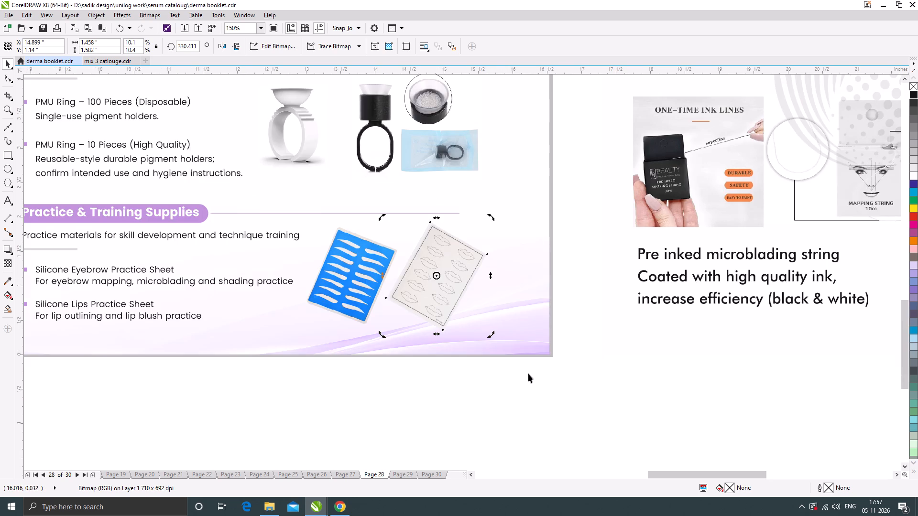
click(529, 374)
Scale the tilted lips practice sheet down to about 1.187 by 1.288 in and shift it toward the eyebrow practice sheet.
scroll(451, 285, down, 1)
click(511, 367)
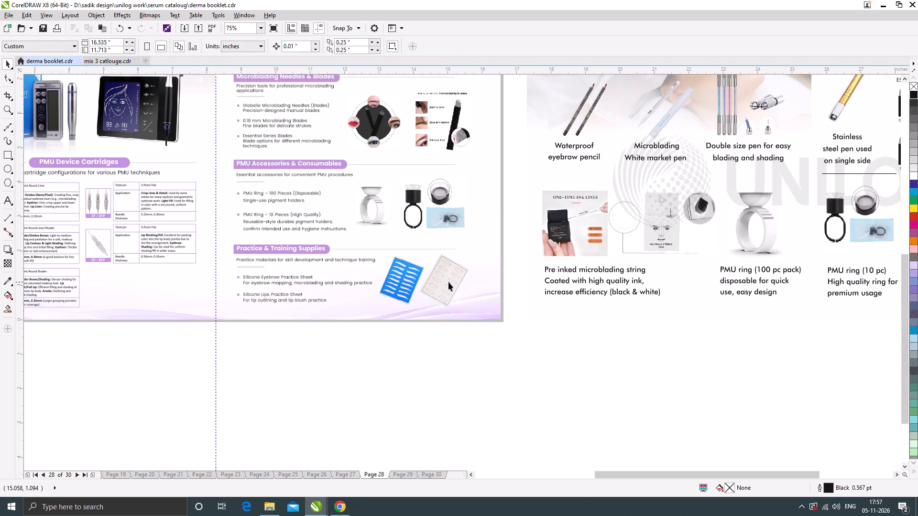
scroll(407, 288, down, 1)
click(439, 342)
click(426, 283)
scroll(431, 279, up, 2)
drag(458, 250, 451, 255)
drag(422, 297, 416, 297)
drag(444, 255, 441, 259)
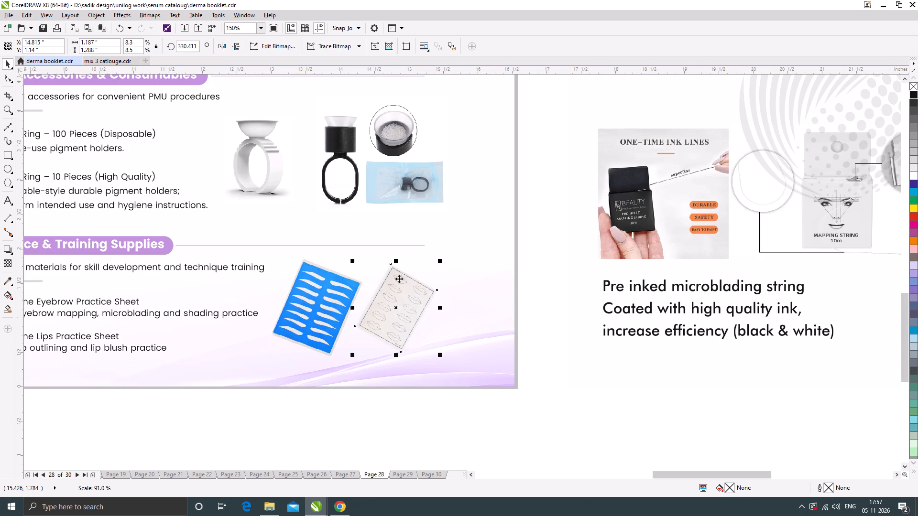
scroll(393, 285, down, 1)
click(464, 367)
Scale the blue eyebrow practice sheet down to about 1.176 by 1.266 in to match the lips sheet.
scroll(418, 303, down, 1)
click(390, 303)
scroll(390, 296, up, 1)
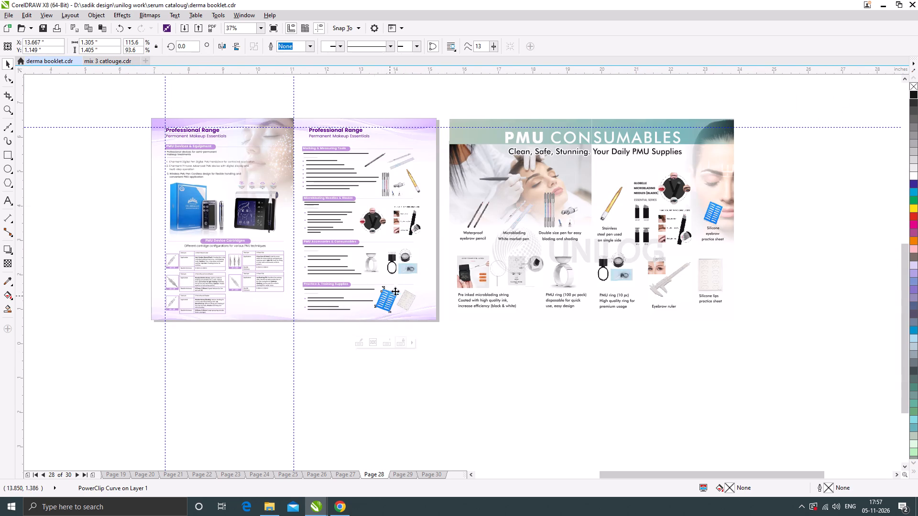
scroll(395, 291, up, 1)
drag(420, 266, 415, 271)
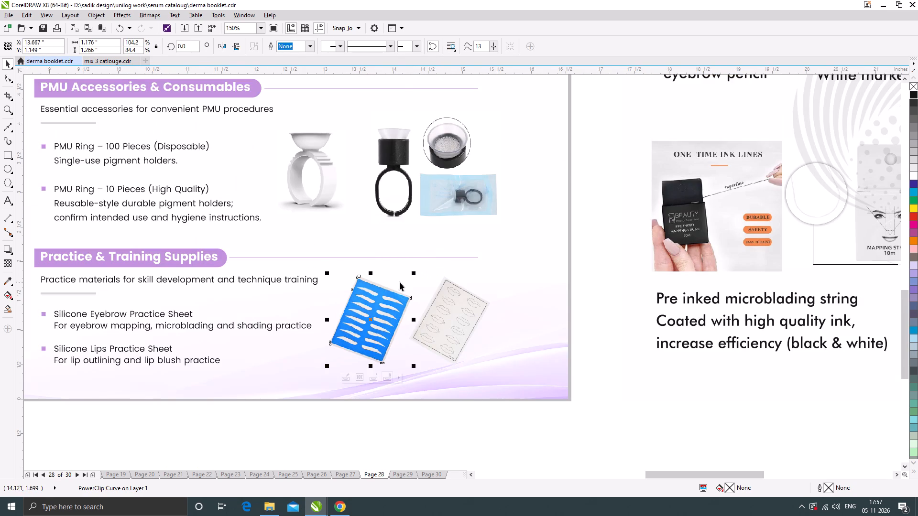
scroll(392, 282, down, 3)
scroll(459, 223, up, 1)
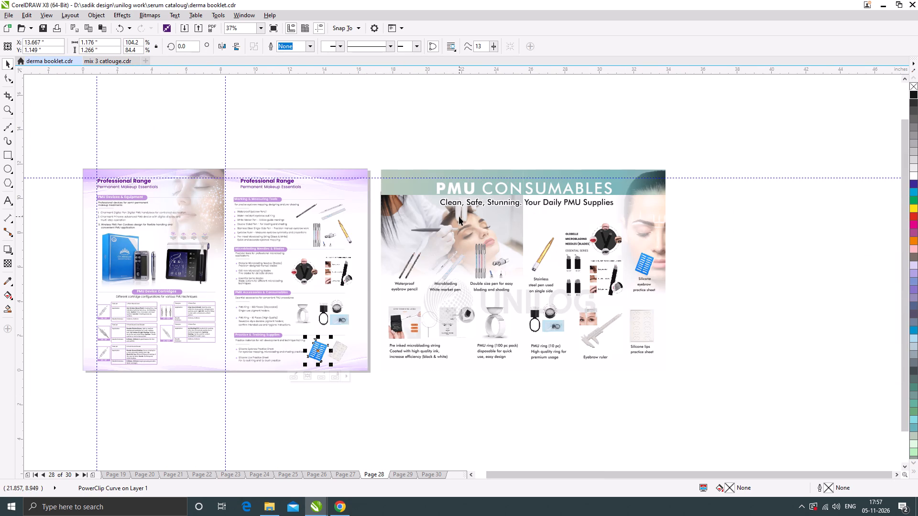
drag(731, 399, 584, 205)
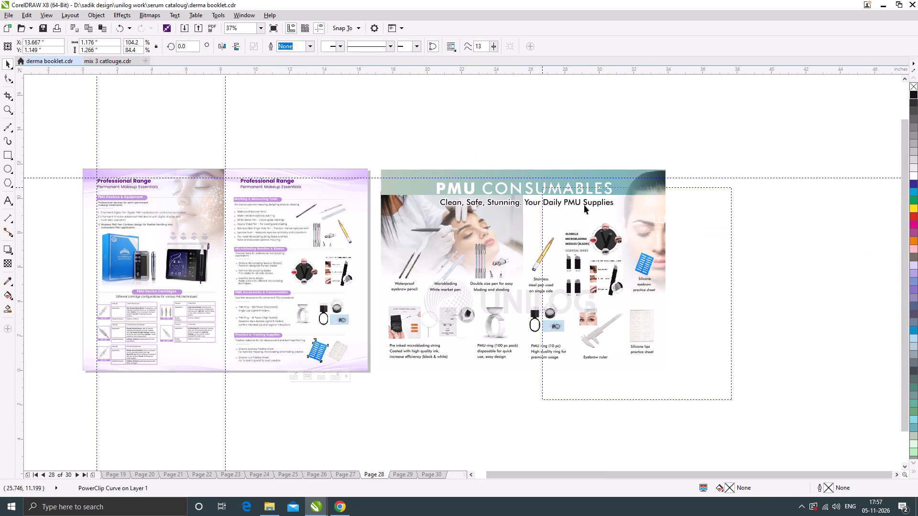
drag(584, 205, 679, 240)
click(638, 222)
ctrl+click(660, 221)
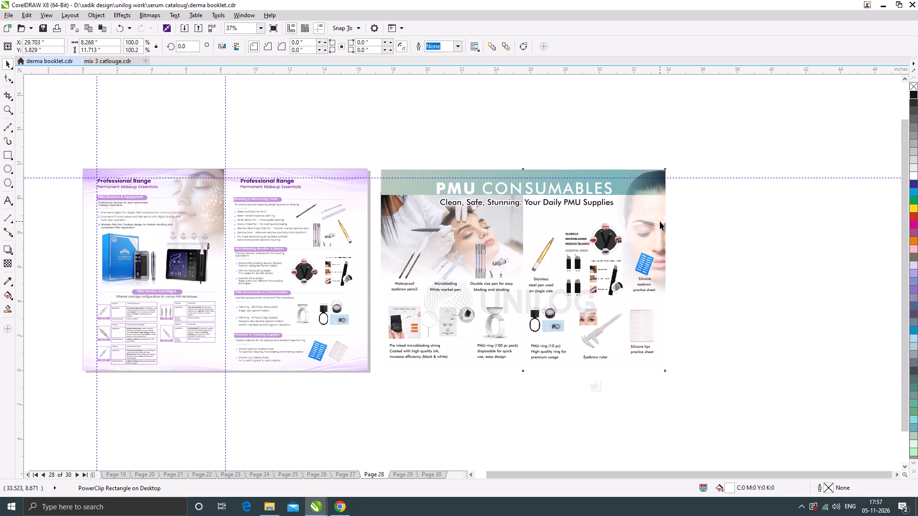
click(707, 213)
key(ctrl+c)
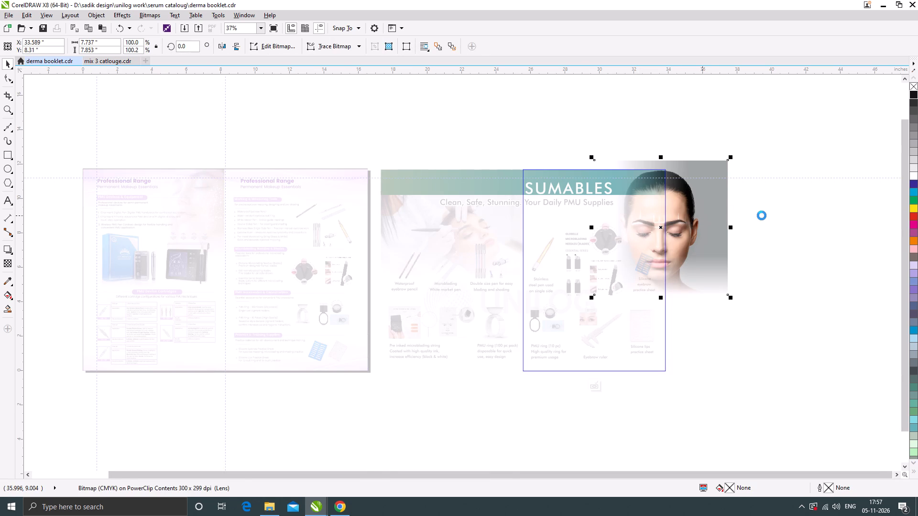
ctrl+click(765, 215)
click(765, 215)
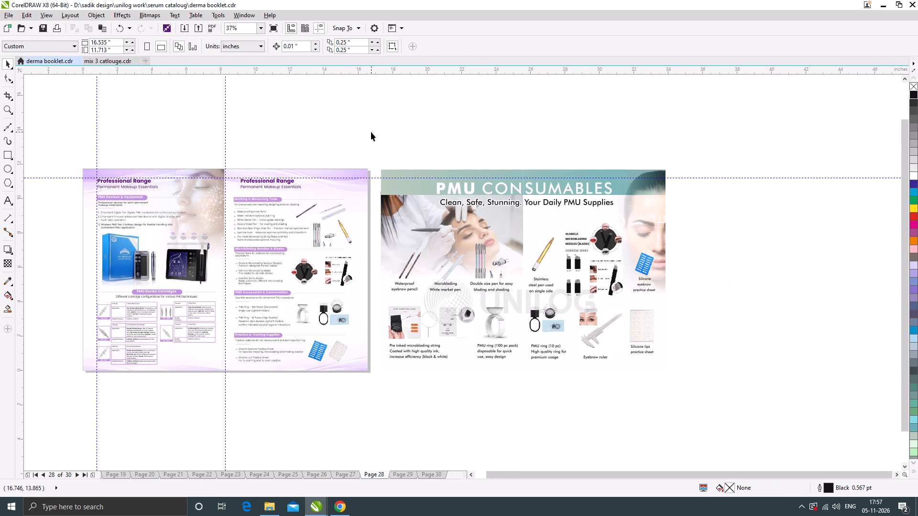
Move the whole PMU Consumables spread farther to the right, away from the booklet page.
drag(371, 137, 733, 380)
drag(596, 276, 673, 267)
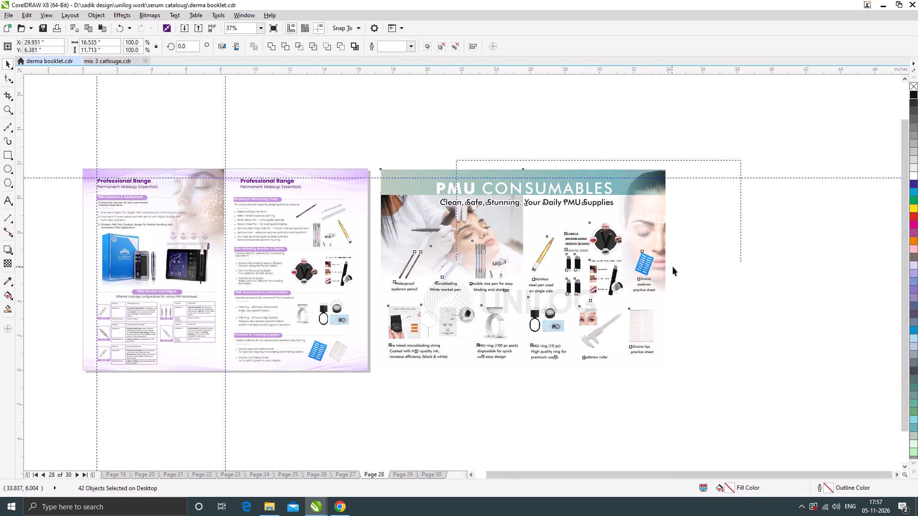
drag(673, 267, 671, 267)
click(795, 330)
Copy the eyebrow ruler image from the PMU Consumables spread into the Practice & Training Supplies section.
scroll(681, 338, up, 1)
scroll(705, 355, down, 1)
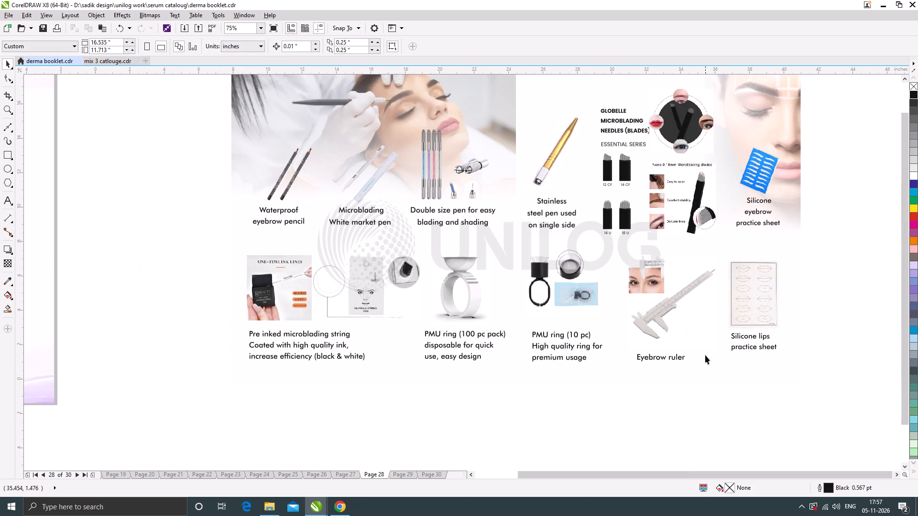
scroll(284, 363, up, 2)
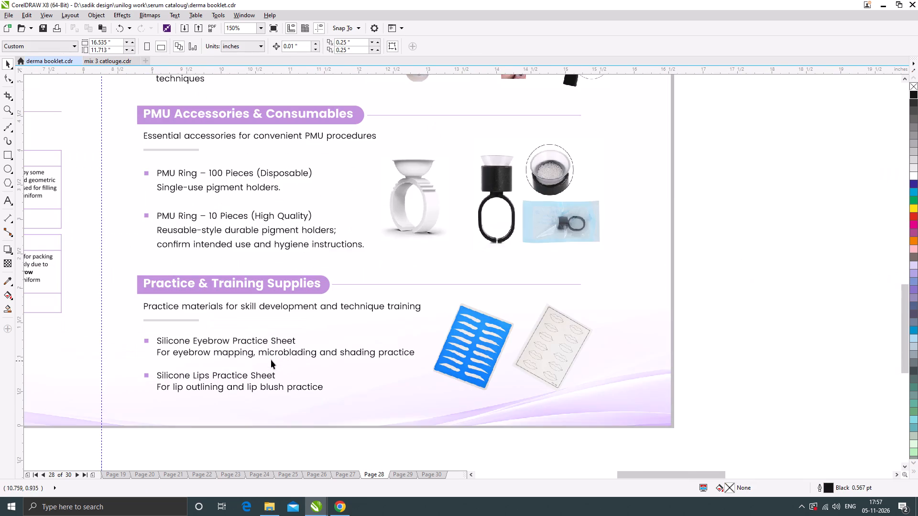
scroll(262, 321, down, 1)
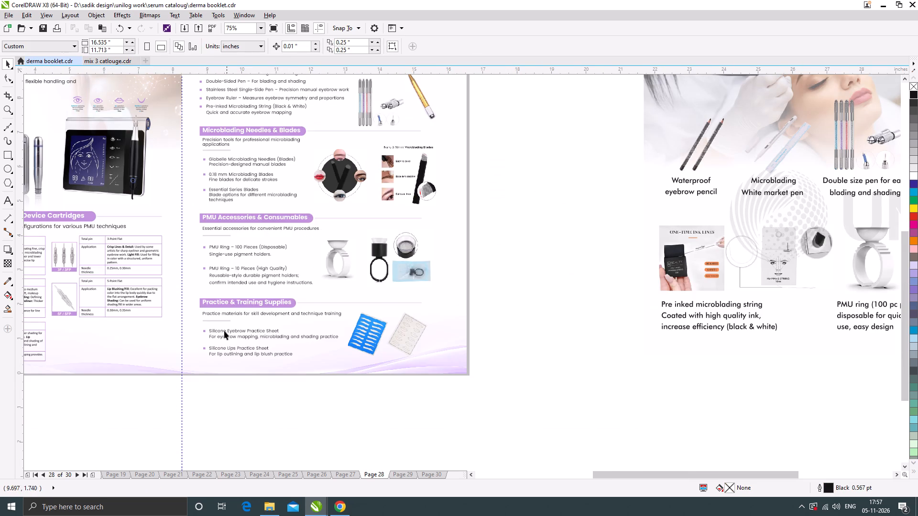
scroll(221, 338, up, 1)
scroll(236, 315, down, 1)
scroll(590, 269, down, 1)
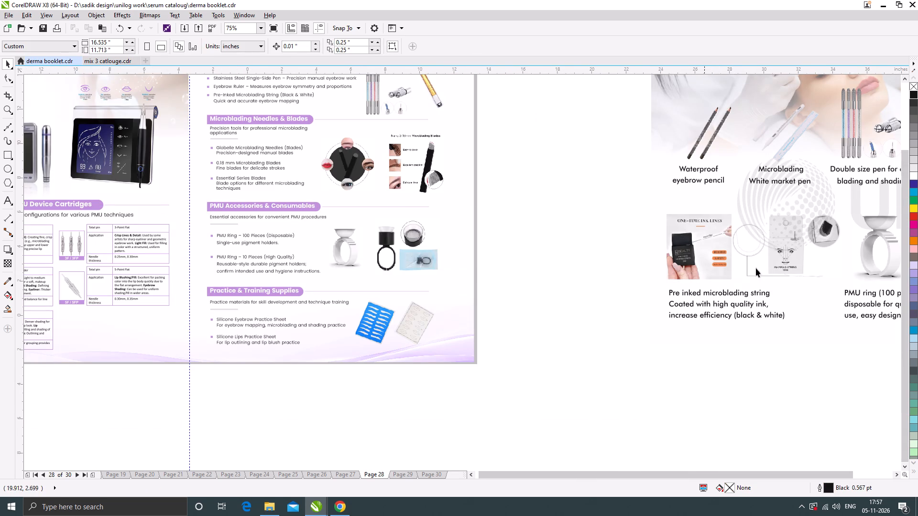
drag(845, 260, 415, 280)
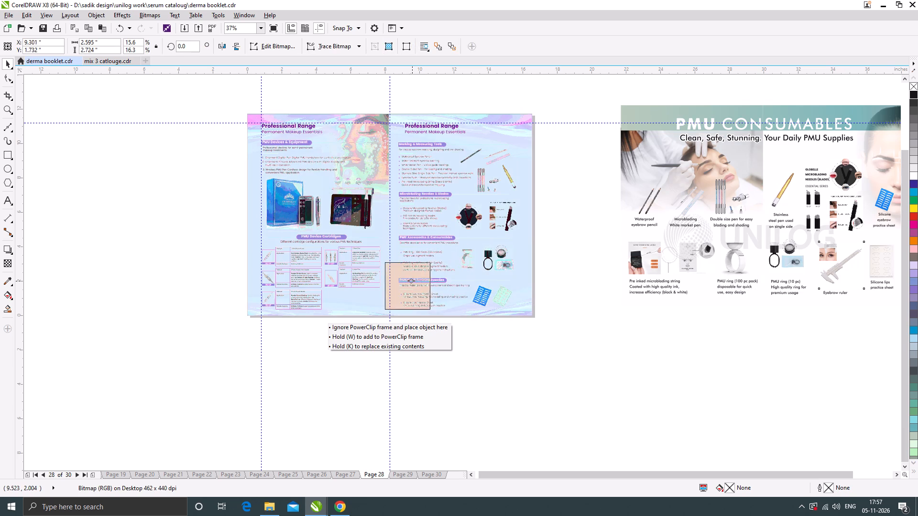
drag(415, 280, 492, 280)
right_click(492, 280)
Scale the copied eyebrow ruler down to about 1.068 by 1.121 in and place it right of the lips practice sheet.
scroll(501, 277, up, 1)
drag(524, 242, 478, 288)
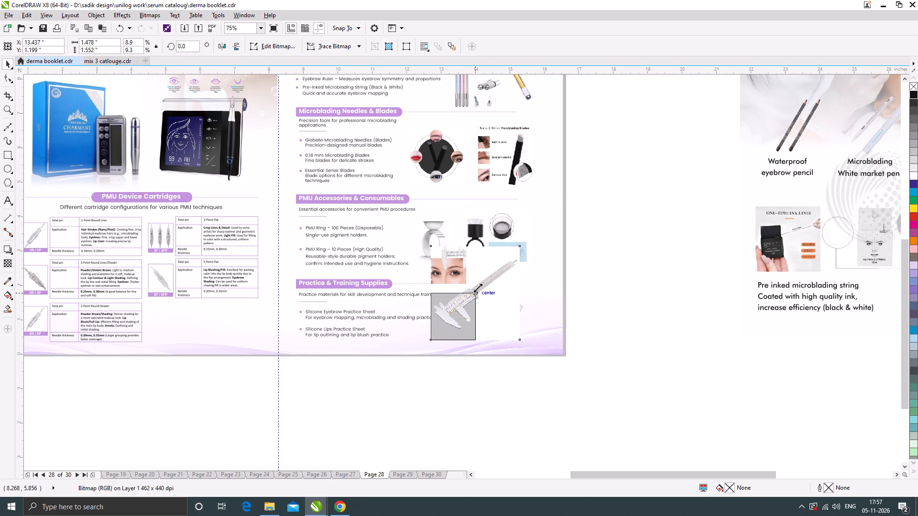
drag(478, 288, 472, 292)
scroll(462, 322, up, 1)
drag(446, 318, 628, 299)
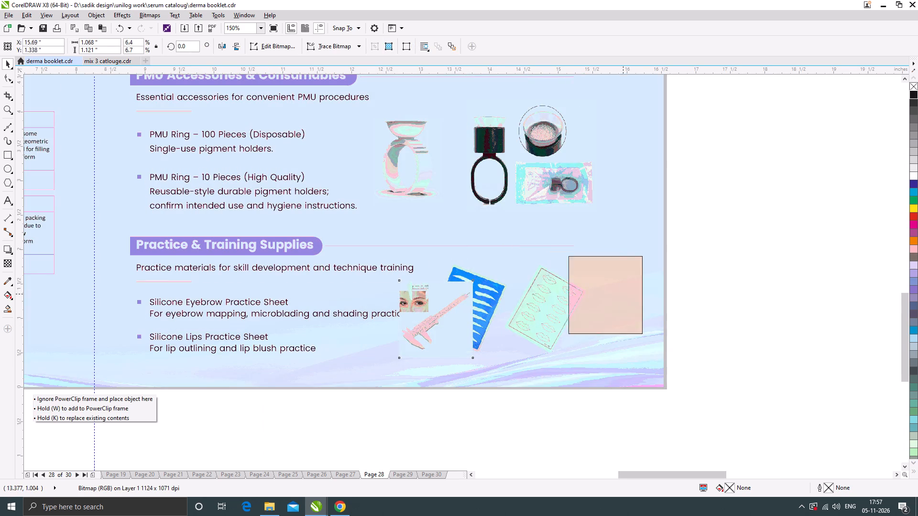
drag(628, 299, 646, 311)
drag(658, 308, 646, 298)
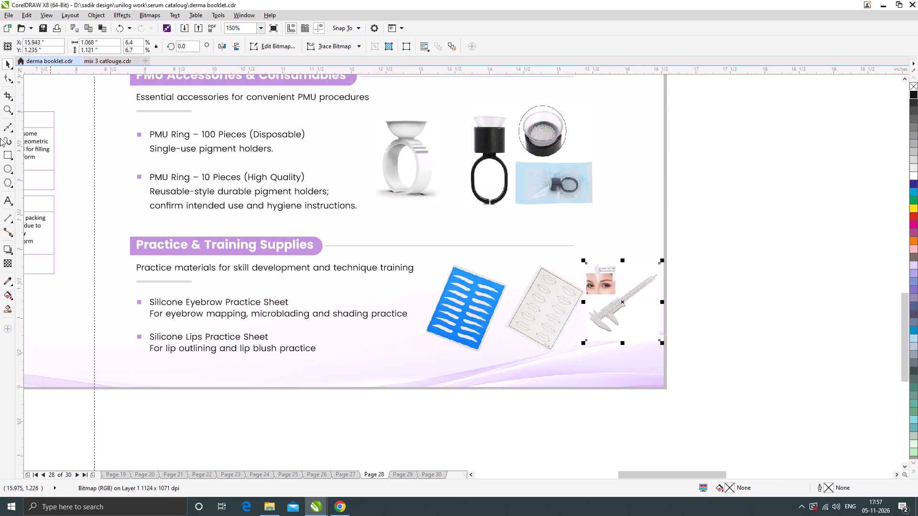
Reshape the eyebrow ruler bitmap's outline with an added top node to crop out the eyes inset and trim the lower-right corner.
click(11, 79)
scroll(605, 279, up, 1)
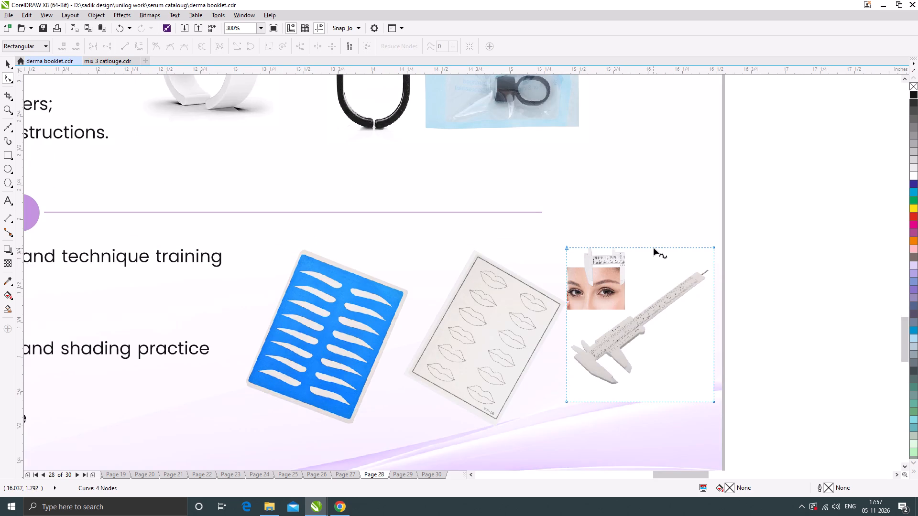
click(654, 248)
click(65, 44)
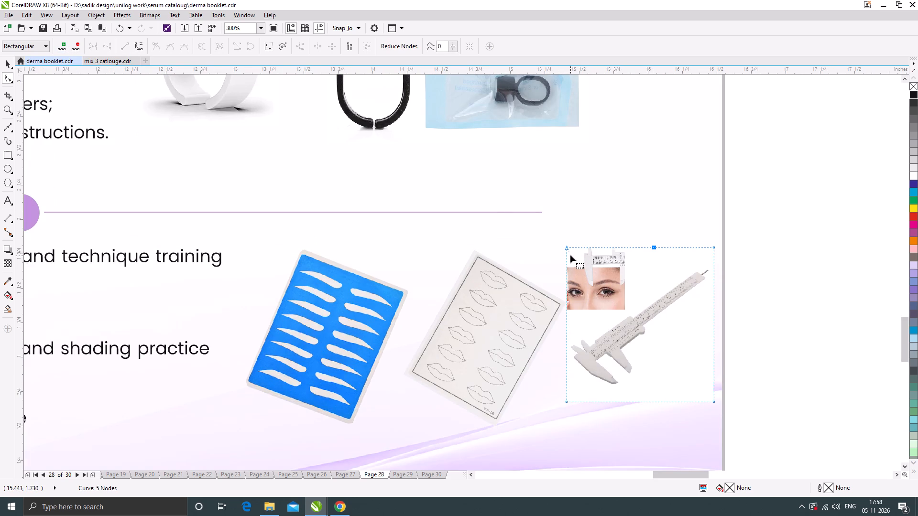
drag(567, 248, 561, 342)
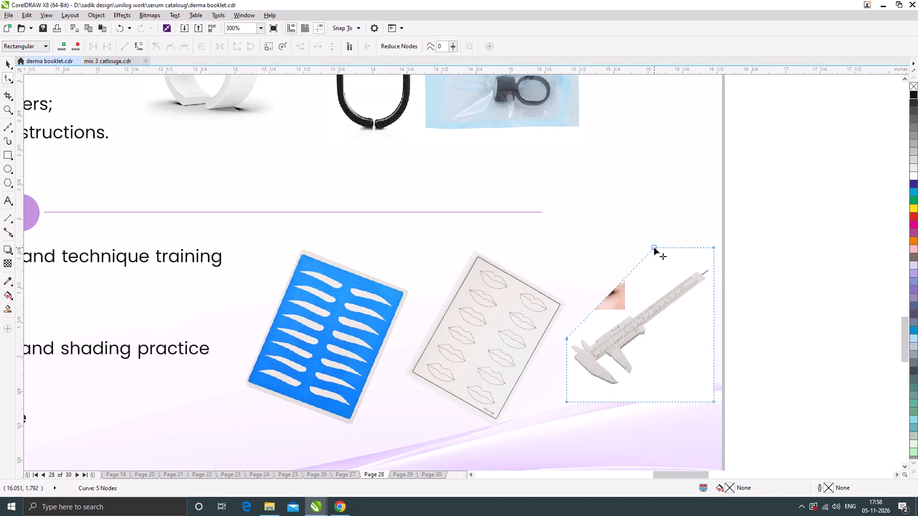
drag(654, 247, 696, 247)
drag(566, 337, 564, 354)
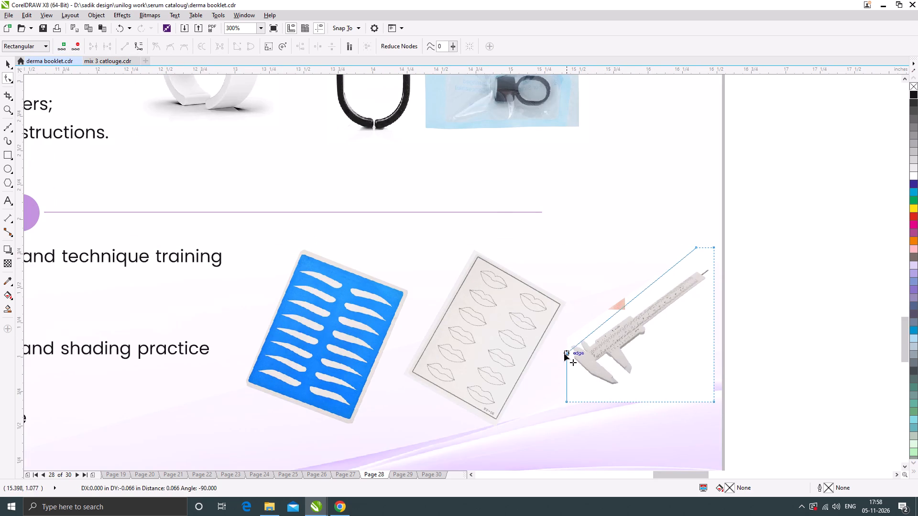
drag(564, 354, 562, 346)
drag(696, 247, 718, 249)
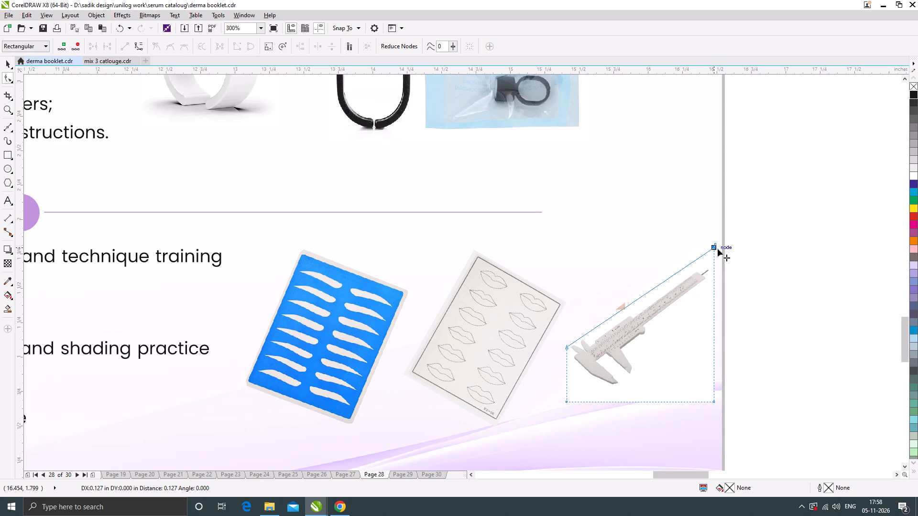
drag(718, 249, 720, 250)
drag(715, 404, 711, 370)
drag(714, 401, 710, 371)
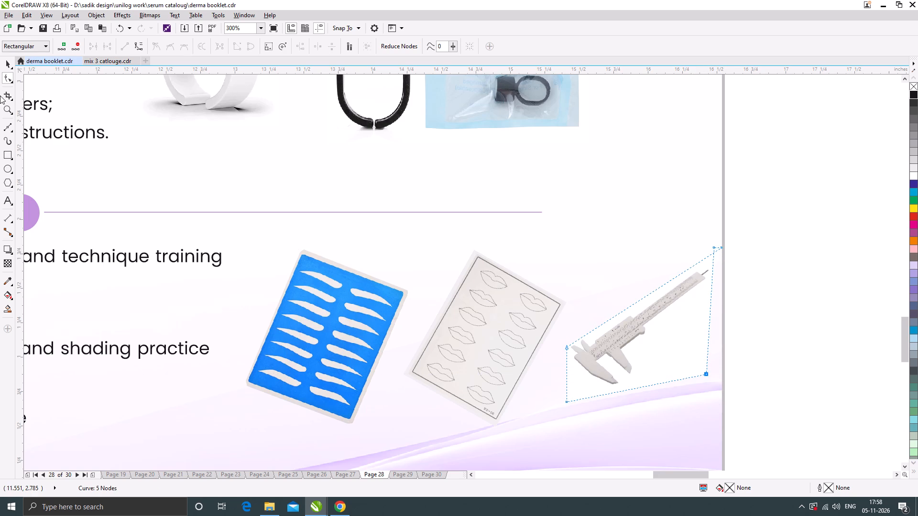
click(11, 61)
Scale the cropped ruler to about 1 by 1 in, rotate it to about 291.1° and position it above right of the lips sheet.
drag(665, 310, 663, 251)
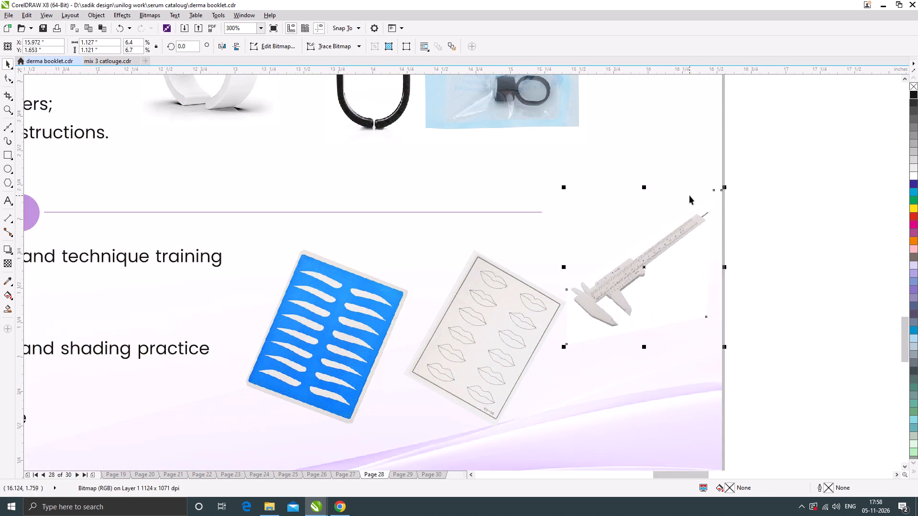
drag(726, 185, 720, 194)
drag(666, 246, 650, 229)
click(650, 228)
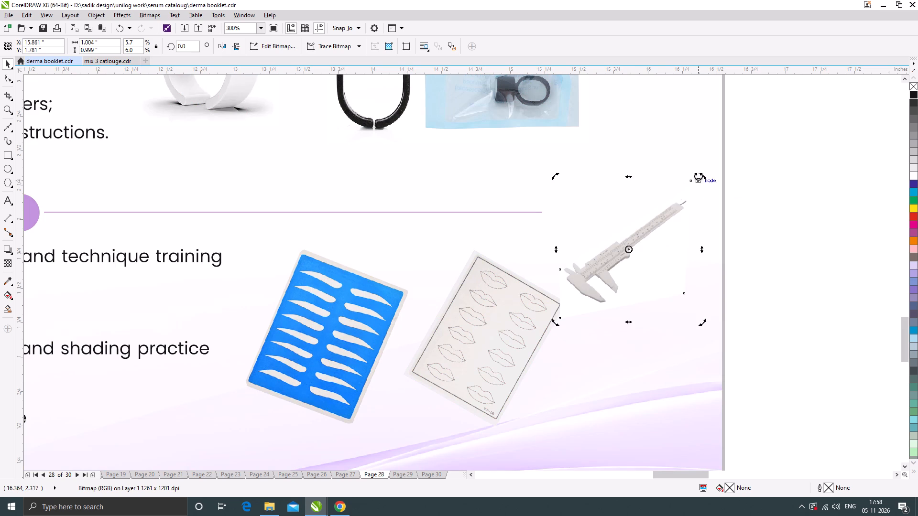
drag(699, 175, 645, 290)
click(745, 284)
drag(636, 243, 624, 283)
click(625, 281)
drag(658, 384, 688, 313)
Move the lips practice sheet slightly left, closer to the blue eyebrow practice sheet.
click(532, 303)
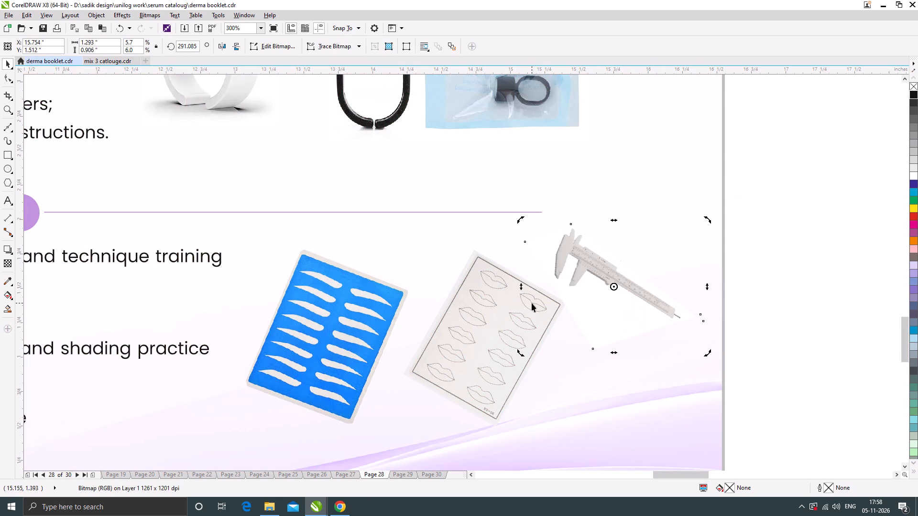
drag(493, 299, 481, 299)
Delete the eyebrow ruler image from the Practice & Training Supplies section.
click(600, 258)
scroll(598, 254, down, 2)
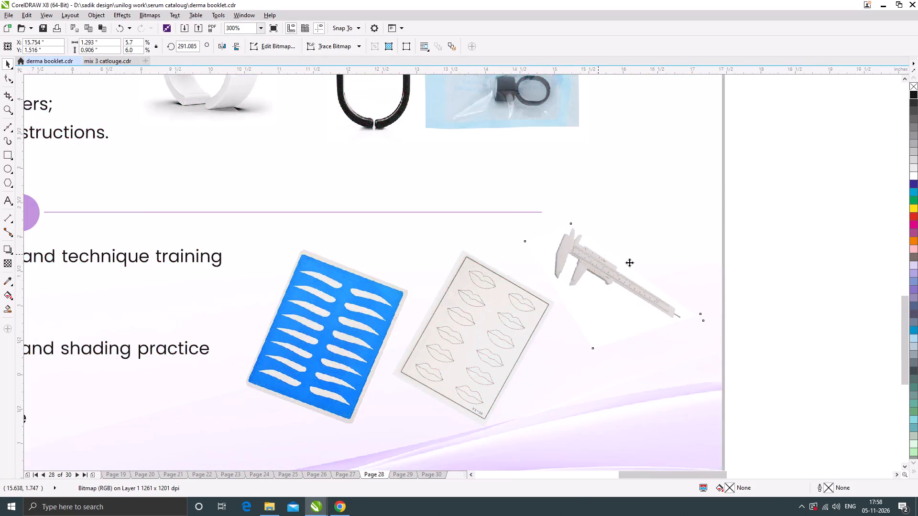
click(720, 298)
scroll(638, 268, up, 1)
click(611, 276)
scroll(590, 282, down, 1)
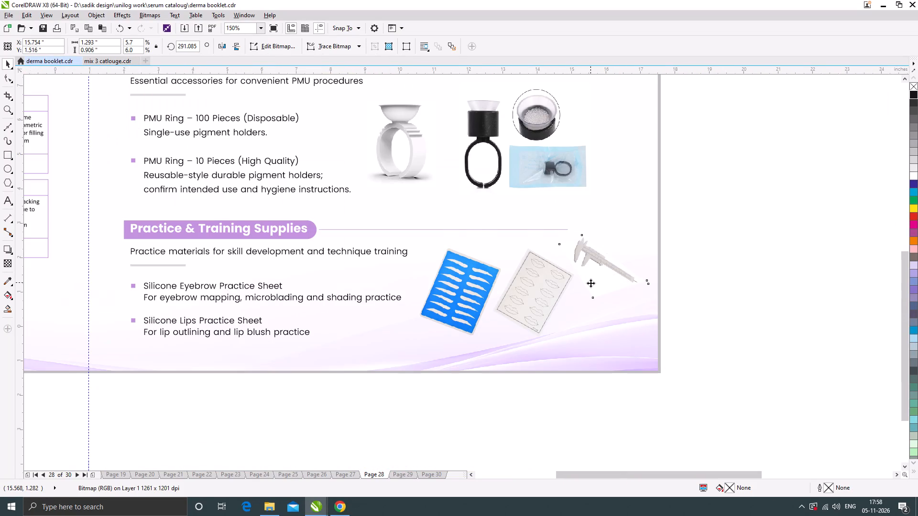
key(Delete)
Move the lips practice sheet slightly right, away from the blue eyebrow practice sheet, to about X 14.79 in.
click(577, 284)
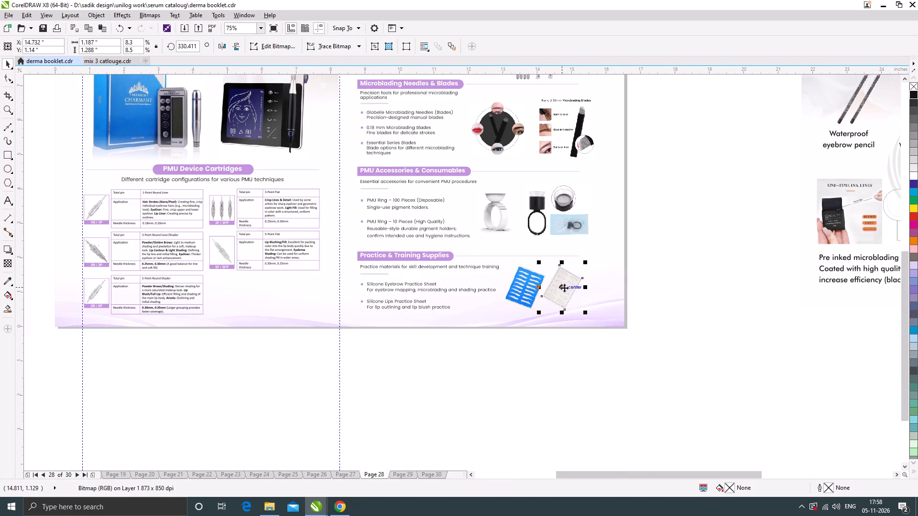
scroll(564, 288, up, 2)
drag(567, 277, 575, 276)
scroll(519, 282, down, 4)
click(608, 338)
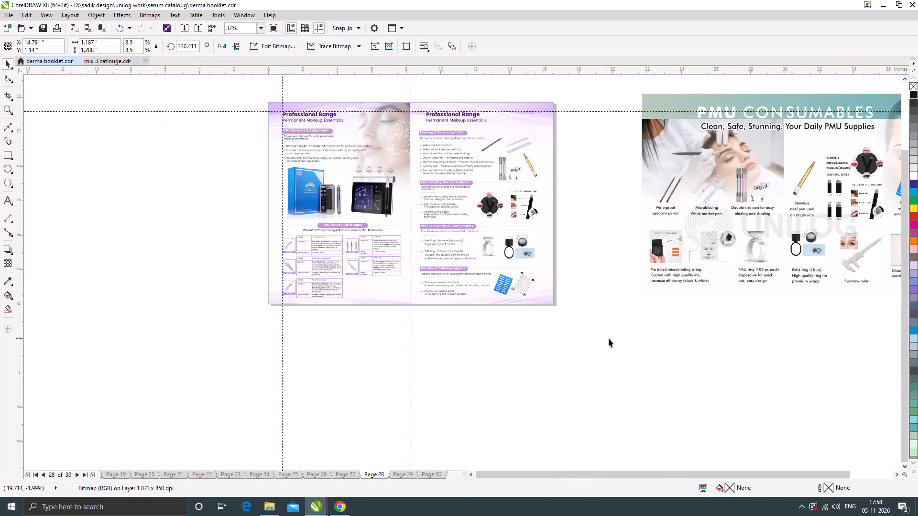
Lengthen the thin divider lines beside the right page's section headings so they reach closer to the page's outer edge.
scroll(529, 221, up, 1)
click(525, 231)
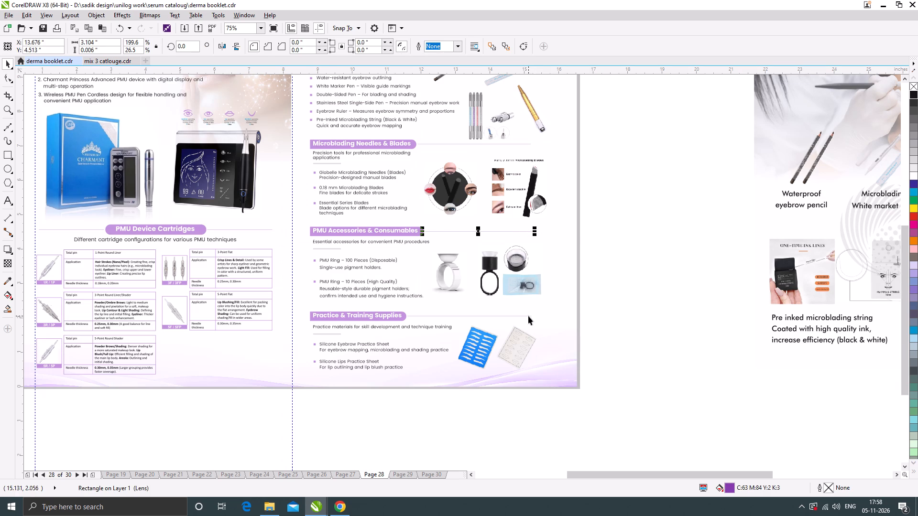
shift+click(528, 316)
drag(535, 274, 569, 284)
click(527, 144)
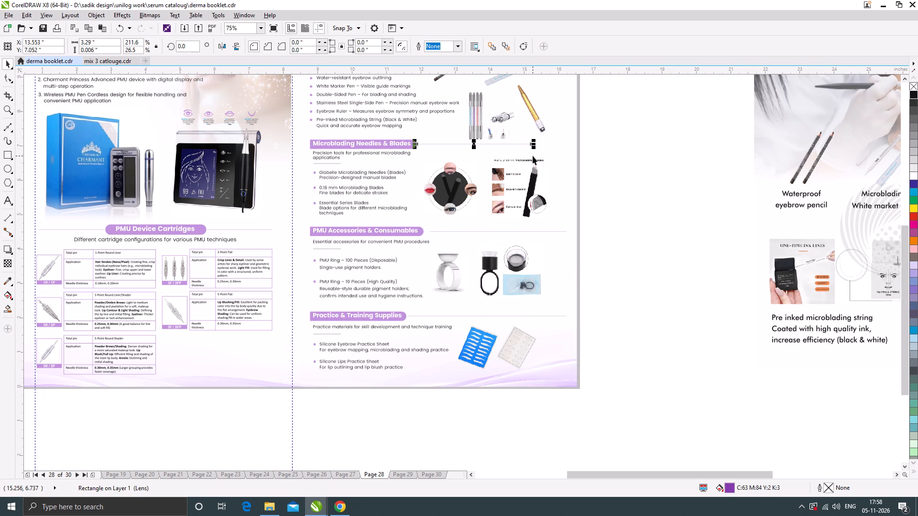
key(ctrl+r)
scroll(558, 283, down, 1)
scroll(544, 163, up, 1)
click(544, 163)
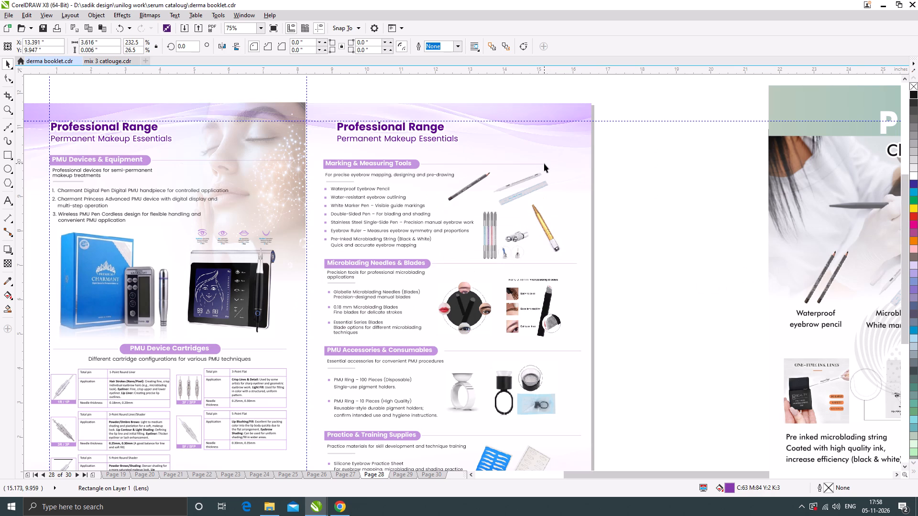
key(ctrl+r)
click(626, 248)
Paste the faded woman's portrait over the right page's upper outer edge and scale it to about 6.83 by 6.94 in.
scroll(487, 228, down, 1)
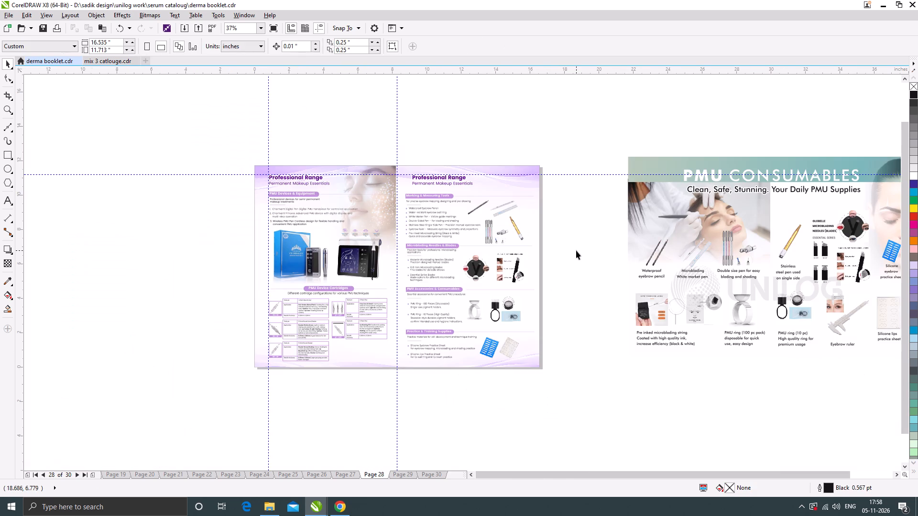
click(576, 250)
scroll(521, 231, down, 1)
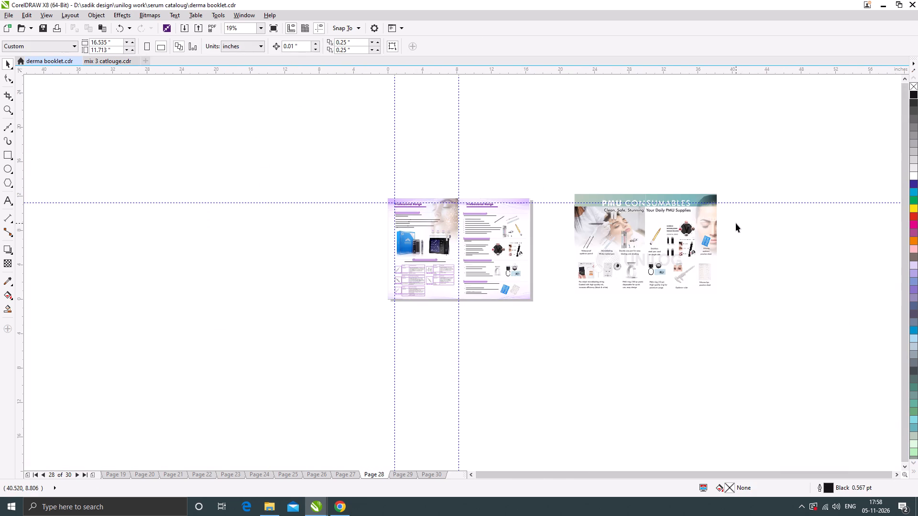
key(ctrl+v)
drag(702, 224, 605, 224)
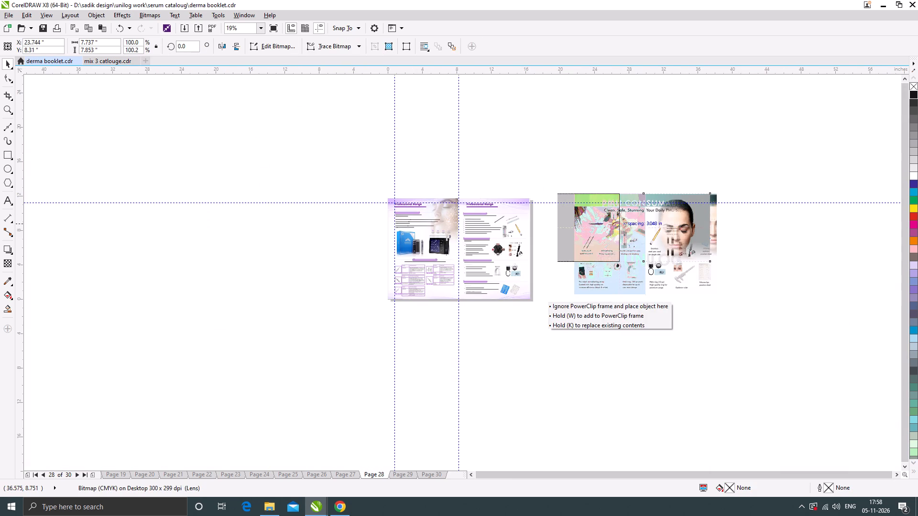
drag(605, 224, 570, 224)
scroll(555, 213, up, 1)
drag(556, 223, 532, 215)
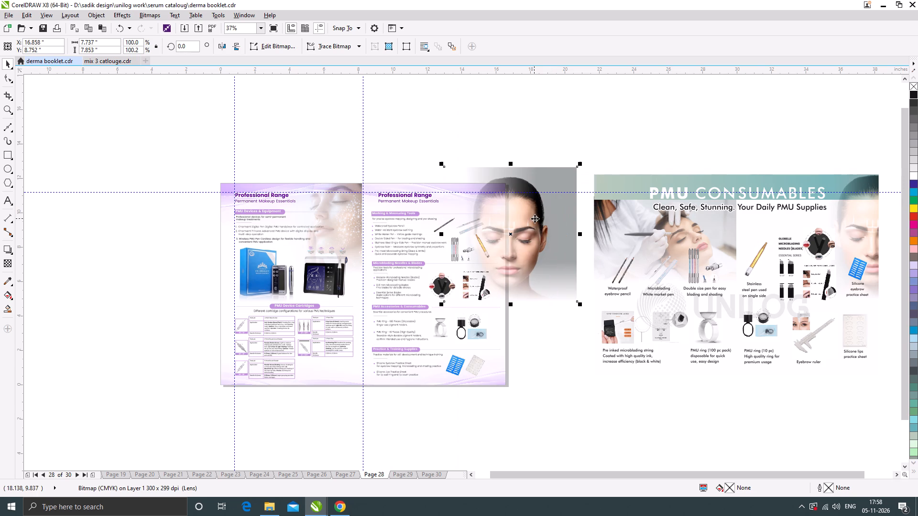
scroll(524, 214, up, 1)
drag(543, 223, 549, 227)
drag(559, 235, 547, 235)
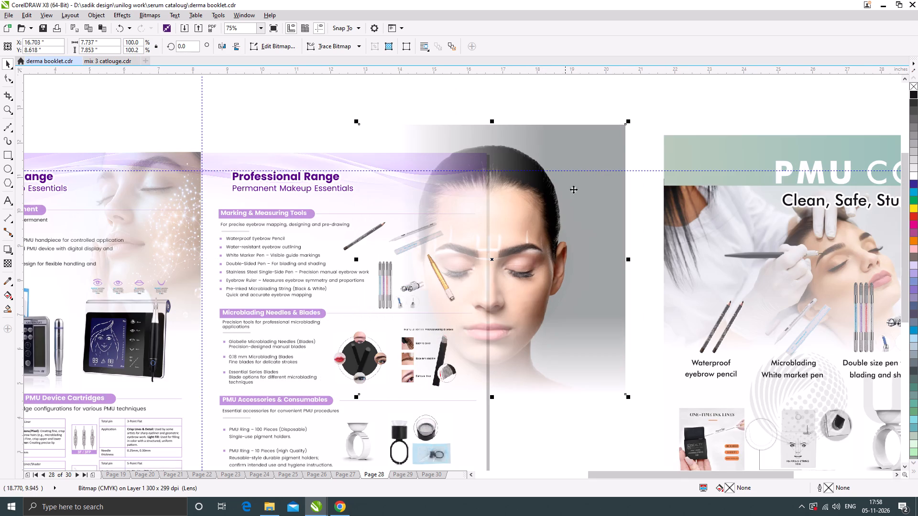
drag(630, 120, 612, 129)
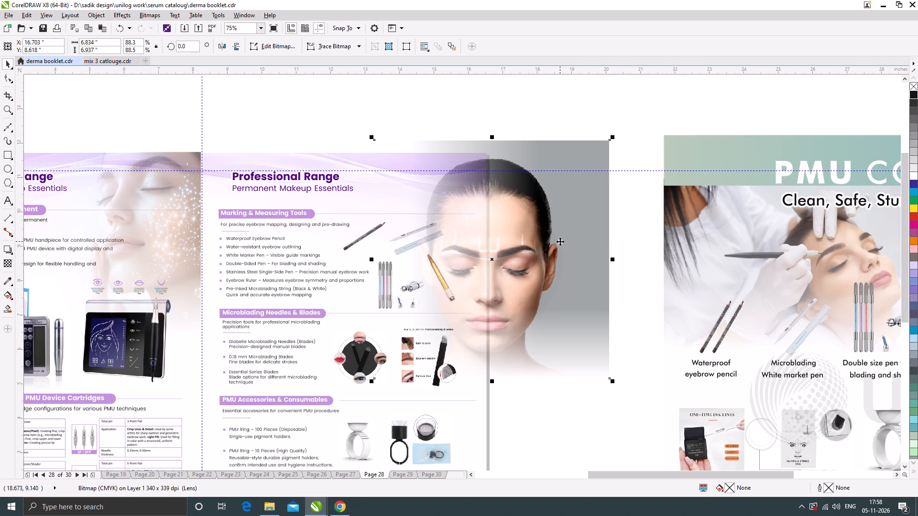
PowerClip the woman's portrait inside the right page's background so it sits behind the content and is trimmed at the edge.
right_click(562, 201)
click(576, 204)
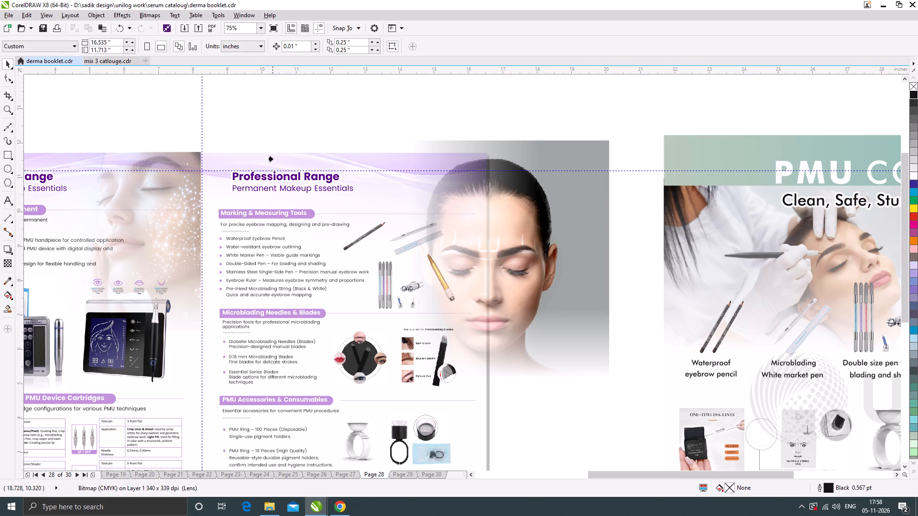
click(273, 159)
click(557, 290)
scroll(492, 216, down, 1)
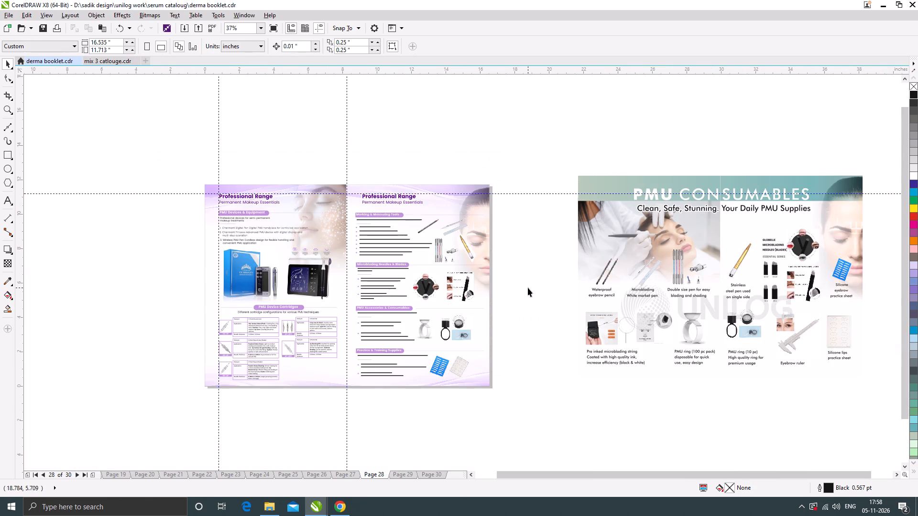
click(528, 288)
Reshape the gold stainless steel pen bitmap's four corner nodes tightly around the pen to crop out its white background.
scroll(449, 231, up, 1)
click(486, 266)
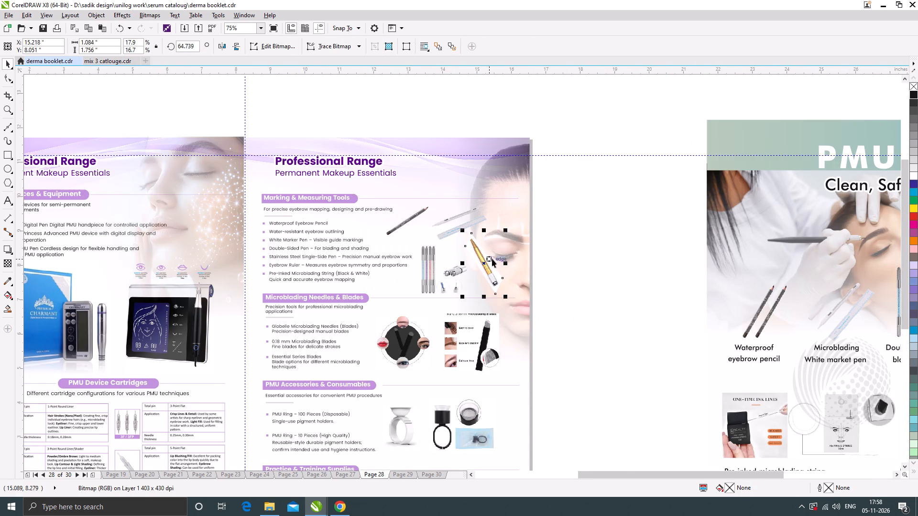
scroll(492, 258, up, 1)
click(8, 78)
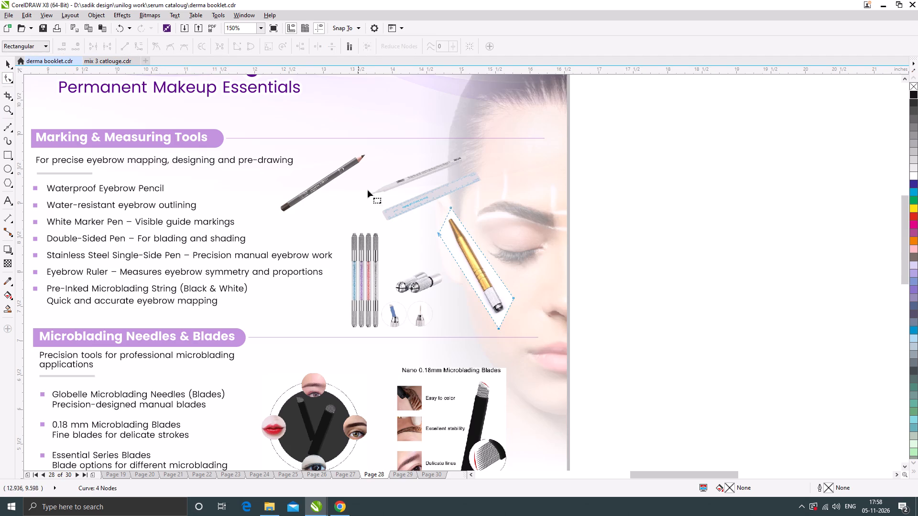
scroll(452, 223, up, 2)
drag(416, 252, 449, 206)
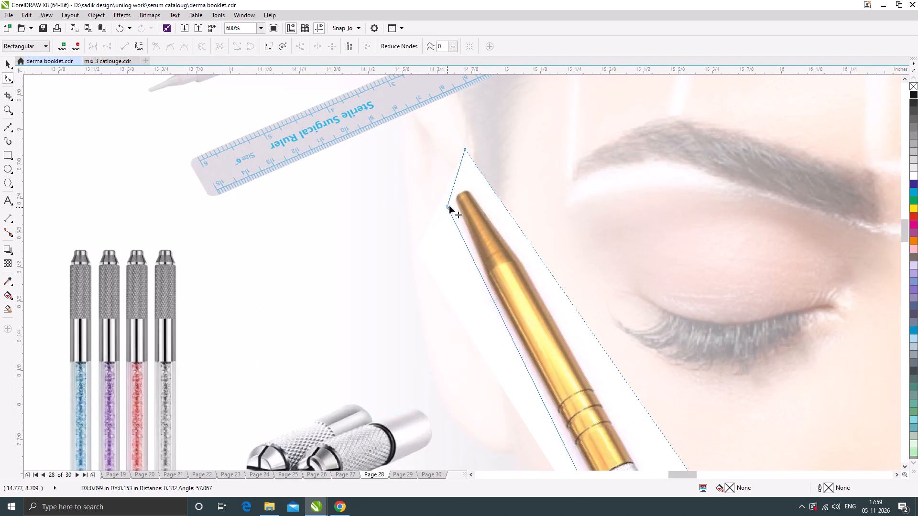
drag(449, 206, 454, 202)
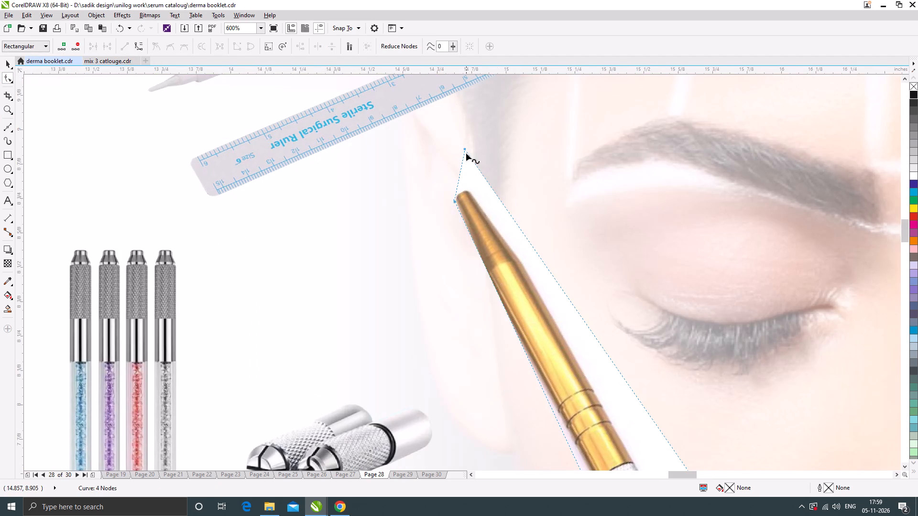
drag(466, 149, 470, 189)
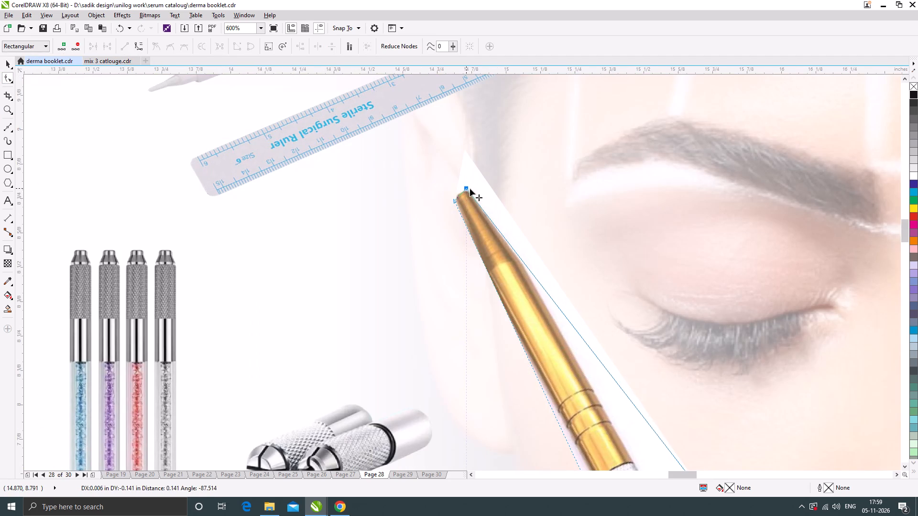
drag(470, 189, 471, 189)
scroll(474, 189, down, 1)
scroll(594, 355, up, 1)
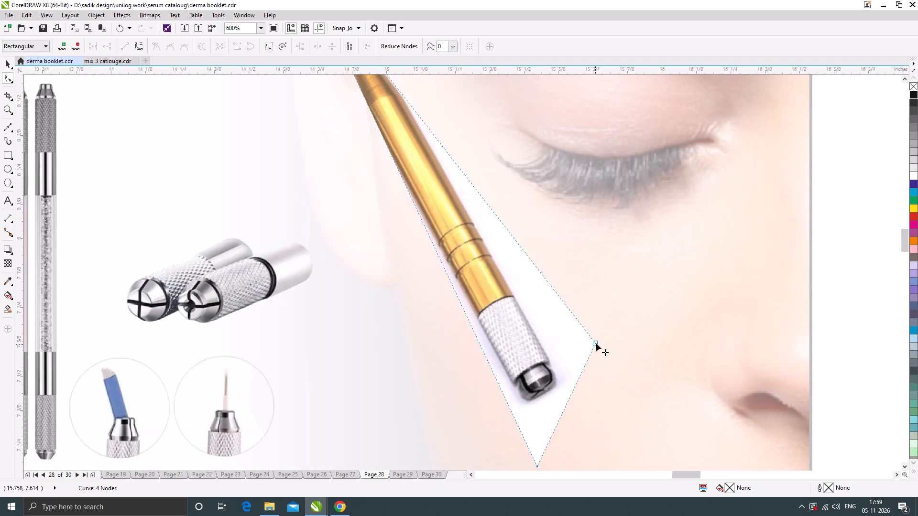
drag(596, 343, 558, 378)
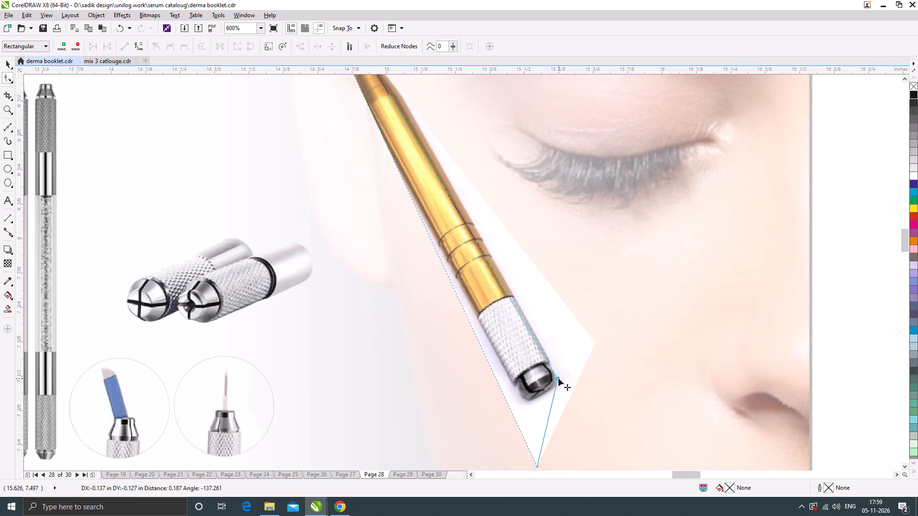
drag(558, 378, 560, 378)
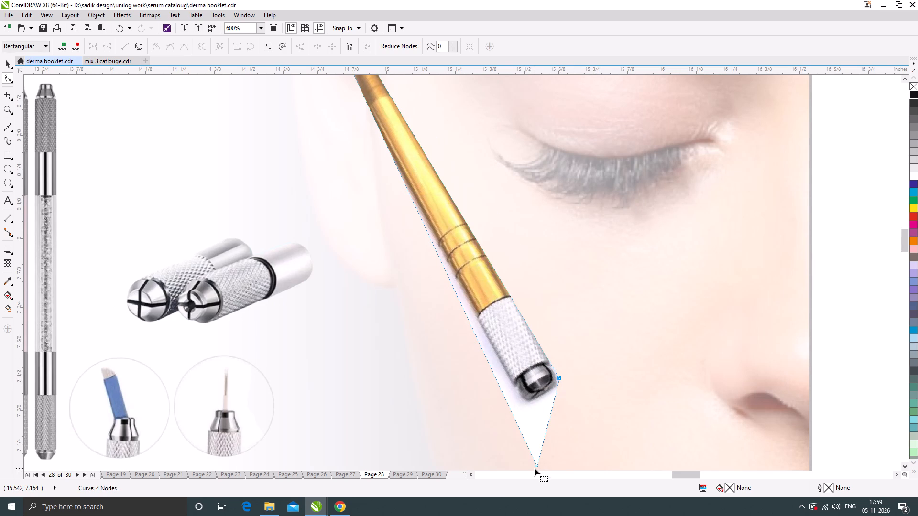
drag(538, 467, 525, 397)
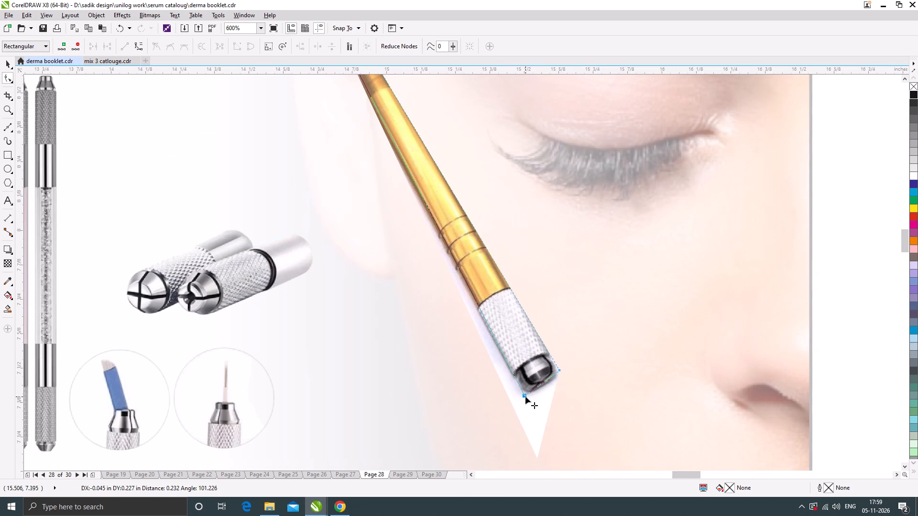
drag(525, 397, 524, 395)
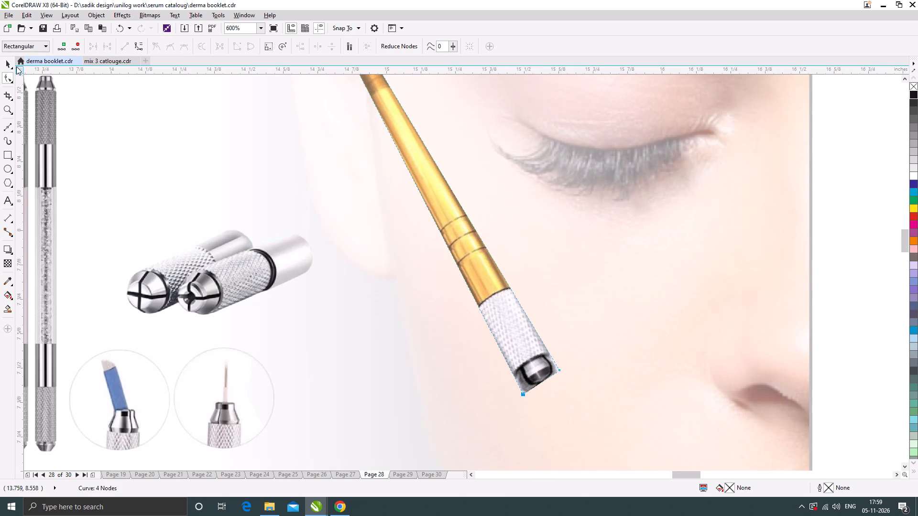
click(6, 64)
scroll(528, 320, down, 2)
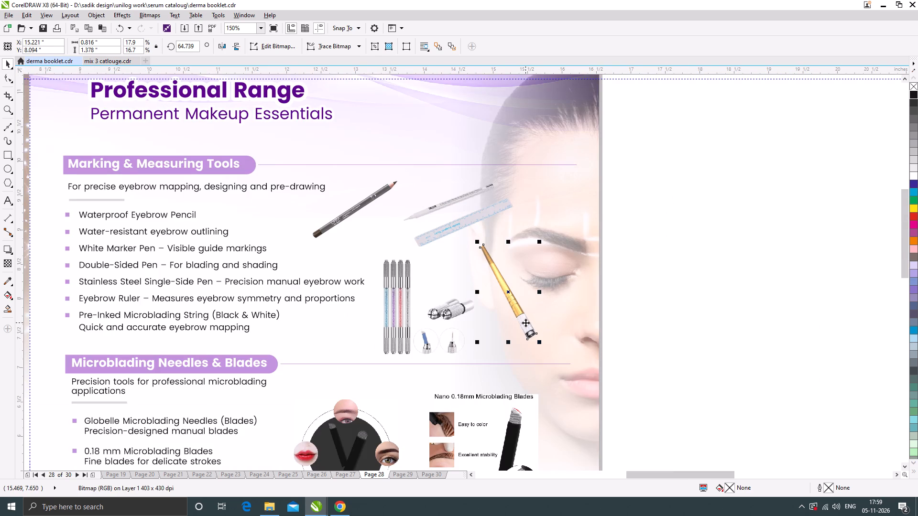
click(670, 253)
Stretch the double-sided pens image horizontally to about 1.82 in wide.
scroll(455, 262, down, 1)
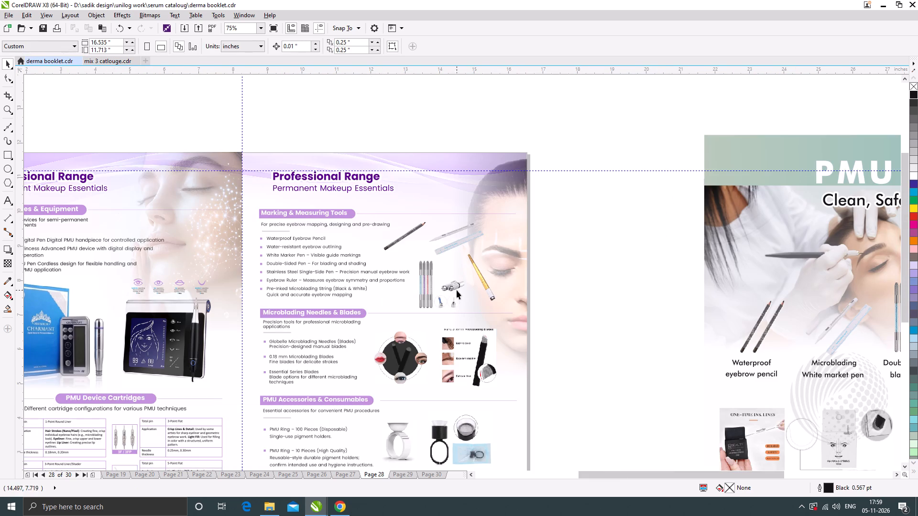
click(454, 286)
scroll(468, 289, up, 1)
drag(472, 280, 481, 287)
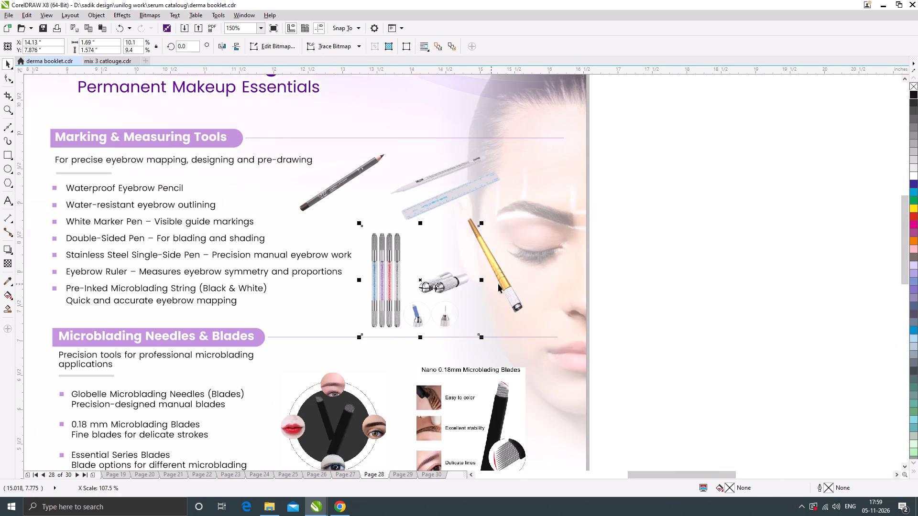
drag(482, 280, 491, 293)
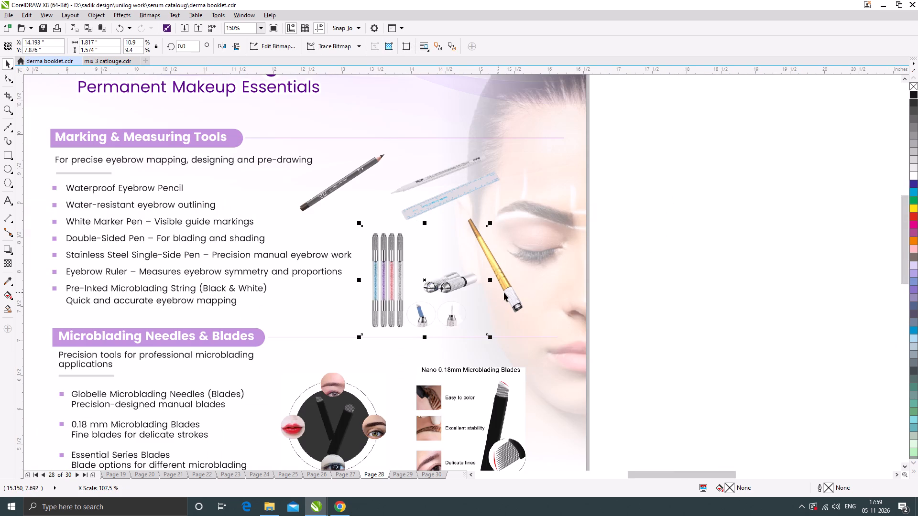
Move the gold pen slightly down and right, to about X 15.25, Y 7.97 in.
drag(506, 288, 513, 296)
scroll(590, 274, down, 1)
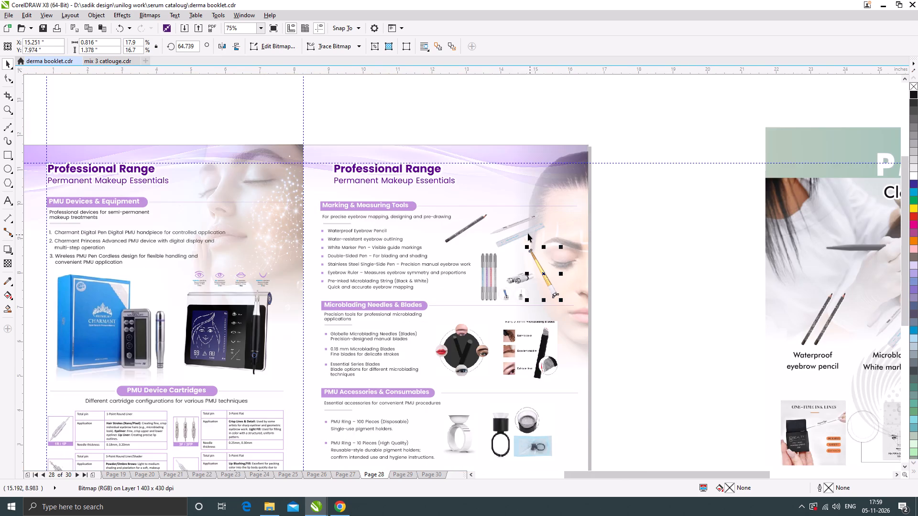
Enlarge the white marker pen and ruler image to about 2.12 by 1.38 in, keeping its position.
scroll(529, 230, up, 1)
click(531, 230)
drag(576, 184, 590, 176)
drag(552, 222, 544, 228)
key(ctrl+z)
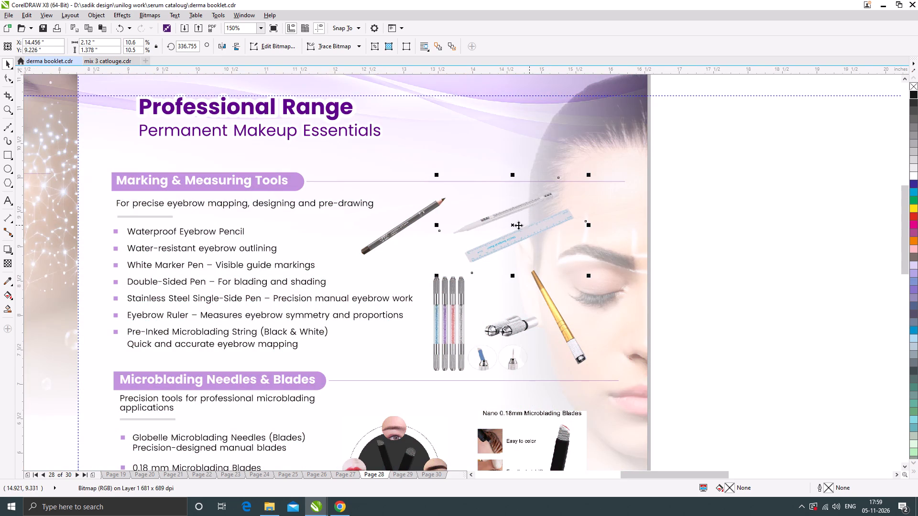
Swap the white marker pen and ruler image with the waterproof eyebrow pencil, placing the pencil on the right beside the portrait.
drag(485, 221, 347, 243)
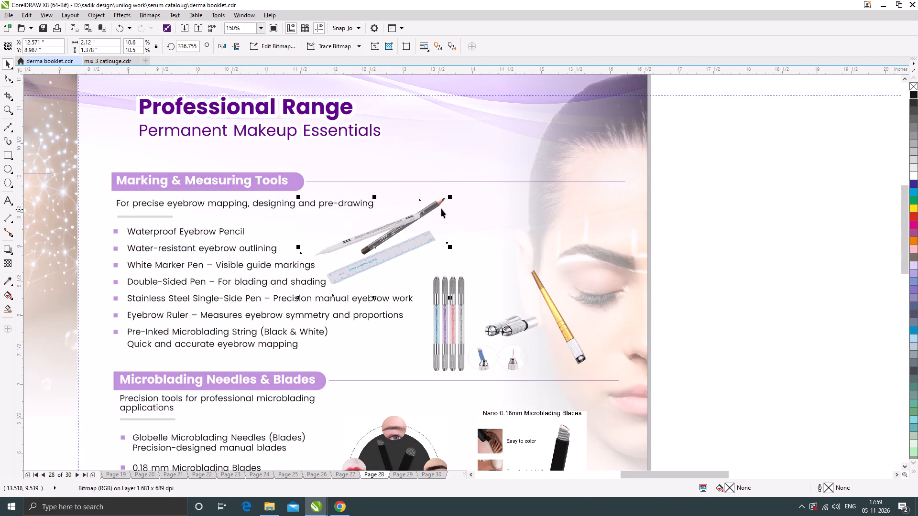
drag(437, 202, 538, 198)
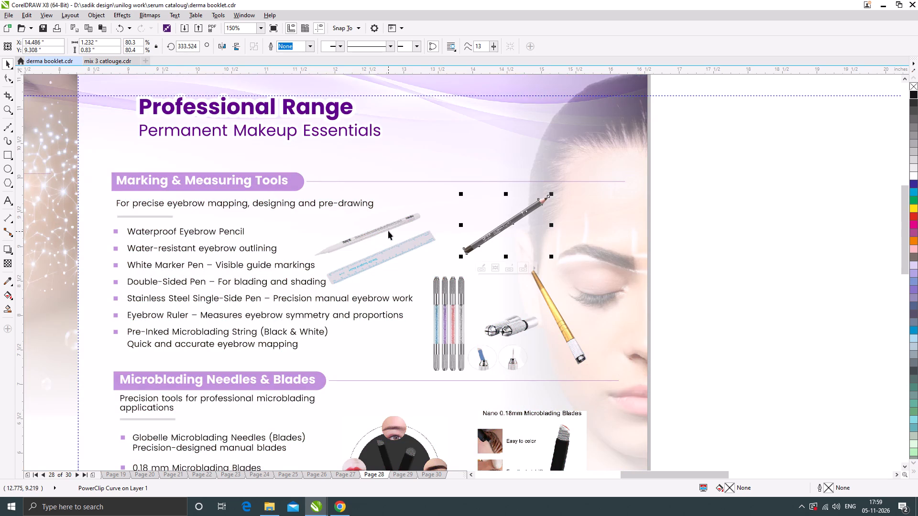
drag(389, 226, 416, 213)
scroll(457, 224, down, 1)
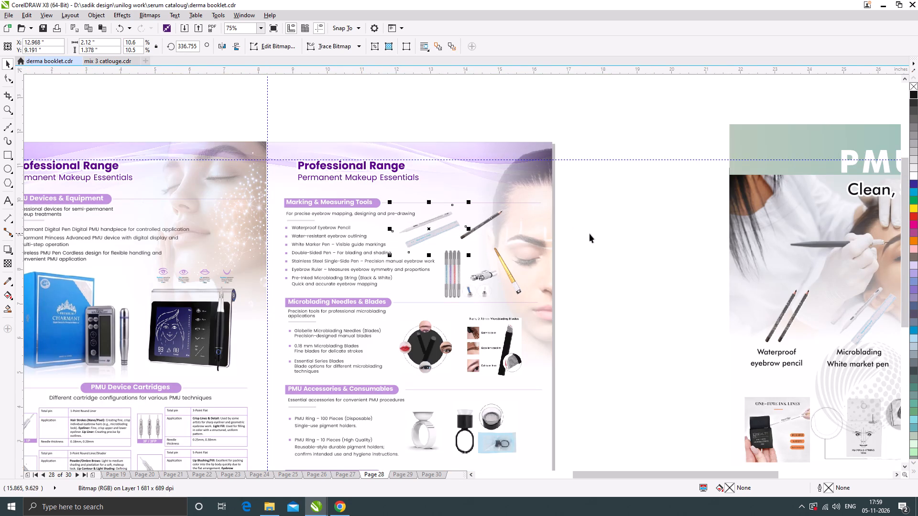
click(590, 234)
scroll(478, 224, up, 1)
drag(481, 225, 488, 231)
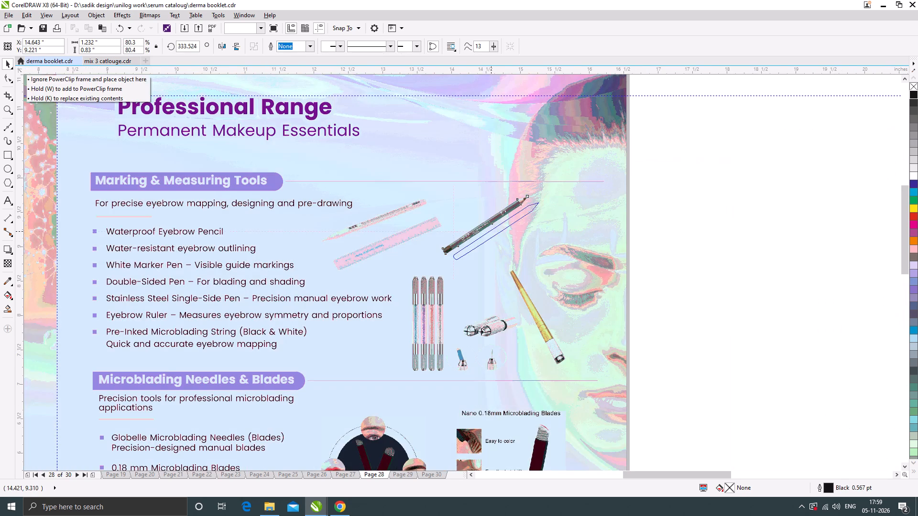
drag(488, 231, 489, 231)
scroll(480, 225, down, 1)
click(640, 256)
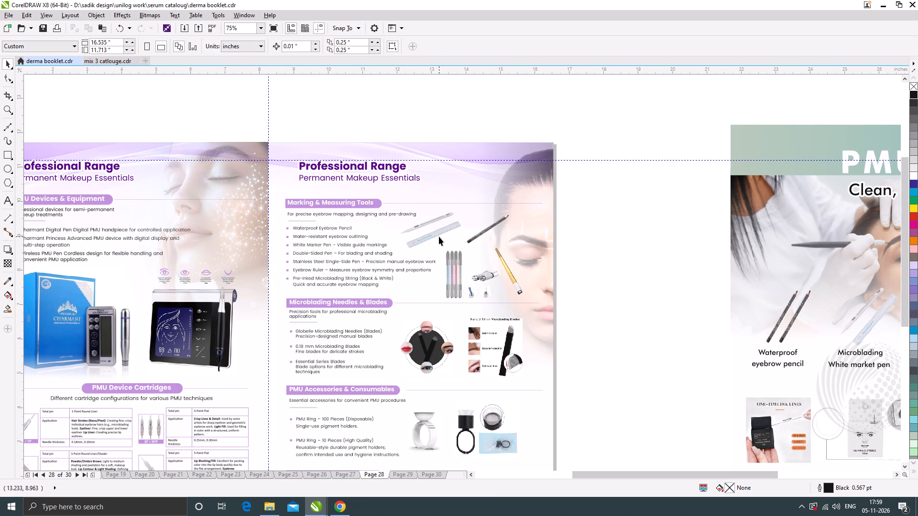
Delete the whole PMU Consumables source spread from the desktop area beside the page.
scroll(444, 232, down, 1)
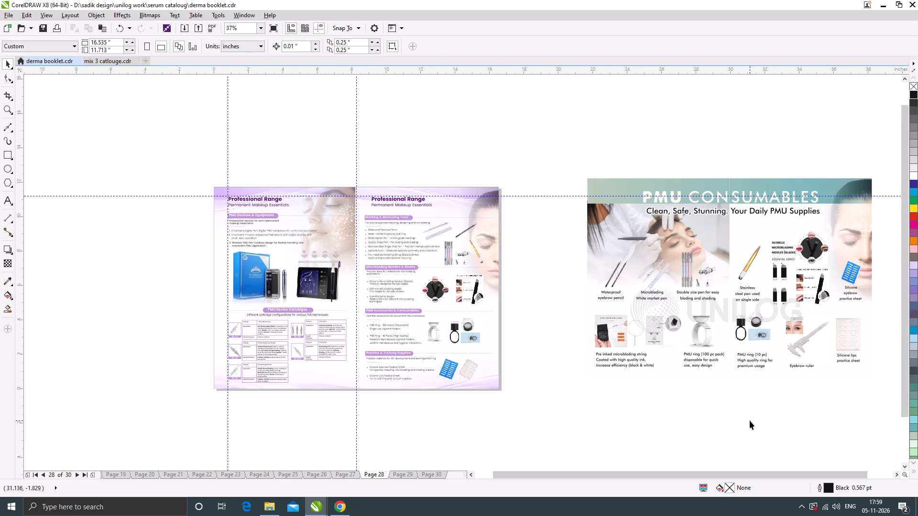
click(750, 420)
drag(564, 136, 885, 382)
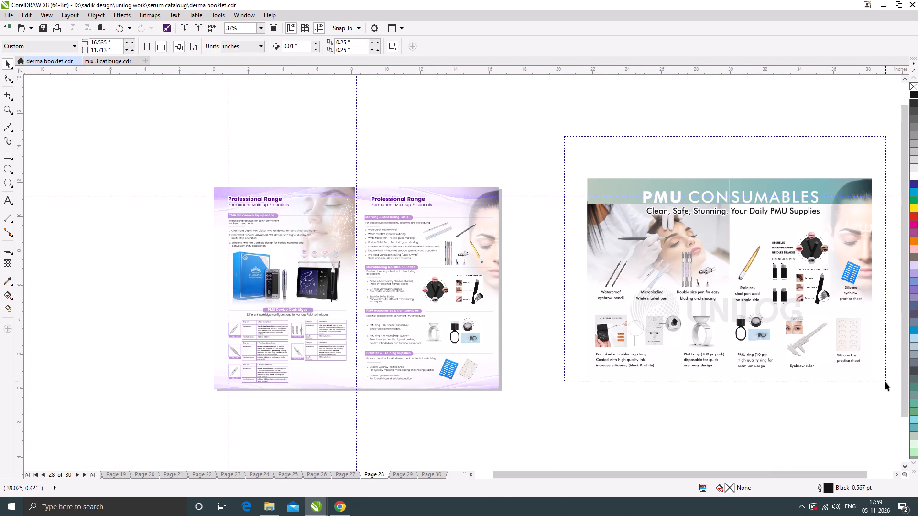
drag(885, 382, 885, 383)
key(Delete)
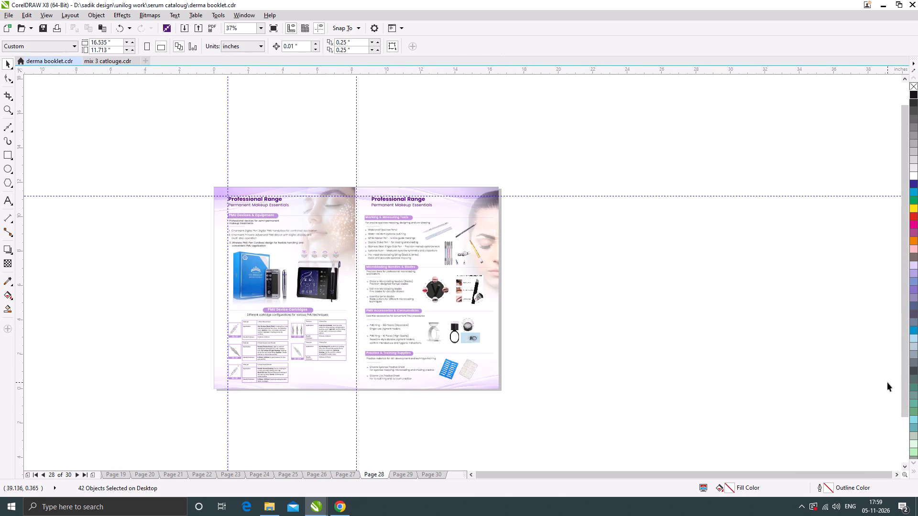
Save the derma booklet document.
key(ctrl+s)
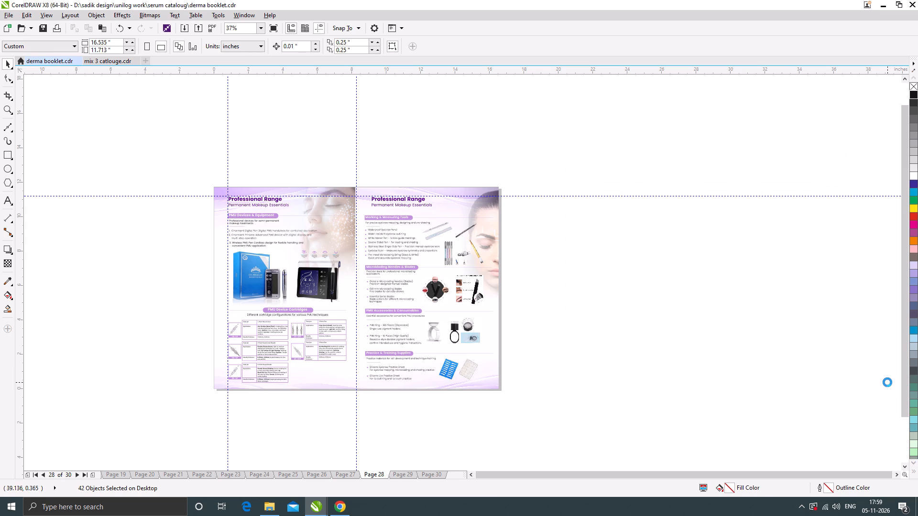
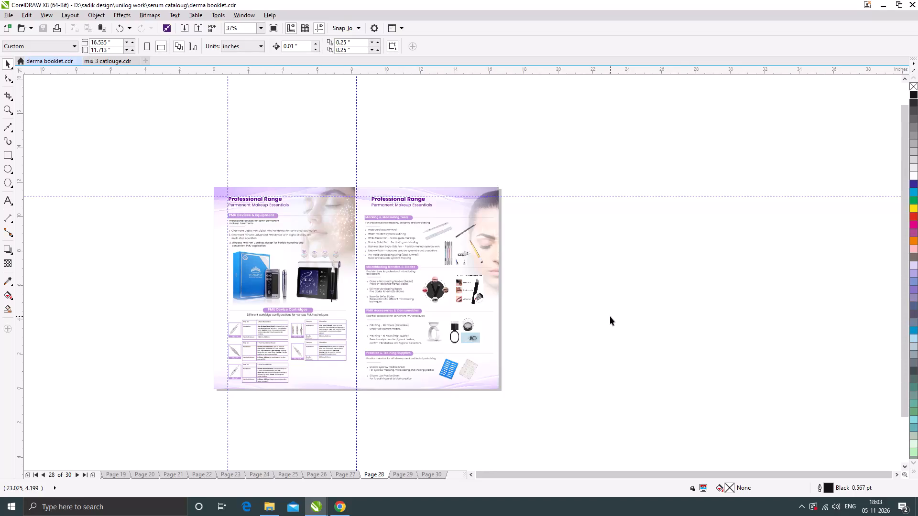
Review the layout of the whole Professional Range spread in a full-screen preview.
click(610, 316)
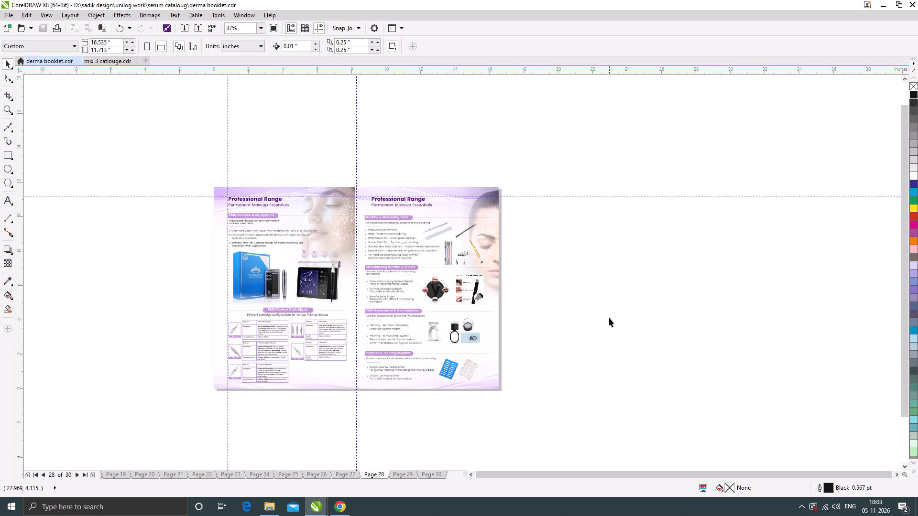
click(609, 318)
scroll(365, 341, up, 1)
scroll(519, 299, down, 1)
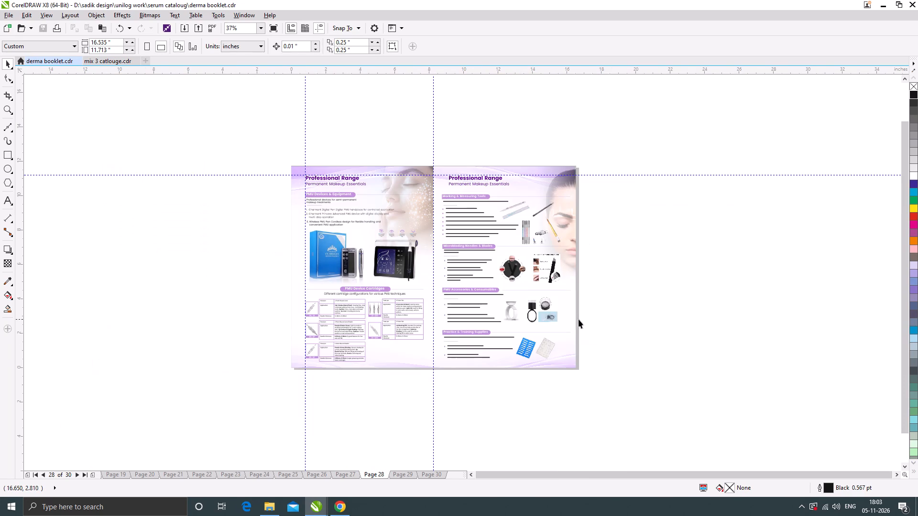
click(581, 322)
key(F4)
key(F9)
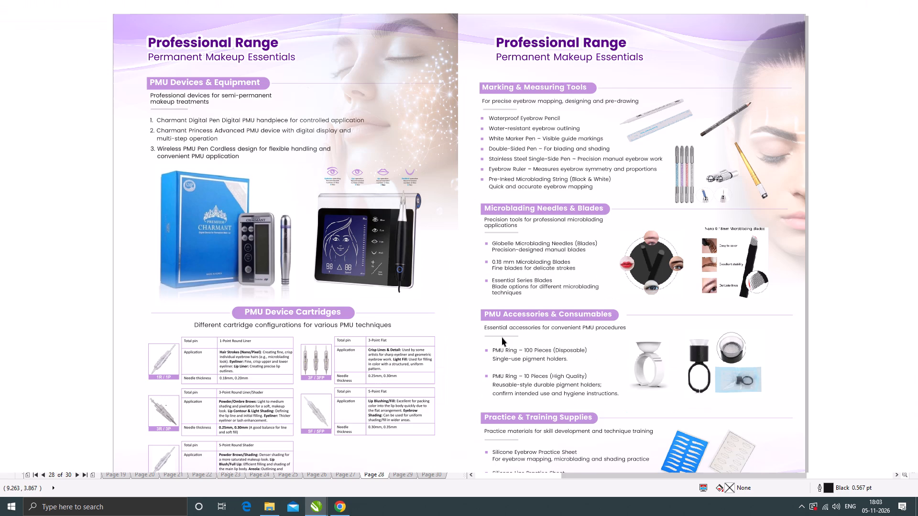
click(446, 277)
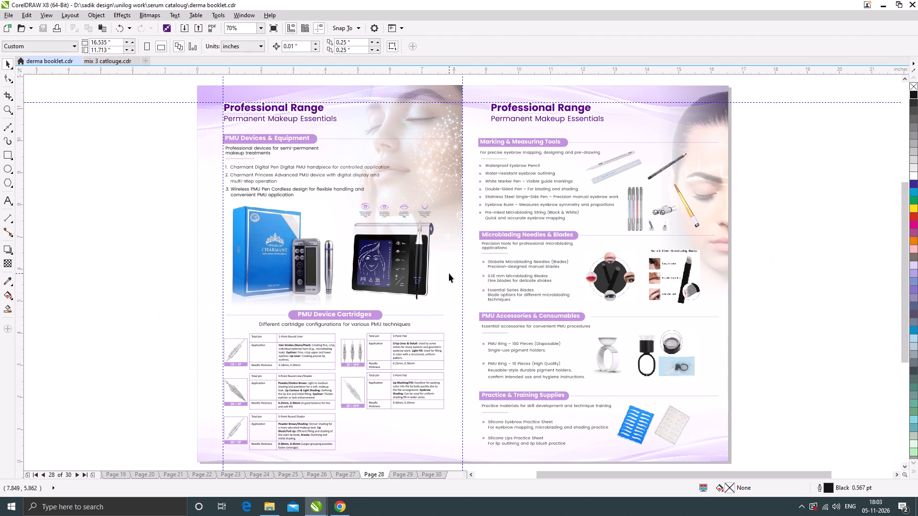
scroll(449, 273, down, 1)
scroll(524, 246, up, 1)
scroll(521, 239, down, 1)
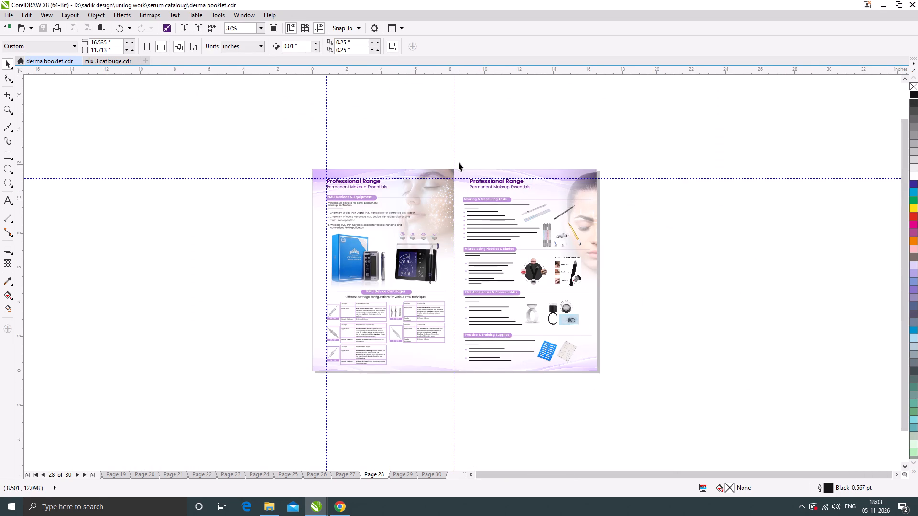
Move the Professional Range title and its Permanent Makeup Essentials subtitle on the right-hand page about 0.22 in to the left.
drag(461, 161, 553, 195)
scroll(479, 177, up, 1)
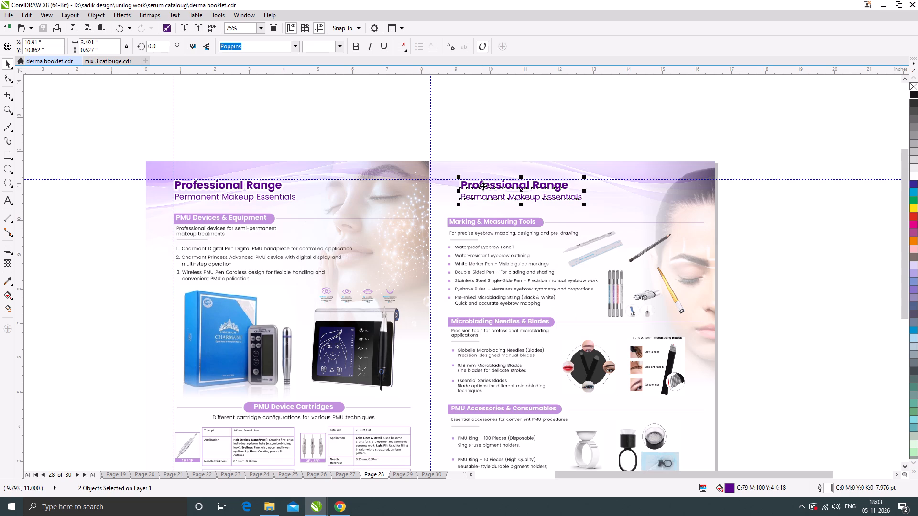
drag(483, 186, 476, 187)
scroll(470, 195, down, 1)
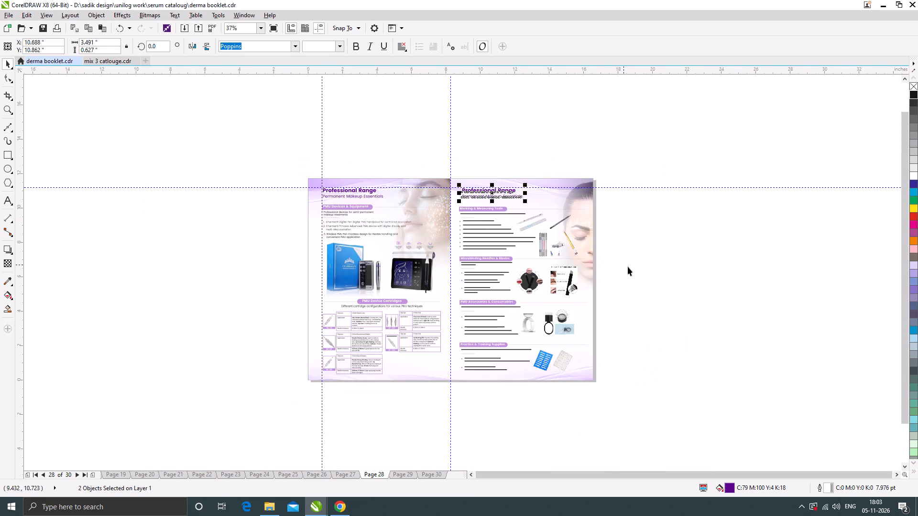
click(636, 268)
Shift all section text and product images below the right-hand page's title about 0.09 in to the right.
drag(615, 412, 453, 201)
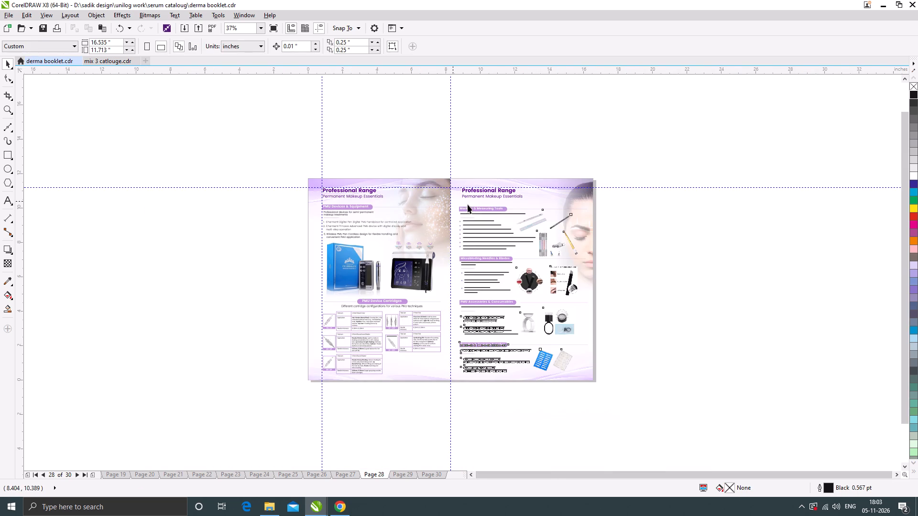
scroll(470, 205, up, 2)
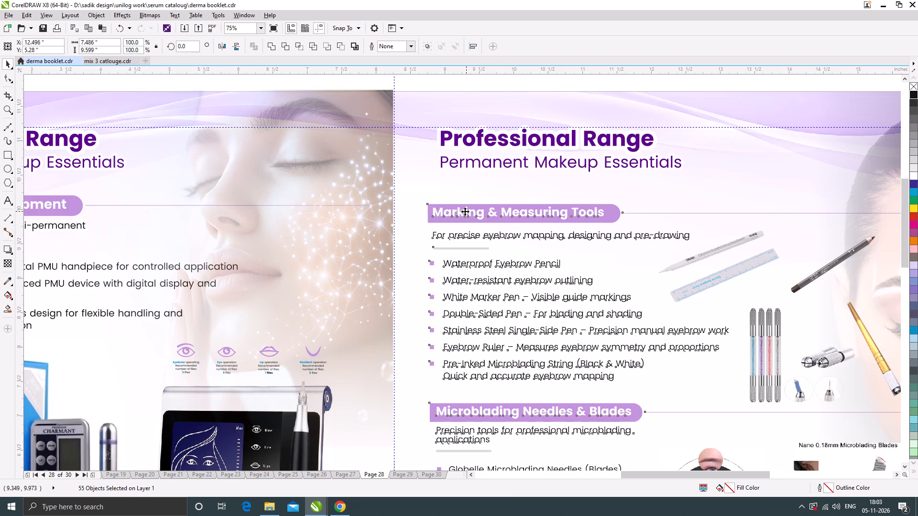
drag(465, 211, 472, 211)
scroll(472, 201, down, 1)
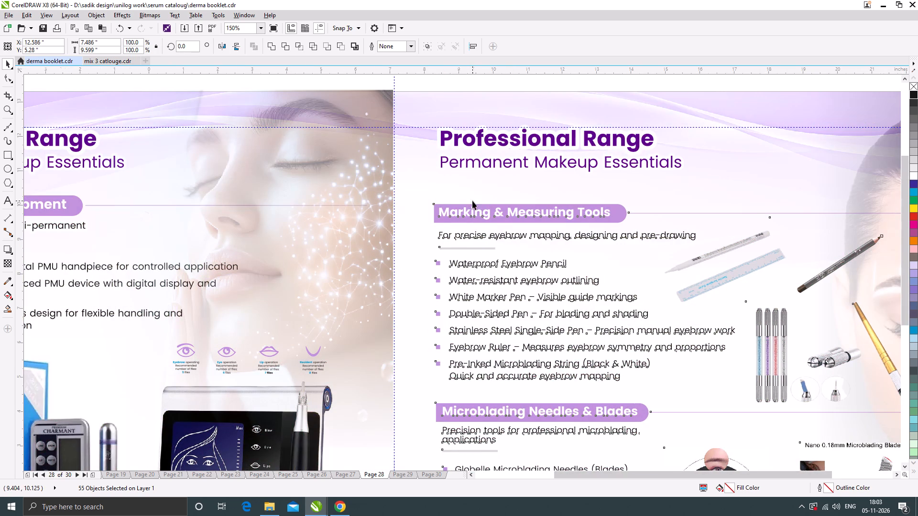
scroll(476, 200, down, 1)
click(639, 273)
scroll(596, 273, up, 1)
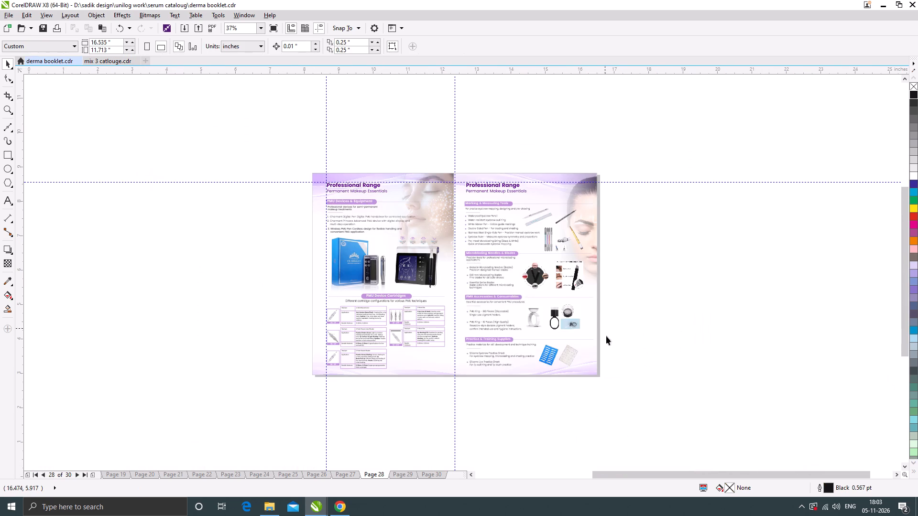
click(631, 351)
Swap the Nano 0.18mm Microblading Blades image with the circular needles image, placing the circular one on the portrait side.
click(538, 290)
scroll(552, 283, up, 1)
drag(558, 272, 549, 273)
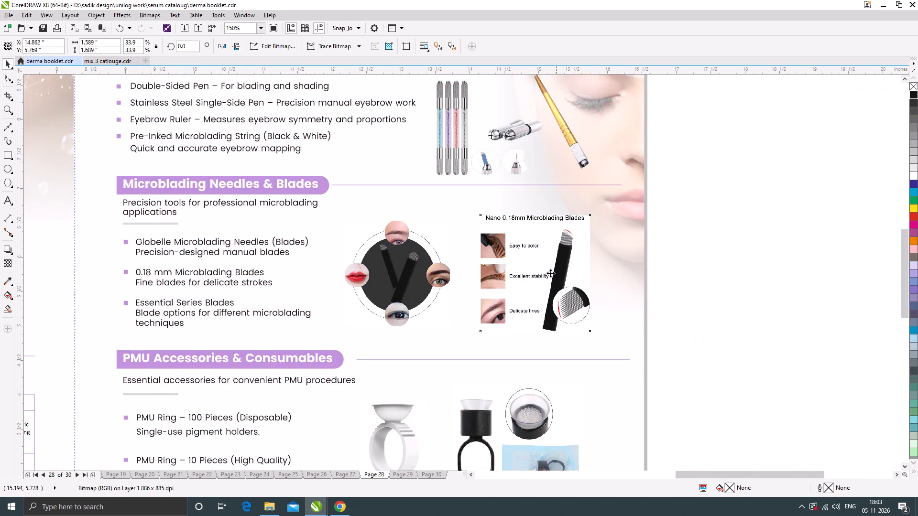
drag(554, 266, 554, 279)
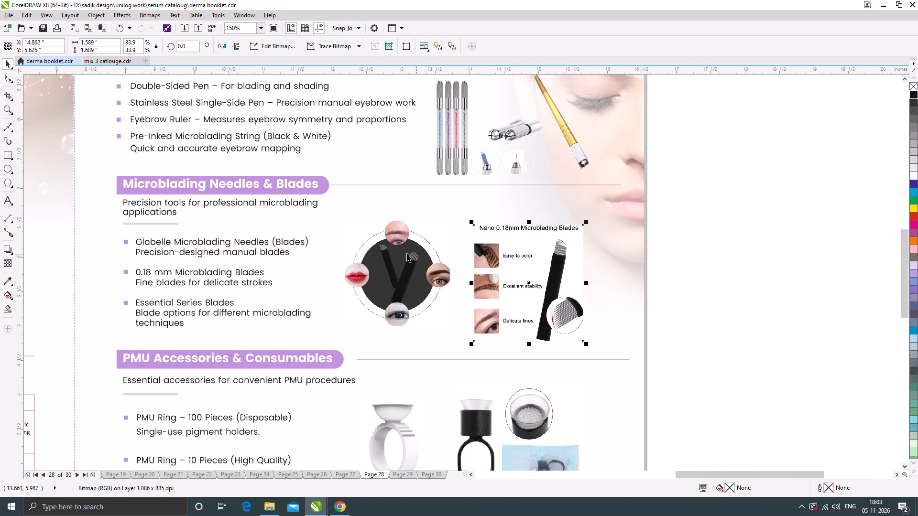
drag(406, 253, 712, 256)
drag(493, 287, 372, 279)
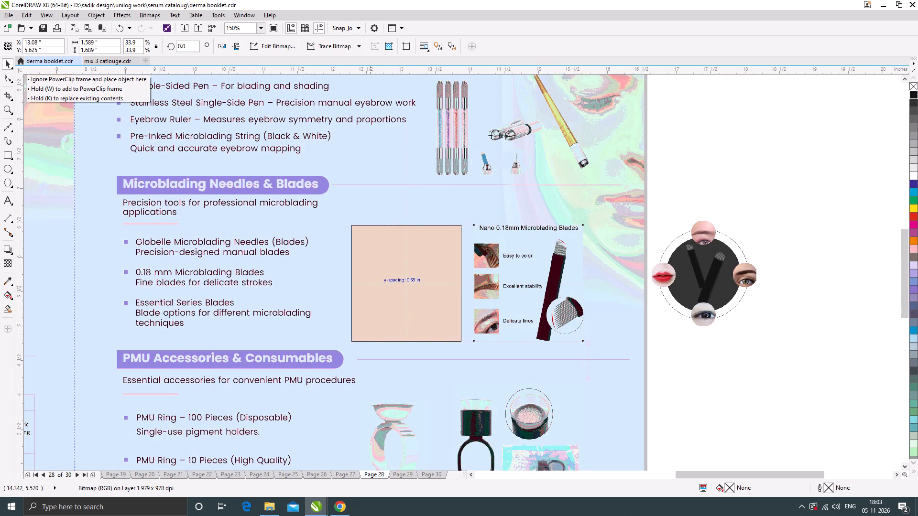
drag(372, 279, 364, 277)
drag(719, 279, 535, 279)
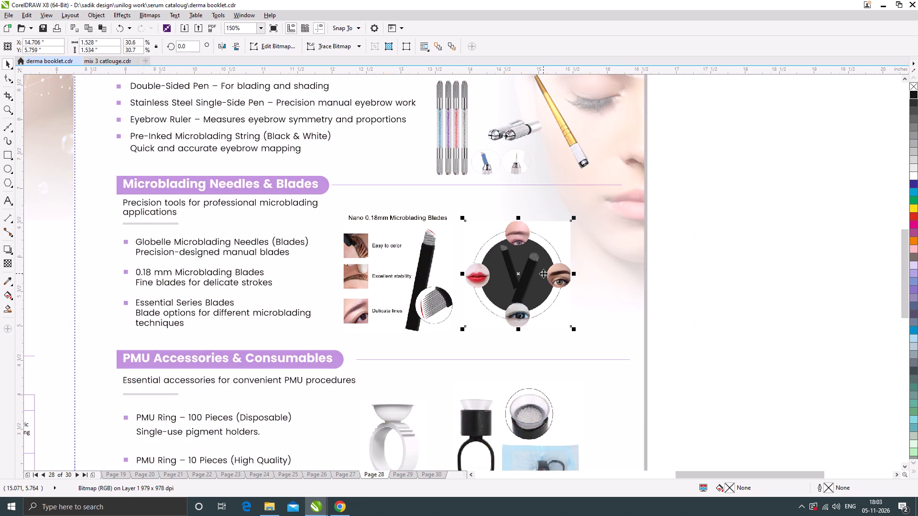
drag(528, 263, 533, 265)
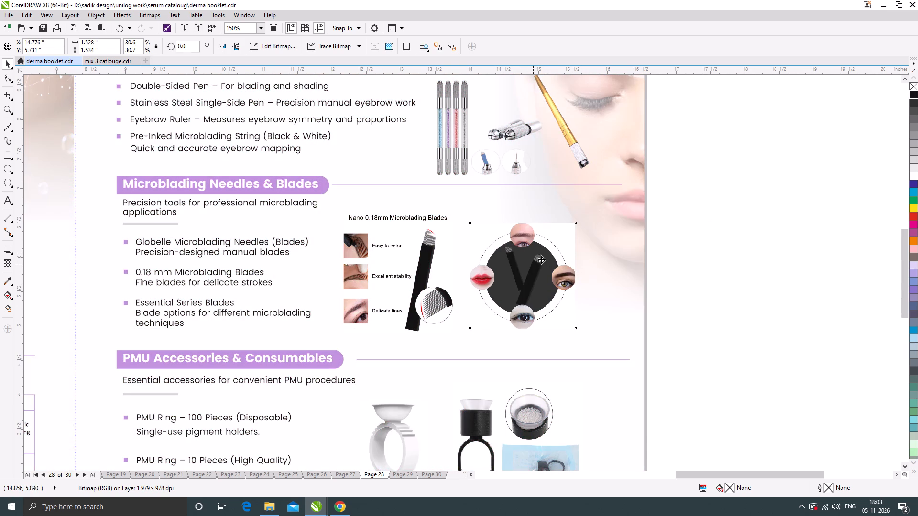
Apply a linear transparency at about 45° to the circular needles image, fading out its upper-right corner over the portrait.
click(5, 259)
scroll(556, 250, up, 1)
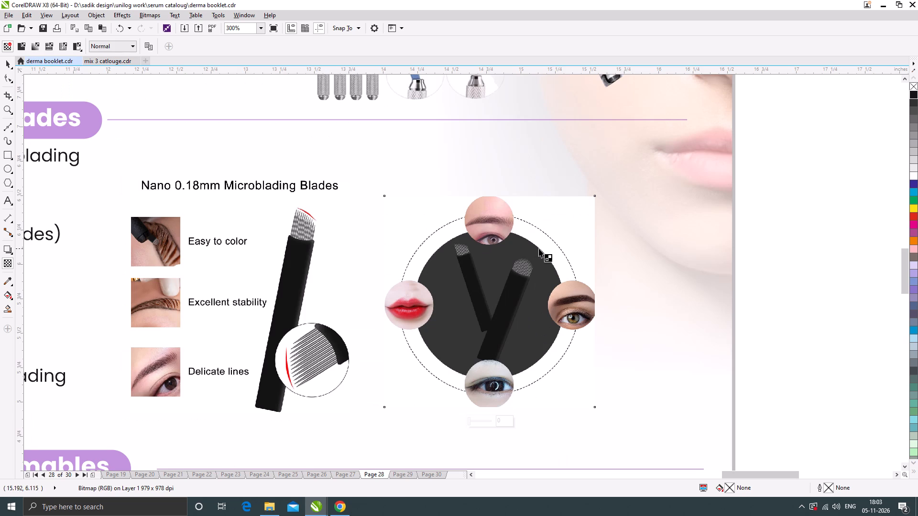
drag(524, 252, 584, 204)
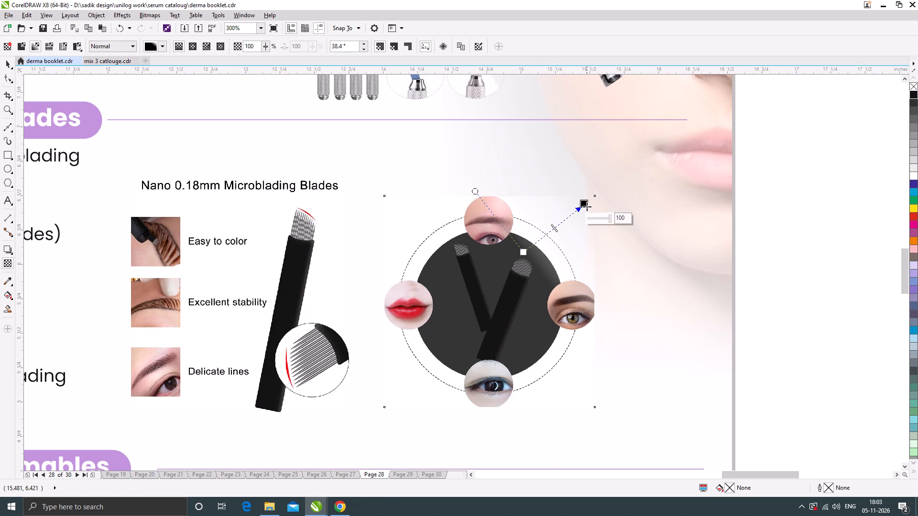
drag(585, 204, 565, 211)
scroll(542, 211, down, 1)
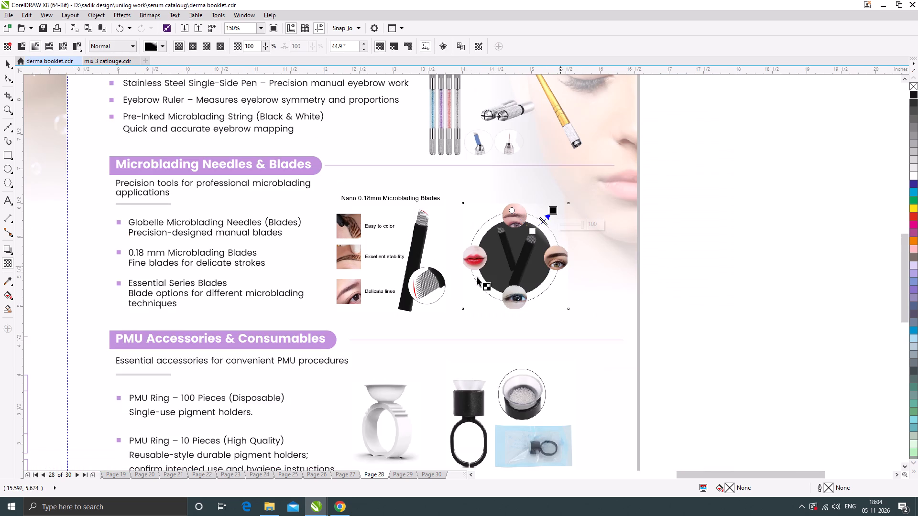
click(8, 63)
scroll(542, 237, down, 1)
click(662, 287)
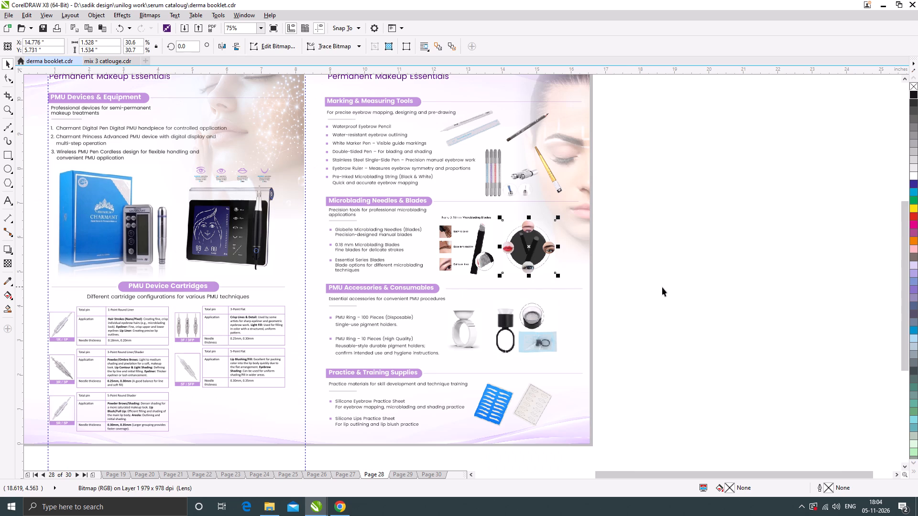
Move the circular needles image down about 0.2 in and enlarge it to about 1.57 by 1.57 in.
click(526, 261)
scroll(531, 258, up, 1)
drag(532, 254, 531, 268)
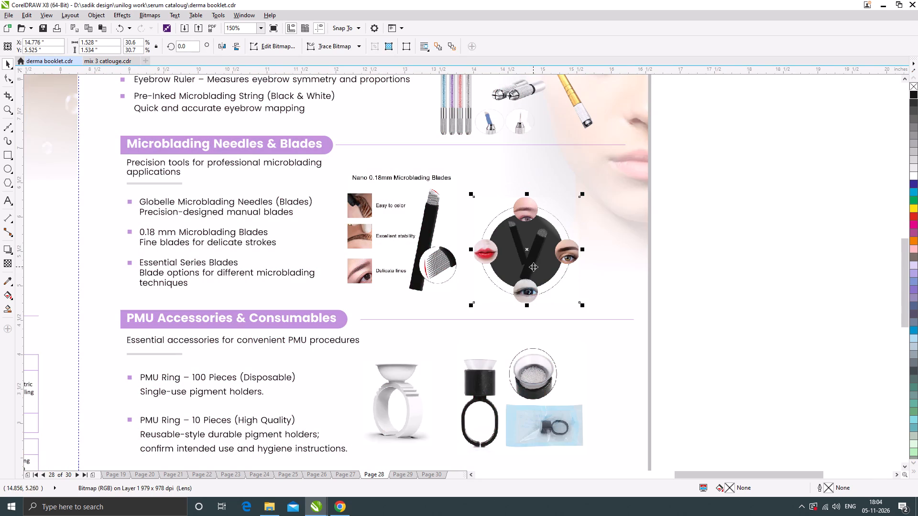
drag(471, 194, 468, 193)
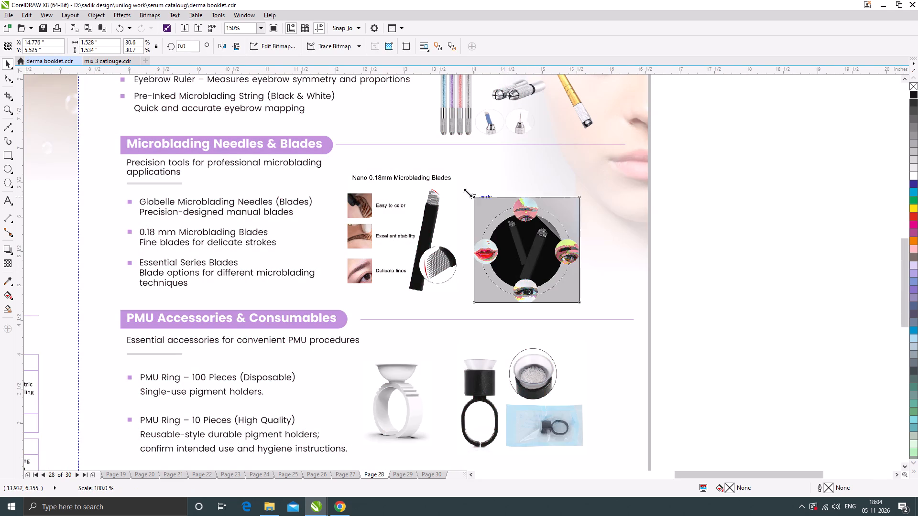
drag(468, 193, 467, 192)
scroll(564, 251, down, 1)
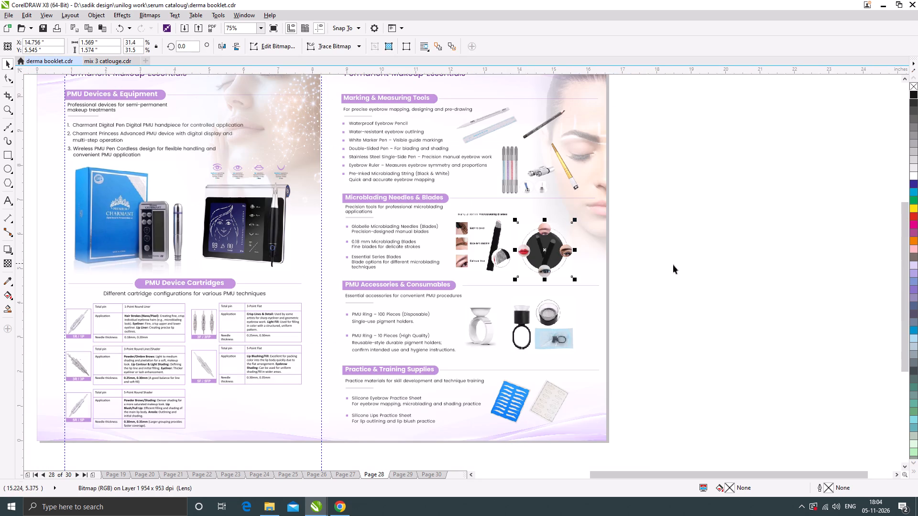
click(691, 265)
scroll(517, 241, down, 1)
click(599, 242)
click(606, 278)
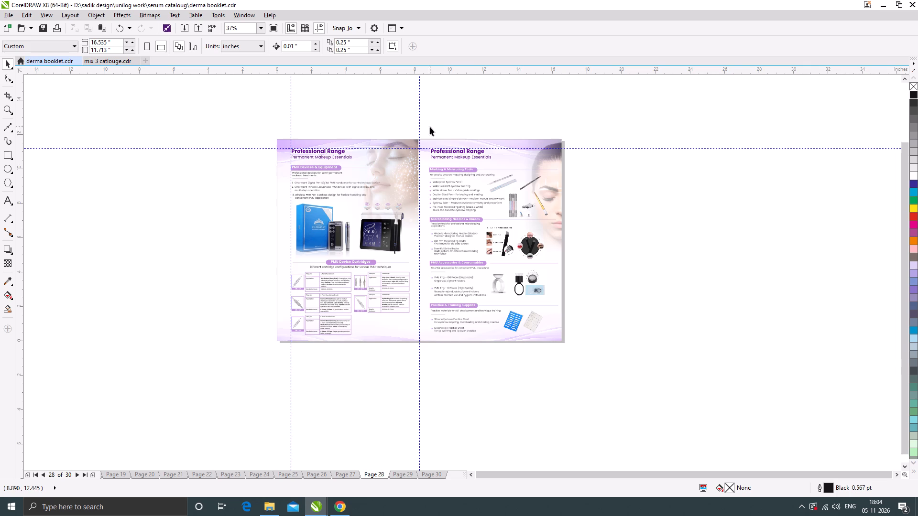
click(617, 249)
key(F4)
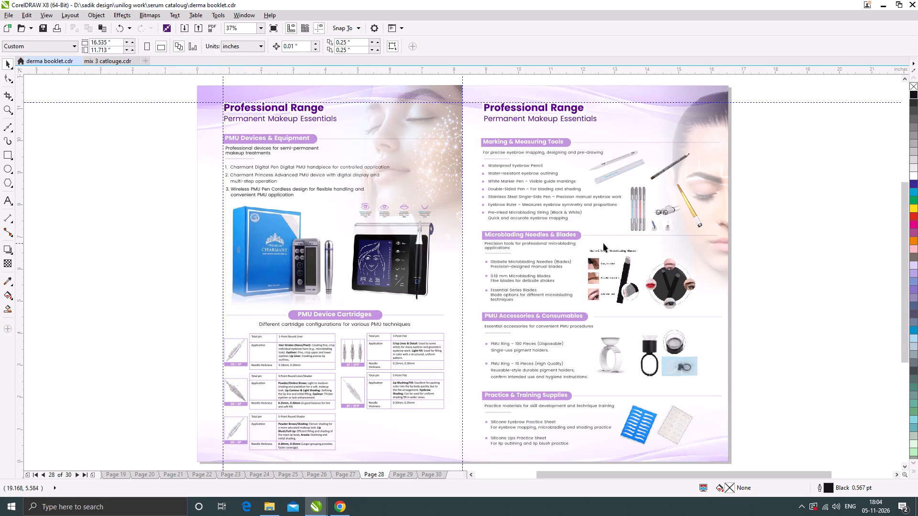
Capture a screenshot of the page 28 spread in full-screen preview and return to the editing view.
key(F9)
key(Print)
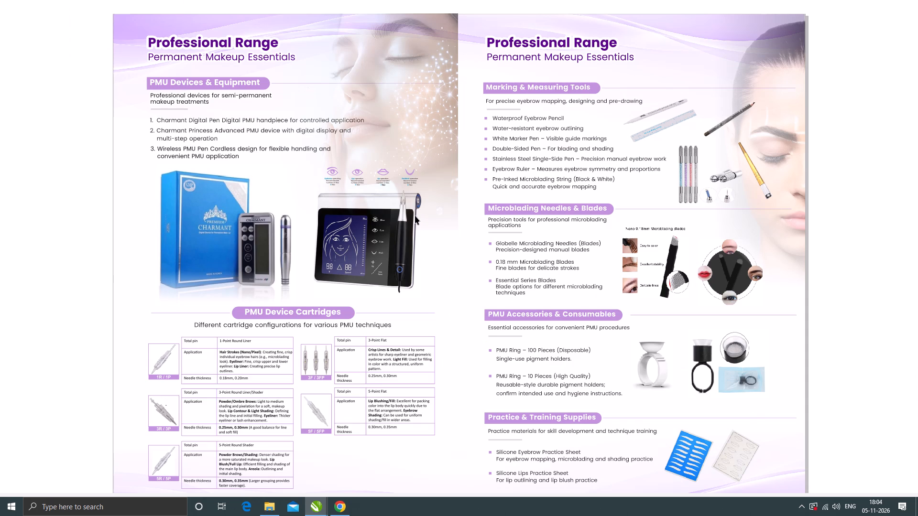
click(415, 215)
scroll(434, 216, down, 1)
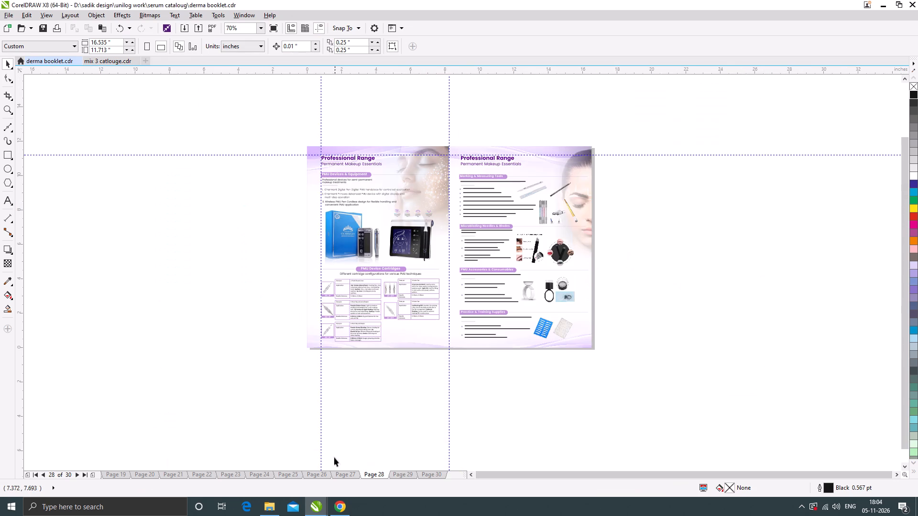
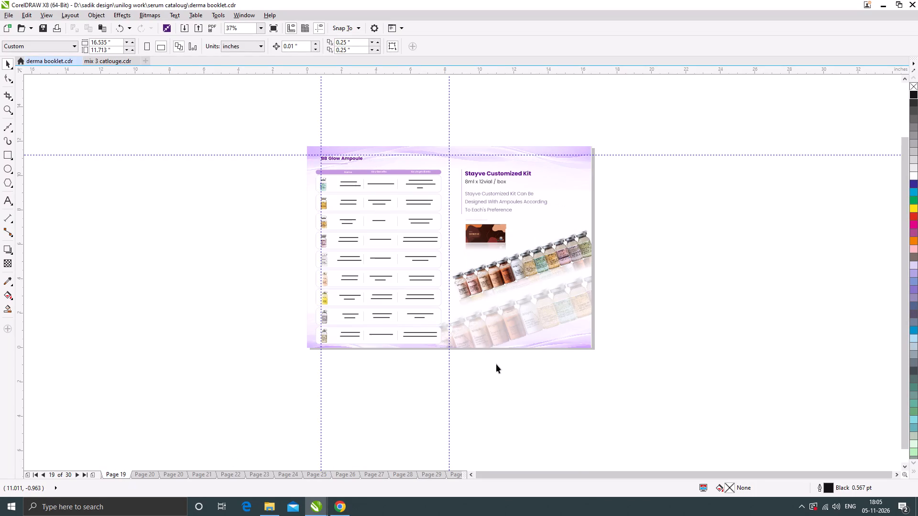
Go to the booklet's Skin Booster spread with the HA and PURI PDRN sections.
key(Page_Down)
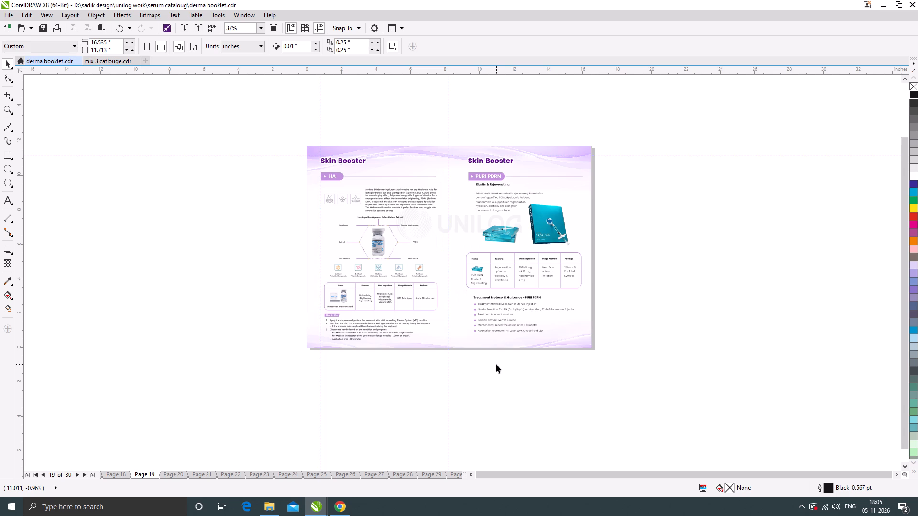
Look through the remaining derma booklet pages up to page 30, ending on the Professional Pigment Range spread on page 29.
key(Page_Down)
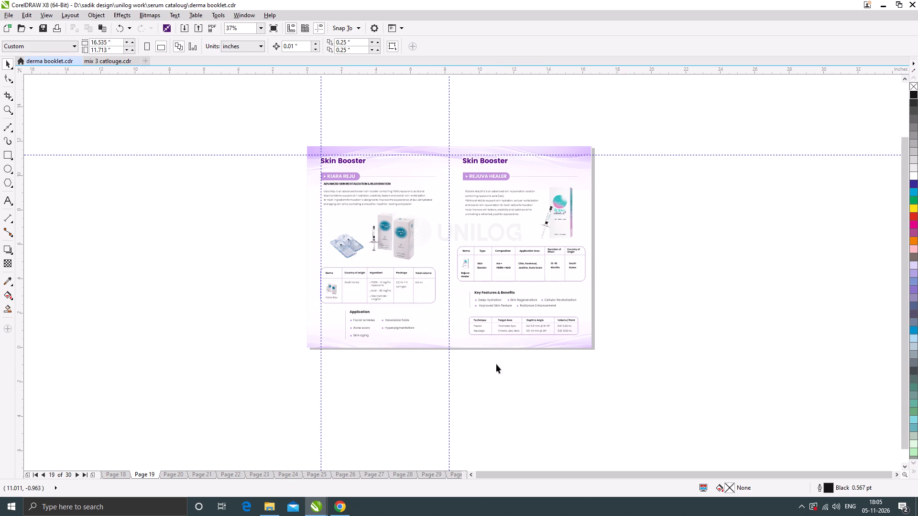
key(Page_Down)
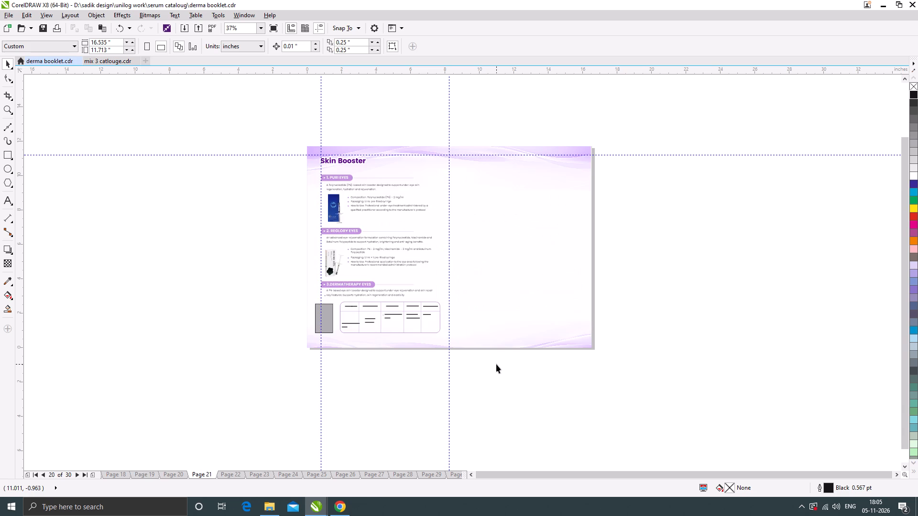
key(Page_Up)
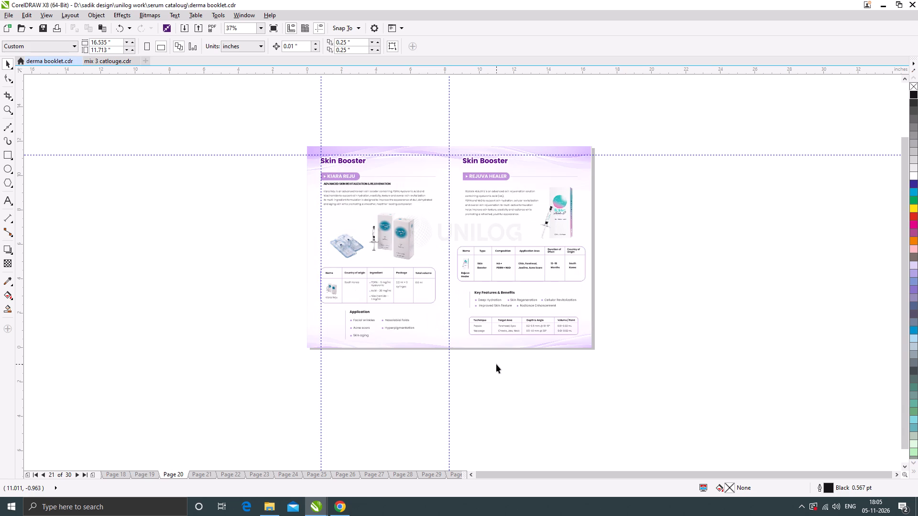
key(Page_Down)
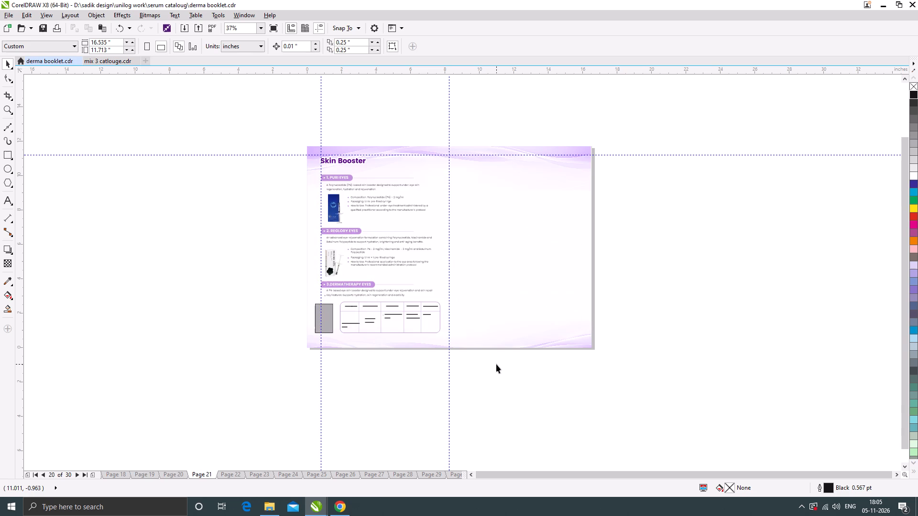
key(Page_Down)
key(Page_Down)
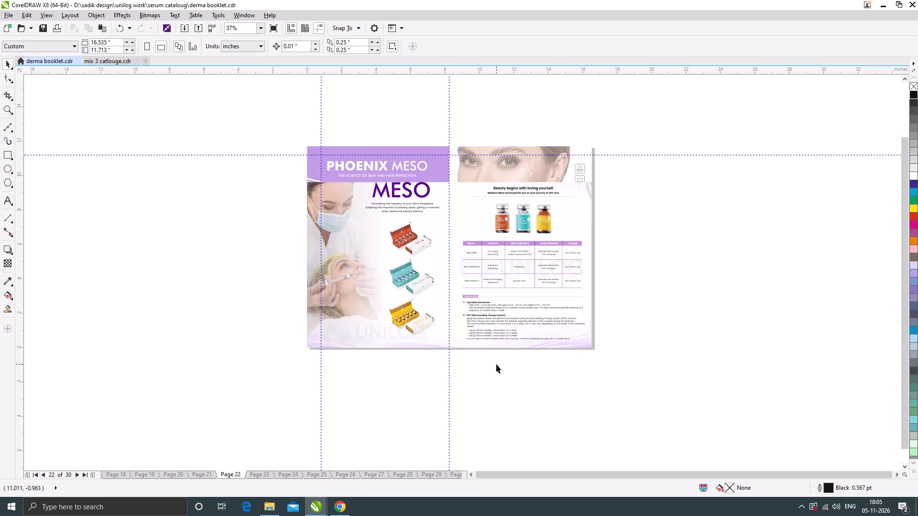
key(Page_Down)
key(Page_Down)
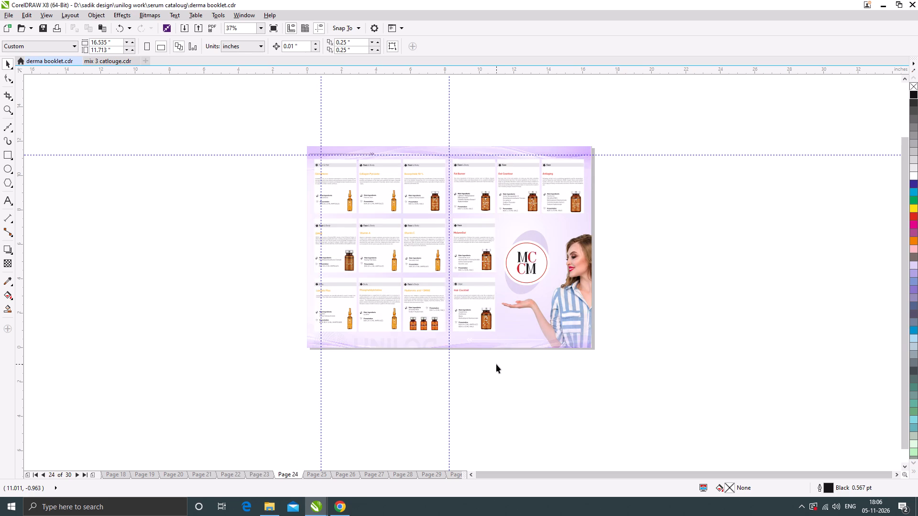
key(Page_Down)
key(Page_Down)
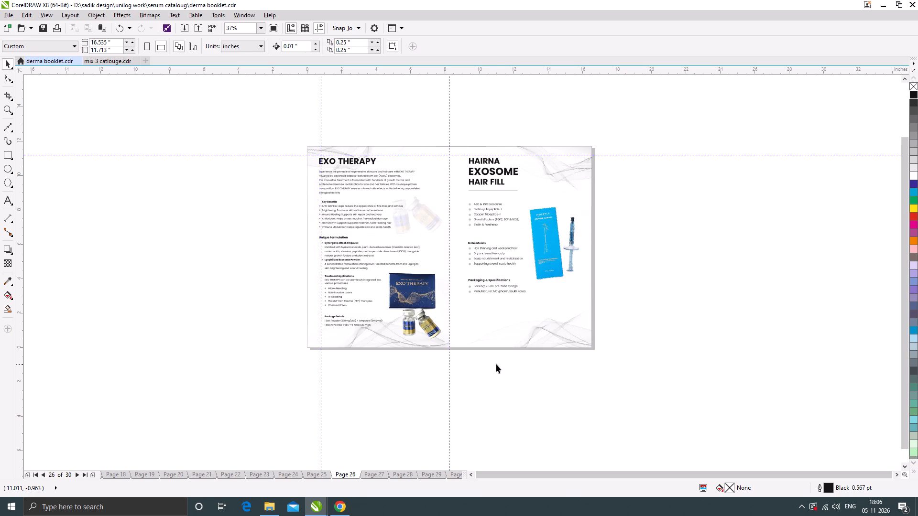
key(Page_Down)
key(Page_Down)
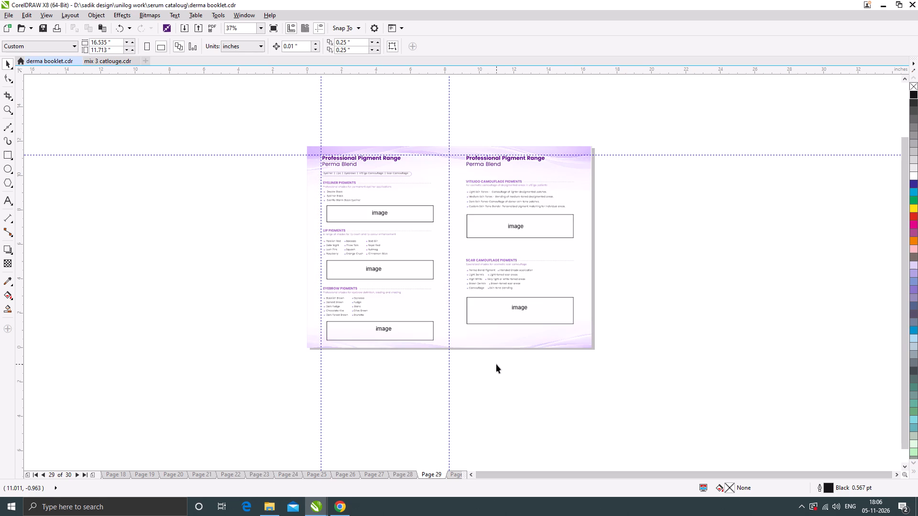
key(Page_Down)
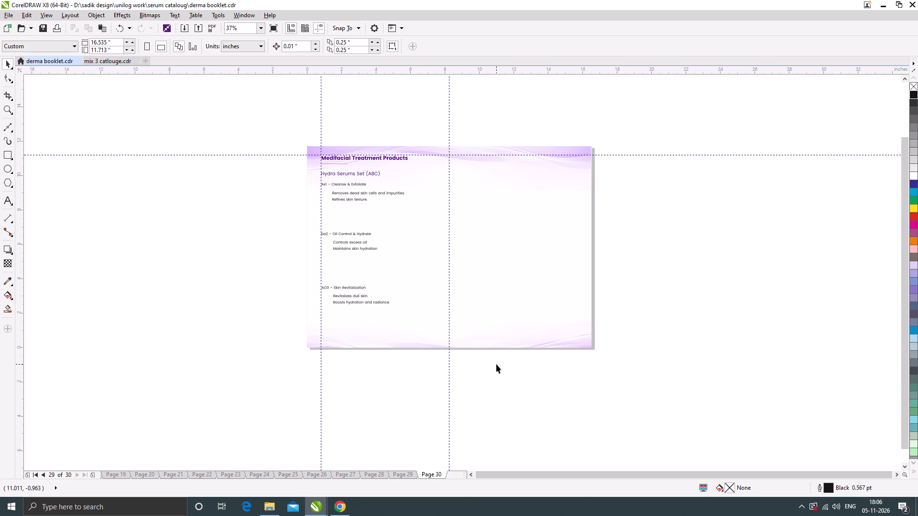
key(Page_Up)
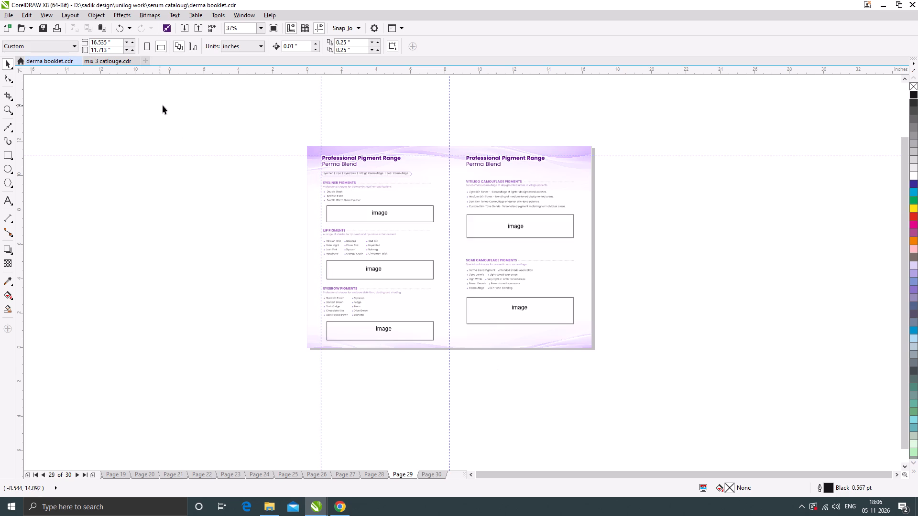
Apply title case to the "Perma Blend" subtitle under the left-hand page's Professional Pigment Range heading.
scroll(385, 173, up, 1)
click(183, 198)
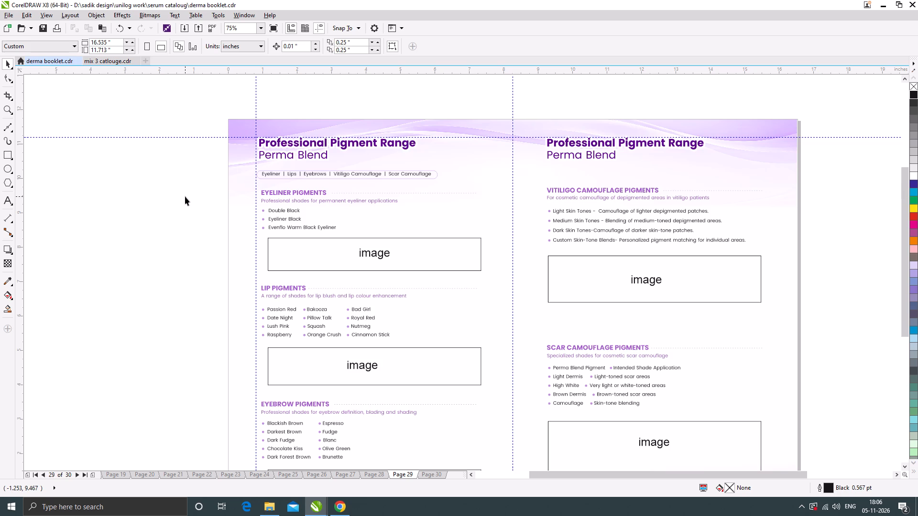
scroll(304, 169, up, 1)
double_click(306, 141)
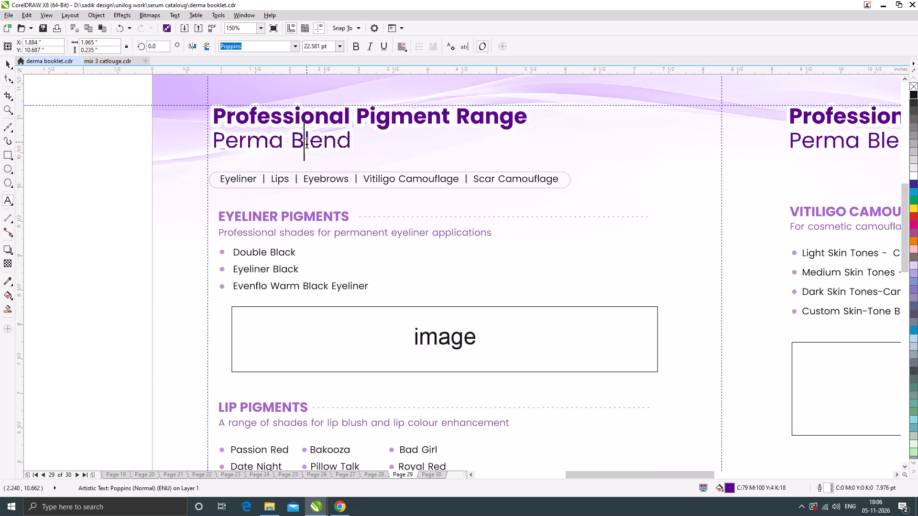
key(ctrl+a)
right_click(306, 142)
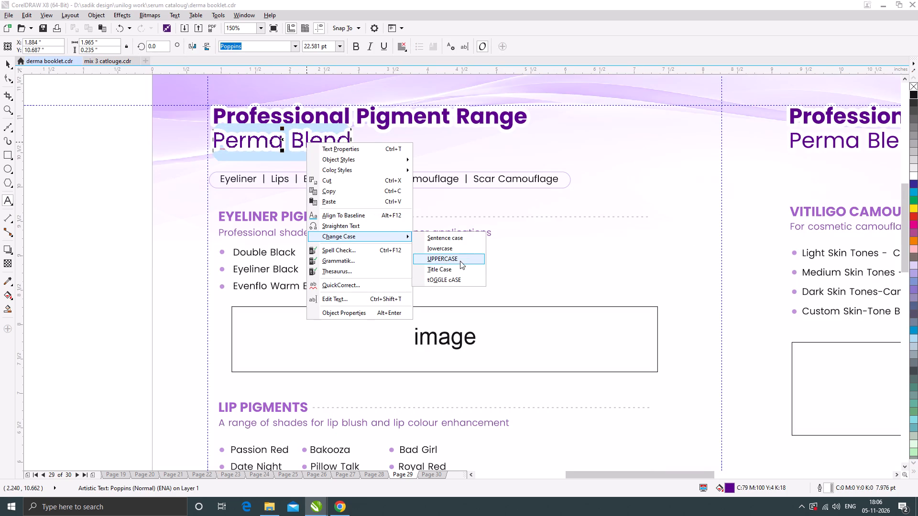
click(448, 269)
scroll(218, 200, down, 1)
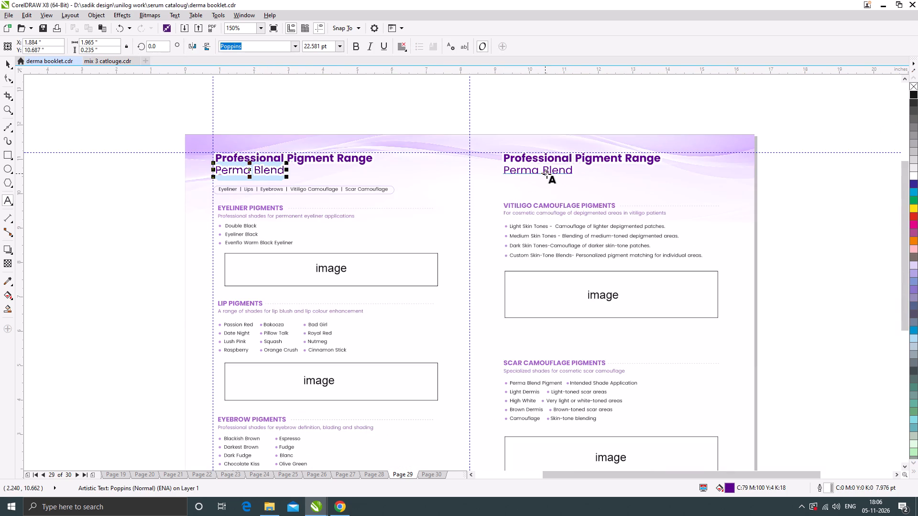
click(9, 64)
click(98, 95)
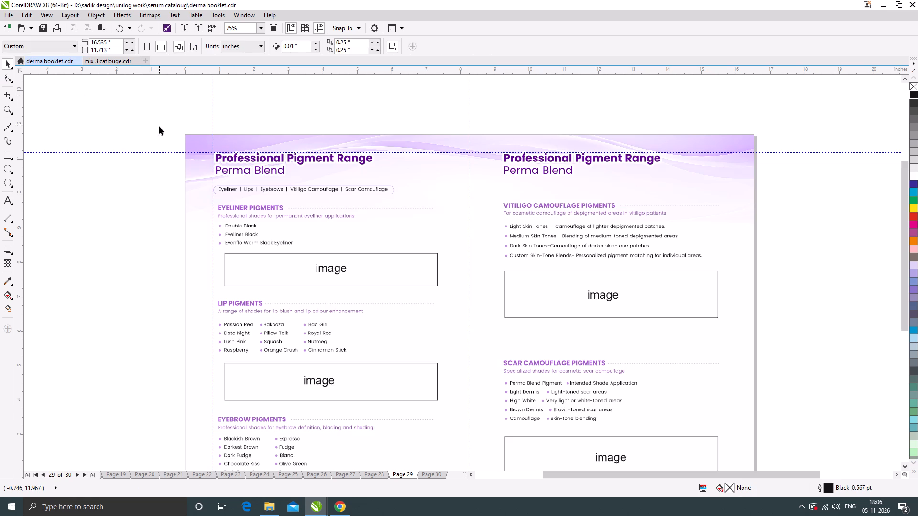
Look through the mix 3 catlouge document for the Perma Blend pigments spread.
click(115, 62)
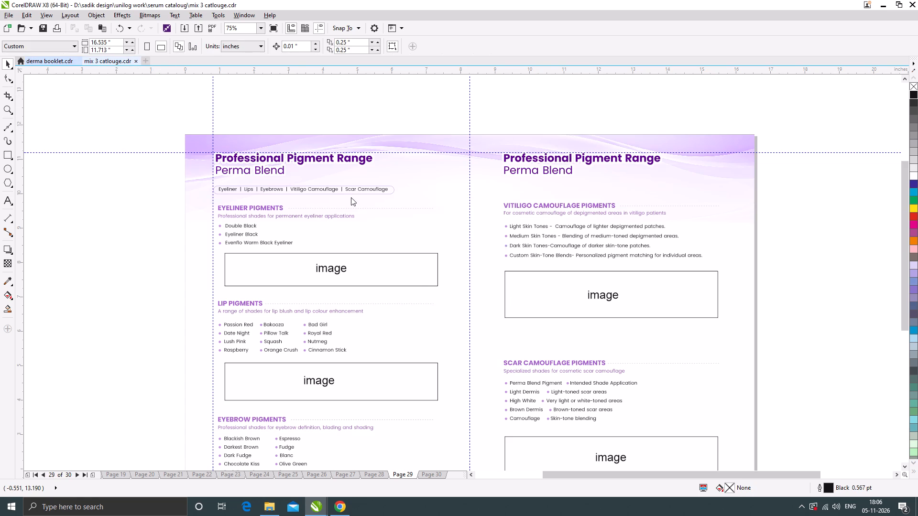
key(Page_Down)
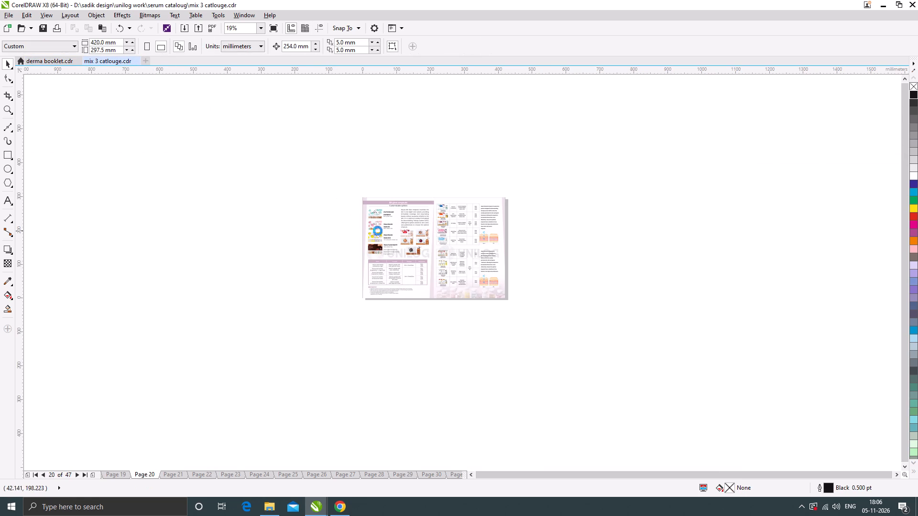
key(Page_Down)
key(Page_Down)
key(Page_Down)
scroll(427, 269, up, 1)
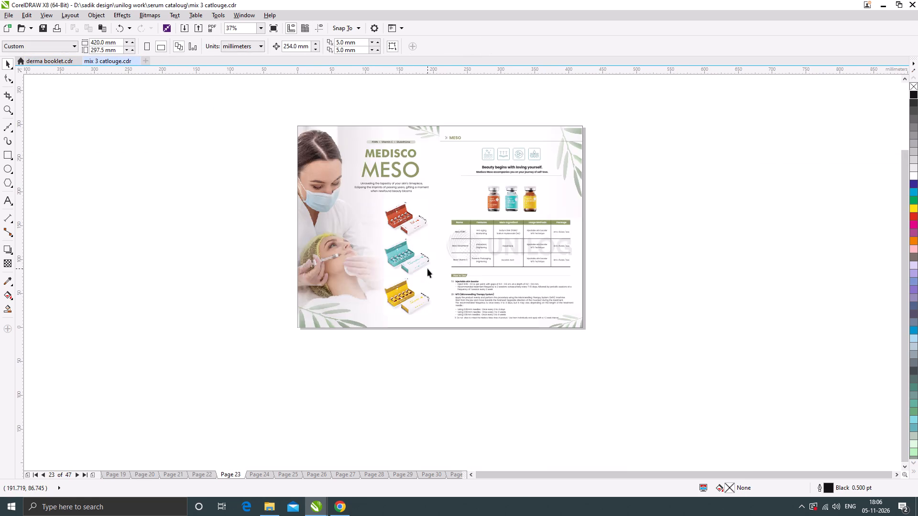
key(Page_Down)
key(Page_Down)
key(Page_Down)
key(Page_Down)
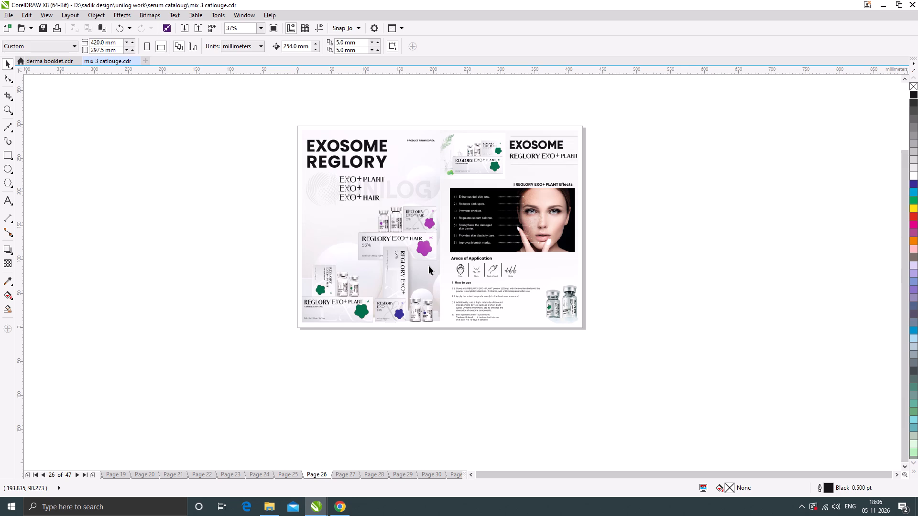
key(Page_Down)
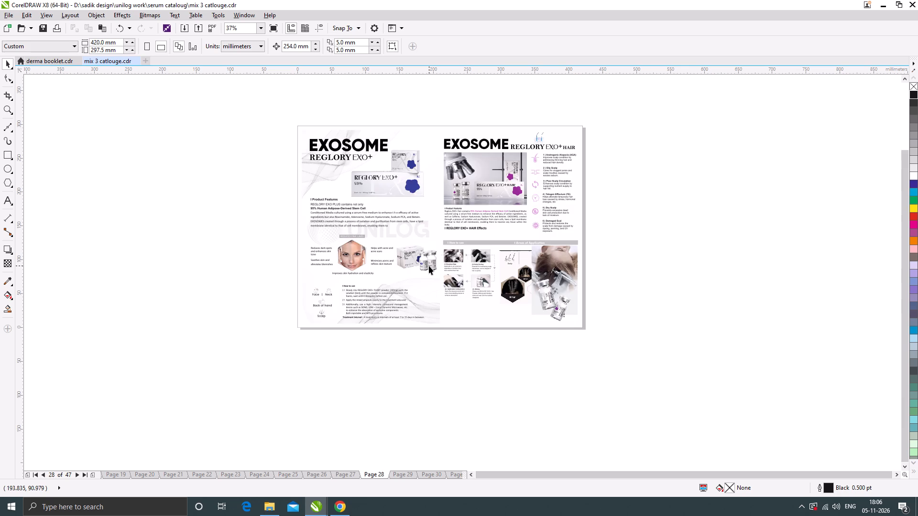
key(Page_Down)
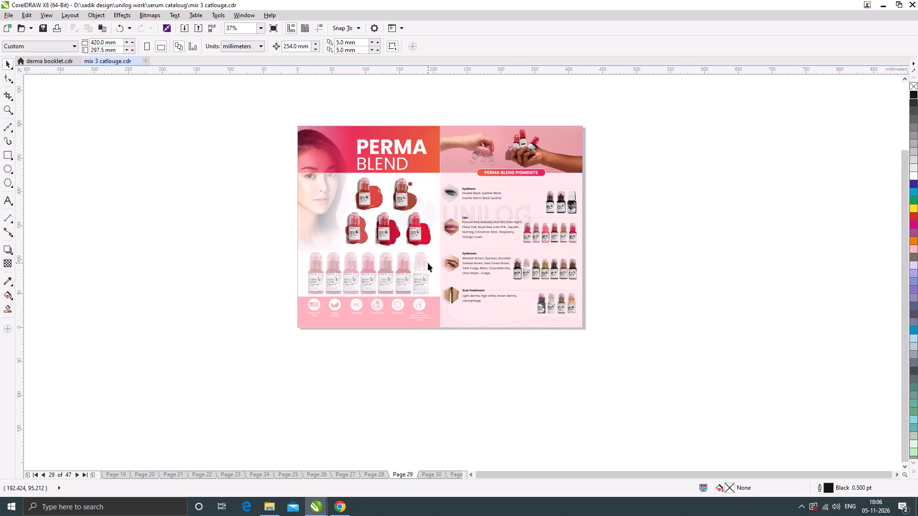
key(Page_Up)
key(Page_Up)
key(Page_Up)
key(Page_Up)
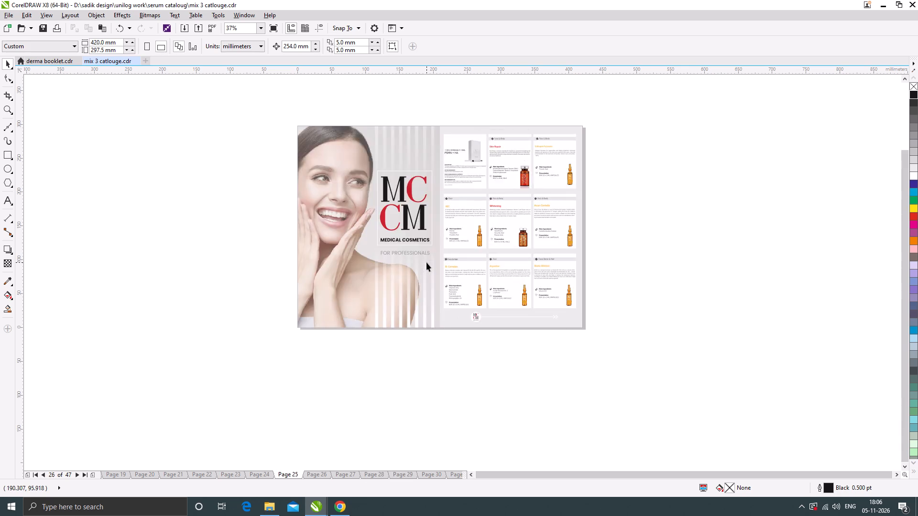
key(Page_Up)
key(Page_Up)
key(Page_Up)
key(Page_Up)
key(Page_Up)
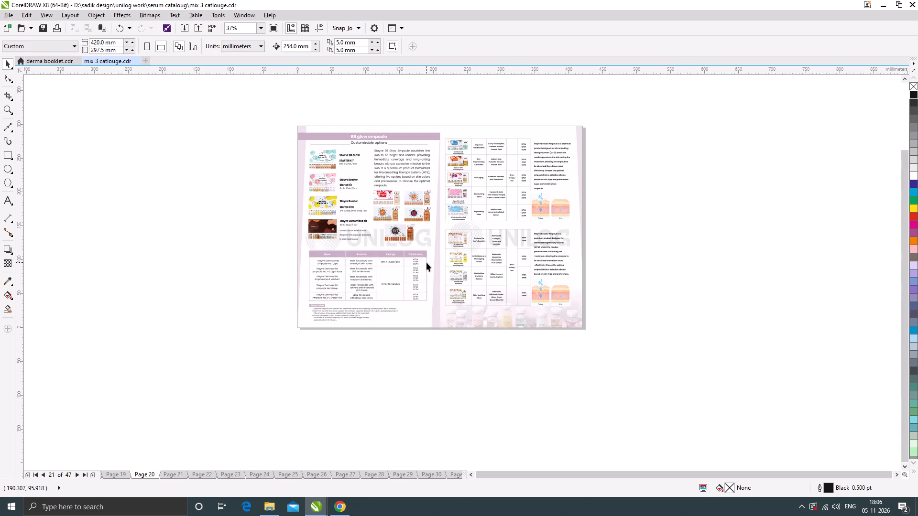
key(Page_Up)
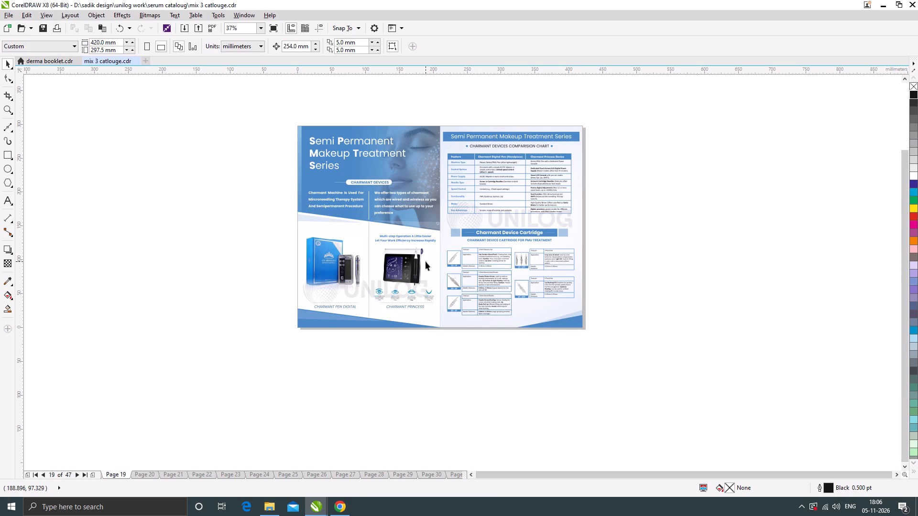
key(Page_Down)
key(Page_Down)
key(Page_Down)
key(Page_Down)
key(Page_Down)
key(Page_Down)
key(Page_Down)
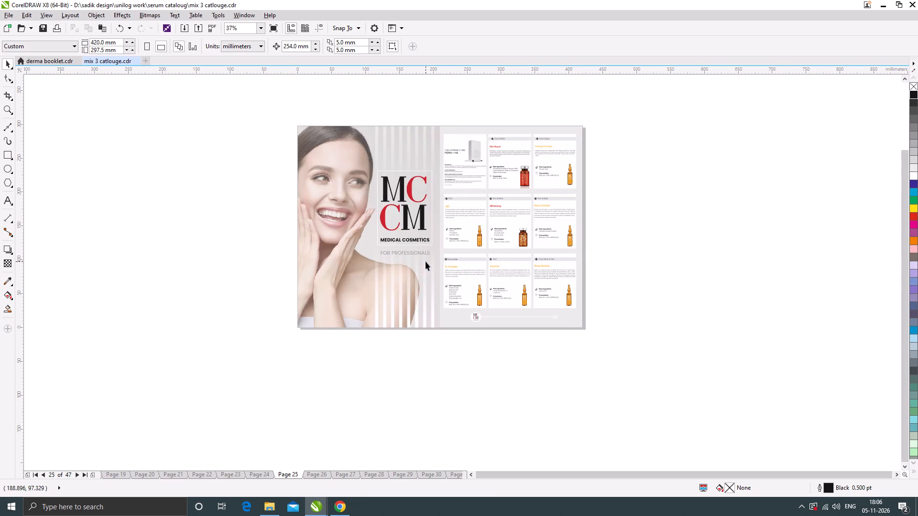
key(Page_Down)
key(Page_Down)
key(Page_Down)
key(Page_Down)
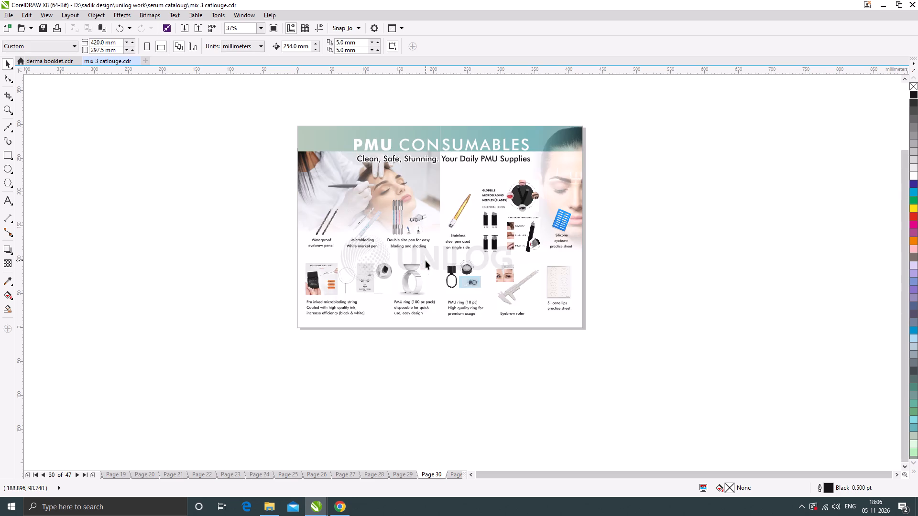
key(Page_Up)
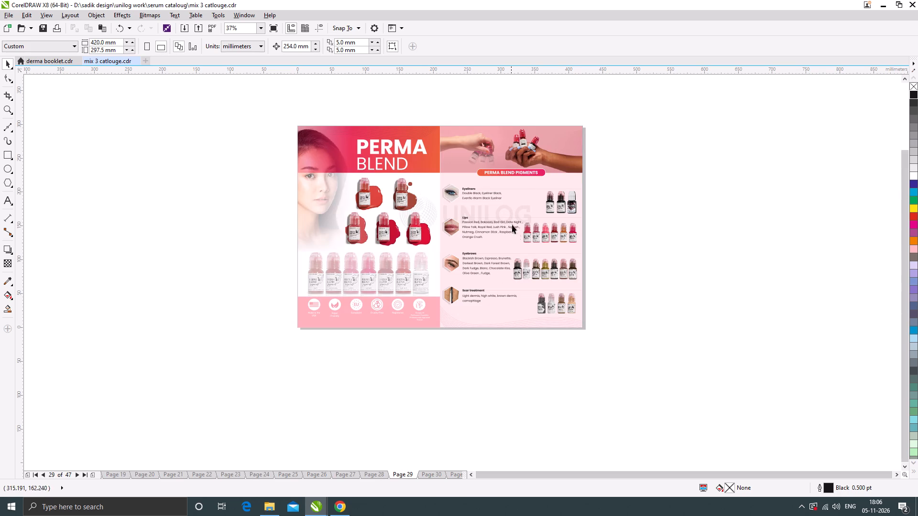
Copy everything on the mix 3 catlouge Perma Blend spread and paste it onto page 29 of the derma booklet.
drag(641, 342, 235, 100)
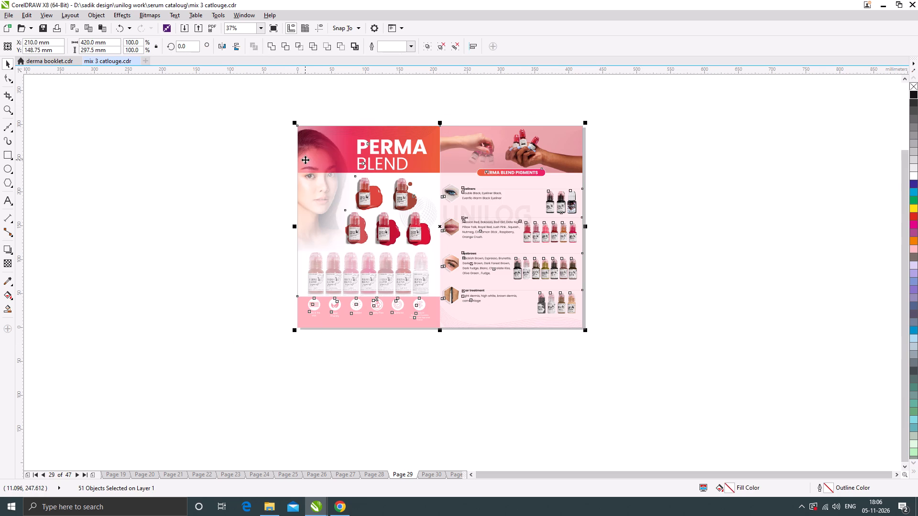
key(ctrl+c)
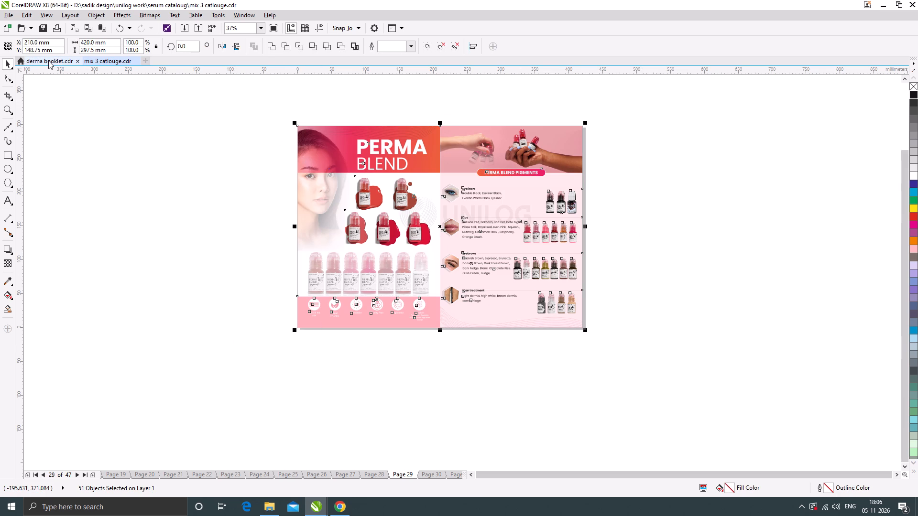
click(48, 61)
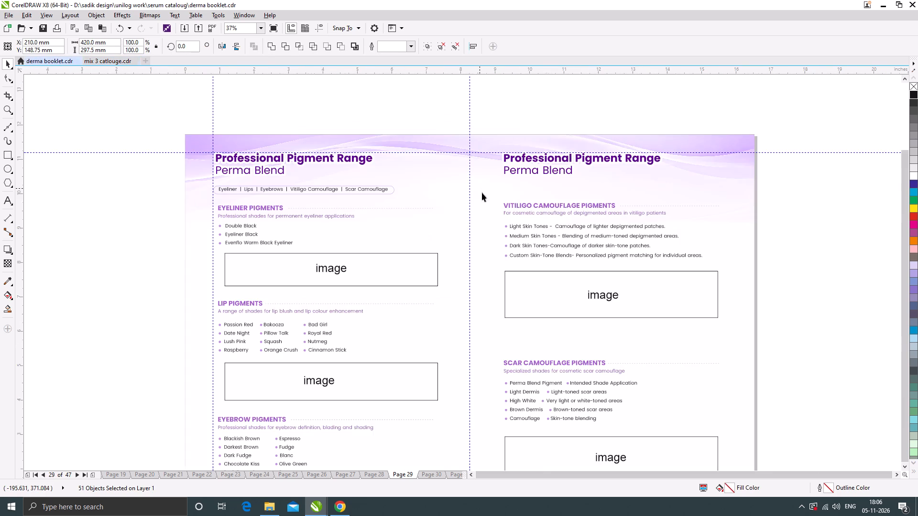
scroll(410, 154, down, 1)
click(704, 251)
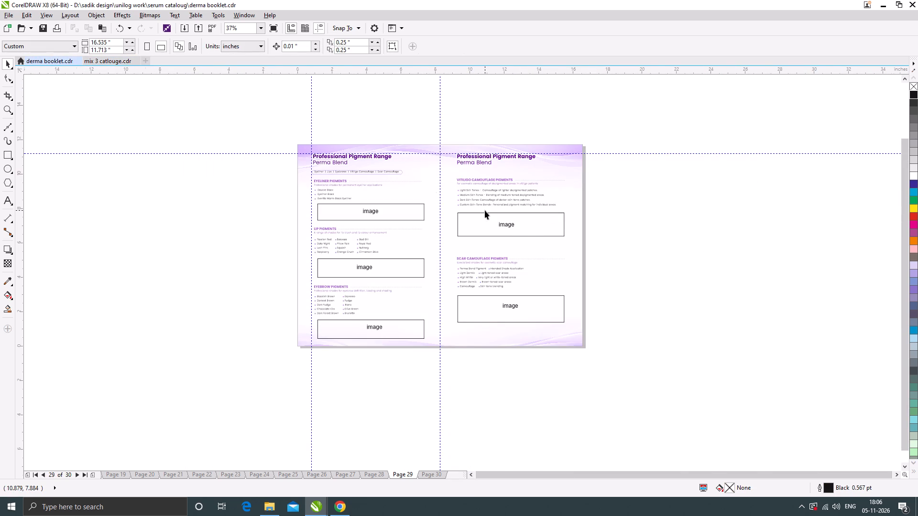
scroll(485, 210, up, 1)
scroll(438, 156, down, 1)
click(614, 217)
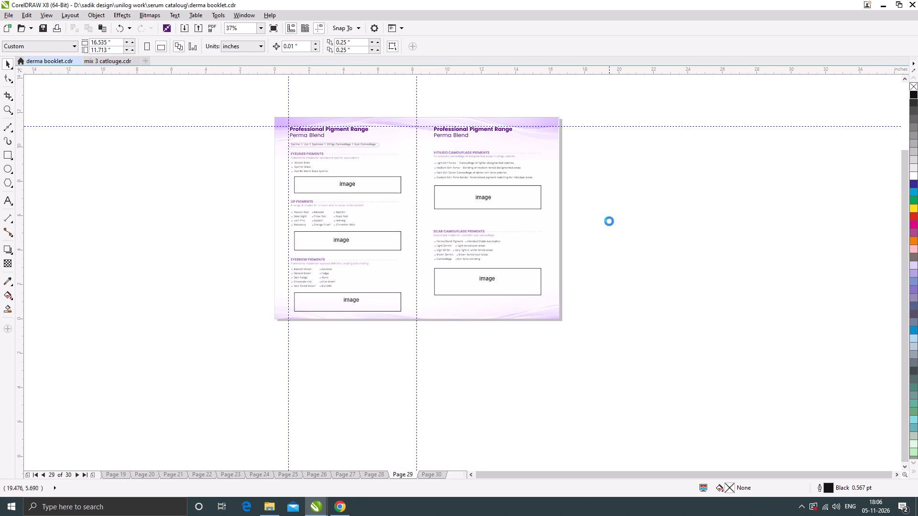
key(ctrl+v)
Move the pasted Perma Blend spread off the page, leaving it about 0.7 in beyond the booklet page's left edge.
scroll(553, 192, down, 1)
drag(549, 167, 381, 167)
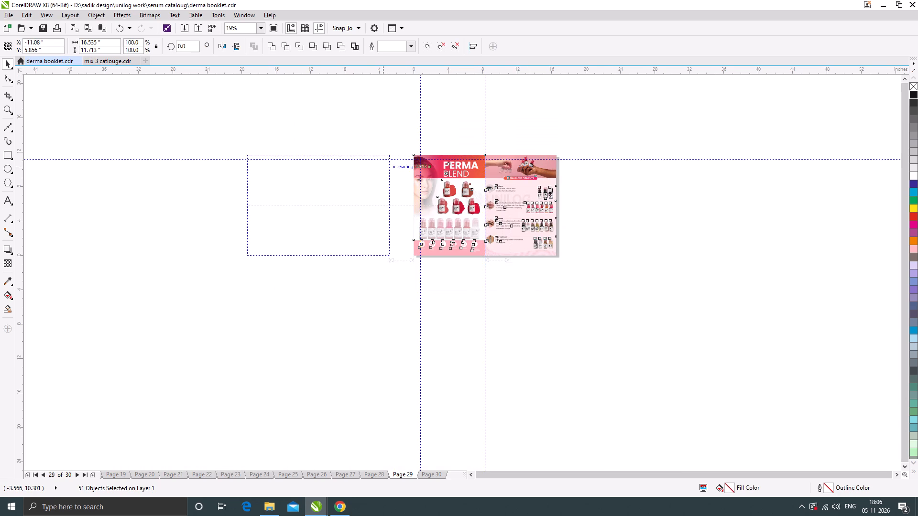
drag(381, 167, 392, 172)
scroll(394, 172, up, 2)
drag(373, 187, 378, 187)
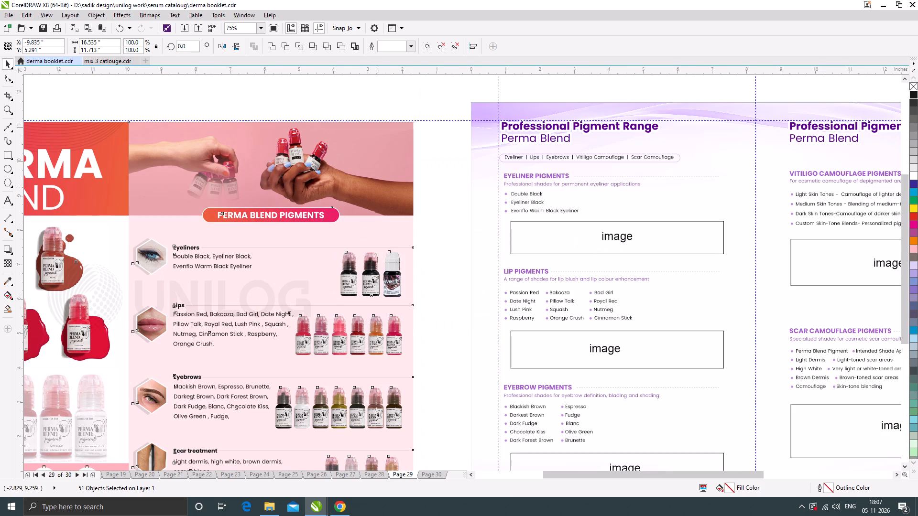
drag(378, 187, 403, 181)
click(403, 96)
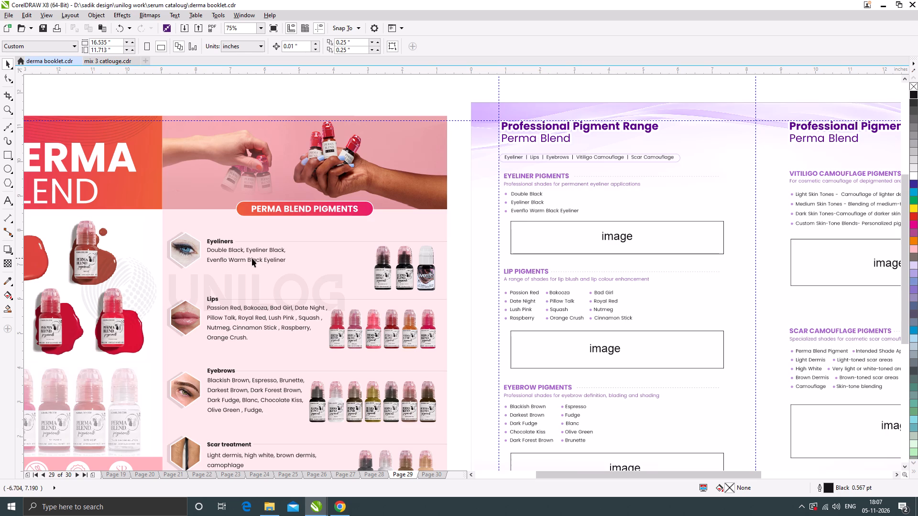
Delete the image placeholder label and its box under the Eyeliner Pigments list.
click(379, 265)
click(628, 239)
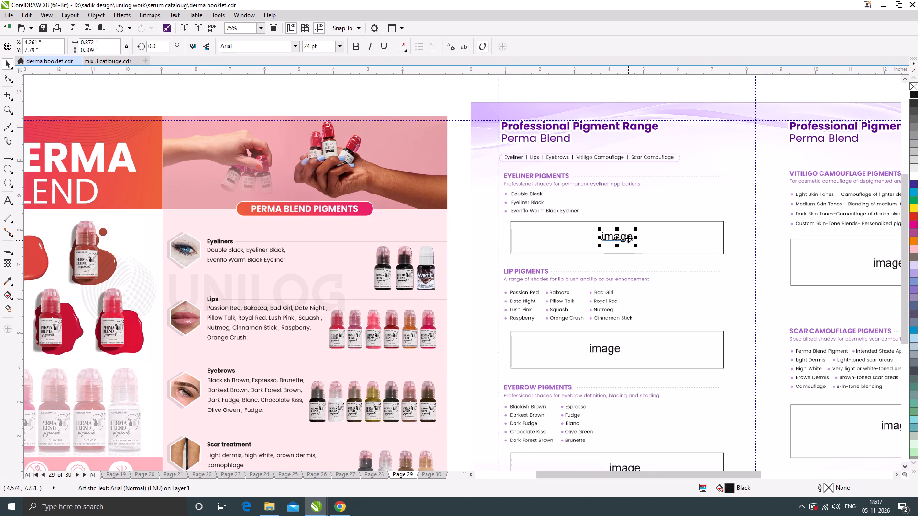
key(Delete)
click(649, 237)
key(Delete)
Move the three eyeliner bottles from the pasted Perma Blend spread into the space beside and below the Eyeliner Pigments list.
click(377, 266)
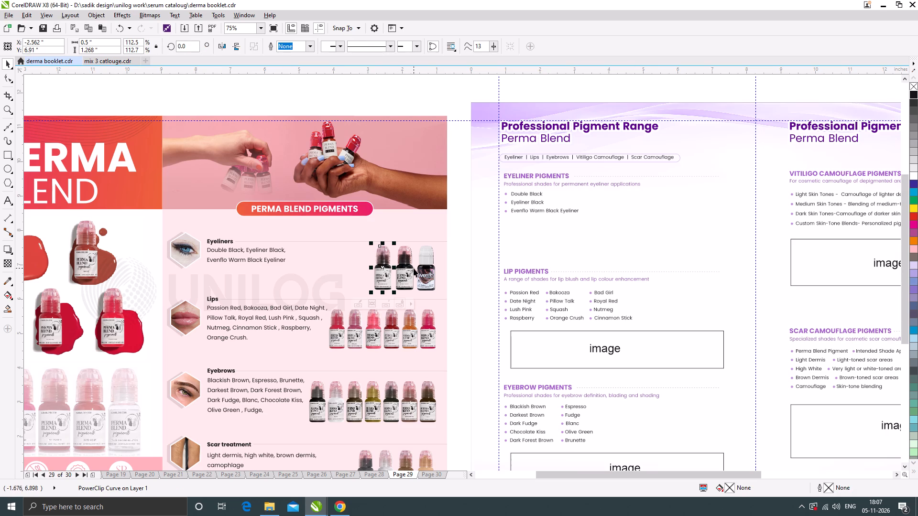
shift+click(409, 263)
shift+click(433, 262)
drag(431, 272, 654, 228)
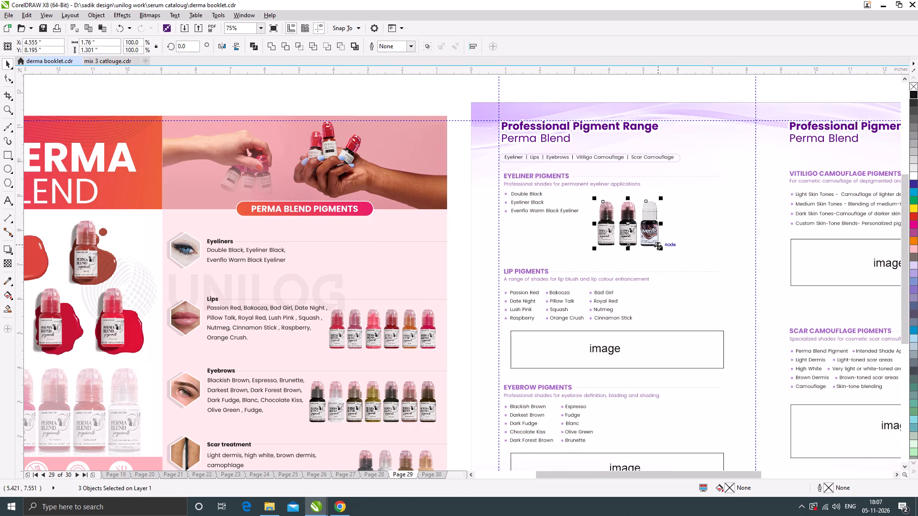
click(548, 88)
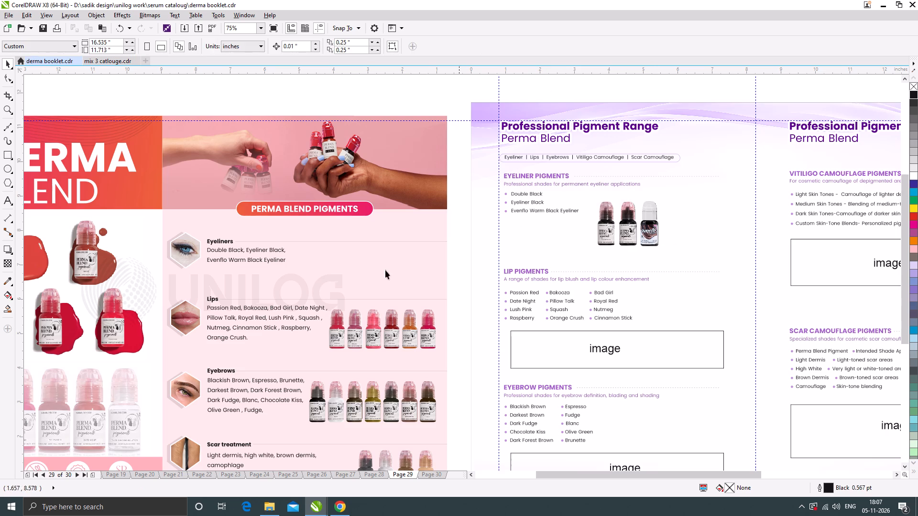
Delete the image placeholder label and its box under the Lip Pigments list.
click(612, 350)
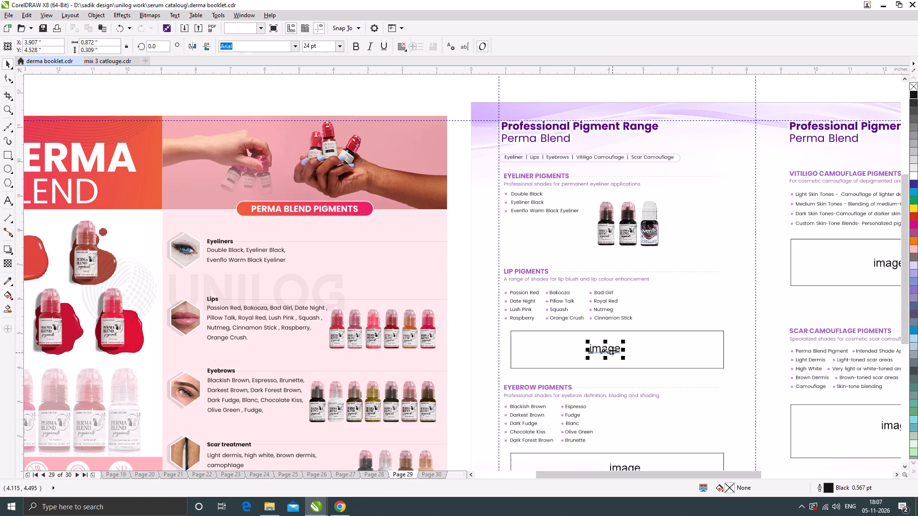
key(Delete)
click(646, 349)
key(Delete)
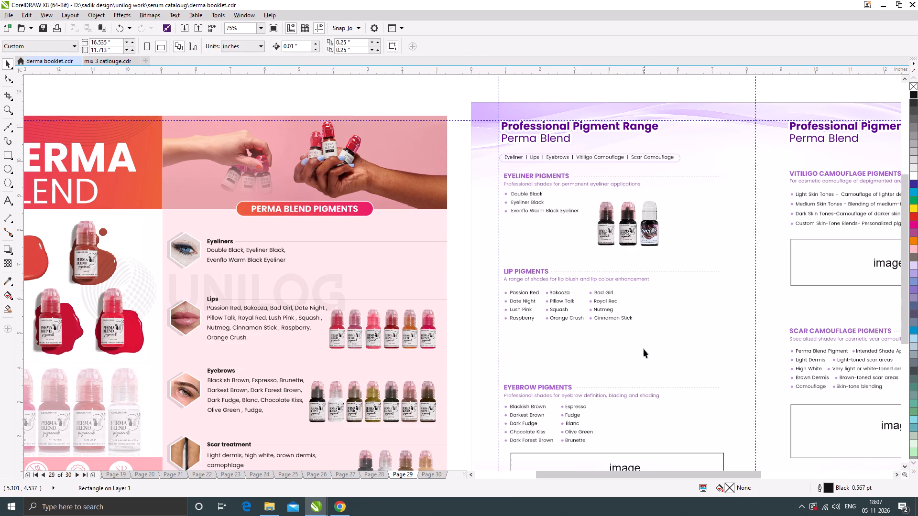
Copy the six lip bottles from the pasted Perma Blend spread into the space below the Lip Pigments list.
click(336, 331)
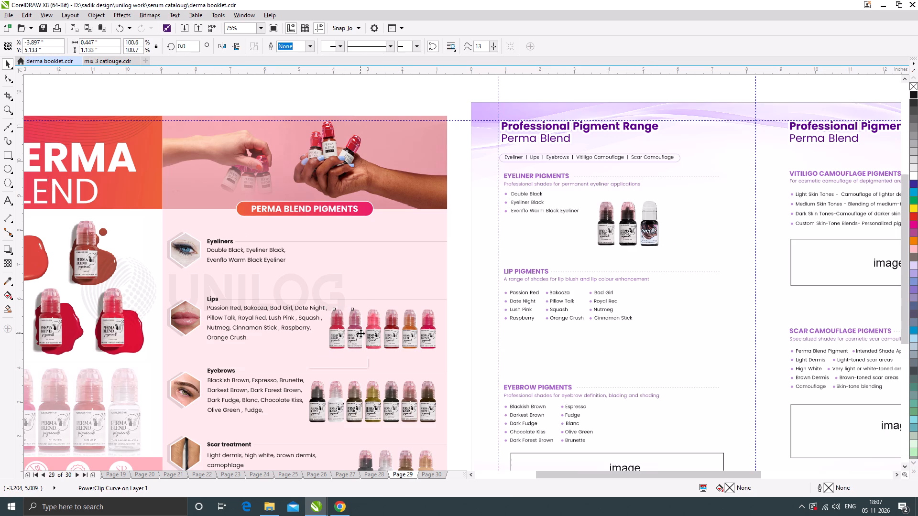
shift+click(361, 333)
shift+click(374, 321)
shift+click(395, 322)
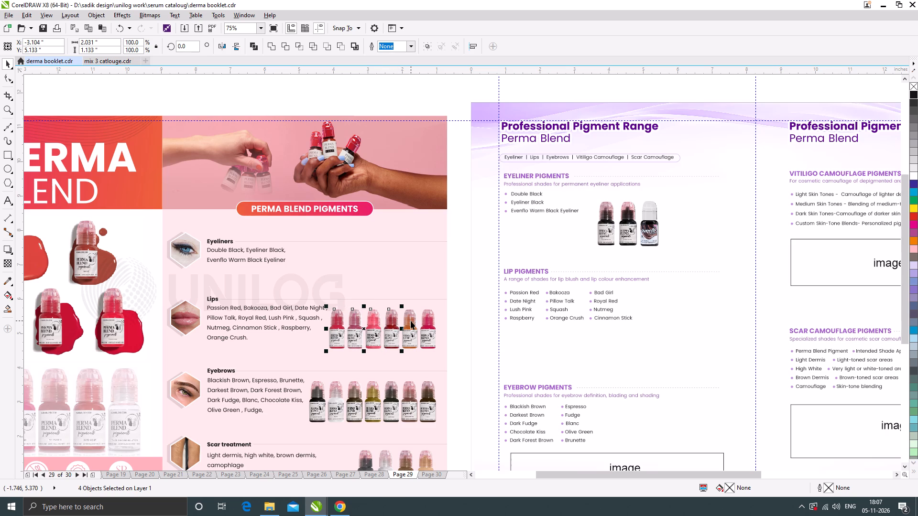
shift+click(411, 321)
shift+click(427, 321)
drag(410, 333, 640, 349)
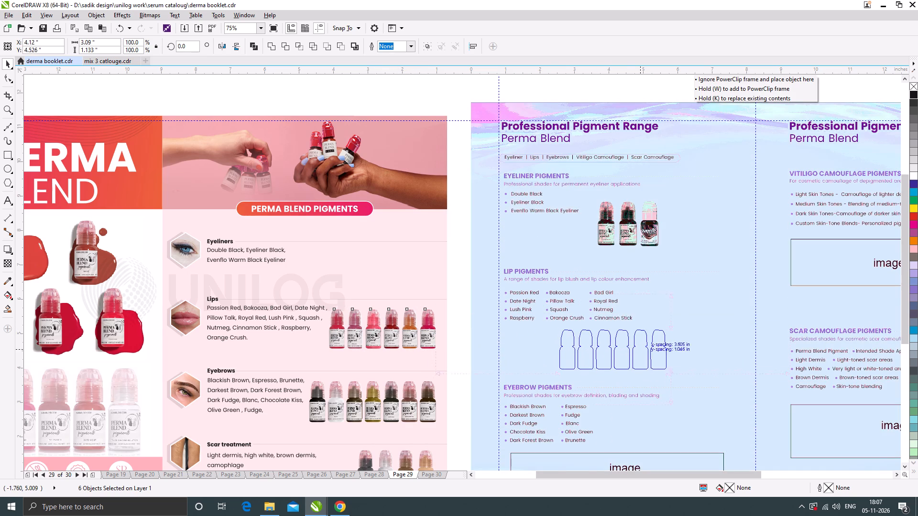
drag(640, 349, 643, 346)
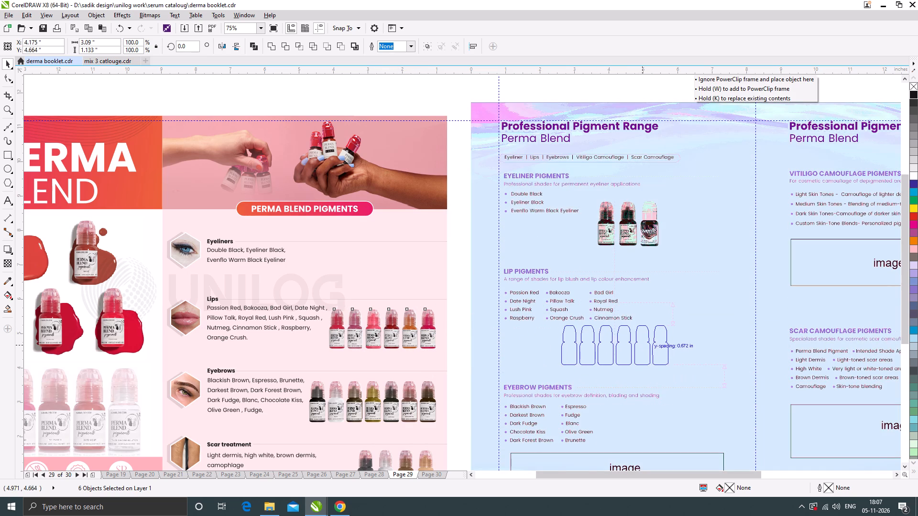
drag(643, 346, 644, 347)
right_click(644, 347)
Shift the three eyeliner bottles on the booklet page about 0.37 in to the right and 0.07 in down.
scroll(583, 266, down, 1)
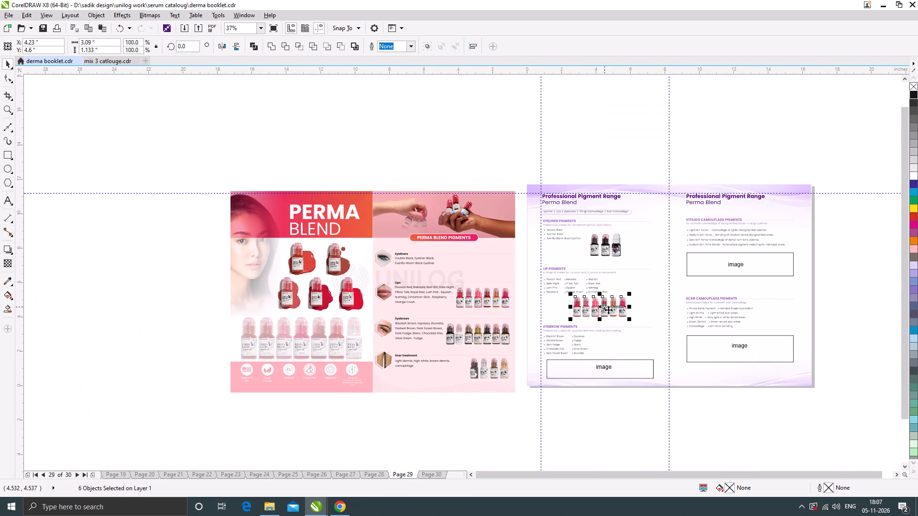
scroll(613, 312, up, 1)
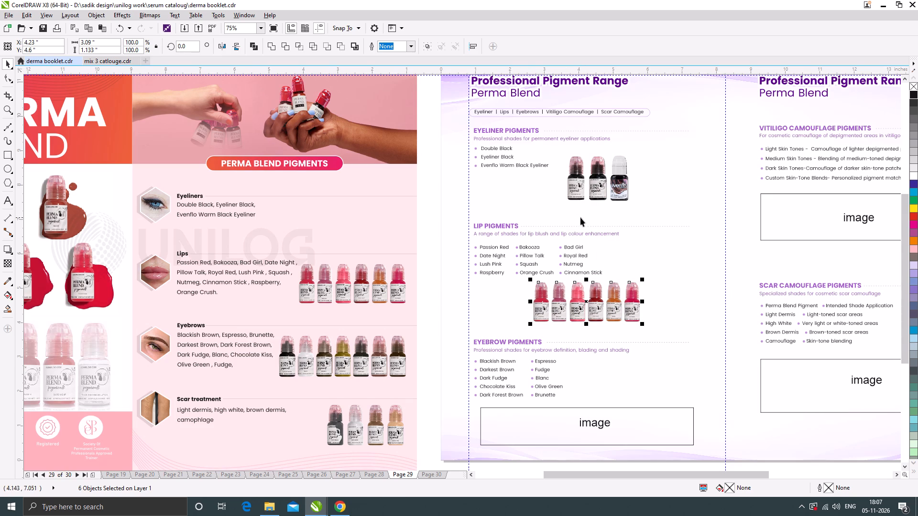
click(619, 173)
shift+click(596, 170)
shift+click(570, 171)
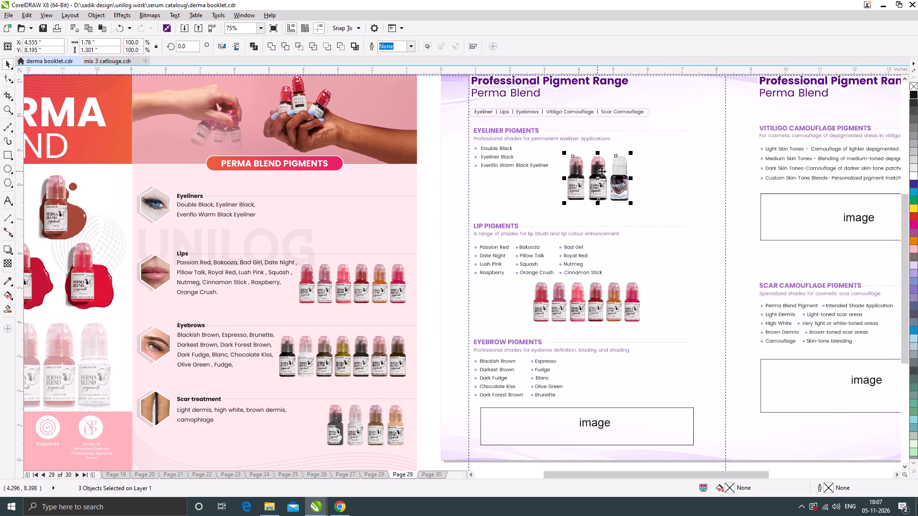
scroll(618, 171, up, 1)
drag(626, 169, 651, 173)
scroll(621, 167, down, 2)
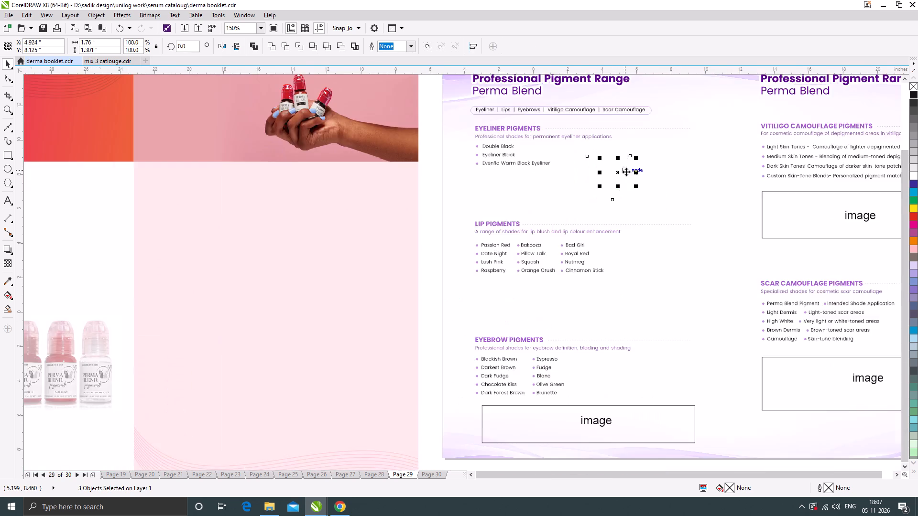
click(492, 85)
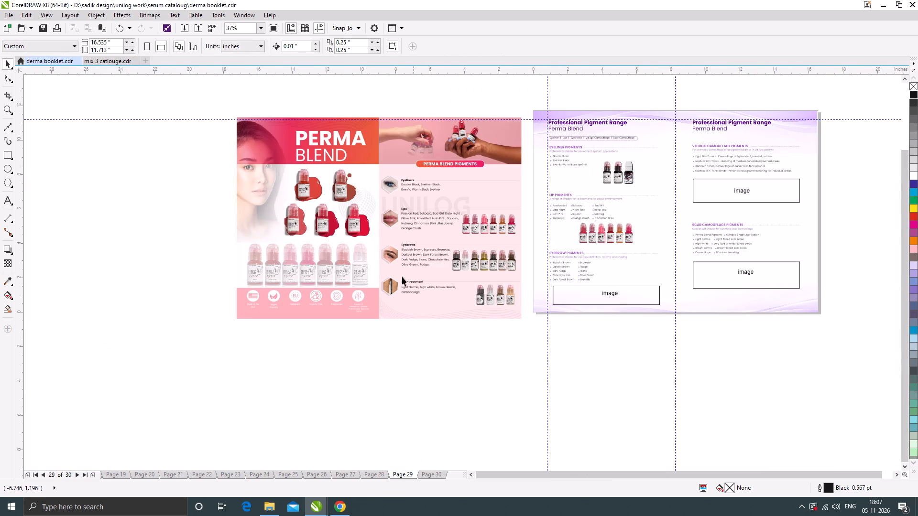
Move the seven eyebrow bottles from the pasted Perma Blend spread to the right of the Eyebrow Pigments list.
scroll(493, 254, up, 1)
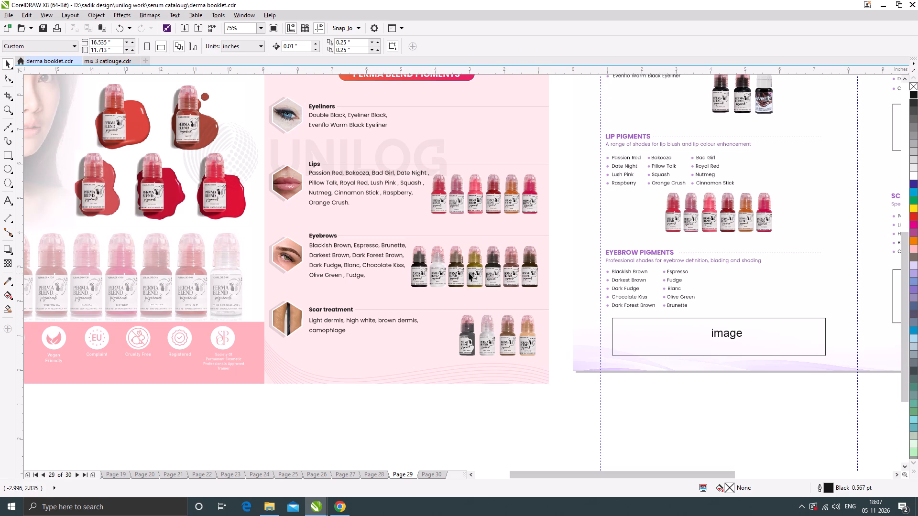
click(419, 269)
shift+click(438, 256)
shift+click(457, 254)
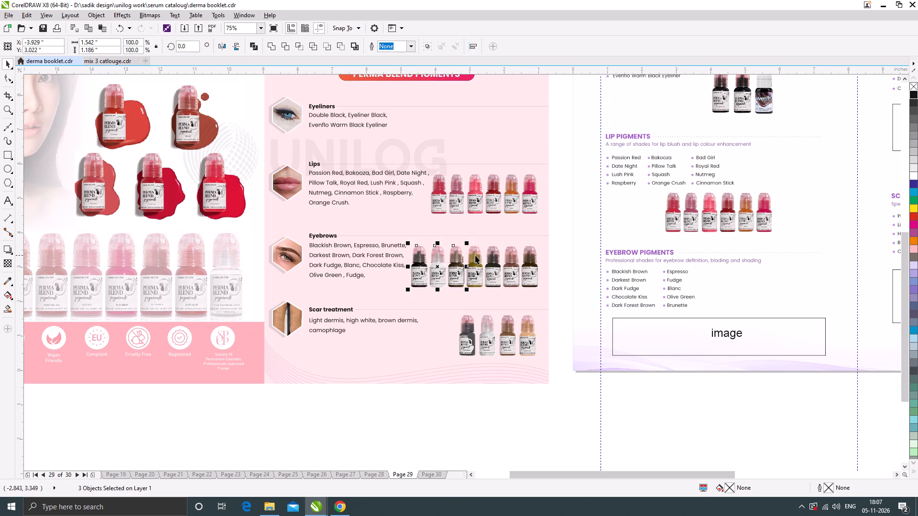
shift+click(475, 255)
shift+click(492, 258)
shift+click(511, 257)
shift+click(534, 256)
scroll(402, 271, down, 1)
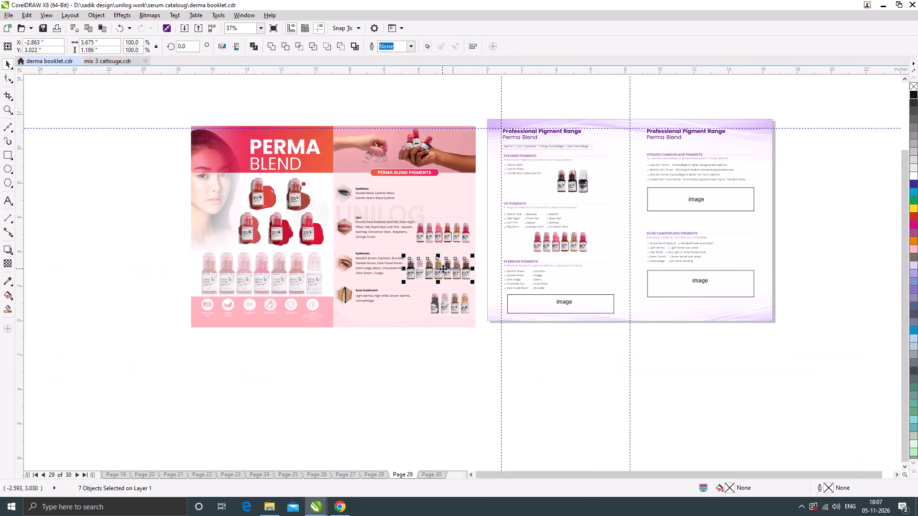
drag(443, 269, 589, 280)
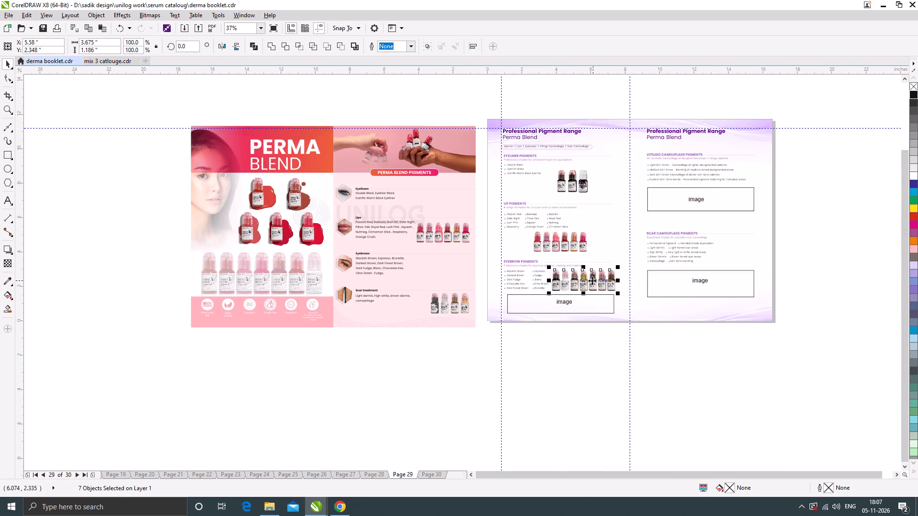
scroll(592, 280, up, 2)
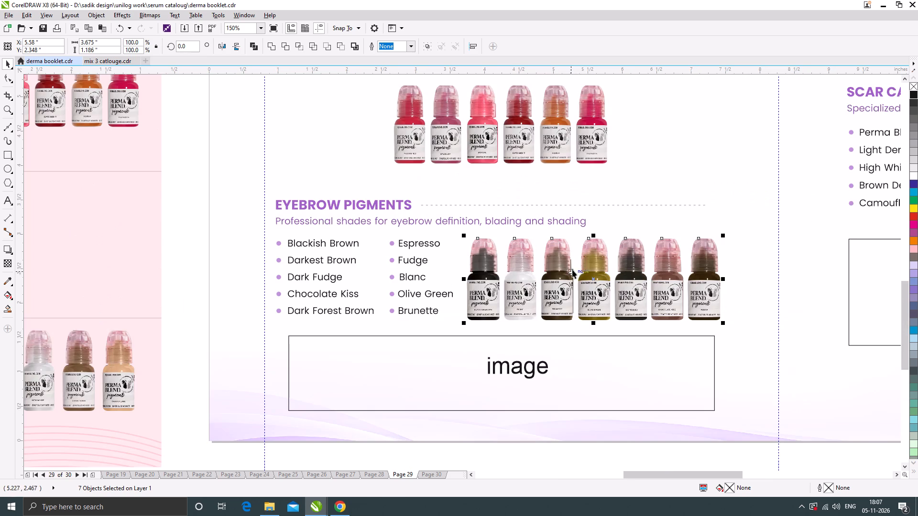
drag(591, 264, 607, 262)
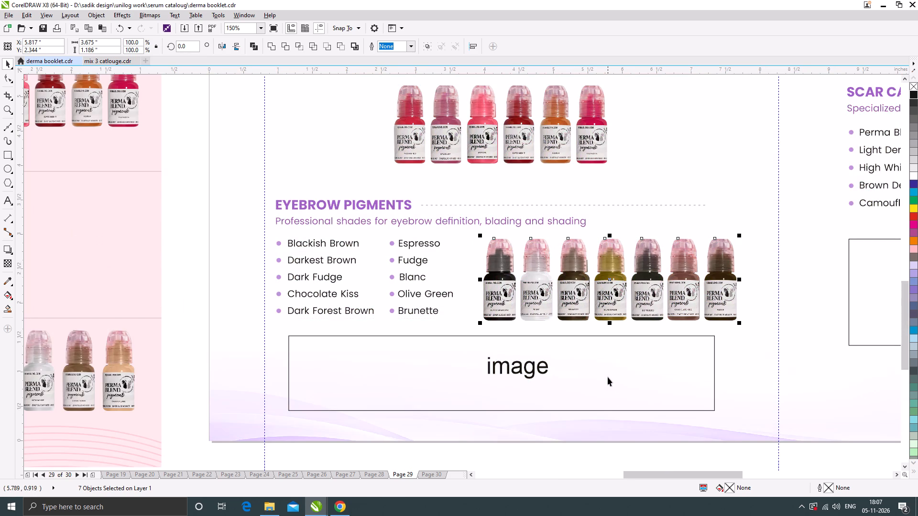
Delete the image placeholder box and its label under the Eyebrow Pigments list.
click(608, 377)
key(Delete)
click(543, 366)
key(Delete)
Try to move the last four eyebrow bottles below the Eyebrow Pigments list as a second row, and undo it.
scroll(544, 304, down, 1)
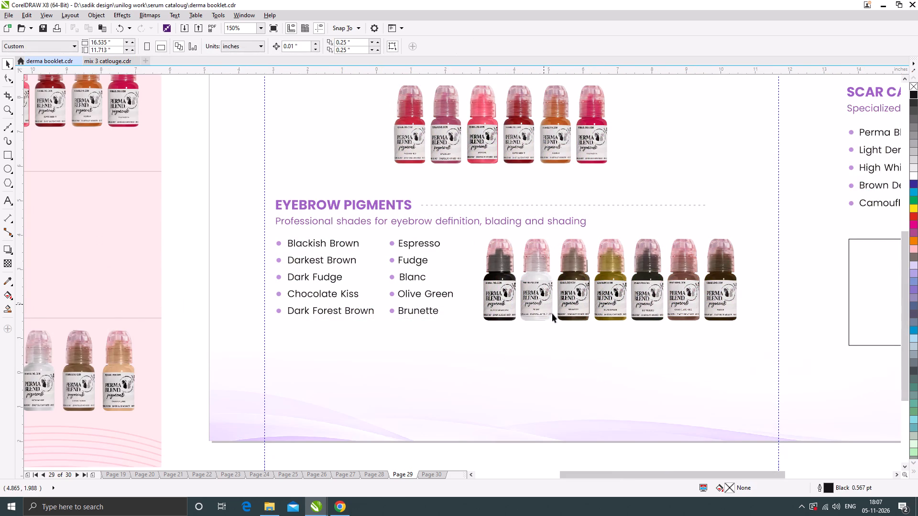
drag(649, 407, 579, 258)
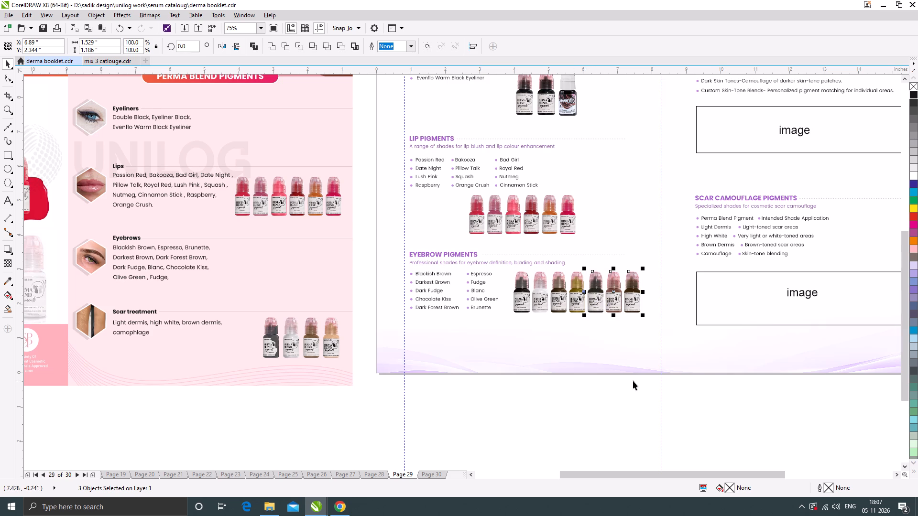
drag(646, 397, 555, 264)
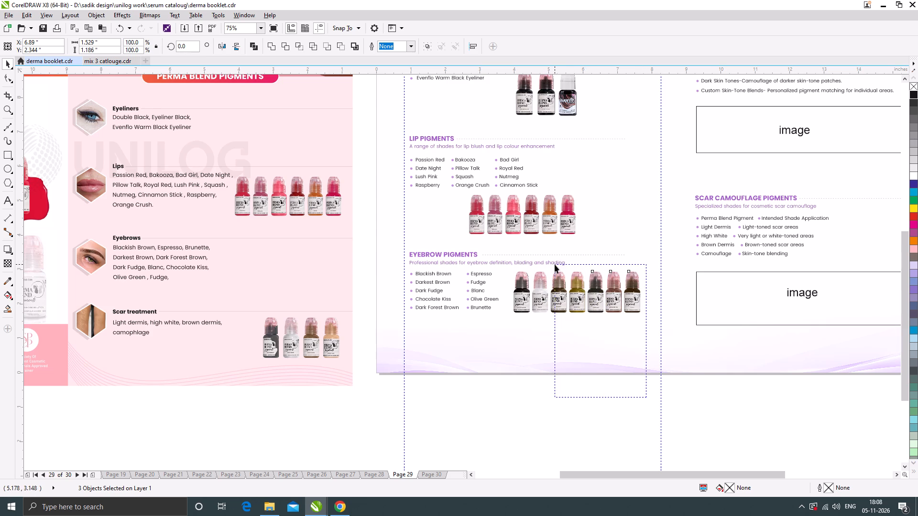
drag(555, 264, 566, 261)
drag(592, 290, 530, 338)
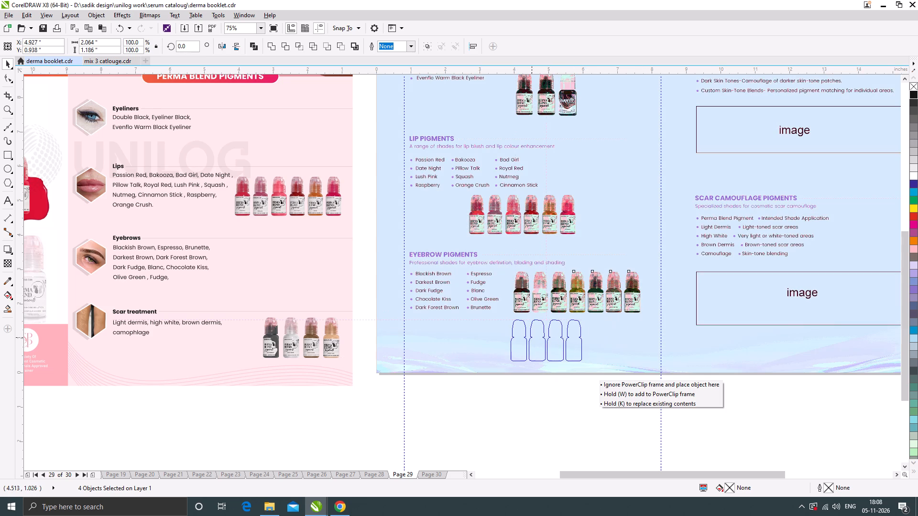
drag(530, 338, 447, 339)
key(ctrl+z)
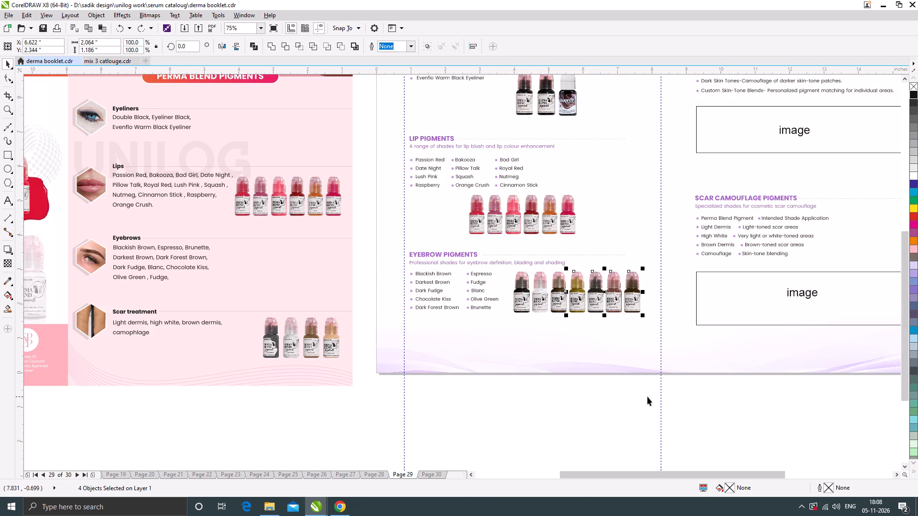
Move all seven eyebrow bottles into a single row below the Eyebrow Pigments list.
drag(652, 395, 507, 268)
drag(538, 286, 517, 318)
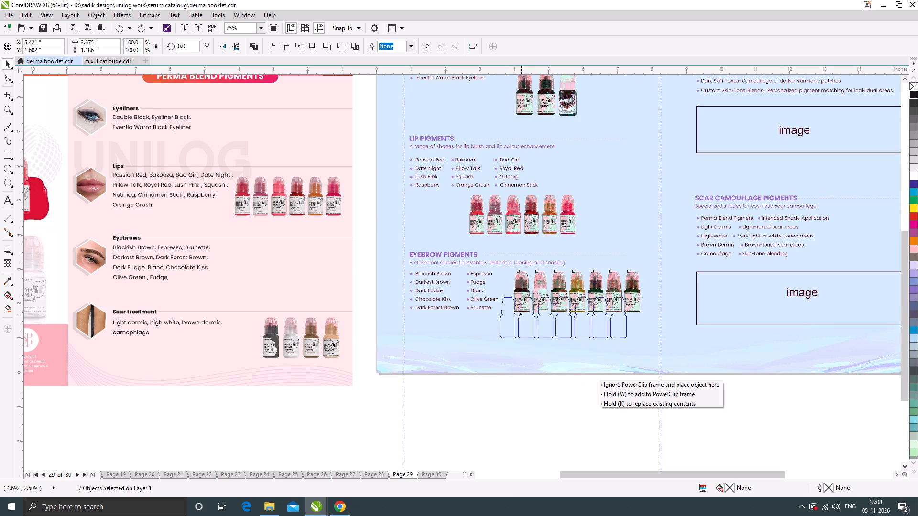
drag(517, 318, 469, 334)
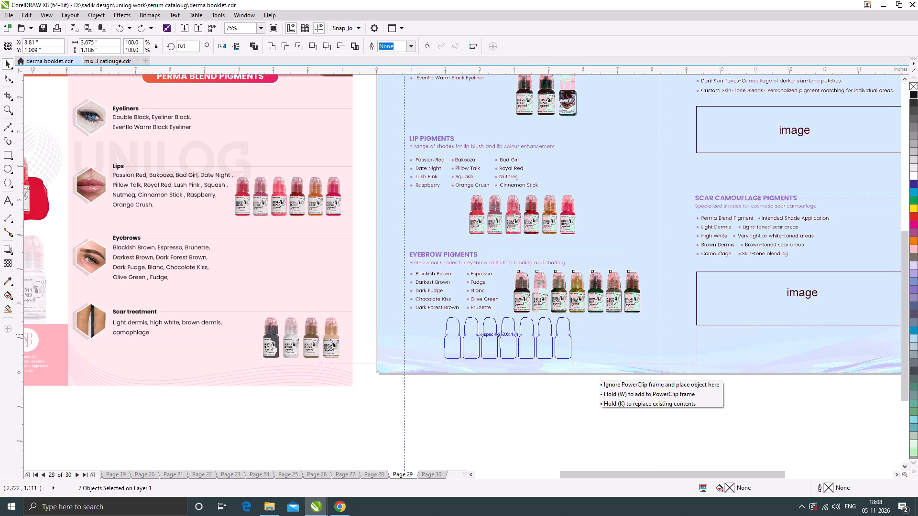
drag(469, 334, 471, 334)
click(483, 394)
Break the Eyebrow Pigments shade list text apart into separate text objects.
scroll(437, 286, up, 1)
click(426, 300)
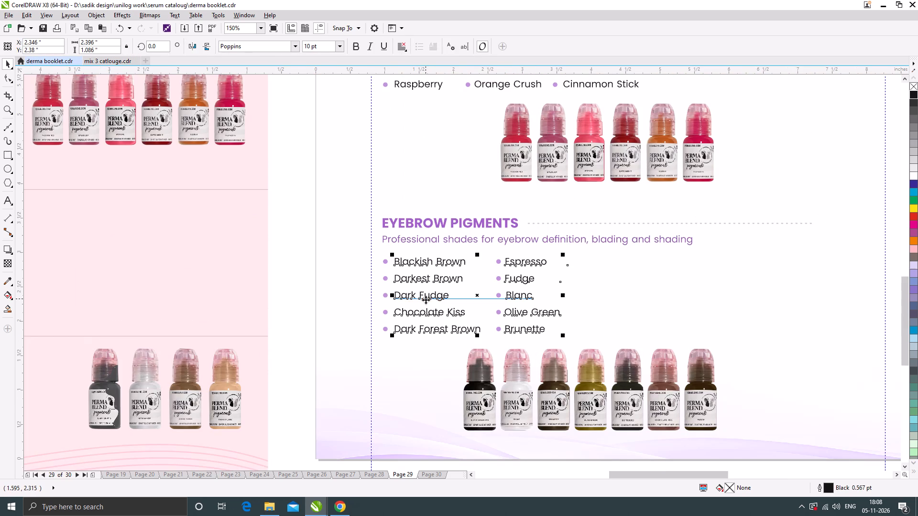
key(ctrl+k)
click(305, 282)
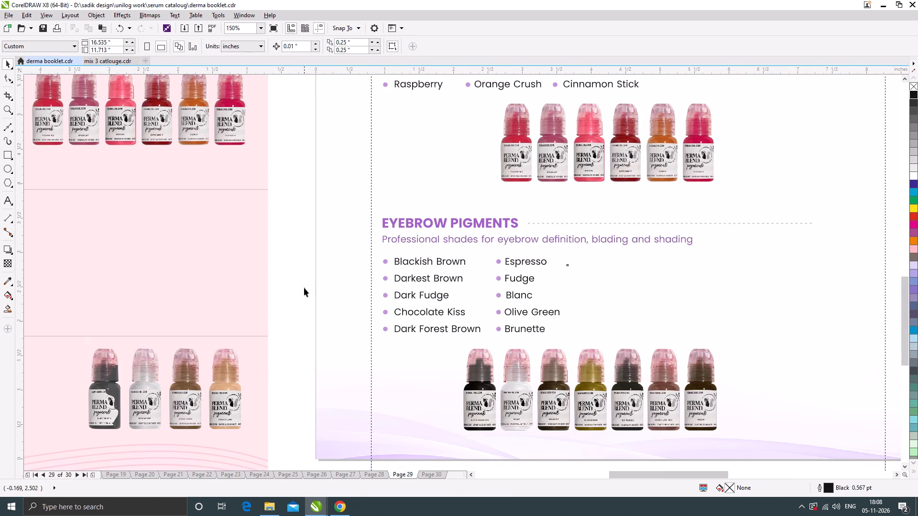
Move the Chocolate Kiss, Olive Green, Dark Forest Brown and Brunette rows with their bullets to the right of the list's first two rows.
drag(300, 305, 587, 337)
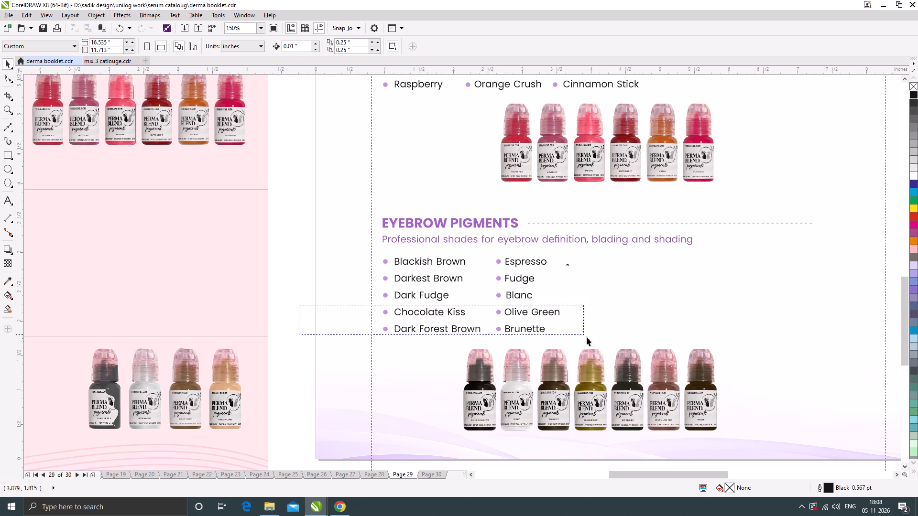
drag(587, 337, 597, 342)
drag(525, 315, 706, 267)
scroll(590, 265, up, 2)
drag(584, 252, 585, 247)
scroll(567, 260, down, 2)
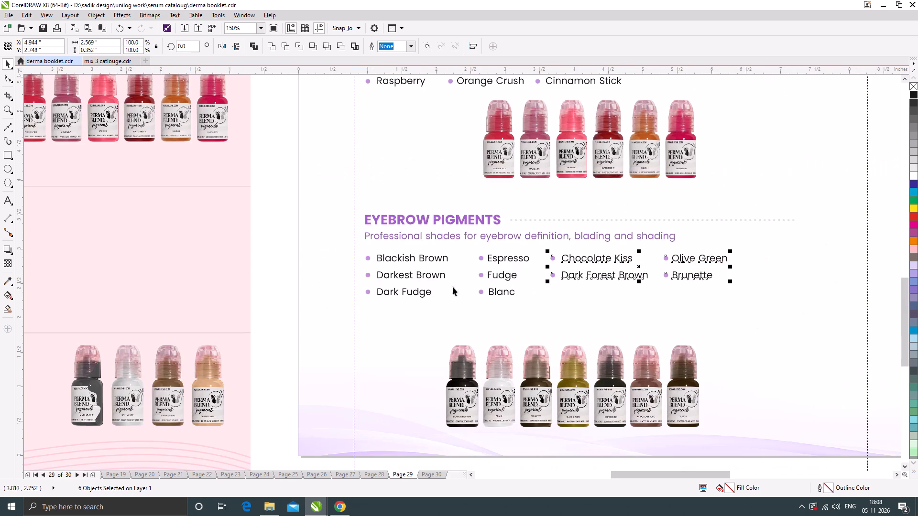
click(268, 290)
Move the row of seven eyebrow bottles up closer to the shortened shade list, at about X 4.19 in, Y 1.29 in.
scroll(537, 283, down, 1)
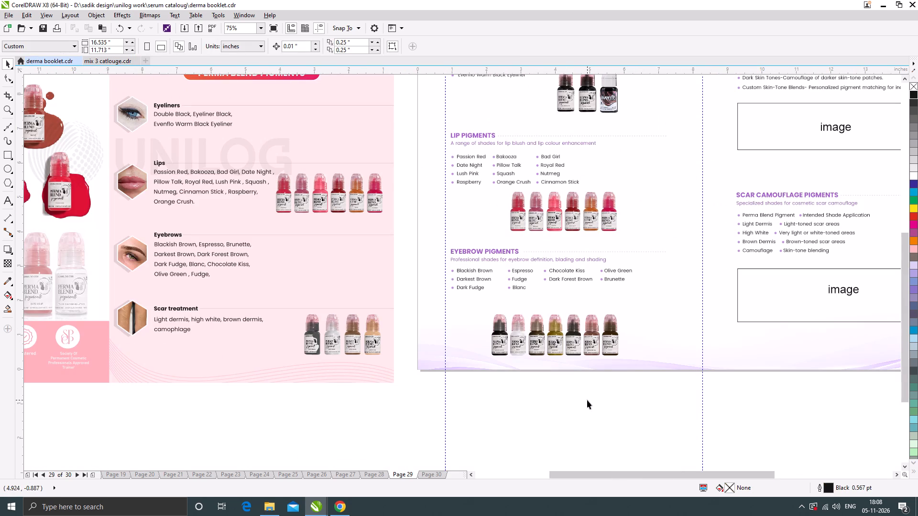
click(587, 400)
drag(655, 392, 469, 302)
scroll(574, 323, up, 1)
drag(575, 322, 589, 309)
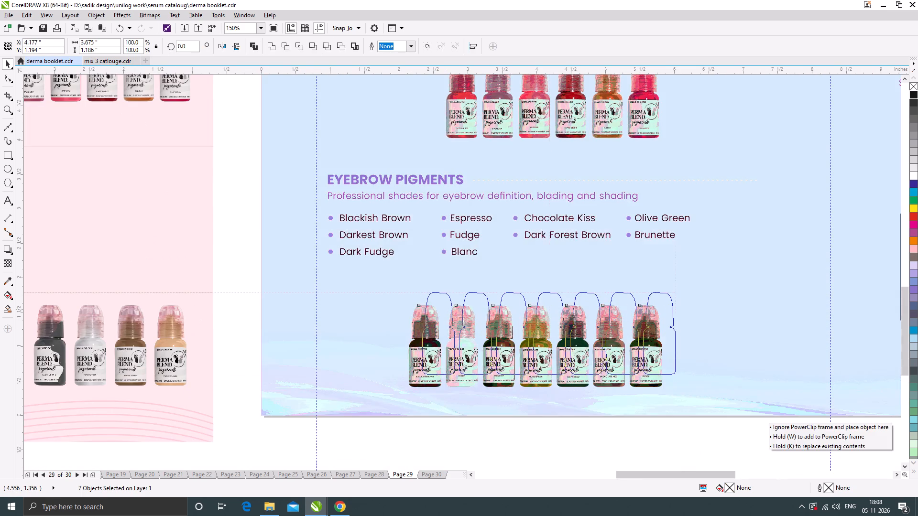
drag(589, 309, 590, 309)
drag(588, 308, 588, 302)
scroll(525, 292, down, 1)
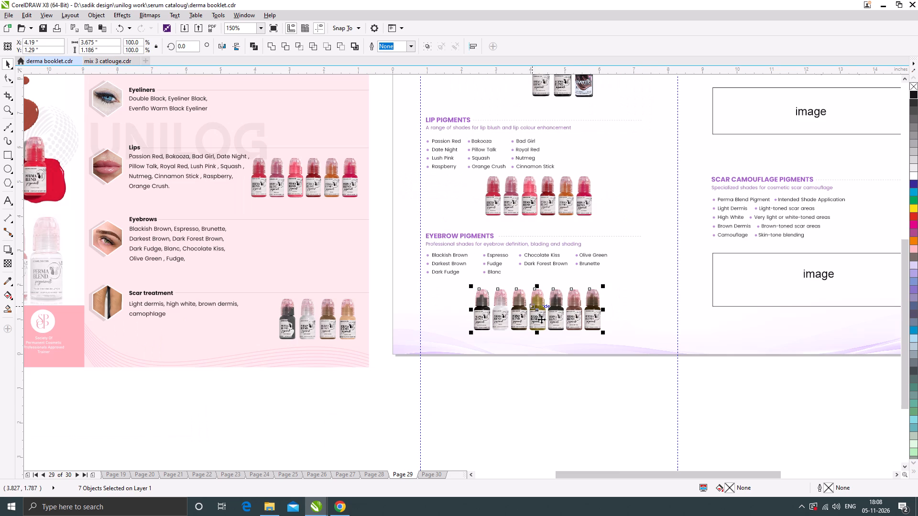
Move the Eyebrow Pigments heading, subtitle and shade list down closer to their bottles, at about Y 2.75 in.
click(573, 381)
scroll(483, 343, down, 1)
click(524, 372)
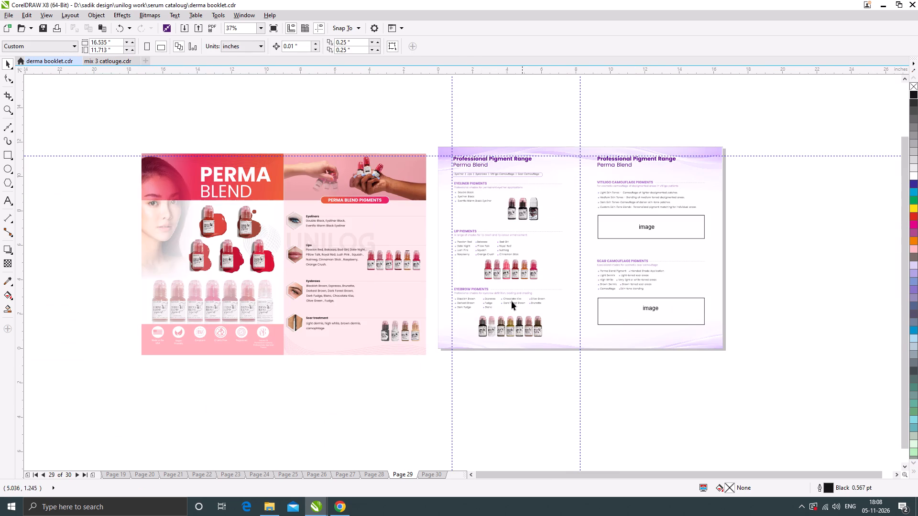
scroll(500, 295, up, 1)
drag(360, 269, 647, 336)
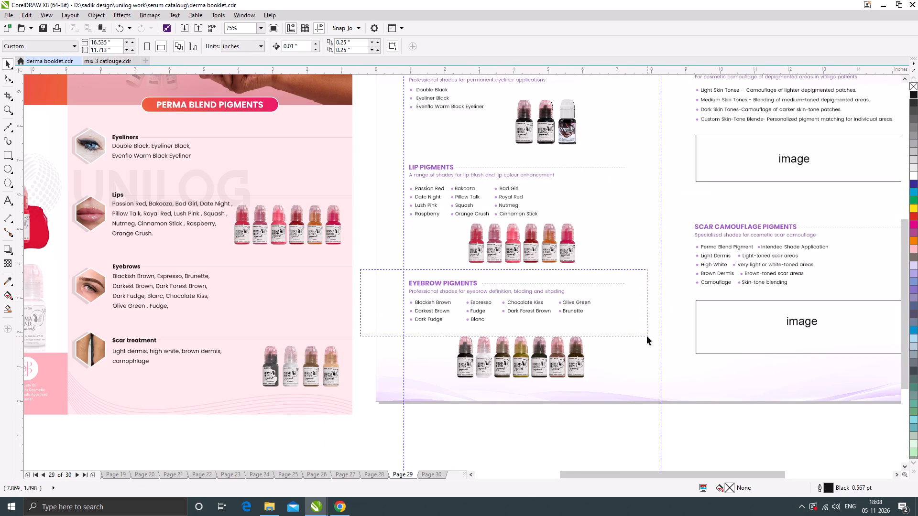
drag(647, 336, 648, 338)
scroll(510, 306, up, 1)
drag(514, 302, 514, 313)
scroll(505, 303, down, 1)
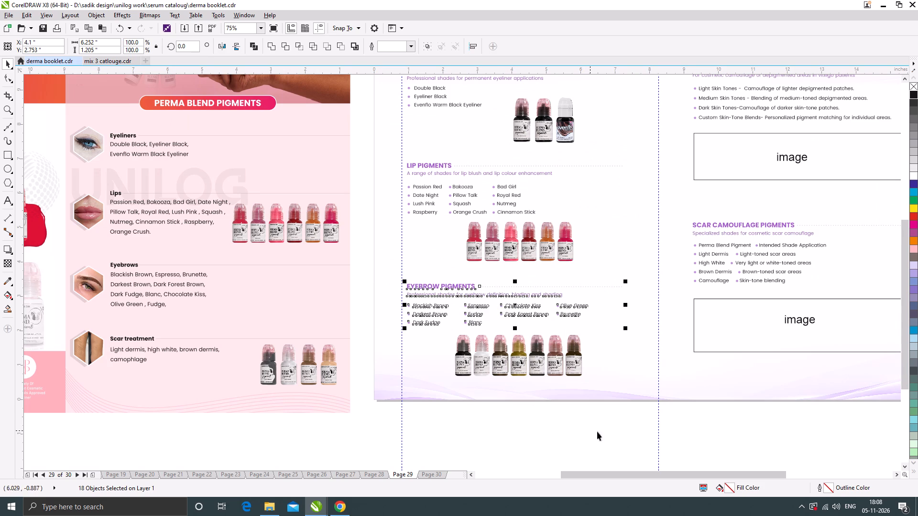
Move the whole Eyebrow Pigments section, including its seven bottles, slightly down to about Y 1.89 in.
drag(632, 421, 391, 272)
scroll(519, 358, up, 1)
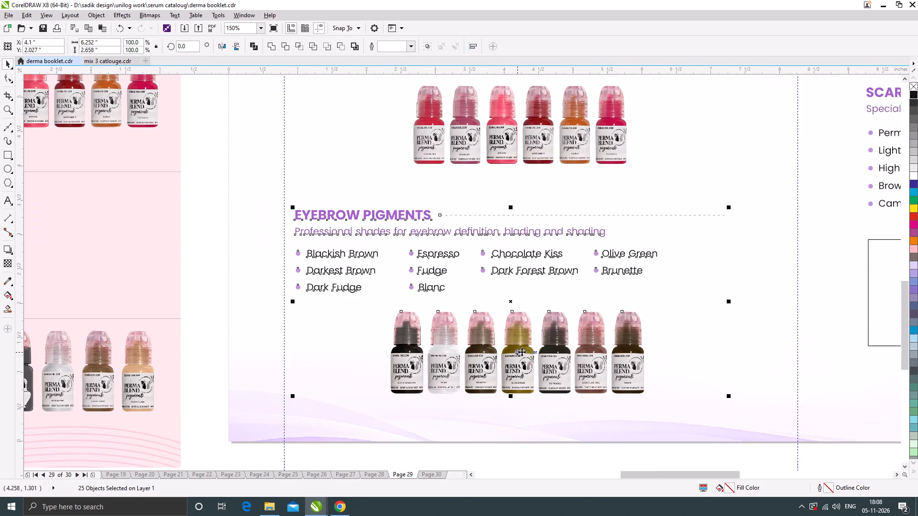
drag(522, 352, 523, 361)
scroll(529, 320, down, 1)
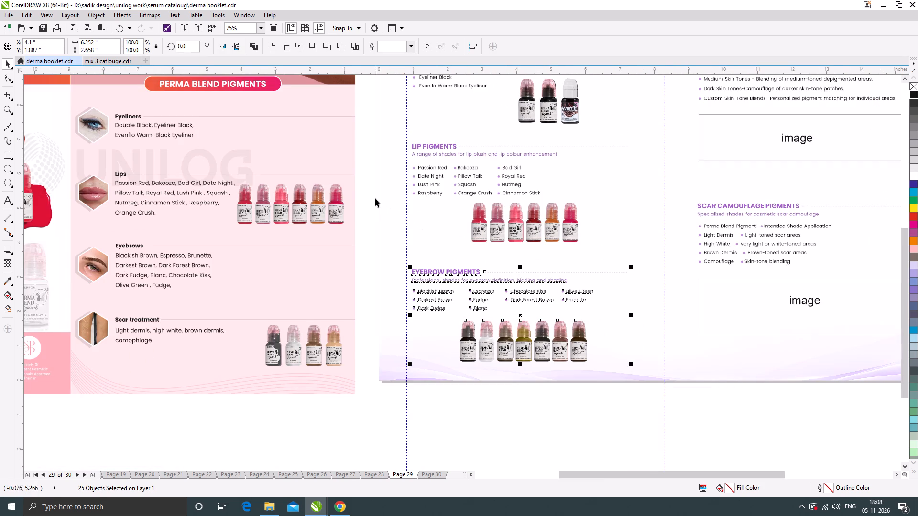
Break the Lip Pigments shade list text apart into rows, and each of its four rows into separate words.
click(369, 194)
drag(359, 134, 640, 239)
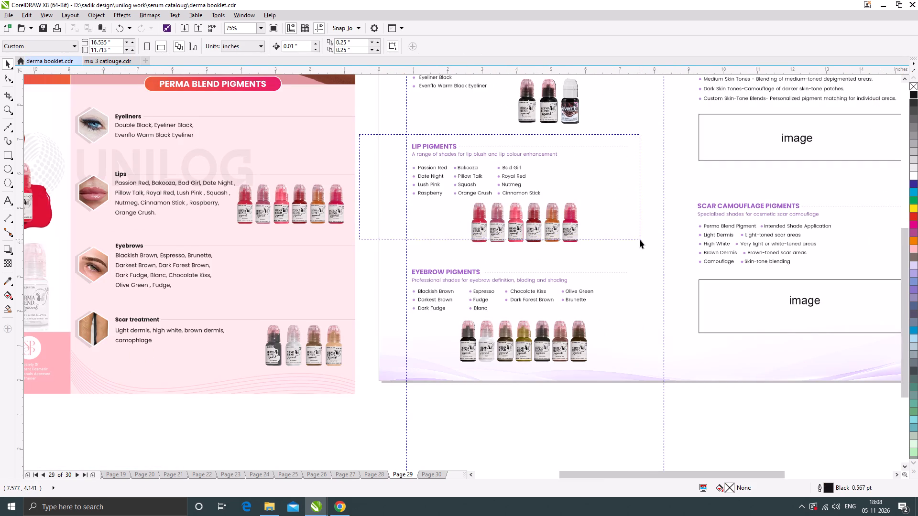
drag(640, 239, 396, 143)
scroll(493, 142, up, 1)
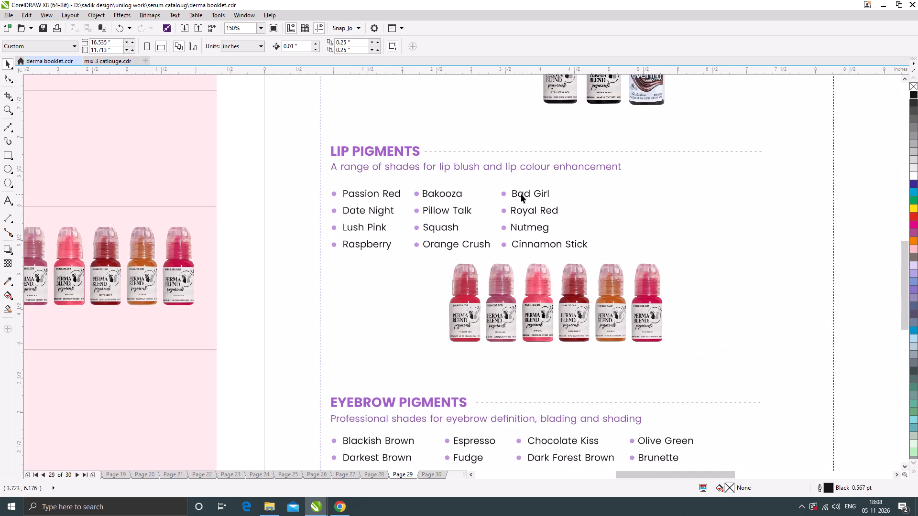
click(521, 194)
key(ctrl+k)
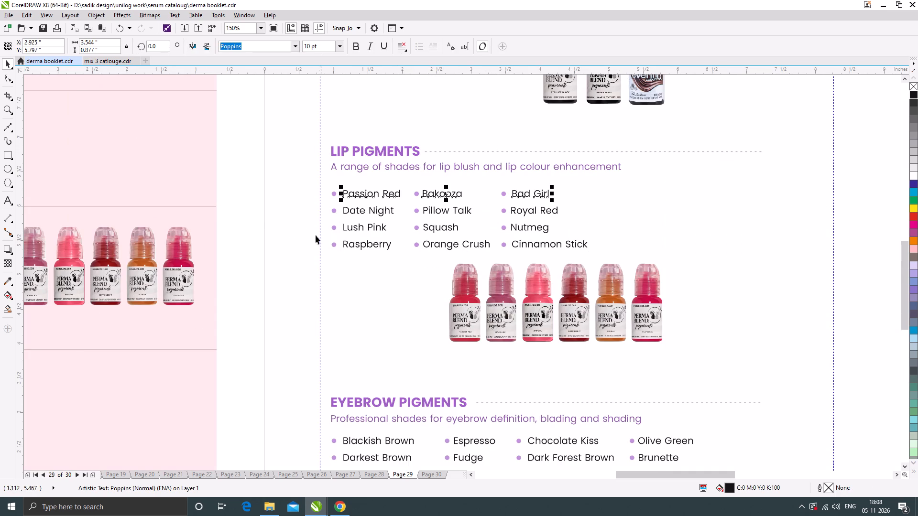
key(ctrl+k)
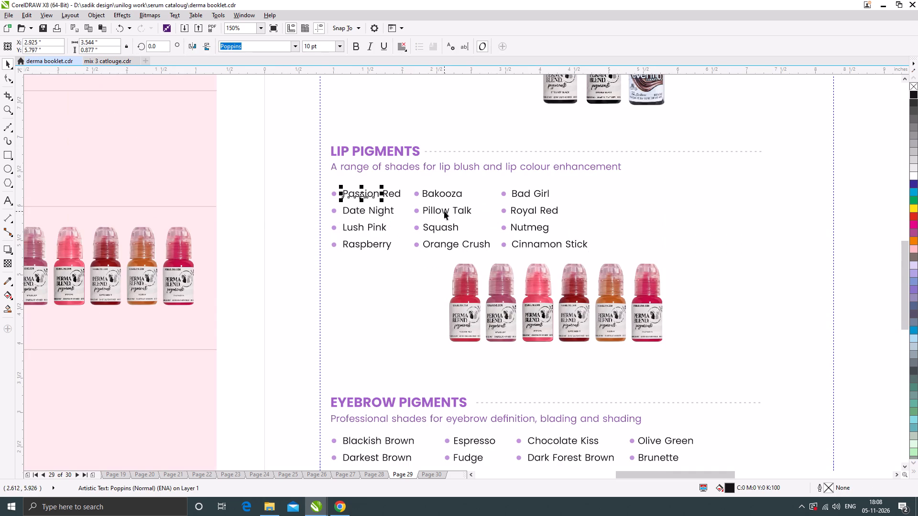
click(444, 211)
key(ctrl+k)
click(447, 227)
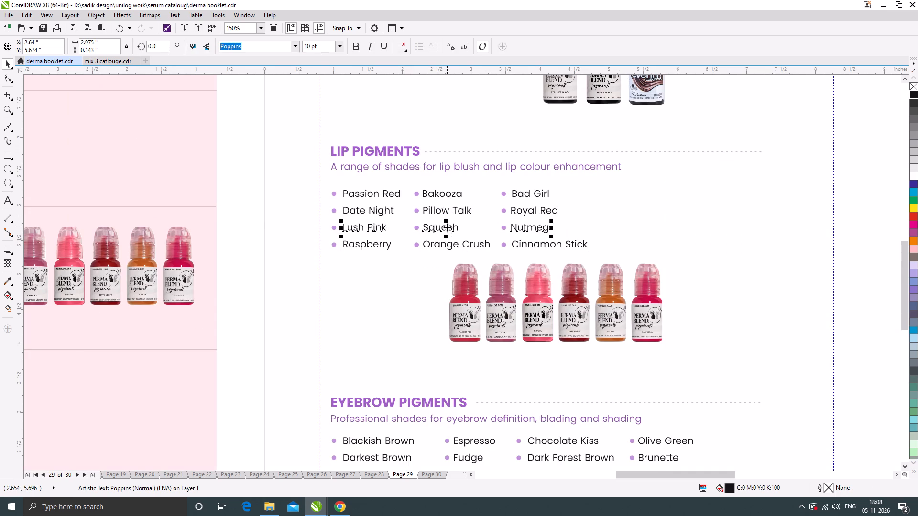
key(ctrl+k)
click(455, 247)
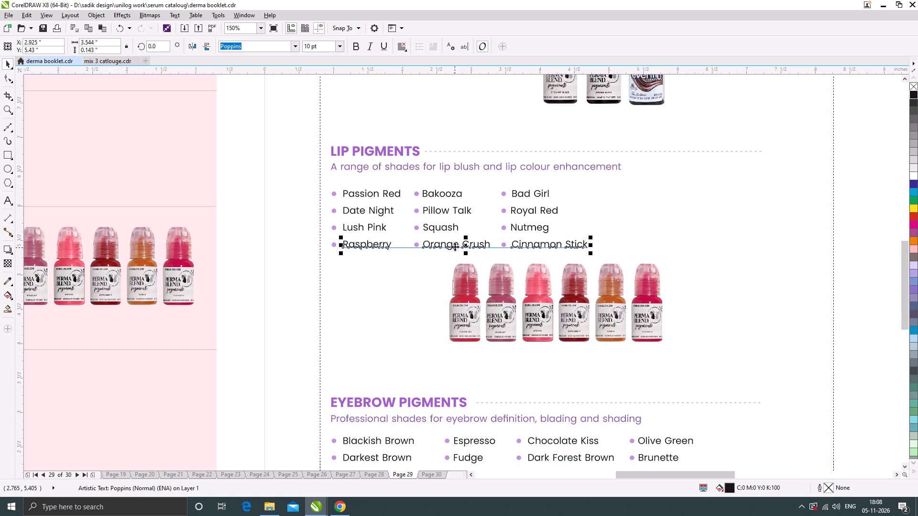
key(ctrl+k)
click(241, 249)
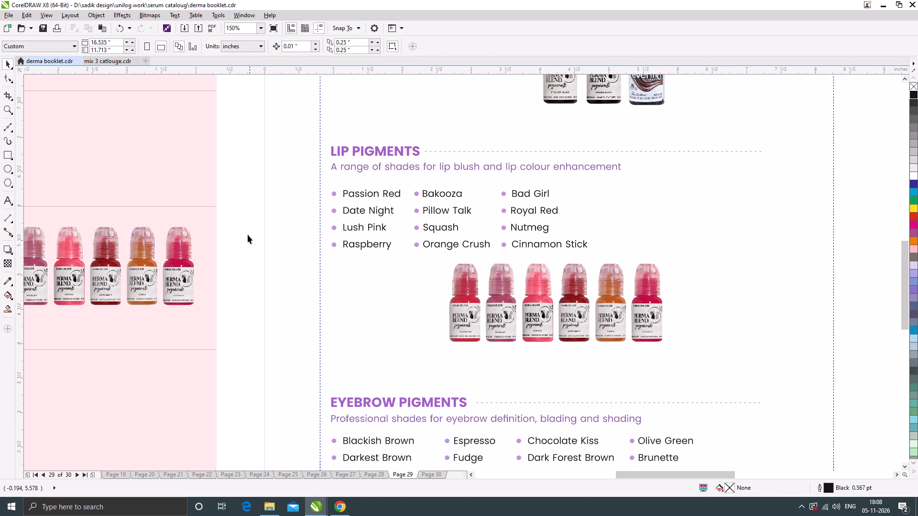
Move the Raspberry entry with its bullet beside Bad Girl to start a fourth column in the Lip Pigments list.
drag(247, 234, 615, 255)
scroll(416, 255, down, 1)
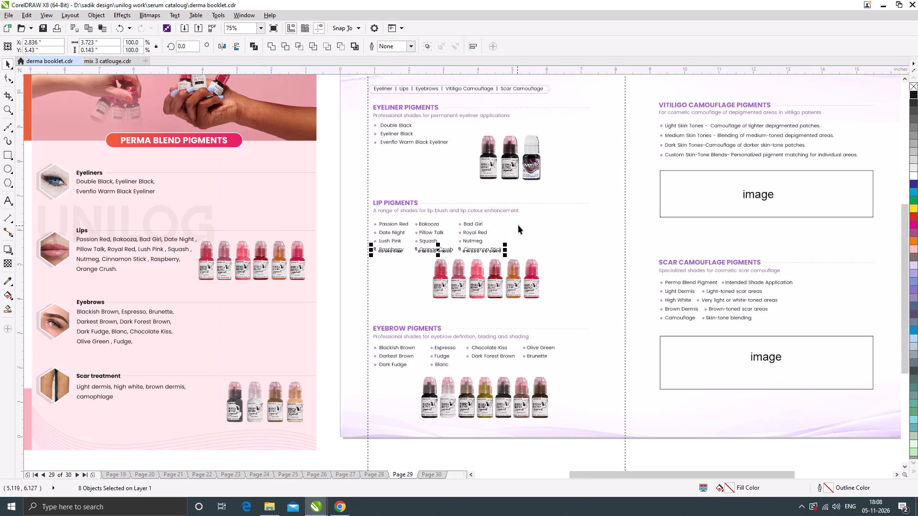
scroll(519, 225, up, 1)
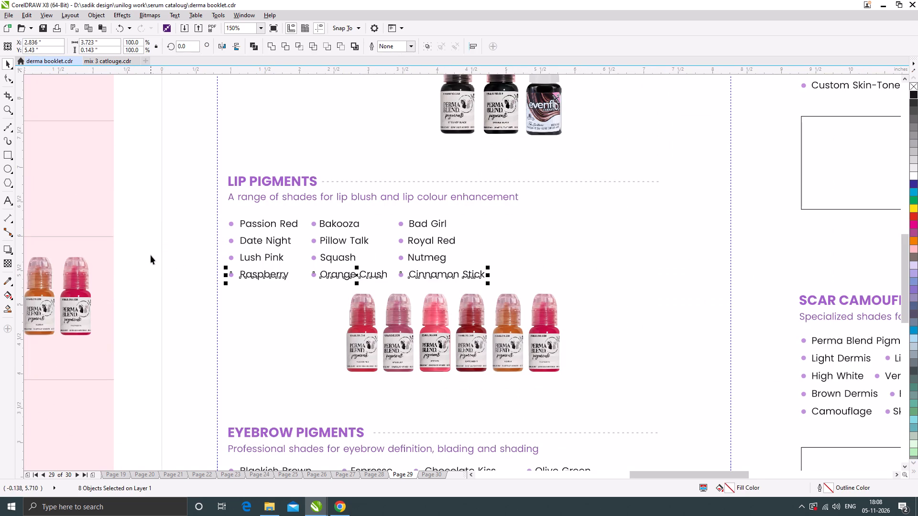
click(151, 255)
drag(150, 264, 305, 287)
drag(281, 274, 528, 222)
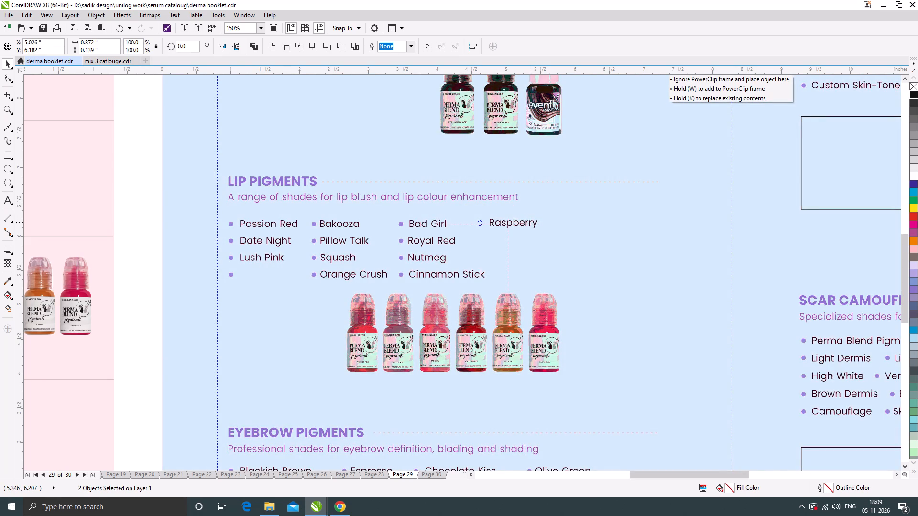
drag(528, 222, 552, 223)
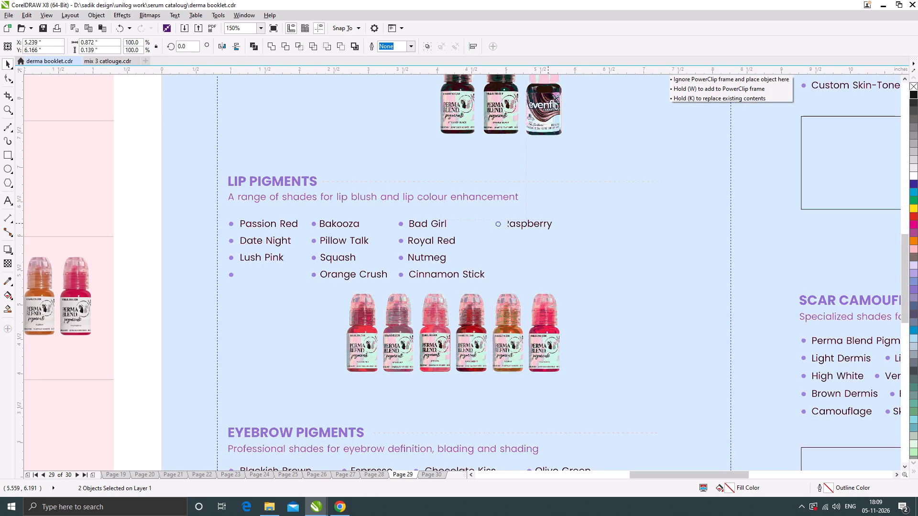
drag(552, 223, 552, 223)
Move the Orange Crush and Cinnamon Stick entries with their bullets below Raspberry in the fourth column.
drag(158, 270, 259, 287)
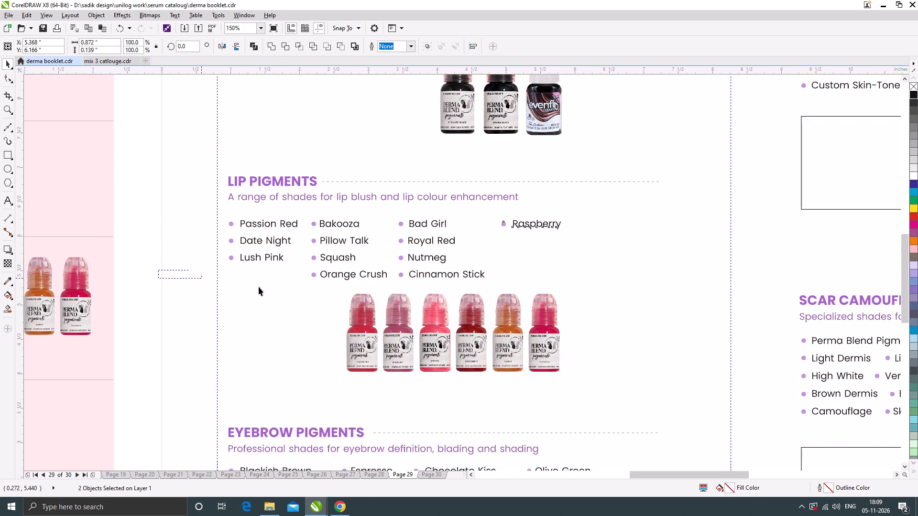
drag(259, 287, 397, 293)
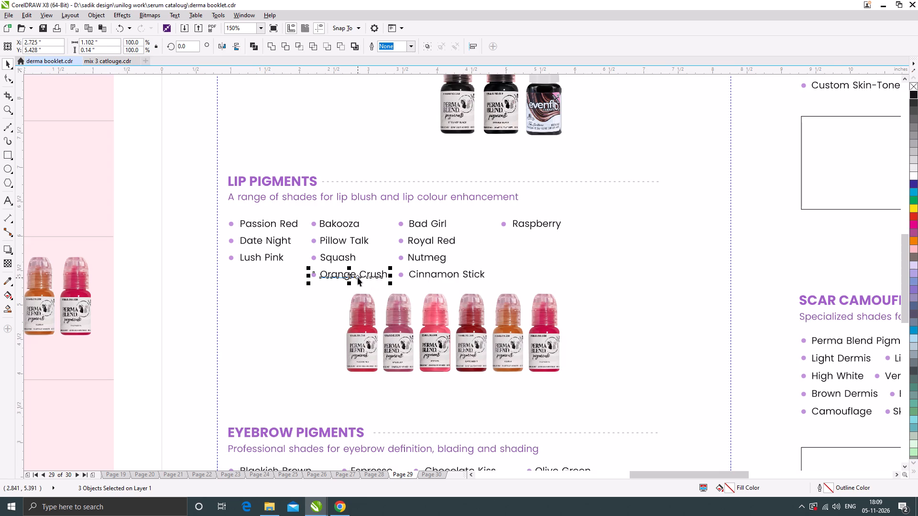
drag(361, 275, 549, 242)
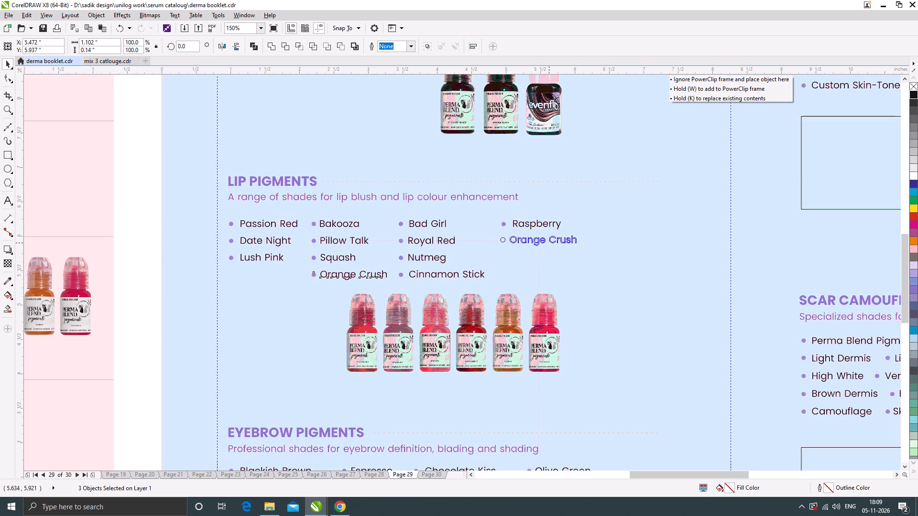
drag(549, 242, 550, 243)
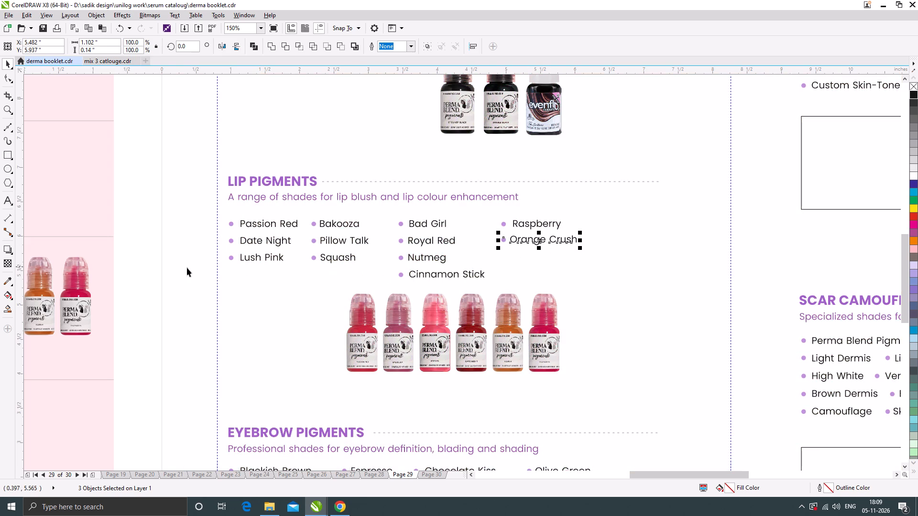
drag(154, 272, 495, 287)
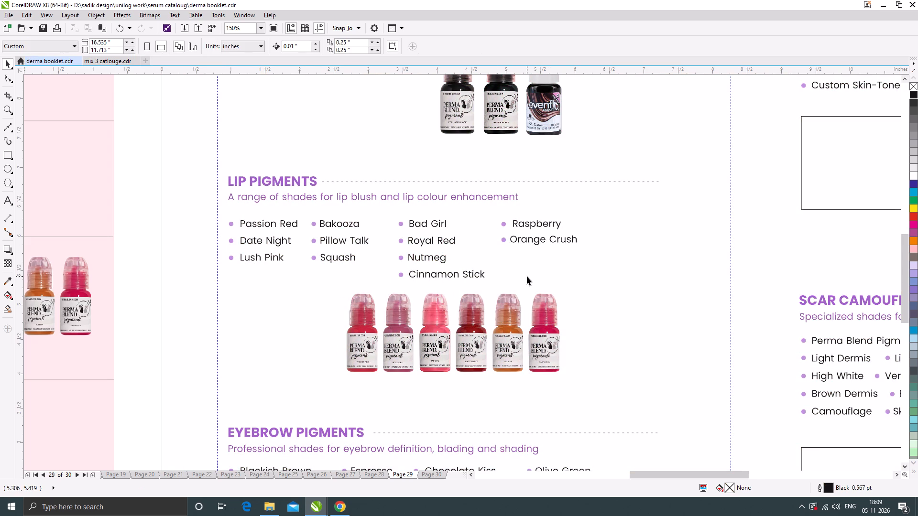
drag(154, 264, 542, 287)
drag(478, 274, 578, 254)
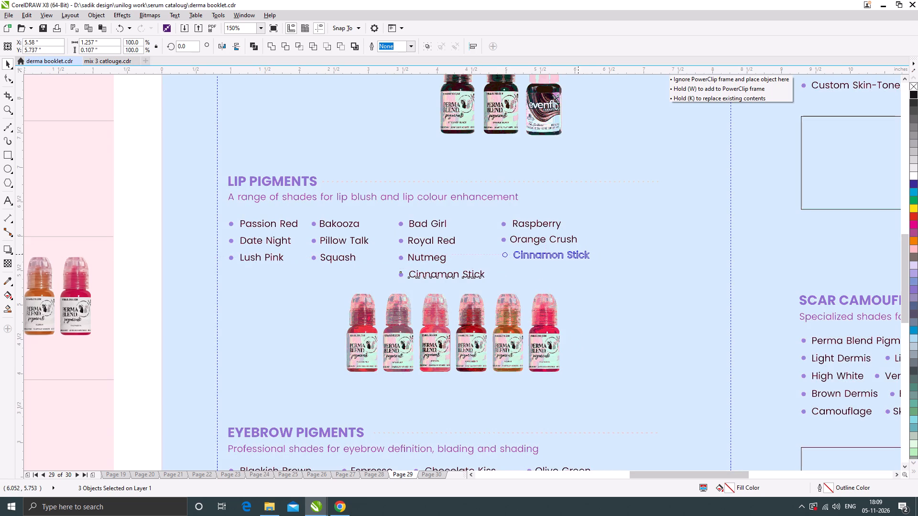
drag(578, 254, 579, 255)
drag(579, 255, 577, 255)
click(629, 279)
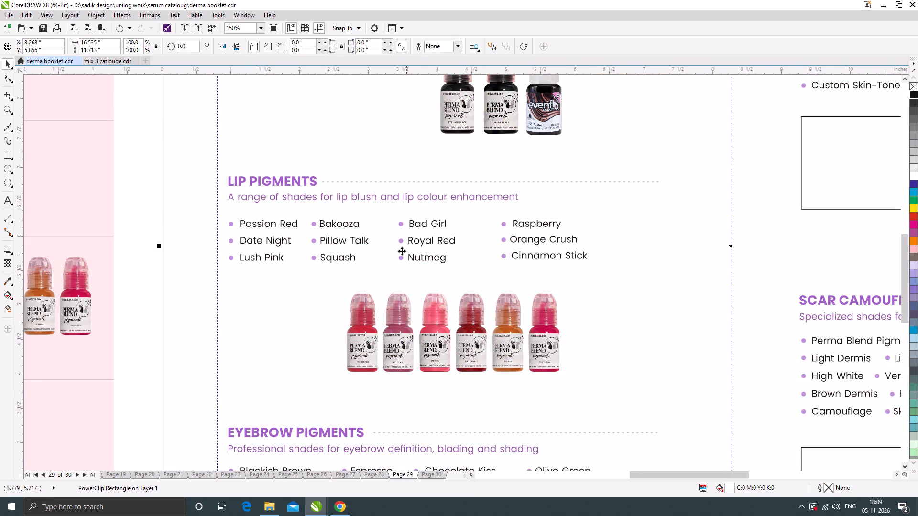
Shift the first three lip shade columns right, closer to the Raspberry column.
scroll(398, 250, down, 1)
click(259, 230)
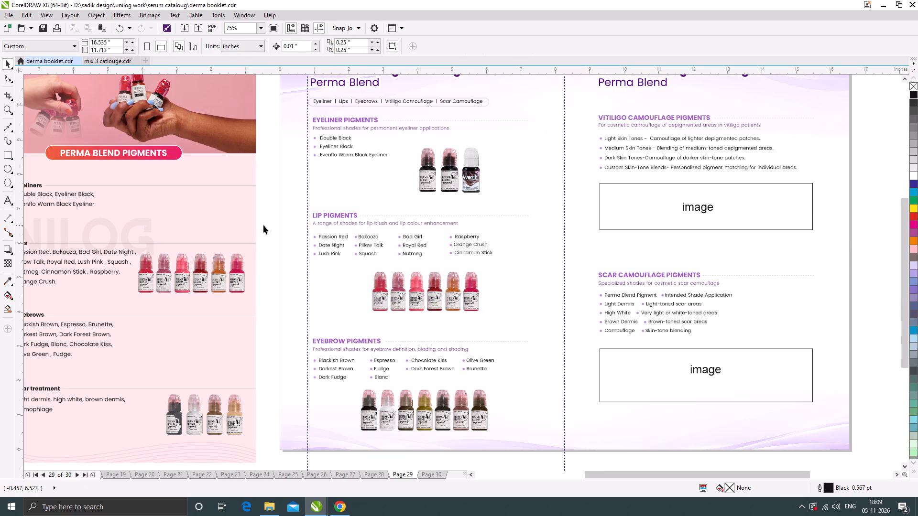
drag(263, 225, 437, 263)
scroll(420, 241, up, 1)
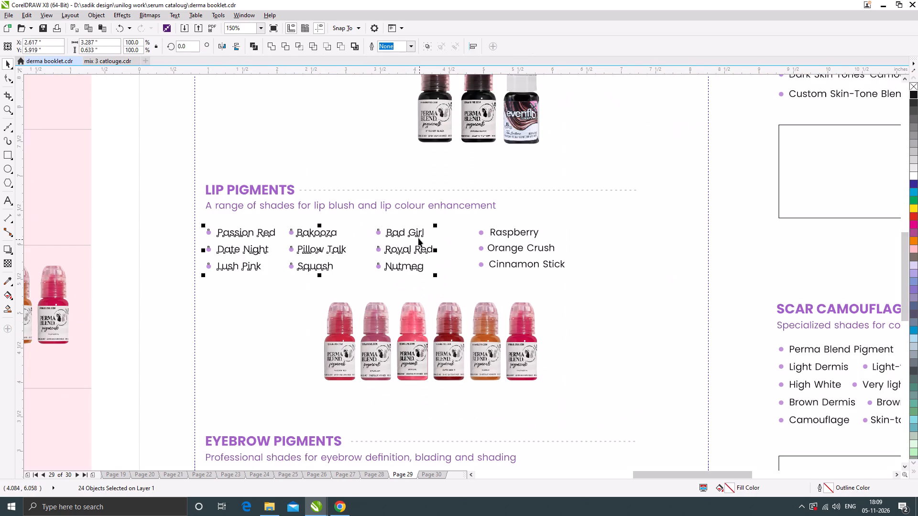
drag(417, 234, 439, 233)
Shift the full four-column lip shade list left under the Lip Pigments heading, to about X 3.42 in.
scroll(461, 237, down, 1)
click(286, 228)
drag(285, 225, 536, 261)
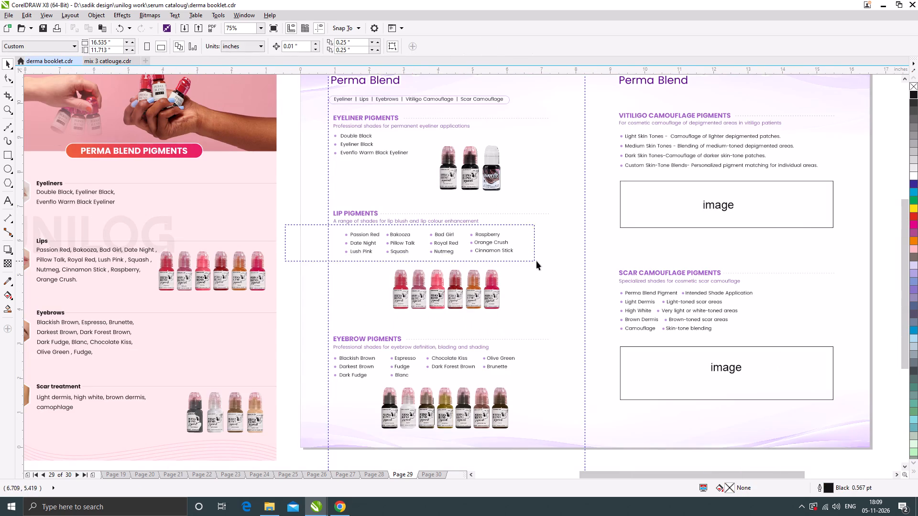
drag(536, 261, 540, 262)
scroll(382, 238, up, 1)
drag(392, 232, 372, 234)
scroll(297, 235, up, 1)
click(302, 228)
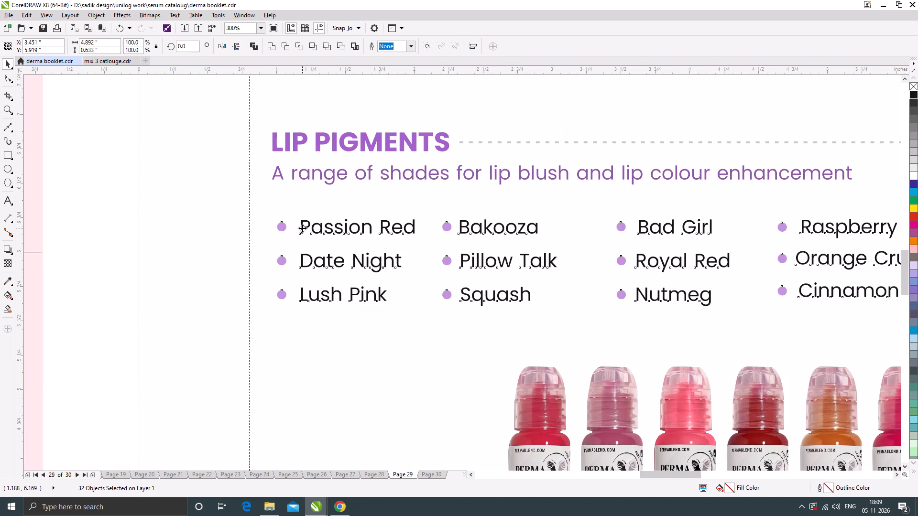
Move the Lip Pigments heading, subtitle and shade list down closer to their bottles, at about Y 6.01 in.
scroll(356, 227, down, 1)
drag(229, 161, 236, 163)
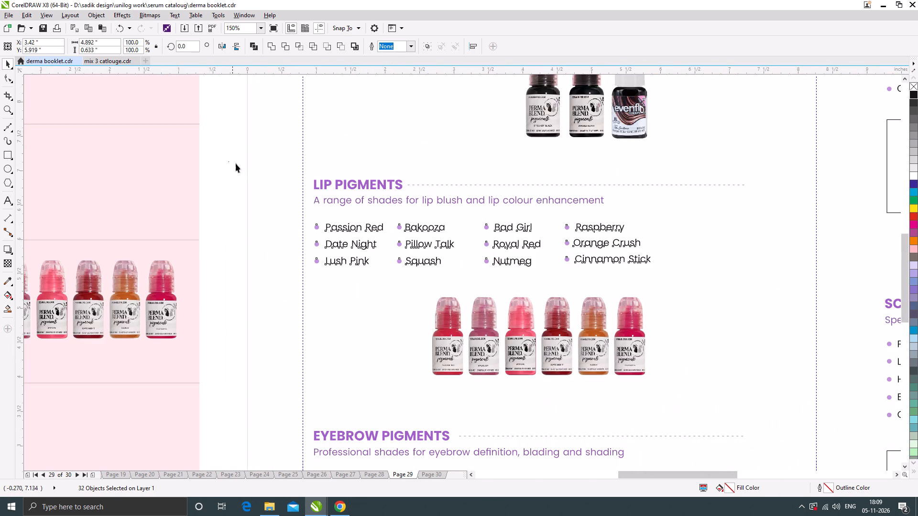
drag(236, 163, 784, 285)
scroll(503, 245, up, 1)
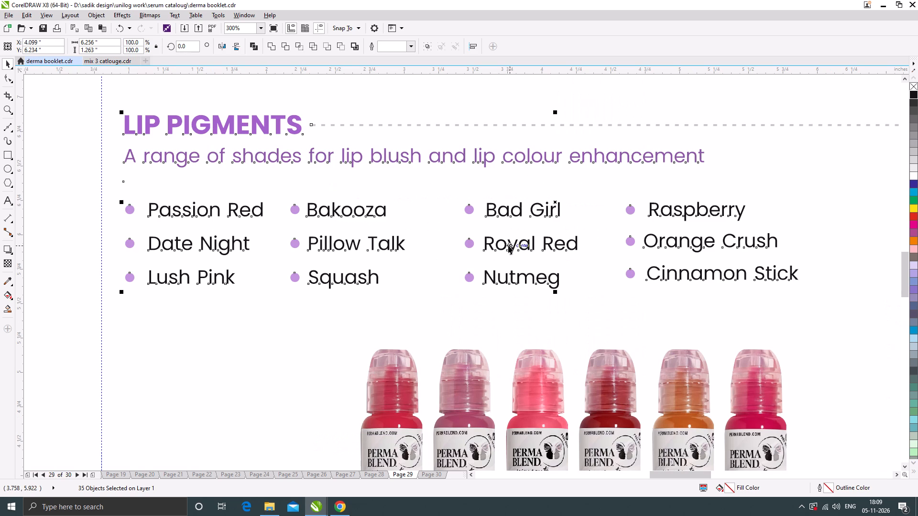
drag(510, 245, 513, 274)
scroll(455, 267, down, 2)
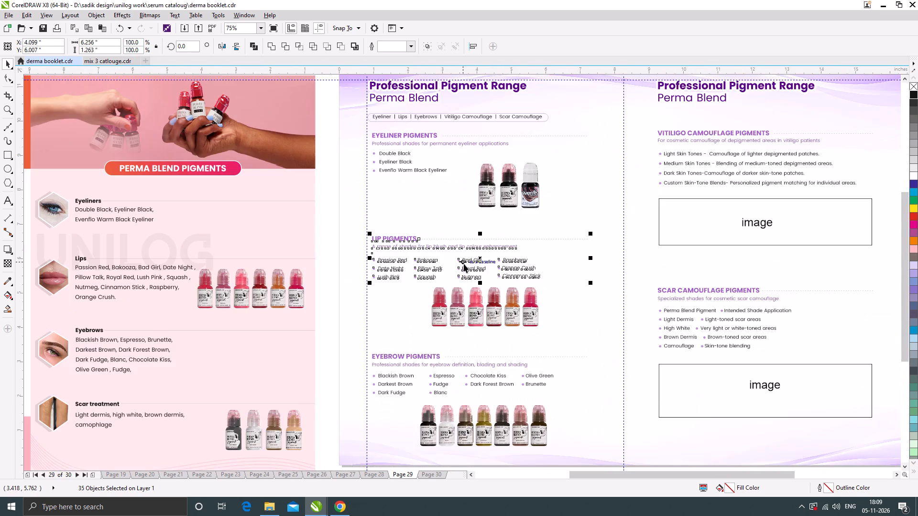
Move the row of six lip bottles slightly down below the shade list, to about Y 4.45 in.
click(480, 315)
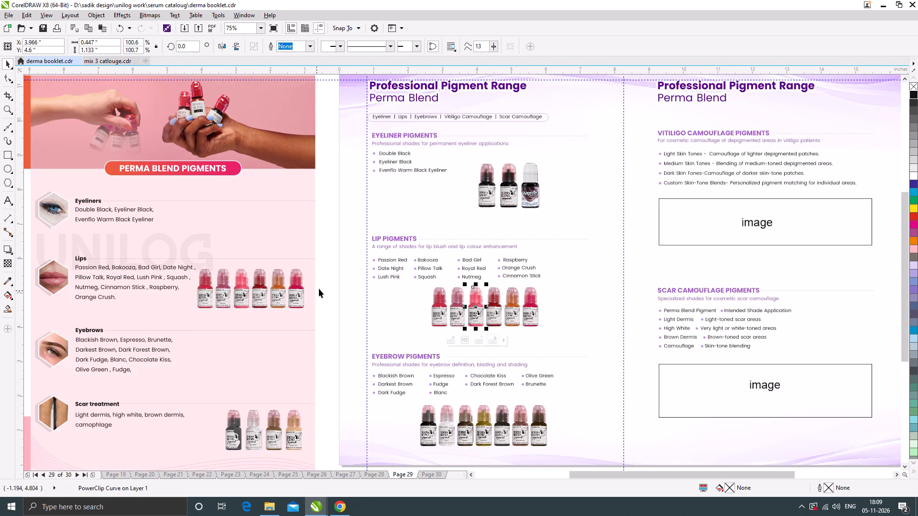
drag(323, 281, 599, 343)
scroll(536, 317, up, 1)
drag(525, 306, 525, 306)
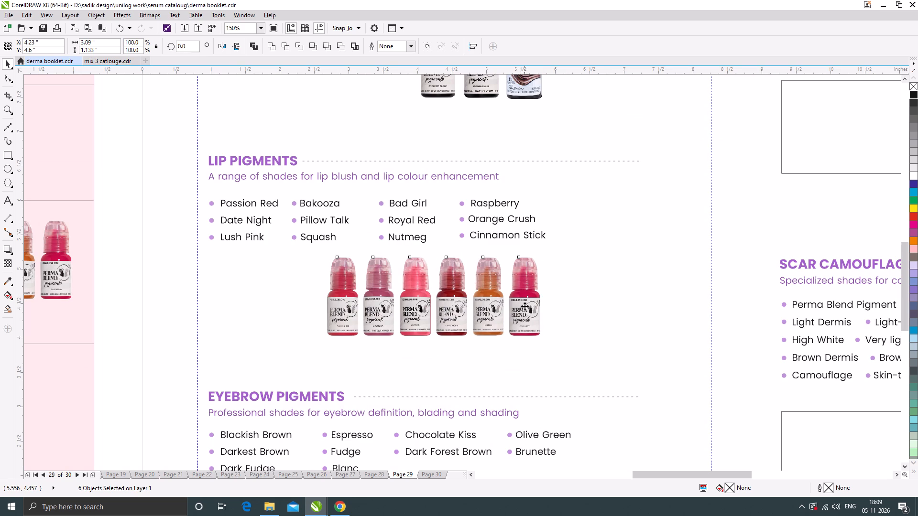
drag(525, 306, 527, 317)
scroll(517, 287, down, 1)
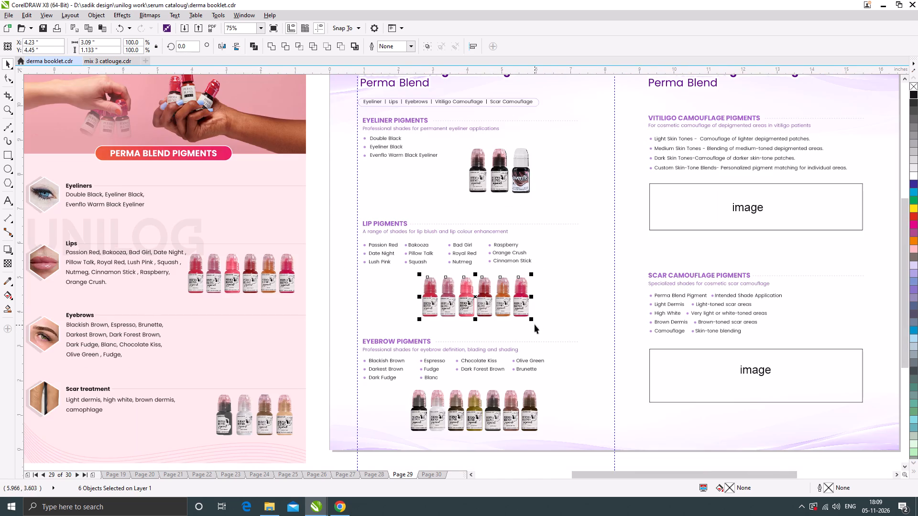
Enlarge the row of six lip bottles proportionally to about 3.22 by 1.18 in.
scroll(529, 307, up, 1)
drag(531, 330, 543, 335)
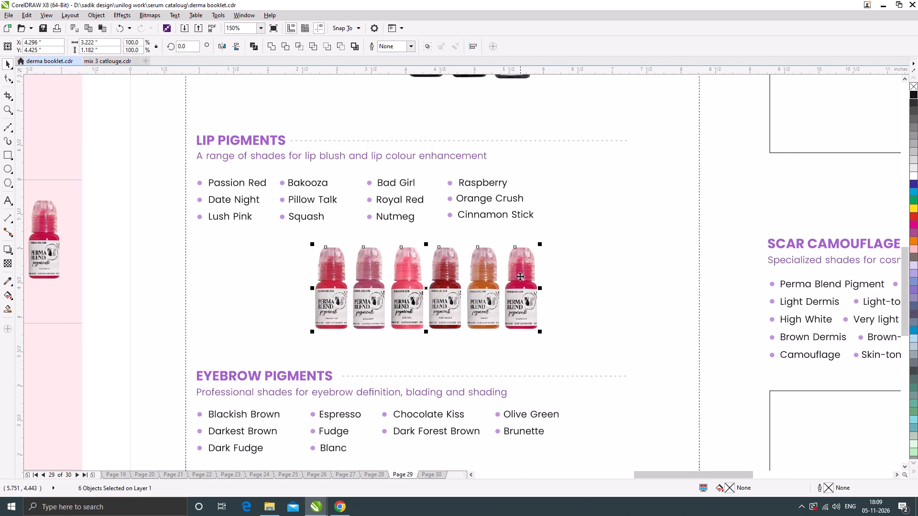
Move the Eyeliner Pigments heading, subtitle and shade list down below the category strip, to about Y 8.92 in.
scroll(520, 276, down, 2)
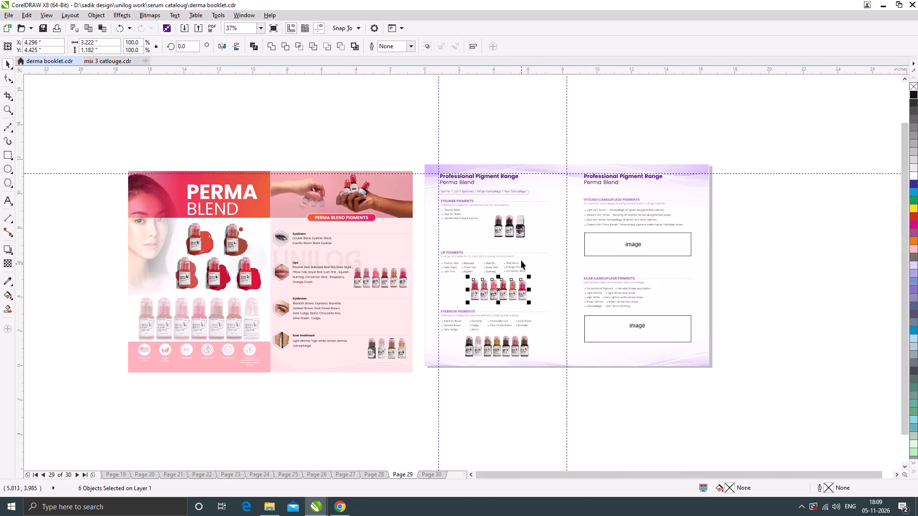
scroll(525, 236, up, 1)
scroll(401, 238, down, 1)
scroll(433, 193, up, 1)
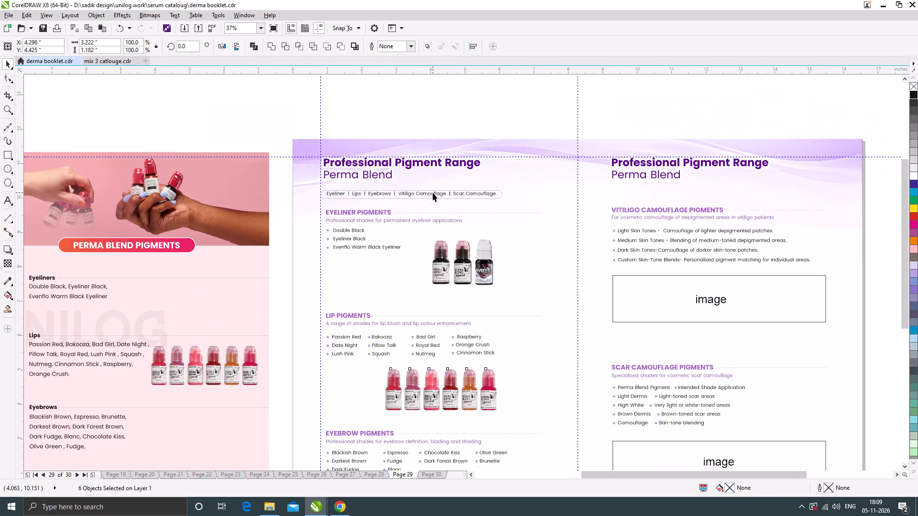
drag(274, 204, 548, 281)
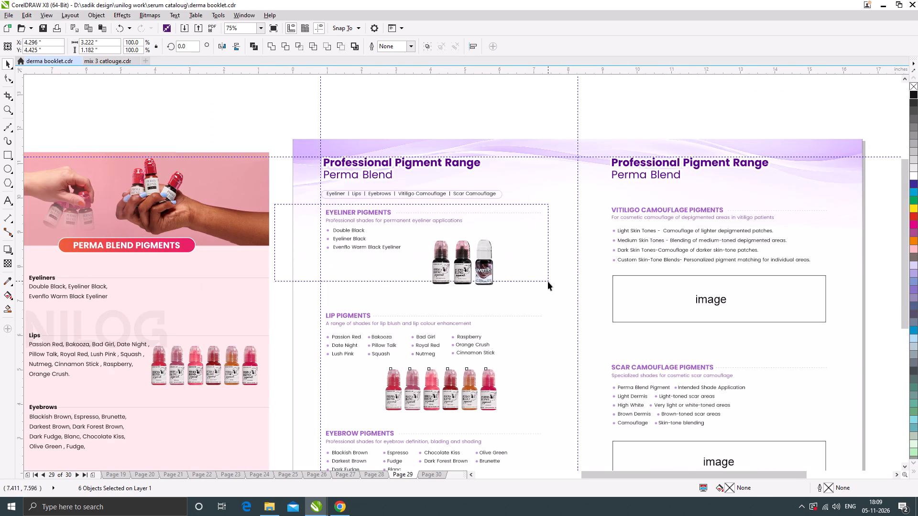
drag(548, 281, 566, 258)
scroll(409, 215, up, 1)
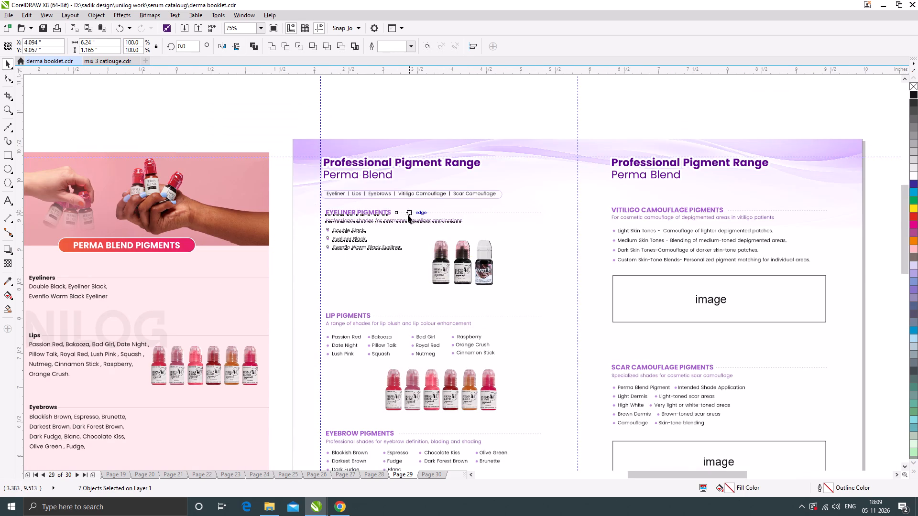
drag(407, 225, 405, 235)
scroll(404, 232, down, 1)
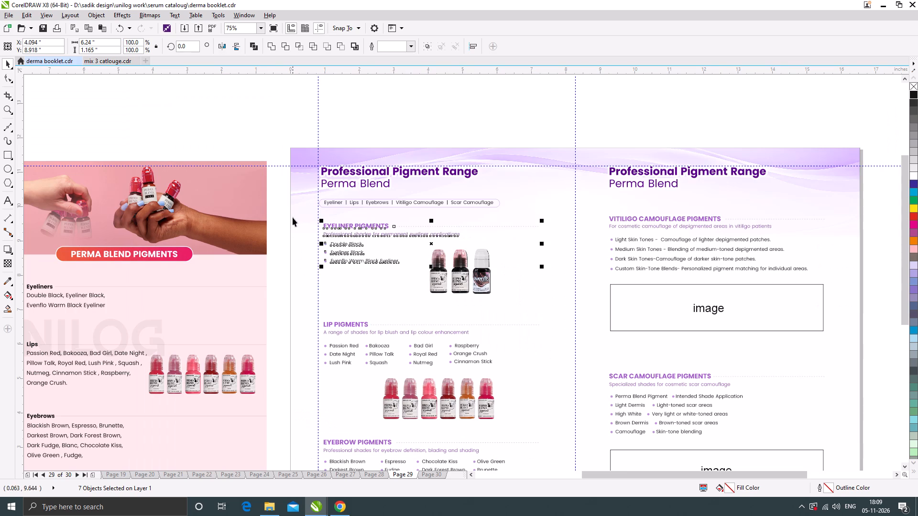
Move the whole Eyeliner Pigments section, including its three bottles, down to about Y 8.24 in.
drag(280, 213, 551, 304)
scroll(481, 273, up, 1)
drag(482, 271, 483, 271)
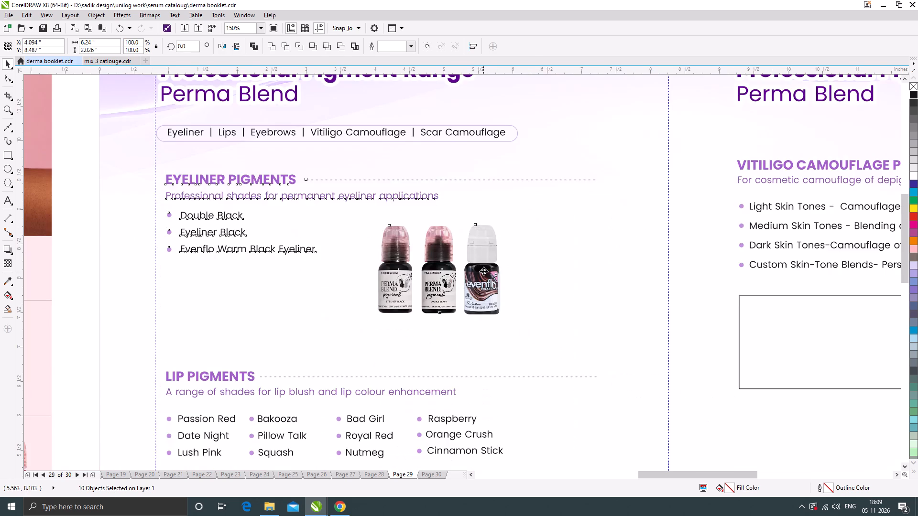
drag(483, 271, 486, 285)
scroll(458, 247, down, 1)
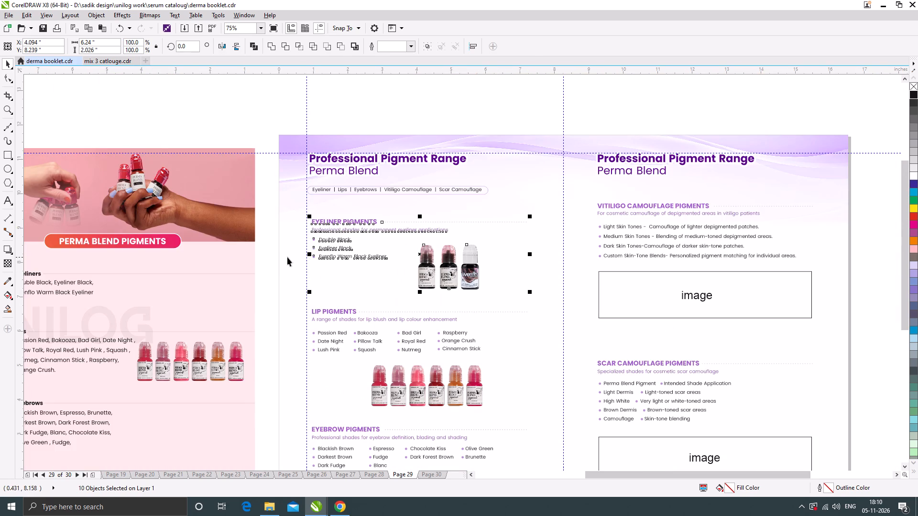
click(266, 259)
scroll(356, 218, down, 1)
click(288, 135)
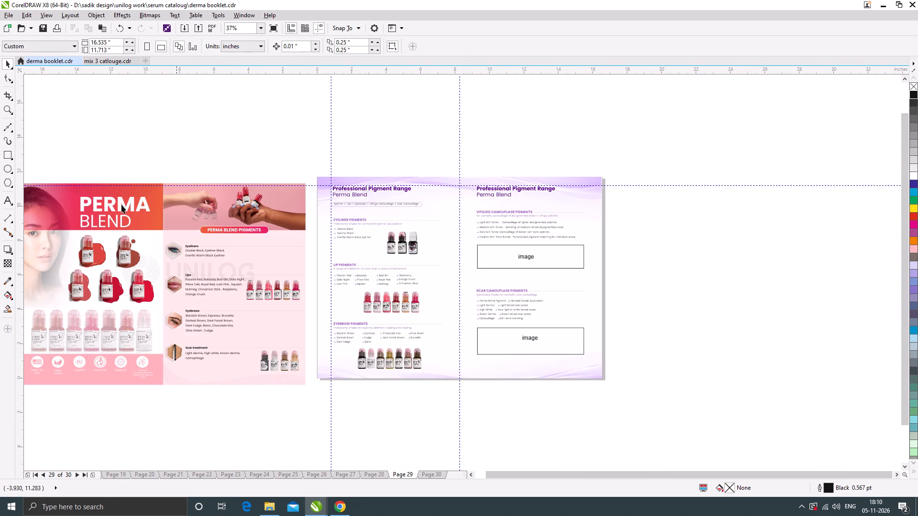
Draw a small rectangle about 0.12 by 0.15 in just before the Eyeliner Pigments heading.
click(7, 154)
scroll(339, 219, up, 3)
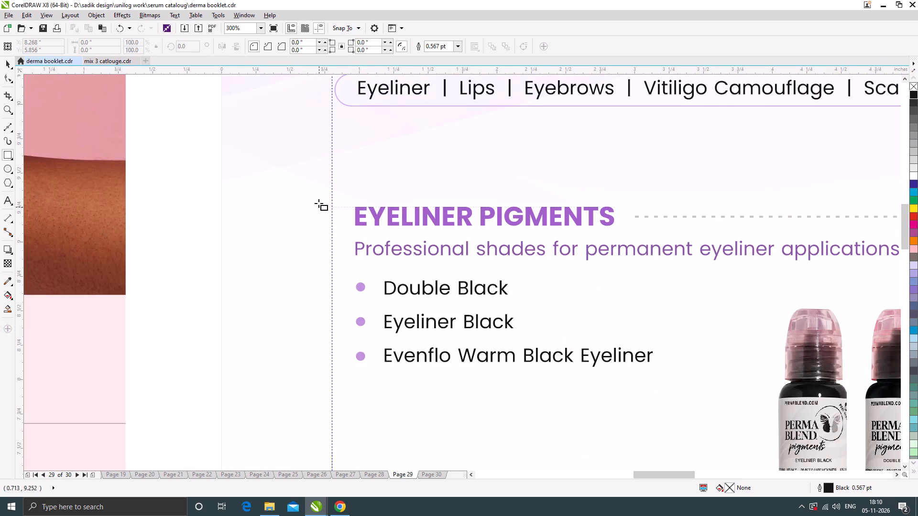
drag(318, 203, 338, 228)
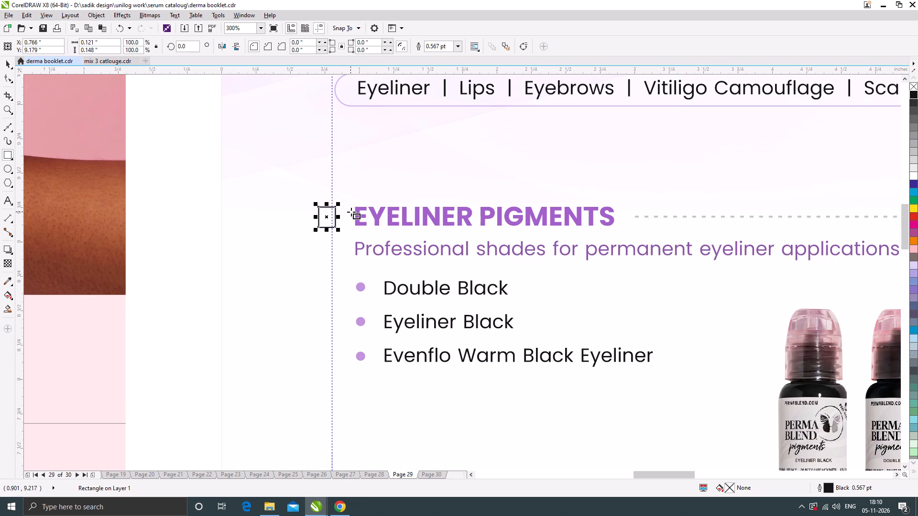
click(8, 64)
Fill the small rectangle with the purple sampled from the Eyeliner Pigments heading and remove its outline.
click(5, 280)
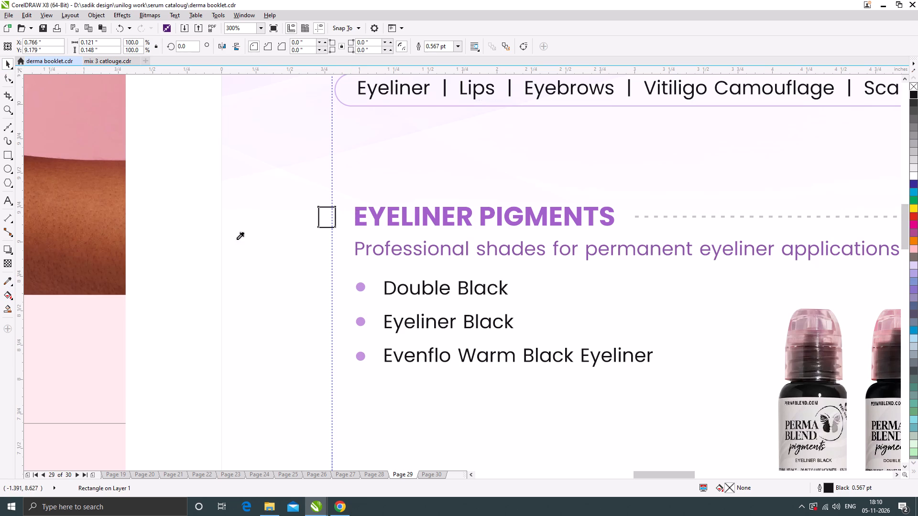
scroll(357, 208, up, 1)
click(357, 208)
click(295, 219)
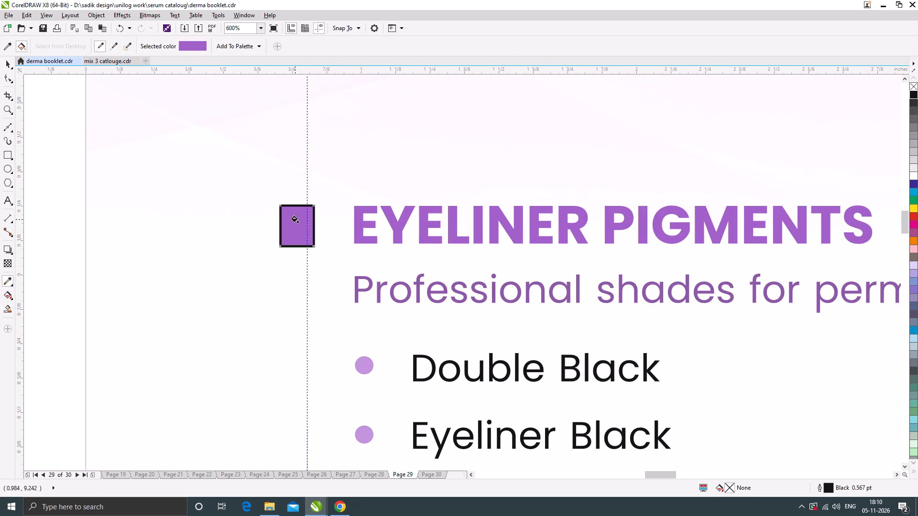
right_click(913, 84)
click(8, 63)
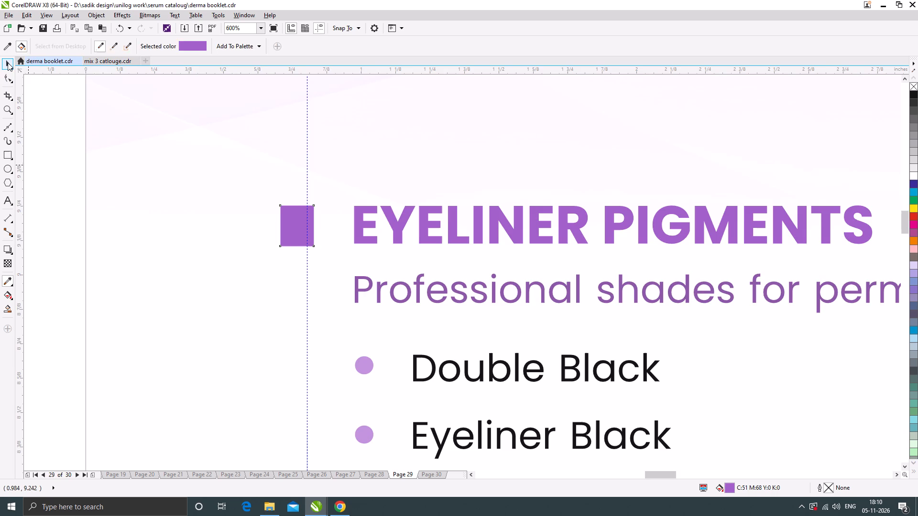
Nudge the rectangle up to align with the heading and resize it to about 0.096 by 0.15 in, ending at the guideline.
scroll(315, 229, up, 2)
drag(310, 199, 314, 188)
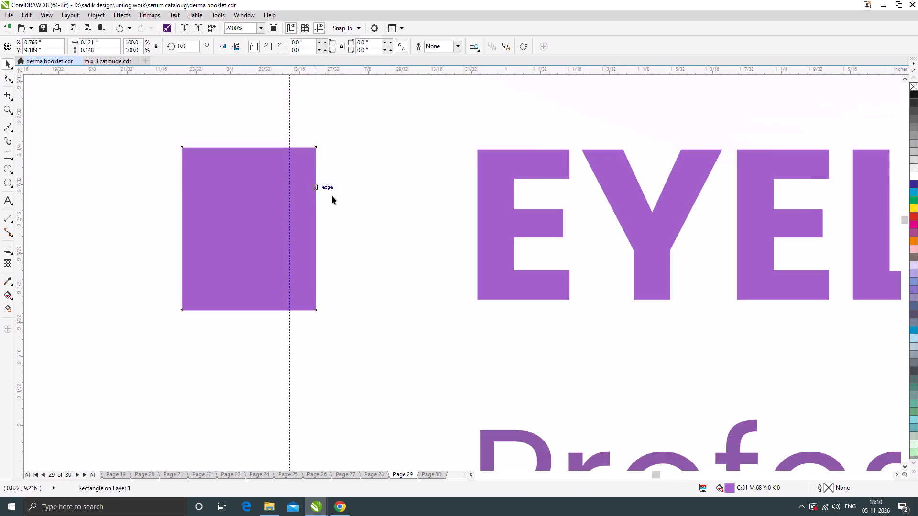
scroll(394, 211, down, 1)
drag(359, 213, 342, 215)
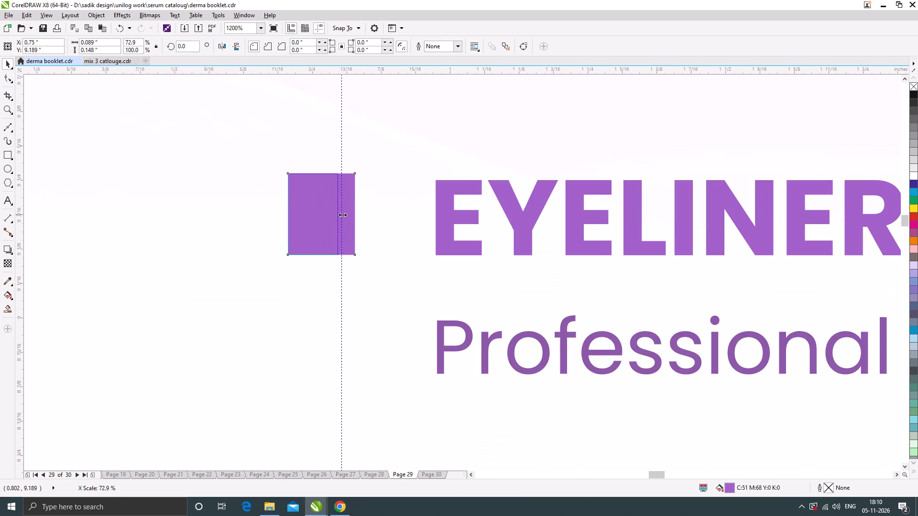
drag(342, 215, 345, 216)
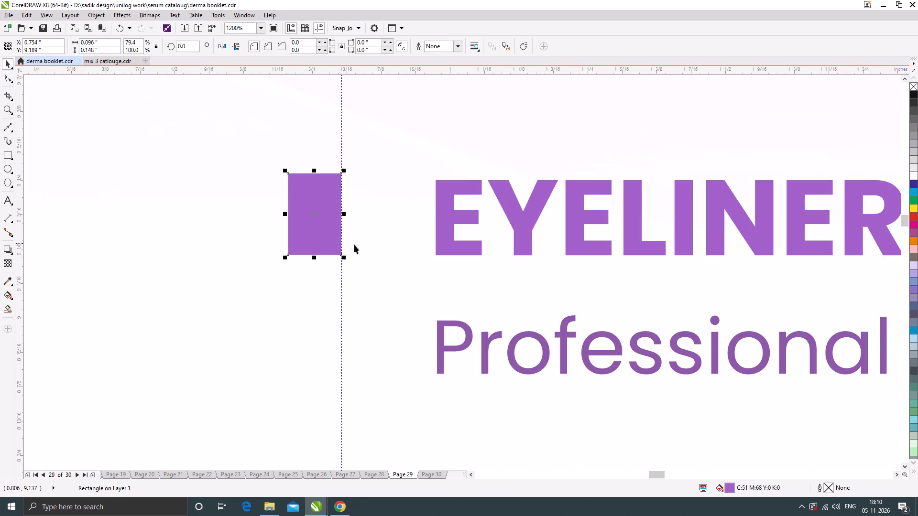
scroll(310, 255, up, 1)
drag(318, 259, 326, 262)
scroll(387, 255, down, 3)
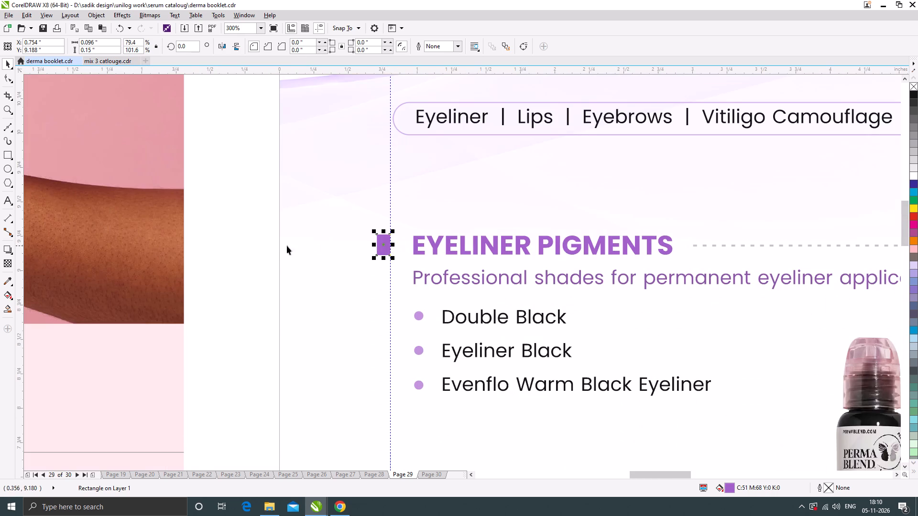
click(254, 246)
Change the rectangle's fill to a pinker purple, C42 M77 Y0 K0.
scroll(407, 241, down, 1)
click(394, 241)
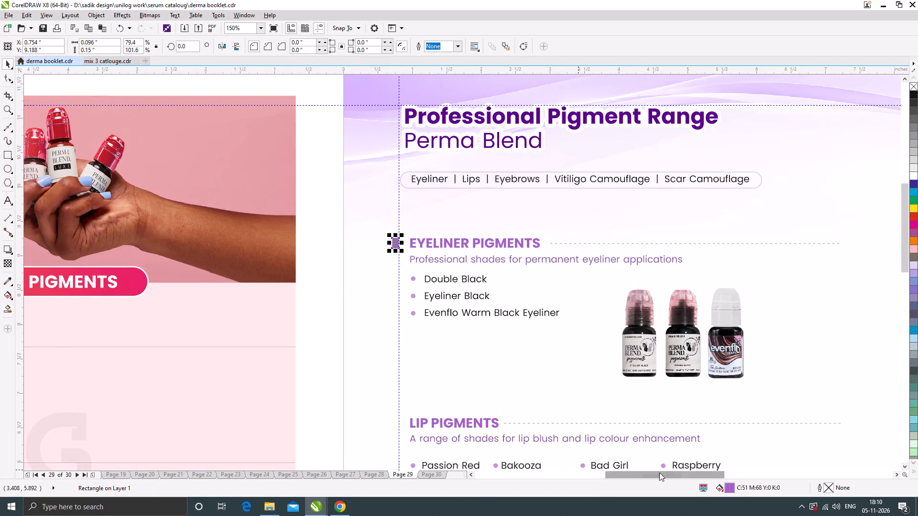
double_click(730, 486)
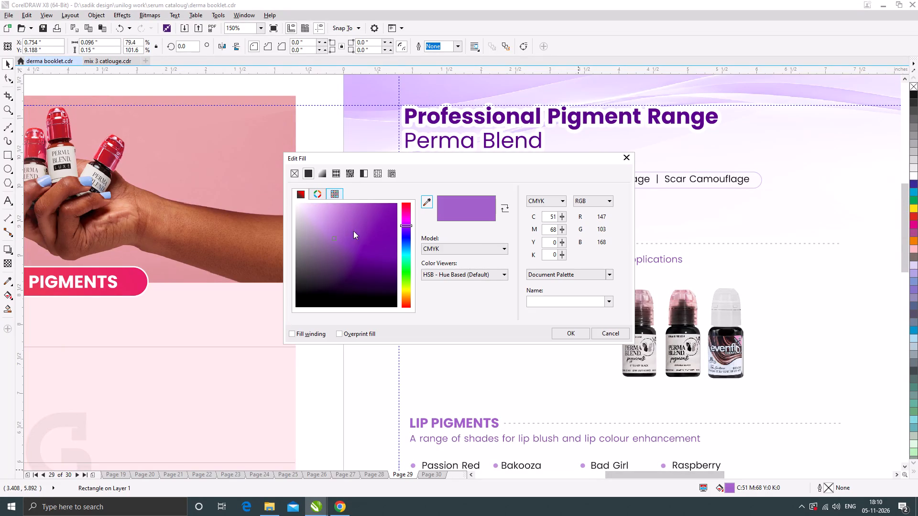
click(406, 221)
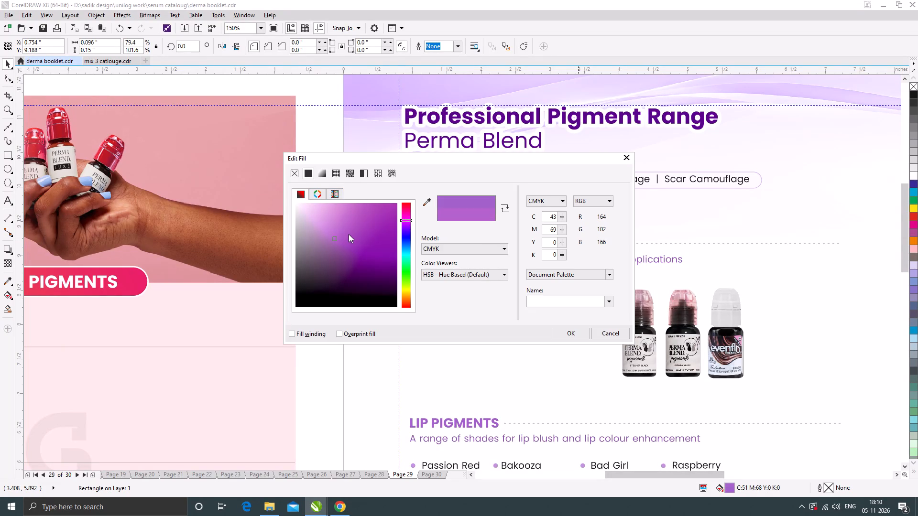
click(349, 234)
click(356, 222)
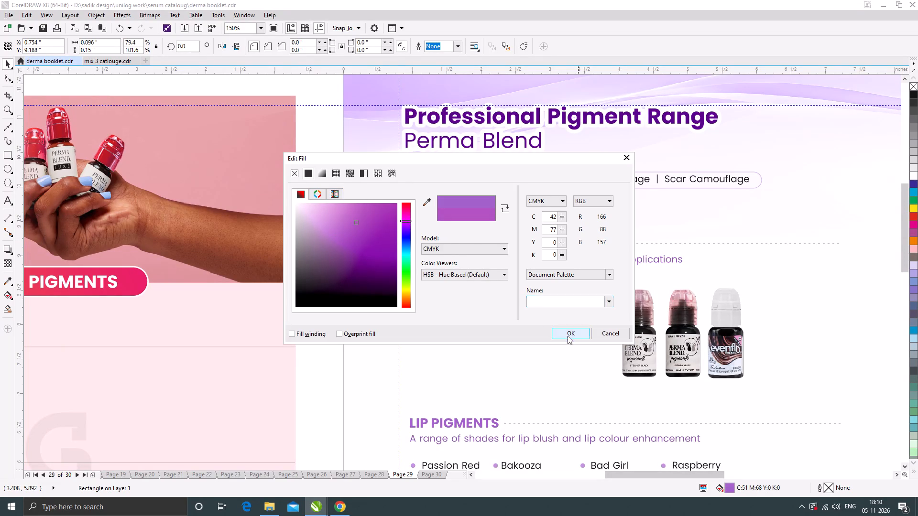
click(569, 330)
click(317, 228)
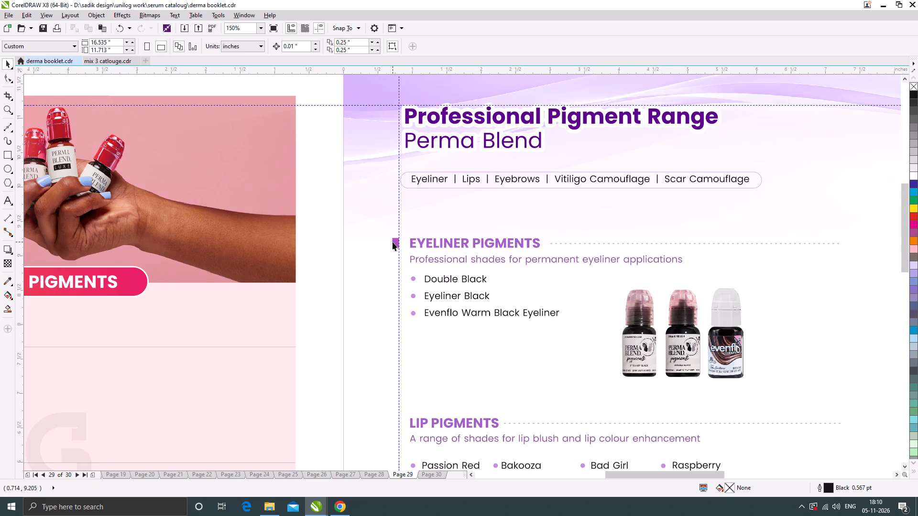
Narrow the rectangle from its outer edge to about 0.067 in wide, keeping the guideline-side edge in place.
scroll(393, 242, up, 1)
click(396, 242)
scroll(397, 242, up, 1)
drag(382, 247, 387, 255)
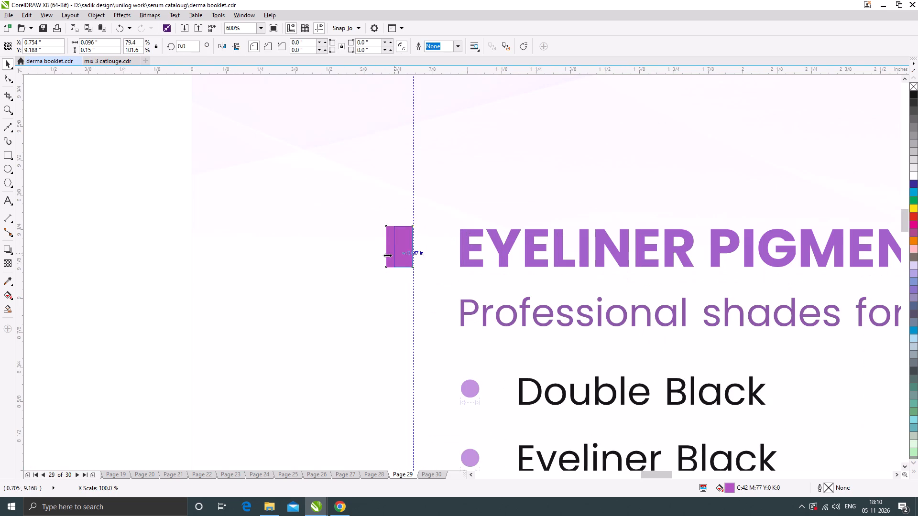
drag(387, 255, 389, 258)
scroll(402, 236, down, 2)
click(314, 242)
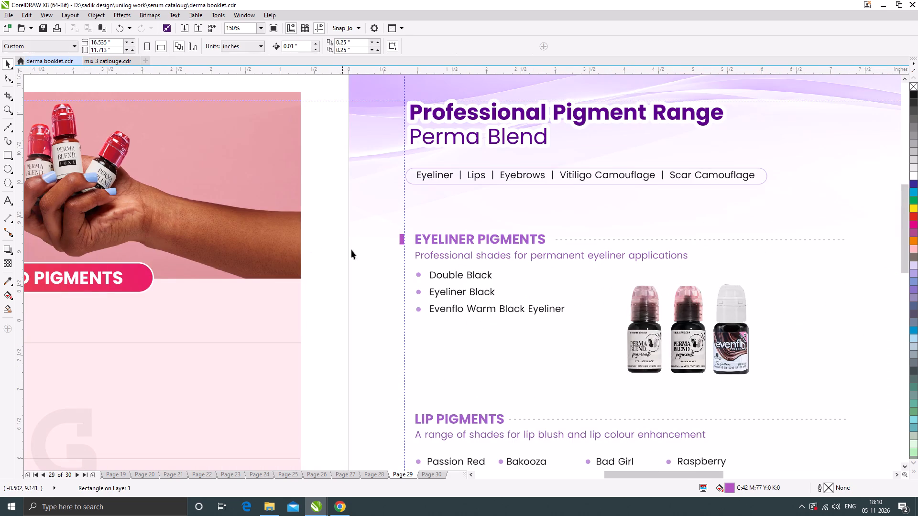
Move the vertical guideline off the page's left edge, to about X -0.26 in.
drag(404, 261, 331, 270)
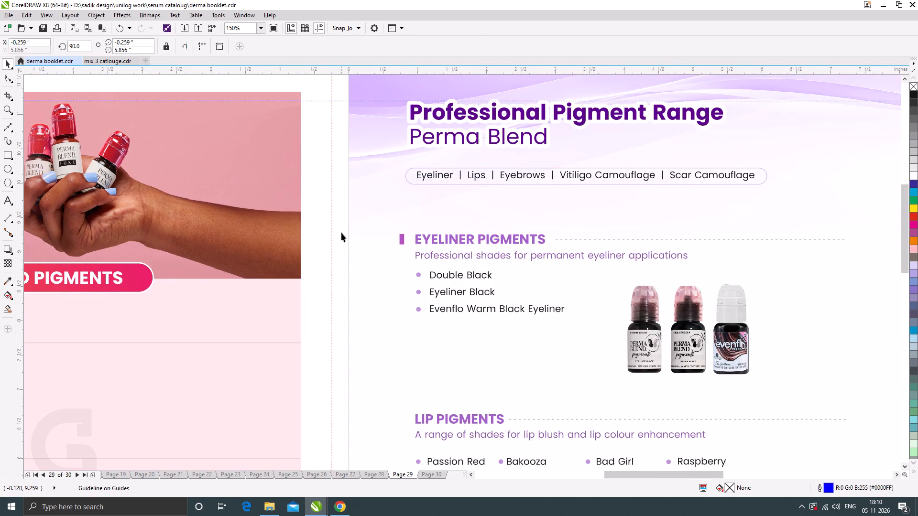
click(321, 236)
Convert the rectangle to curves and reshape it into a triangle about 0.085 by 0.15 in pointing at the Eyeliner Pigments heading.
scroll(379, 213, down, 1)
scroll(396, 232, up, 2)
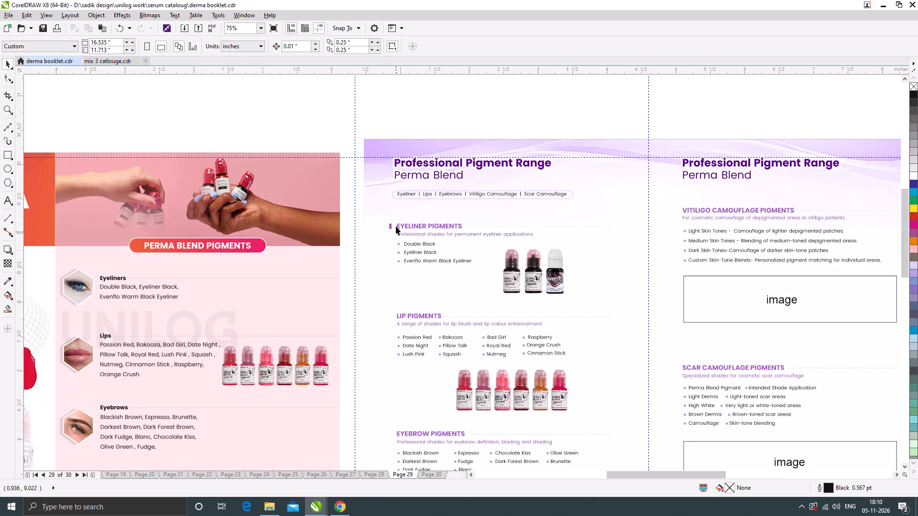
click(377, 216)
click(7, 75)
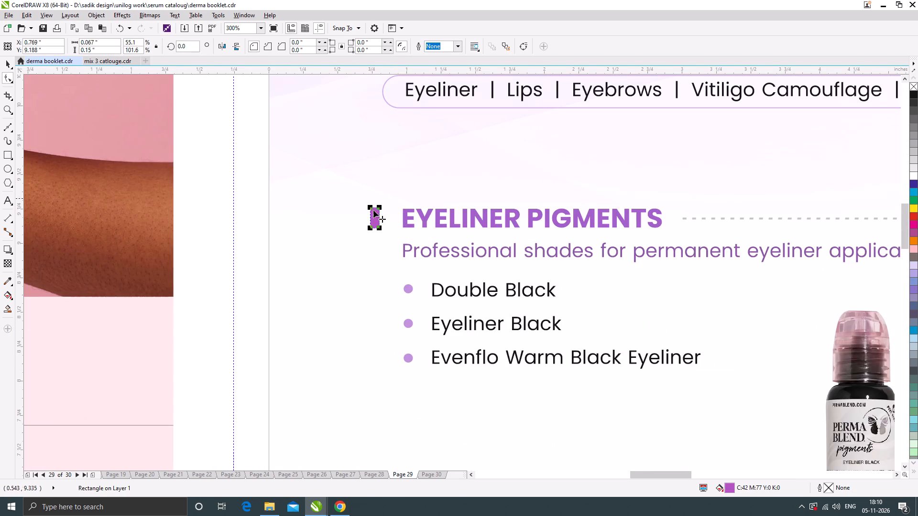
scroll(382, 213, up, 1)
key(ctrl+q)
scroll(379, 212, up, 1)
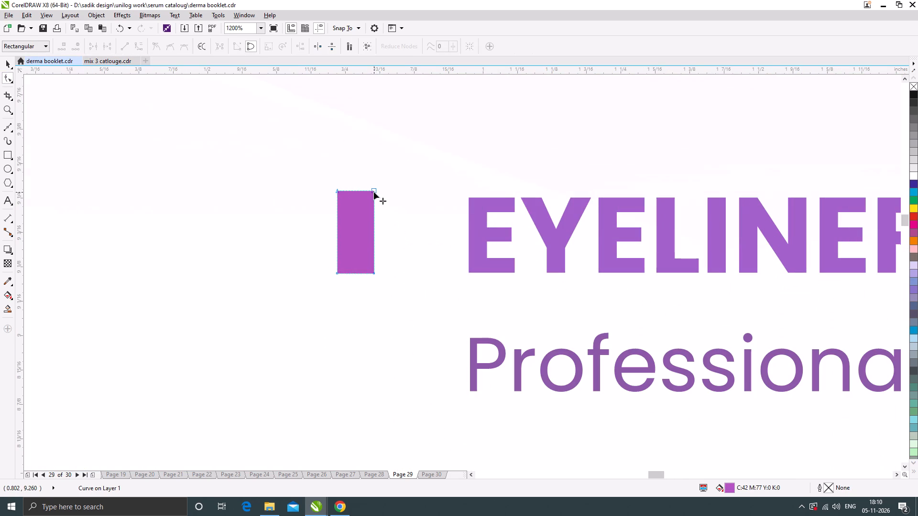
double_click(374, 192)
drag(375, 274, 380, 228)
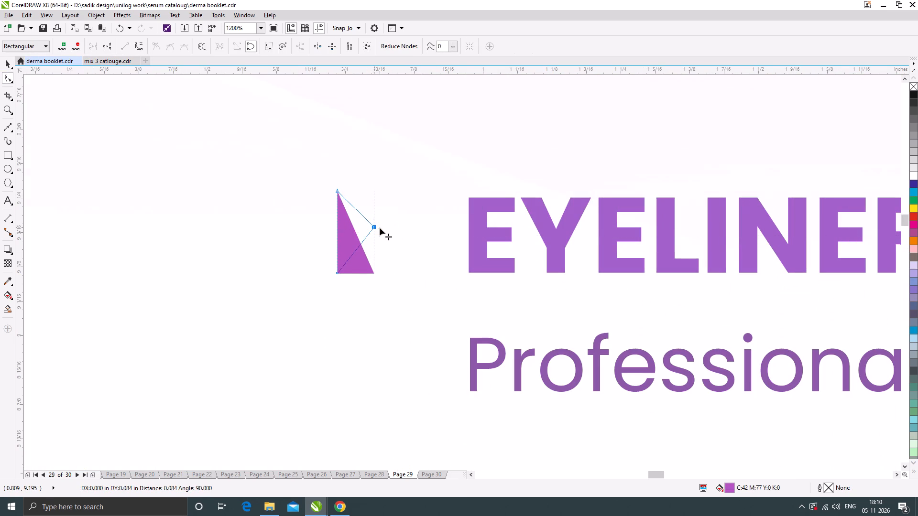
drag(380, 228, 385, 232)
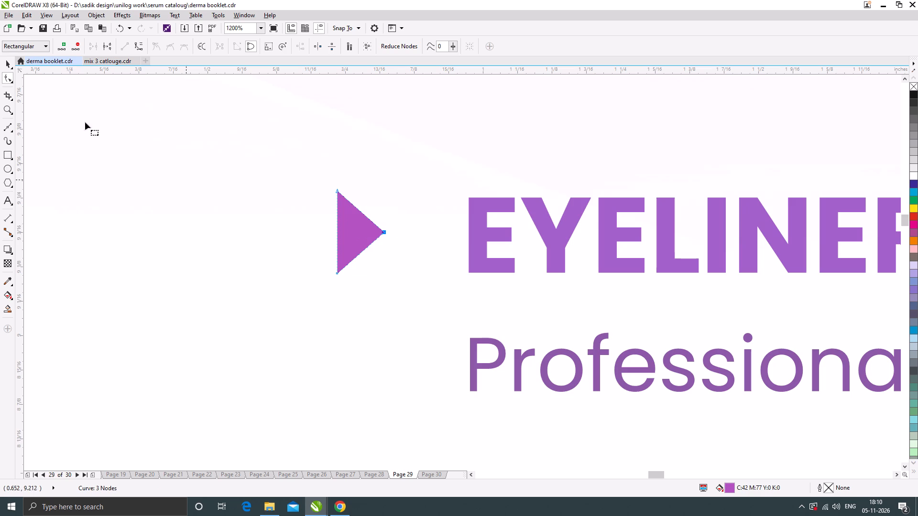
click(7, 63)
Change the triangle marker's fill to a deeper magenta-purple.
scroll(343, 181, down, 1)
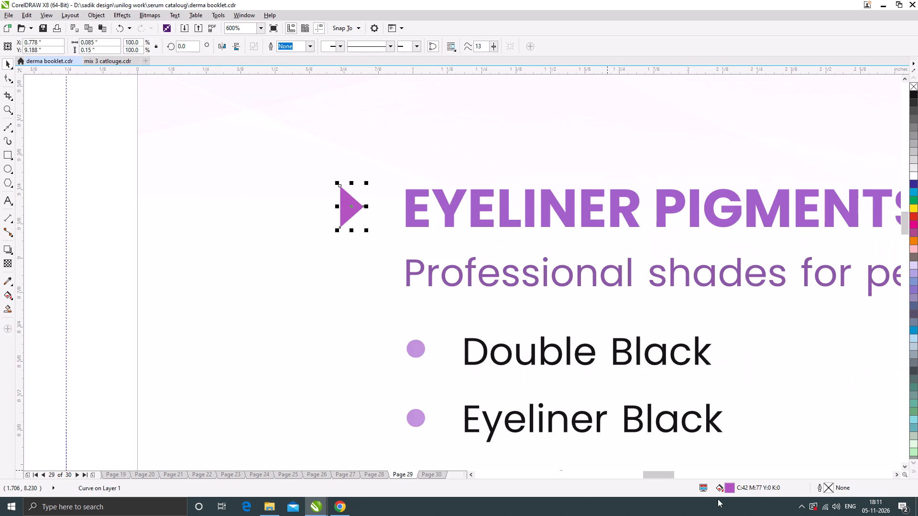
double_click(733, 487)
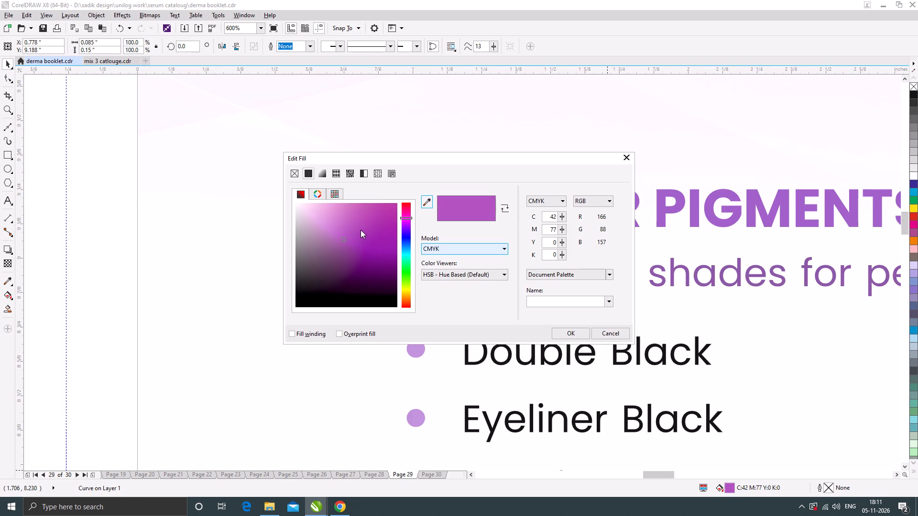
click(361, 230)
click(569, 331)
click(109, 245)
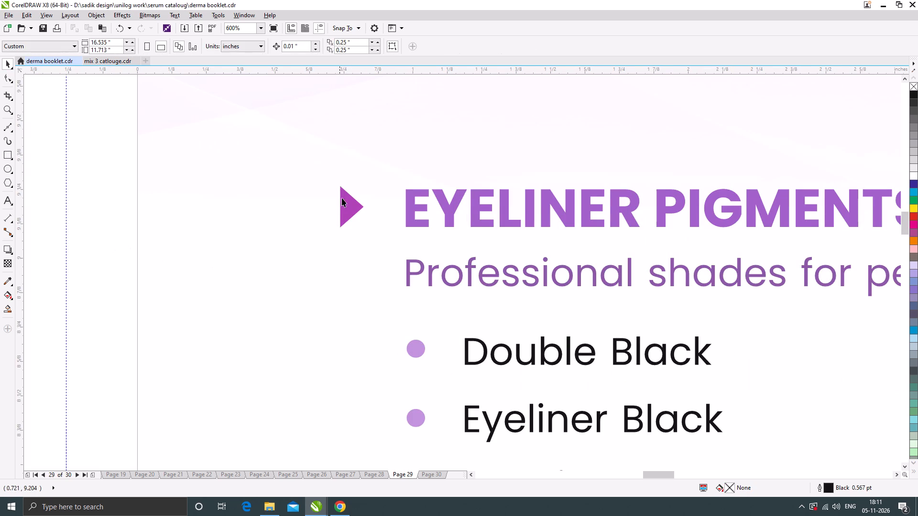
Copy the Eyeliner triangle marker straight down beside the Lip Pigments heading, at about X 0.778, Y 6.574 in.
scroll(345, 194, down, 2)
drag(346, 198, 346, 282)
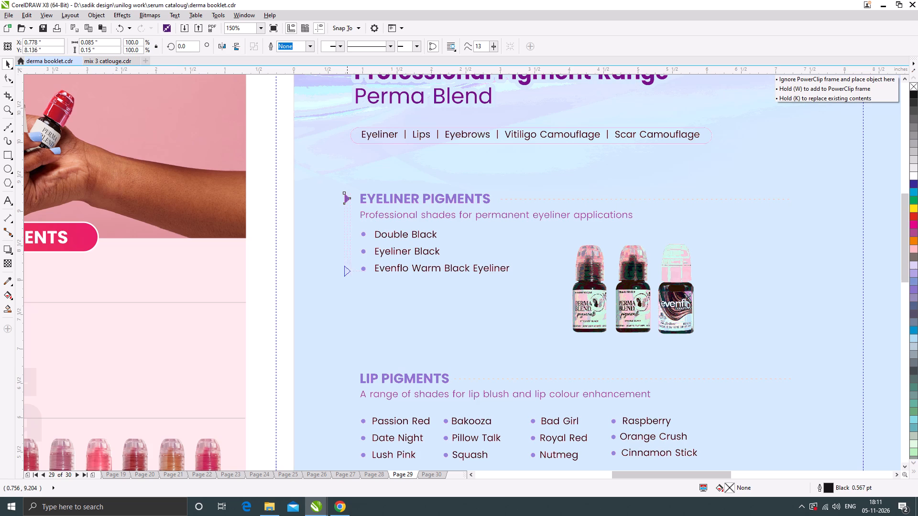
drag(346, 282, 344, 378)
shift+right_click(344, 378)
scroll(352, 392, up, 2)
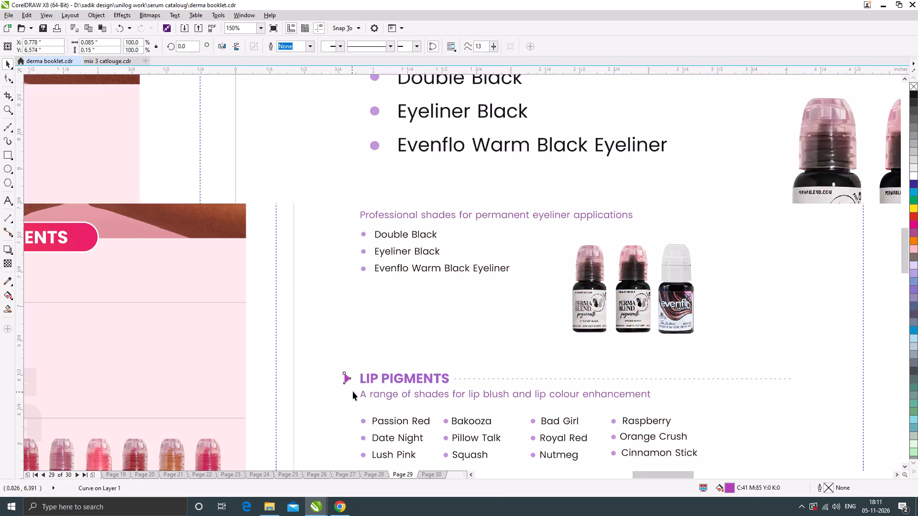
scroll(353, 391, up, 1)
Copy the triangle marker beside the Eyebrow Pigments heading and centre it on the heading, at about Y 3.146 in.
scroll(317, 177, down, 4)
drag(315, 185, 322, 302)
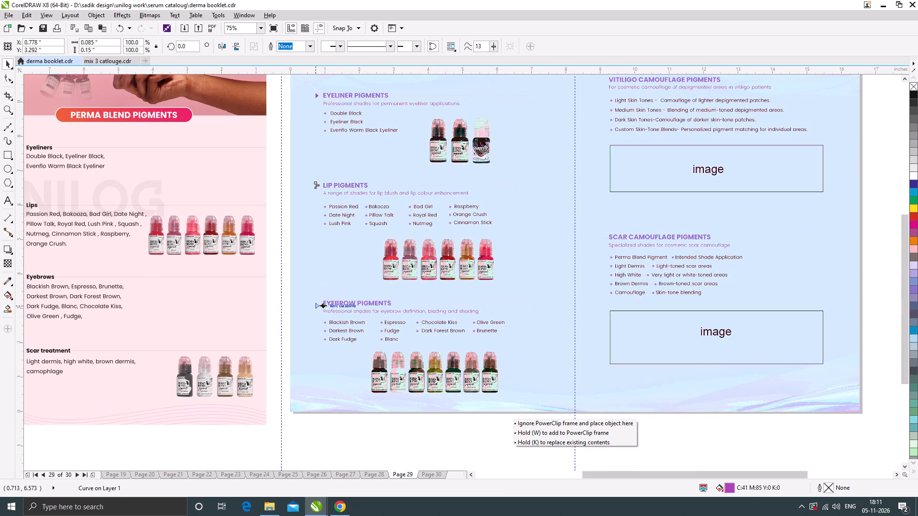
drag(322, 302, 322, 303)
shift+right_click(322, 303)
scroll(318, 307, up, 3)
drag(306, 299, 306, 280)
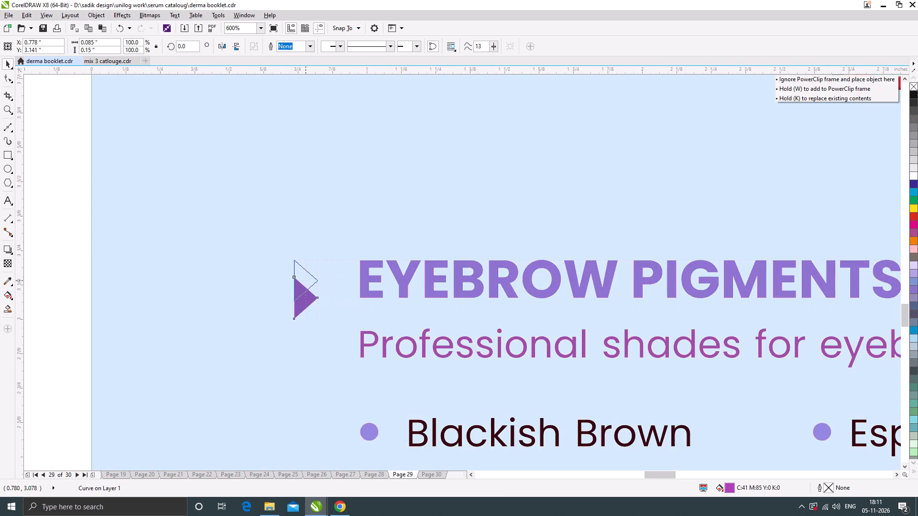
drag(306, 280, 306, 279)
scroll(331, 265, down, 4)
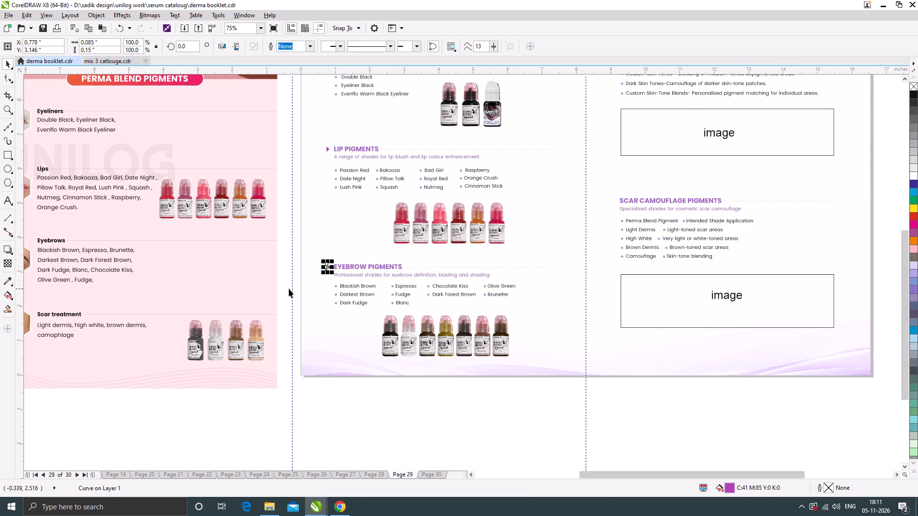
click(286, 289)
Delete both image placeholder rectangles and their labels from the Vitiligo and Scar Camouflage sections.
scroll(305, 302, down, 2)
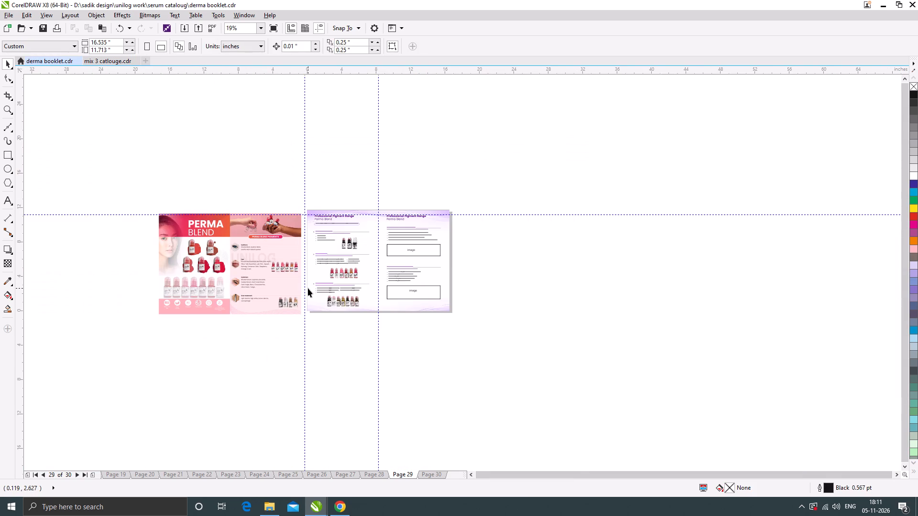
scroll(308, 289, down, 1)
scroll(321, 273, up, 1)
scroll(383, 266, up, 1)
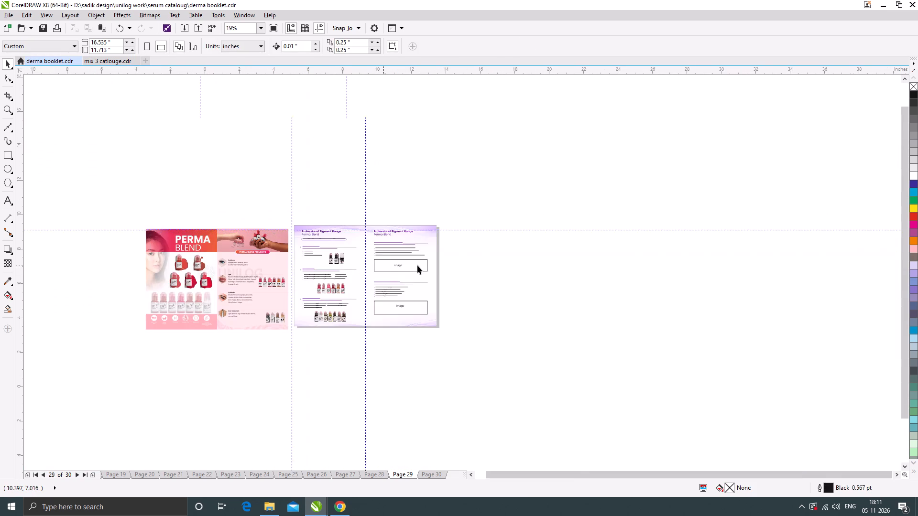
click(417, 265)
key(Delete)
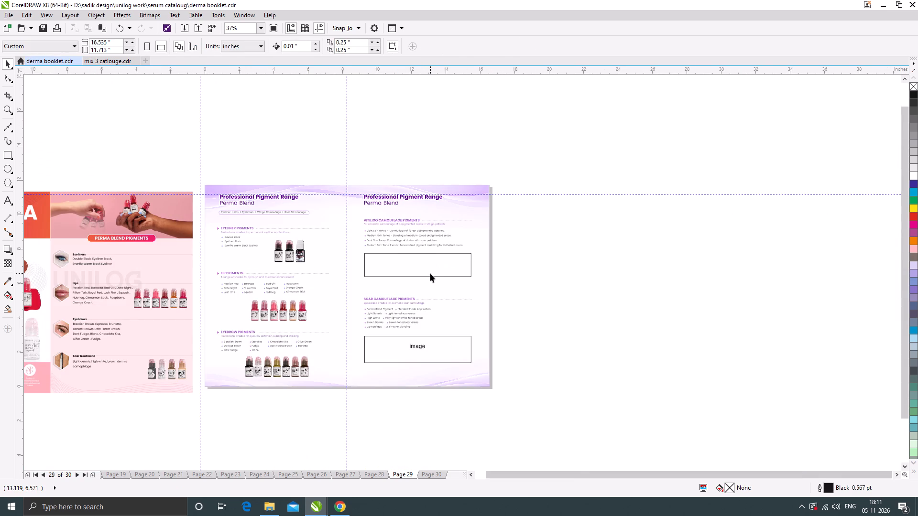
click(430, 271)
key(Delete)
click(440, 347)
key(Delete)
click(421, 347)
key(Delete)
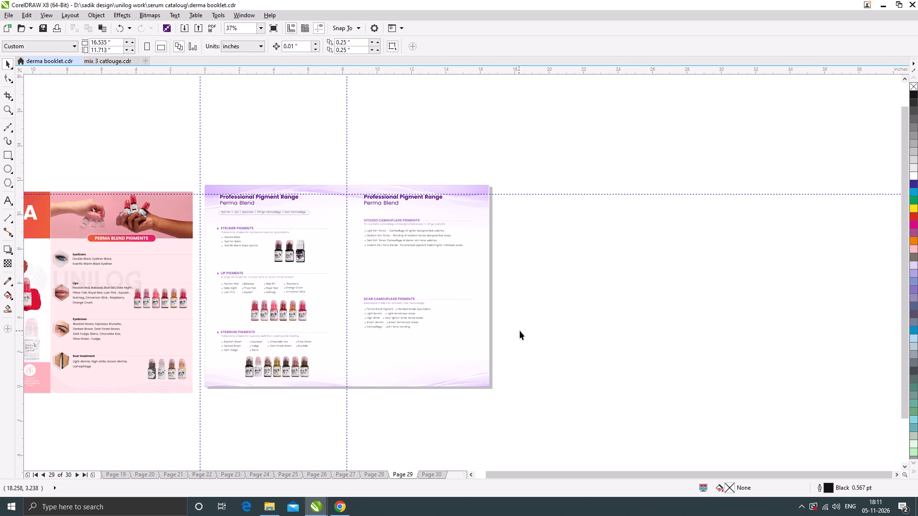
click(520, 330)
Copy the Eyeliner triangle marker beside the Vitiligo Camouflage Pigments heading, at about X 9.128, Y 9.646 in.
scroll(214, 232, up, 1)
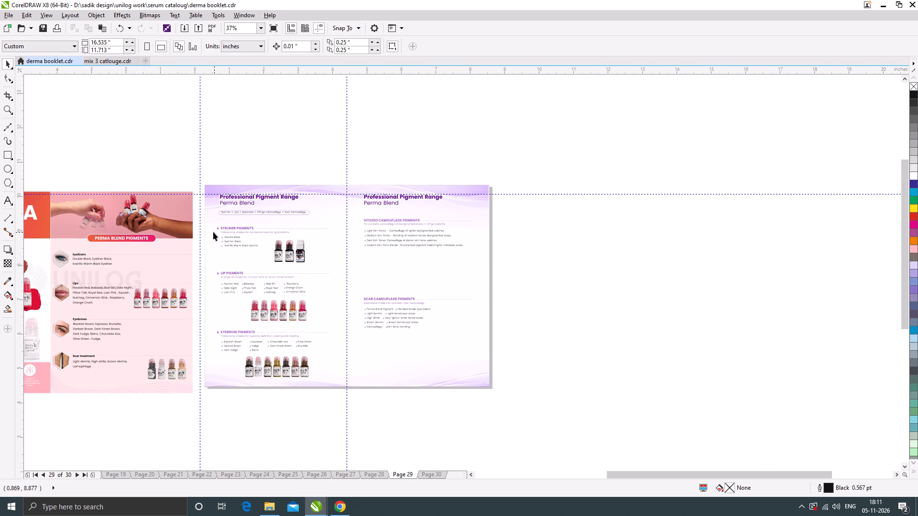
drag(222, 224, 502, 209)
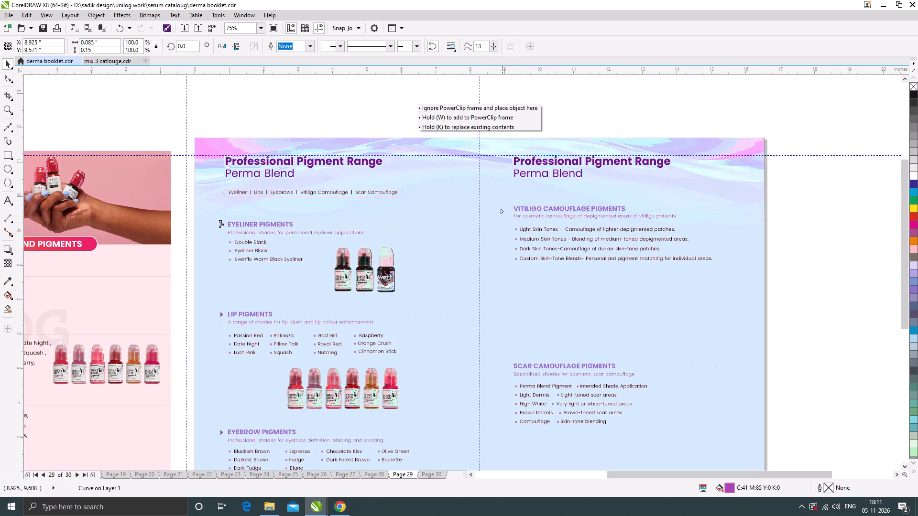
drag(502, 209, 507, 207)
right_click(507, 207)
scroll(508, 208, up, 3)
drag(507, 211, 510, 211)
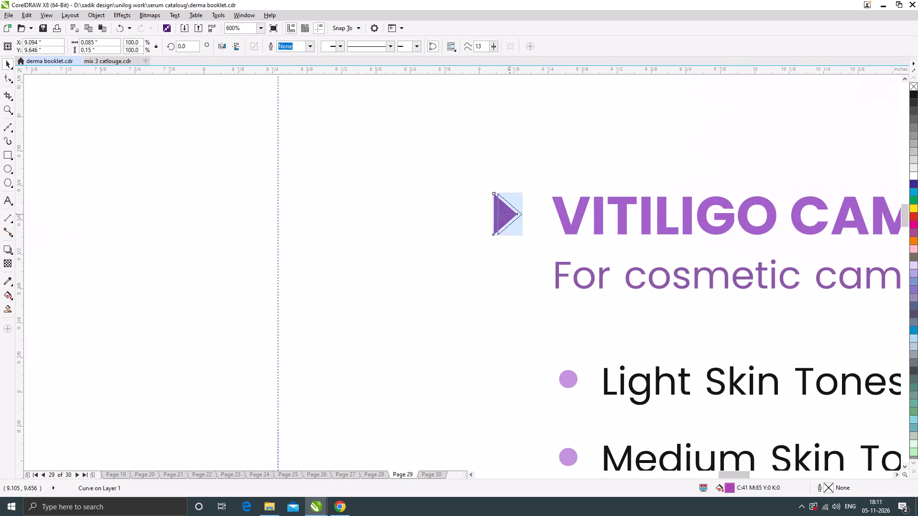
drag(510, 211, 515, 211)
scroll(488, 211, down, 3)
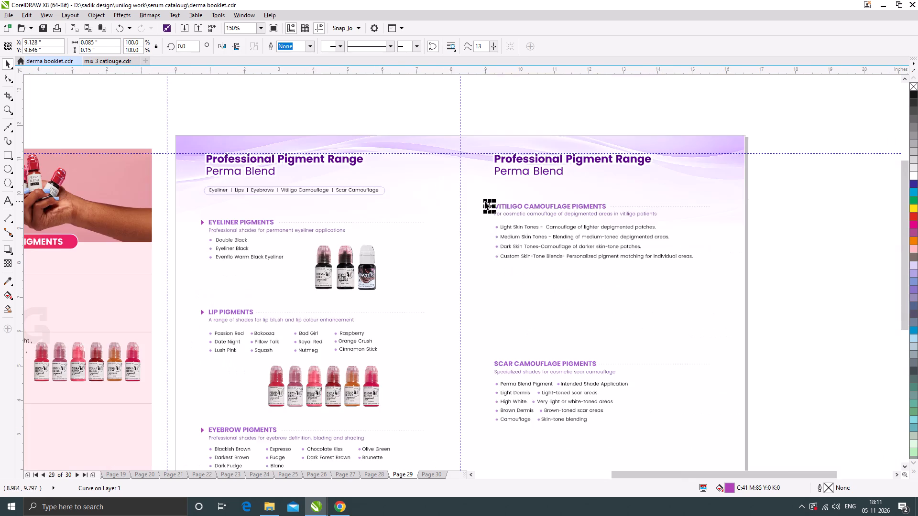
scroll(499, 266, up, 1)
scroll(478, 145, down, 1)
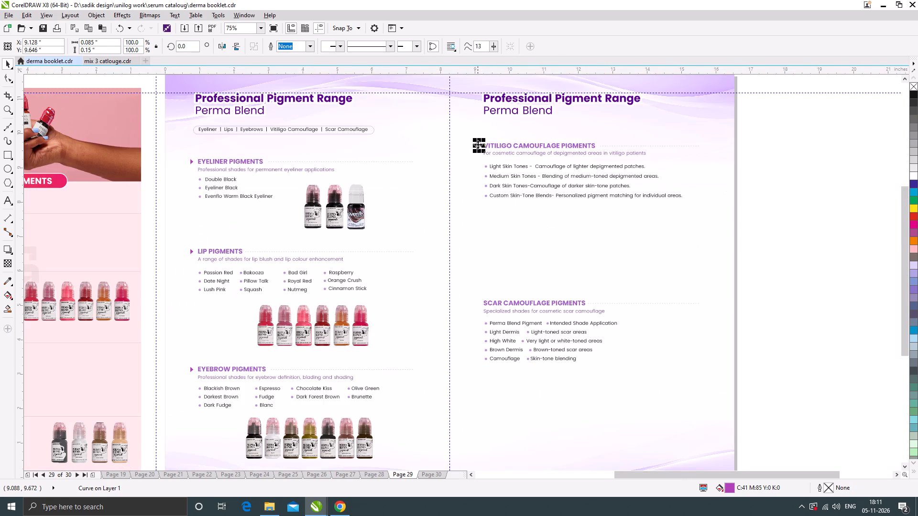
Copy the Vitiligo triangle marker straight down beside the Scar Camouflage Pigments heading, at about Y 5.067 in.
drag(478, 144, 475, 301)
shift+right_click(475, 300)
scroll(475, 303, up, 5)
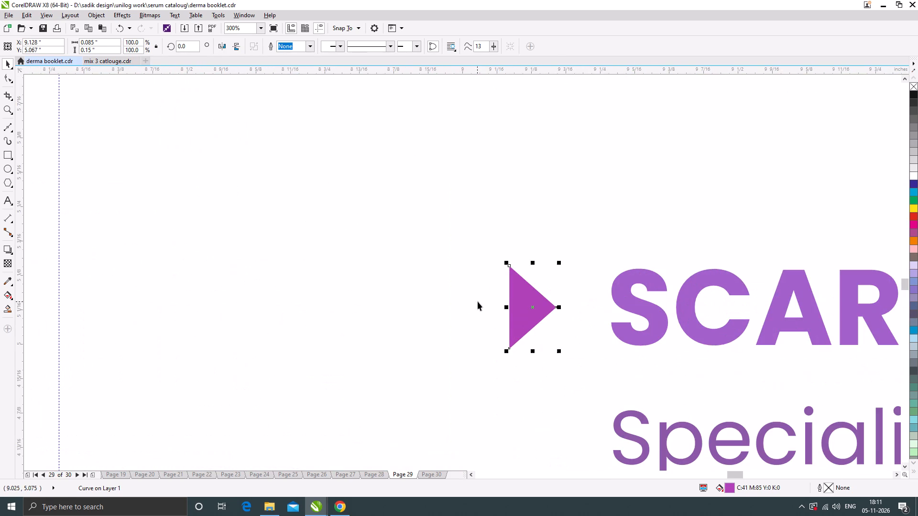
scroll(479, 288, down, 7)
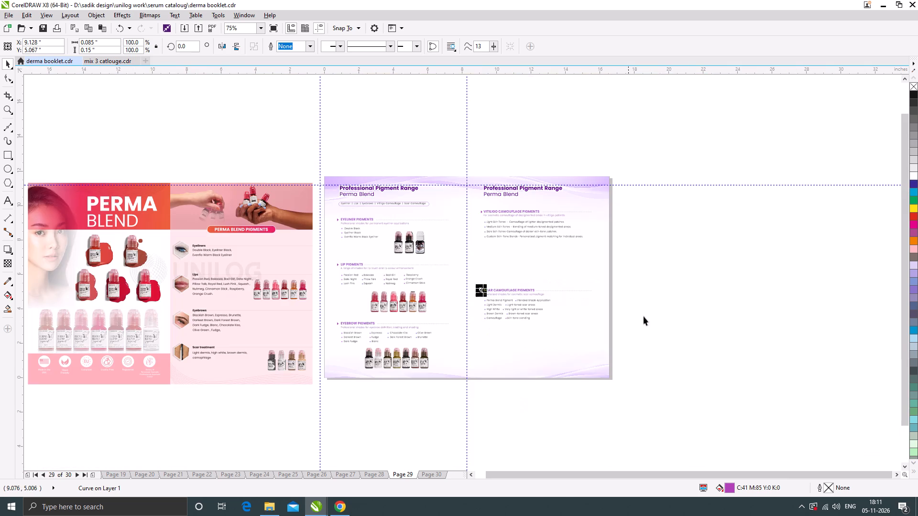
click(717, 322)
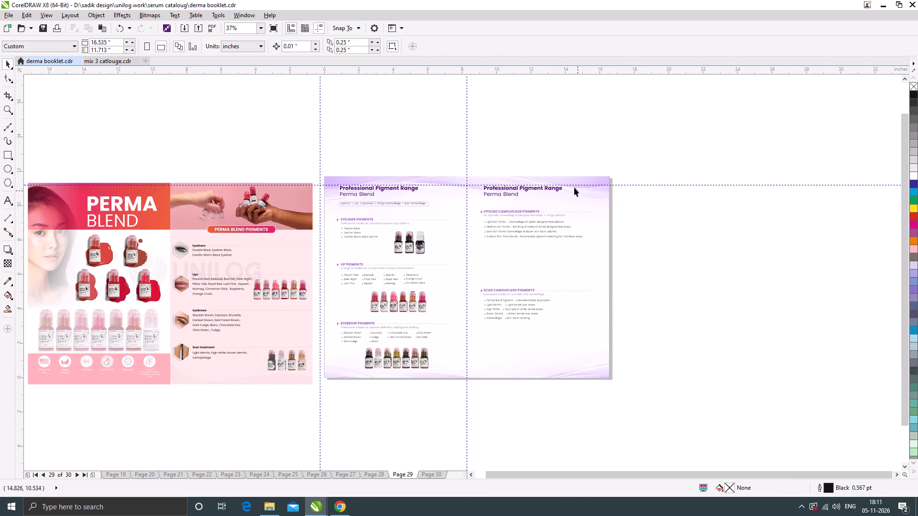
Examine the pink Perma Blend reference spread's bottle images and certification icon row for reusable elements.
scroll(111, 334, up, 1)
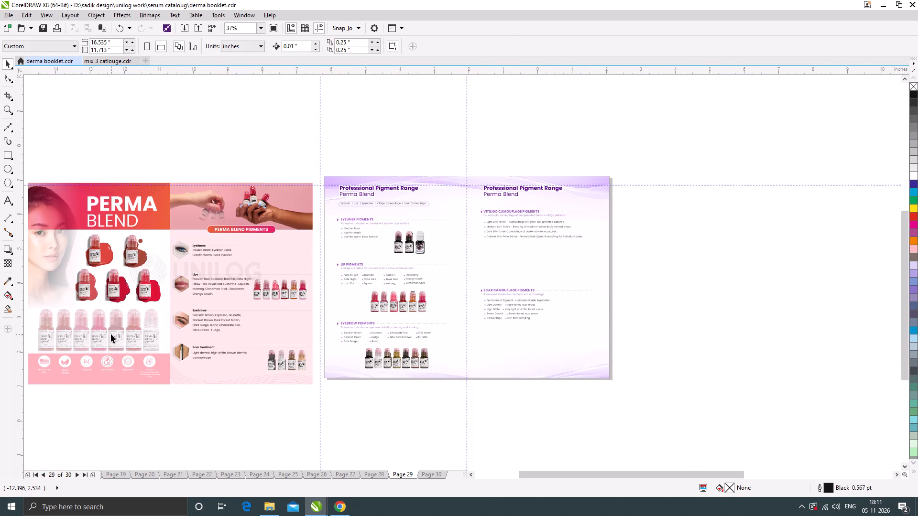
scroll(278, 324, down, 1)
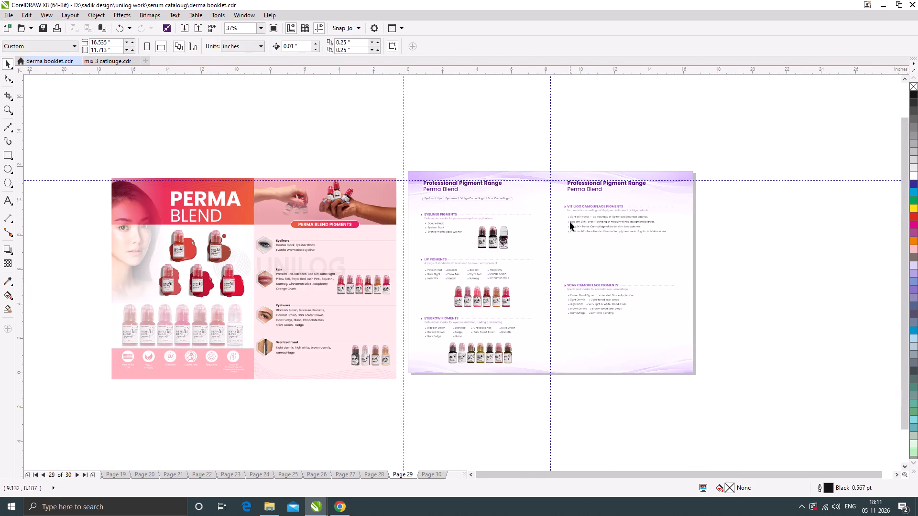
scroll(264, 300, up, 1)
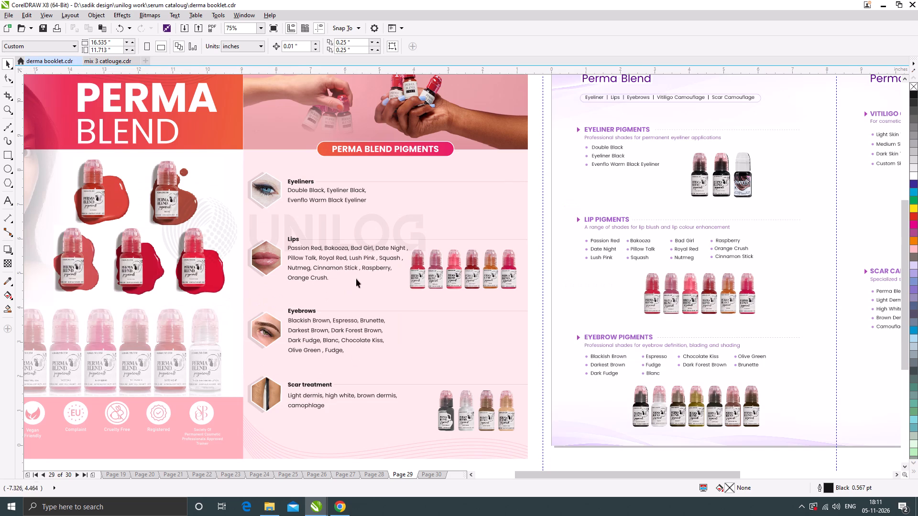
scroll(382, 267, down, 1)
scroll(264, 285, up, 1)
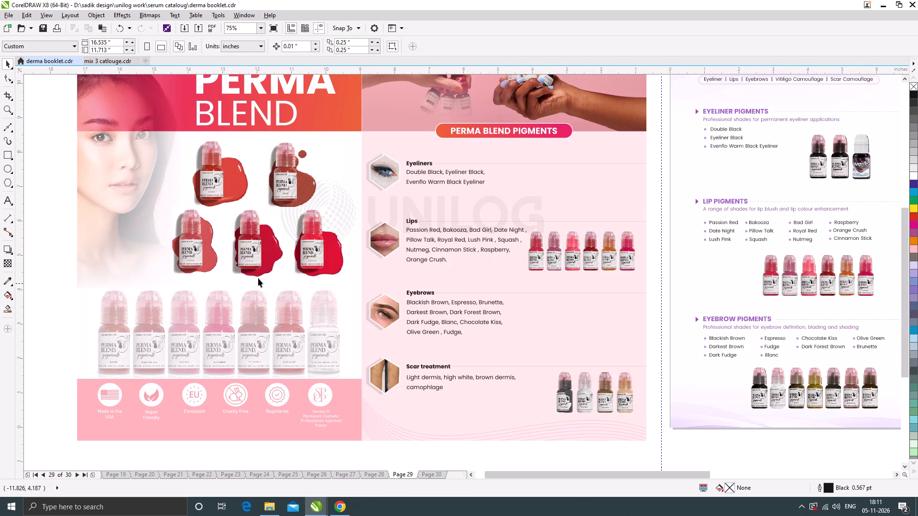
scroll(222, 145, up, 1)
click(208, 220)
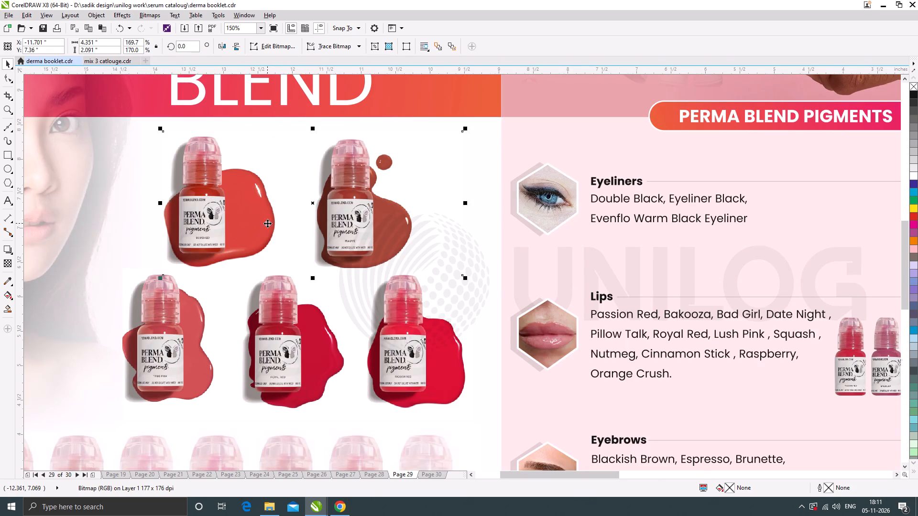
scroll(267, 223, down, 1)
scroll(232, 458, up, 1)
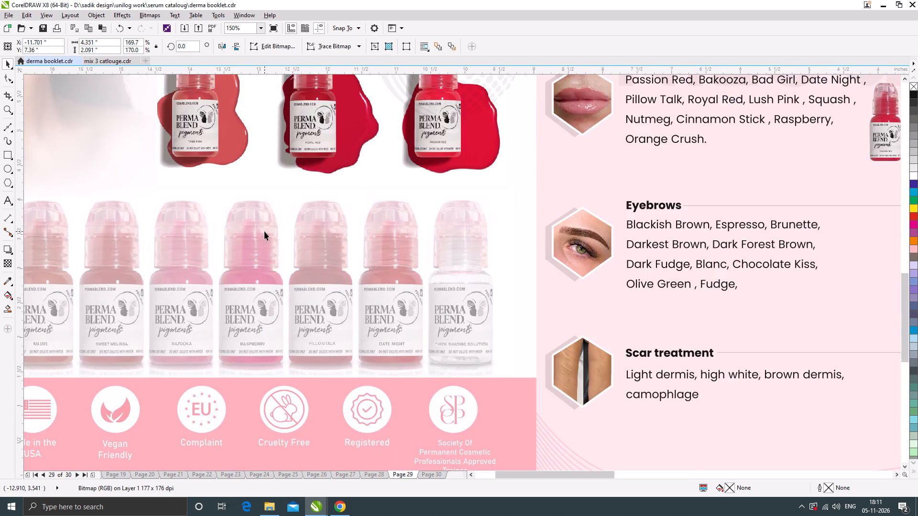
scroll(264, 231, down, 1)
click(268, 320)
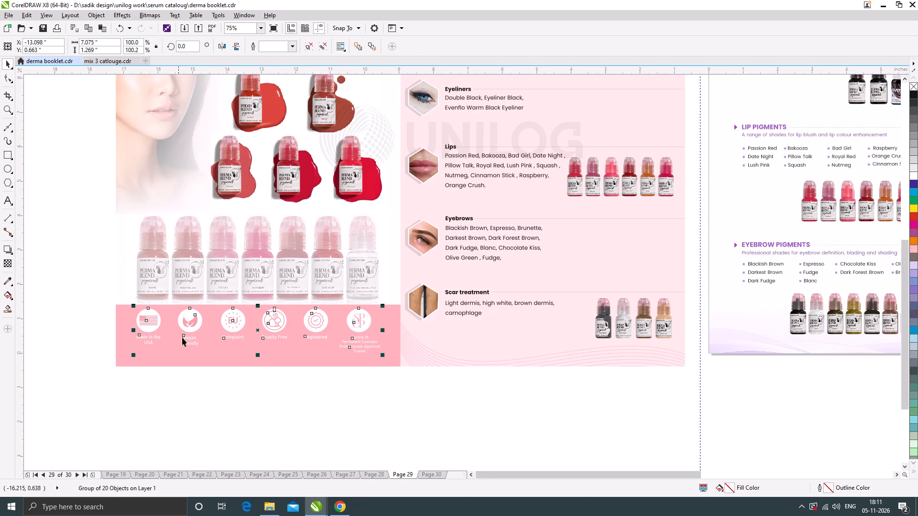
scroll(221, 326, down, 1)
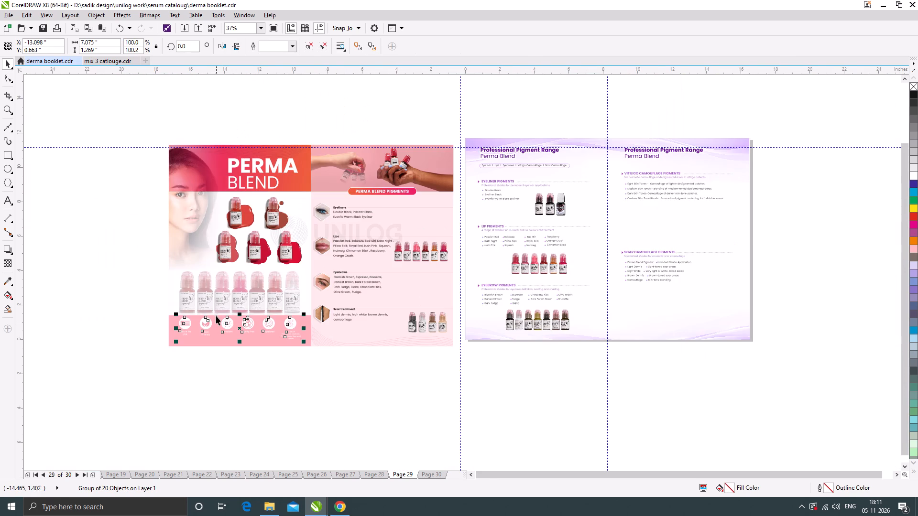
click(531, 397)
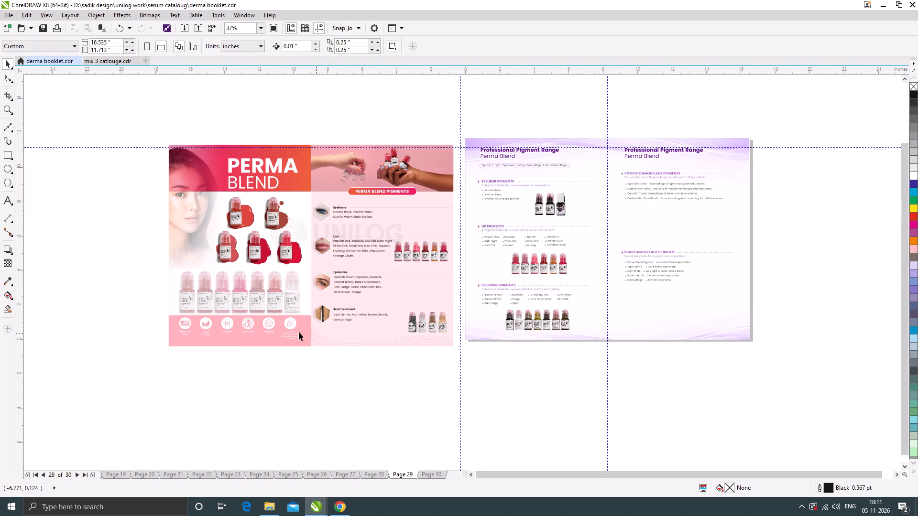
scroll(174, 327, up, 1)
scroll(251, 331, up, 1)
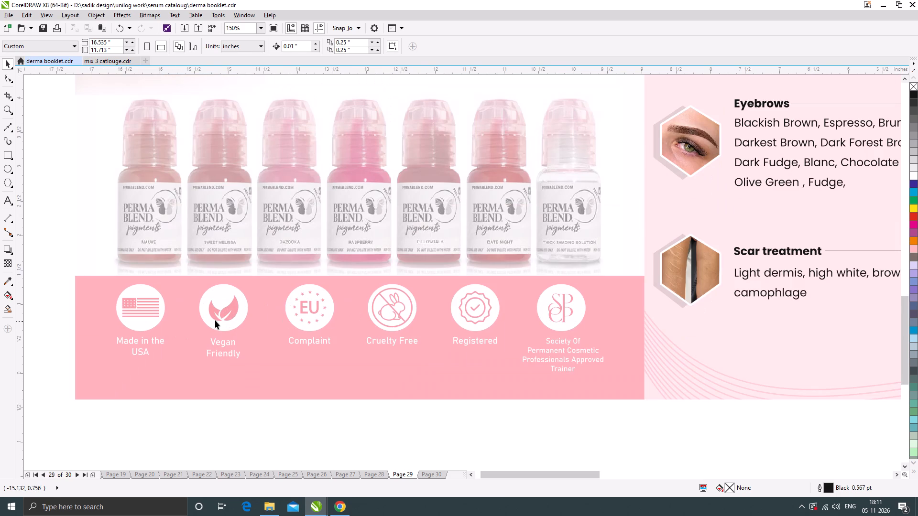
scroll(197, 326, down, 1)
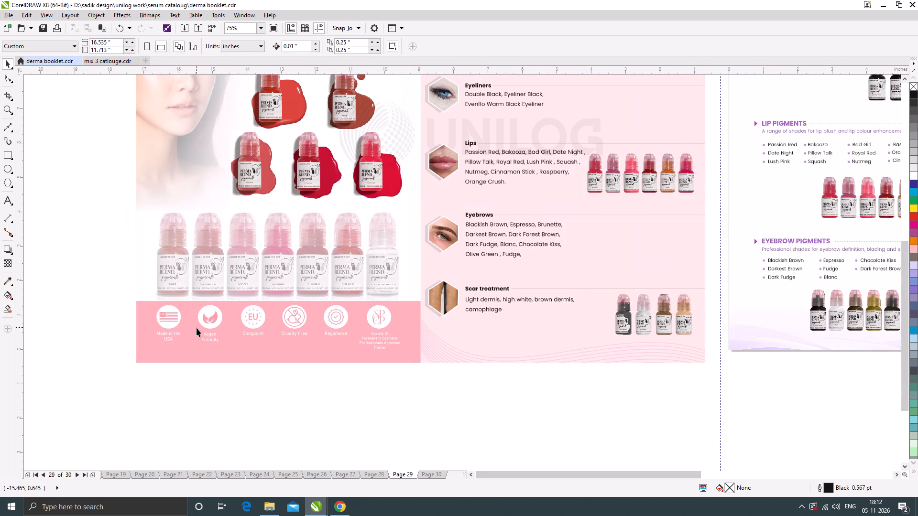
scroll(197, 328, down, 1)
Copy the certification icon group from the pink spread to the area below the Scar Camouflage list.
click(384, 373)
drag(136, 312, 300, 340)
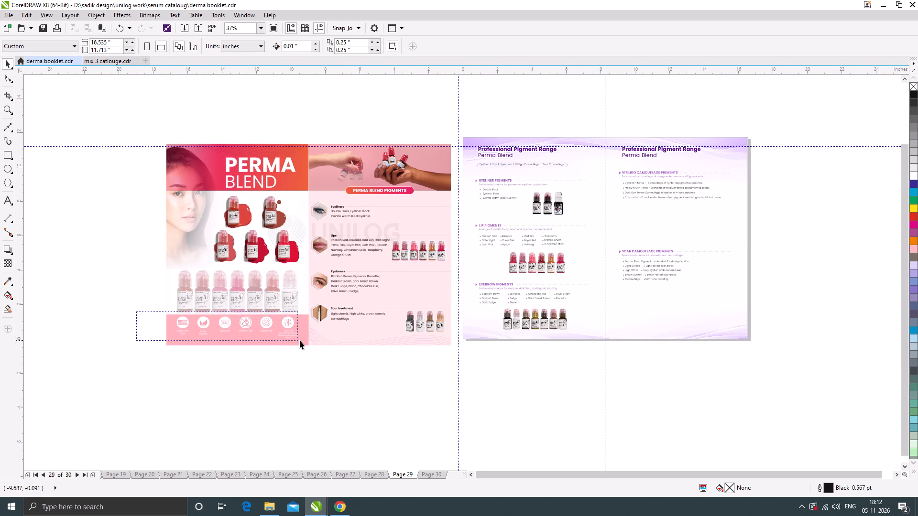
drag(300, 340, 305, 344)
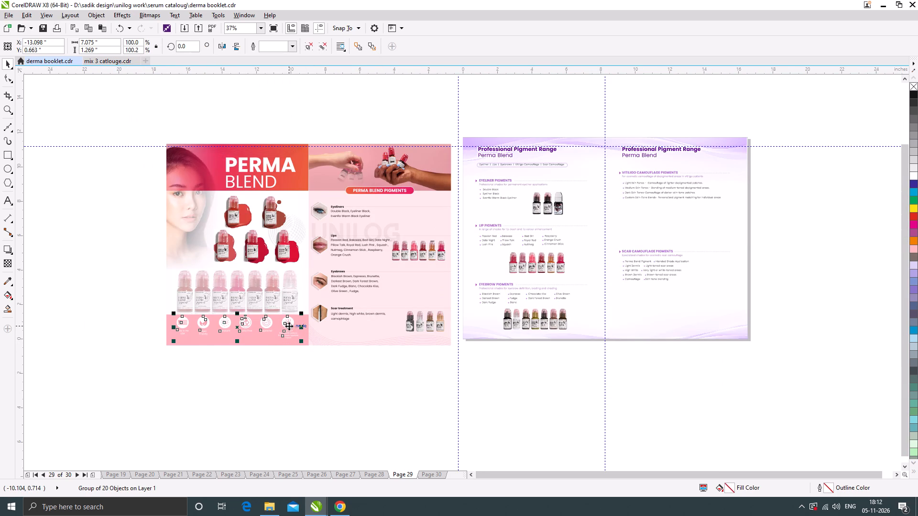
drag(289, 326, 730, 317)
right_click(730, 317)
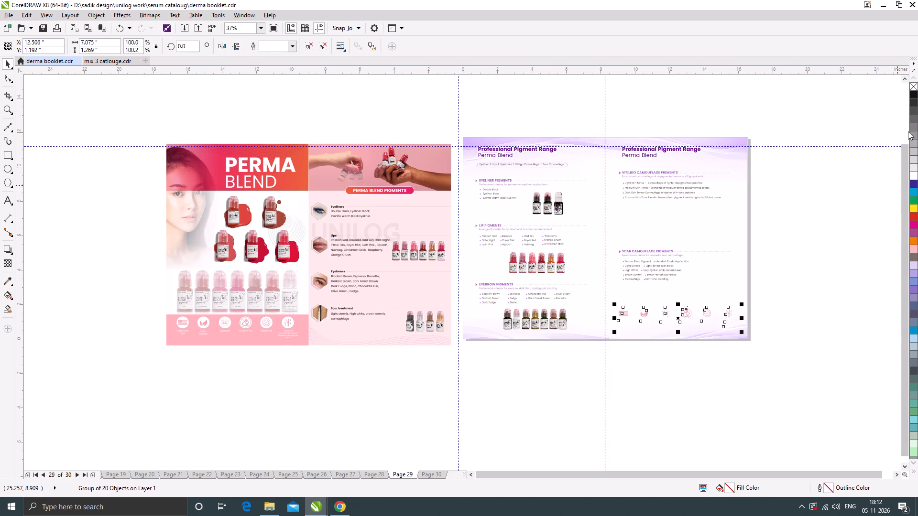
Give the copied certification icon group a 70% black outline.
right_click(915, 118)
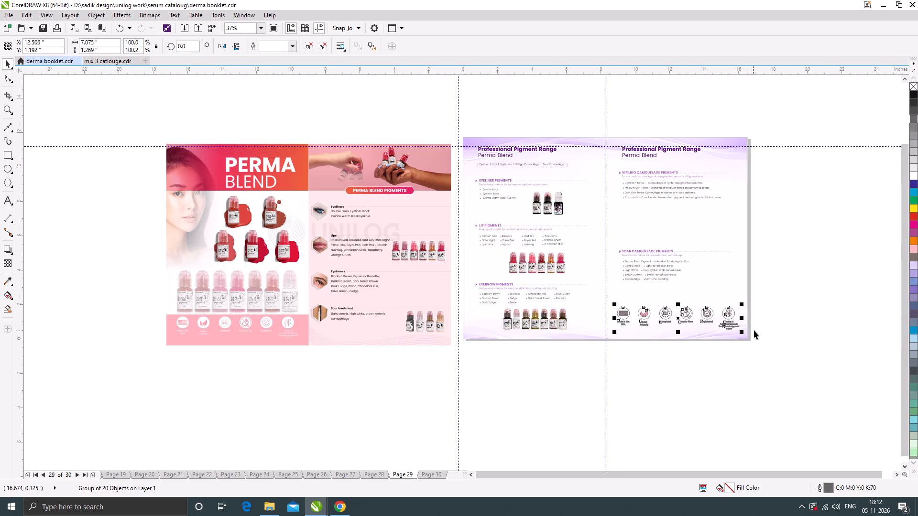
Scale the copied icon group to about 5.56 by 1 in and move it just below the page.
scroll(754, 329, up, 1)
drag(730, 280, 703, 281)
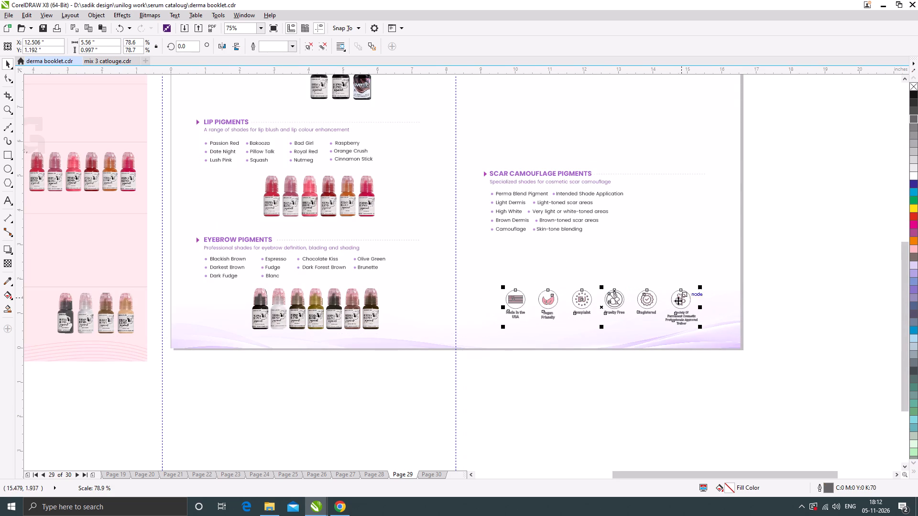
drag(677, 302, 670, 384)
click(731, 404)
Ungroup the certification icon group below the page into separate objects.
scroll(676, 418, up, 1)
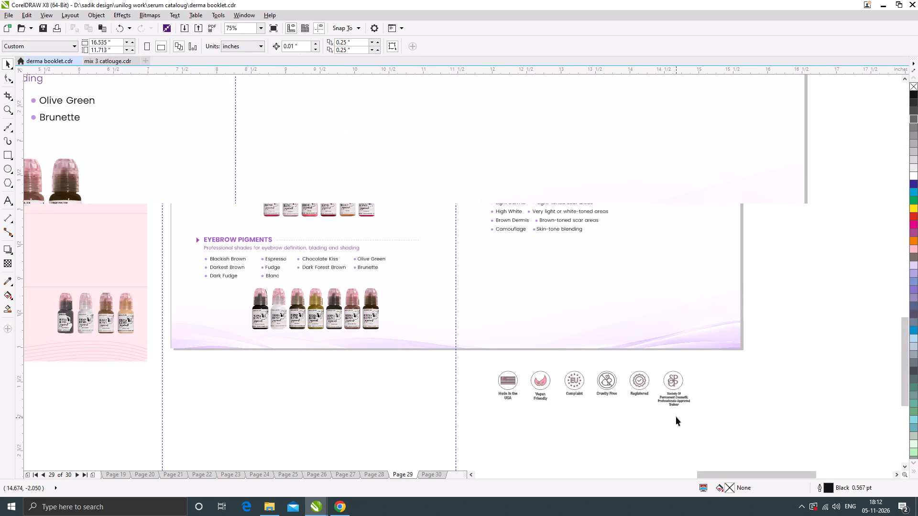
drag(748, 401, 267, 362)
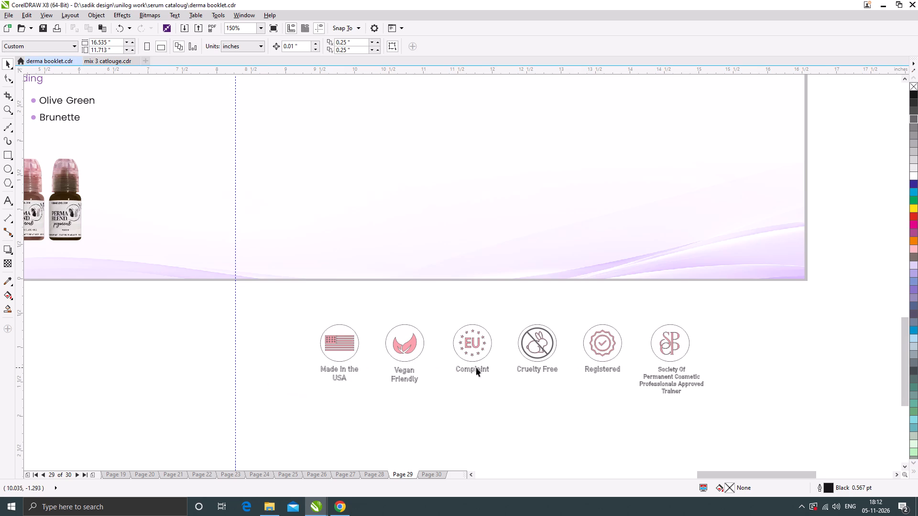
click(678, 368)
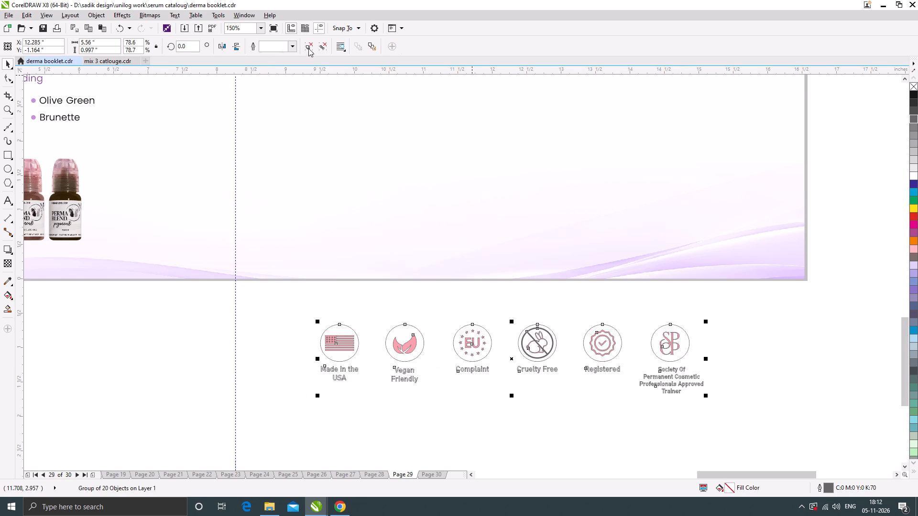
click(308, 48)
Give all six certification captions a solid black fill and remove their outline.
click(720, 344)
drag(746, 420, 233, 362)
click(913, 92)
right_click(913, 88)
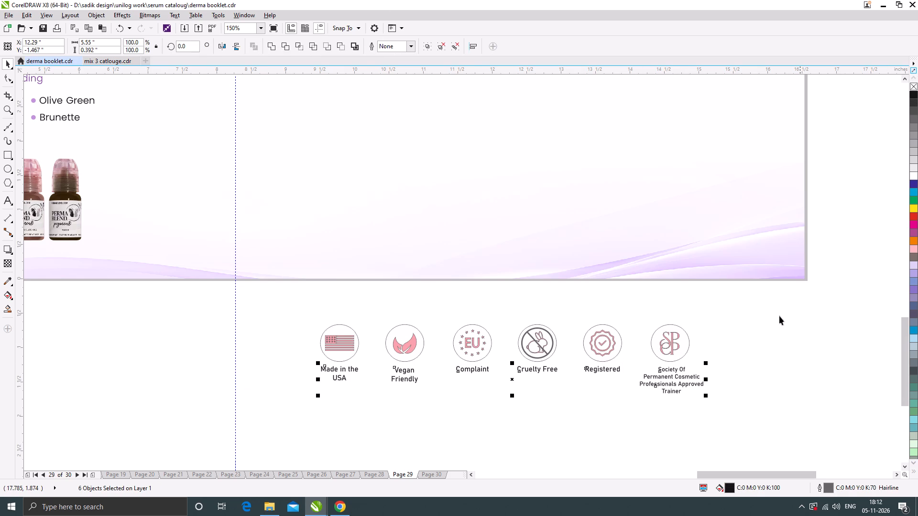
click(741, 368)
Sample the purple of the Eyebrow Pigments heading and fill the Made in the USA flag with it (C51 M68 Y0 K0).
scroll(362, 359, up, 1)
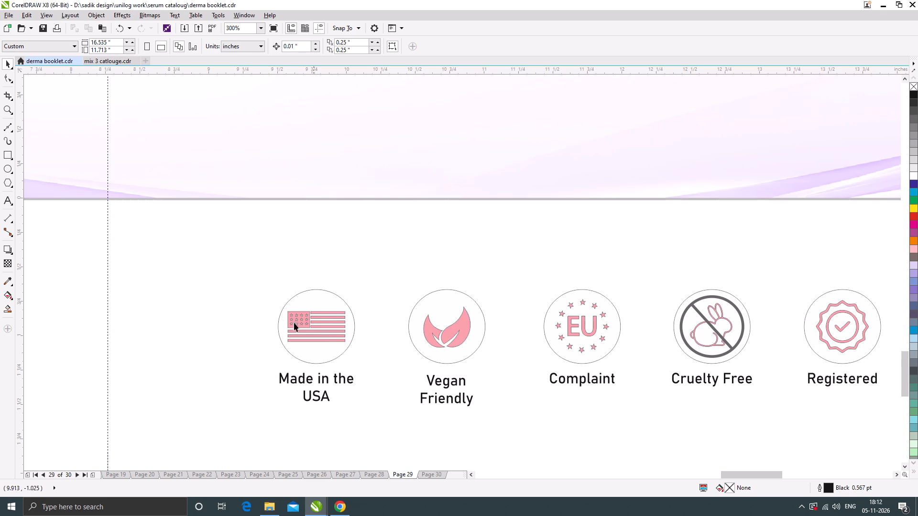
scroll(240, 290, down, 1)
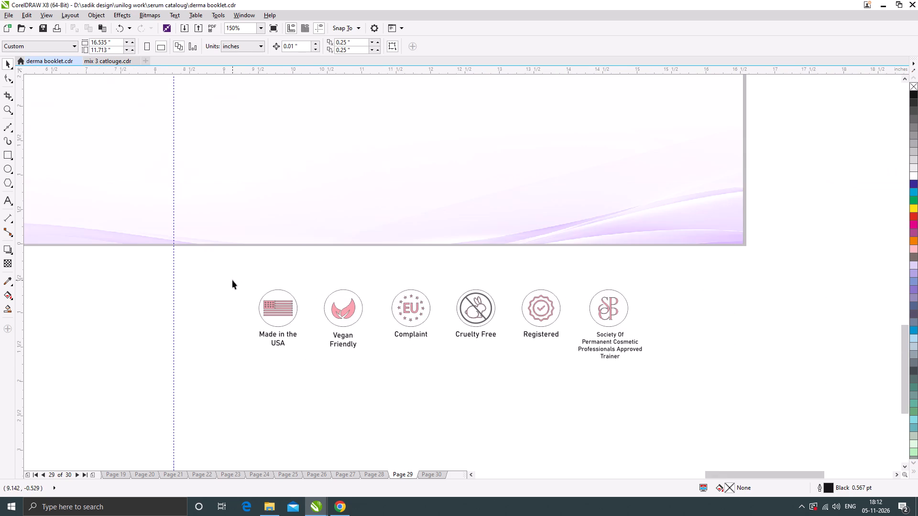
click(281, 302)
scroll(272, 307, up, 1)
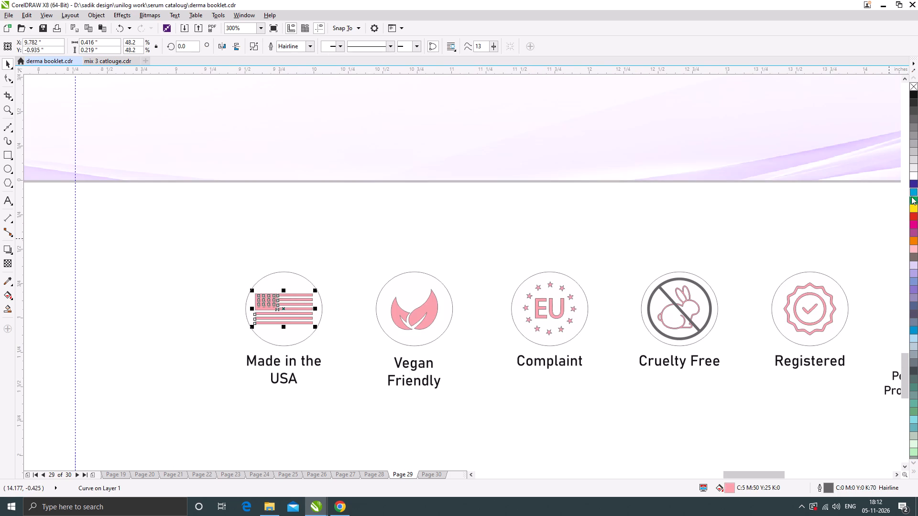
scroll(502, 295, down, 1)
scroll(564, 317, down, 1)
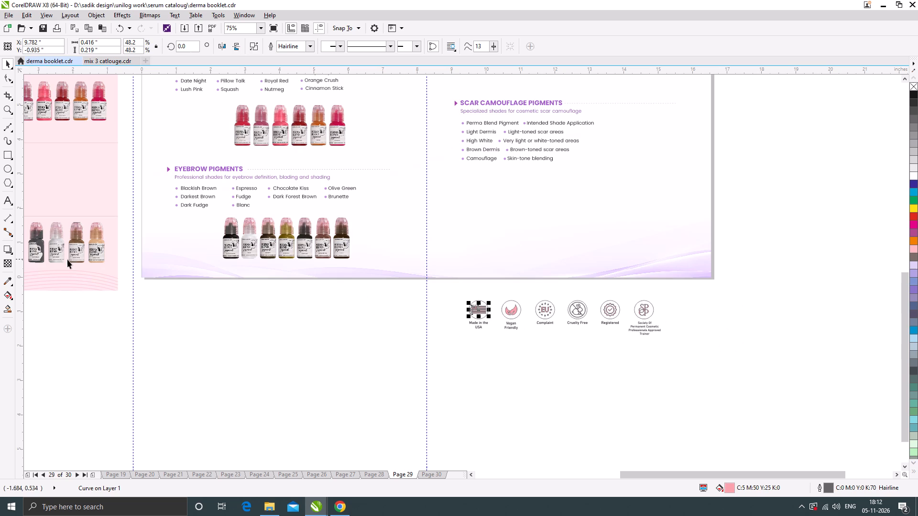
click(7, 280)
scroll(465, 272, down, 1)
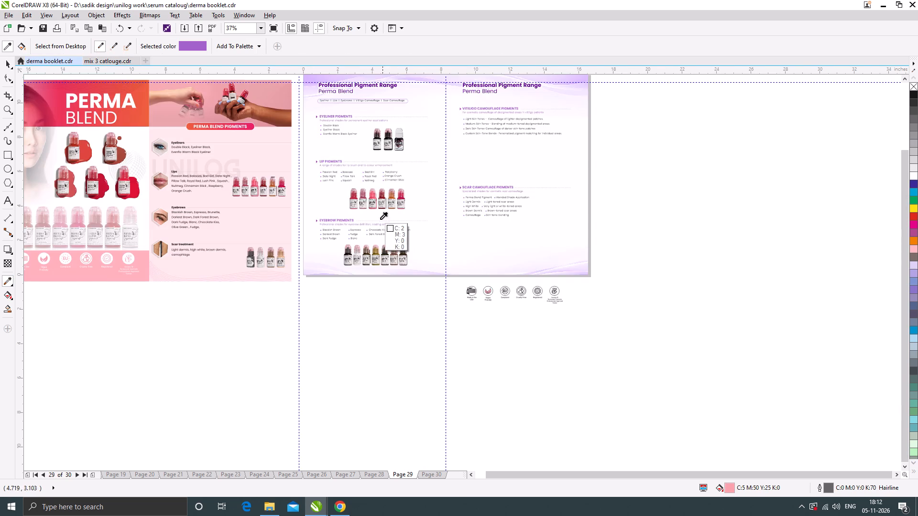
scroll(364, 215, up, 5)
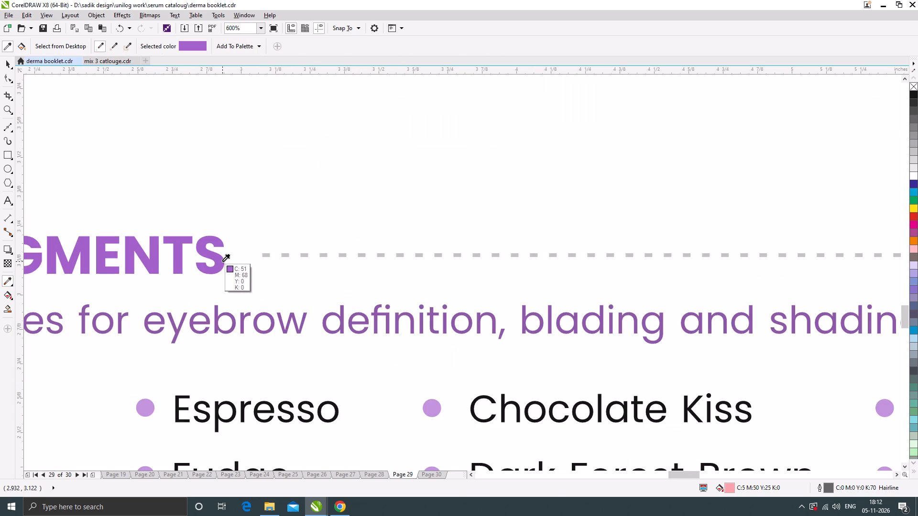
click(218, 262)
scroll(308, 239, down, 4)
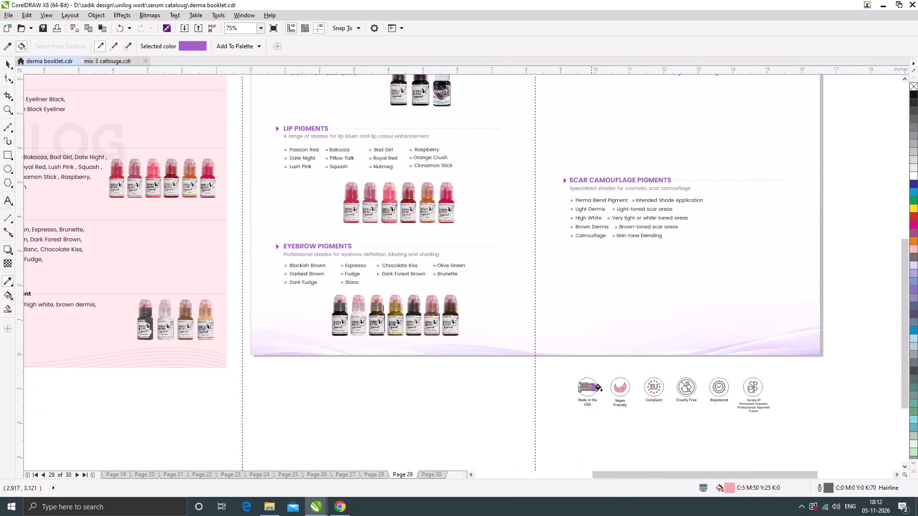
scroll(602, 390, up, 7)
click(535, 354)
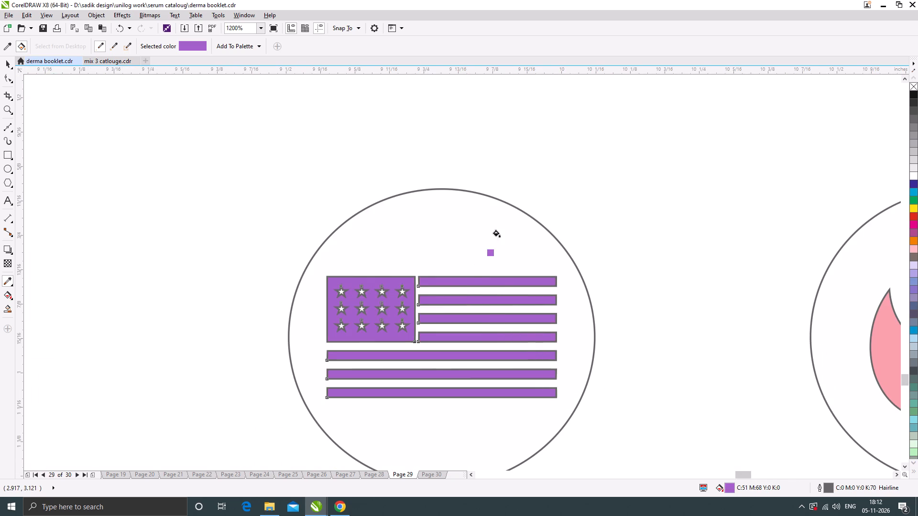
Fill the Vegan Friendly leaves and the EU letters and stars with the same sampled purple.
scroll(391, 245, down, 1)
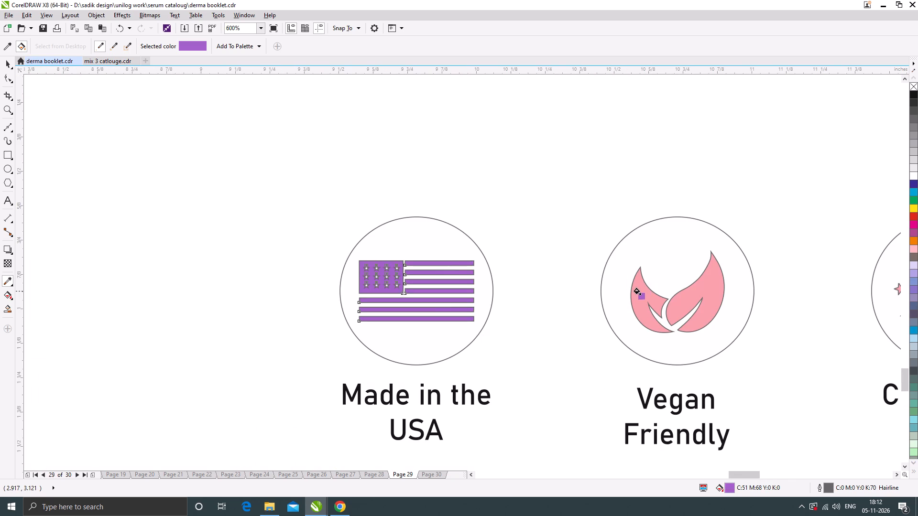
click(640, 291)
scroll(372, 272, down, 2)
scroll(568, 273, up, 2)
scroll(385, 272, up, 2)
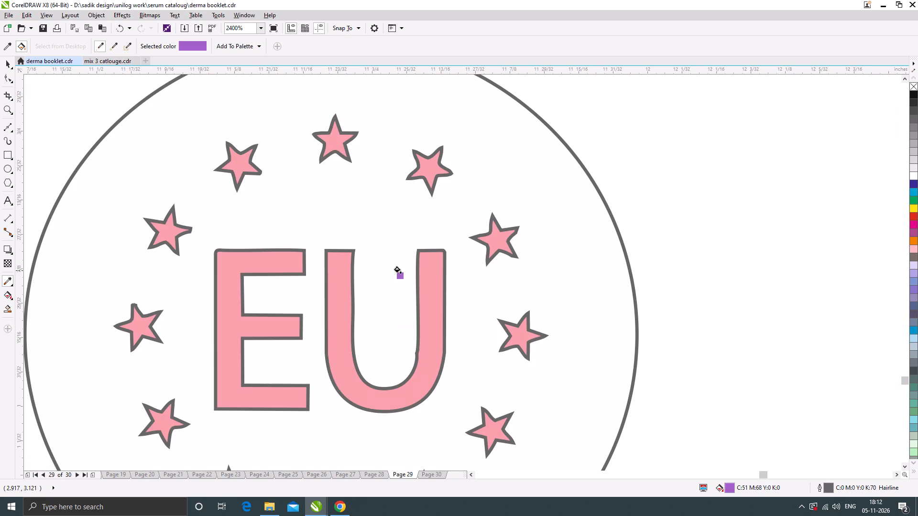
click(432, 263)
Apply the sampled purple to the Cruelty Free icon's diagonal slash, thick ring and rabbit outline.
scroll(363, 240, down, 5)
scroll(608, 259, up, 3)
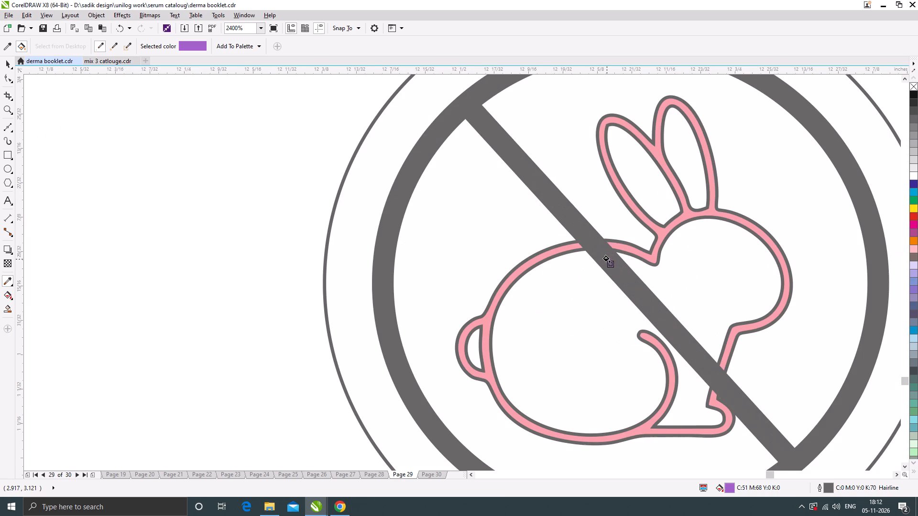
click(607, 259)
click(630, 248)
scroll(412, 274, down, 2)
key(ctrl+z)
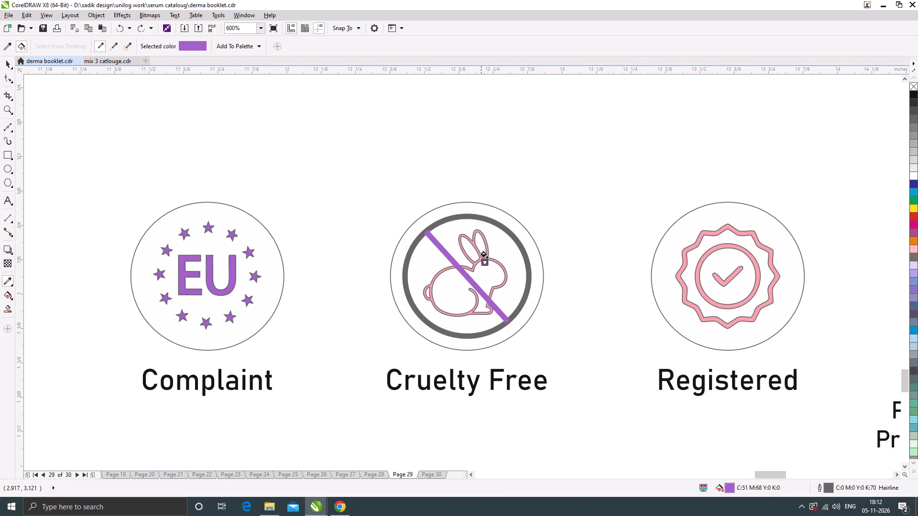
scroll(483, 244, up, 1)
click(487, 237)
scroll(485, 237, up, 1)
click(485, 236)
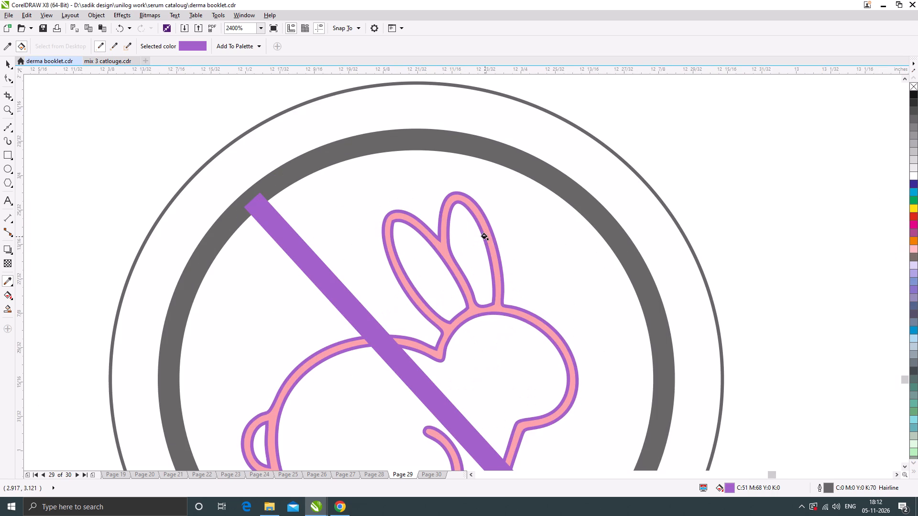
click(486, 235)
scroll(434, 238, down, 4)
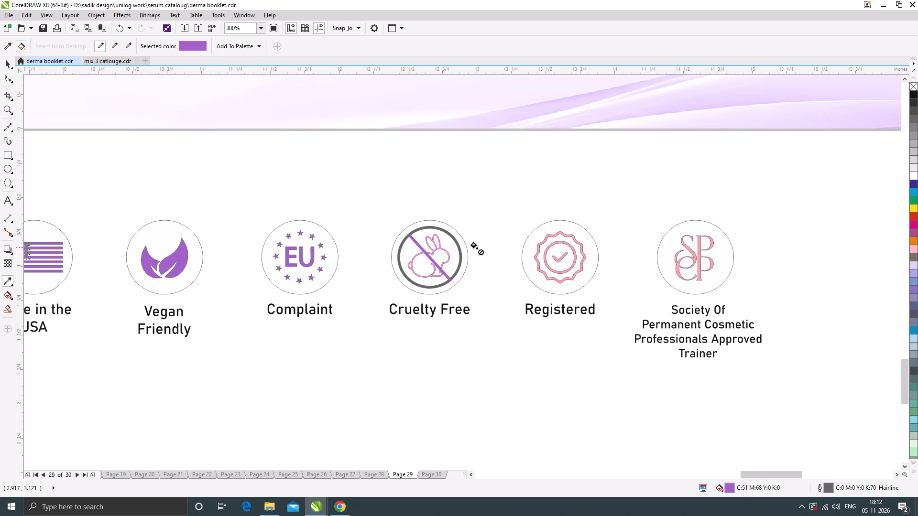
scroll(469, 244, up, 2)
click(428, 241)
Fill the Registered badge and the Society of Permanent Cosmetic Professionals monogram with the sampled purple.
scroll(404, 246, down, 1)
scroll(612, 256, up, 2)
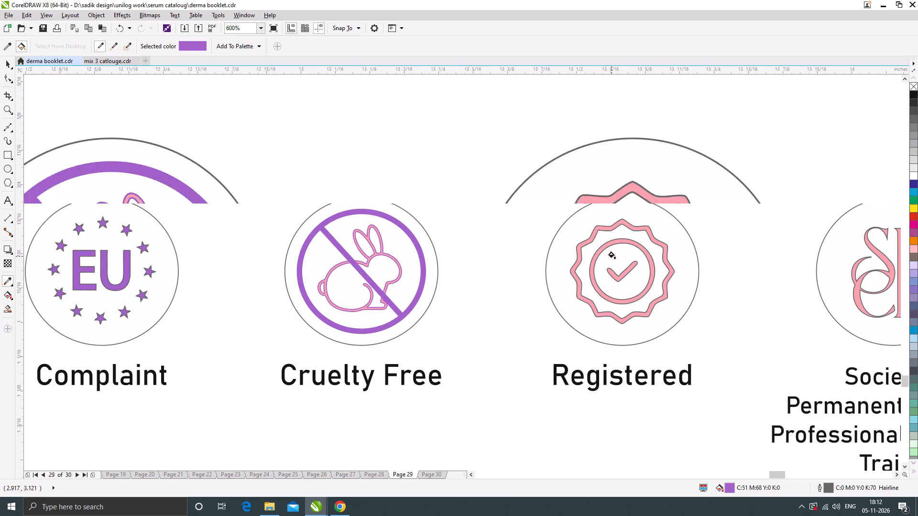
click(618, 202)
scroll(431, 244, down, 4)
scroll(606, 248, up, 4)
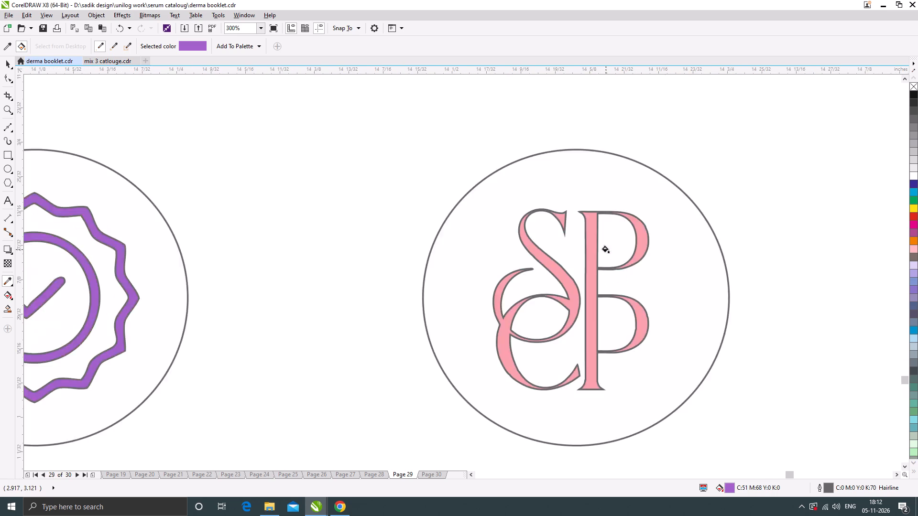
click(579, 268)
scroll(617, 263, down, 6)
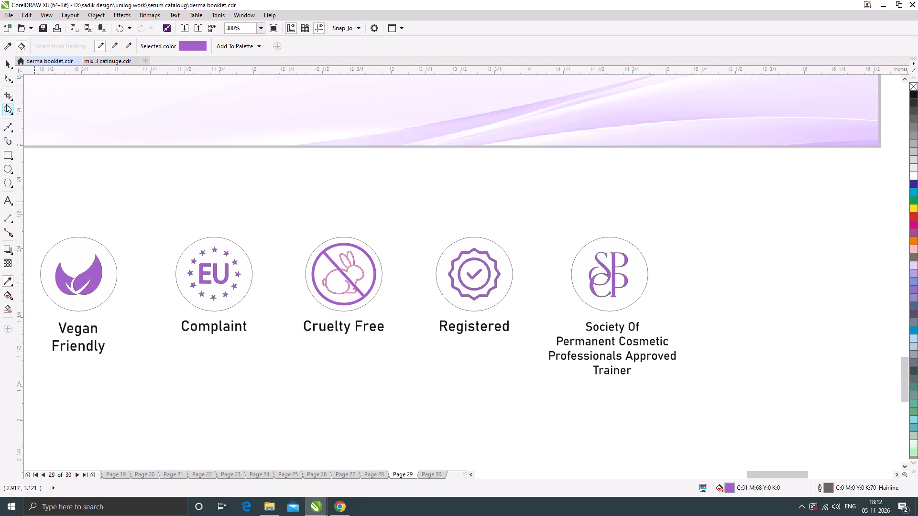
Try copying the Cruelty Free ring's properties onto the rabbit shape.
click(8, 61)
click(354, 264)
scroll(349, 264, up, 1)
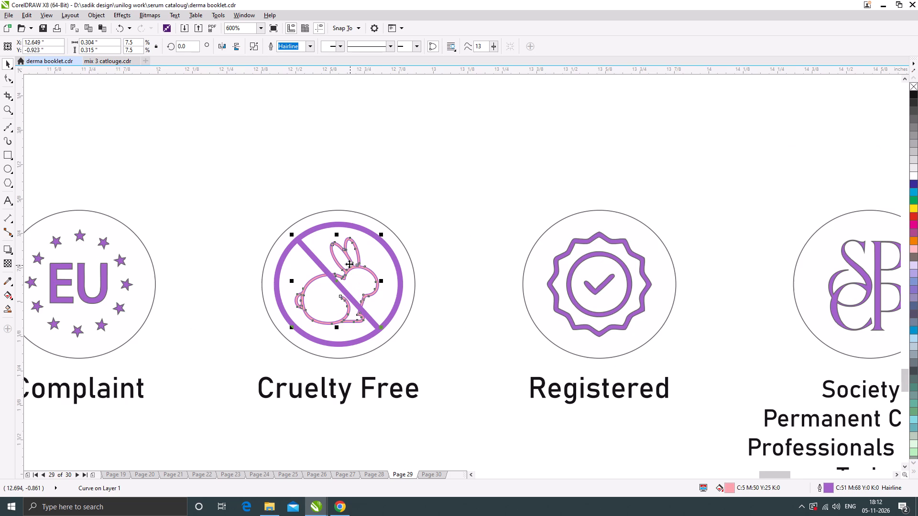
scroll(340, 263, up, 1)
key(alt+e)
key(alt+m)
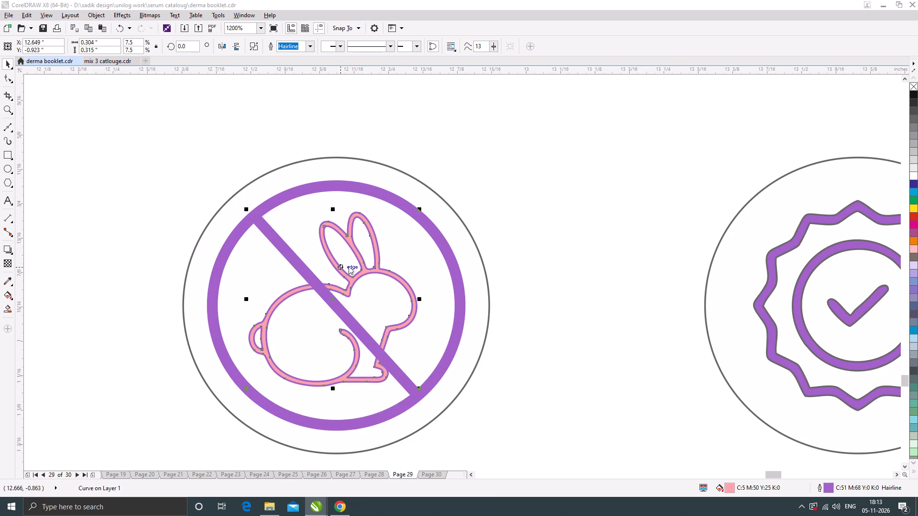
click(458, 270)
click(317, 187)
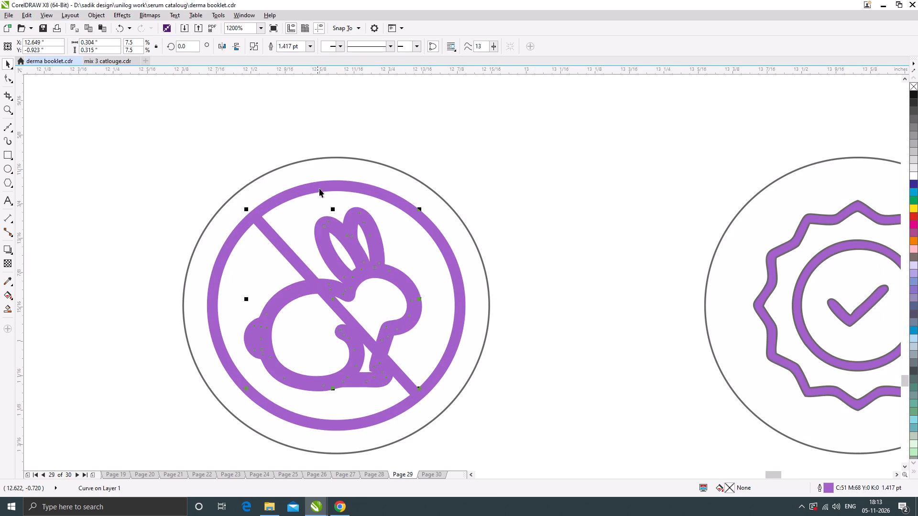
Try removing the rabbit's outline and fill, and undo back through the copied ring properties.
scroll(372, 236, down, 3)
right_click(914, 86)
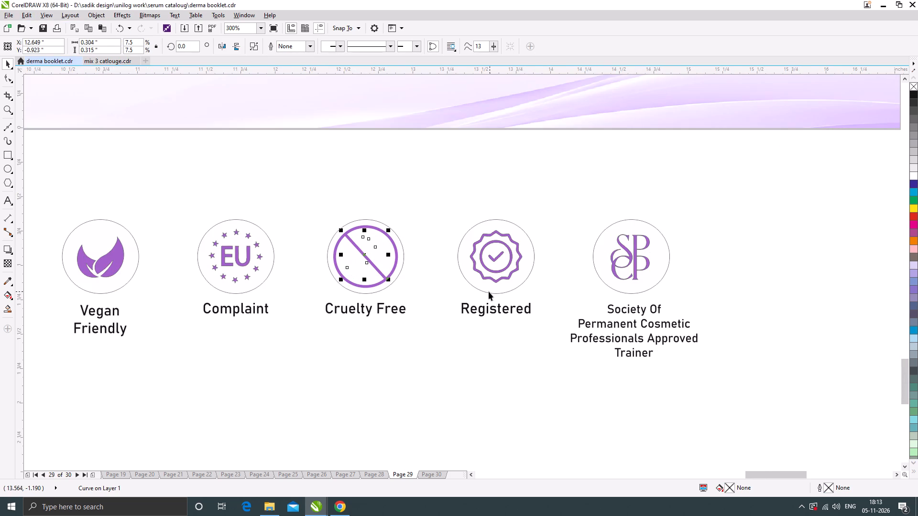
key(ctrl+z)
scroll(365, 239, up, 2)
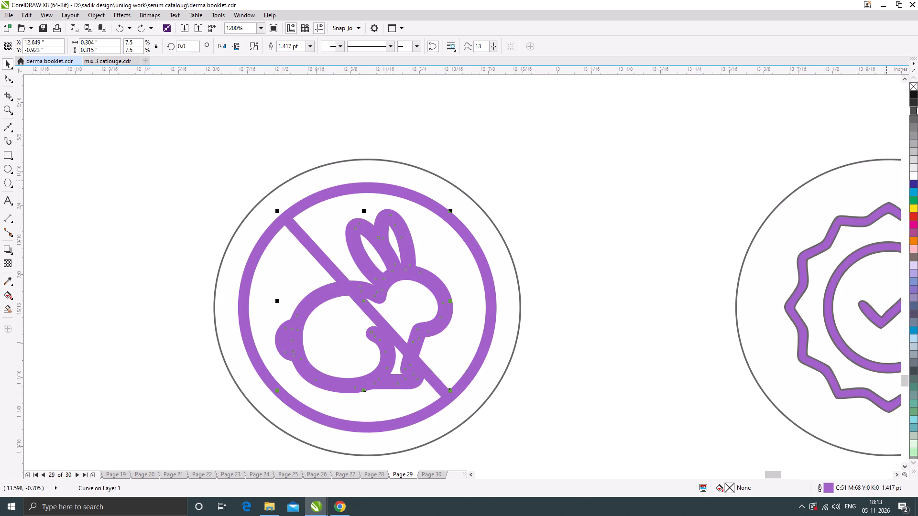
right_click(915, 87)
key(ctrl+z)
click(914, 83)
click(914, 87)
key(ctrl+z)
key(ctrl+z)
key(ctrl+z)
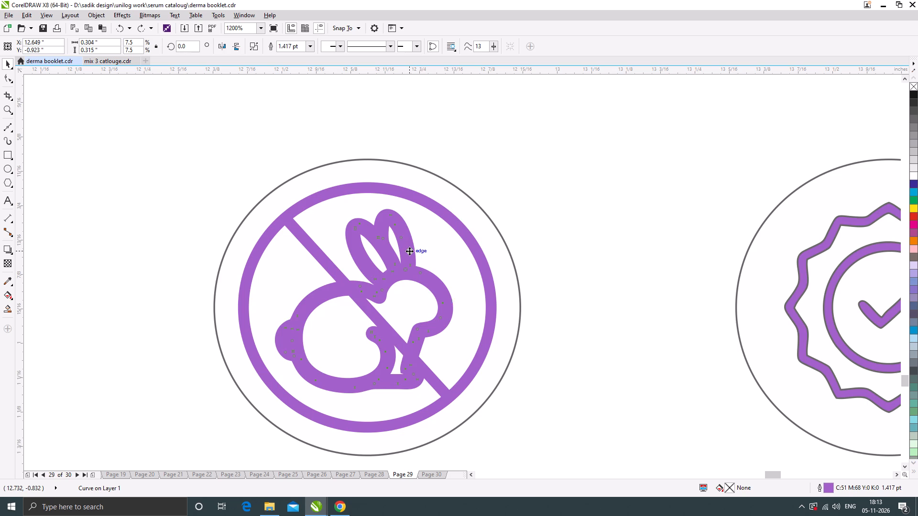
Move the rabbit out below the Cruelty Free caption, fill it with the icons' purple (C51 M68 Y0 K0) and remove its outline.
scroll(435, 277, down, 3)
drag(431, 277, 421, 338)
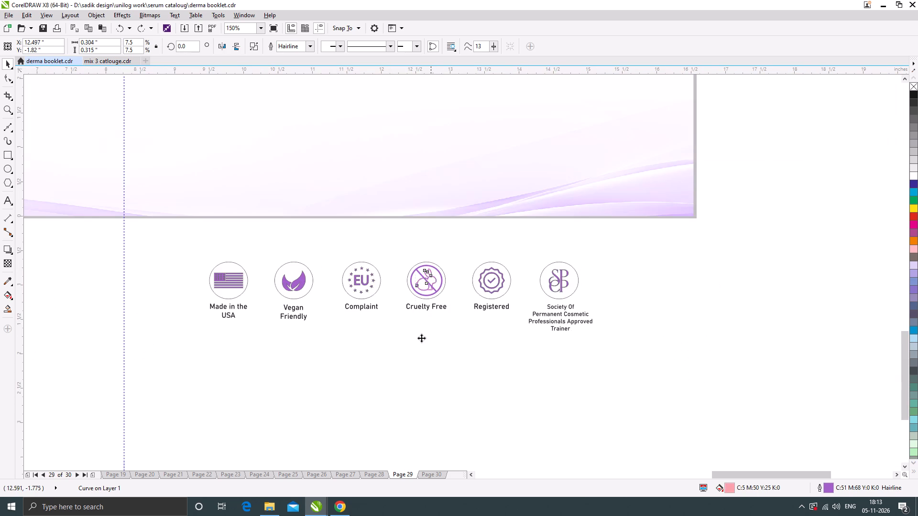
drag(421, 338, 422, 338)
scroll(419, 340, up, 3)
click(4, 283)
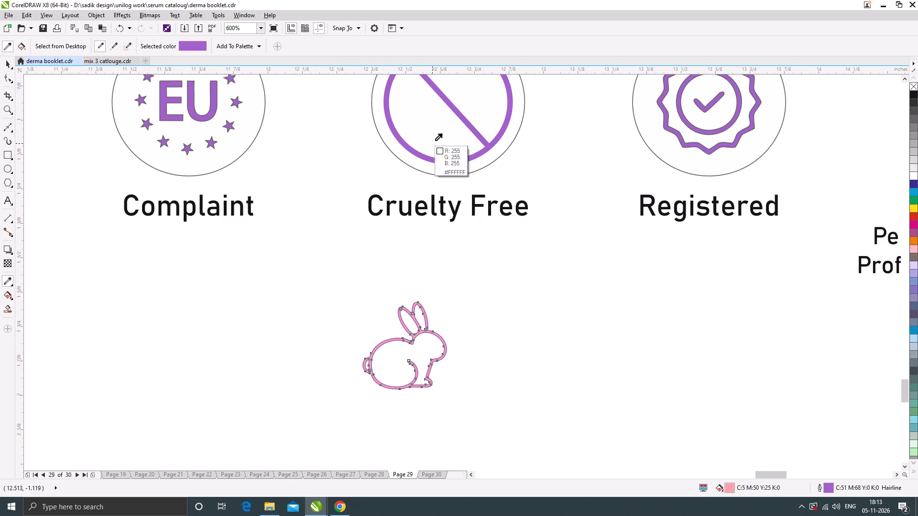
click(414, 150)
scroll(438, 328, up, 2)
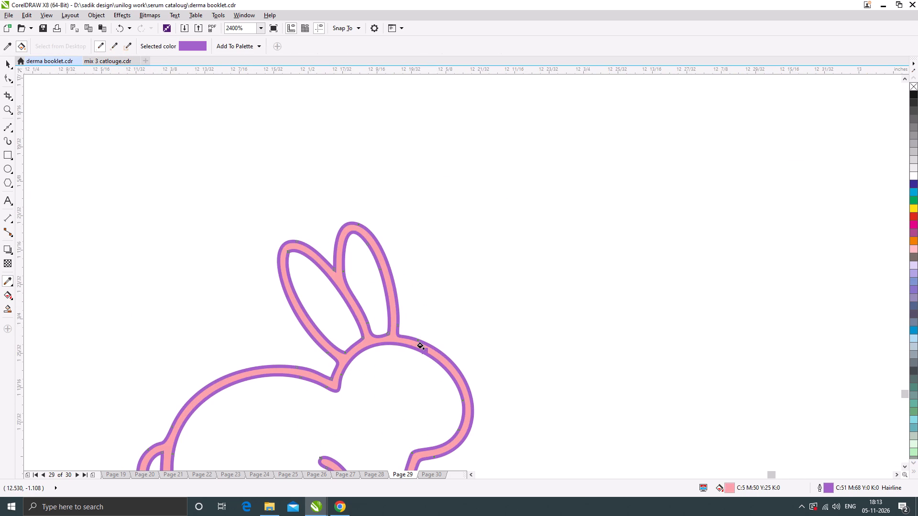
click(421, 346)
click(7, 64)
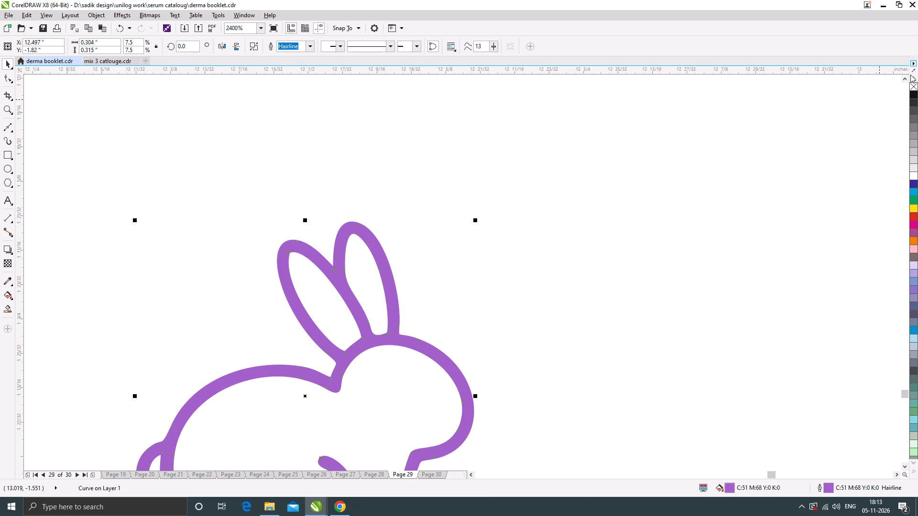
right_click(913, 85)
scroll(392, 322, down, 5)
Move the purple rabbit back inside the Cruelty Free ring, centred behind the slash.
drag(391, 334, 433, 85)
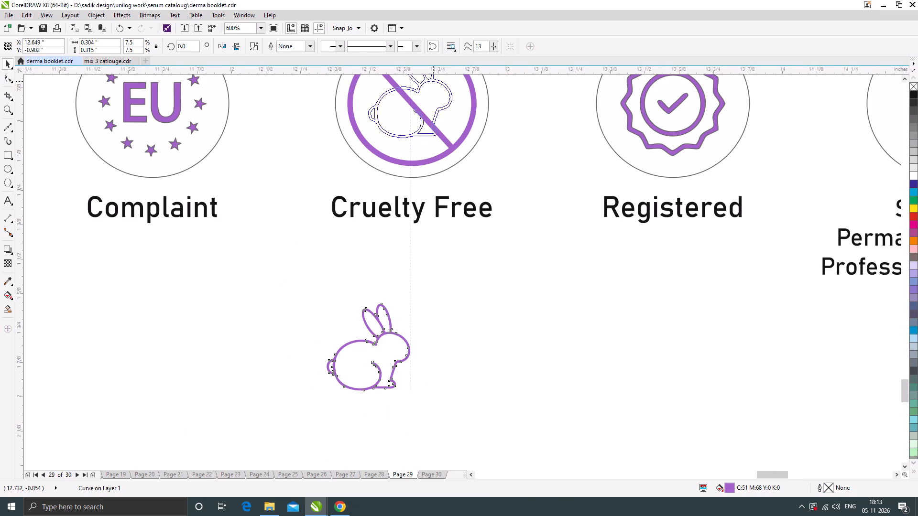
drag(433, 85, 433, 85)
scroll(429, 122, down, 1)
scroll(431, 97, up, 2)
shift+click(512, 146)
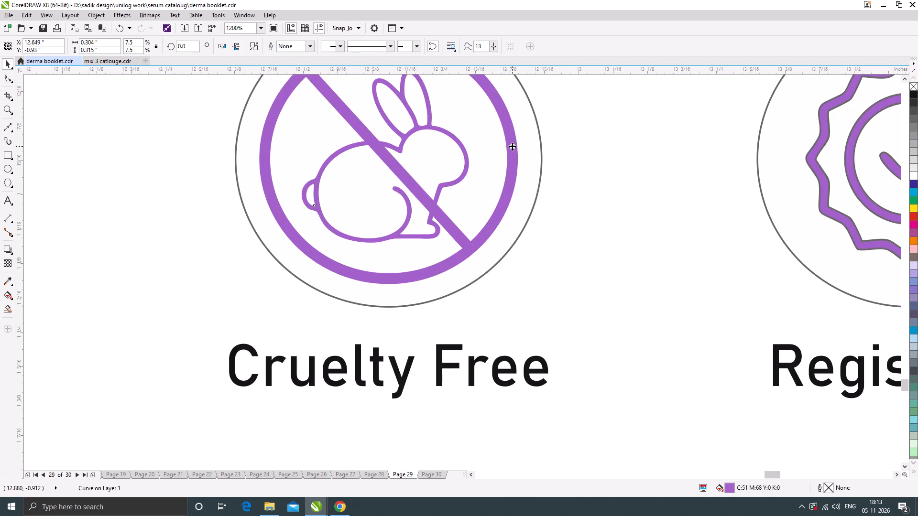
Align the purple rabbit exactly to the centre of the Cruelty Free ring, both horizontally and vertically.
key(c)
key(e)
scroll(474, 172, down, 3)
click(516, 321)
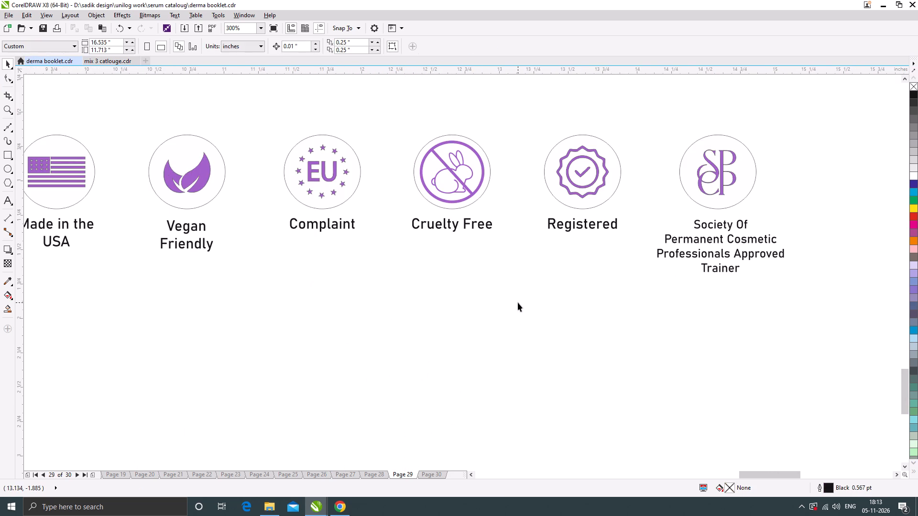
Remove the hairline outlines from the flag, leaf and EU icons, leaving their surrounding circles untouched.
scroll(437, 280, down, 1)
scroll(218, 220, up, 1)
drag(189, 196, 337, 257)
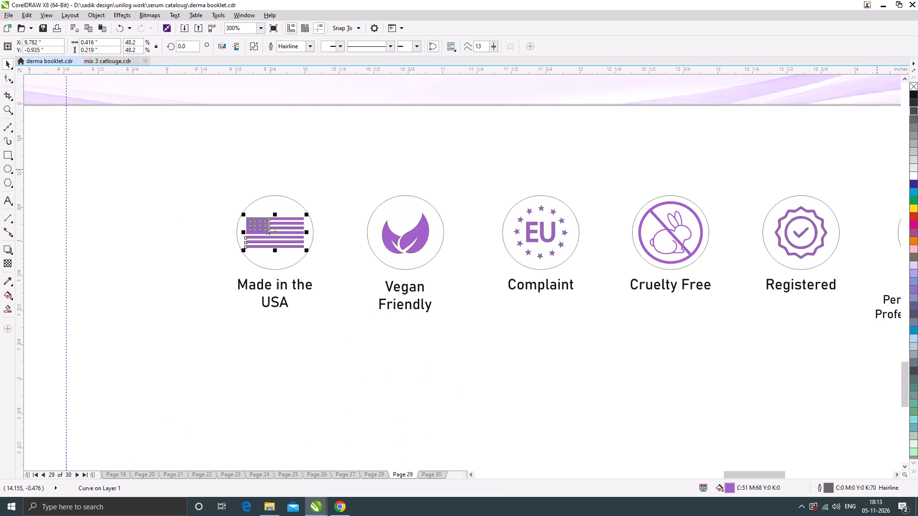
right_click(915, 86)
drag(340, 203, 470, 255)
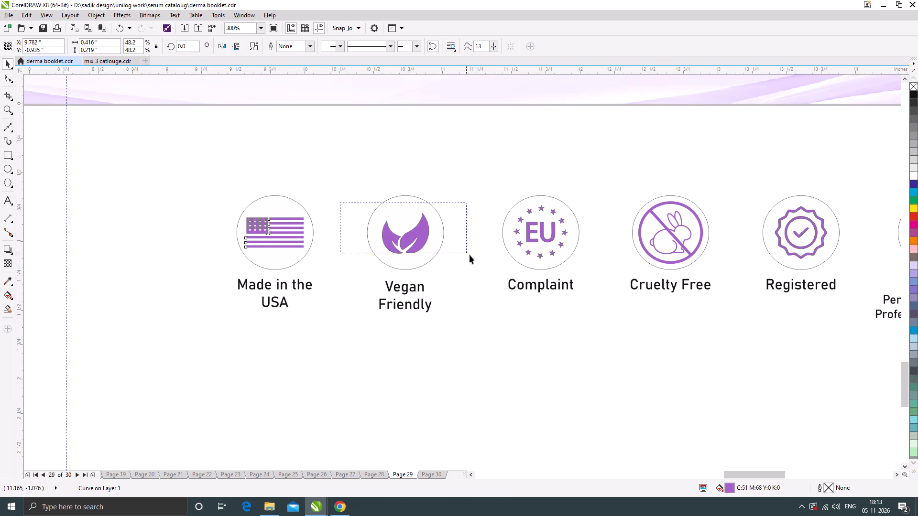
drag(470, 255, 471, 259)
right_click(914, 86)
drag(498, 196, 590, 261)
right_click(914, 86)
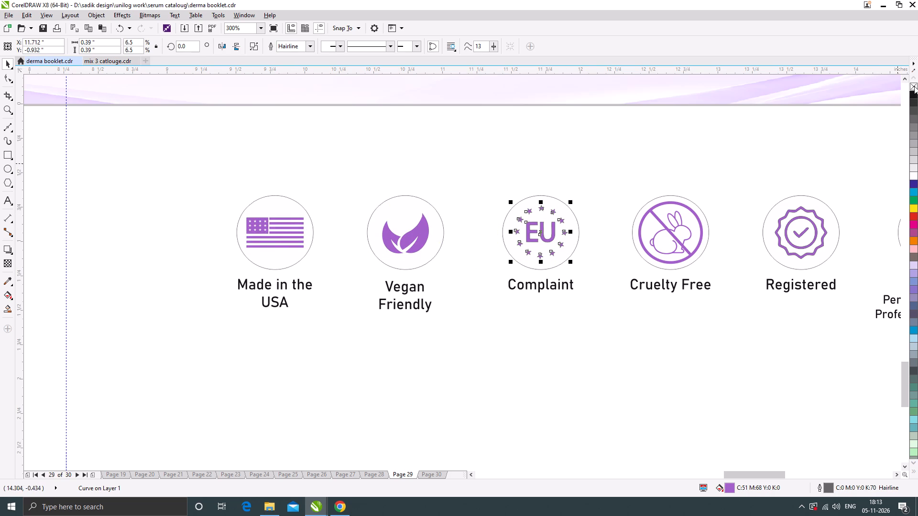
Remove the hairline outlines from the Registered badge icon and the Society of Permanent Cosmetic Professionals monogram.
scroll(591, 219, down, 1)
scroll(744, 215, up, 1)
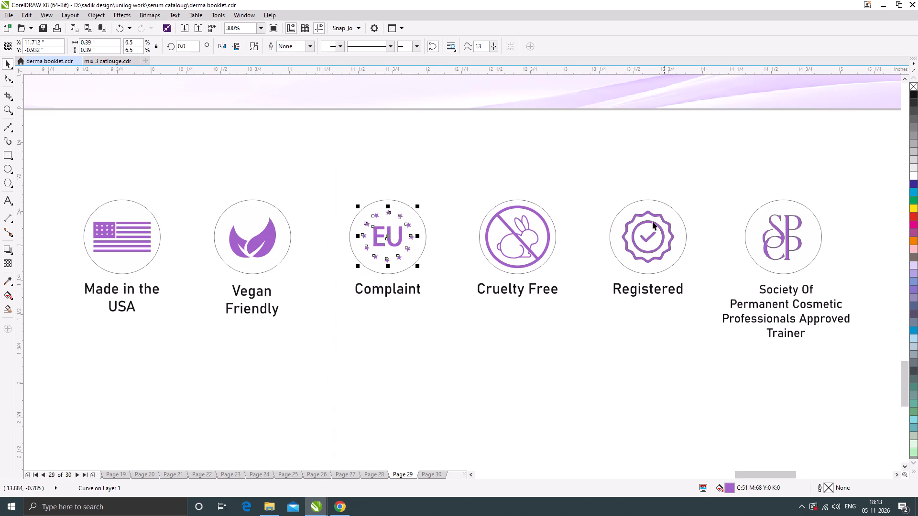
drag(588, 204, 702, 267)
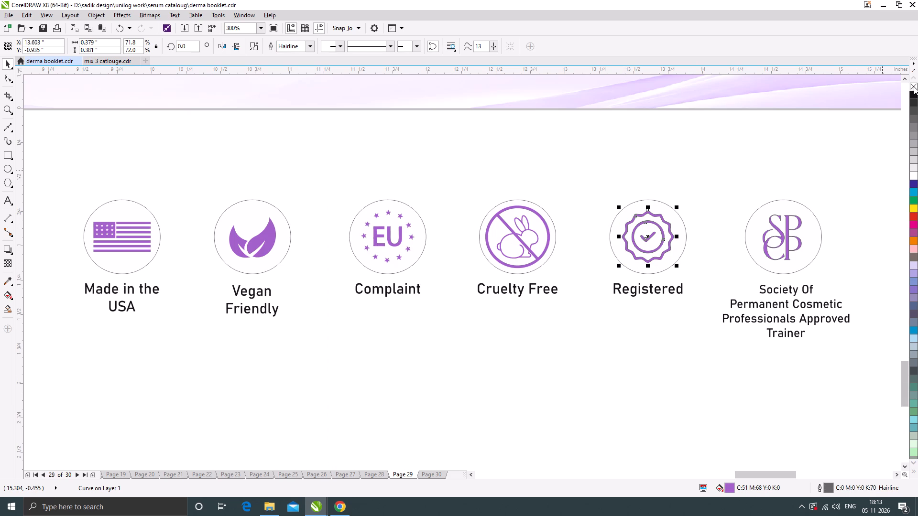
right_click(914, 86)
drag(728, 203, 835, 265)
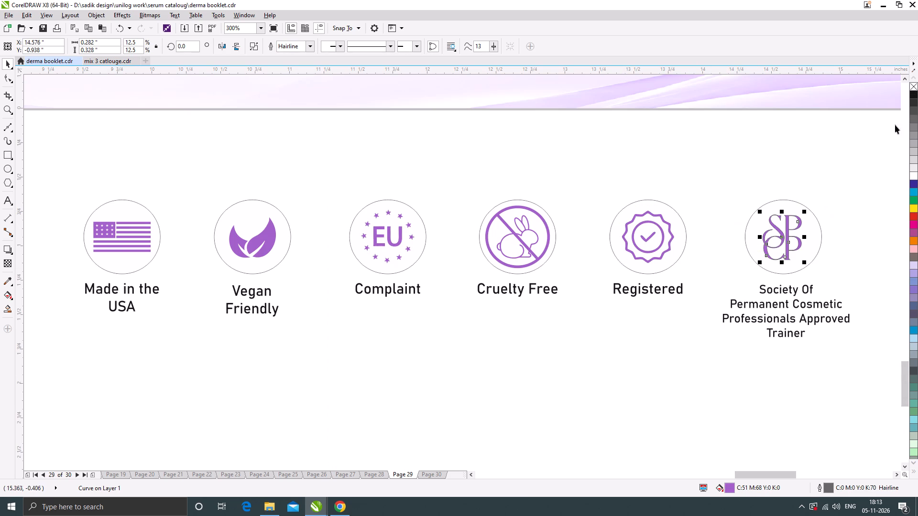
right_click(914, 85)
click(655, 194)
Sample the flag's purple and apply it to the circle outlines around the Made in the USA, Vegan Friendly and Complaint icons.
scroll(647, 205, down, 1)
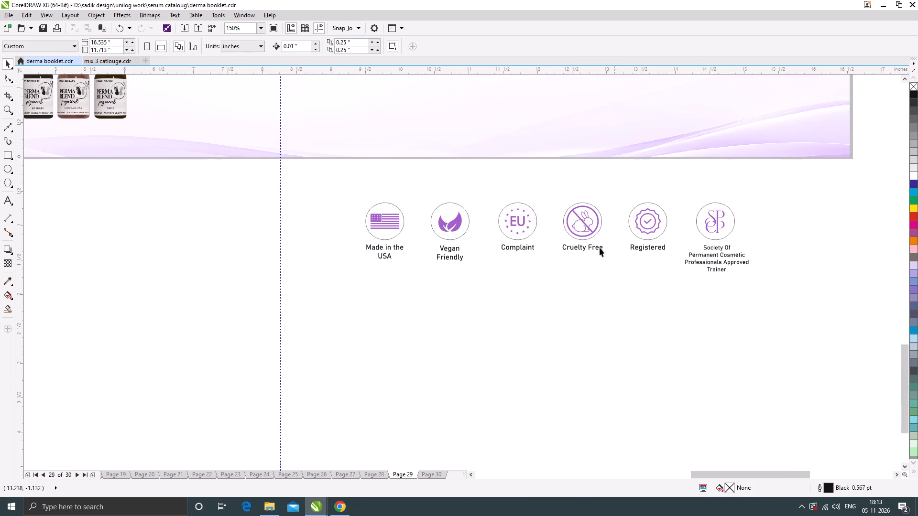
click(425, 321)
scroll(394, 214, up, 1)
click(397, 201)
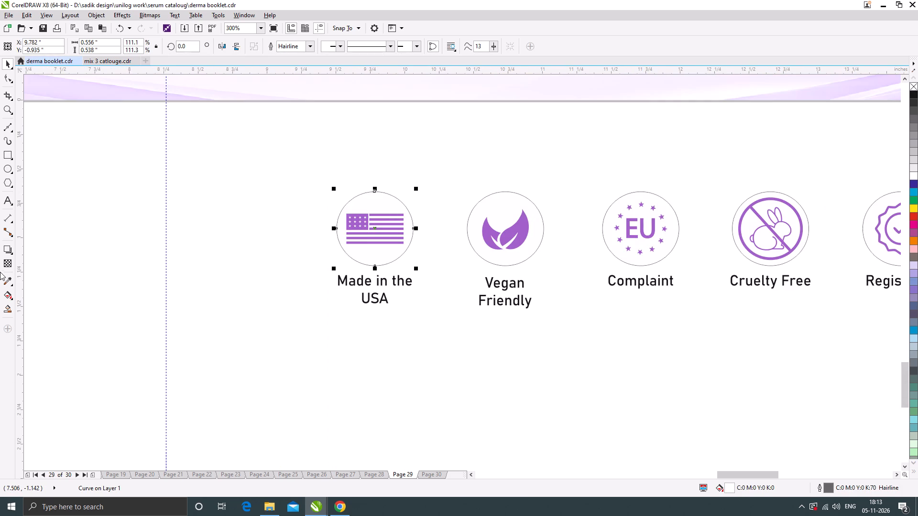
click(7, 280)
scroll(375, 211, up, 3)
click(369, 225)
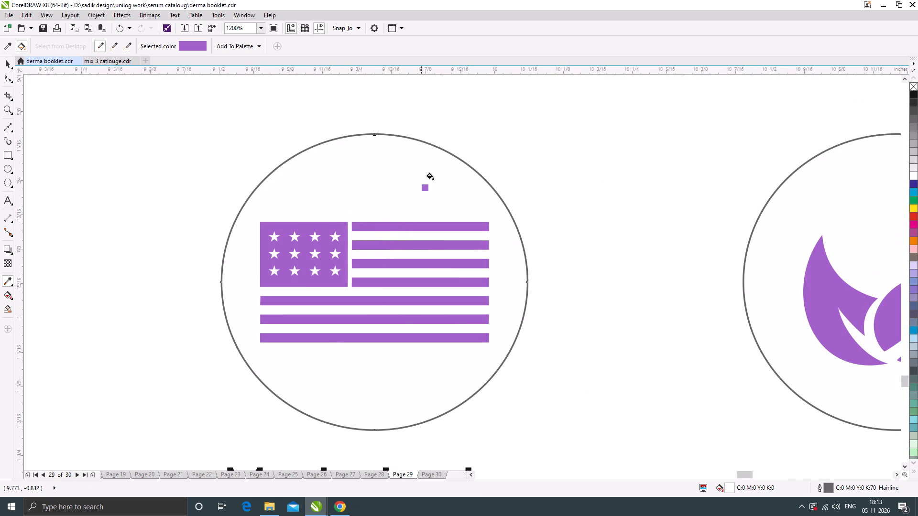
scroll(439, 150, up, 2)
click(444, 144)
scroll(266, 229, down, 5)
scroll(505, 217, up, 4)
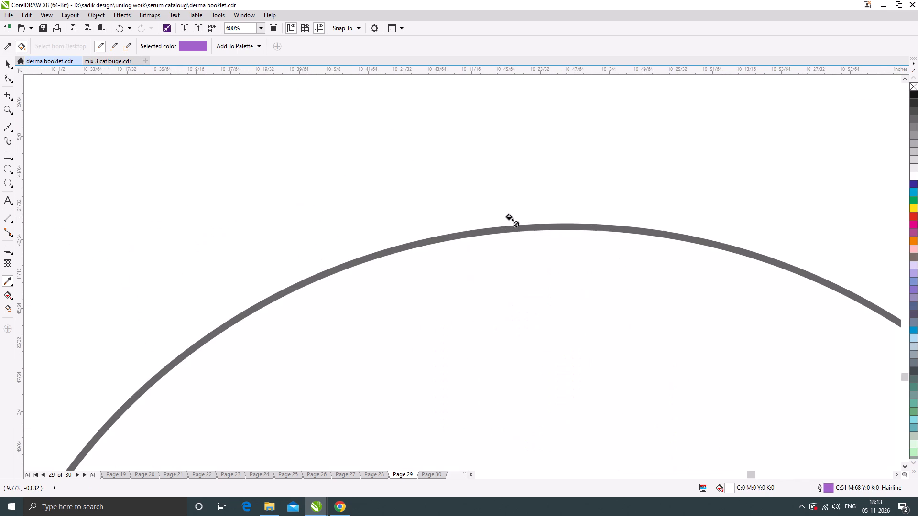
click(507, 228)
scroll(327, 218, down, 5)
scroll(448, 230, down, 1)
scroll(530, 230, up, 5)
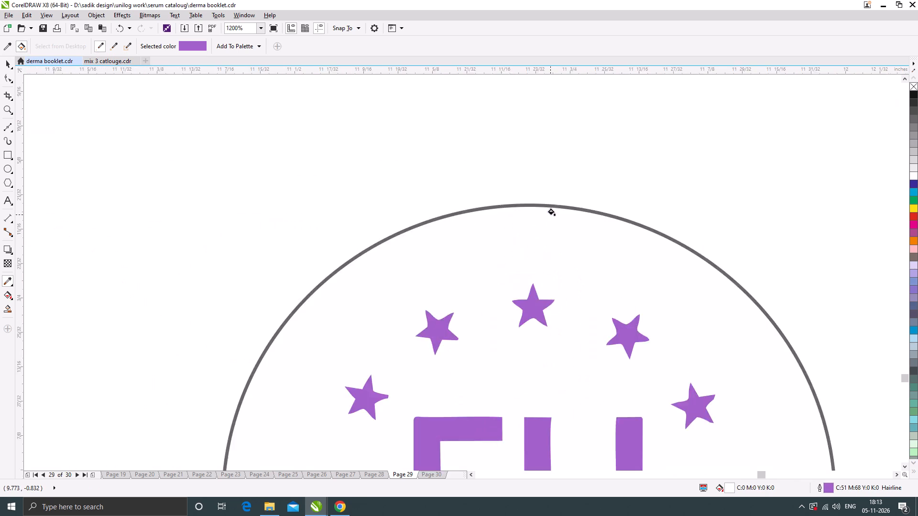
click(554, 196)
Apply the sampled purple to the circle outlines around the Cruelty Free, Registered and Society of Permanent Cosmetic Professionals icons.
scroll(291, 190, down, 7)
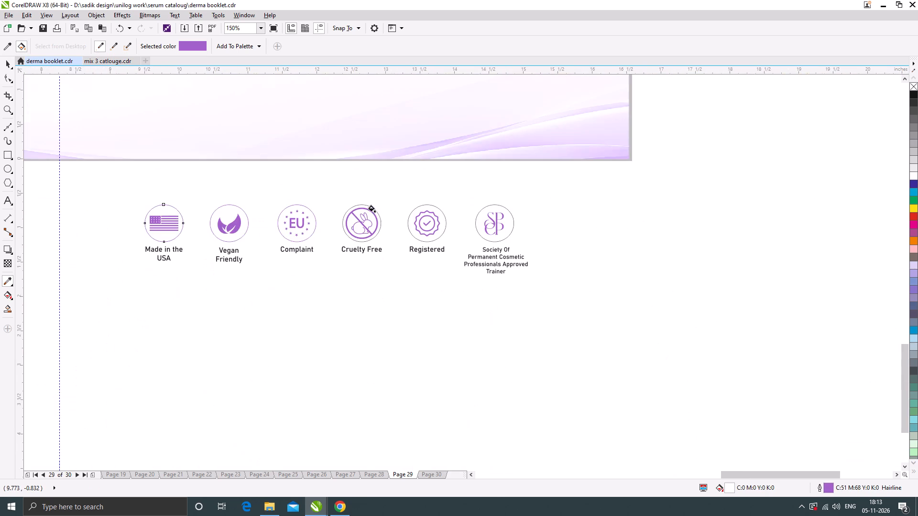
scroll(371, 210, up, 7)
click(395, 221)
scroll(321, 221, down, 5)
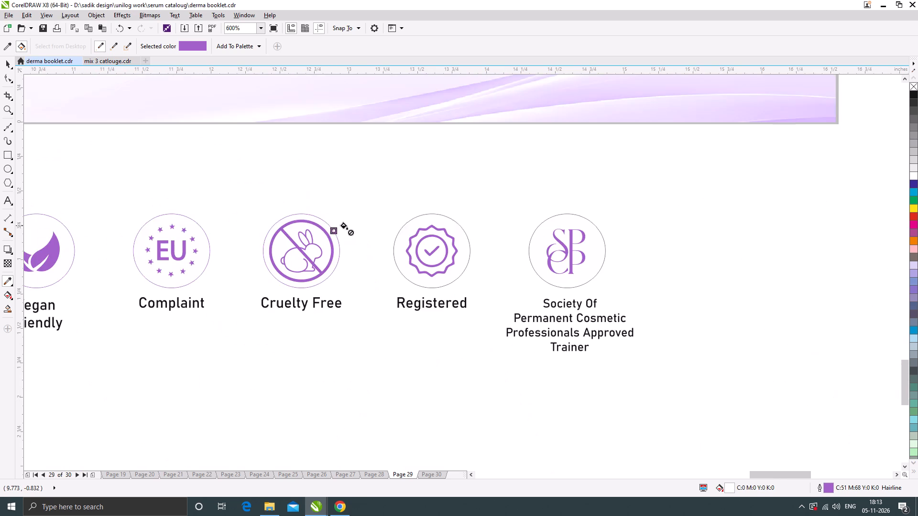
scroll(444, 212, up, 6)
click(449, 224)
scroll(344, 228, down, 3)
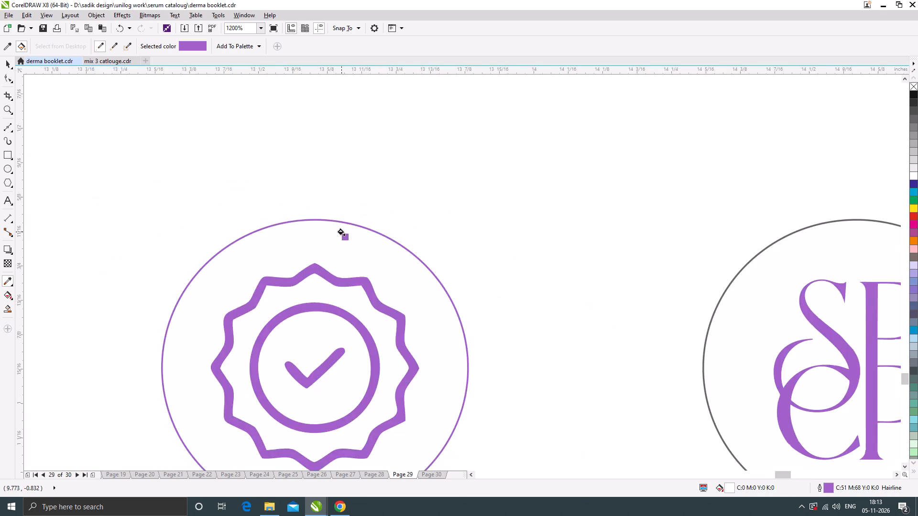
scroll(341, 232, down, 3)
scroll(478, 232, up, 6)
click(503, 195)
scroll(509, 224, down, 2)
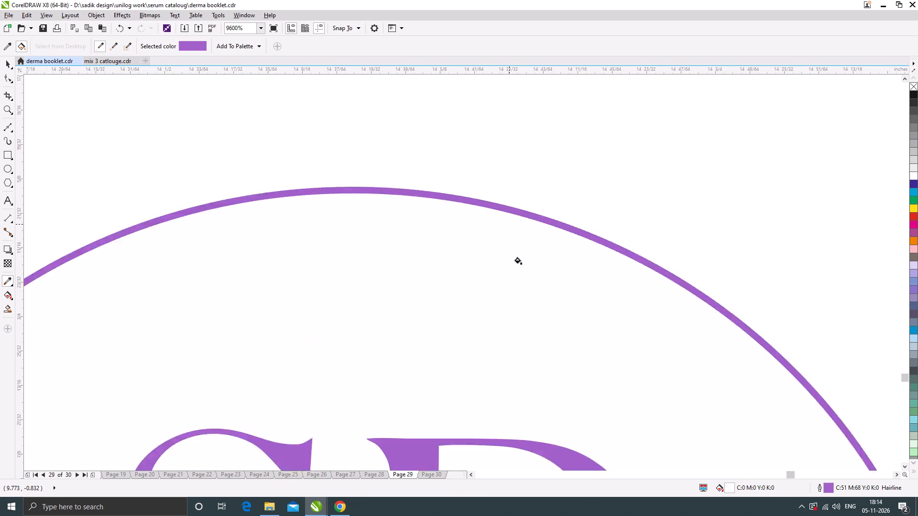
scroll(518, 261, down, 9)
scroll(465, 286, up, 1)
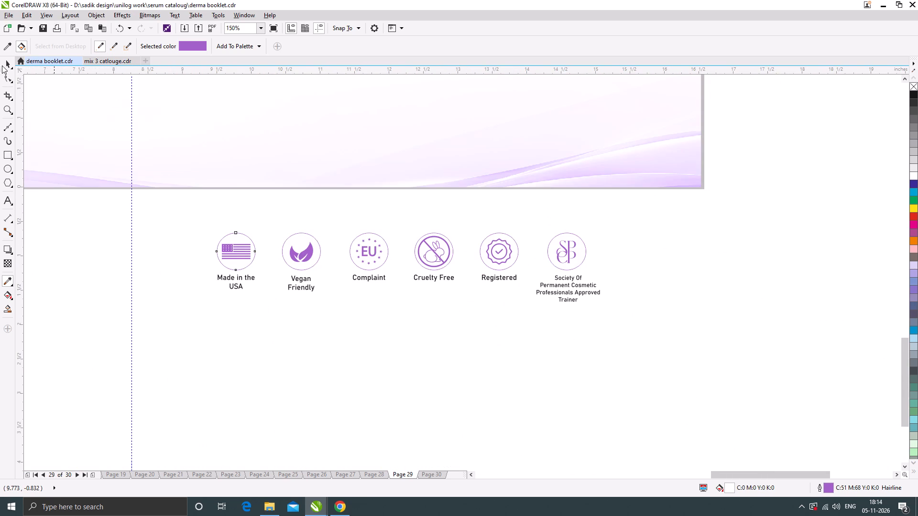
click(8, 63)
Scale the whole certification icon row with its captions down to about 4.81 in wide and group it.
scroll(588, 313, down, 1)
click(623, 325)
drag(653, 335, 362, 261)
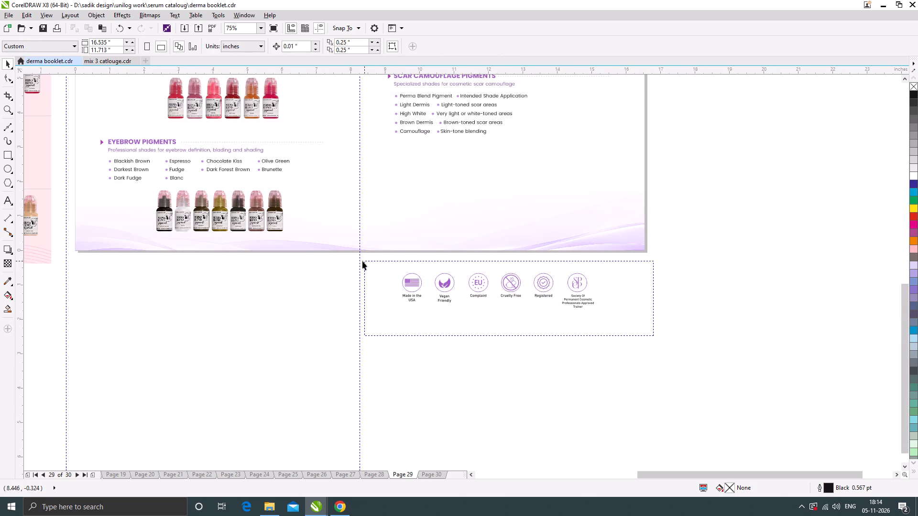
drag(362, 261, 362, 260)
drag(597, 271, 583, 272)
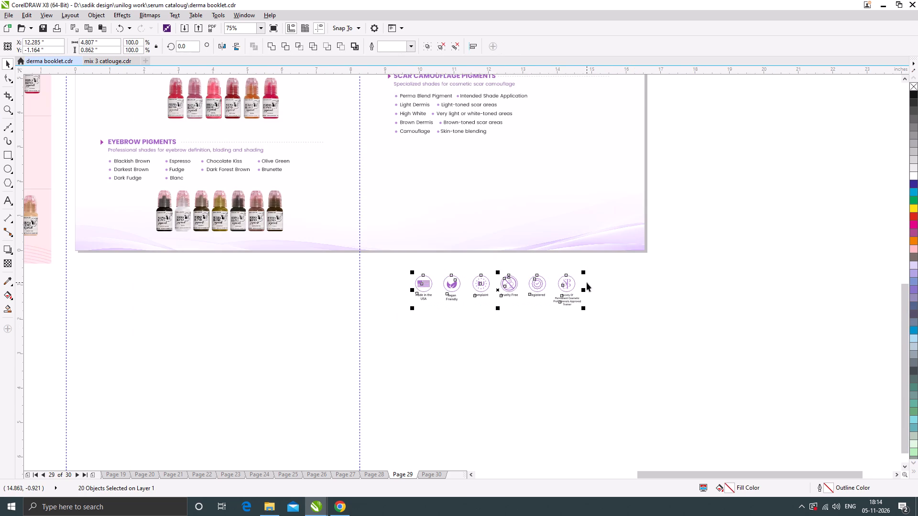
key(ctrl+g)
Move the grouped icon row onto the foot of the spread's second page, below the Scar Camouflage Pigments list.
scroll(583, 317, down, 1)
drag(573, 303, 564, 262)
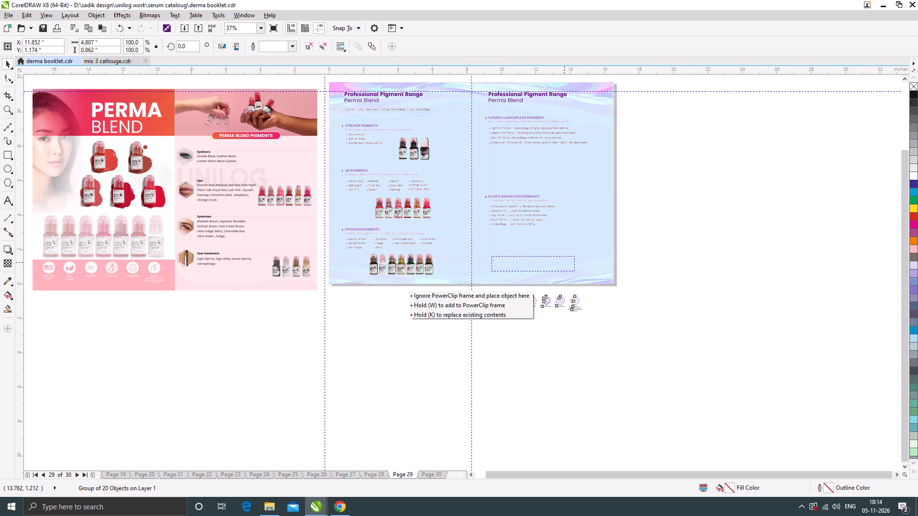
drag(564, 262, 563, 261)
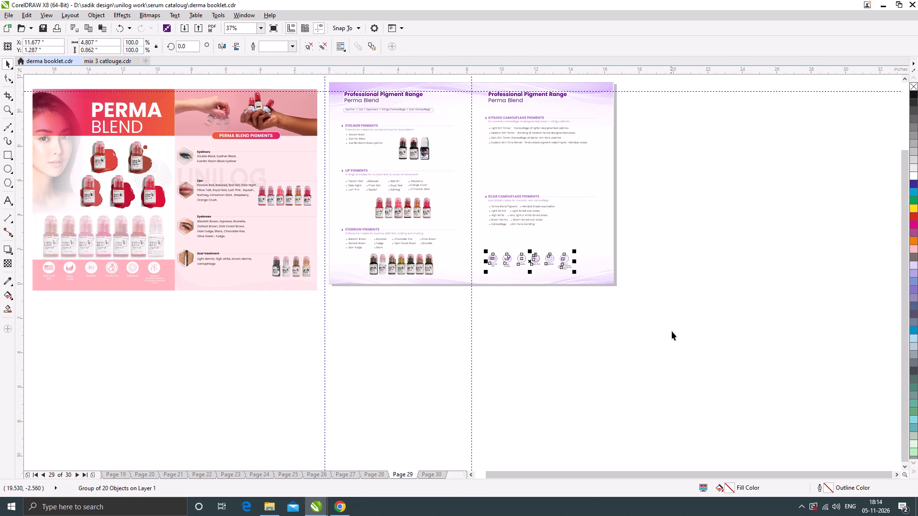
click(672, 331)
Compare the shade lists and bottles on the old pink Perma Blend page with the sections of the new purple spread.
scroll(546, 300, down, 1)
scroll(416, 270, up, 1)
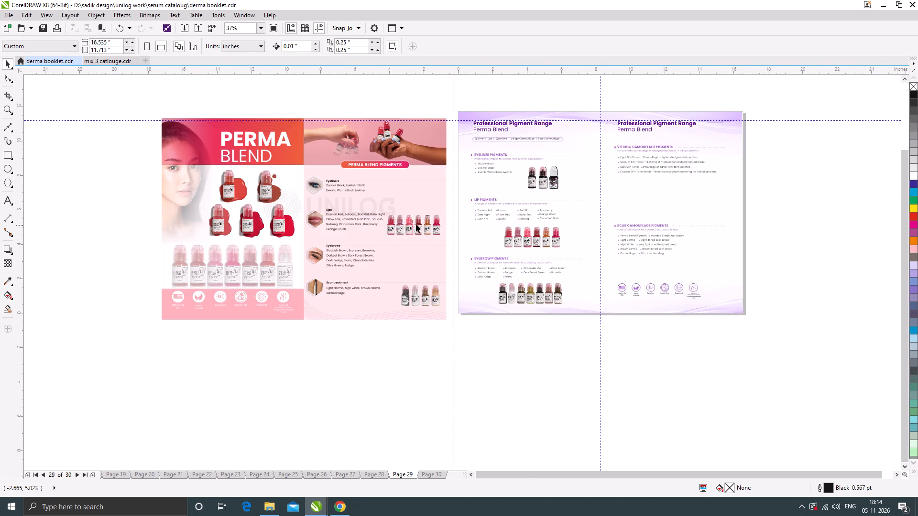
scroll(418, 221, up, 1)
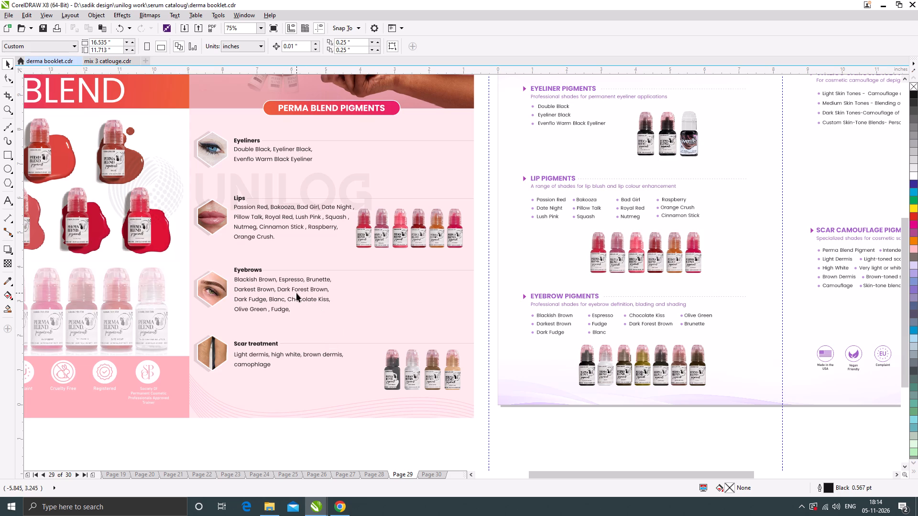
scroll(349, 255, down, 1)
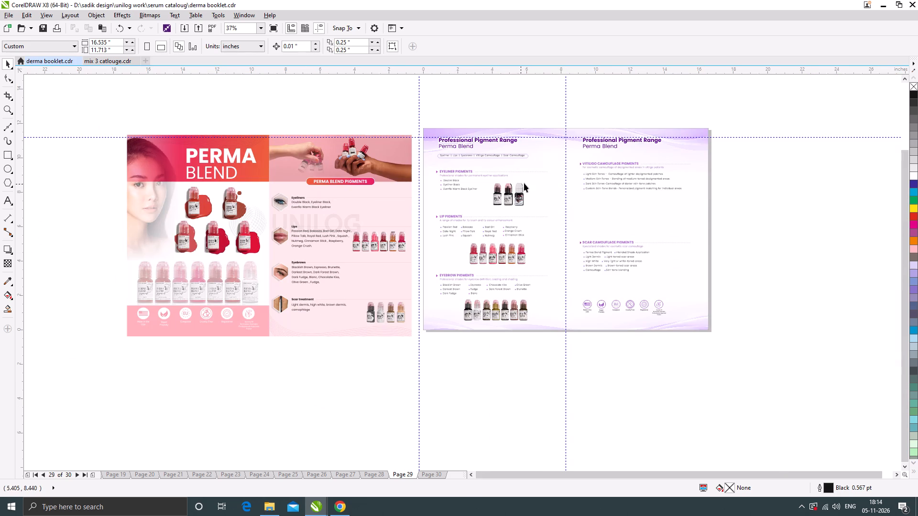
scroll(306, 281, up, 1)
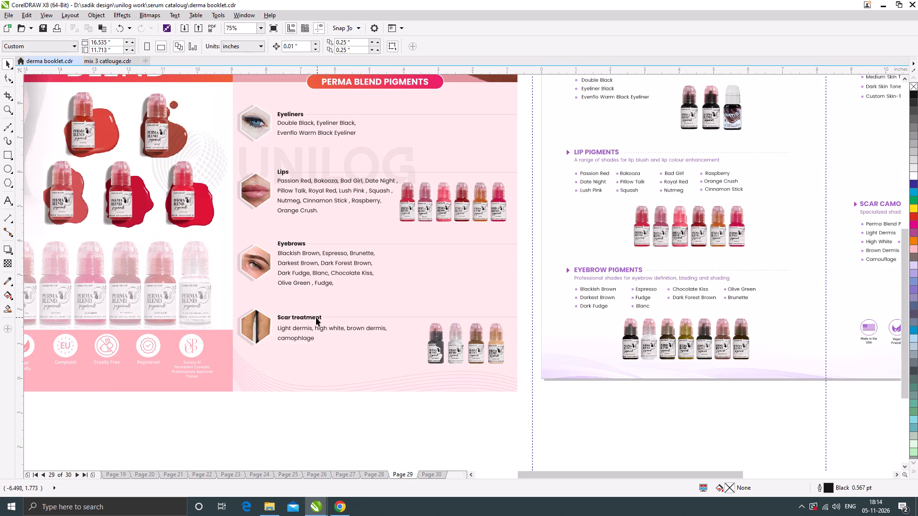
scroll(315, 318, down, 1)
scroll(601, 277, up, 2)
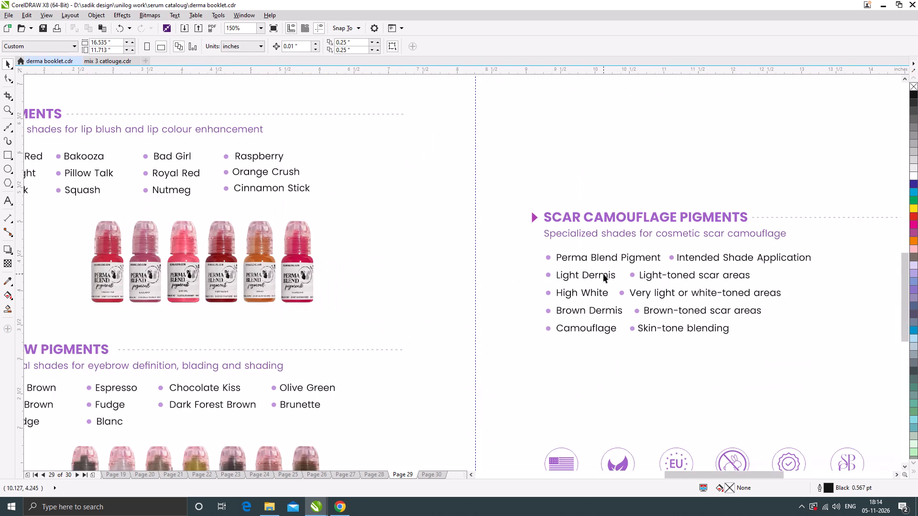
scroll(603, 274, down, 1)
scroll(432, 301, down, 1)
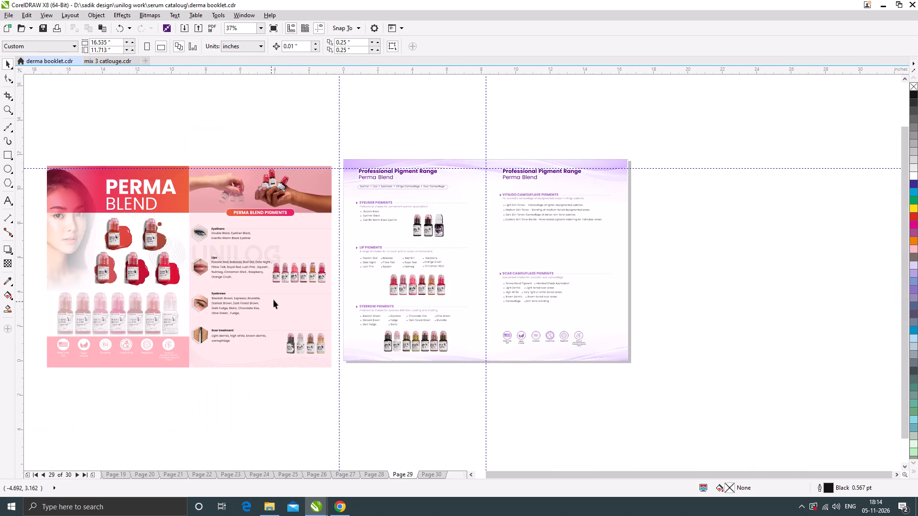
Move the four Scar treatment bottles from the old pink page to beside the Scar Camouflage Pigments list.
scroll(275, 299, up, 1)
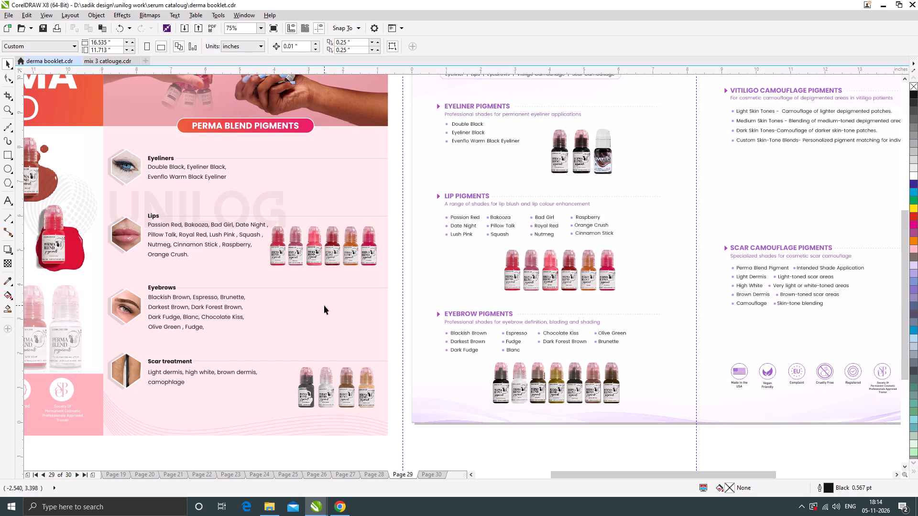
drag(417, 441, 284, 355)
drag(284, 355, 283, 355)
scroll(297, 386, down, 1)
drag(311, 385, 336, 379)
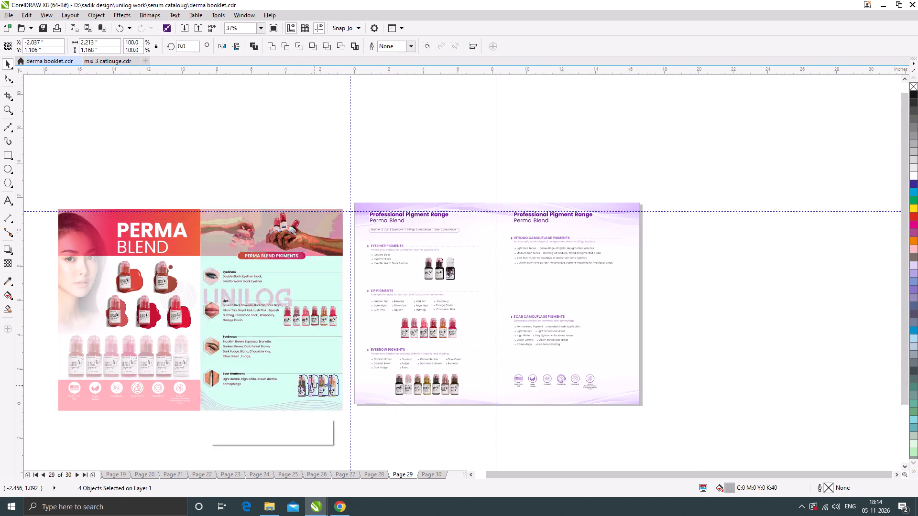
drag(336, 379, 604, 345)
Shift the four scar camouflage bottles slightly up and inward so they sit level with the Scar Camouflage Pigments list.
scroll(588, 339, up, 1)
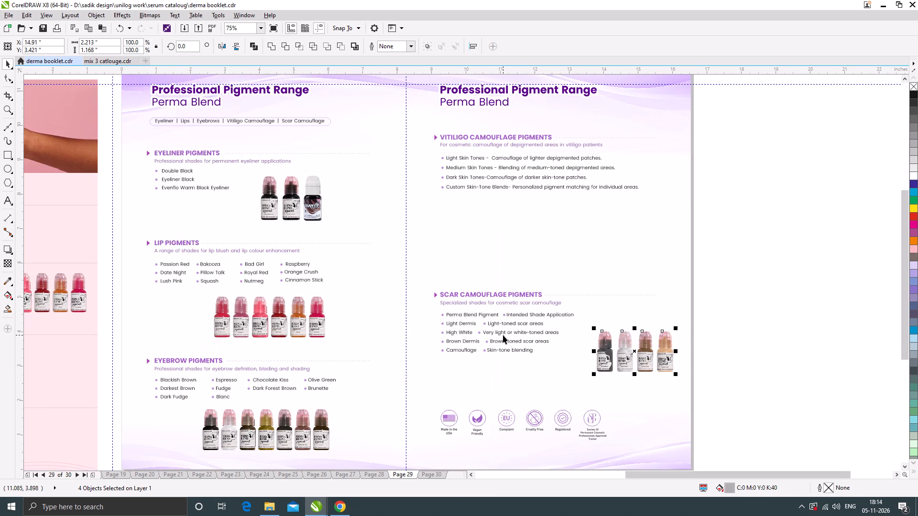
scroll(503, 335, up, 1)
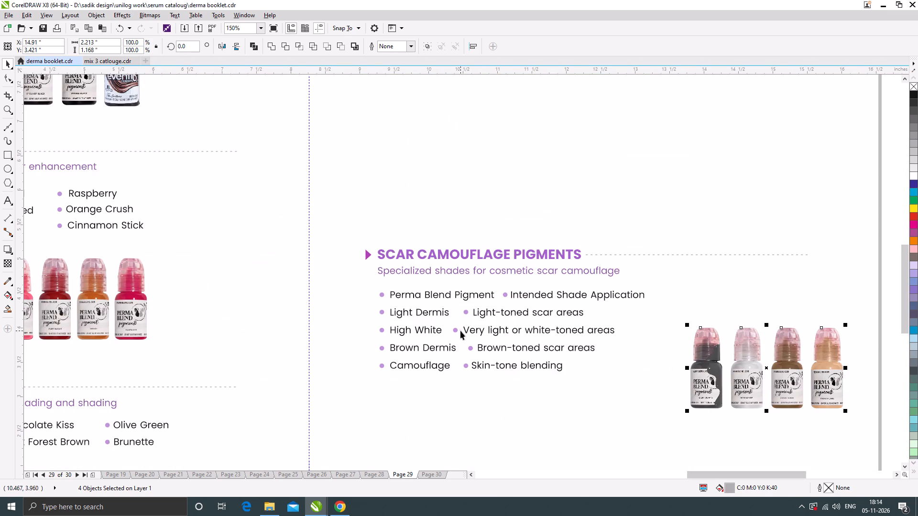
scroll(432, 328, down, 1)
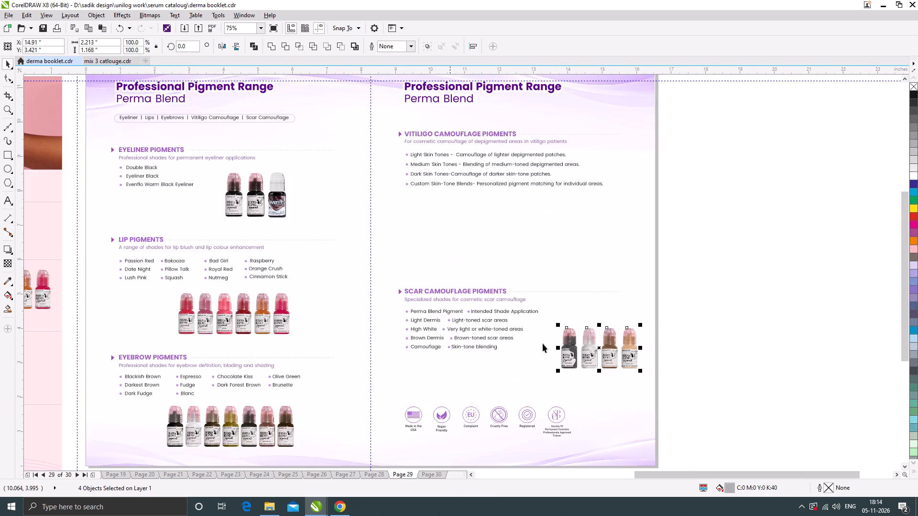
scroll(607, 350, up, 1)
drag(611, 345, 599, 313)
scroll(543, 314, down, 1)
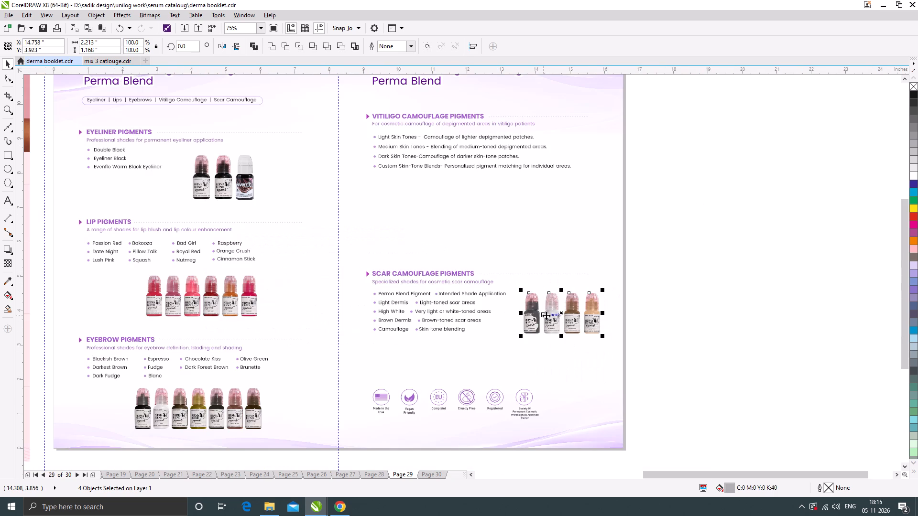
click(682, 327)
scroll(606, 320, down, 1)
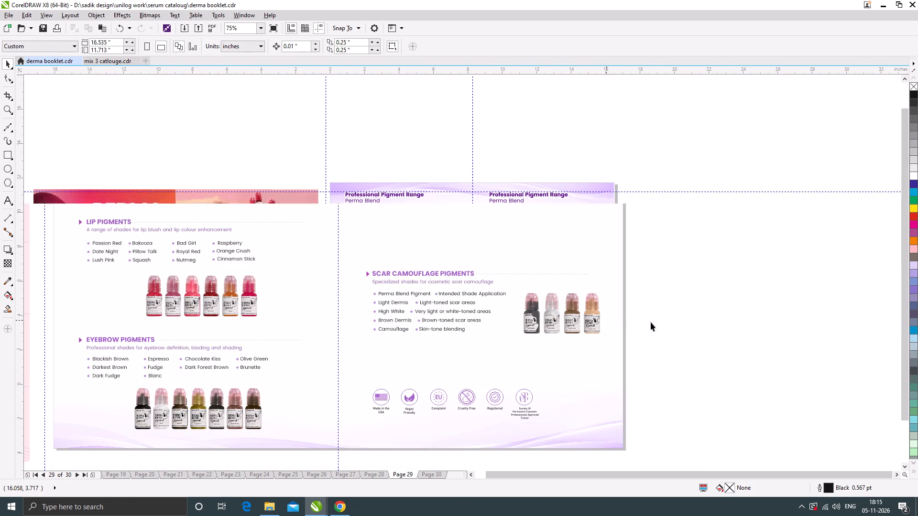
Compare the old pink Perma Blend page with the pigment sections of the new purple spread.
click(665, 324)
scroll(520, 225, up, 1)
scroll(568, 235, down, 1)
scroll(257, 308, up, 1)
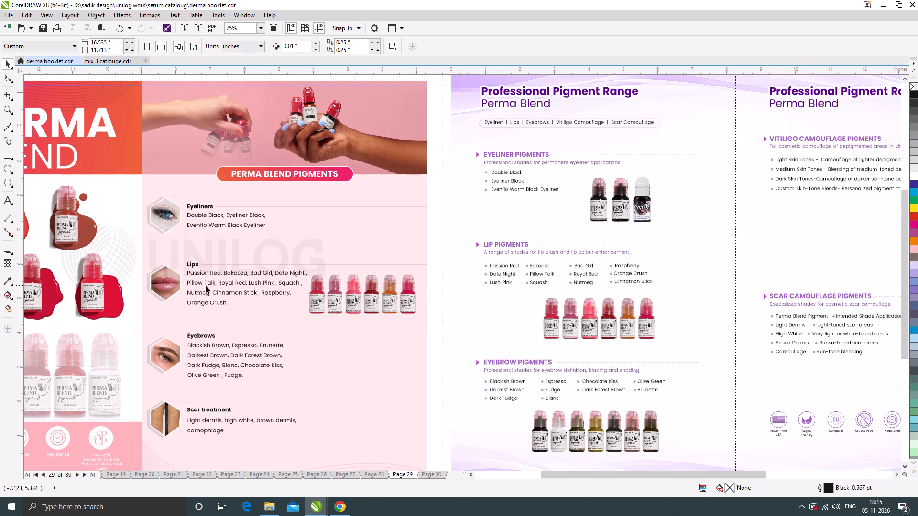
scroll(208, 288, down, 1)
scroll(501, 219, up, 3)
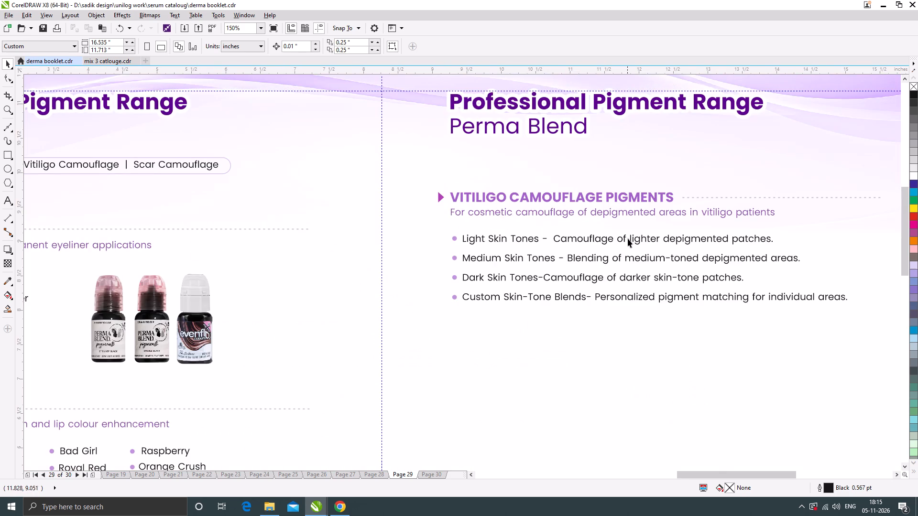
scroll(628, 238, down, 2)
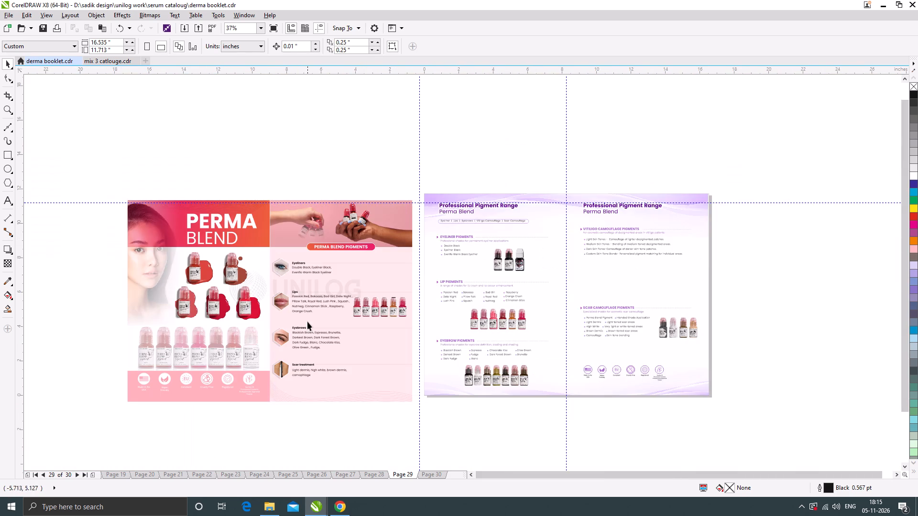
scroll(307, 322, up, 2)
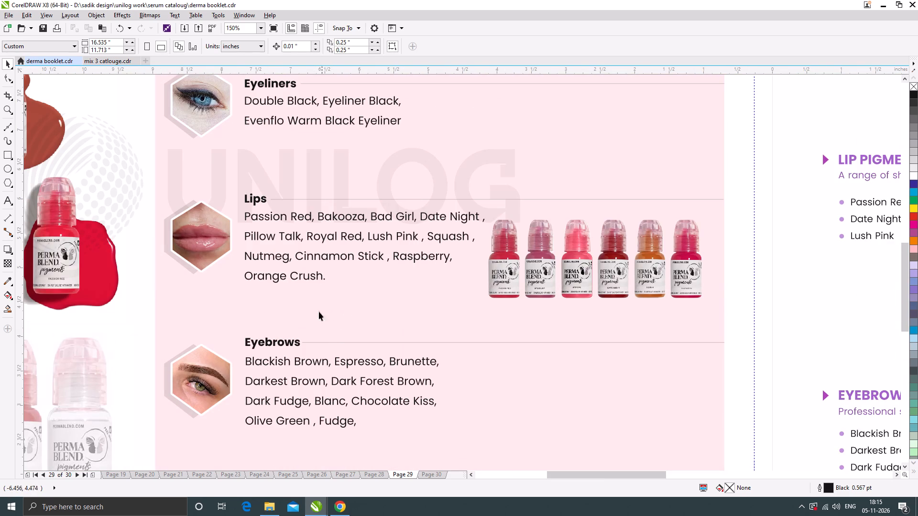
scroll(343, 324, down, 1)
scroll(427, 269, down, 1)
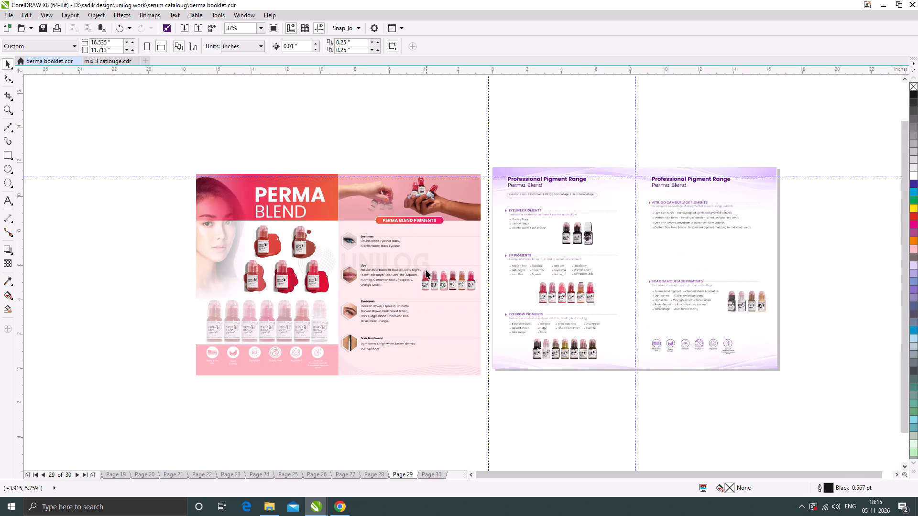
drag(160, 134, 230, 203)
Open the old pink page's clipped contents for editing at the header photo of the hands.
click(446, 205)
ctrl+click(448, 199)
click(442, 204)
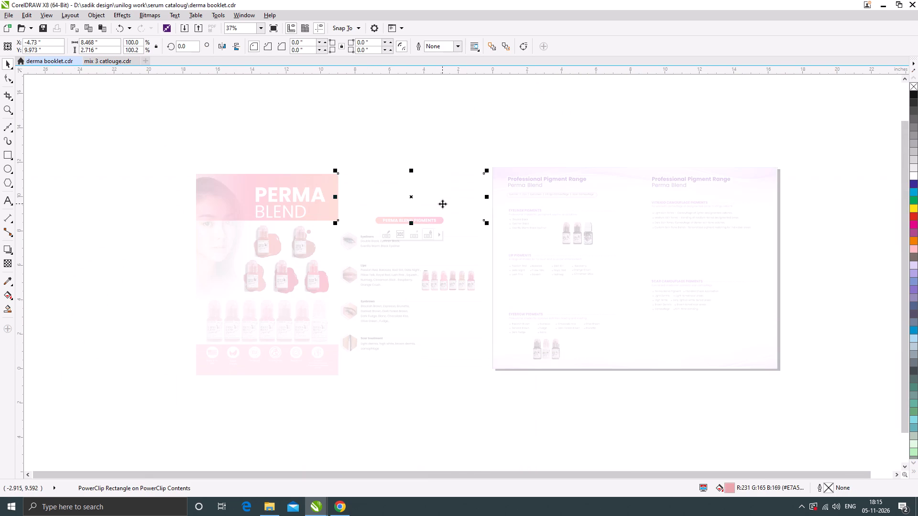
scroll(457, 183, up, 1)
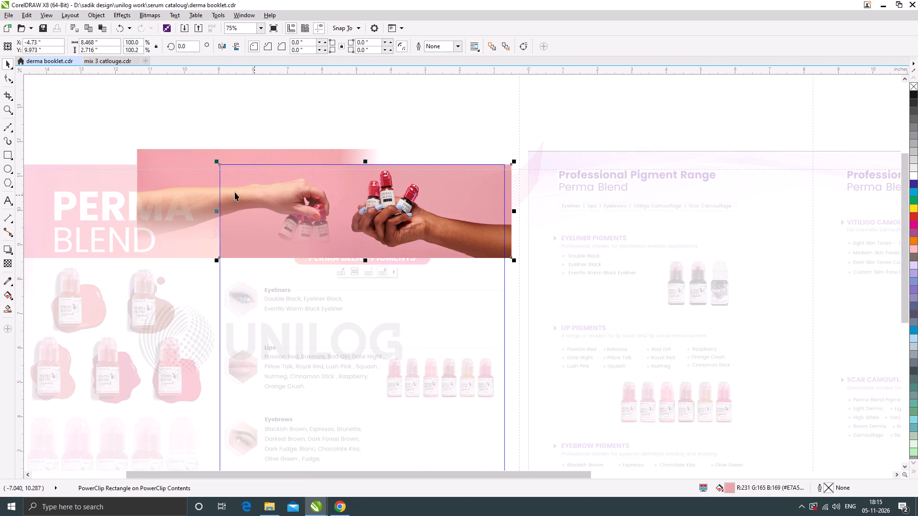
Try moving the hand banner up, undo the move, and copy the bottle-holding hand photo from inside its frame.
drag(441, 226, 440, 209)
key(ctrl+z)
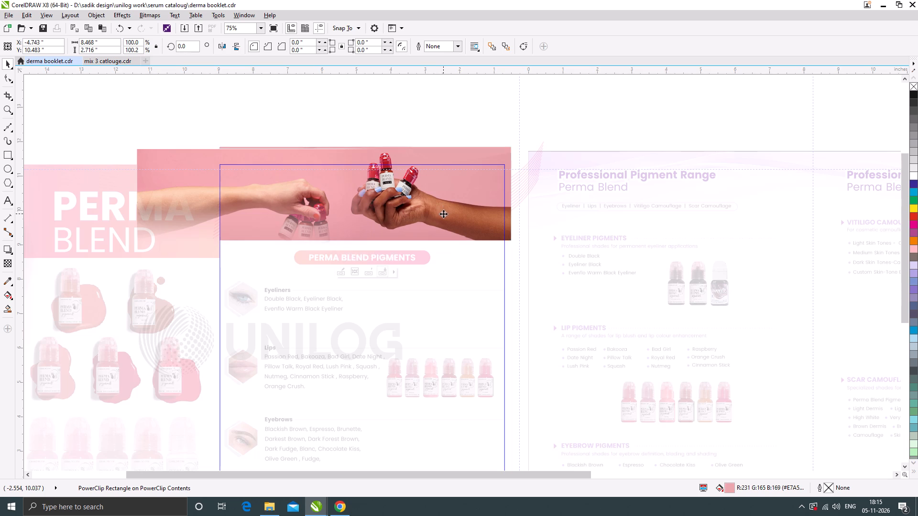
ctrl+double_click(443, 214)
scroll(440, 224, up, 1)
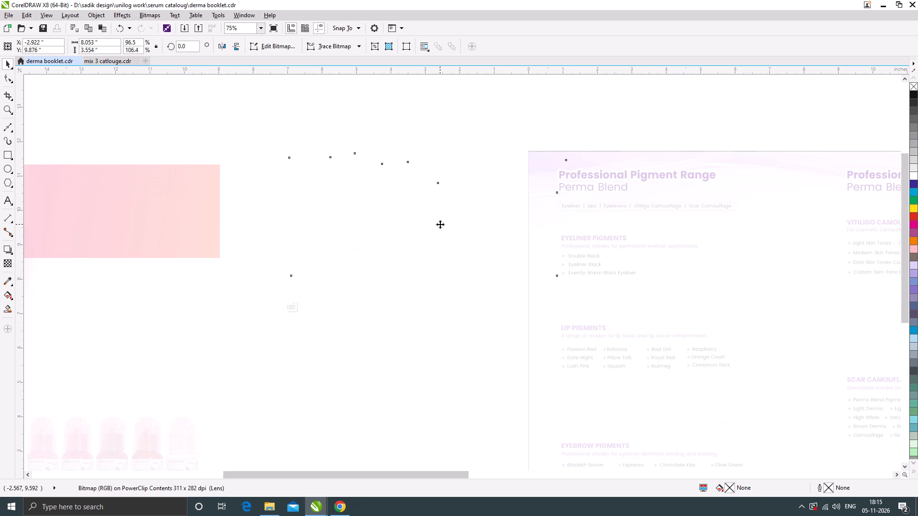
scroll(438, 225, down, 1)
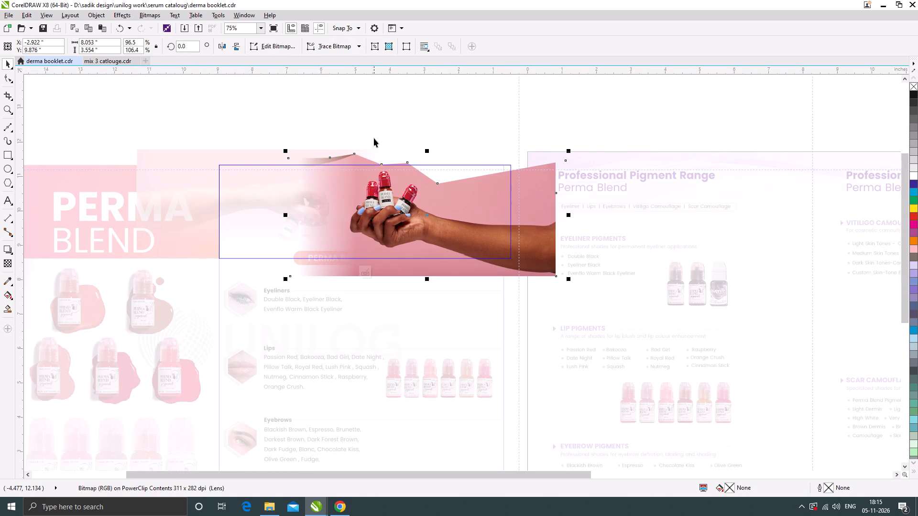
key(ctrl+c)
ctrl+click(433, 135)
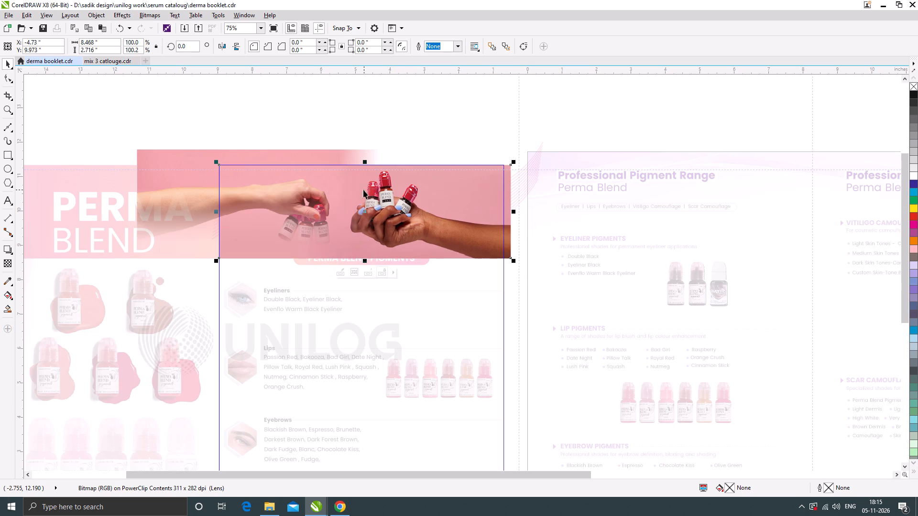
Lift the reaching-hand photo slightly and cut it together with the bottle-hand banner out of the pink page's clipped contents.
click(220, 200)
click(167, 189)
drag(168, 186, 169, 182)
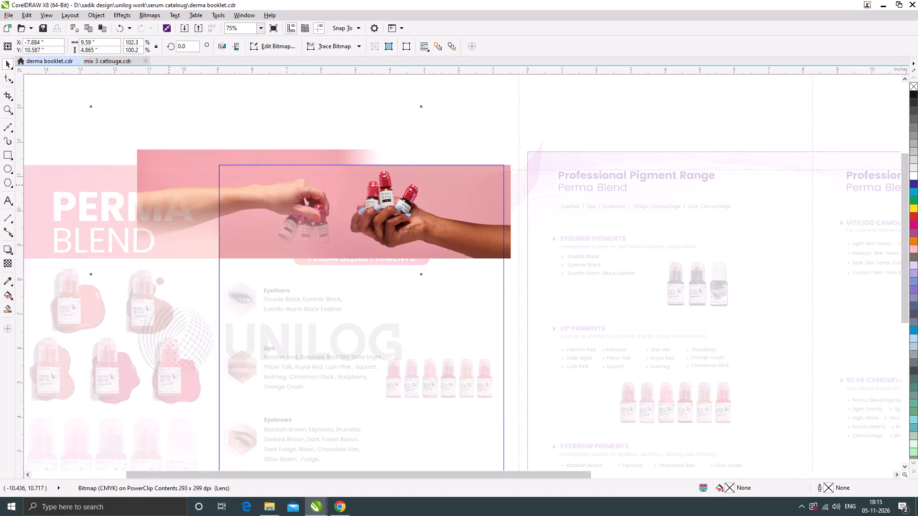
drag(169, 182, 170, 160)
scroll(314, 180, up, 2)
scroll(325, 222, up, 1)
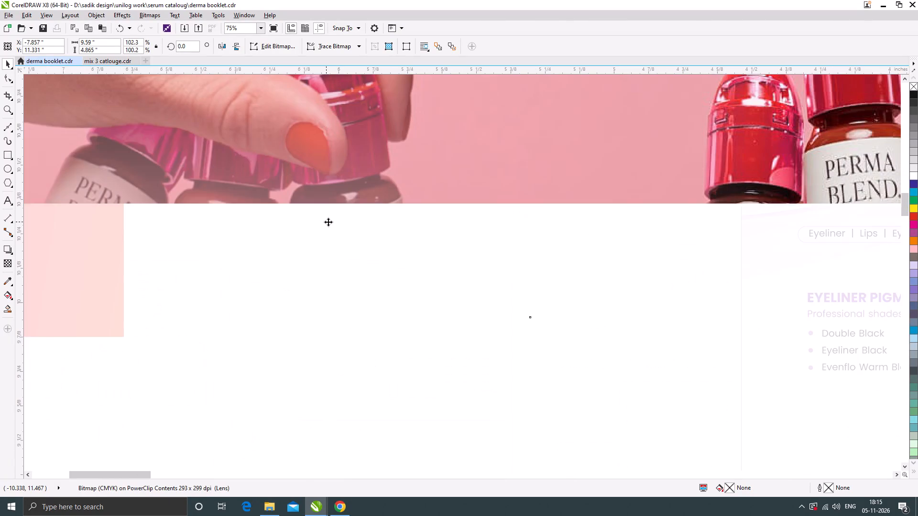
scroll(393, 228, down, 2)
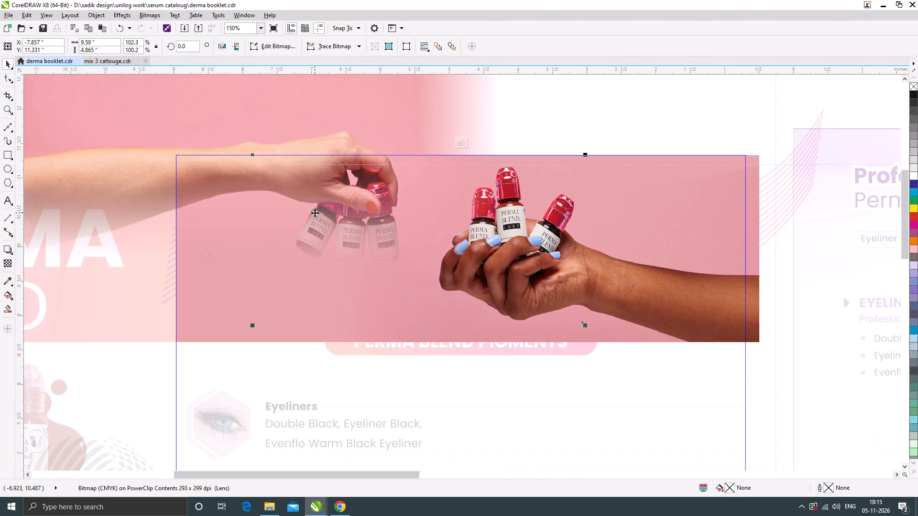
scroll(315, 213, down, 1)
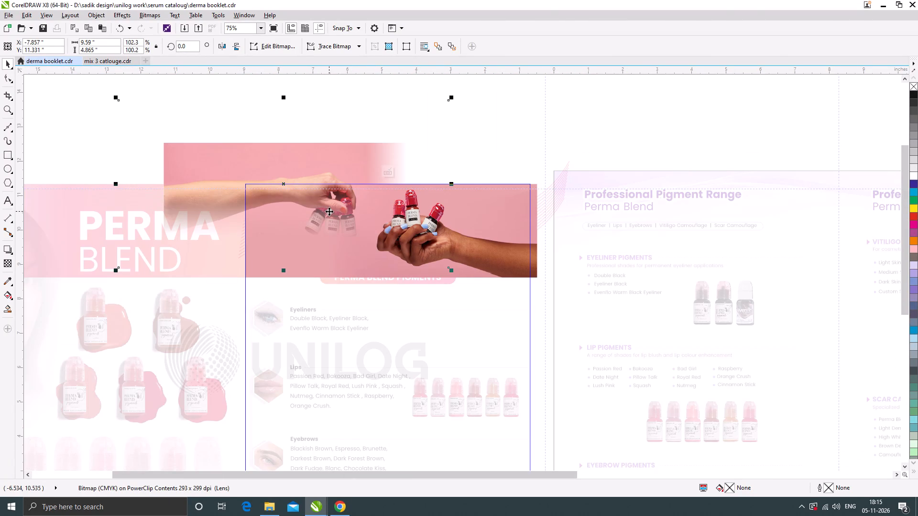
shift+click(509, 231)
key(ctrl+x)
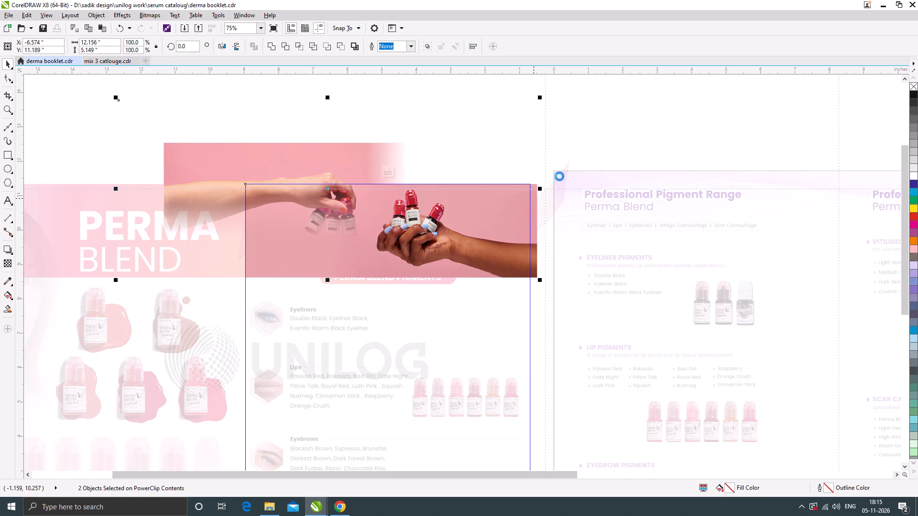
ctrl+click(615, 127)
ctrl+click(615, 127)
scroll(373, 199, down, 2)
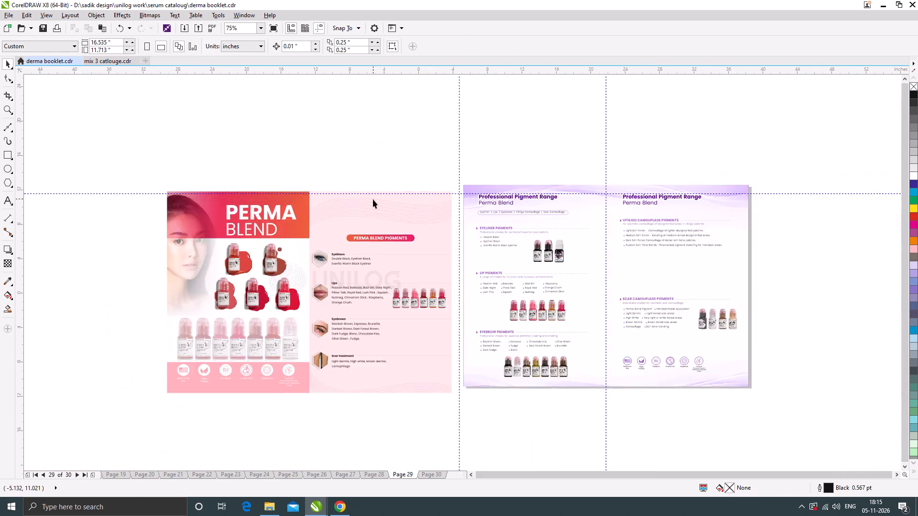
Paste the two hand photos onto the empty area beside the purple spread, with the reaching hand above the bottle-hand banner.
key(ctrl+v)
drag(384, 204, 646, 244)
scroll(547, 251, up, 4)
scroll(495, 280, down, 4)
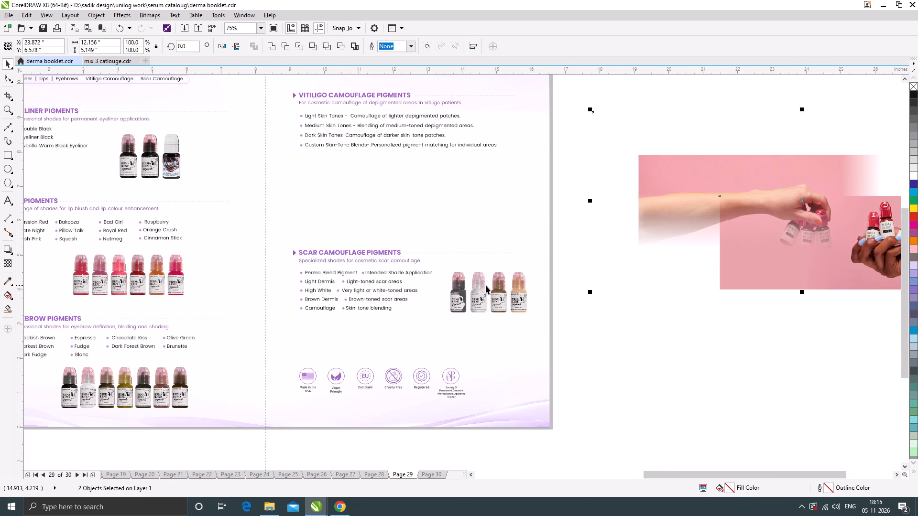
scroll(486, 285, down, 1)
click(697, 350)
drag(610, 226, 600, 163)
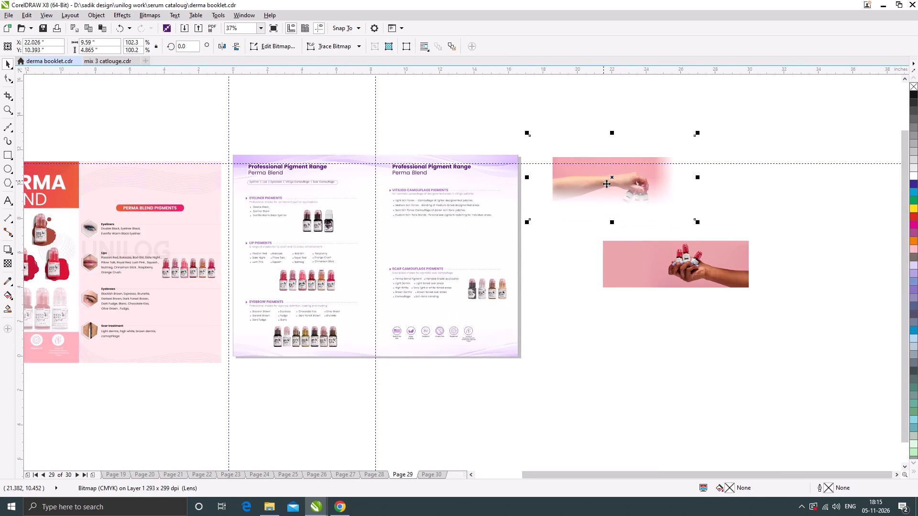
Remove the transparency fade from the reaching-hand photo.
click(9, 261)
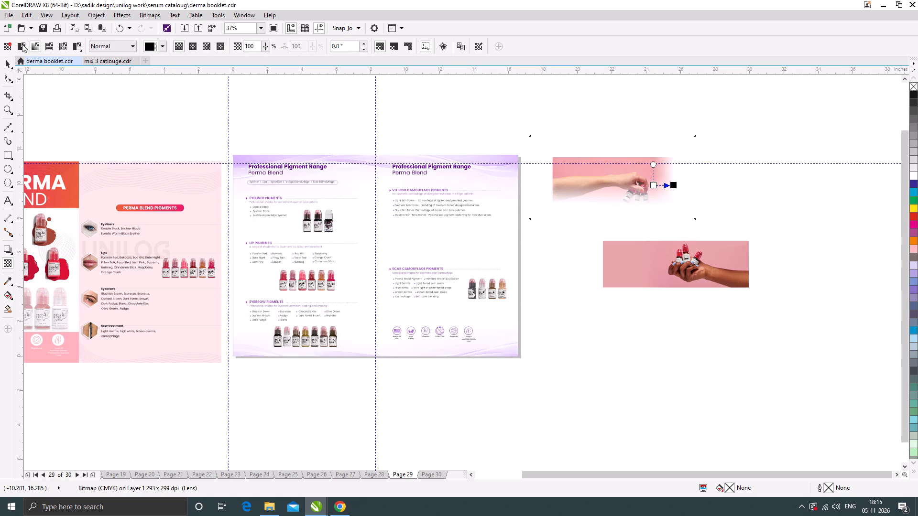
click(7, 45)
click(7, 62)
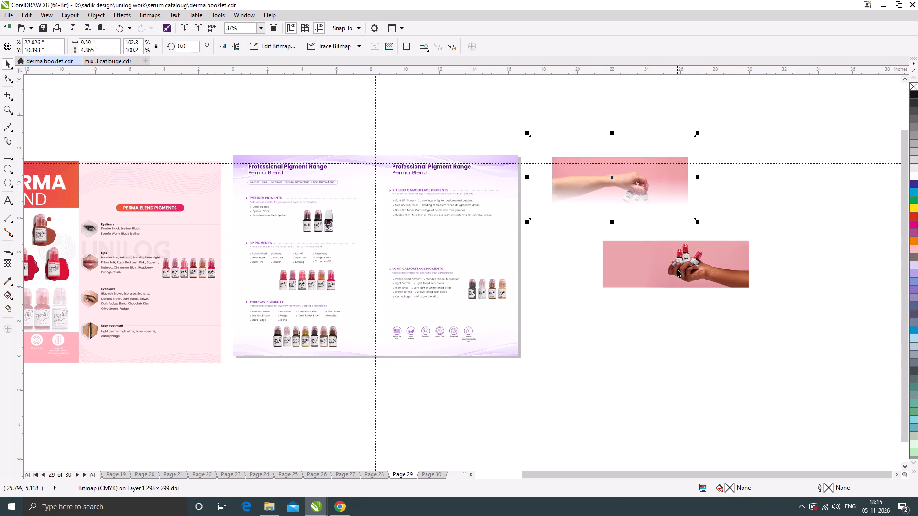
Move the Scar Camouflage Pigments section, its bottles and the icon row up to sit closer beneath the Vitiligo Camouflage list.
drag(557, 363, 377, 250)
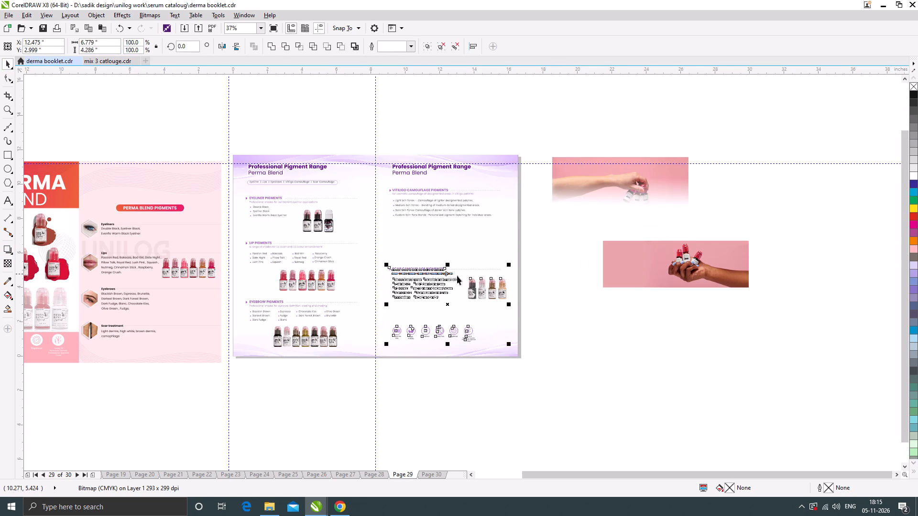
drag(472, 285, 469, 254)
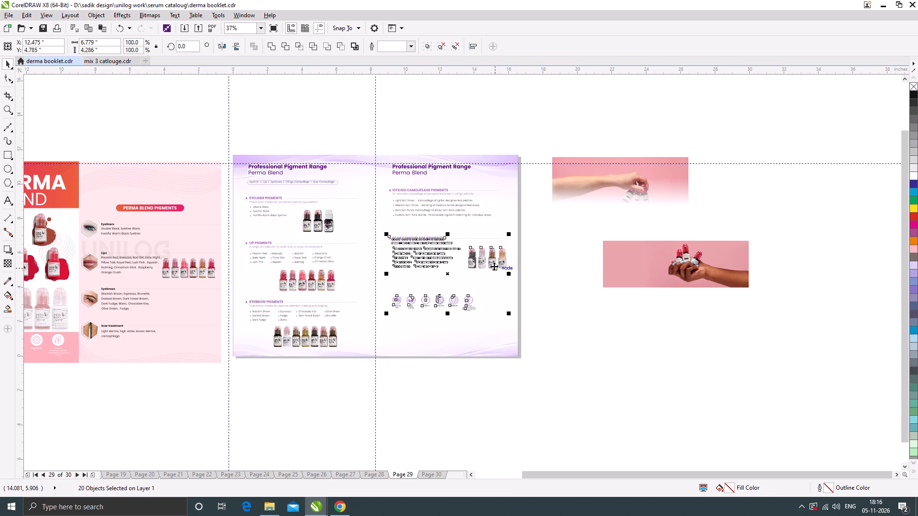
scroll(462, 248, up, 1)
drag(485, 263, 486, 251)
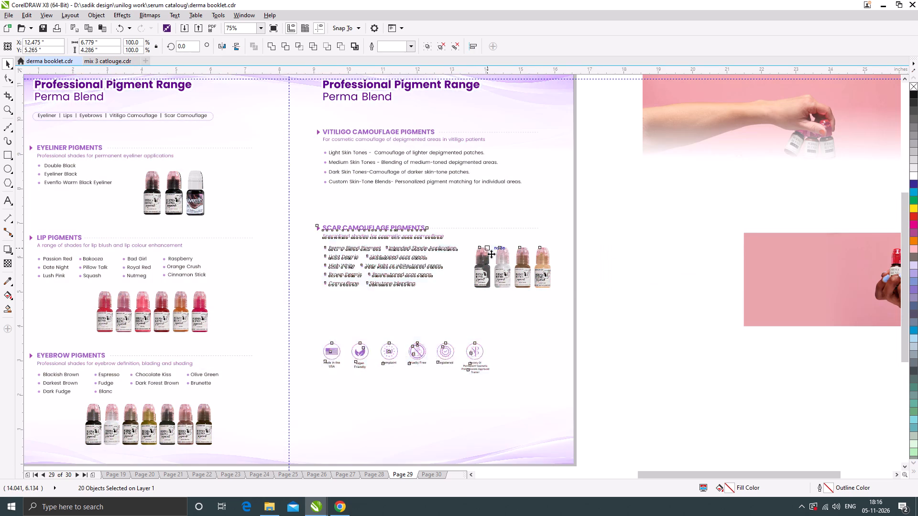
click(618, 307)
Move the certification icon row up and inward so it sits centred beneath the Scar Camouflage Pigments section.
drag(642, 379, 288, 312)
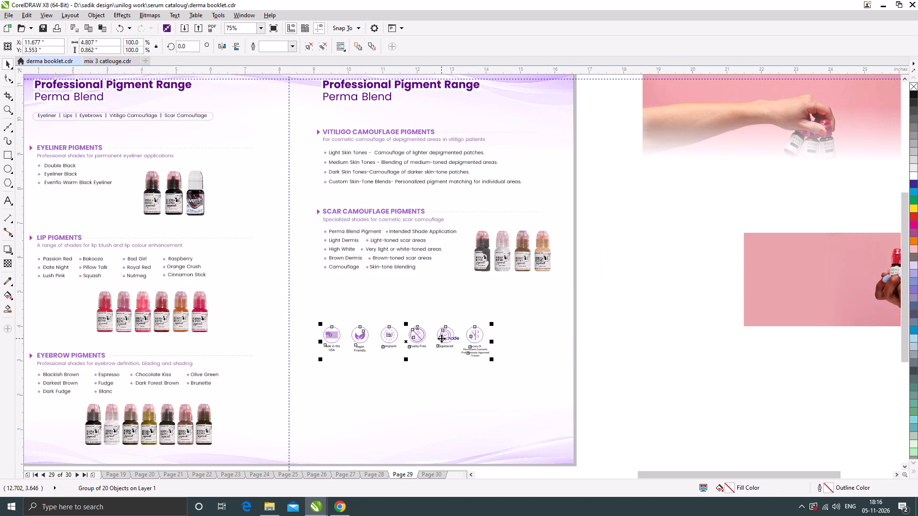
drag(442, 337, 474, 314)
scroll(435, 314, down, 1)
click(581, 356)
scroll(483, 327, up, 1)
Scale the certification icon row down to about 92.9% and shift it slightly toward the spread's centre fold.
drag(558, 342, 330, 279)
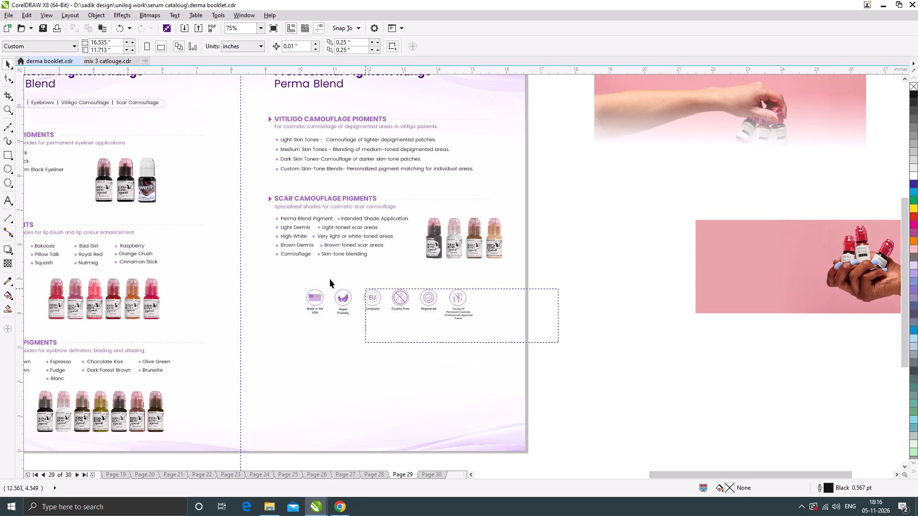
drag(330, 279, 271, 277)
scroll(444, 302, up, 1)
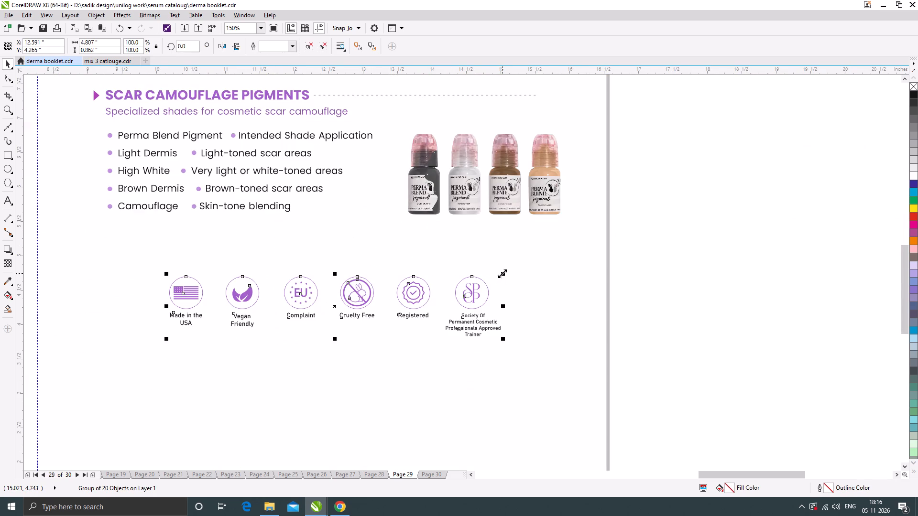
drag(502, 273, 492, 273)
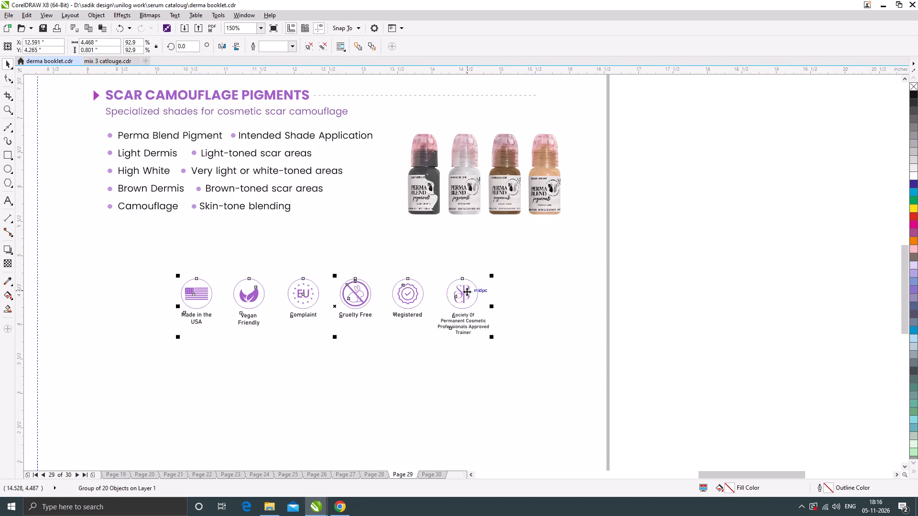
scroll(464, 291, down, 1)
drag(464, 291, 460, 291)
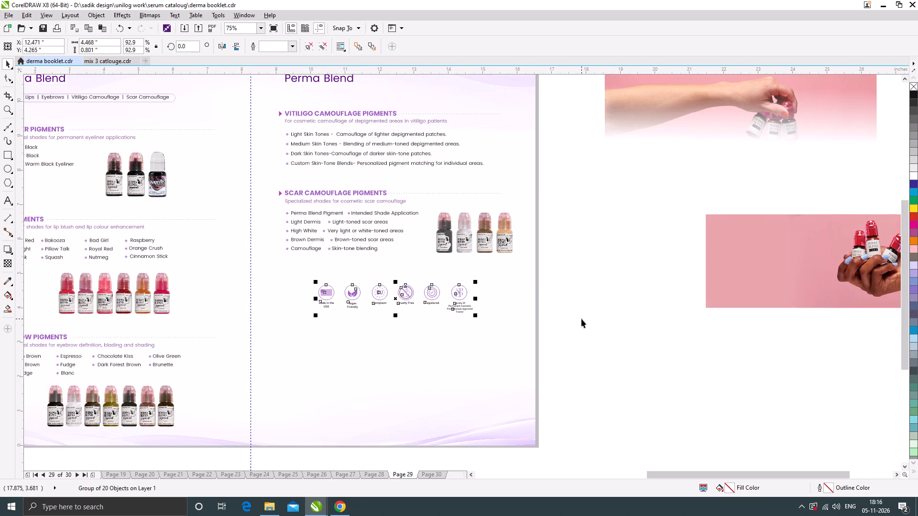
click(581, 319)
Place the bottle-hand banner at the foot of the spread's second page and stretch it to about 2.92 in high.
scroll(425, 268, down, 1)
click(590, 333)
drag(765, 320, 720, 304)
drag(670, 270, 492, 318)
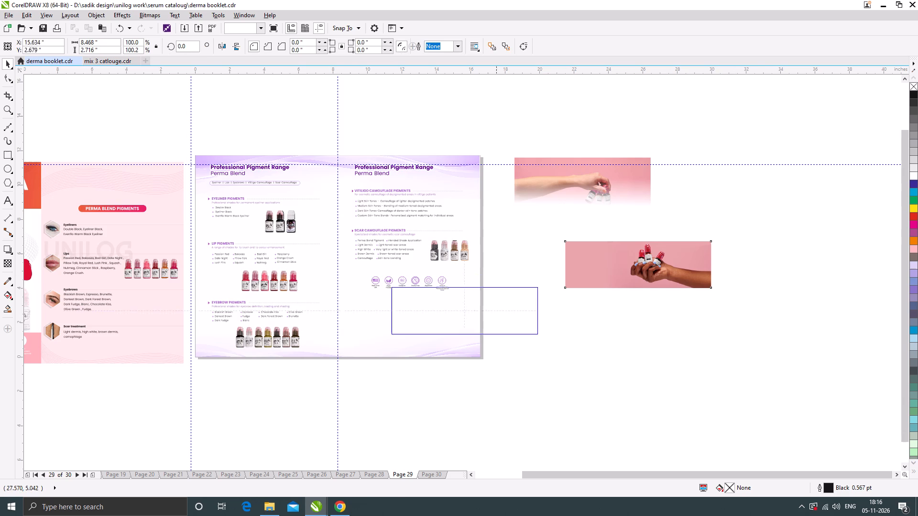
drag(492, 318, 447, 341)
scroll(413, 343, up, 1)
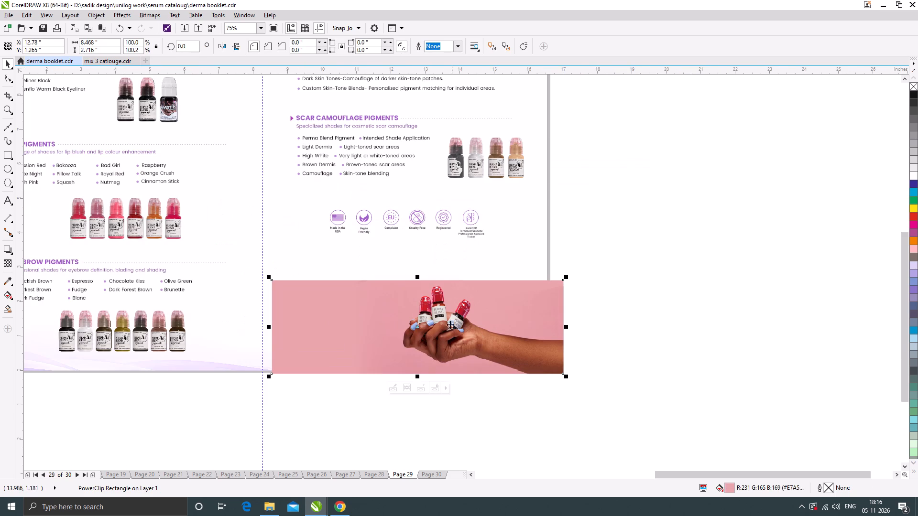
drag(418, 277, 428, 272)
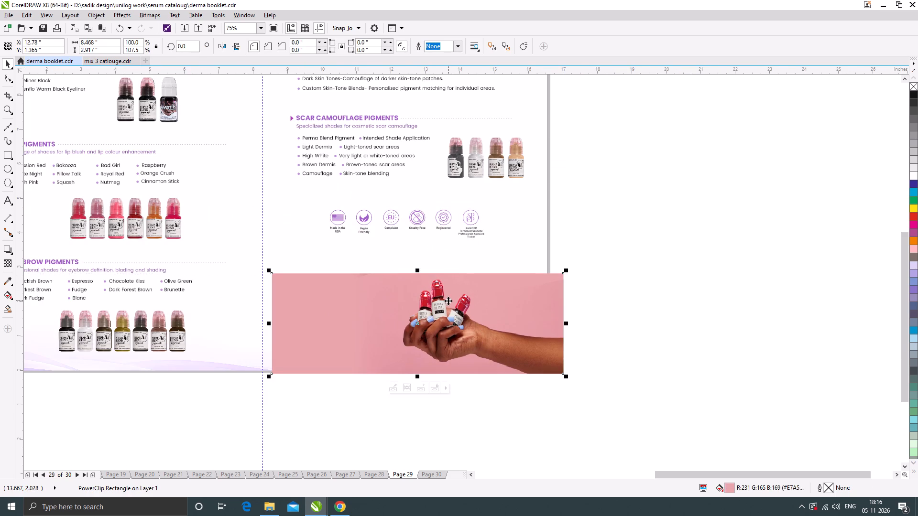
Take the hand-with-bottles image out of its PowerClip frame, delete the pink frame, and paste the image directly onto the page.
ctrl+double_click(448, 301)
scroll(478, 315, up, 1)
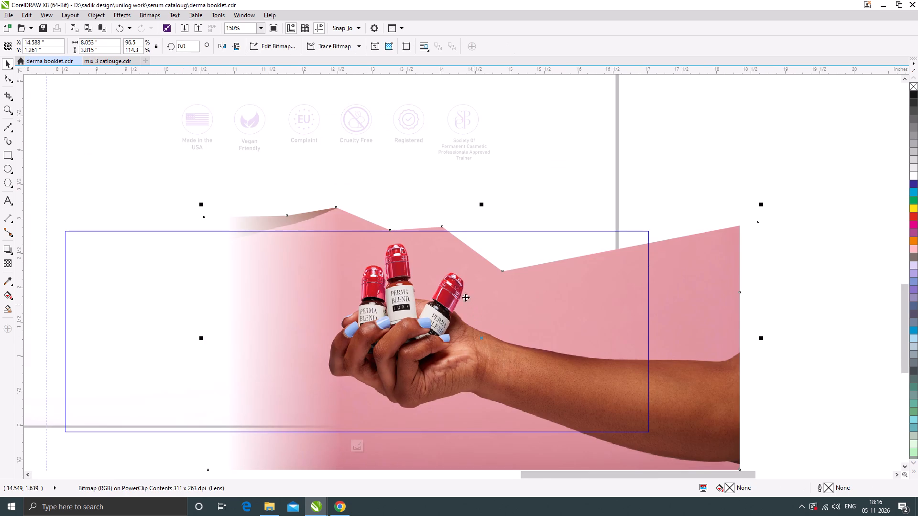
scroll(448, 283, down, 1)
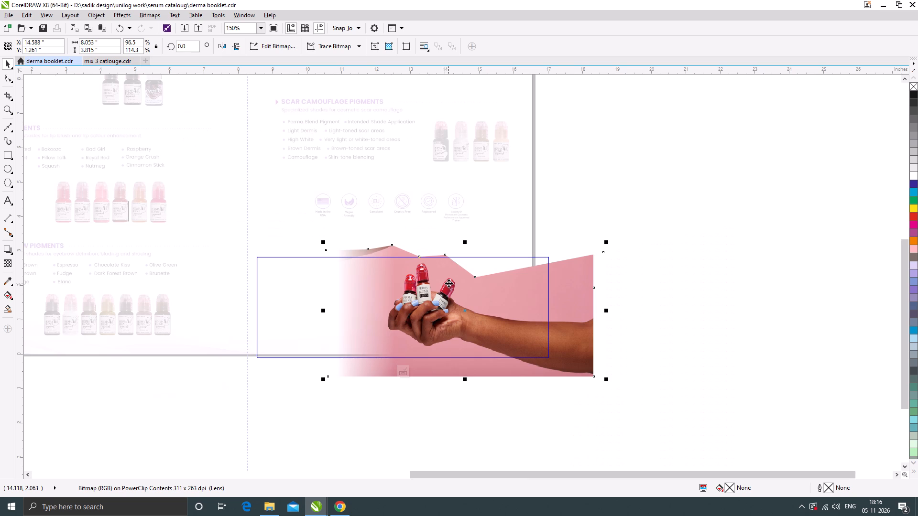
key(ctrl+x)
ctrl+click(616, 309)
ctrl+click(617, 309)
drag(468, 305, 757, 264)
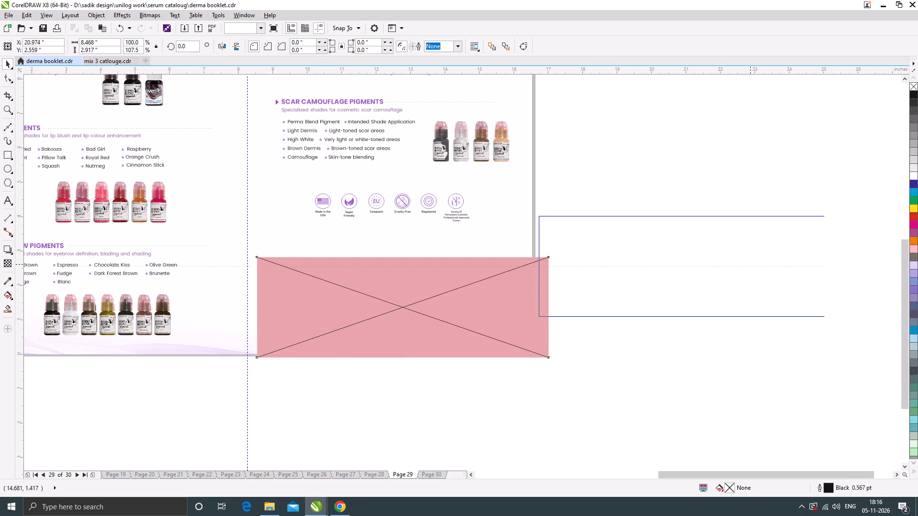
drag(757, 264, 770, 262)
key(Delete)
key(ctrl+v)
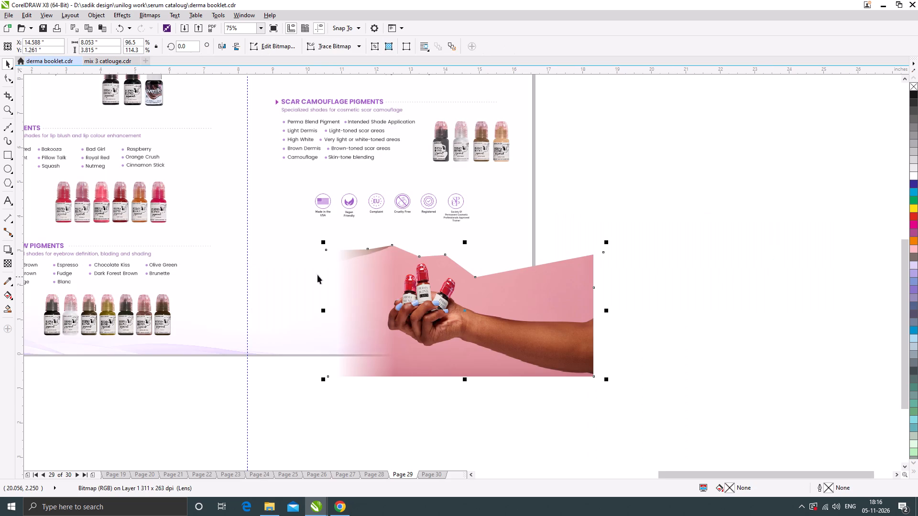
Reshape the hand image's outline by deleting three nodes along its upper edge and raising the upper outer corner node.
click(7, 79)
double_click(477, 279)
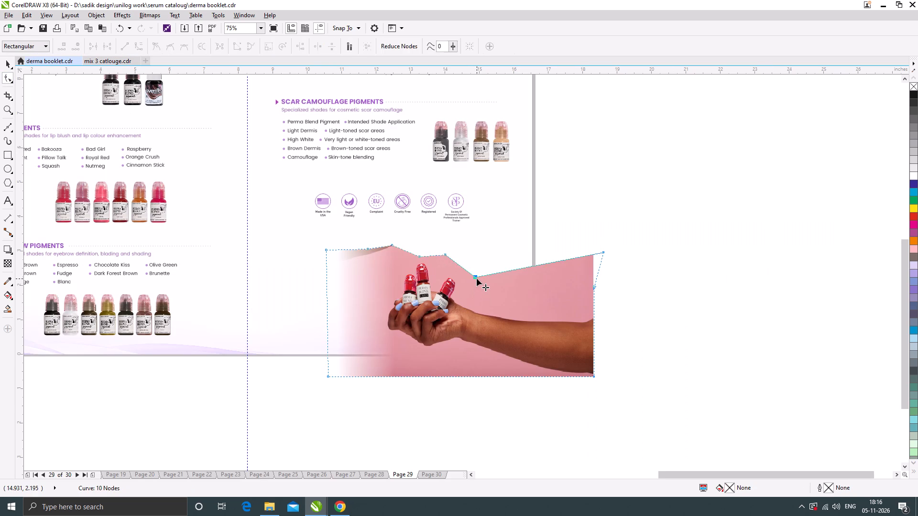
double_click(447, 254)
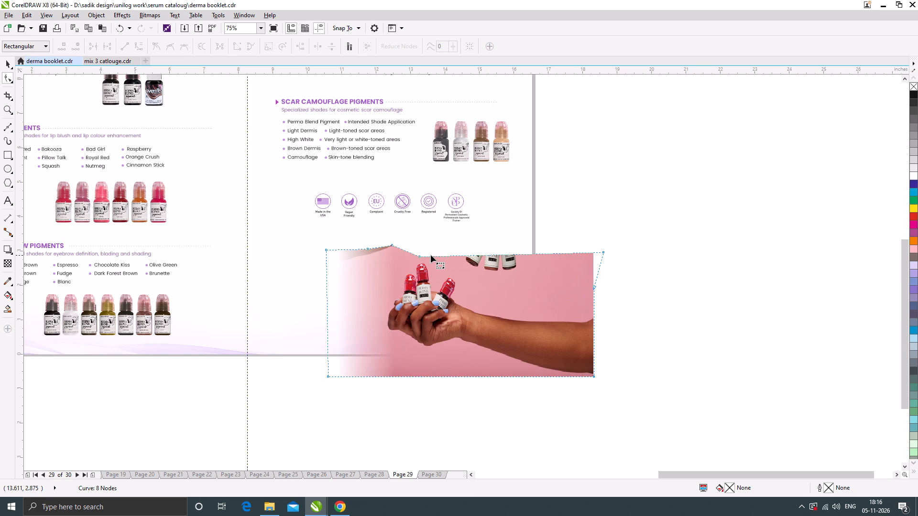
double_click(420, 255)
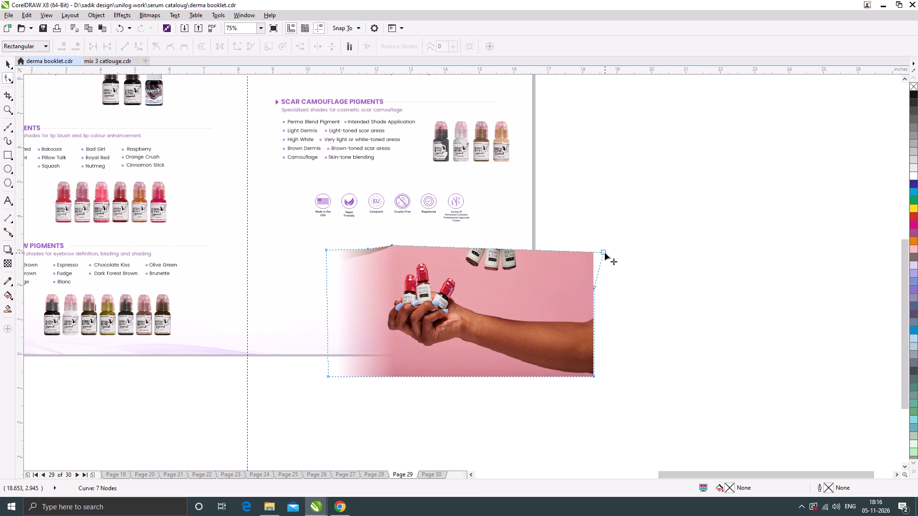
drag(605, 253, 599, 211)
drag(597, 207, 597, 217)
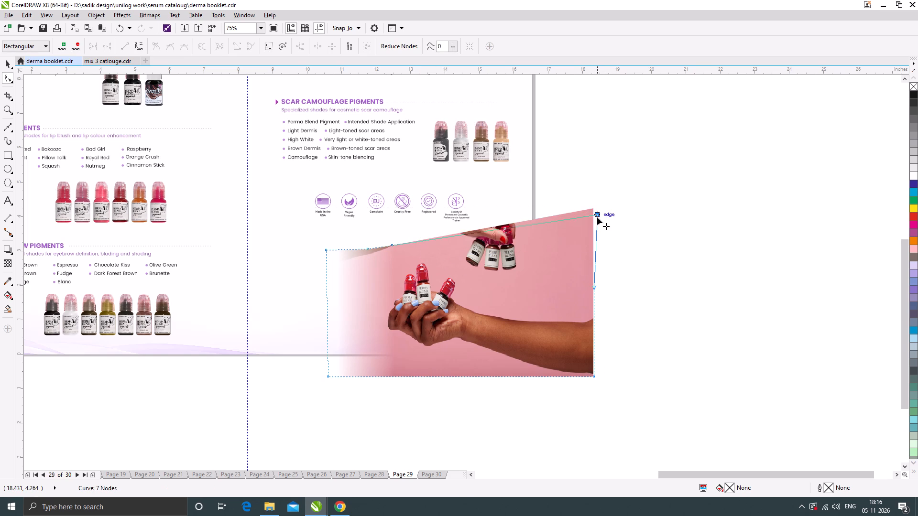
drag(597, 217, 597, 220)
Place the hand image at the foot of the spread's second page and stretch it to about 8.27 in wide.
click(7, 61)
drag(450, 304, 361, 289)
drag(513, 281, 526, 290)
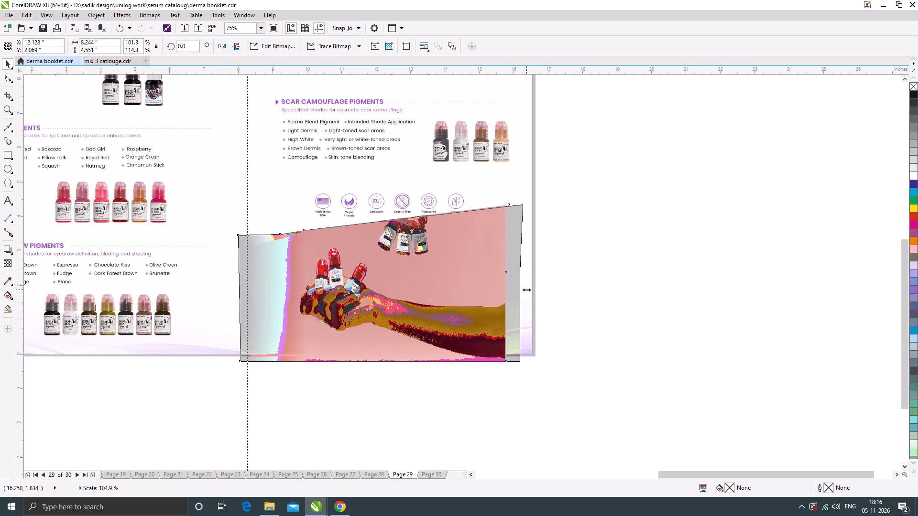
drag(526, 290, 527, 290)
drag(492, 308, 504, 312)
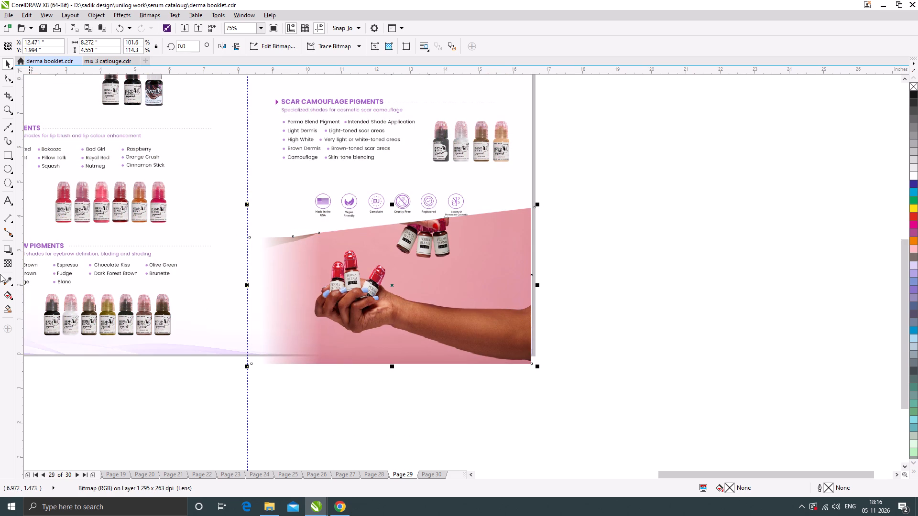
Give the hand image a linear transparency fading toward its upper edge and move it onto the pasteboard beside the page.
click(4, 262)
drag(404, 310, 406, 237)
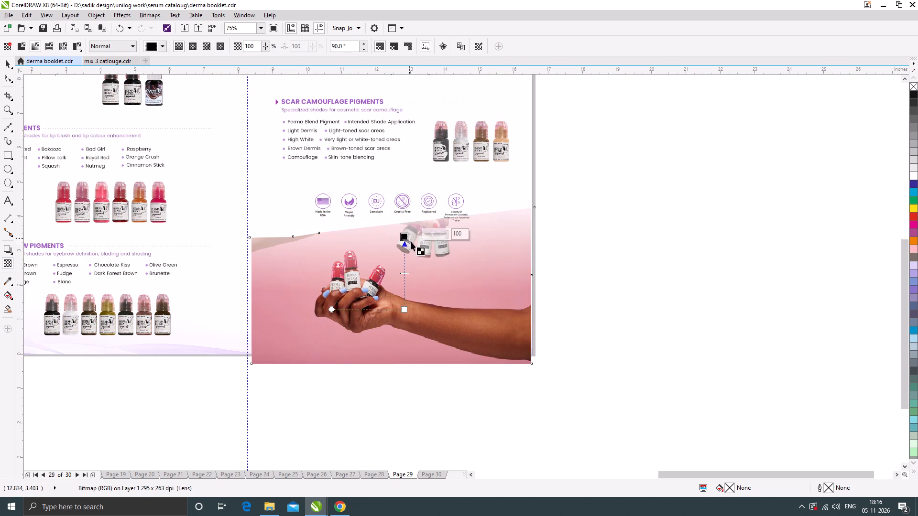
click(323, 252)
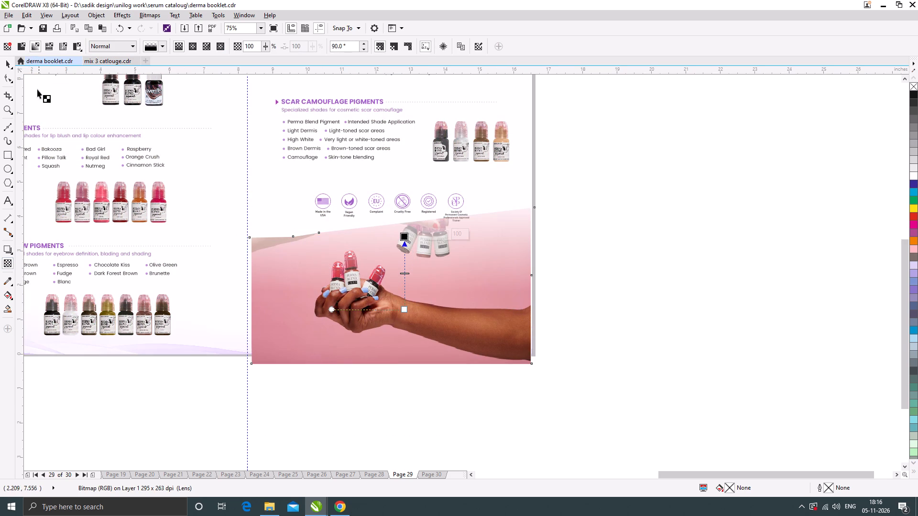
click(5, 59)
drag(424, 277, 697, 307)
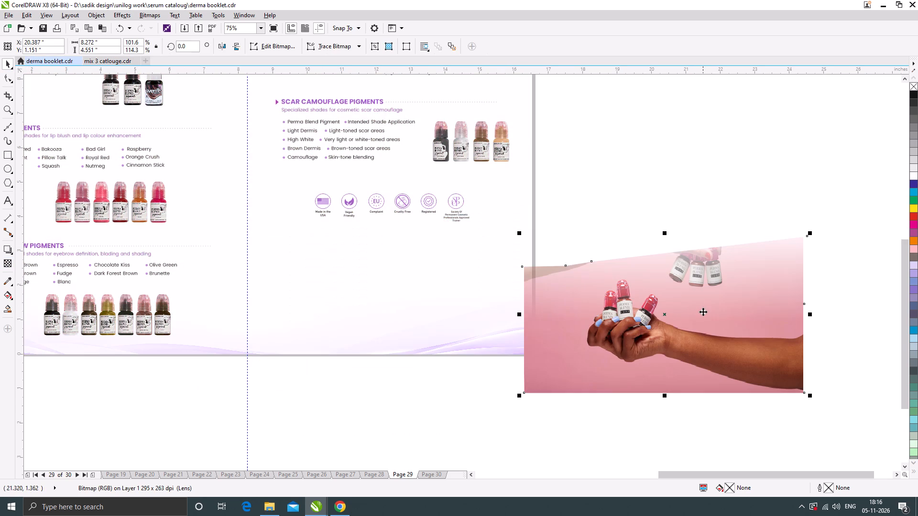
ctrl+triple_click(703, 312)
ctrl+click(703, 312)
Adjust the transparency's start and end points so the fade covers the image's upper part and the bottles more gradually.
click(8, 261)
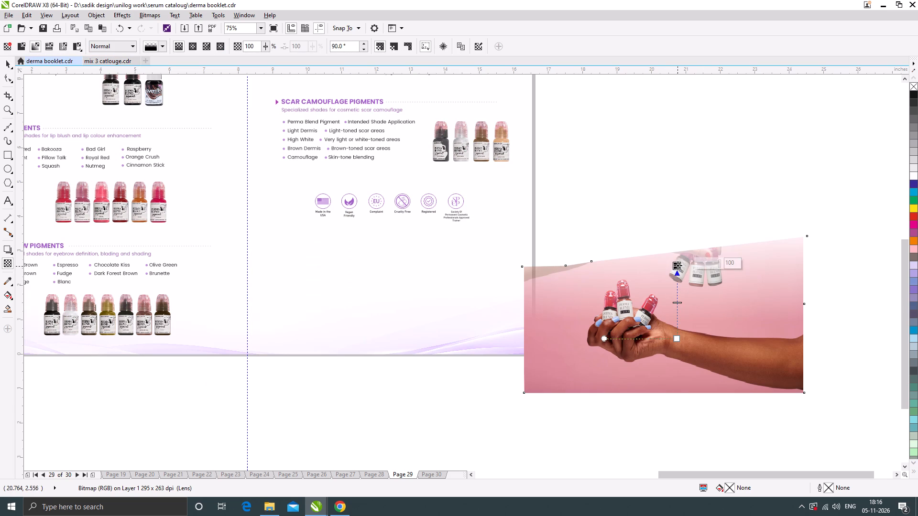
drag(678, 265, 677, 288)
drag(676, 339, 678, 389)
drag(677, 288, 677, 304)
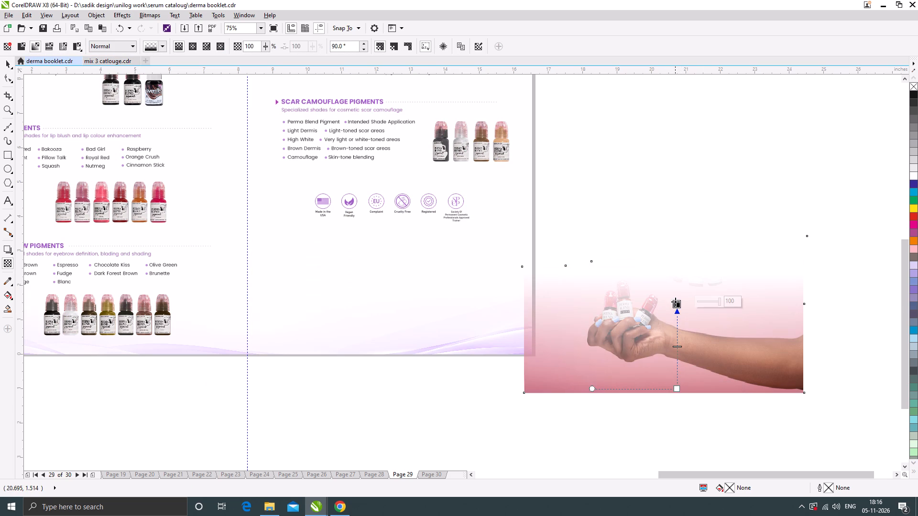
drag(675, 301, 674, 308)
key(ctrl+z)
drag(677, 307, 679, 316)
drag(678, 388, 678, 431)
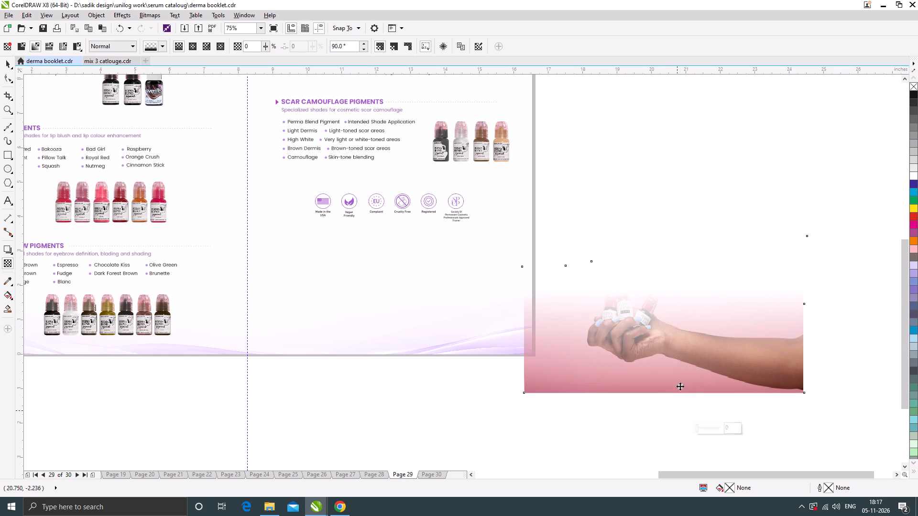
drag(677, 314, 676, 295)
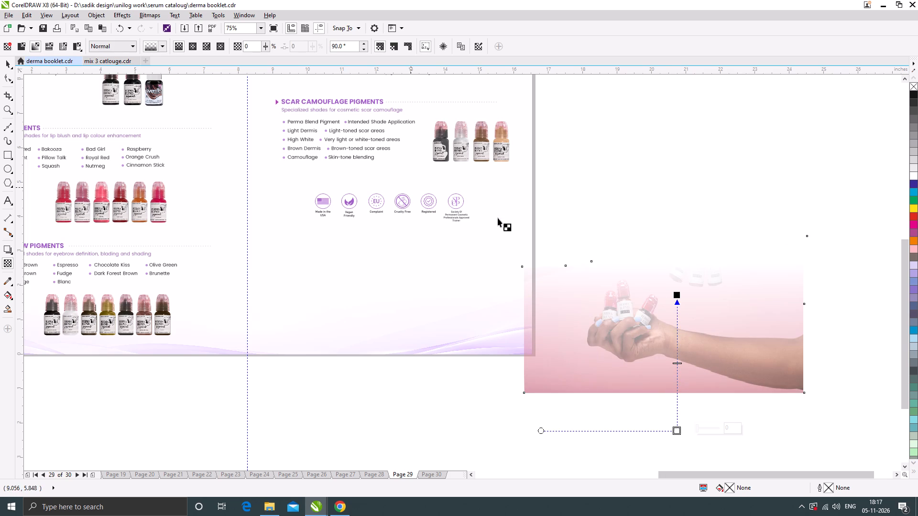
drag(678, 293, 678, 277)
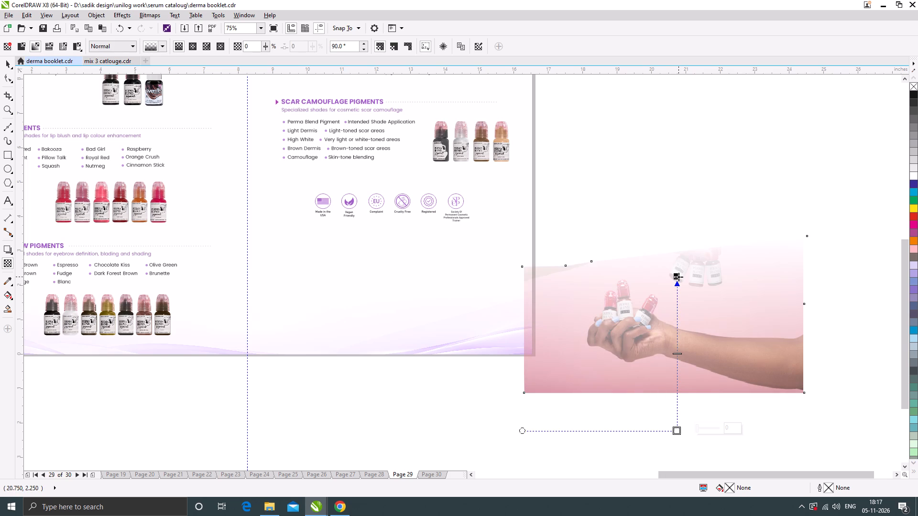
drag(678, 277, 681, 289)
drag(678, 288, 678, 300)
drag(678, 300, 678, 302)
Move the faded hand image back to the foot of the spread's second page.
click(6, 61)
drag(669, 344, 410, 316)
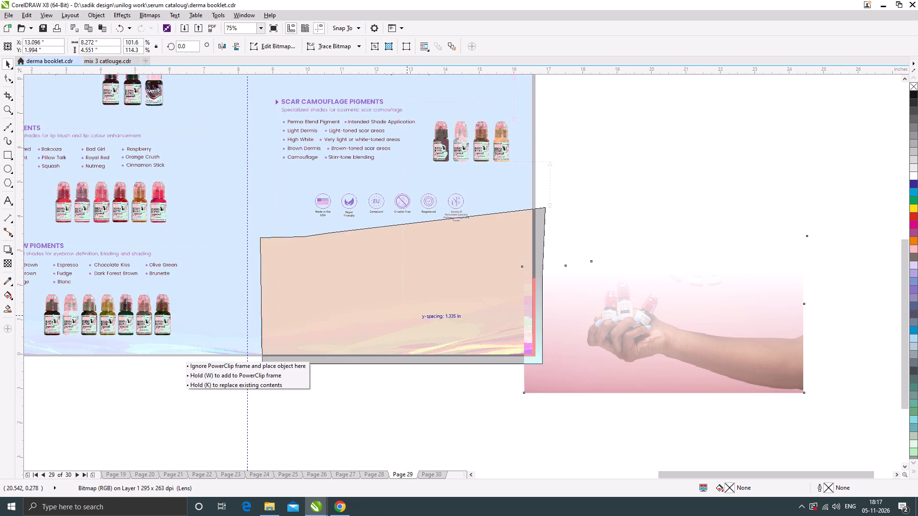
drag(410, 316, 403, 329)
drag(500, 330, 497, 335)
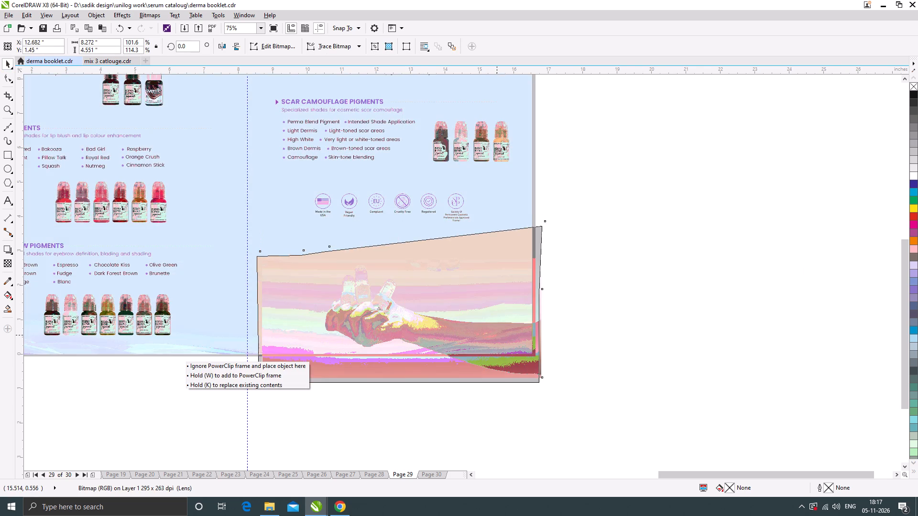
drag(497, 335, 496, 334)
Move the hand image off the page onto the pasteboard, beneath the other hand picture.
scroll(531, 313, down, 1)
click(597, 333)
scroll(471, 308, up, 1)
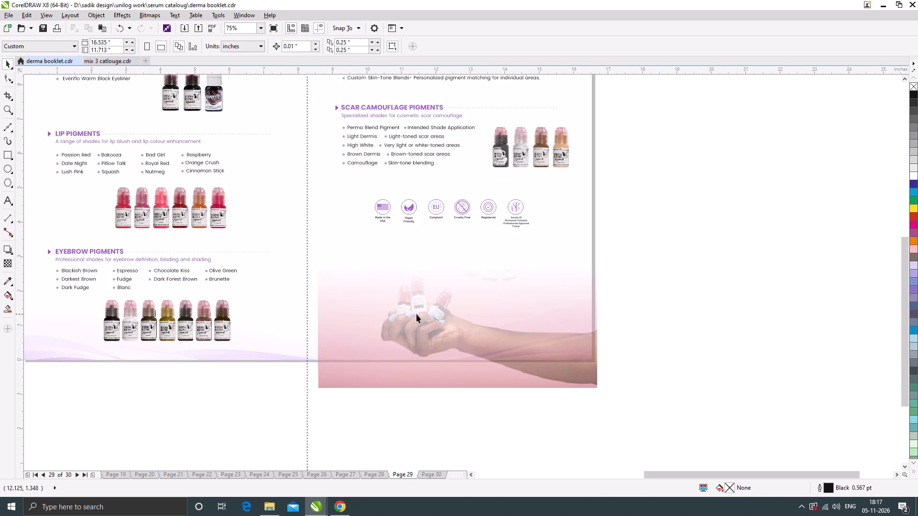
scroll(403, 311, down, 1)
drag(422, 314, 592, 293)
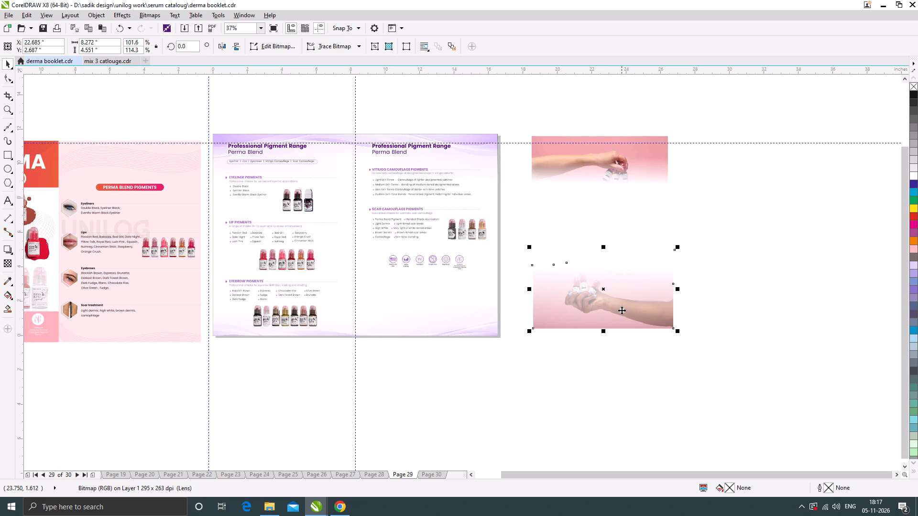
drag(622, 312, 623, 356)
click(634, 154)
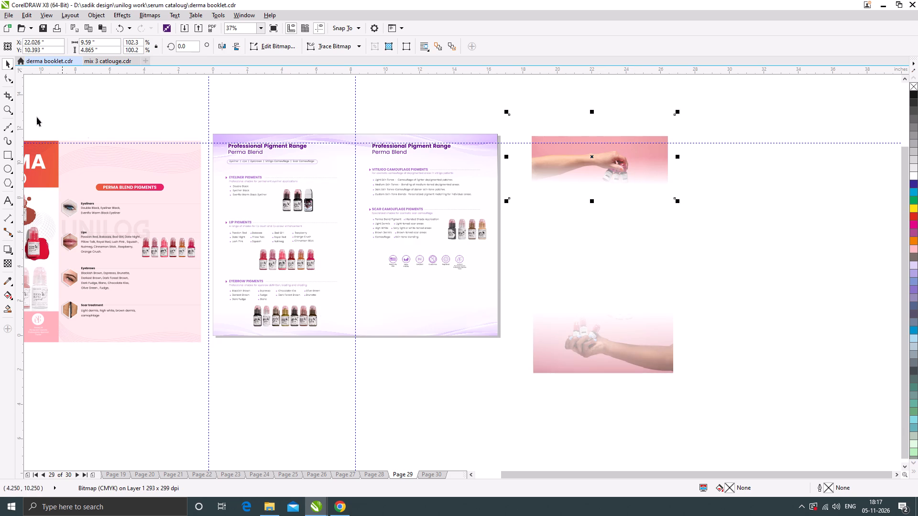
Remove the transparency from the lower hand image.
ctrl+click(619, 335)
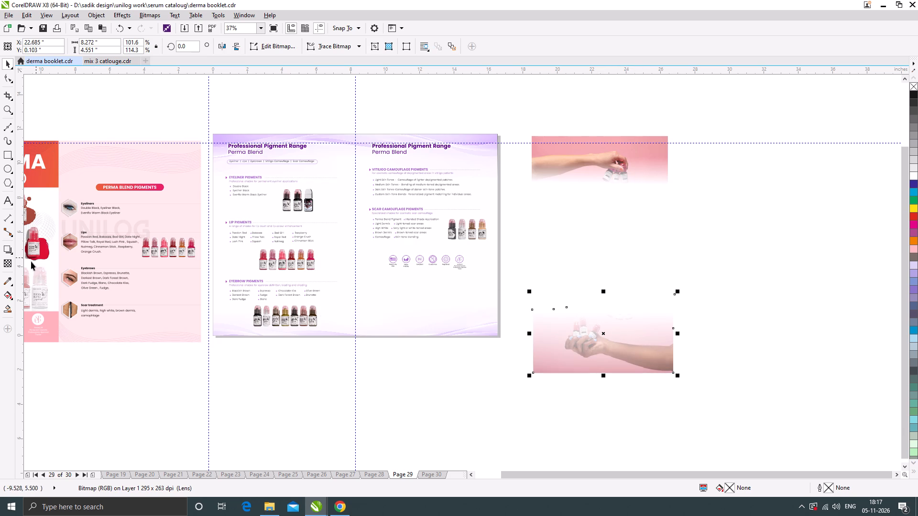
click(7, 263)
click(5, 43)
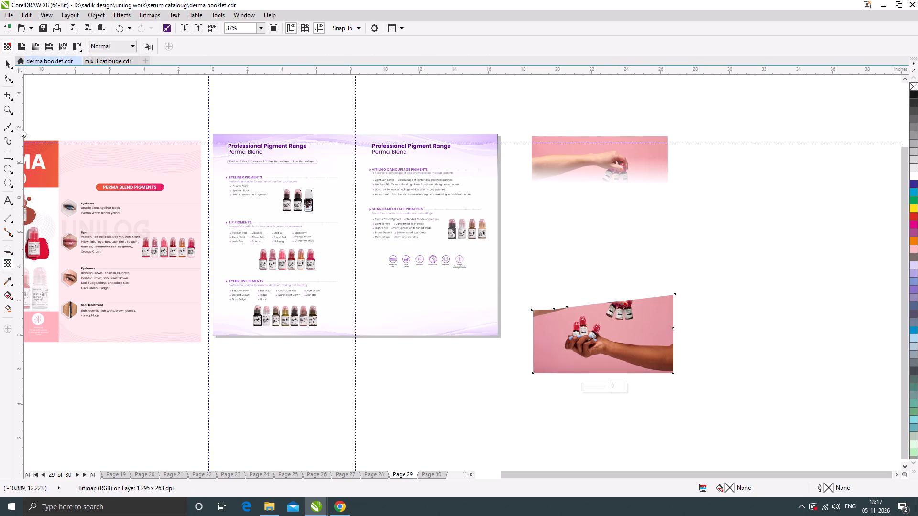
Raise the three nodes along the image's upper edge to uncover the second arm and its hanging bottles.
click(6, 76)
scroll(550, 309, up, 1)
drag(514, 310, 514, 253)
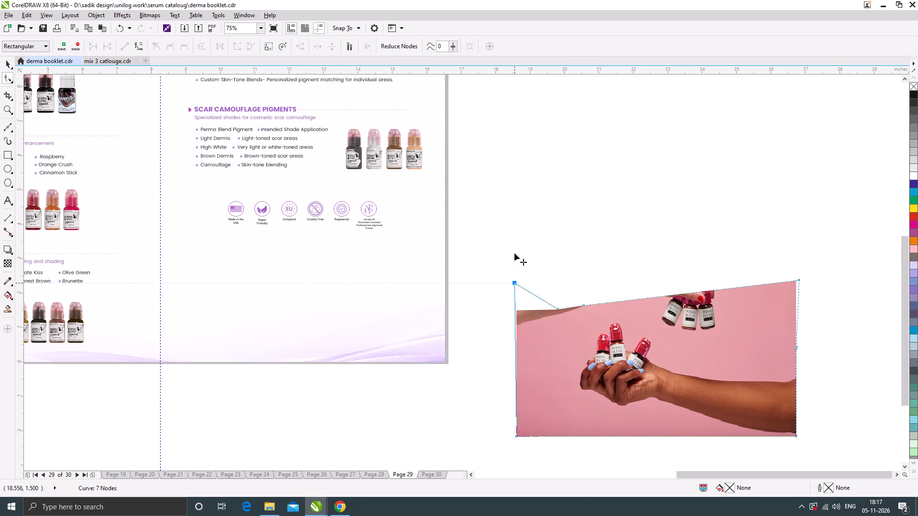
drag(514, 253, 515, 187)
drag(558, 311, 582, 185)
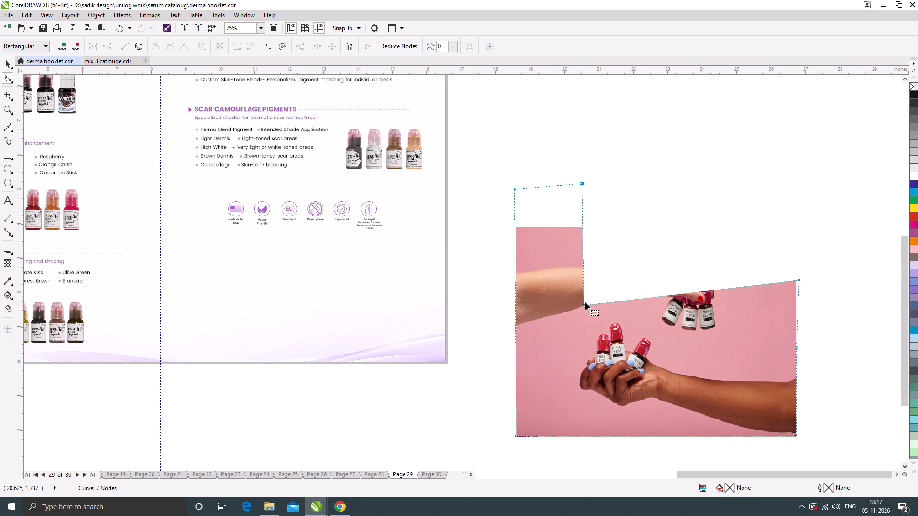
drag(584, 303, 656, 155)
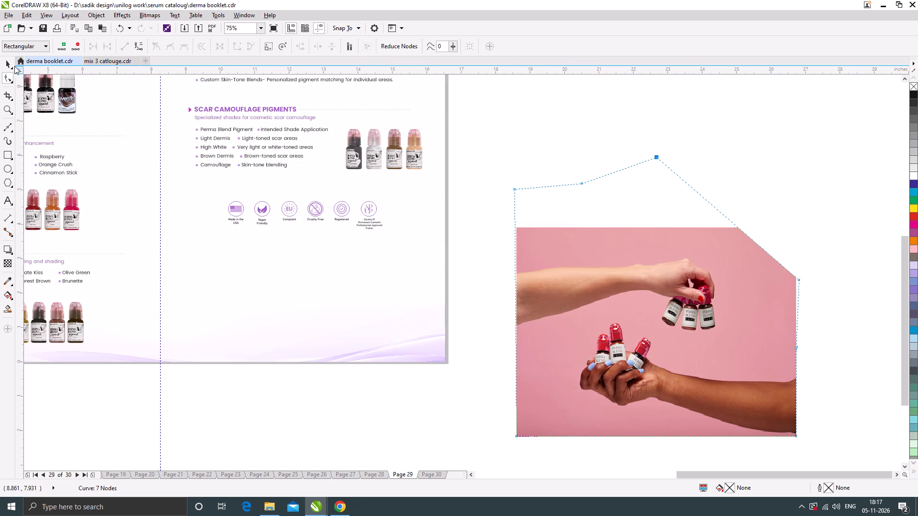
Apply a linear transparency fading the image downward, with a long gradient and its midpoint shifted up.
click(8, 64)
click(7, 263)
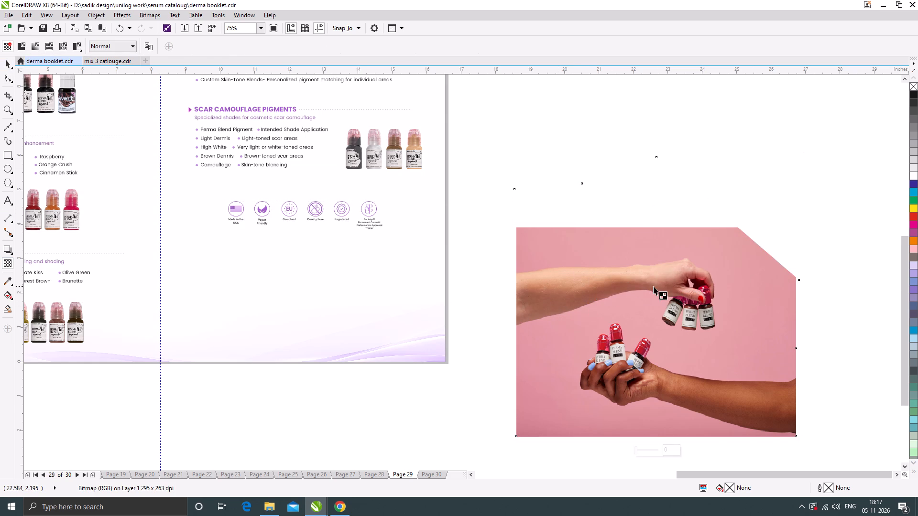
drag(654, 286, 648, 337)
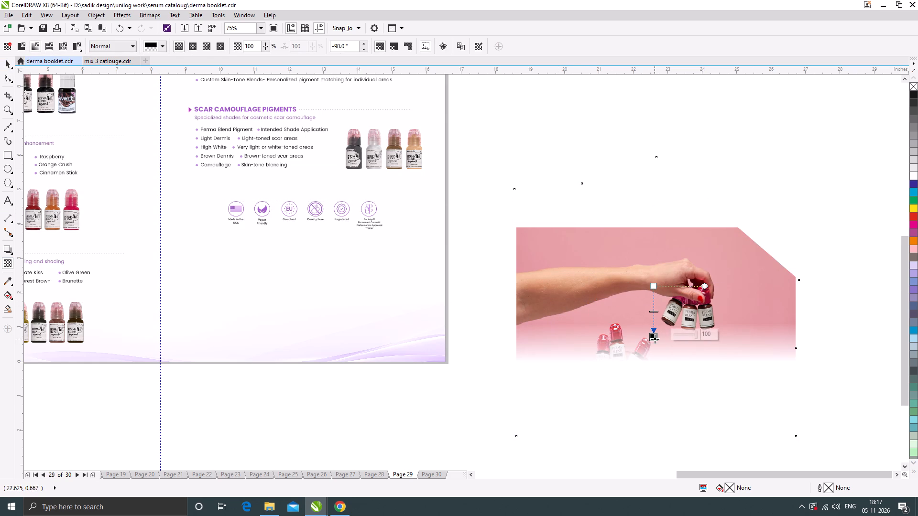
drag(655, 339, 654, 362)
drag(655, 287, 654, 184)
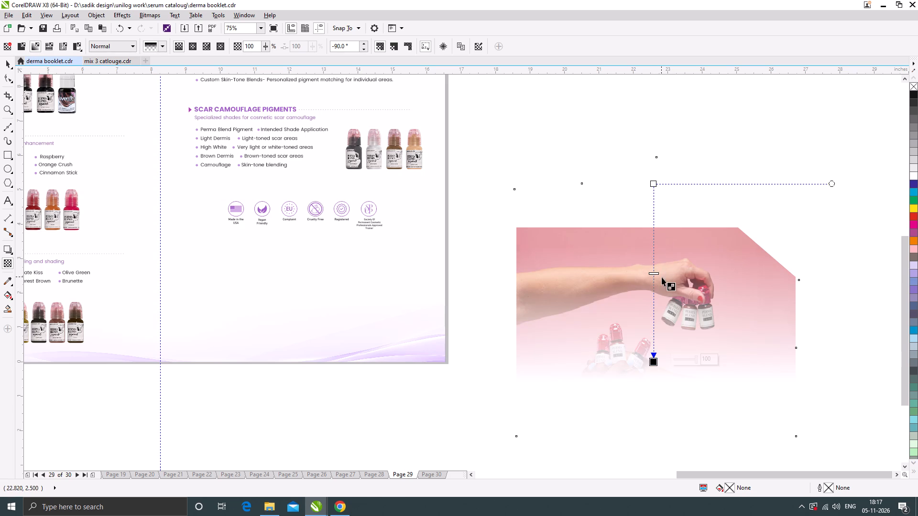
drag(655, 274, 651, 249)
click(8, 64)
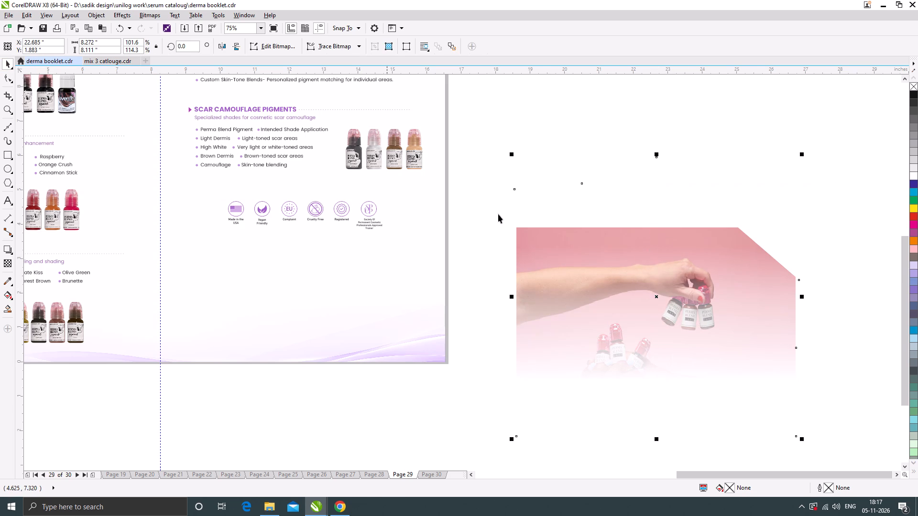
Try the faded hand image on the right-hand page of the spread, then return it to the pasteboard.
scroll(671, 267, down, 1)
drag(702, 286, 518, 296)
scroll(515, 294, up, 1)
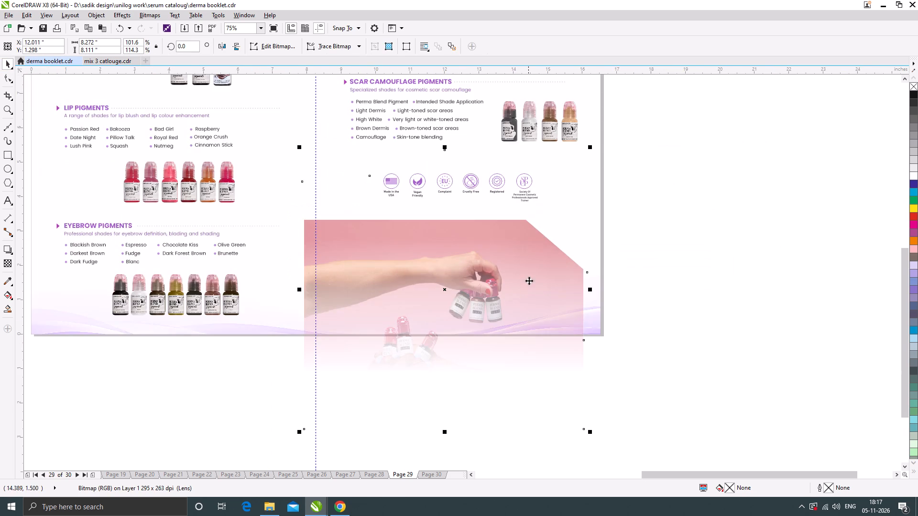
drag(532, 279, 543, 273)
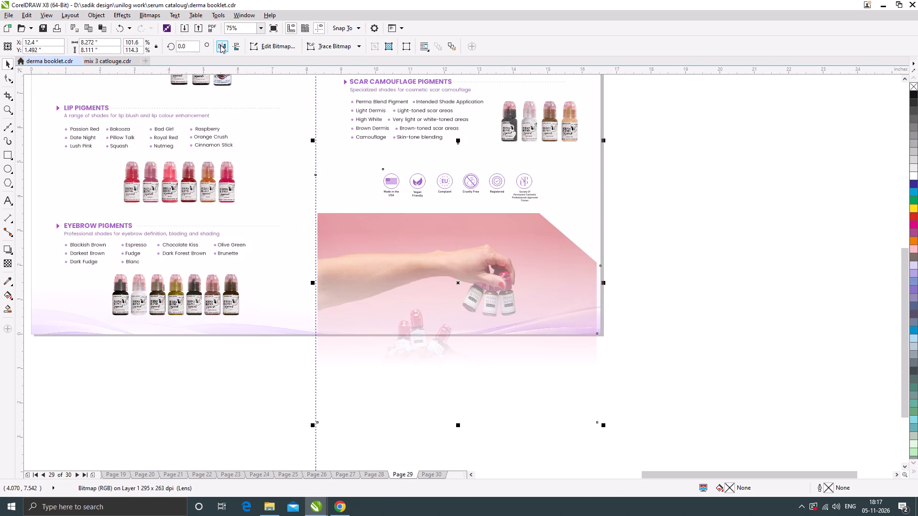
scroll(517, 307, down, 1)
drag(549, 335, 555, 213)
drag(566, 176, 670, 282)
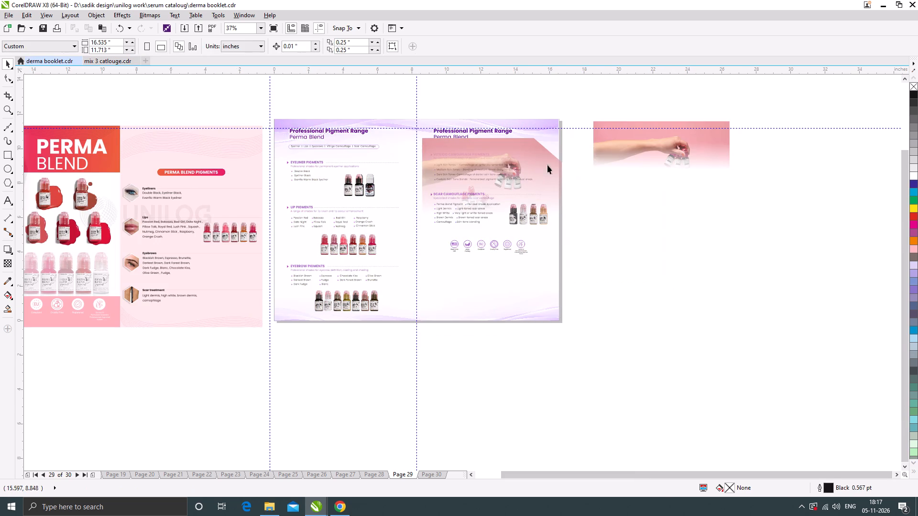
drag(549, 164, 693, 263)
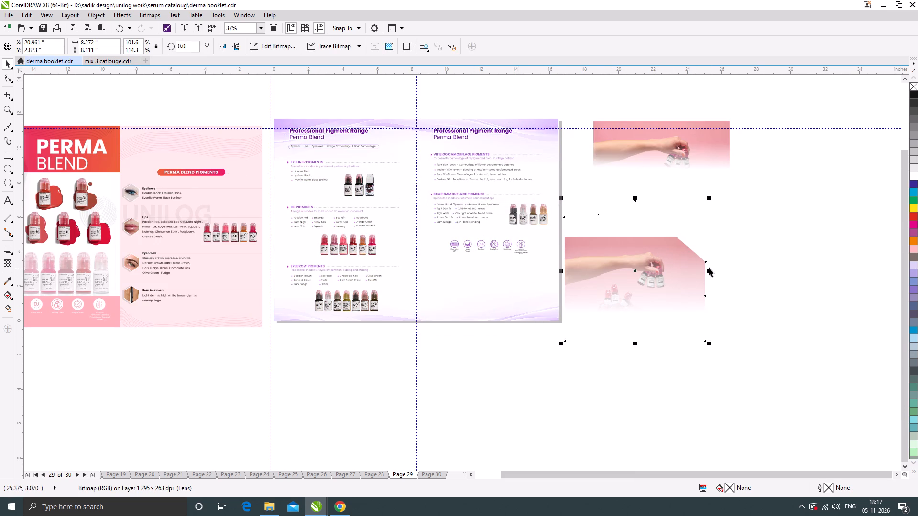
Delete both hand-with-bottles images from the pasteboard.
drag(649, 247, 674, 247)
key(Delete)
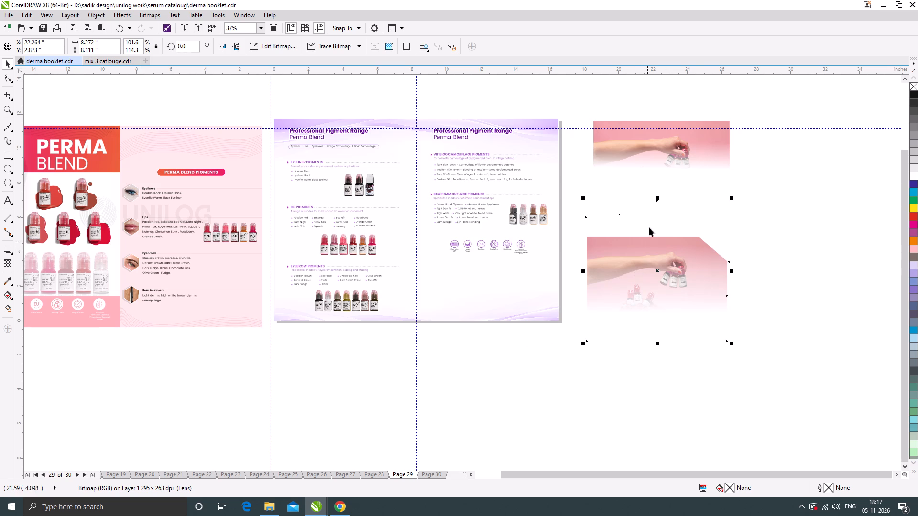
click(651, 137)
key(Delete)
Copy the Evenflo, Raspberry lip, Olive Green eyebrow and Camouflage bottles into the empty area below the certification icons.
click(365, 184)
drag(369, 184, 389, 206)
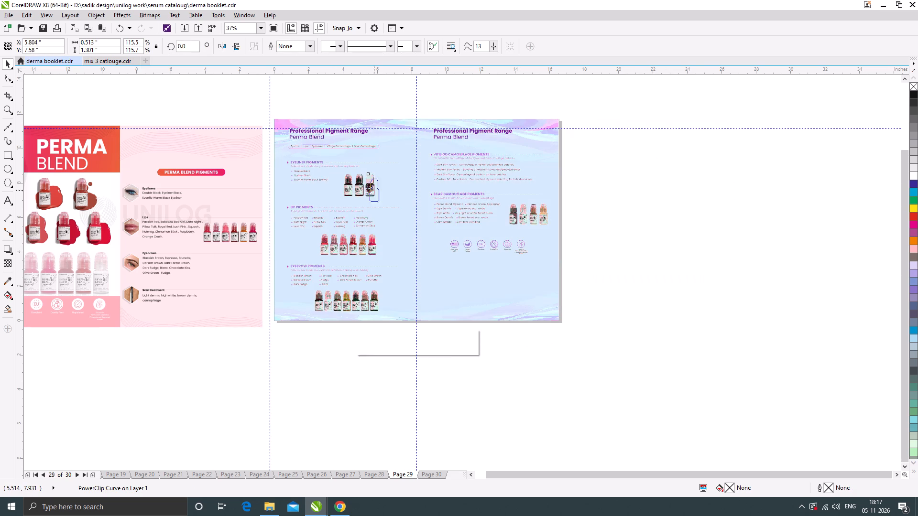
drag(389, 206, 433, 275)
right_click(433, 275)
scroll(386, 248, up, 1)
click(361, 246)
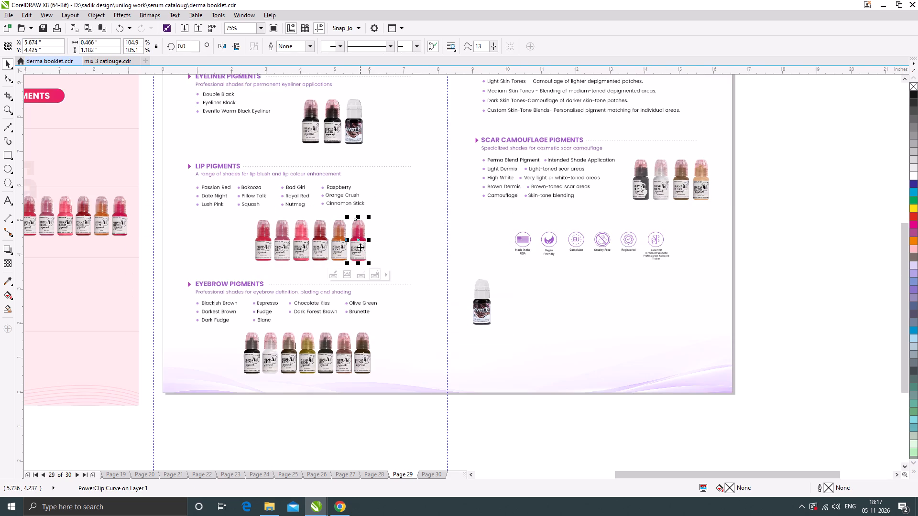
drag(360, 242, 504, 311)
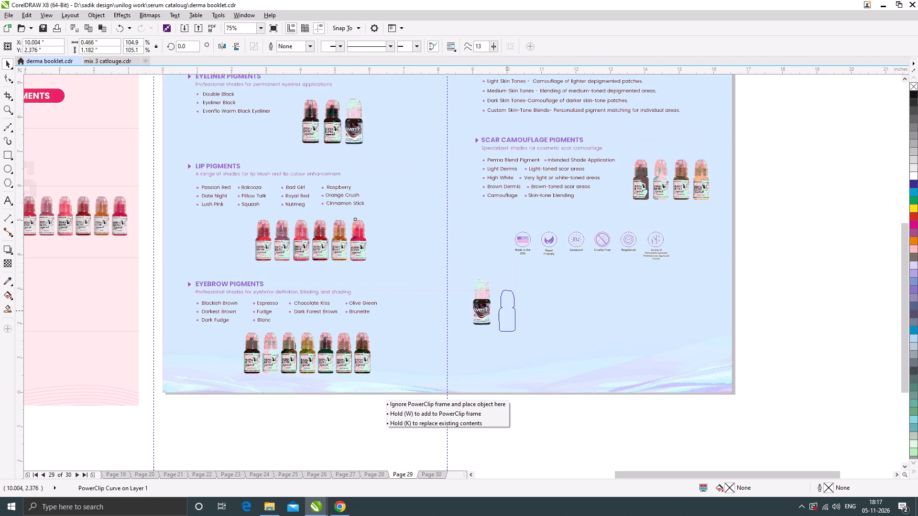
drag(504, 311, 504, 311)
right_click(504, 311)
drag(307, 359, 532, 326)
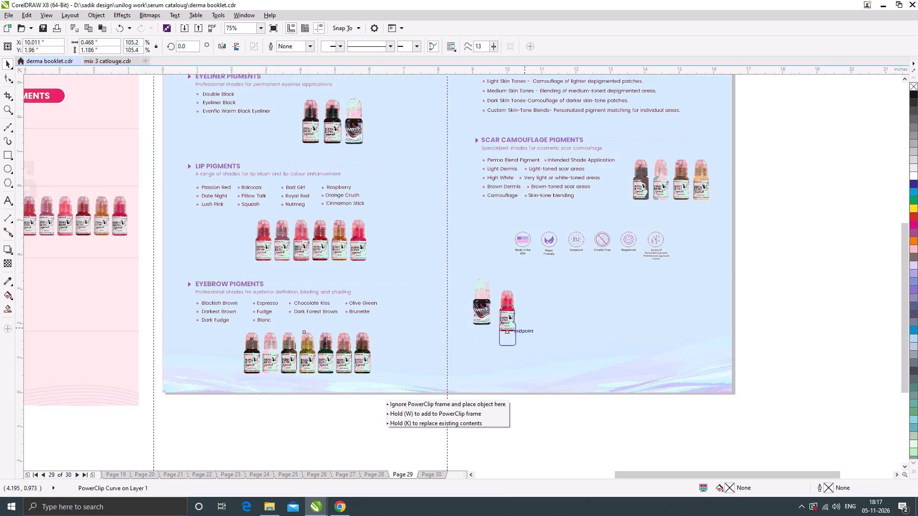
drag(532, 326, 532, 312)
right_click(532, 312)
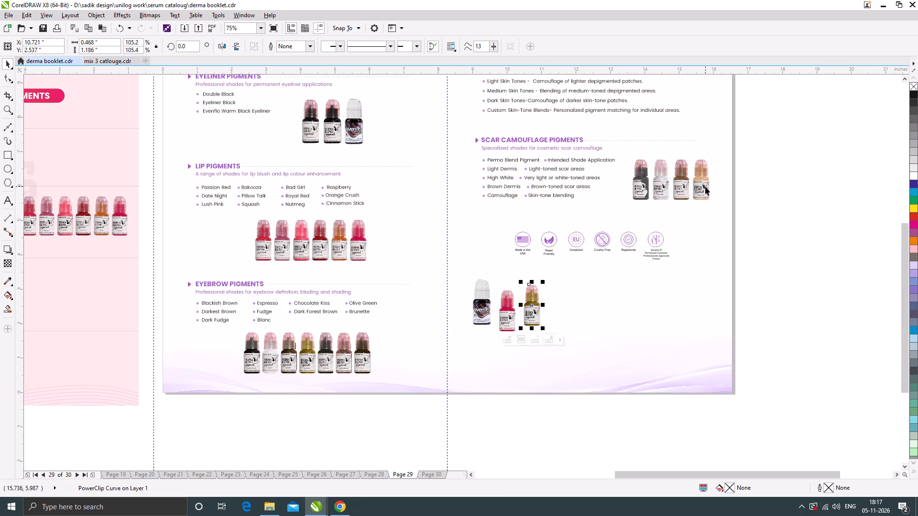
drag(705, 186, 565, 307)
right_click(565, 307)
Enlarge the four copied bottles together to about 5.4 by 3.1 inches and centre them below the certification icons.
scroll(511, 316, down, 1)
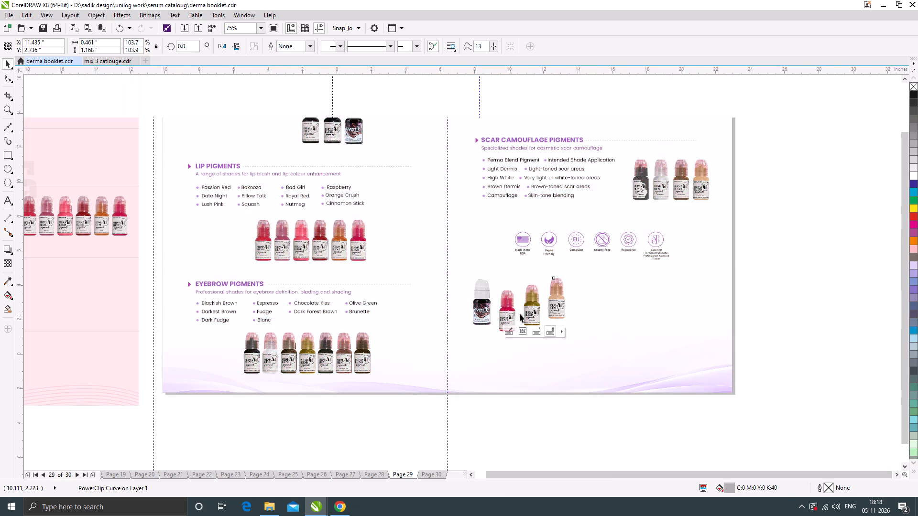
scroll(579, 331, up, 1)
drag(572, 410, 386, 245)
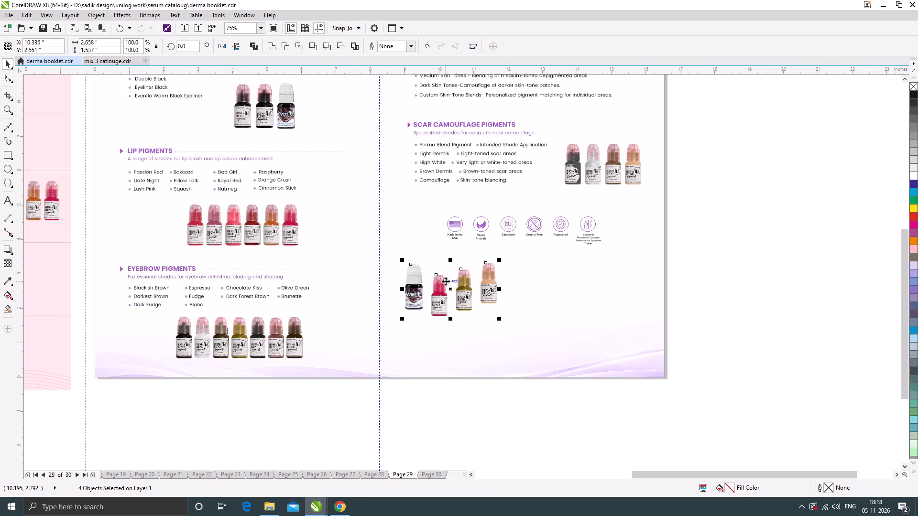
drag(460, 287, 514, 305)
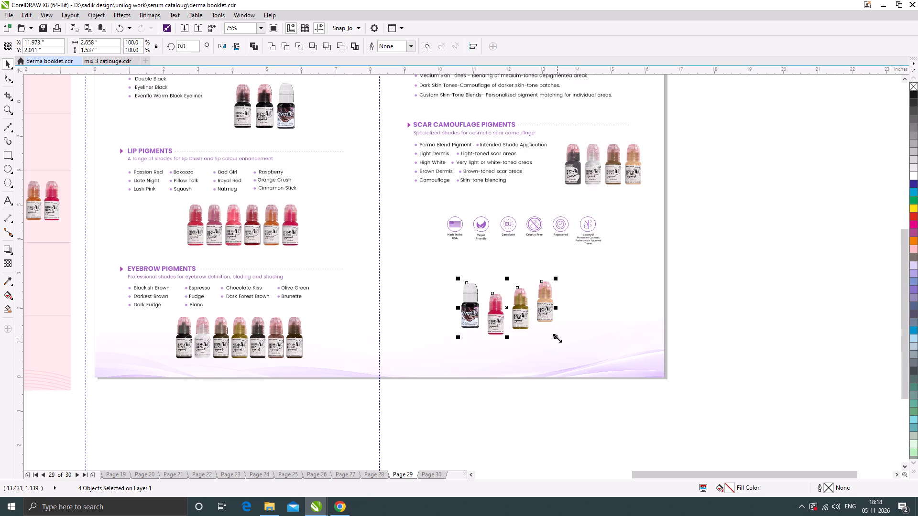
drag(557, 338, 604, 366)
drag(588, 300, 595, 299)
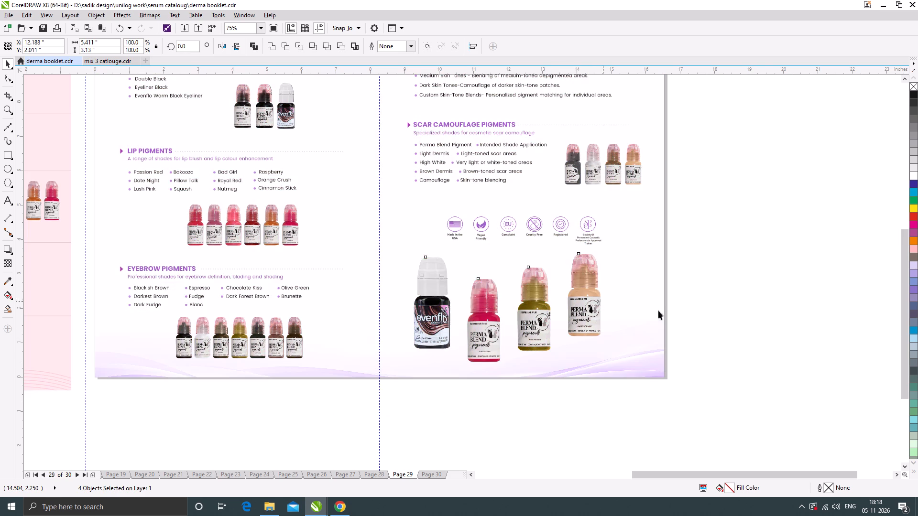
Tilt the large Evenflo bottle about 28 degrees counterclockwise and move it up toward the page's inner edge.
click(679, 311)
click(465, 310)
click(444, 317)
click(445, 322)
drag(460, 351, 463, 350)
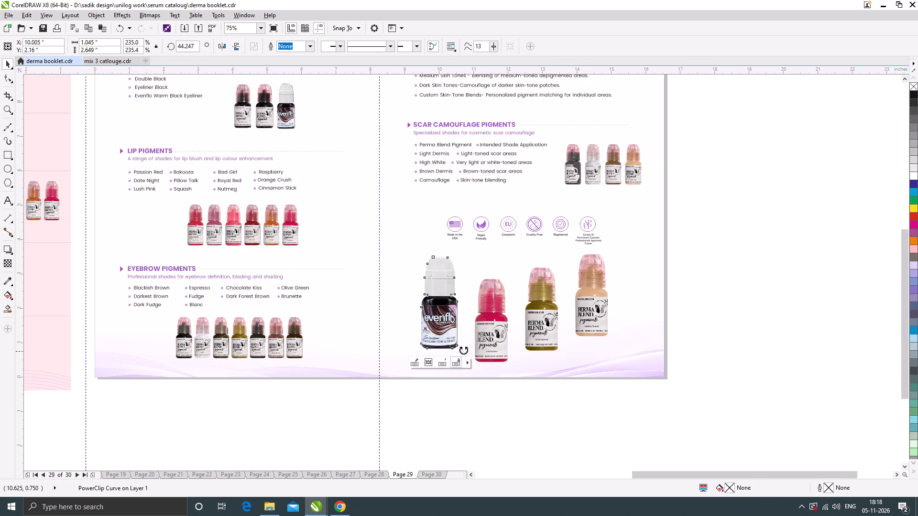
drag(463, 350, 471, 328)
click(437, 312)
drag(420, 272, 404, 250)
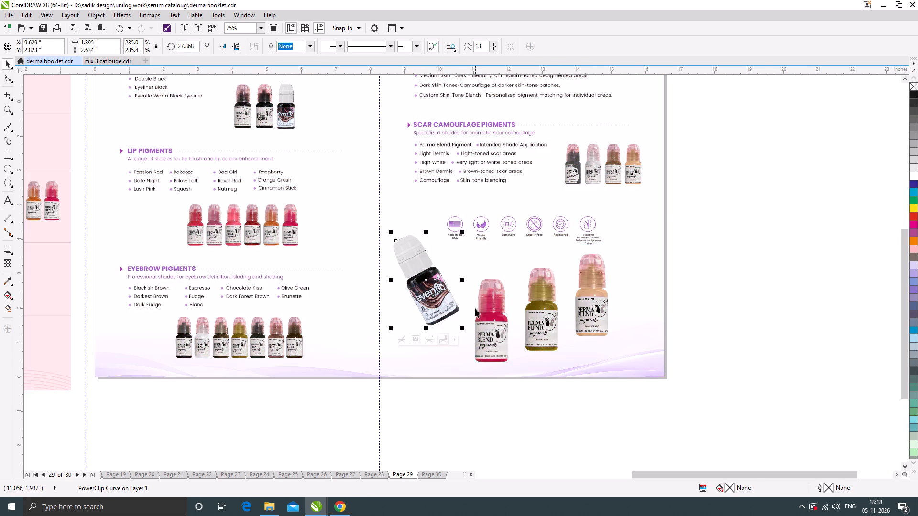
Tilt the large Raspberry bottle about 19 and the Camouflage bottle about 32 degrees clockwise, spreading them and the Olive Green bottle apart.
click(475, 309)
drag(491, 297, 485, 275)
click(486, 274)
drag(506, 255, 516, 269)
click(535, 295)
drag(543, 292, 551, 276)
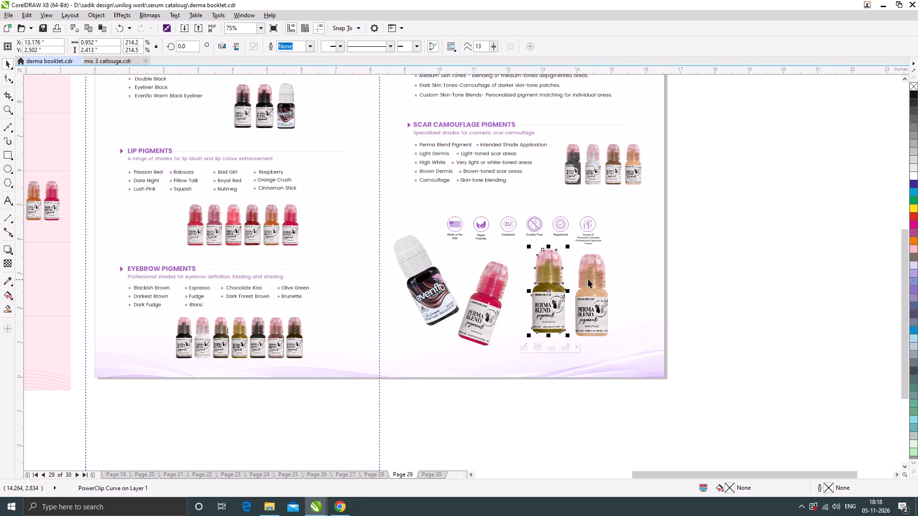
drag(589, 279, 619, 271)
click(619, 271)
drag(643, 241, 655, 264)
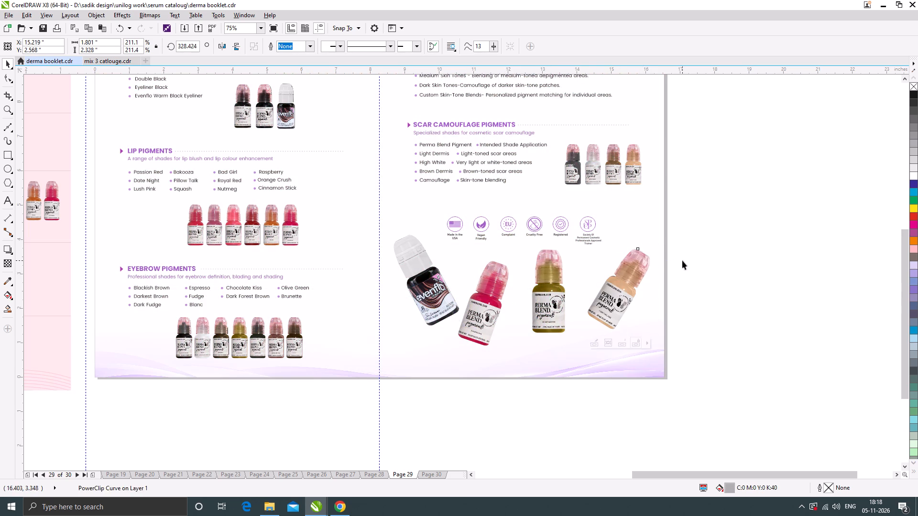
click(682, 260)
drag(640, 261, 636, 249)
click(689, 260)
Shift the large Raspberry and Olive Green bottles slightly right and tilt the Olive Green one a little counterclockwise.
scroll(448, 282, down, 1)
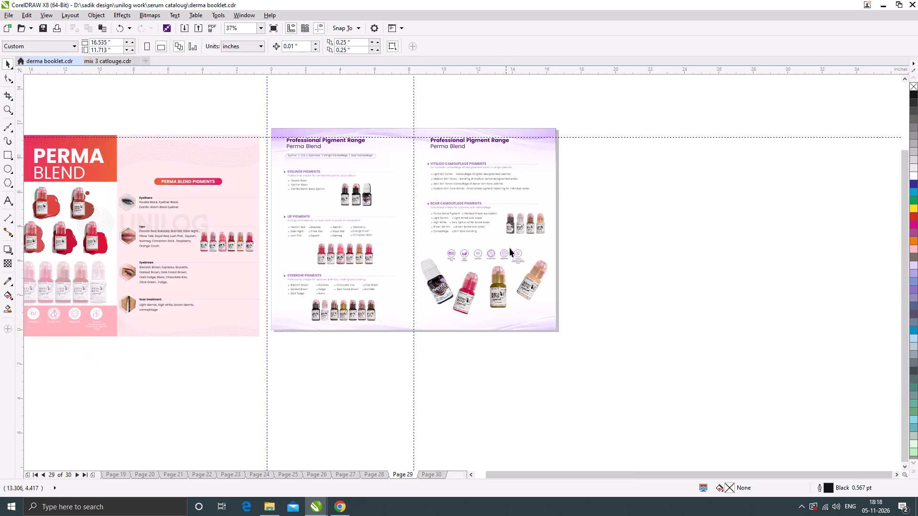
scroll(513, 247, up, 1)
scroll(425, 333, up, 1)
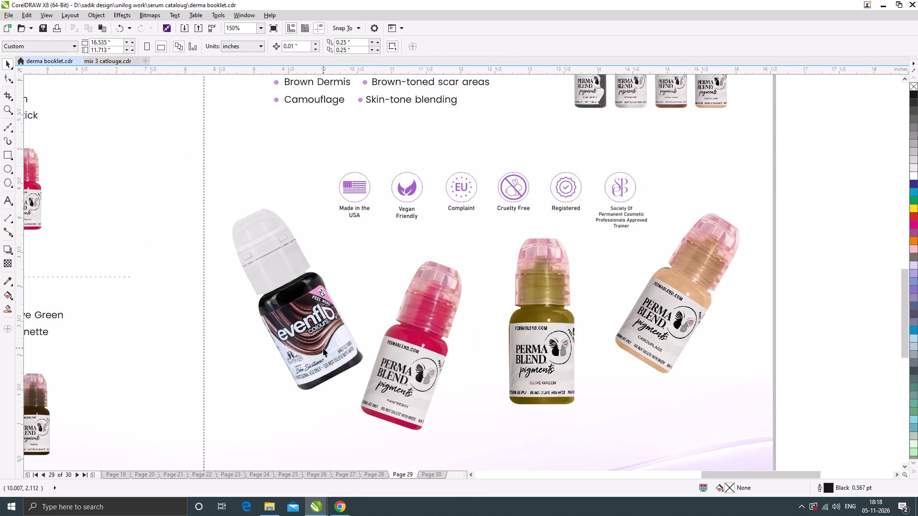
drag(414, 341, 434, 339)
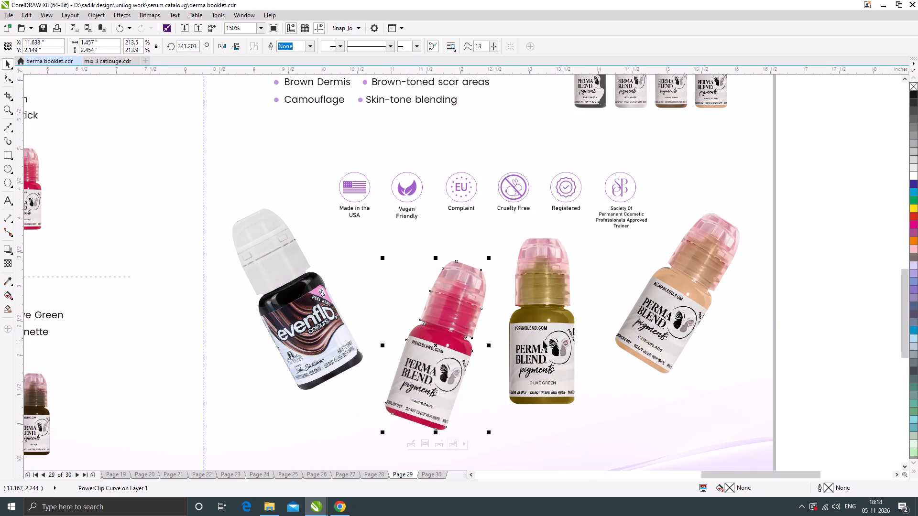
drag(544, 341, 549, 340)
click(549, 340)
drag(589, 233, 580, 231)
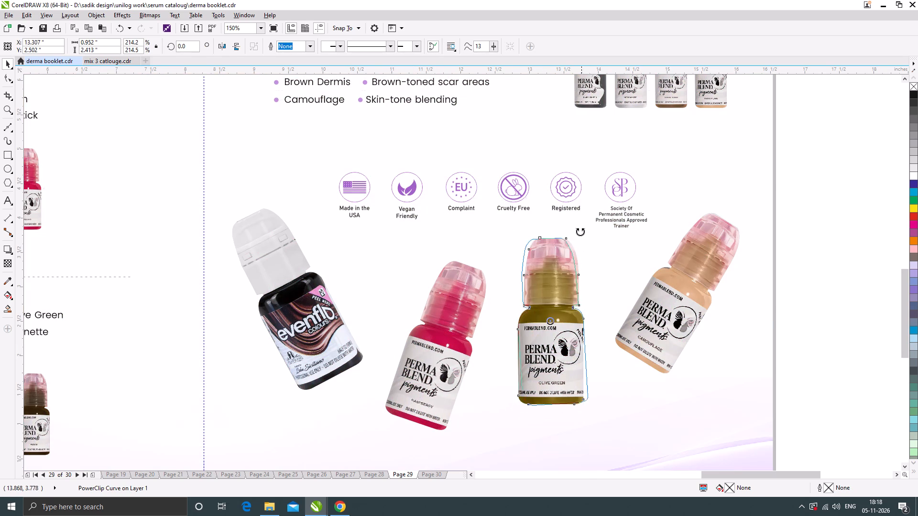
drag(580, 231, 578, 231)
Reduce the Evenflo bottle's tilt slightly, move it closer to the Raspberry bottle, and nudge the Camouflage bottle up and inward.
drag(309, 340, 319, 349)
click(320, 347)
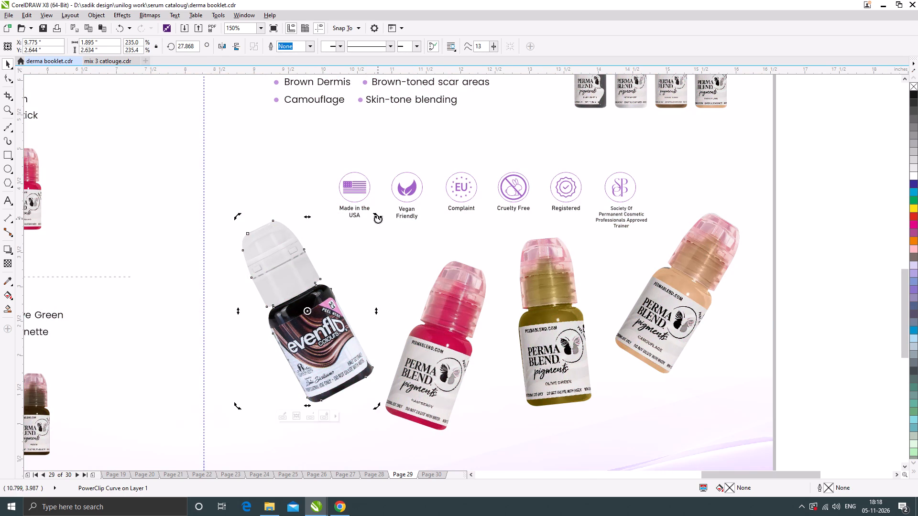
drag(378, 219, 381, 231)
click(314, 358)
drag(312, 346, 317, 352)
scroll(358, 316, down, 1)
scroll(510, 313, up, 1)
drag(525, 321, 518, 312)
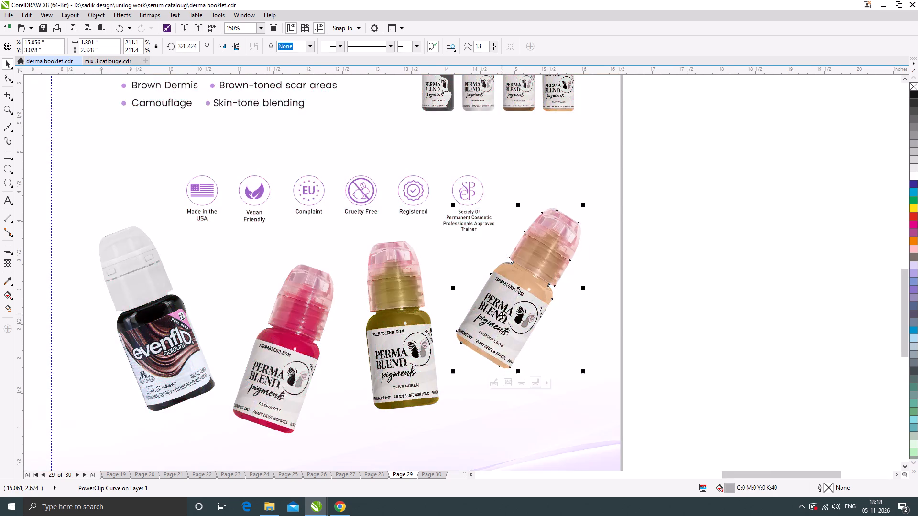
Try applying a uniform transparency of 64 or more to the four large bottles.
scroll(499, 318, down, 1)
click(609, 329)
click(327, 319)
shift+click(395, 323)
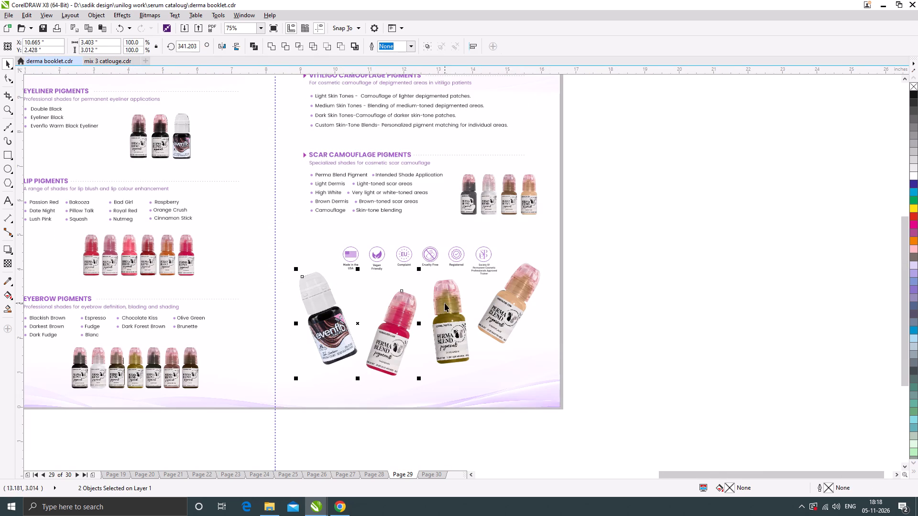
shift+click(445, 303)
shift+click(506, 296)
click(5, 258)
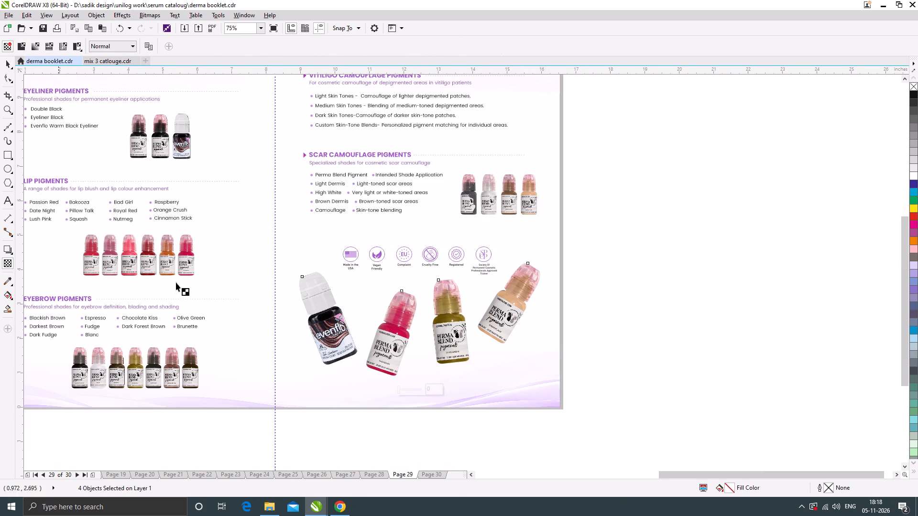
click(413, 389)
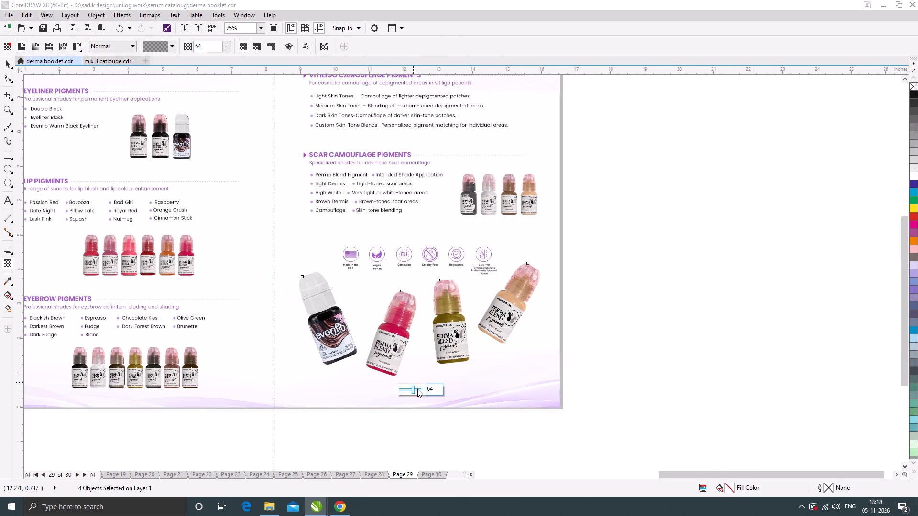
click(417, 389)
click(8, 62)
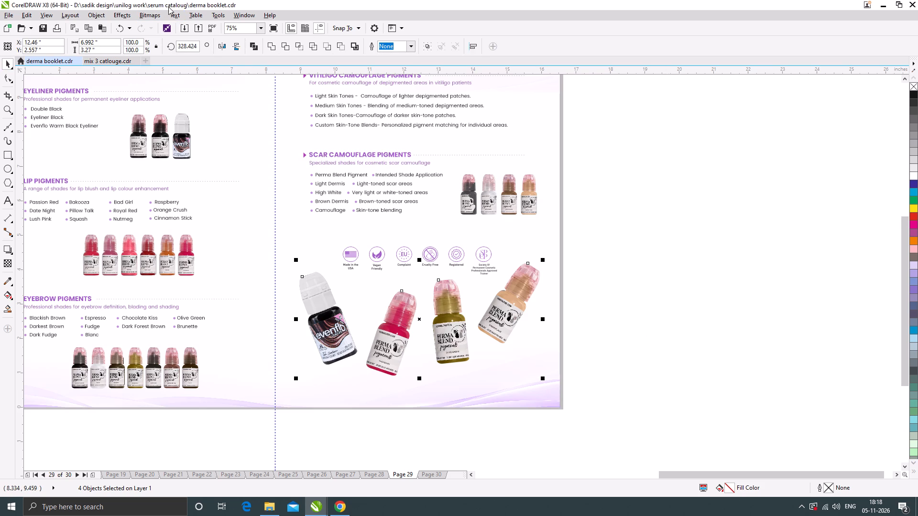
Convert the four large bottles to a single 200 dpi CMYK bitmap with a transparent background.
click(152, 13)
click(175, 24)
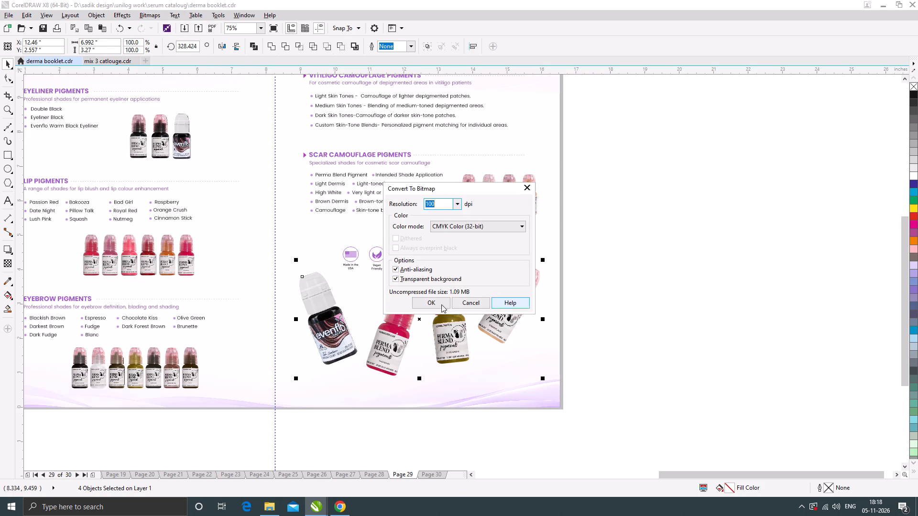
drag(439, 204, 423, 209)
text(200)
key(Return)
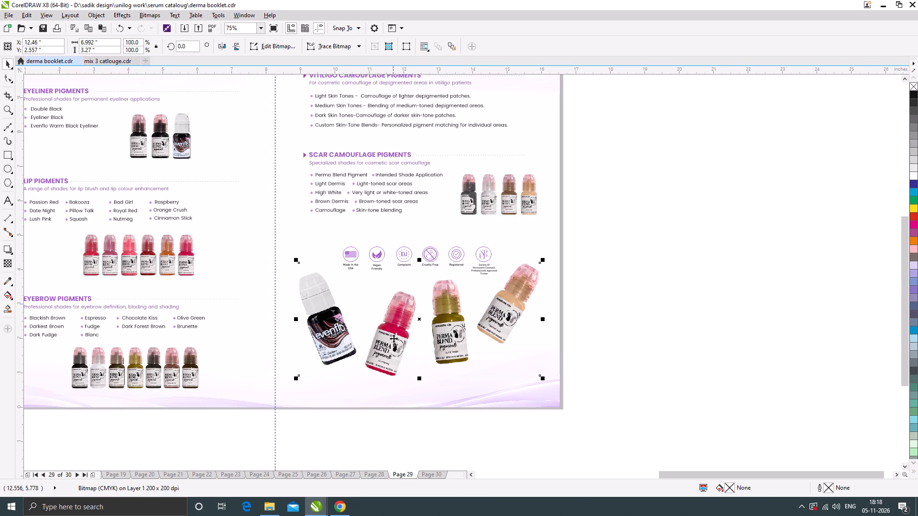
Apply a uniform transparency of 81 to the bitmap of the four large bottles.
scroll(455, 365, up, 2)
scroll(510, 211, down, 3)
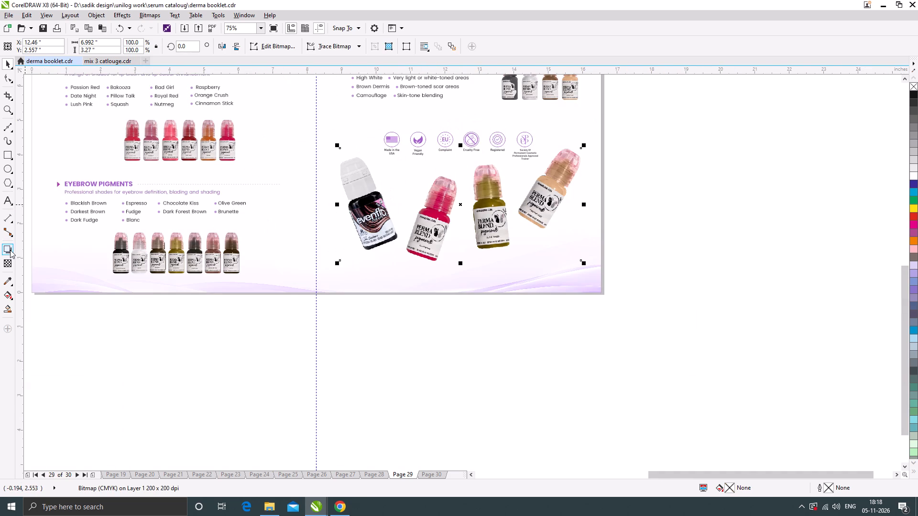
click(8, 266)
click(455, 274)
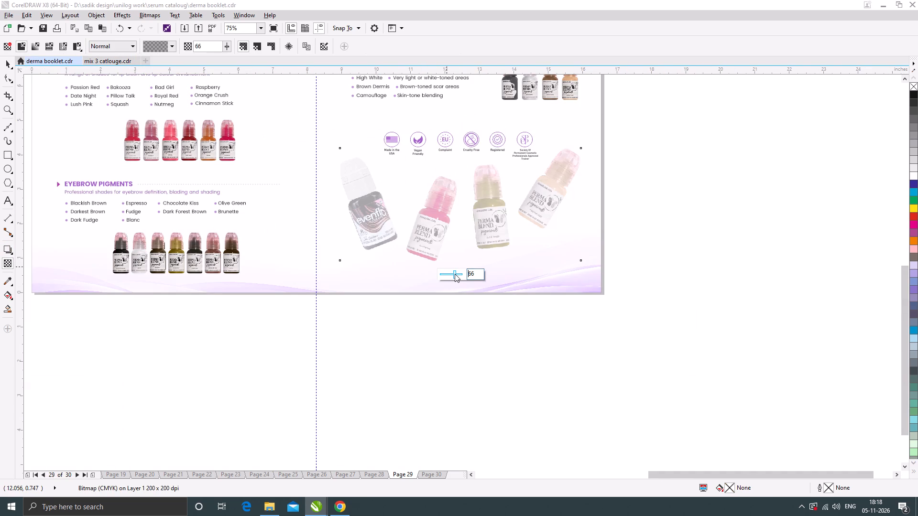
click(458, 273)
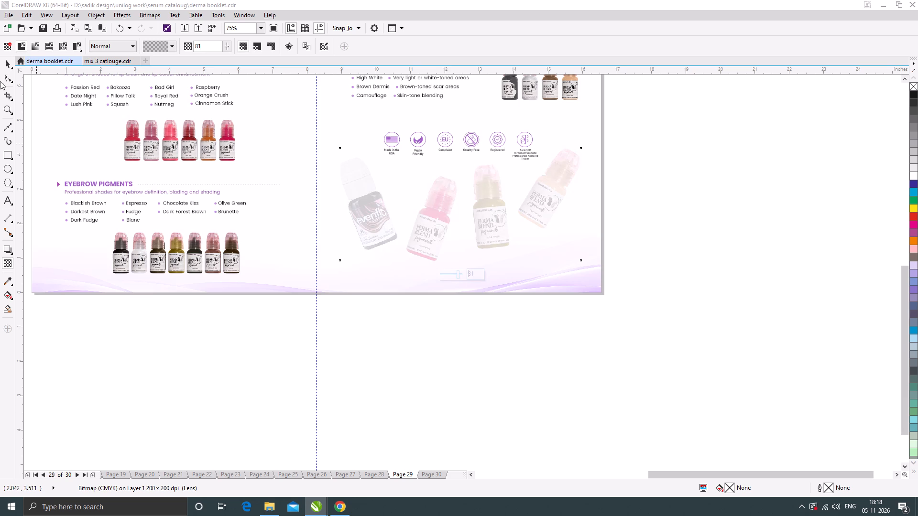
click(6, 65)
scroll(446, 242, down, 1)
scroll(512, 185, up, 1)
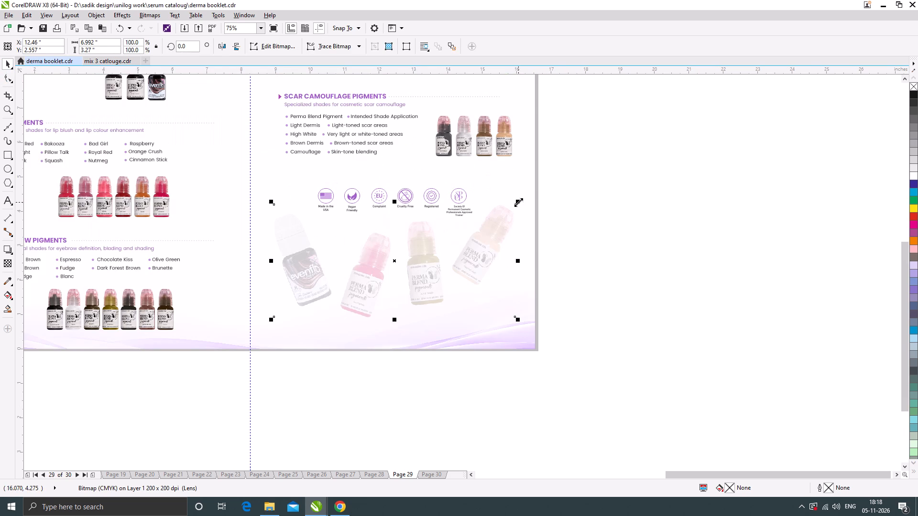
Scale the faded bitmap of the four large bottles down slightly.
drag(518, 202, 511, 206)
click(611, 237)
scroll(442, 271, down, 1)
click(598, 296)
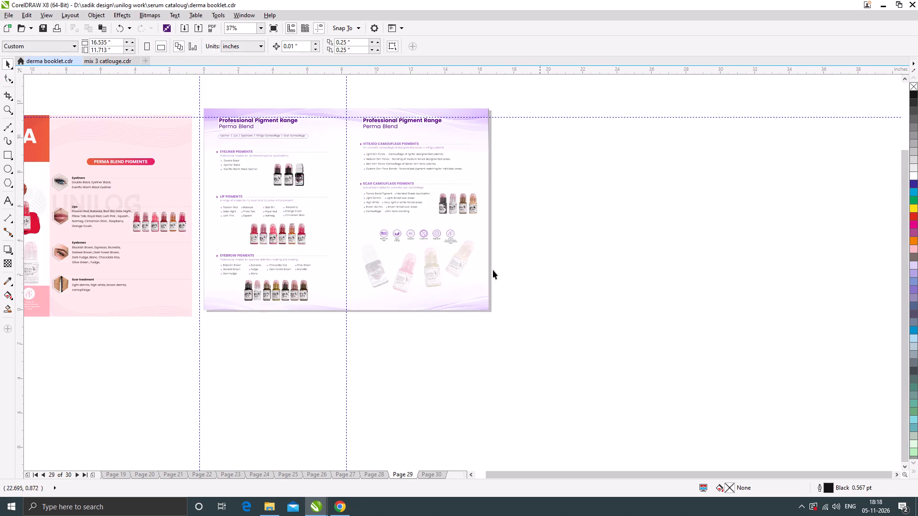
scroll(401, 236, up, 1)
scroll(371, 280, down, 1)
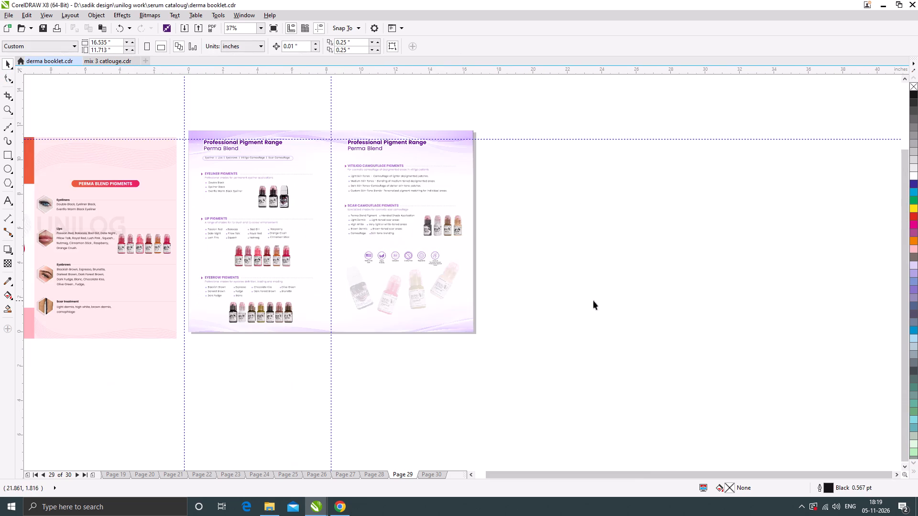
click(603, 301)
Shrink the row of six certification icons and their captions slightly about its centre.
scroll(376, 260, up, 1)
drag(598, 283, 296, 234)
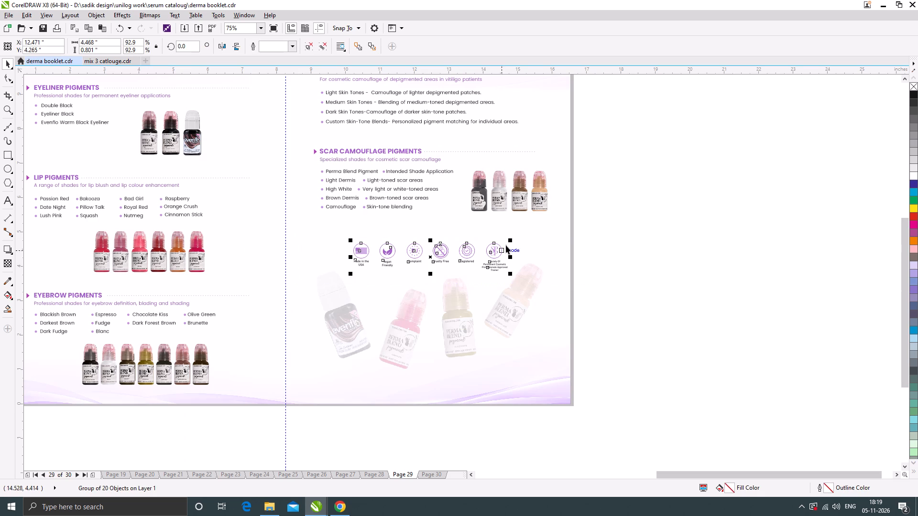
drag(509, 239, 500, 238)
click(596, 263)
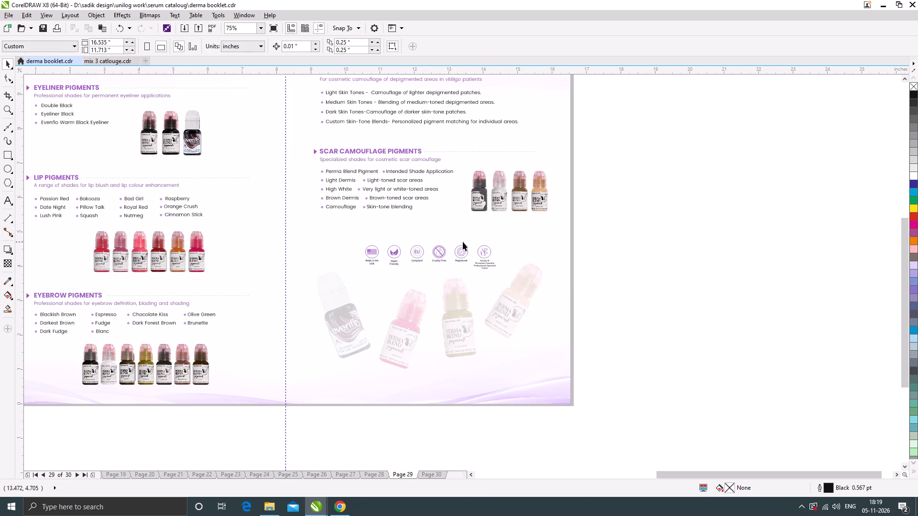
scroll(460, 242, down, 1)
click(575, 272)
click(582, 300)
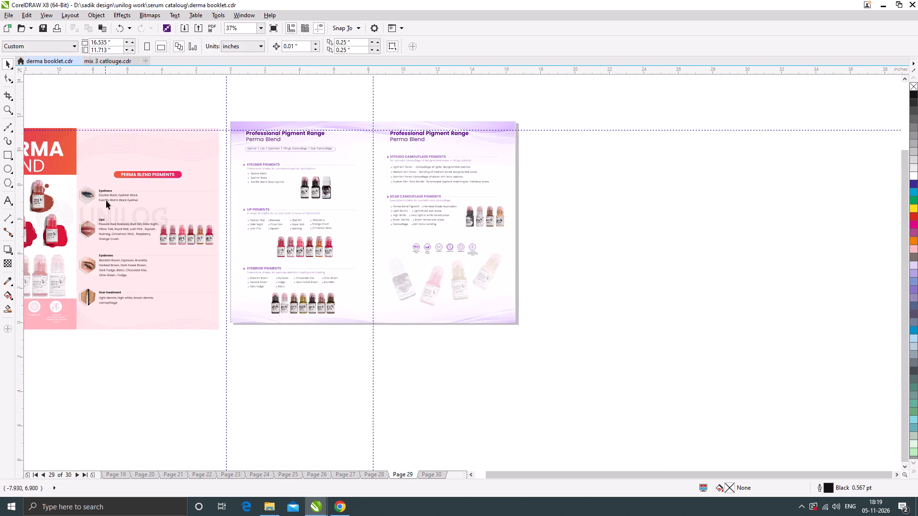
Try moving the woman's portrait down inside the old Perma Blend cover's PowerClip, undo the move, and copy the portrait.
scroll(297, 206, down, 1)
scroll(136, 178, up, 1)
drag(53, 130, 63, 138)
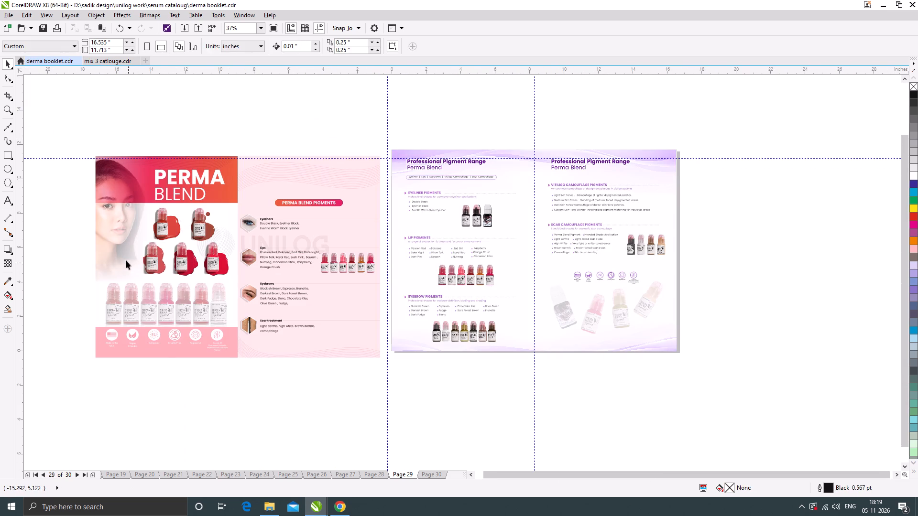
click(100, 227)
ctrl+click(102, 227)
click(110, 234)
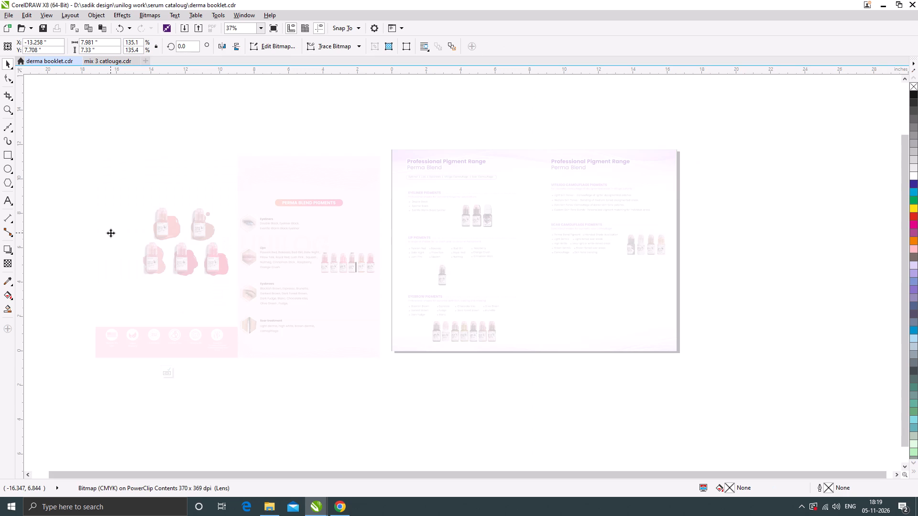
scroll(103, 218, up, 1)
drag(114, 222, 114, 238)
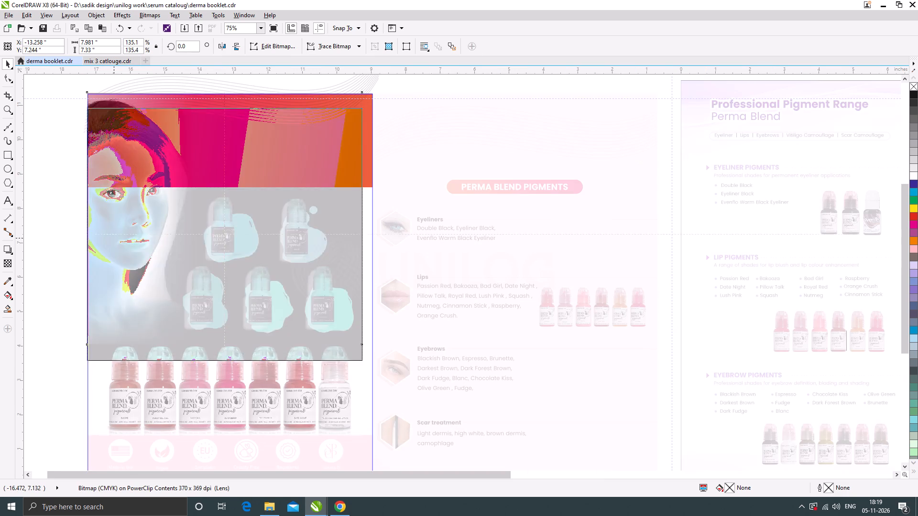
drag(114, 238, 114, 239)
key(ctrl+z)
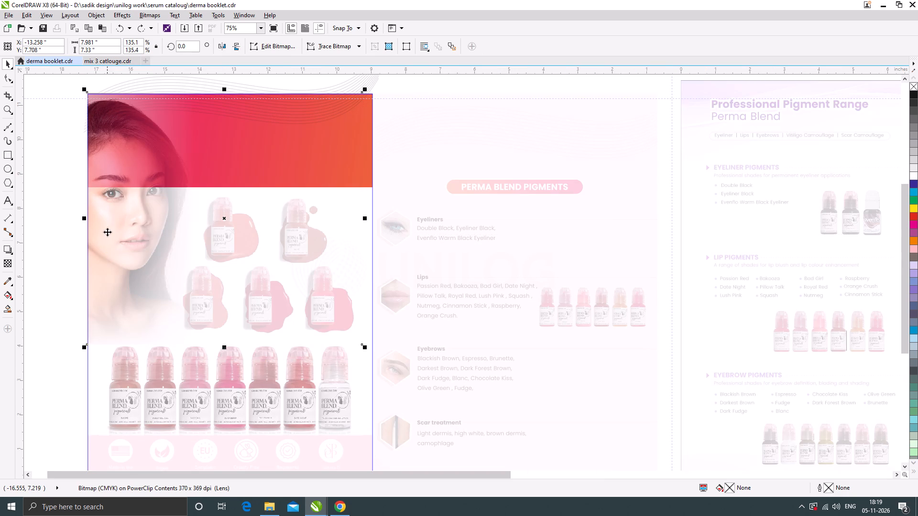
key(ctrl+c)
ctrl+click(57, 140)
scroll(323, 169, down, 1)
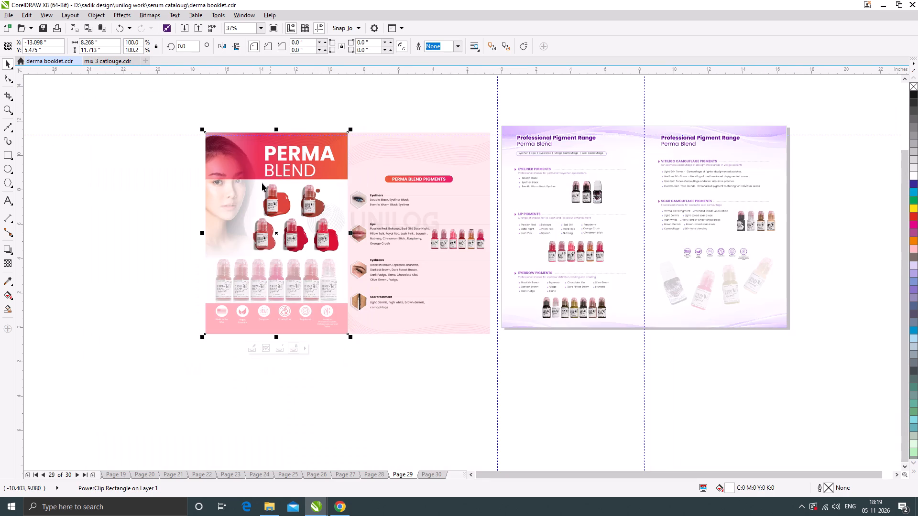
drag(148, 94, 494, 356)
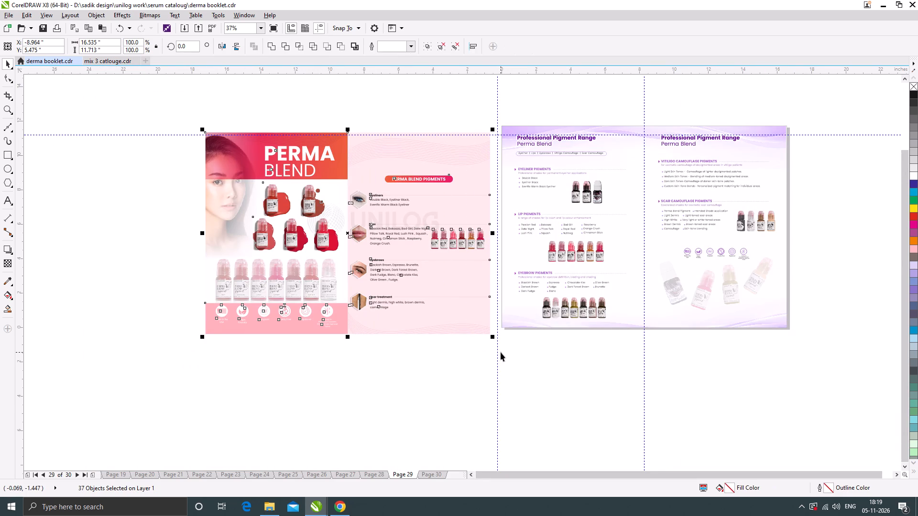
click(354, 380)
Copy the hexagonal eye picture from the old Perma Blend page into the Eyeliner Pigments section, beyond the Evenflo bottle.
scroll(379, 208, up, 1)
click(334, 196)
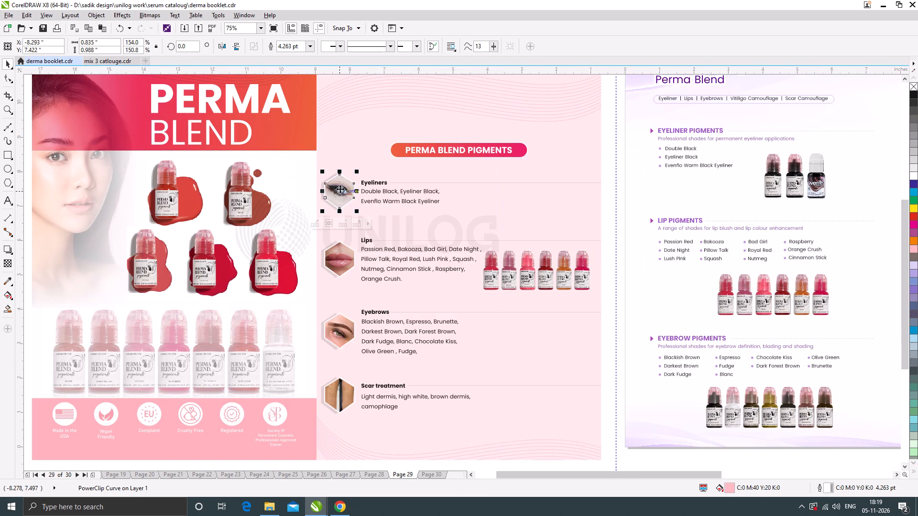
scroll(343, 187, up, 1)
scroll(290, 214, down, 1)
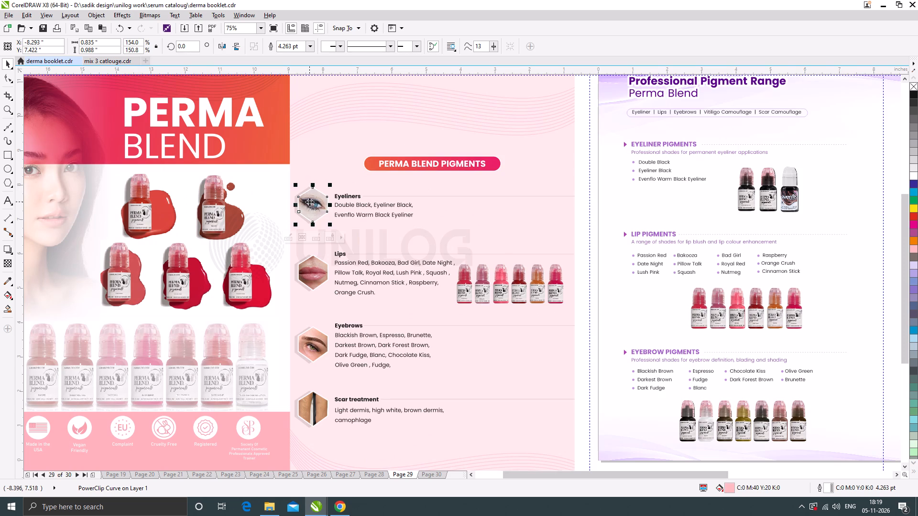
drag(309, 202, 640, 198)
right_click(640, 198)
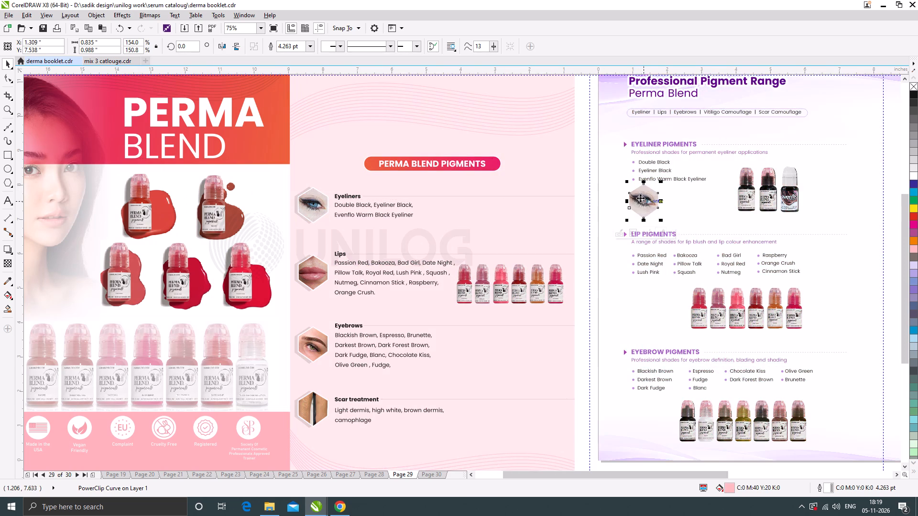
scroll(513, 202, down, 1)
scroll(664, 190, up, 1)
drag(493, 213, 496, 211)
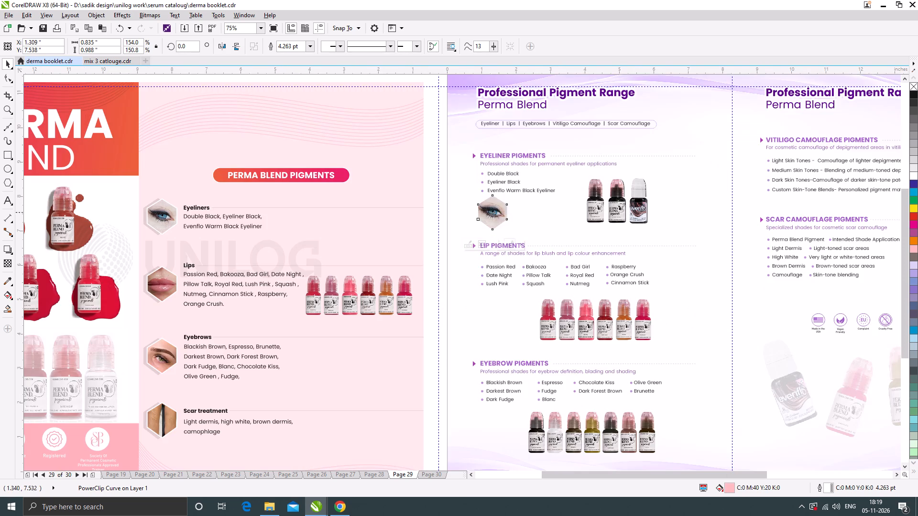
drag(496, 211, 679, 188)
scroll(702, 175, up, 1)
scroll(574, 186, down, 2)
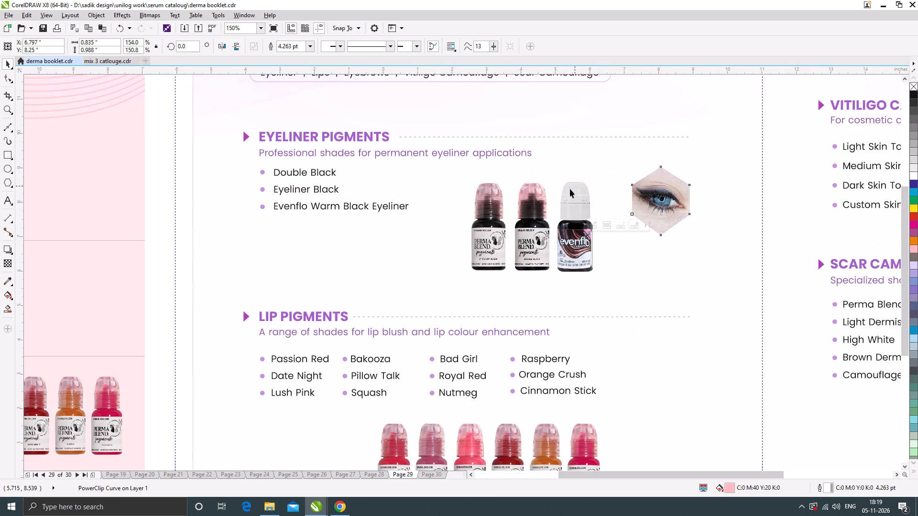
Copy the hexagonal lips picture from the old page to the outer end of the Lip Pigments section, below the eye picture.
scroll(348, 247, up, 1)
click(327, 236)
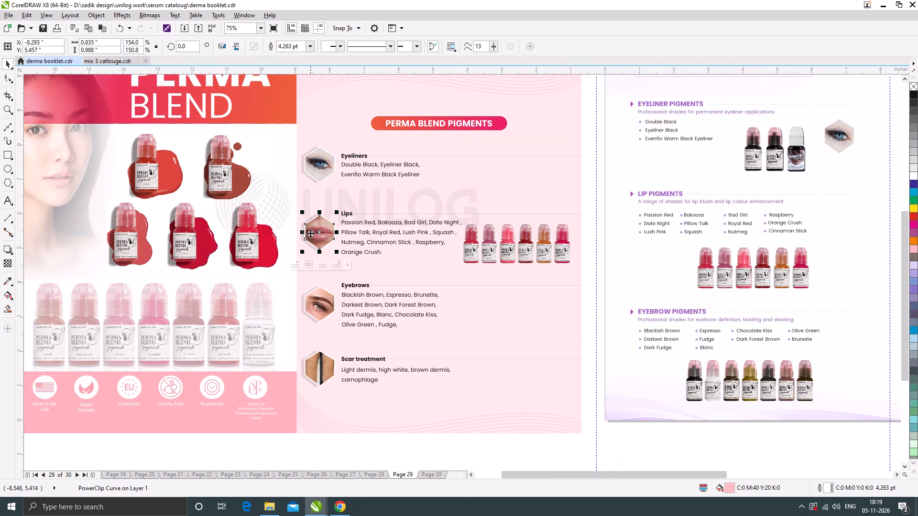
scroll(310, 233, down, 1)
drag(315, 231, 572, 235)
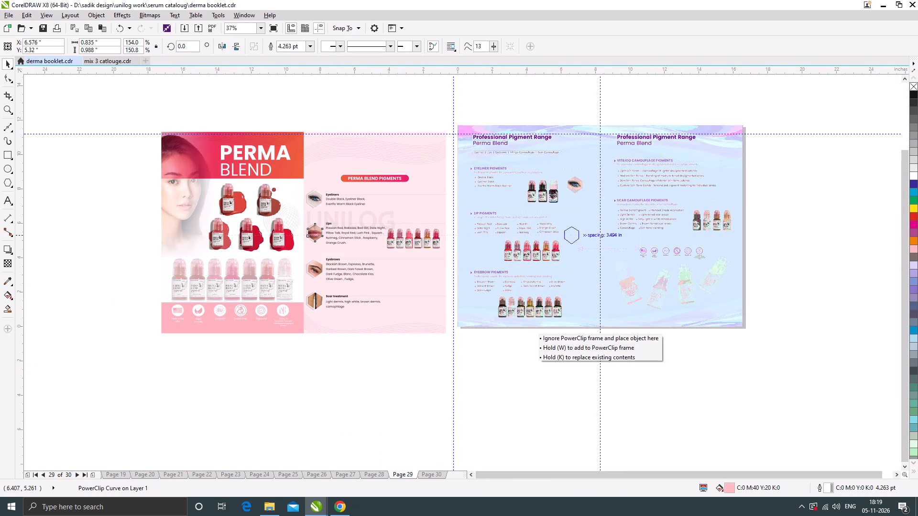
drag(572, 235, 576, 233)
right_click(576, 233)
scroll(559, 244, up, 1)
Move the six lip pigment bottles horizontally away from the lips picture, under the shade list.
click(551, 258)
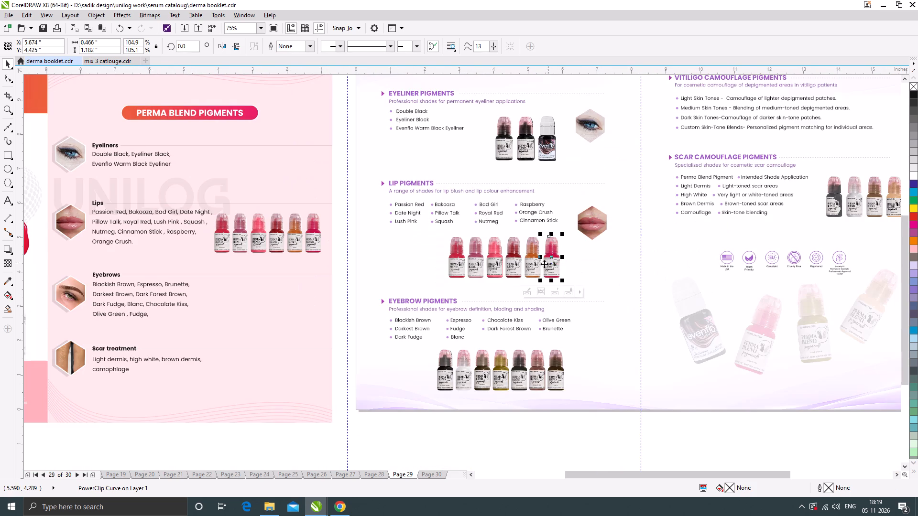
shift+click(532, 246)
shift+click(515, 244)
shift+click(492, 247)
shift+click(474, 248)
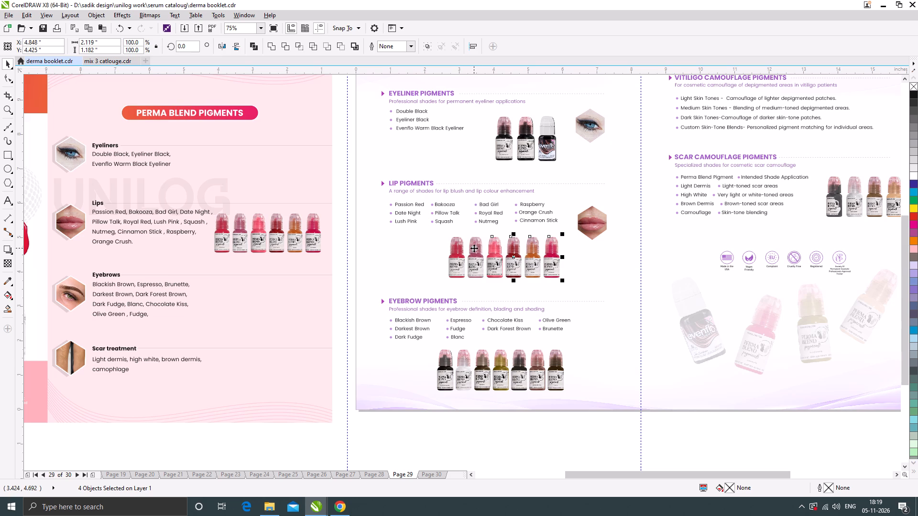
shift+click(455, 248)
drag(490, 244, 441, 245)
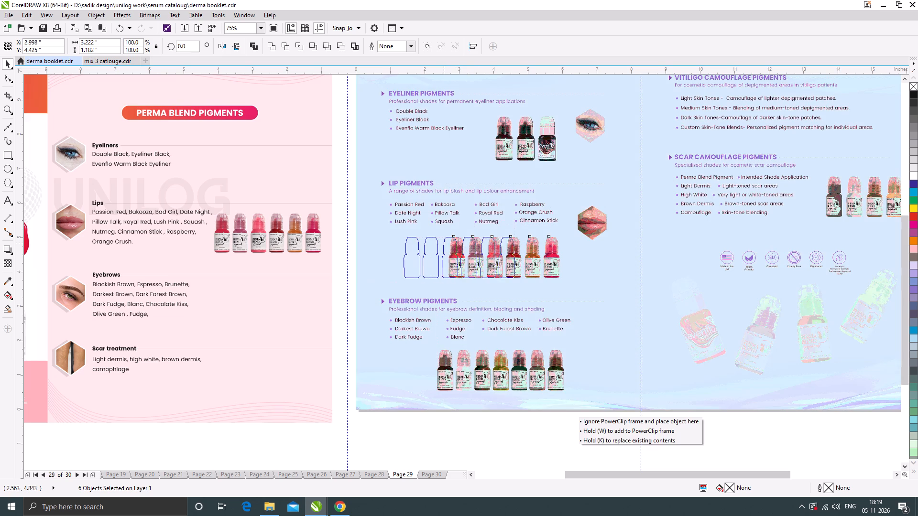
drag(441, 245, 454, 247)
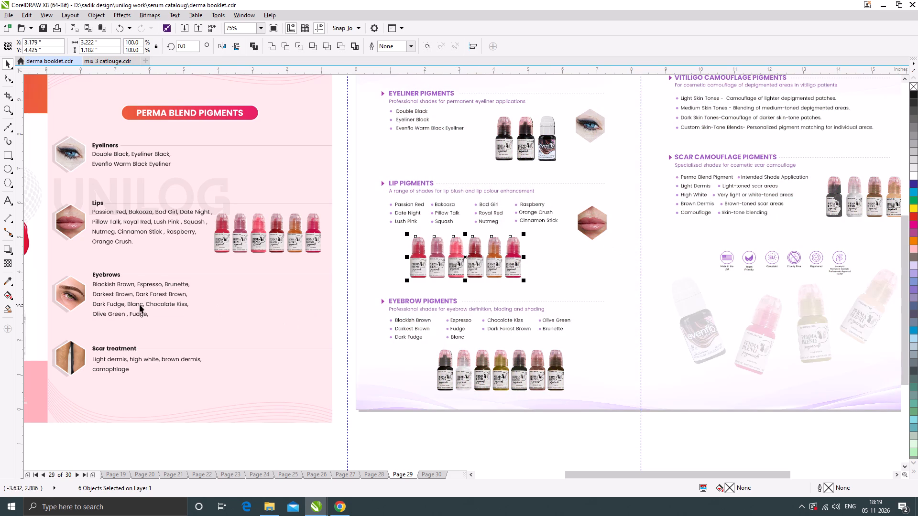
Copy the hexagonal eyebrow picture from the old page into the Eyebrow Pigments section, beside the Olive Green and Brunette shades.
drag(79, 294, 606, 334)
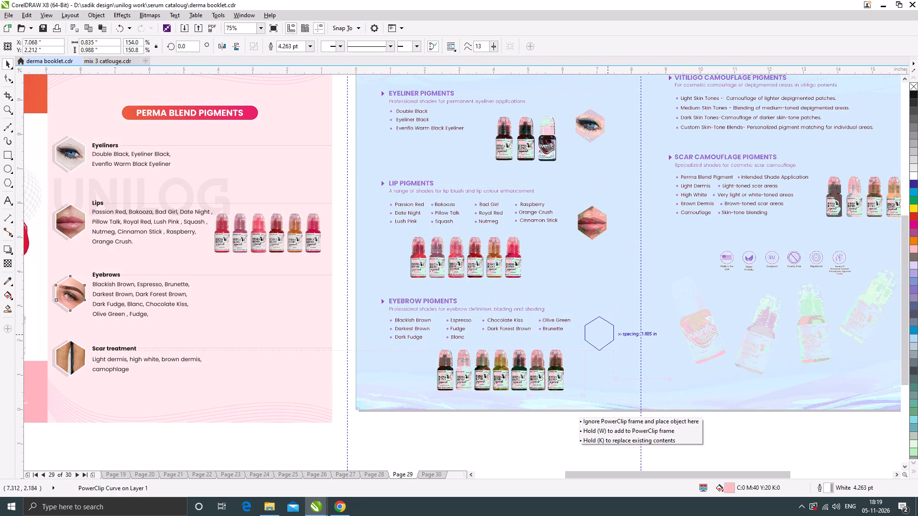
drag(606, 334, 606, 338)
right_click(606, 338)
Move the seven eyebrow pigment bottles horizontally away from the eyebrow picture, under the shade list.
drag(579, 431, 412, 342)
drag(488, 362, 460, 360)
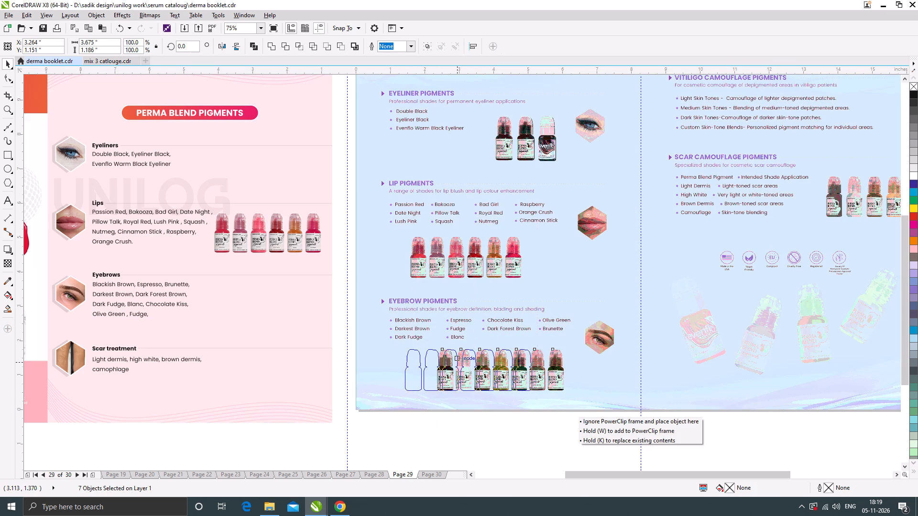
drag(460, 360, 459, 360)
scroll(490, 351, down, 1)
click(542, 409)
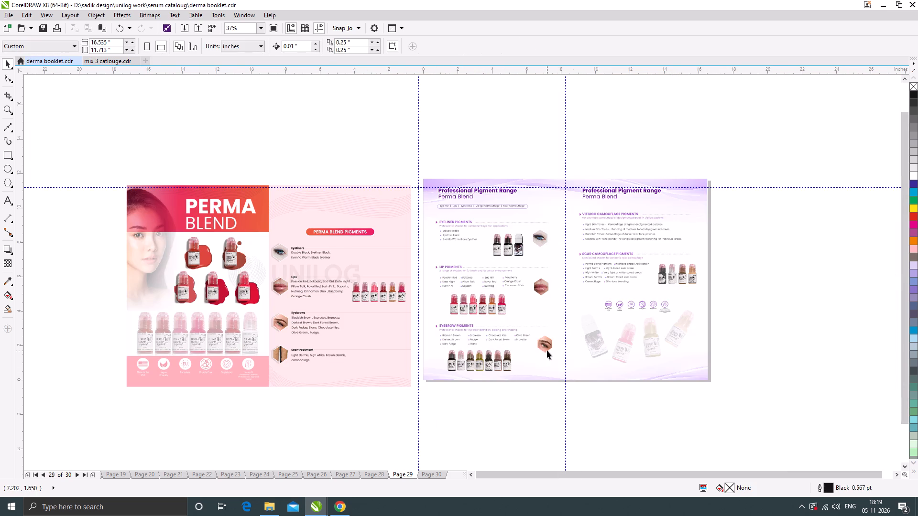
Nudge the eyebrow picture closer to the shade list and left-align the eyebrow, lips and eye hexagons.
scroll(547, 350, up, 1)
click(545, 339)
drag(547, 334, 539, 336)
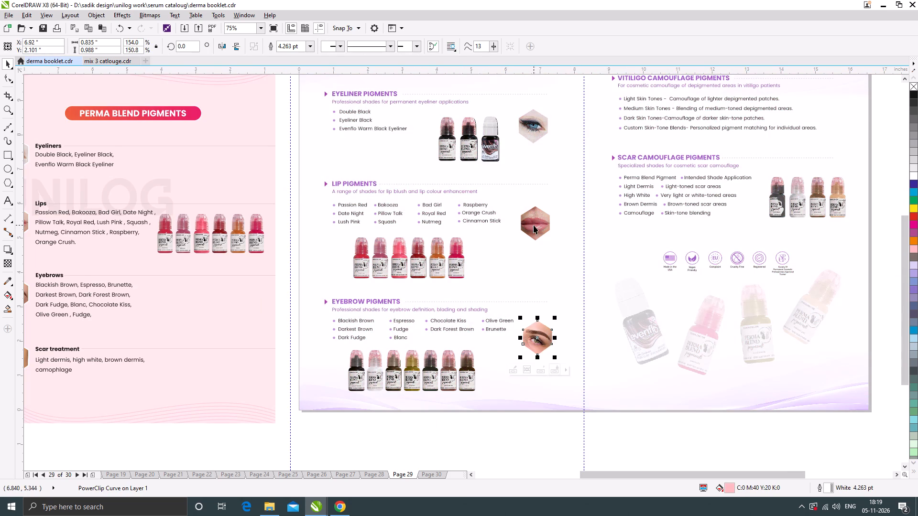
shift+click(534, 225)
shift+click(535, 131)
key(l)
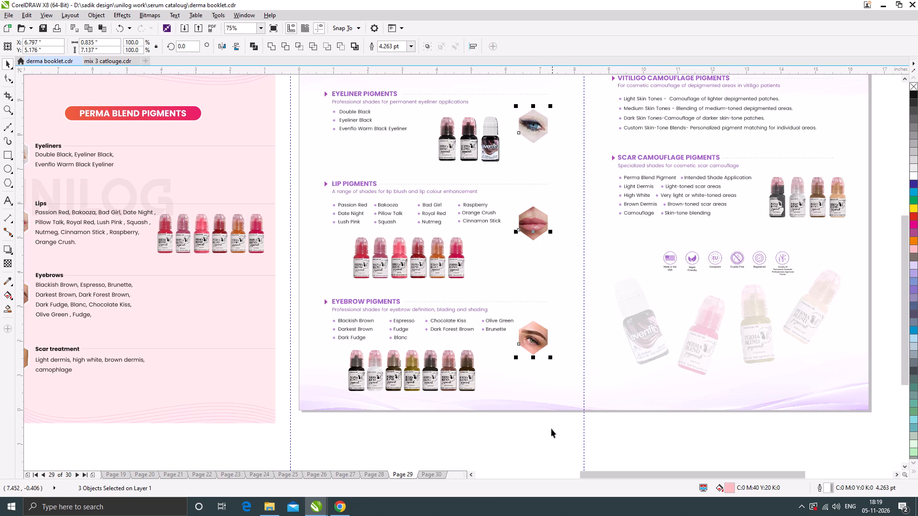
click(545, 437)
Enlarge the eyebrow hexagon and repeat the scaling on the lips and eye hexagons, each about 1.02 by 1.21 inches.
click(535, 344)
scroll(550, 362, up, 1)
drag(550, 351, 559, 362)
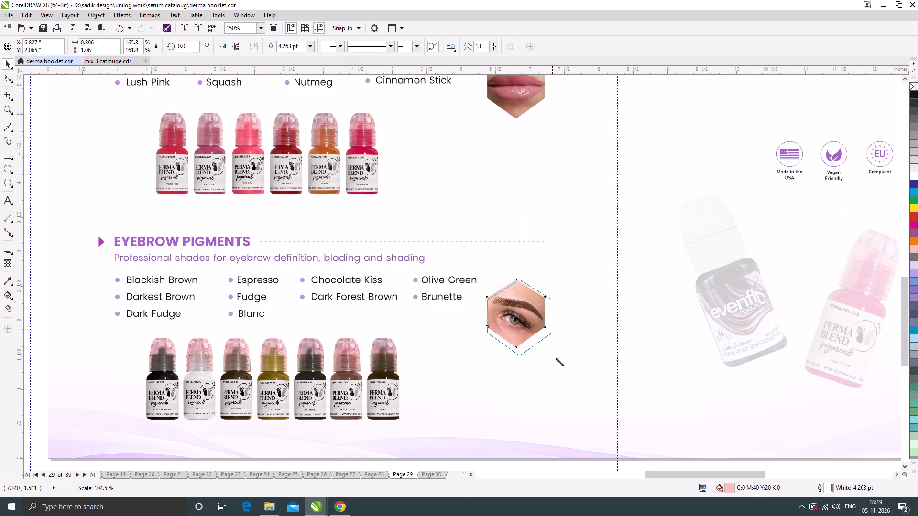
drag(559, 362, 563, 366)
scroll(505, 343, down, 1)
click(510, 211)
key(ctrl+r)
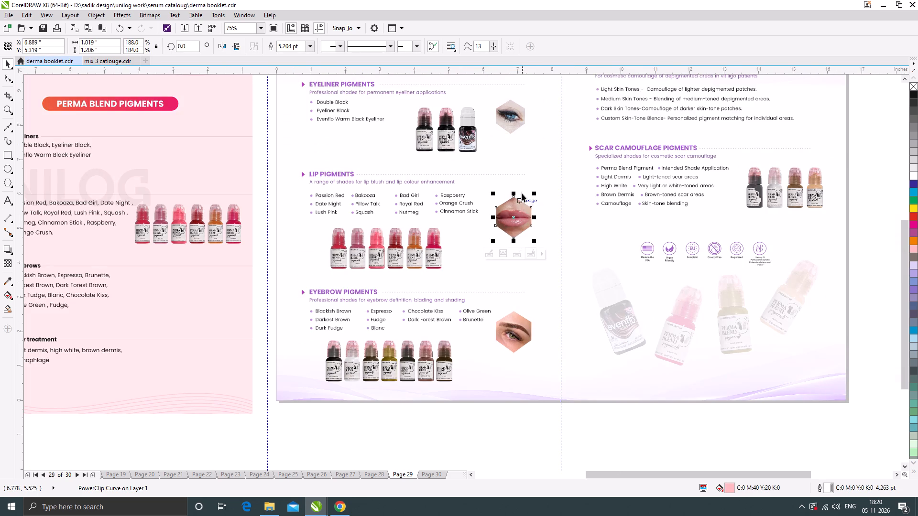
ctrl+click(510, 122)
key(ctrl+r)
Align the centres of the eye, lips and eyebrow hexagons in one vertical column.
shift+click(518, 223)
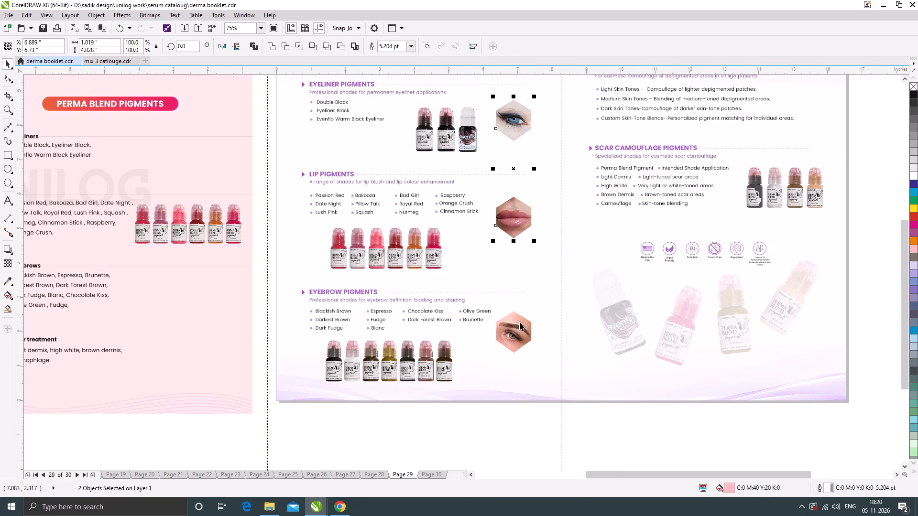
shift+click(520, 322)
key(c)
scroll(513, 316, down, 1)
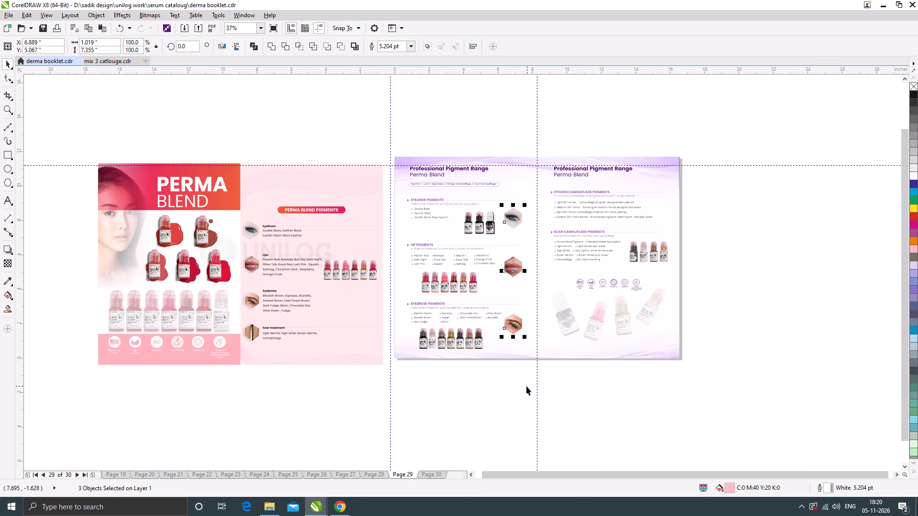
click(526, 386)
Move the eye hexagon slightly down within the Eyeliner Pigments section.
scroll(516, 228, up, 2)
click(510, 204)
scroll(515, 210, up, 1)
drag(516, 198, 515, 228)
scroll(473, 203, down, 2)
Move the three eyeliner bottles away from the eye hexagon, closer to the shade list and slightly lower.
click(429, 221)
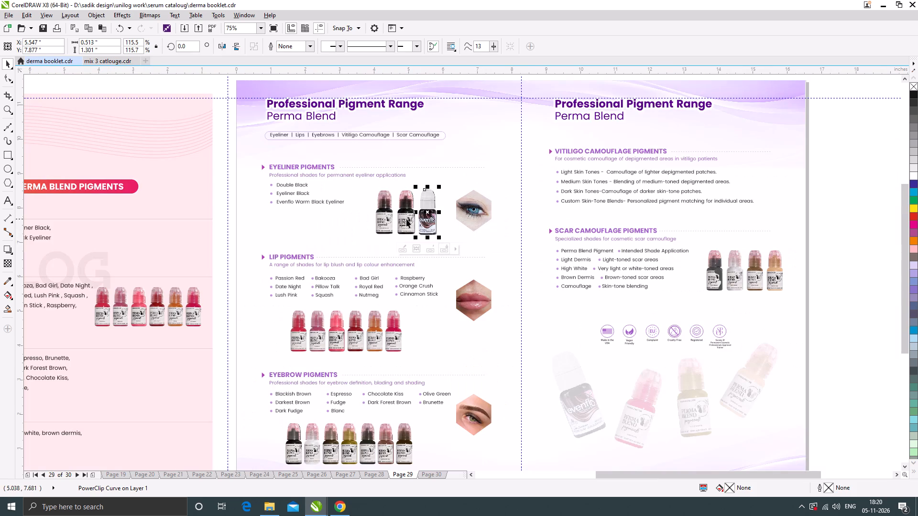
shift+click(404, 219)
shift+click(384, 217)
scroll(410, 206, up, 1)
drag(407, 231, 379, 241)
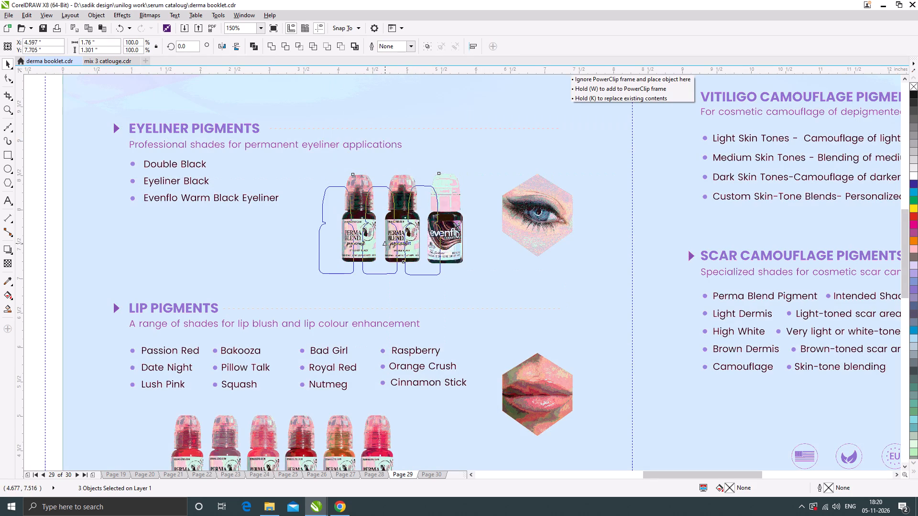
drag(379, 241, 380, 243)
scroll(373, 221, down, 1)
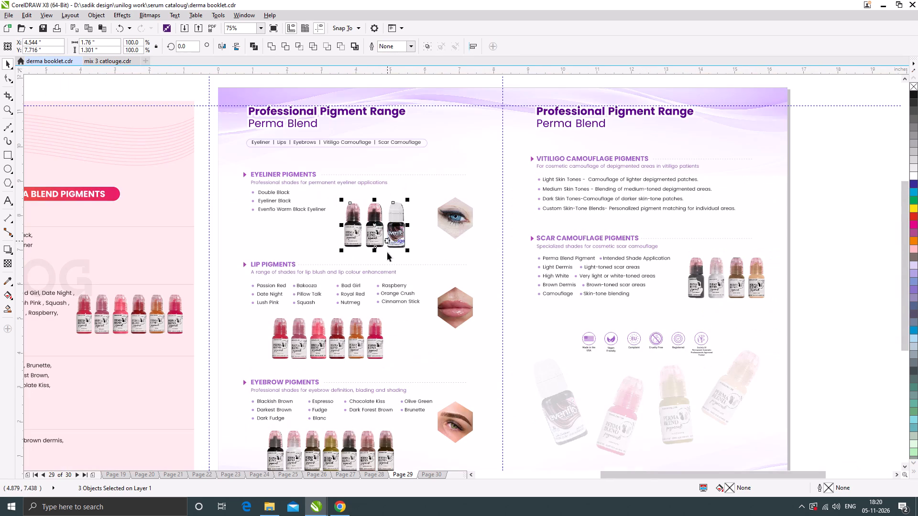
click(157, 85)
scroll(223, 173, up, 1)
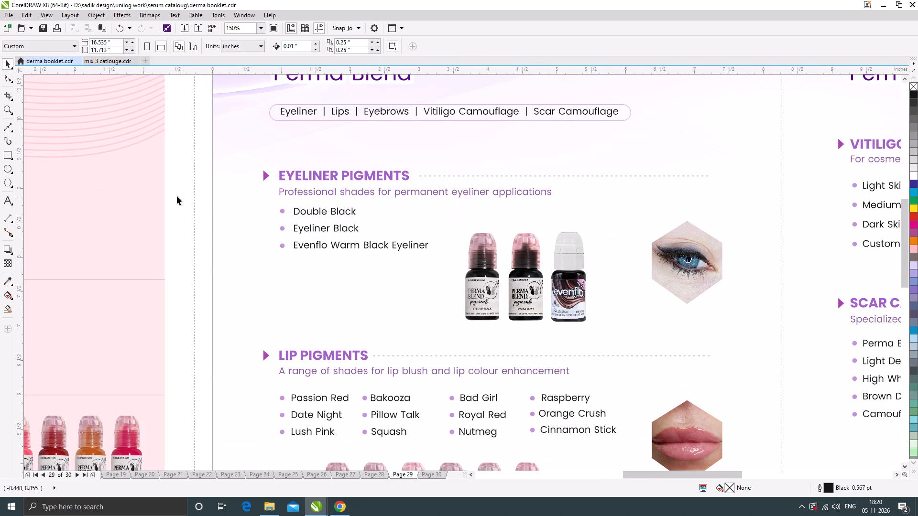
Move the eyeliner shade list slightly down below the Eyeliner Pigments subtitle.
drag(175, 195, 453, 268)
drag(309, 213, 308, 221)
scroll(359, 230, down, 1)
click(268, 254)
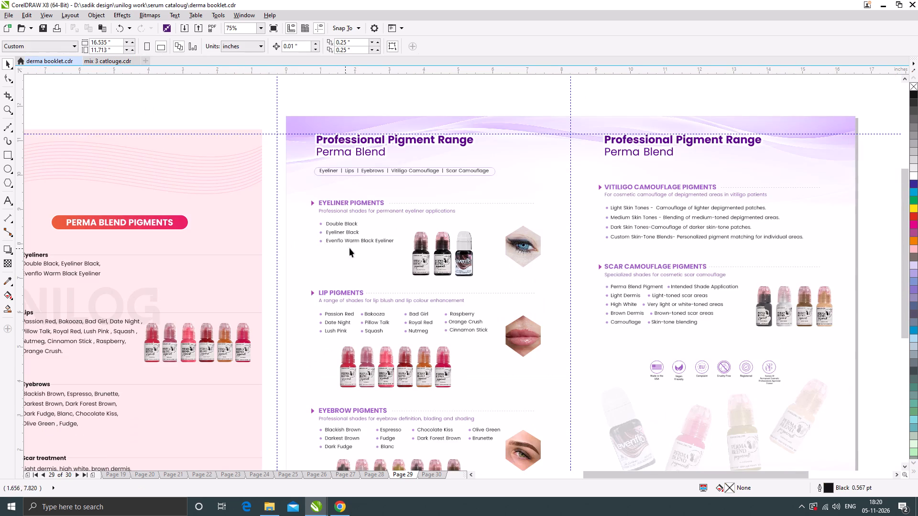
Move the lips hexagon straight down by about 0.4 inches within the Lip Pigments section.
scroll(358, 245, up, 1)
scroll(393, 238, down, 1)
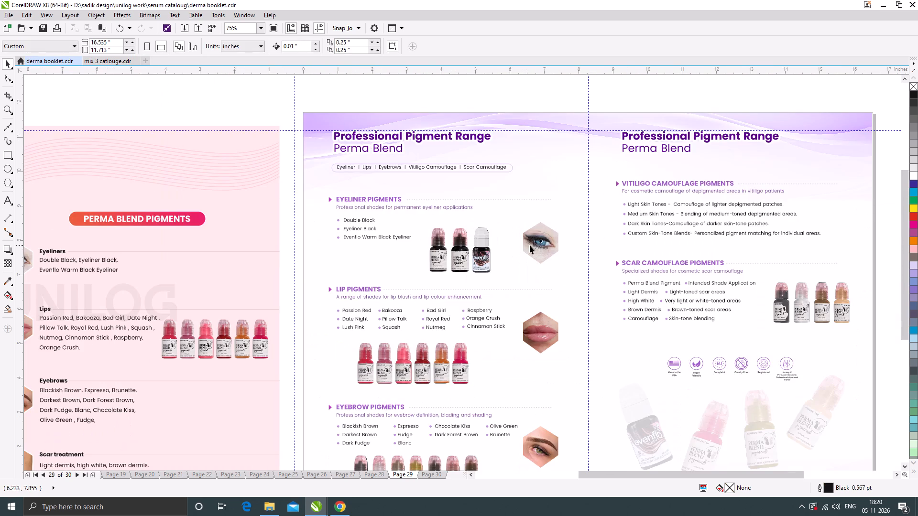
click(545, 245)
scroll(496, 239, down, 1)
scroll(521, 289, up, 1)
click(521, 289)
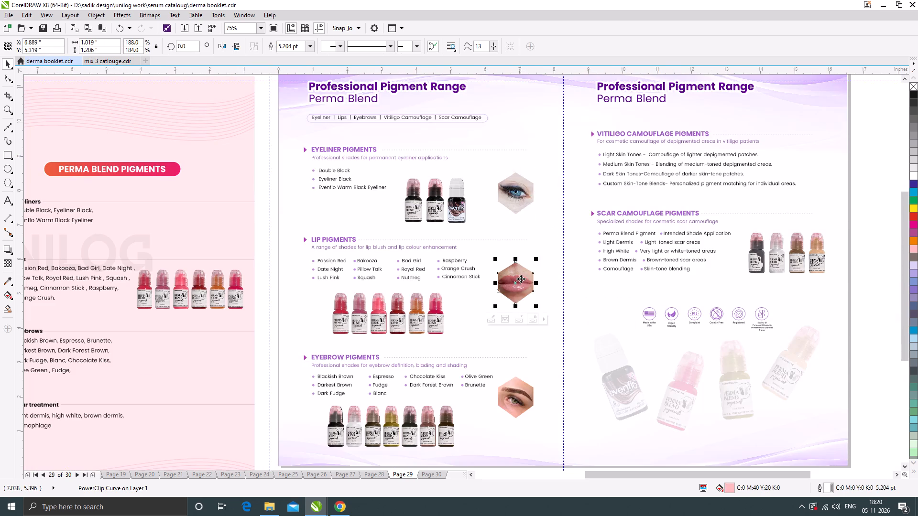
drag(521, 279, 521, 293)
Move the eyebrow hexagon straight down by about 0.25 inches within the Eyebrow Pigments section.
scroll(495, 255, down, 1)
scroll(519, 333, up, 1)
click(501, 327)
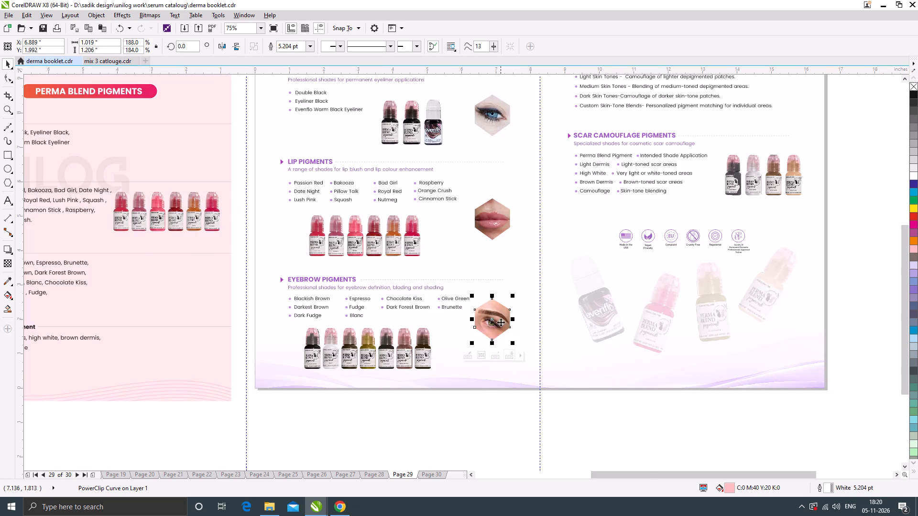
scroll(501, 320, up, 1)
drag(501, 310, 501, 327)
scroll(495, 312, down, 2)
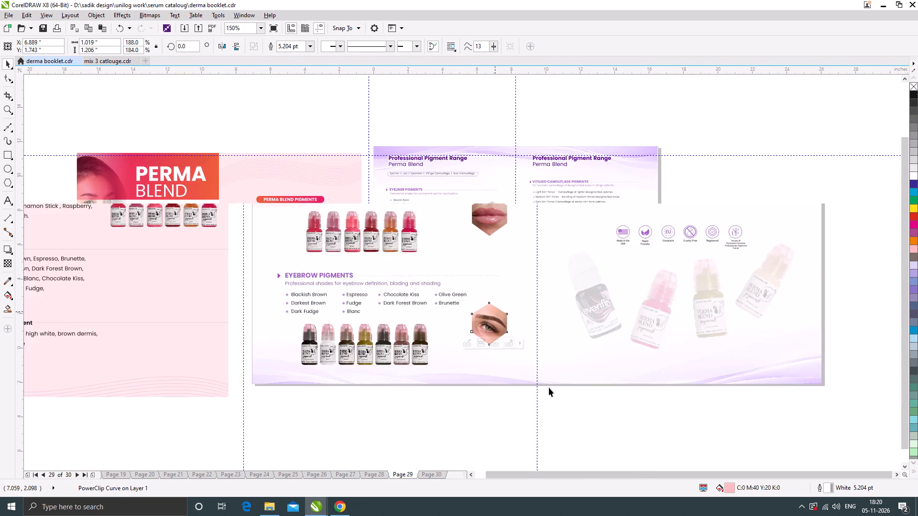
click(573, 403)
click(495, 261)
scroll(494, 262, up, 3)
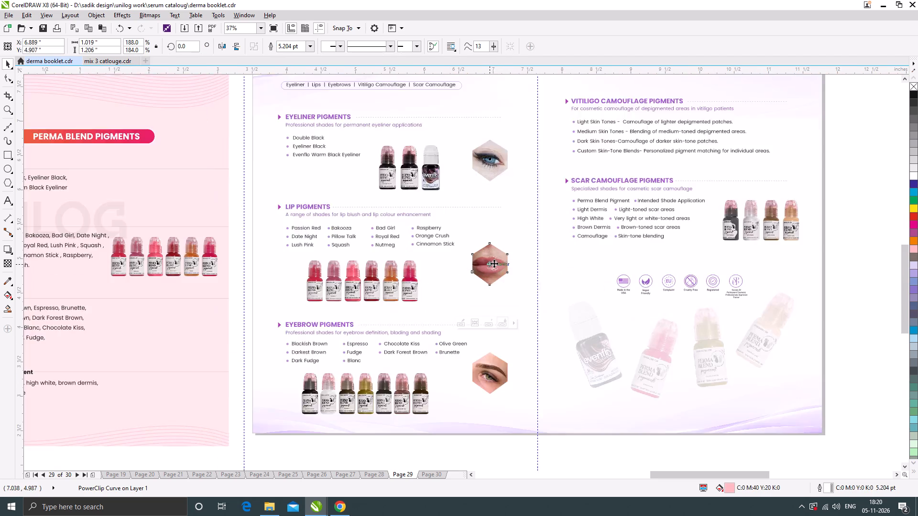
scroll(492, 252, down, 2)
click(554, 387)
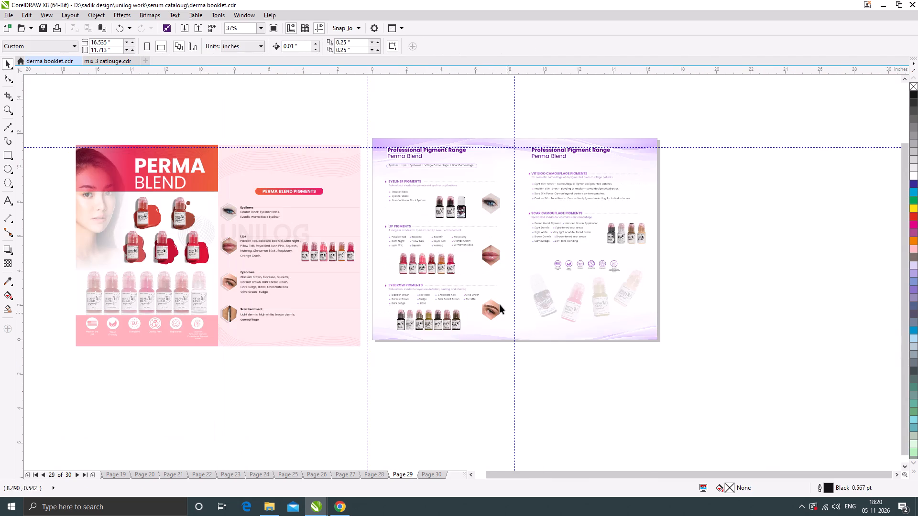
Copy the upper two-bottle colour-splash picture from the pink Perma Blend design onto the faded bottles of the spread's second page.
click(449, 392)
click(204, 255)
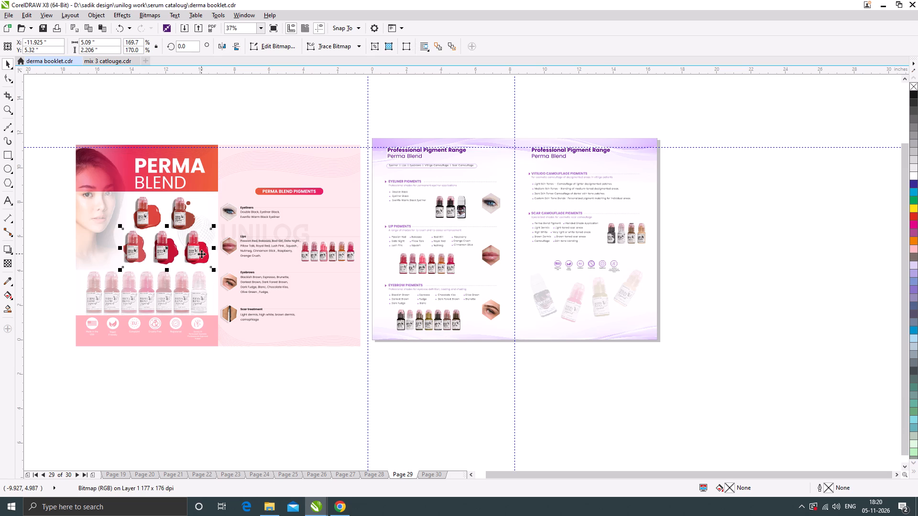
click(192, 226)
click(152, 207)
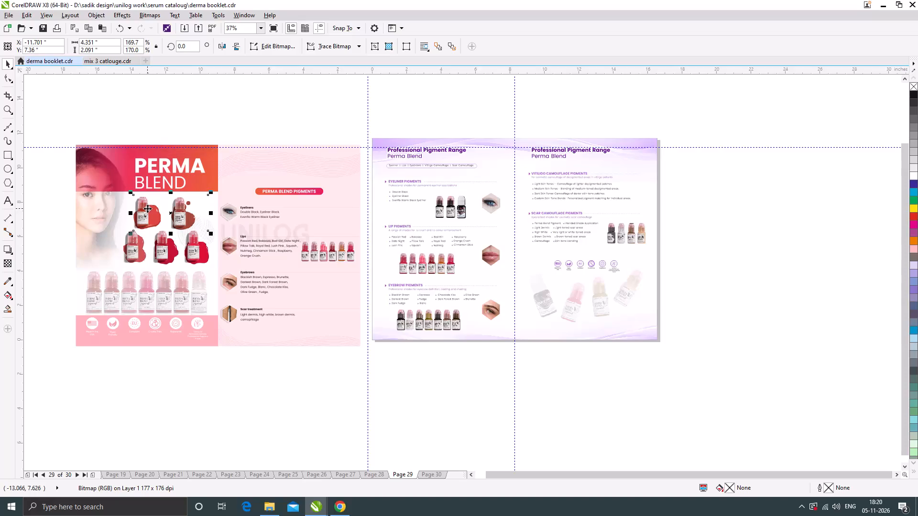
drag(147, 208, 548, 290)
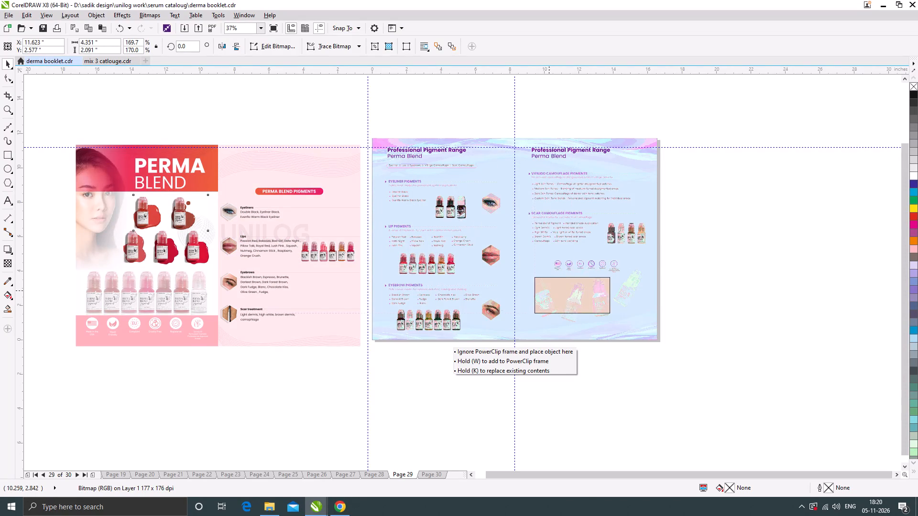
drag(548, 290, 548, 291)
right_click(548, 290)
scroll(621, 307, up, 1)
scroll(507, 284, down, 1)
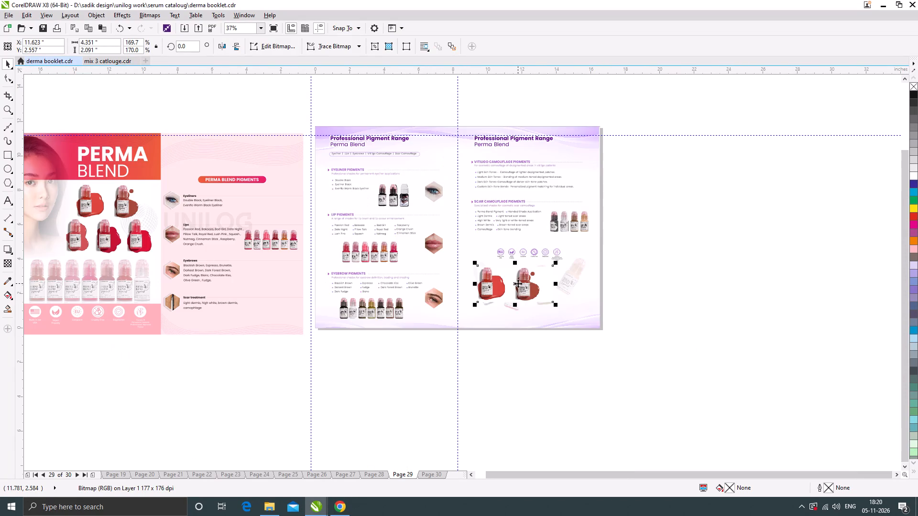
Move the copied two-bottle splash picture off the page onto the empty area beside the spread.
drag(518, 283, 679, 301)
key(ctrl+z)
drag(531, 288, 744, 288)
click(733, 317)
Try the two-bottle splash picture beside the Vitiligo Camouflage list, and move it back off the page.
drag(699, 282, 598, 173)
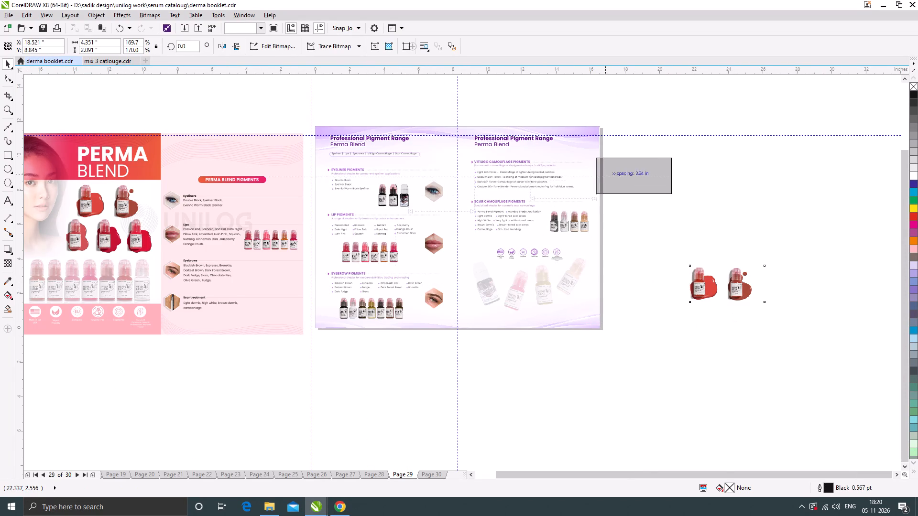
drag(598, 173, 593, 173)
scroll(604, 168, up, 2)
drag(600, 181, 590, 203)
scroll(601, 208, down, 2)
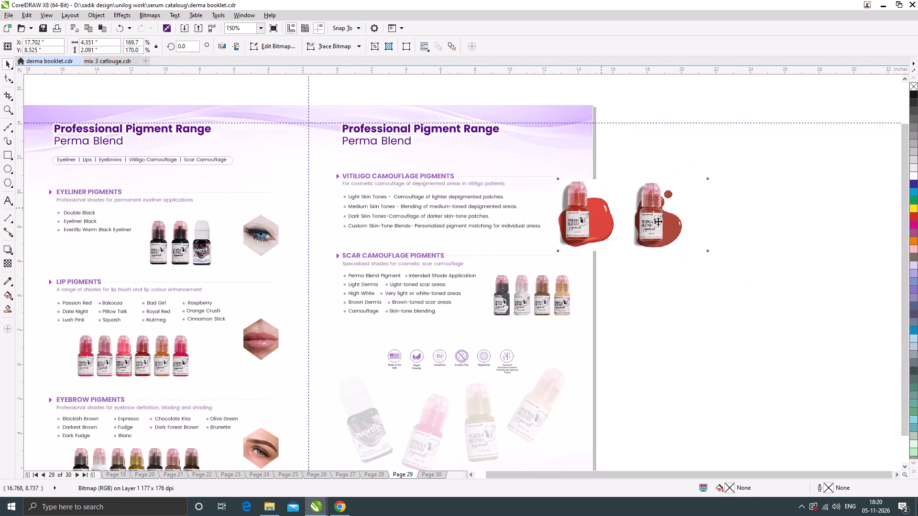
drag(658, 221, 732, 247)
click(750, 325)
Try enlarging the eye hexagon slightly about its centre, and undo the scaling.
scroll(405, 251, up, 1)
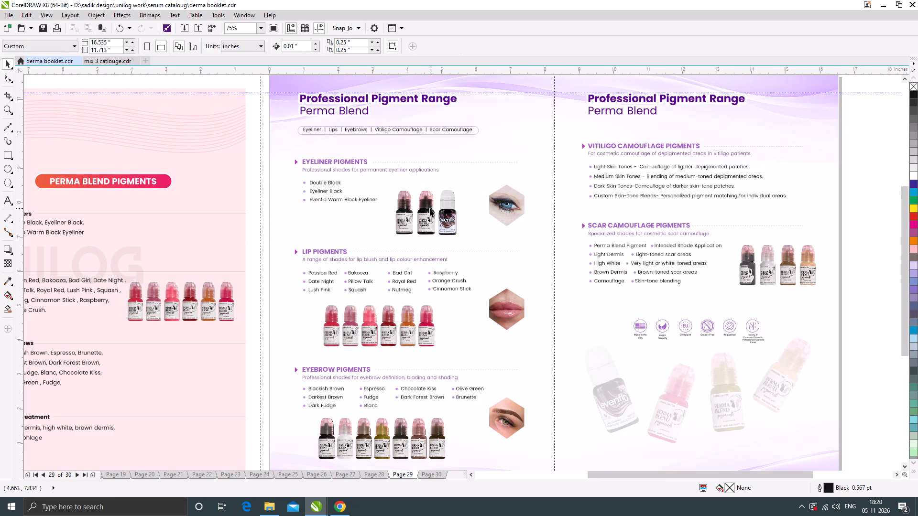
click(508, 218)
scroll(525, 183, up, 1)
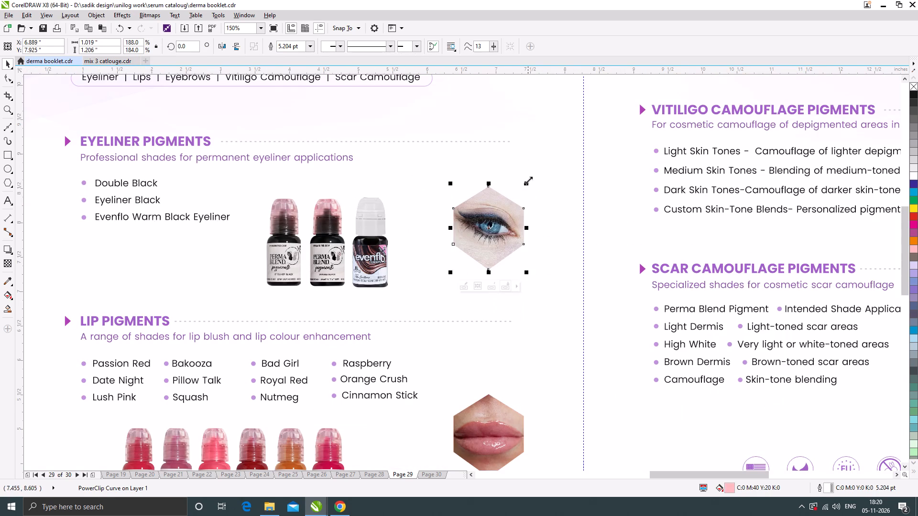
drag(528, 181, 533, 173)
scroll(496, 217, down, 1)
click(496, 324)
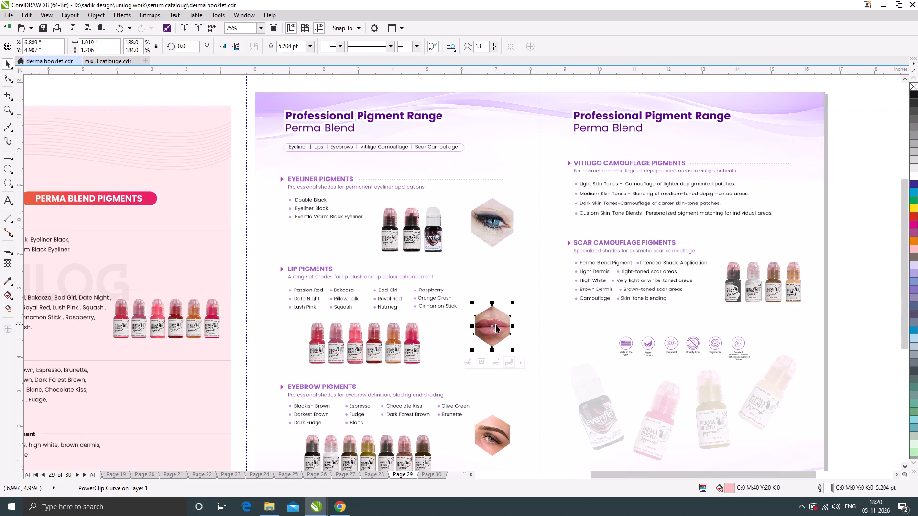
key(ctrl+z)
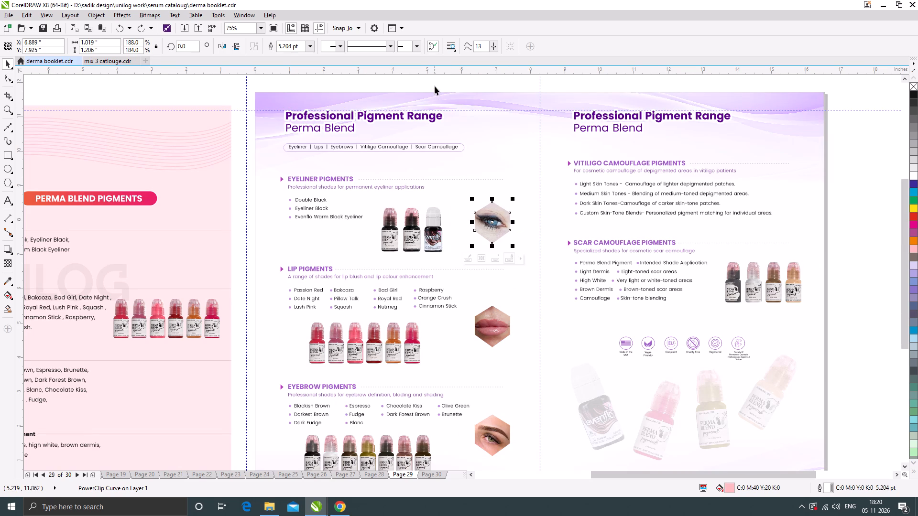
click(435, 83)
Duplicate the eye hexagon, enlarge the copy to about 1.35 by 1.59 inches, strip its picture frame and place it behind the original.
click(482, 212)
scroll(498, 211, up, 2)
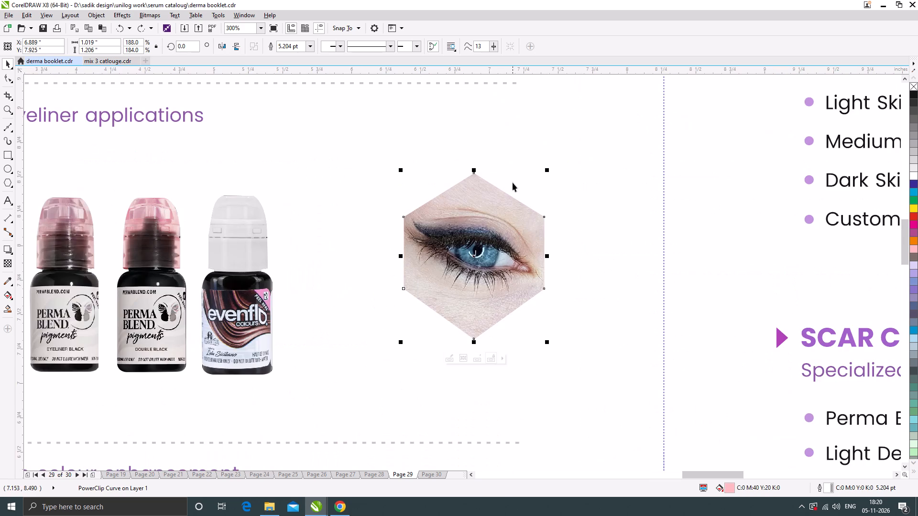
key(plus)
drag(546, 170, 568, 145)
right_click(524, 209)
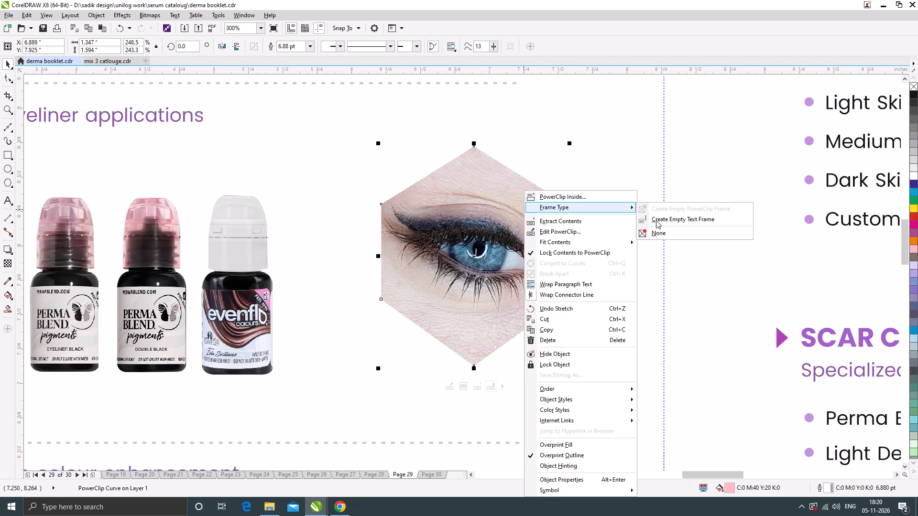
click(651, 233)
click(479, 272)
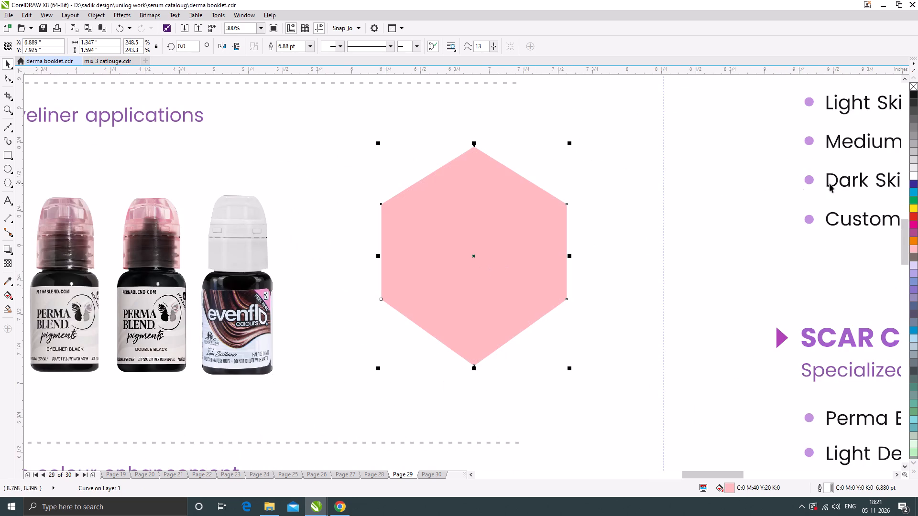
key(ctrl+Page_Down)
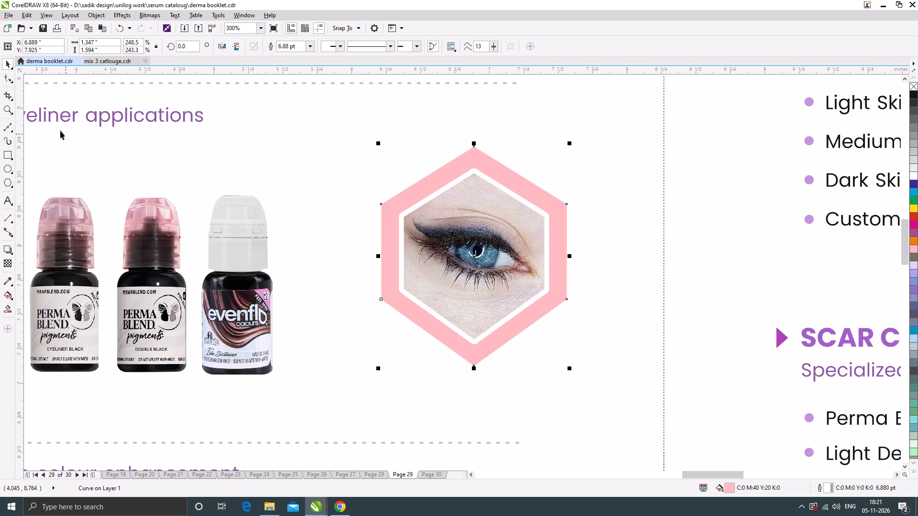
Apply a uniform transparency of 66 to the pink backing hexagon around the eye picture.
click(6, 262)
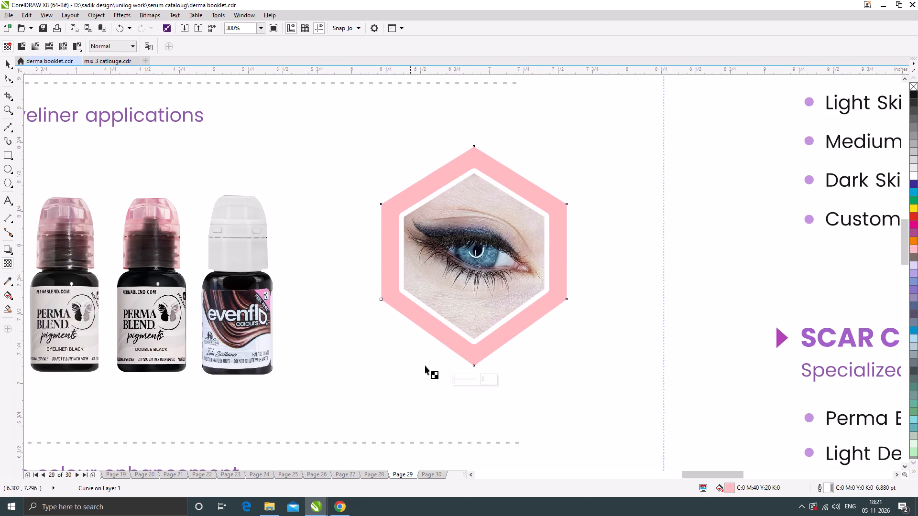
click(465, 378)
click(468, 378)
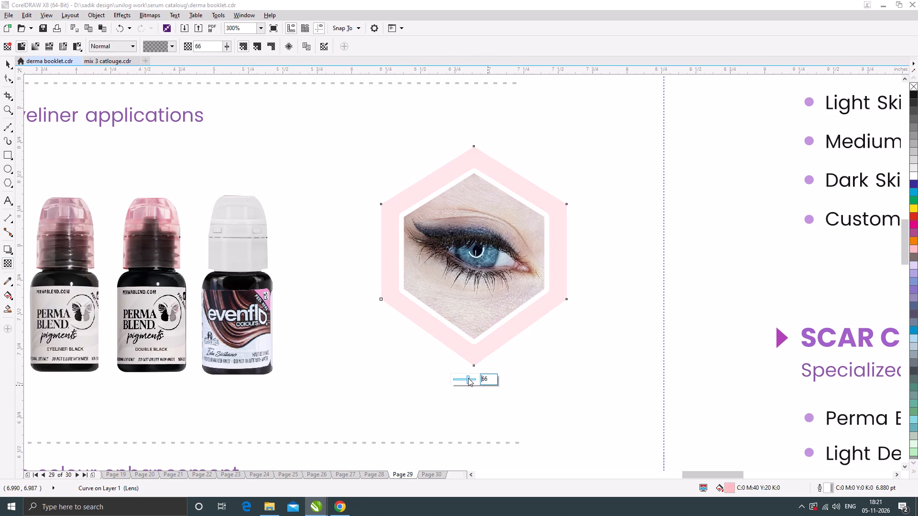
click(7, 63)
Sample the light lilac C9 M12 Y0 K0 from the page's header background and fill the eye's backing hexagon with it.
scroll(499, 199, down, 3)
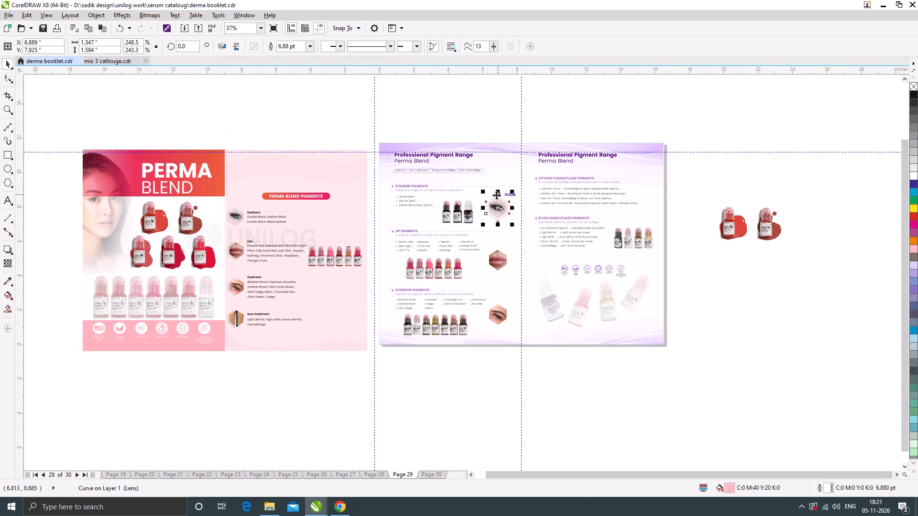
click(8, 277)
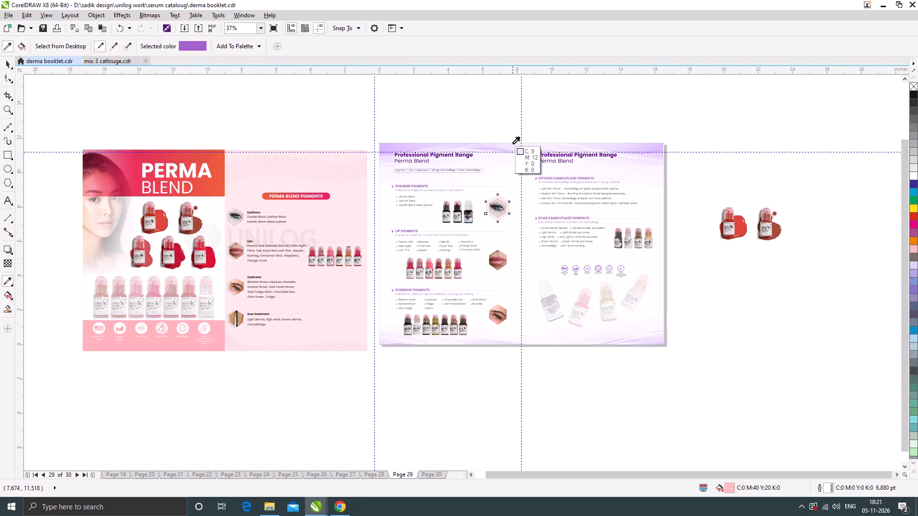
click(512, 145)
scroll(507, 193, up, 3)
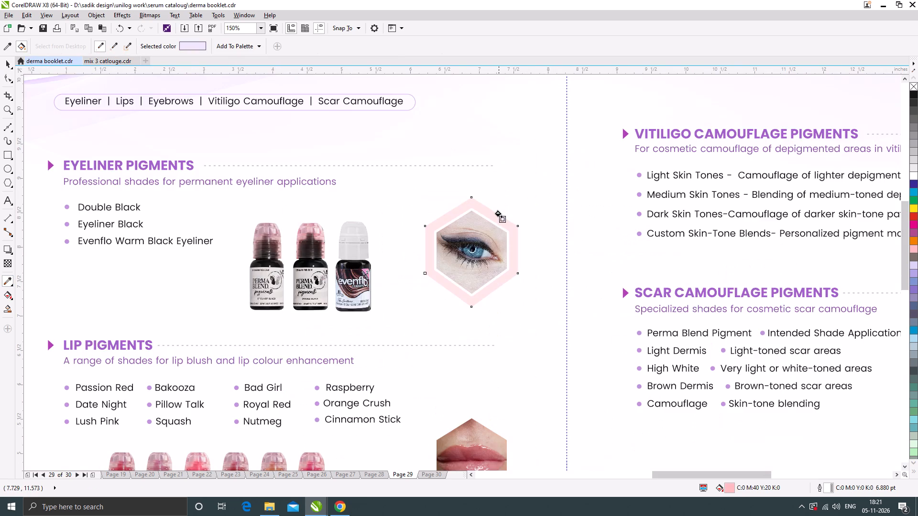
click(497, 215)
click(7, 61)
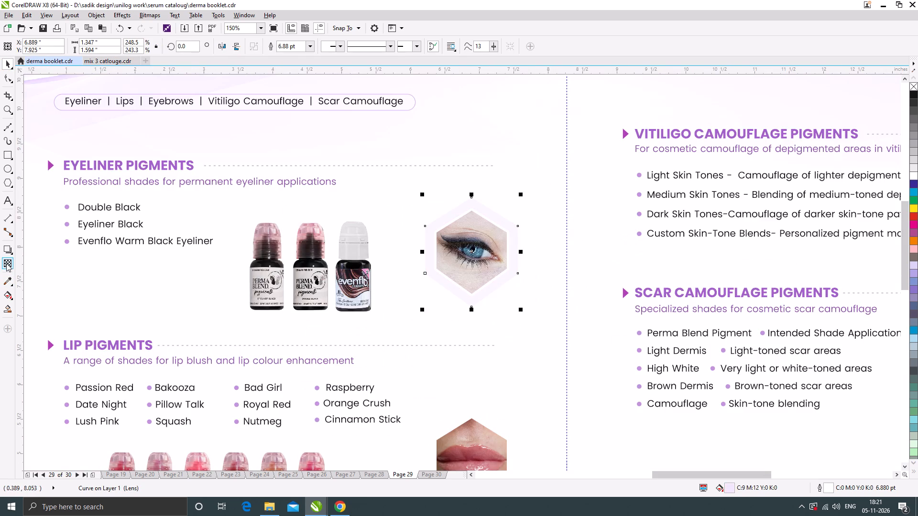
Set the lilac backing hexagon's transparency to 51.
click(6, 263)
click(462, 320)
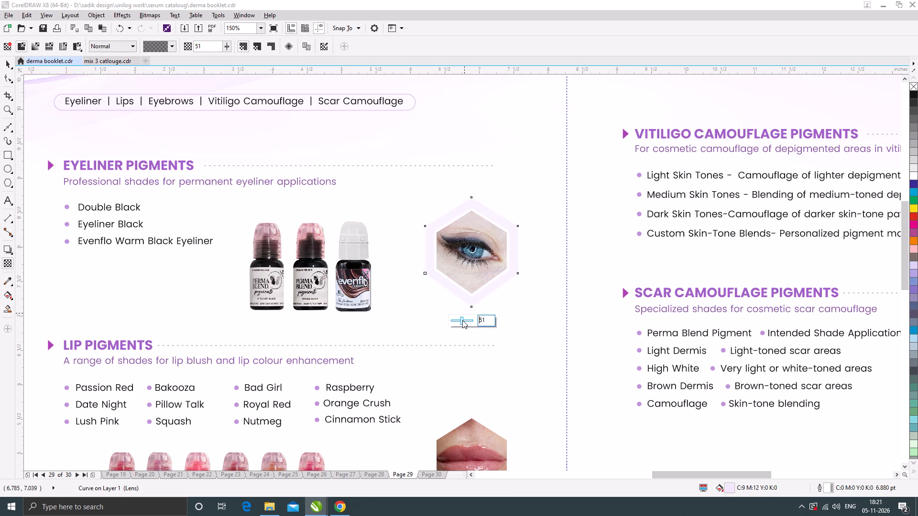
click(6, 60)
Copy the lilac backing hexagon centred onto the lips hexagon and order it behind the lips picture.
scroll(460, 165, down, 1)
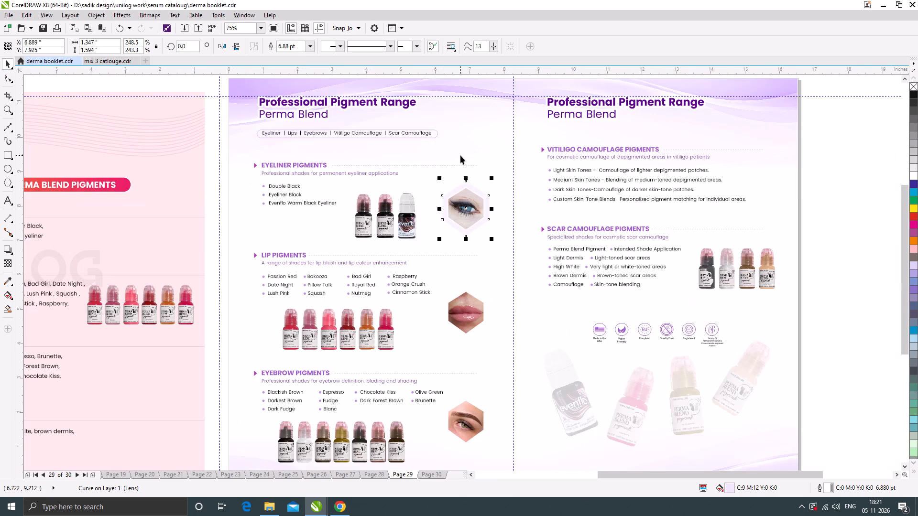
scroll(470, 252, up, 1)
scroll(467, 166, down, 1)
drag(465, 166, 467, 271)
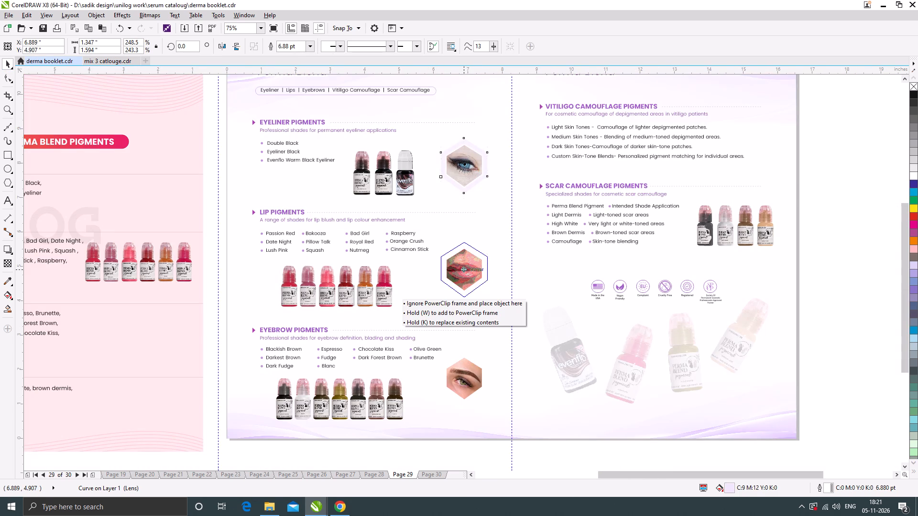
drag(467, 271, 467, 270)
shift+right_click(467, 270)
key(ctrl+Page_Down)
key(ctrl+Page_Down)
key(ctrl+Page_Down)
key(ctrl+Page_Down)
key(ctrl+Page_Down)
key(ctrl+Page_Down)
key(ctrl+Page_Down)
key(ctrl+Page_Down)
key(ctrl+Page_Down)
key(ctrl+Page_Down)
key(ctrl+Page_Down)
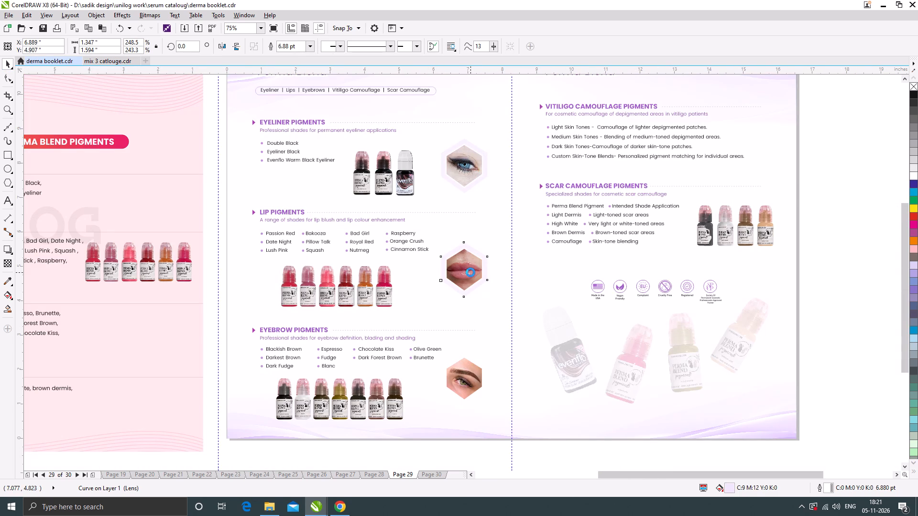
Copy the lilac backing hexagon centred onto the eyebrow hexagon and order it behind the eyebrow picture.
scroll(516, 192, down, 1)
scroll(497, 256, up, 1)
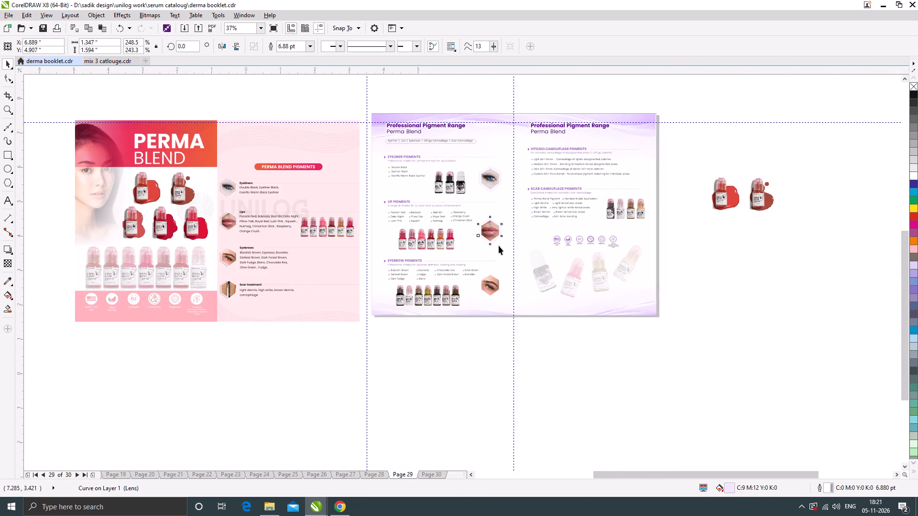
drag(483, 206, 479, 312)
shift+right_click(479, 312)
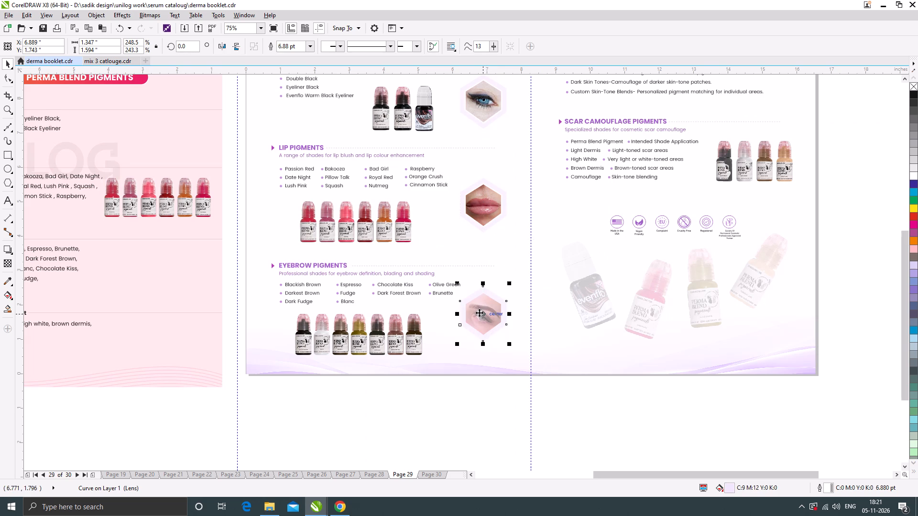
key(ctrl+Page_Down)
key(ctrl+Page_Down)
key(ctrl+Page_Down)
key(ctrl+Page_Down)
key(ctrl+Page_Down)
key(ctrl+Page_Down)
key(ctrl+Page_Down)
key(ctrl+Page_Down)
key(ctrl+Page_Down)
key(ctrl+Page_Down)
key(ctrl+Page_Down)
key(ctrl+Page_Down)
key(ctrl+Page_Down)
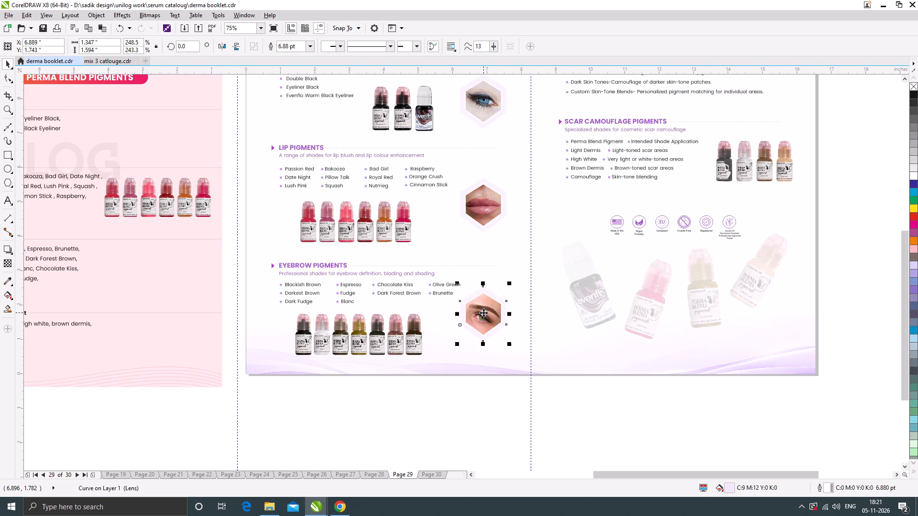
Move the eyebrow picture together with its lilac backing hexagon slightly down to Y 1.581".
scroll(472, 321, down, 1)
click(471, 380)
scroll(485, 352, up, 1)
drag(509, 377, 467, 296)
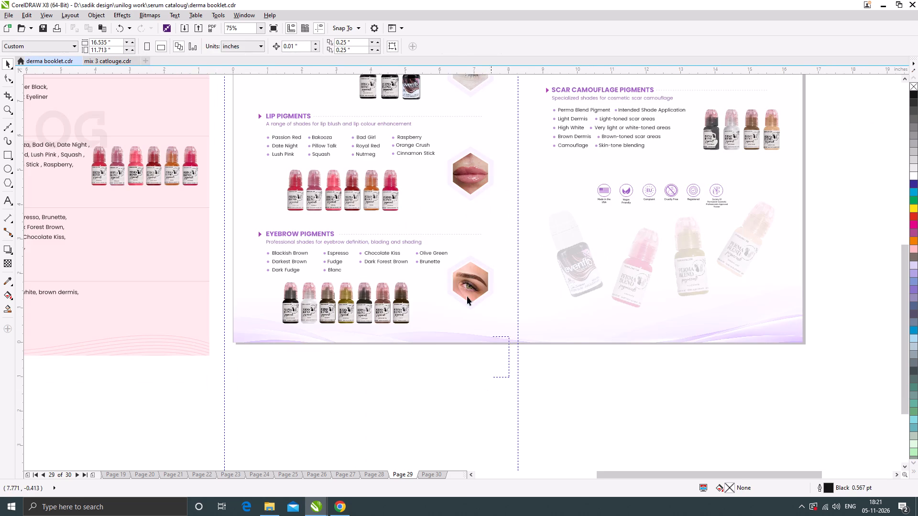
drag(467, 296, 439, 235)
scroll(464, 266, up, 1)
drag(489, 281, 488, 293)
scroll(471, 293, down, 1)
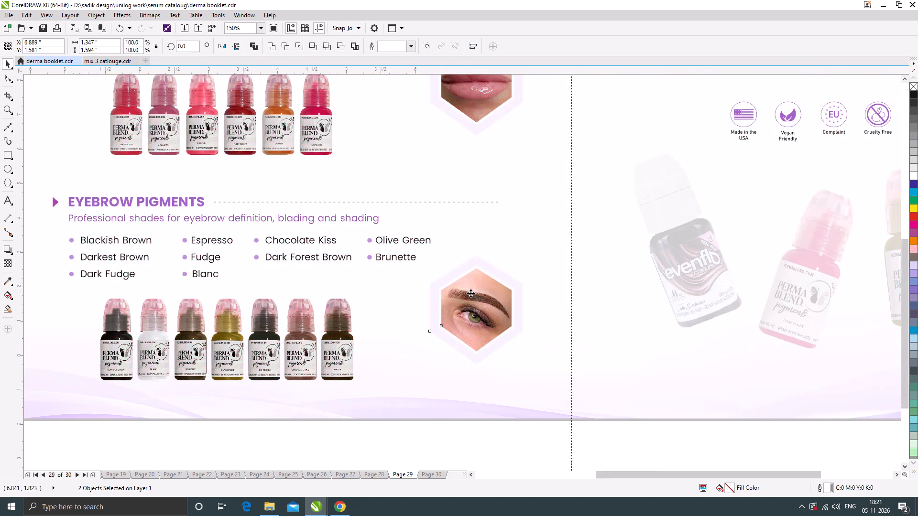
click(479, 411)
Examine the layout of the Professional Pigment Range spread, overall and close up on its pigment sections.
scroll(445, 290, down, 1)
scroll(461, 169, up, 1)
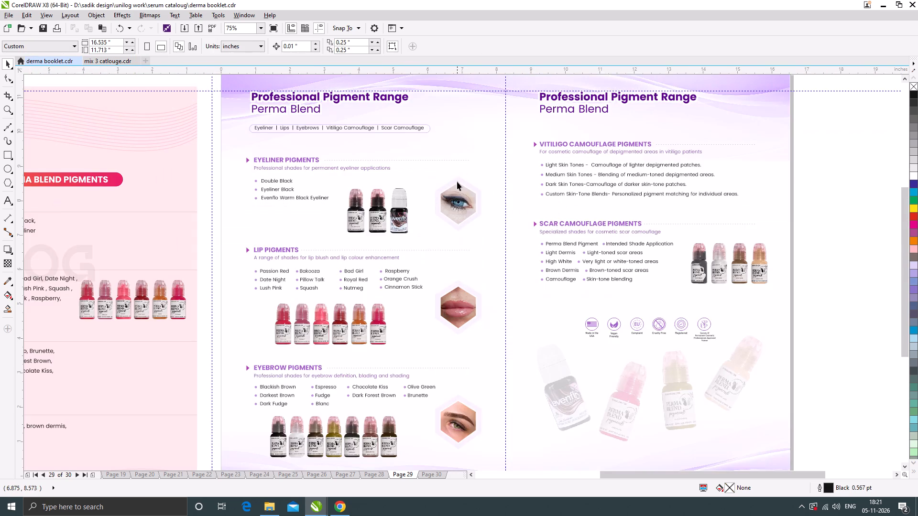
scroll(454, 186, down, 1)
click(620, 377)
click(541, 393)
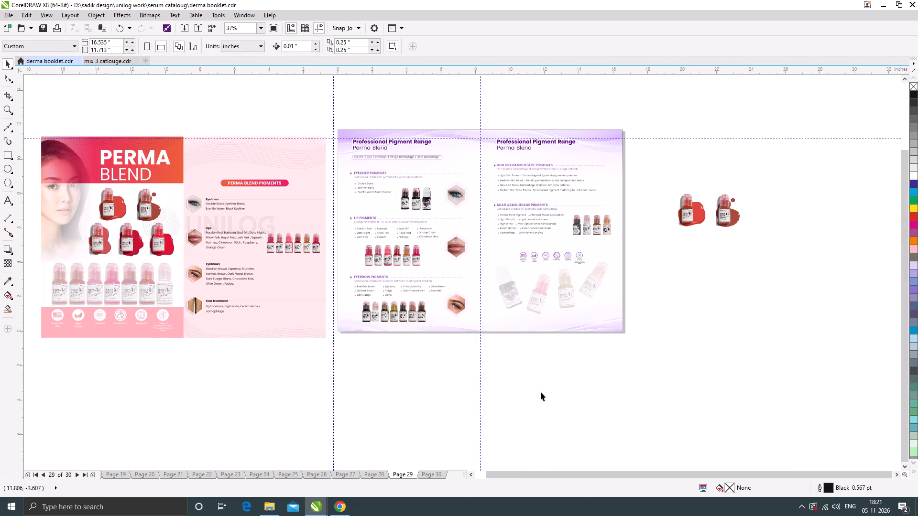
scroll(372, 168, up, 1)
scroll(409, 178, down, 1)
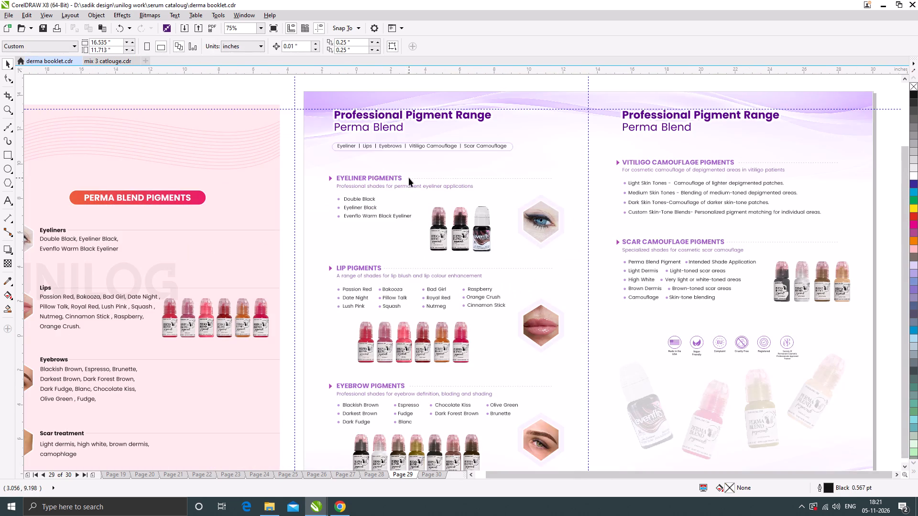
click(436, 381)
scroll(426, 260, up, 1)
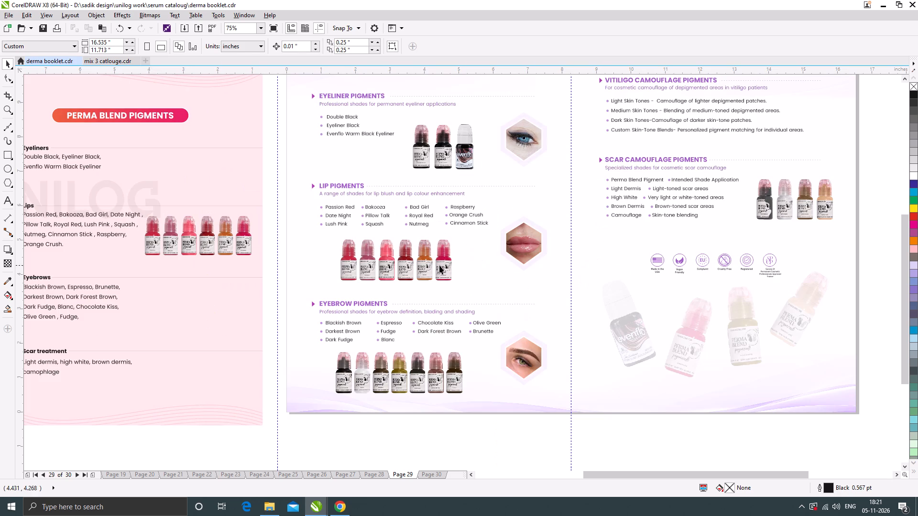
Stretch the row of six lip pigment bottles horizontally to a width of 3.269".
click(439, 265)
drag(268, 226, 463, 285)
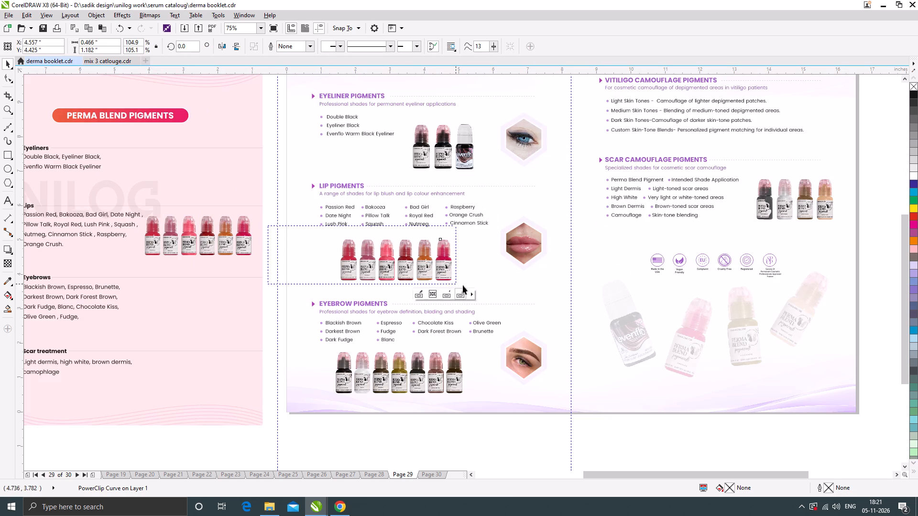
drag(463, 285, 483, 289)
scroll(431, 273, up, 1)
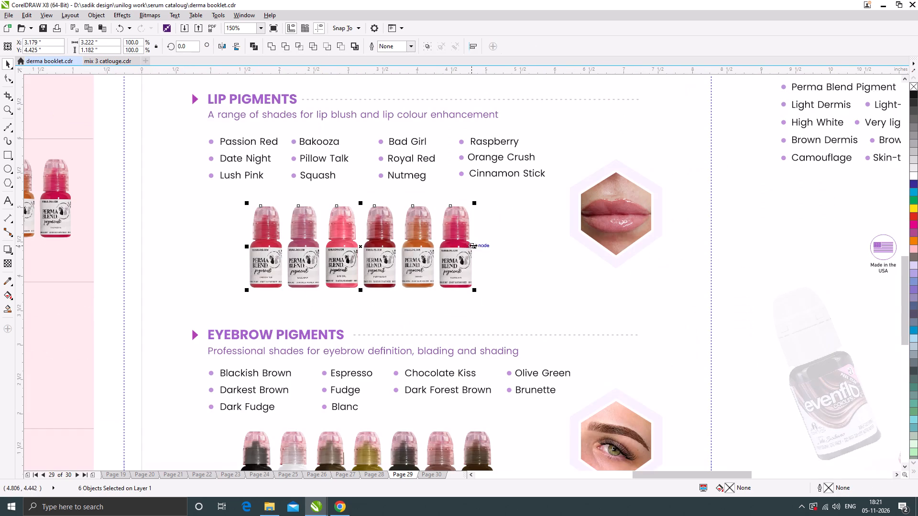
scroll(474, 245, up, 1)
drag(475, 247, 481, 263)
scroll(447, 251, down, 2)
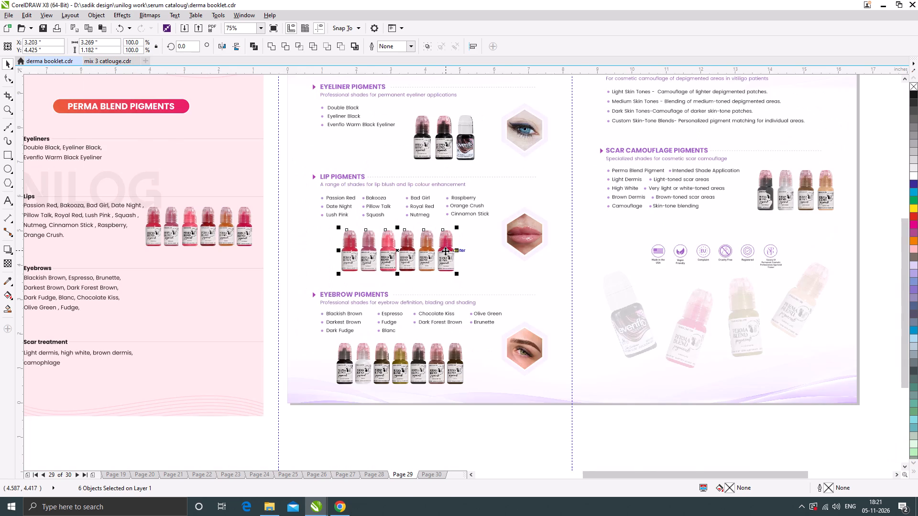
scroll(445, 251, down, 1)
click(480, 369)
click(578, 355)
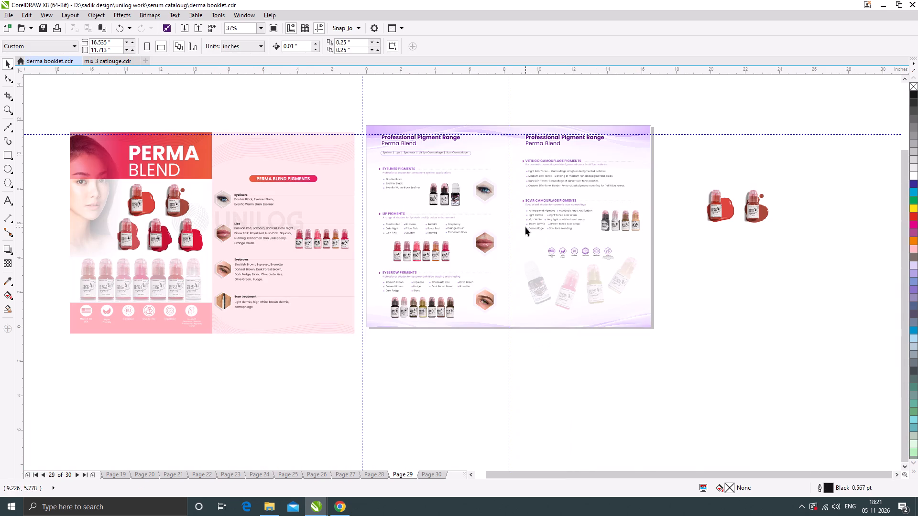
Shift the row of six lip pigment bottles toward the page's outer edge, to X 3.061".
scroll(386, 252, up, 1)
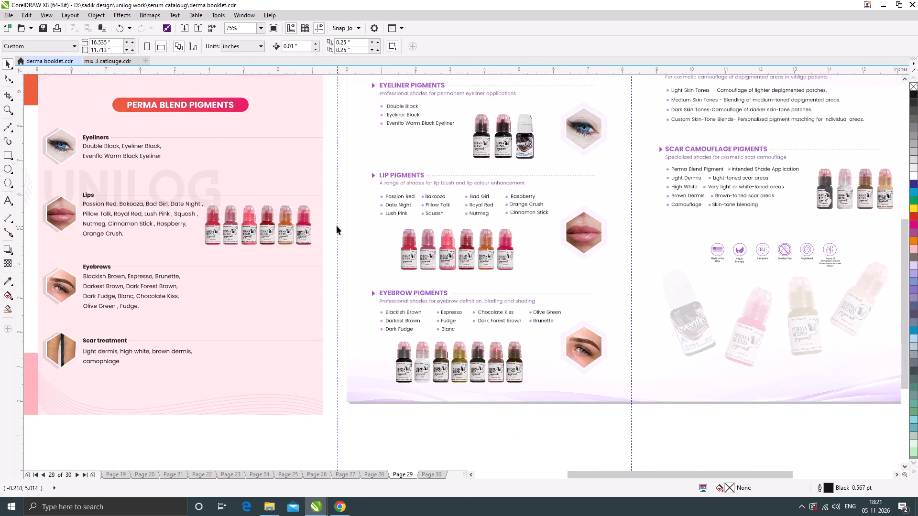
drag(333, 220, 538, 277)
scroll(407, 245, up, 1)
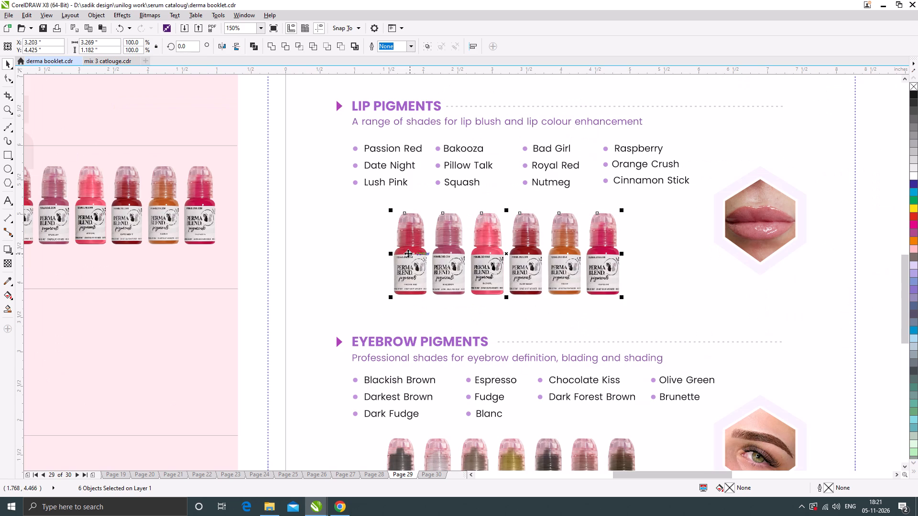
drag(408, 254, 401, 254)
scroll(412, 255, down, 1)
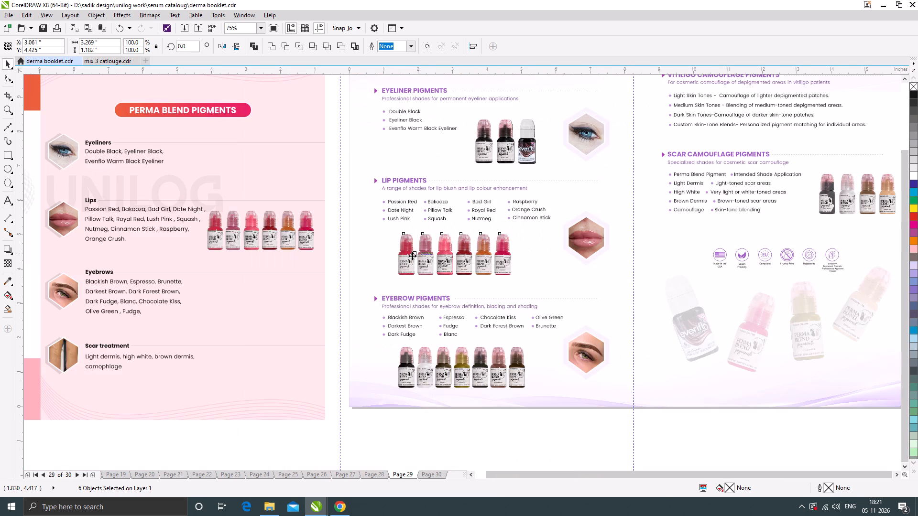
scroll(412, 256, down, 1)
click(451, 389)
click(584, 381)
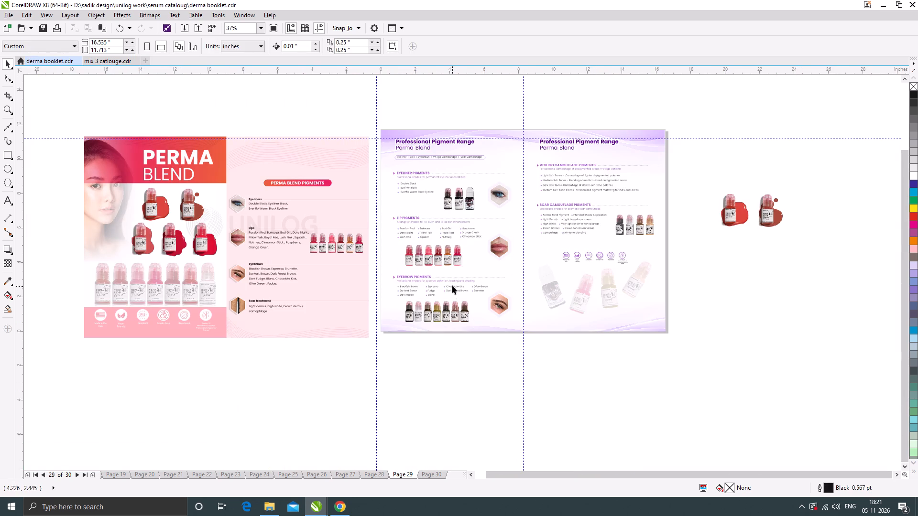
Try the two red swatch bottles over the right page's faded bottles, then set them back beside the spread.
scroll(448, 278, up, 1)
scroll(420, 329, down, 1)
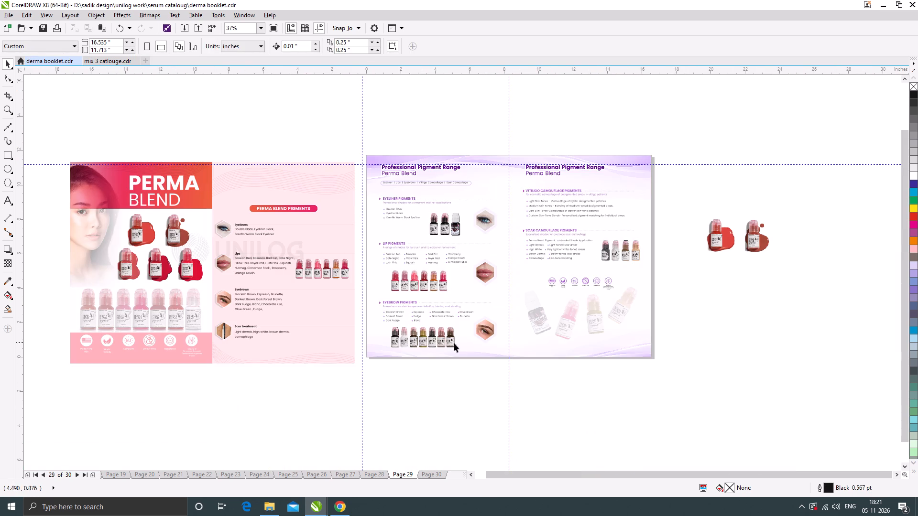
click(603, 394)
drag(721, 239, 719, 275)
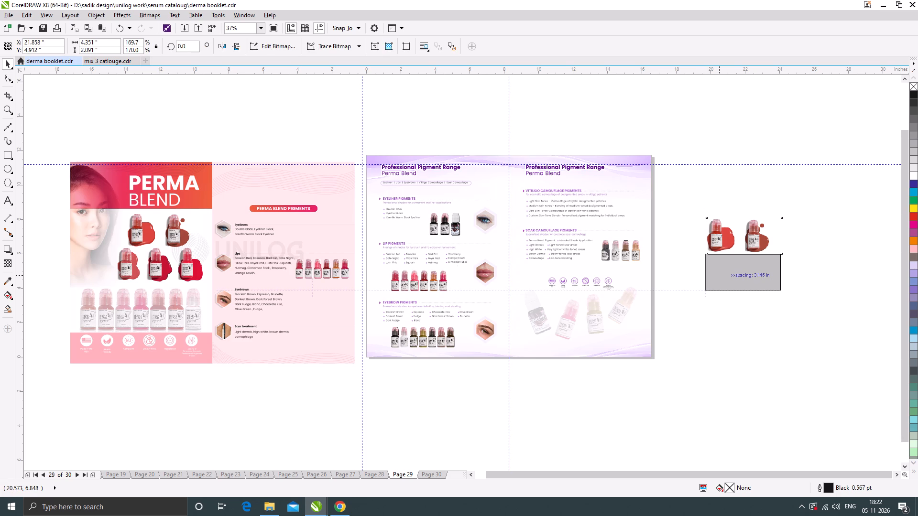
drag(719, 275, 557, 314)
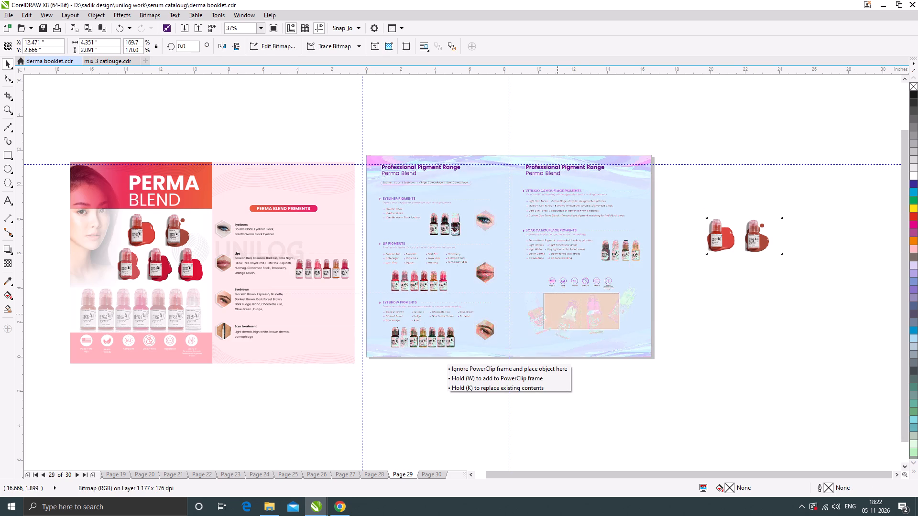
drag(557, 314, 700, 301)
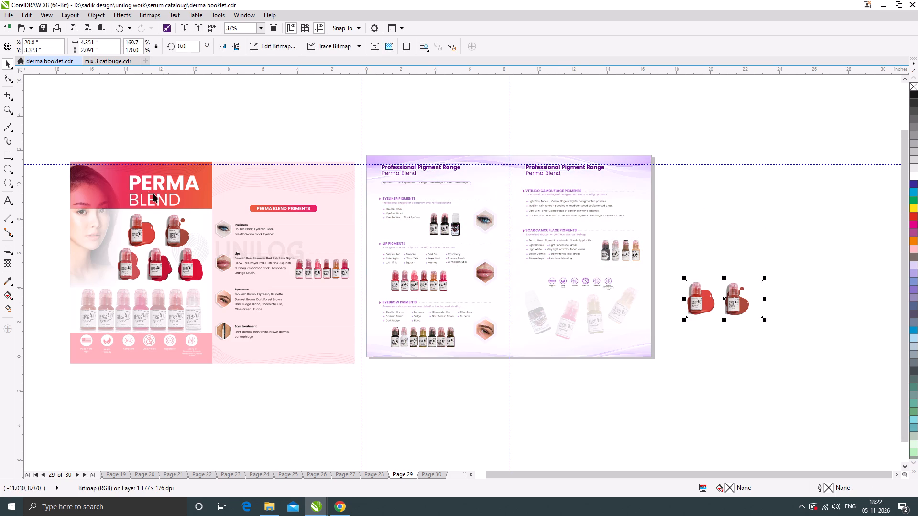
Copy the woman's portrait out of the pink Perma Blend cover's PowerClip and paste it on the empty area beyond the spread's right page.
drag(52, 121, 74, 155)
click(88, 228)
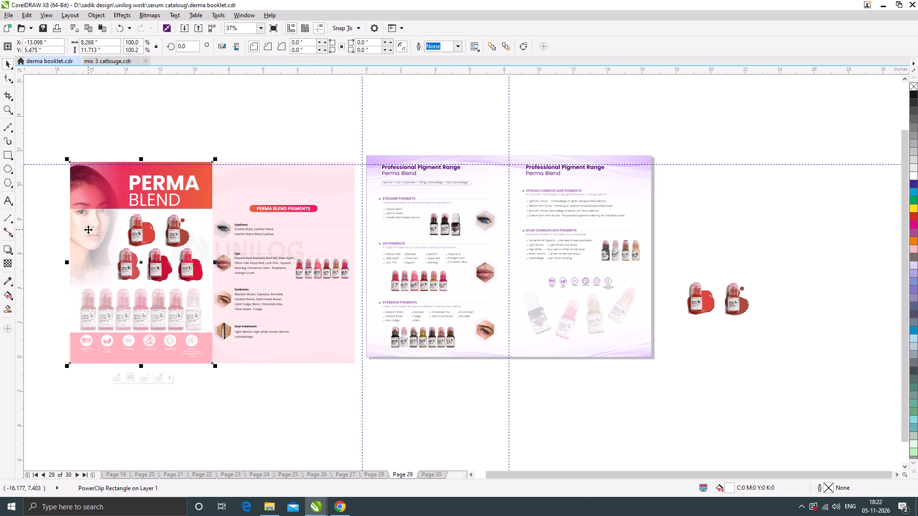
ctrl+click(88, 229)
click(88, 230)
scroll(88, 230, up, 1)
scroll(252, 240, down, 1)
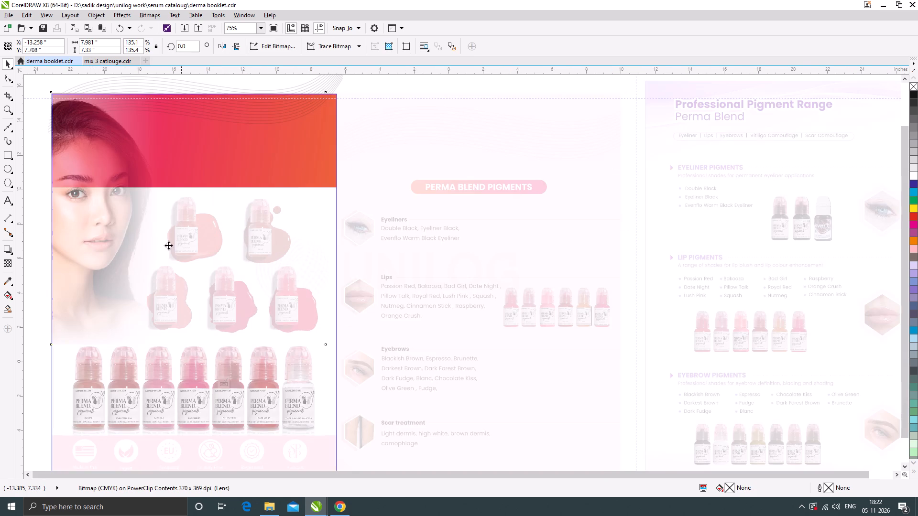
key(ctrl+c)
ctrl+click(119, 206)
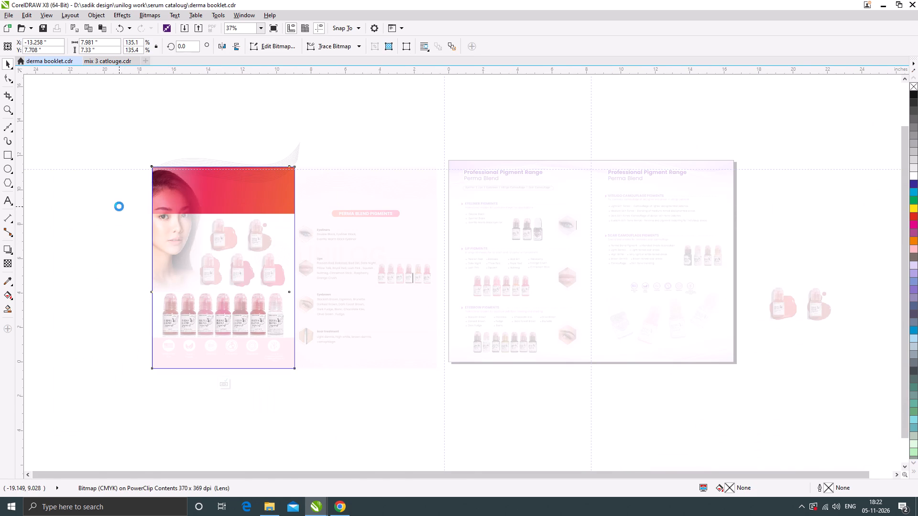
ctrl+click(119, 206)
scroll(131, 213, down, 1)
key(ctrl+v)
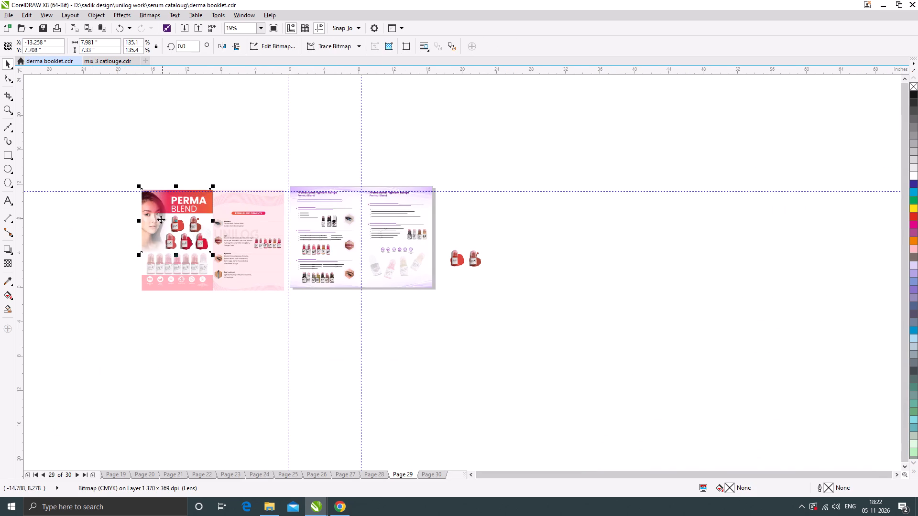
drag(156, 221, 517, 202)
Delete all objects of the pink Perma Blend reference spread beside the page.
drag(122, 149, 255, 269)
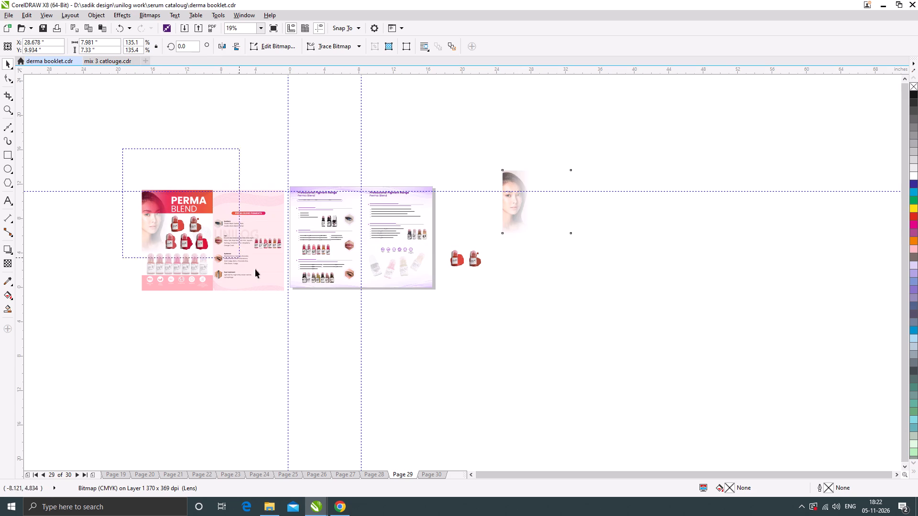
drag(255, 269, 287, 312)
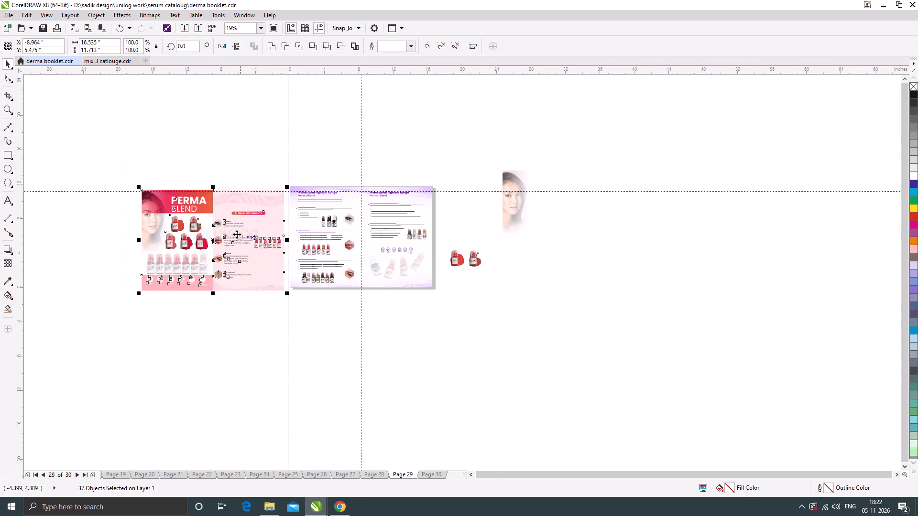
scroll(226, 228, up, 1)
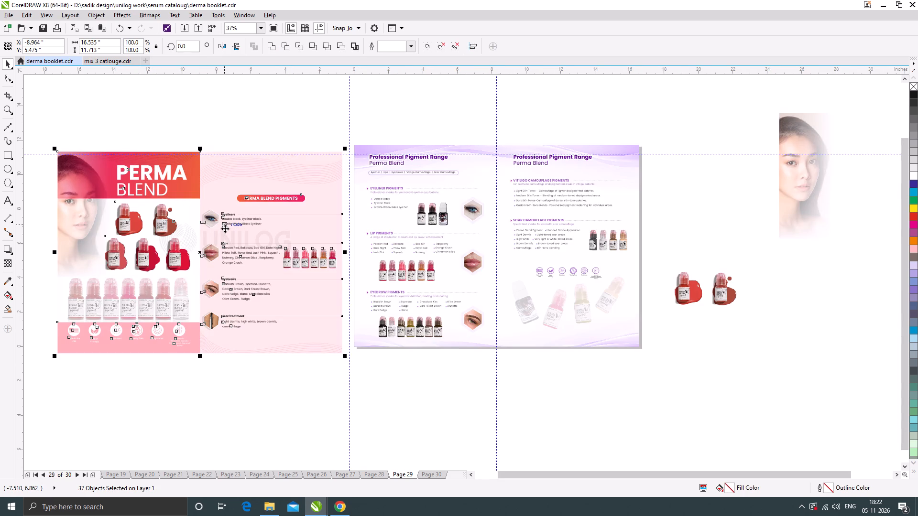
key(Delete)
Bring the portrait close beside the right page and move the two red swatch bottles to the empty area beyond the left page.
drag(800, 178, 675, 210)
drag(772, 323, 664, 262)
drag(723, 290, 263, 259)
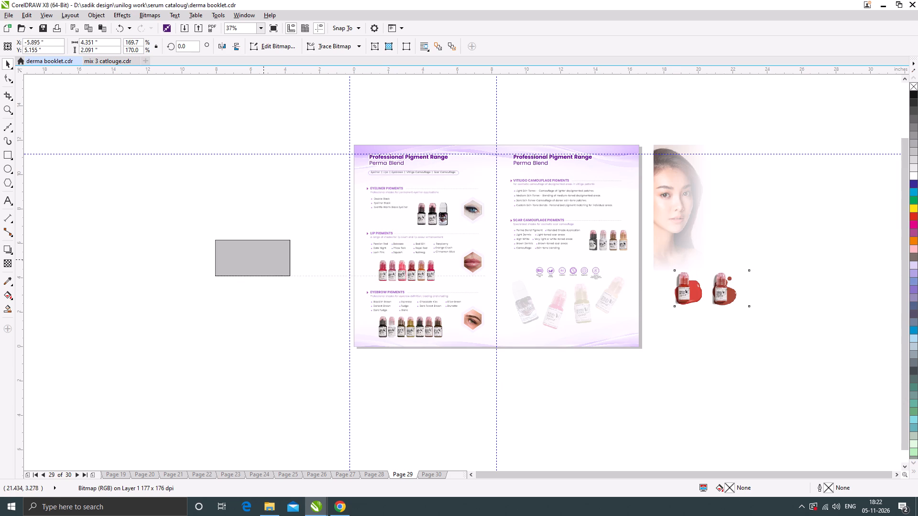
drag(263, 259, 262, 259)
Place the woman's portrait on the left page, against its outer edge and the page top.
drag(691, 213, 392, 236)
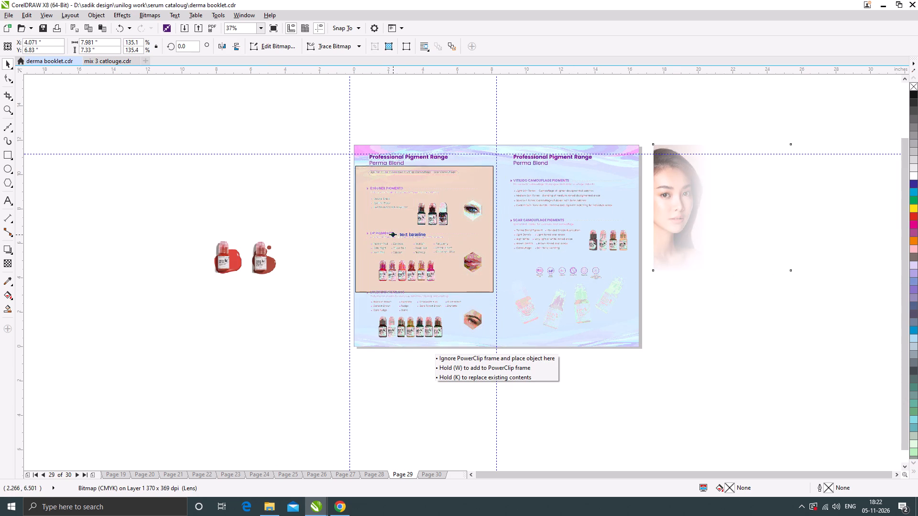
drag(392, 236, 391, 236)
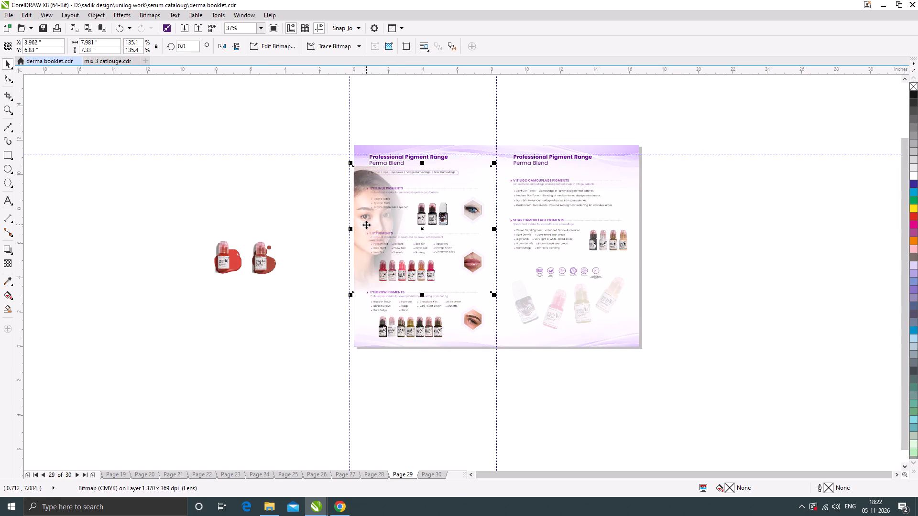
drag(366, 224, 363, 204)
Apply a slanted linear gradient transparency to the woman's portrait, running from beyond its top outer corner to fully transparent near the lip bottles.
click(5, 261)
scroll(381, 214, up, 1)
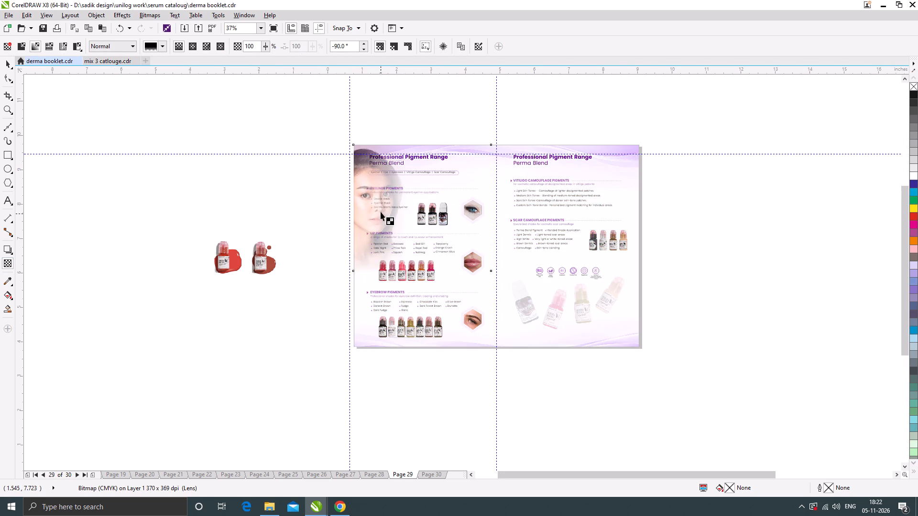
drag(371, 204, 310, 86)
scroll(366, 215, down, 1)
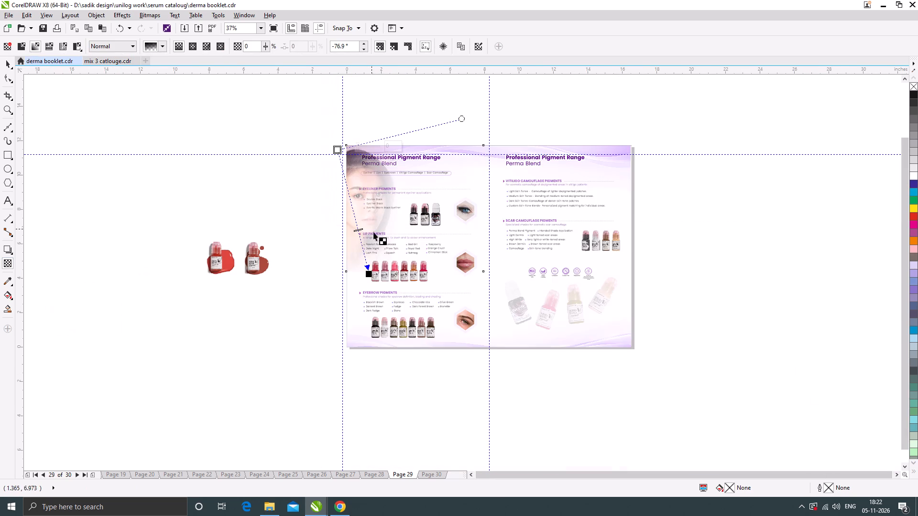
drag(370, 274, 369, 267)
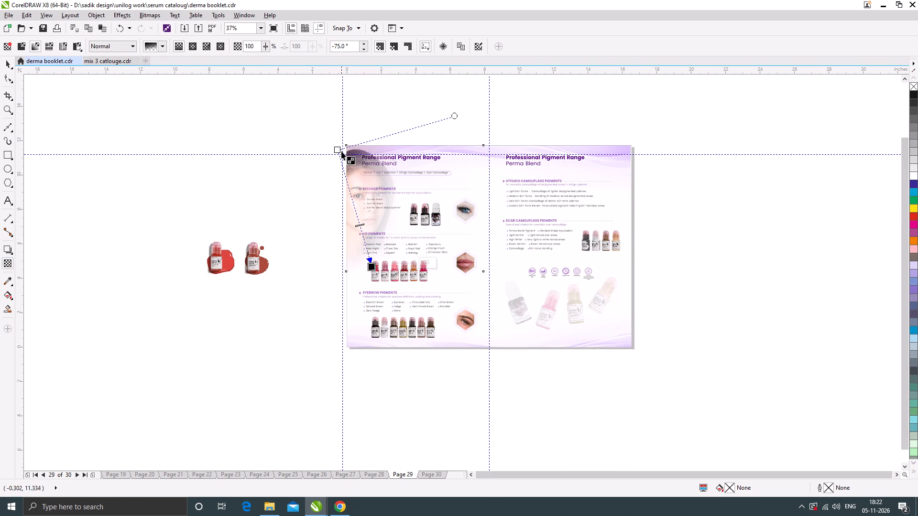
drag(337, 149, 309, 133)
click(7, 62)
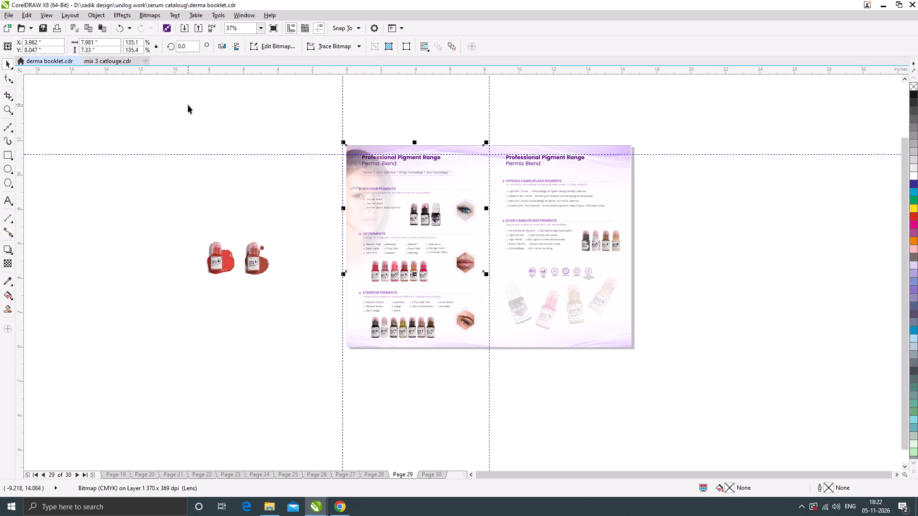
Move the faded portrait down to Y 6.632" and across to the right page's outer edge at X 19.517".
click(188, 105)
click(352, 210)
drag(351, 205, 351, 230)
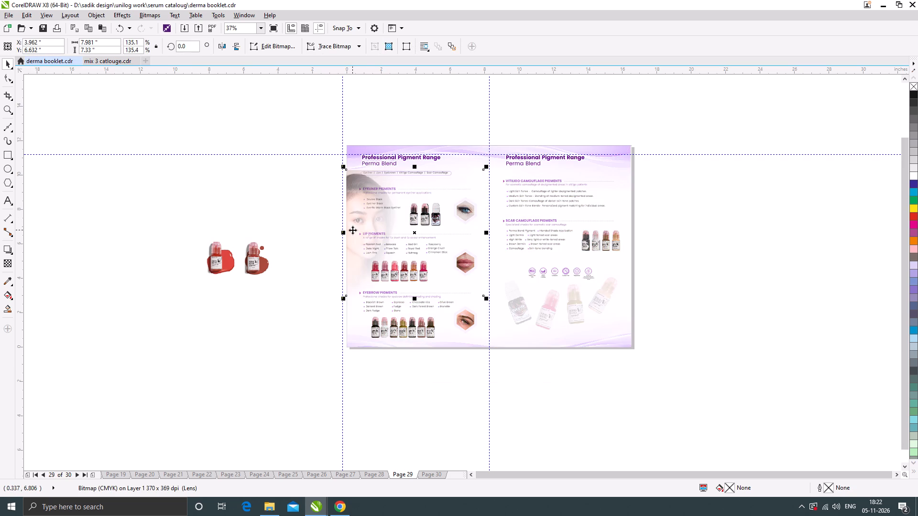
drag(354, 230, 622, 224)
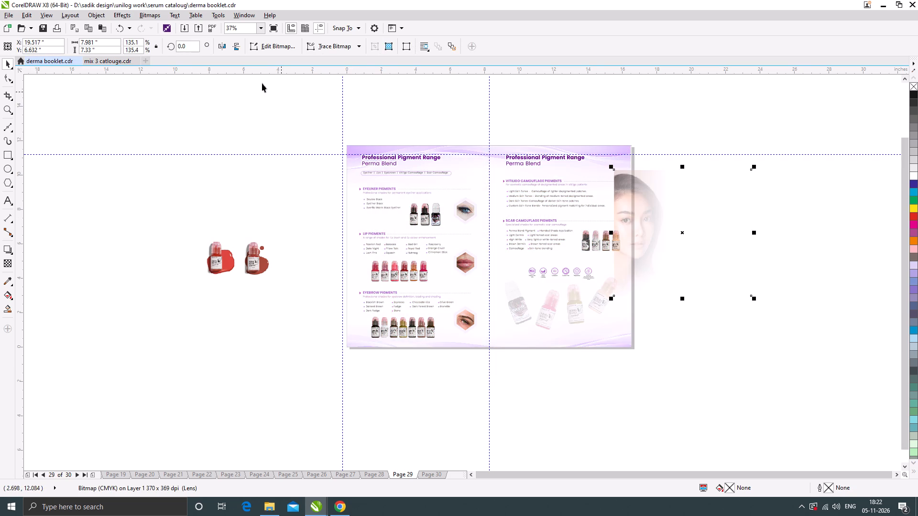
Mirror the faded woman's portrait horizontally and place it over the right page's upper outer corner at X 13.254", Y 8.113".
click(223, 46)
drag(733, 230, 644, 217)
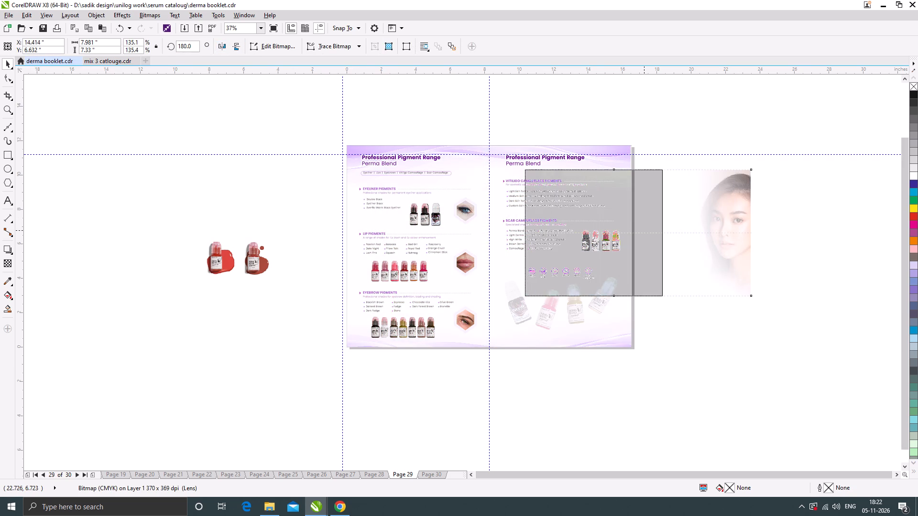
drag(644, 217, 617, 217)
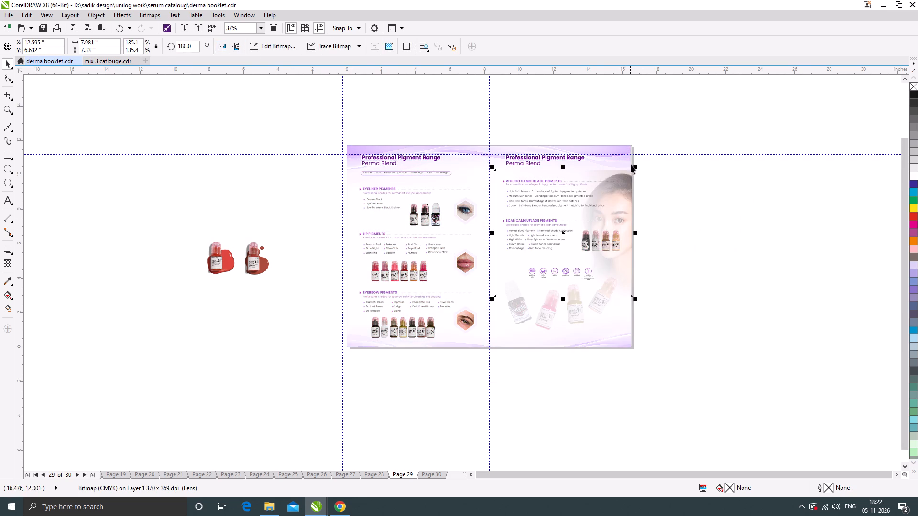
drag(621, 192, 626, 166)
scroll(628, 166, up, 1)
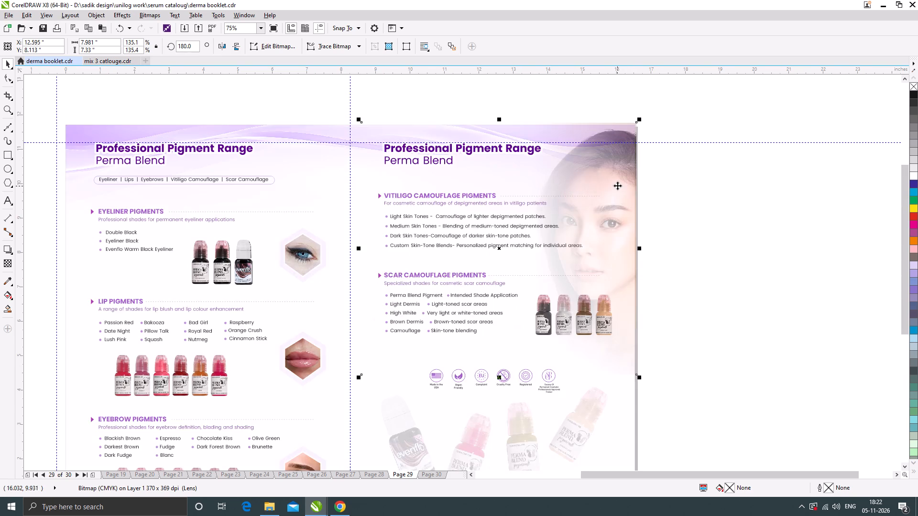
drag(617, 185, 637, 185)
click(648, 164)
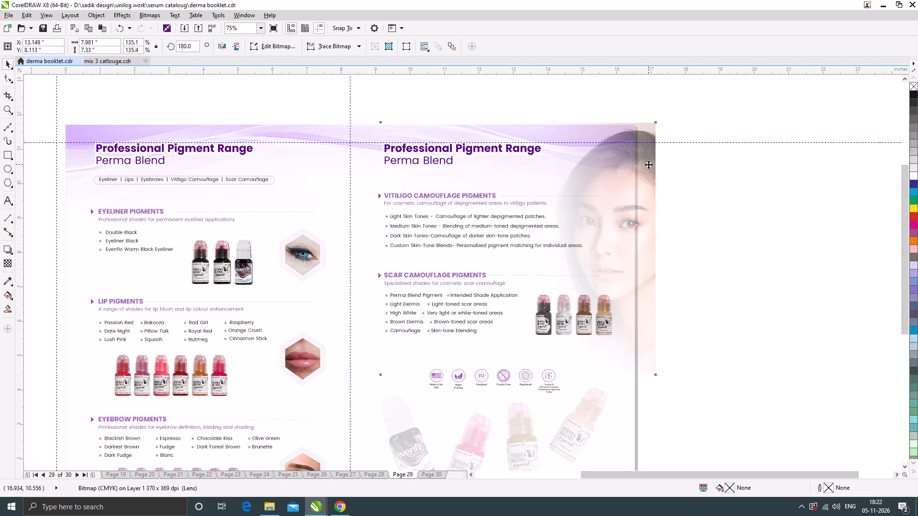
scroll(657, 183, down, 1)
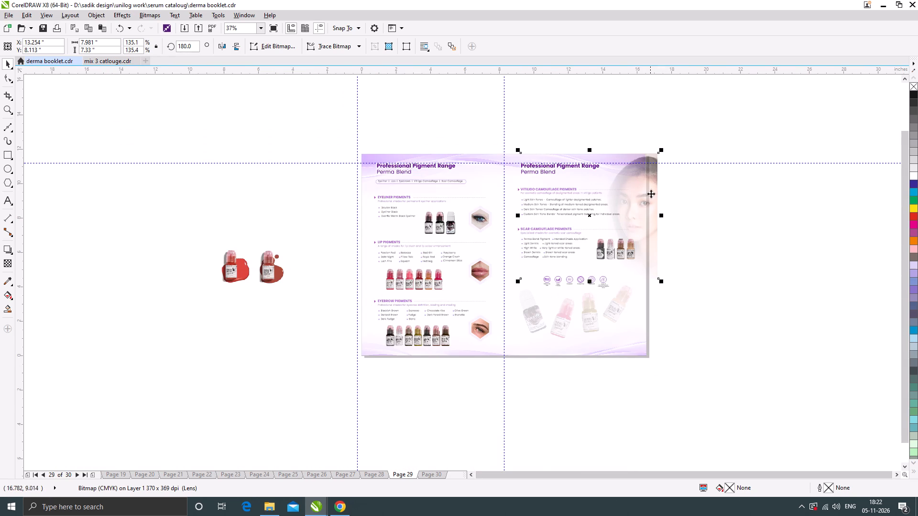
PowerClip the woman's portrait inside the spread's background rectangle.
right_click(653, 182)
click(661, 186)
click(491, 175)
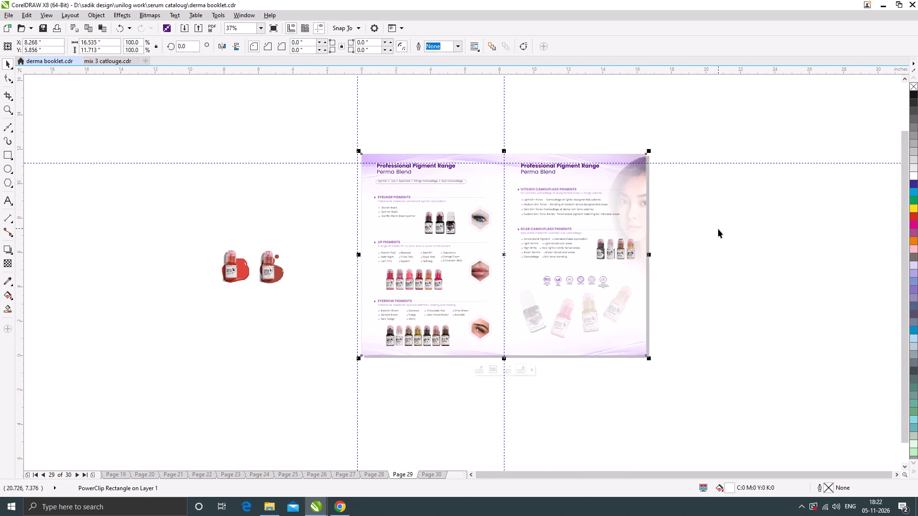
click(718, 229)
Move the four scar camouflage bottles slightly down beside their list, to X 14.616", Y 6.089".
scroll(624, 229, up, 1)
drag(703, 296, 551, 241)
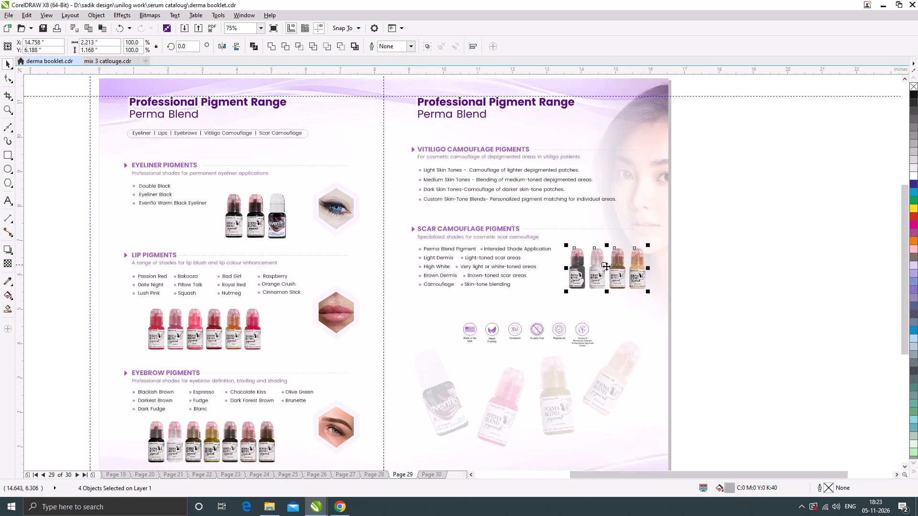
scroll(601, 269, up, 1)
drag(599, 279, 572, 283)
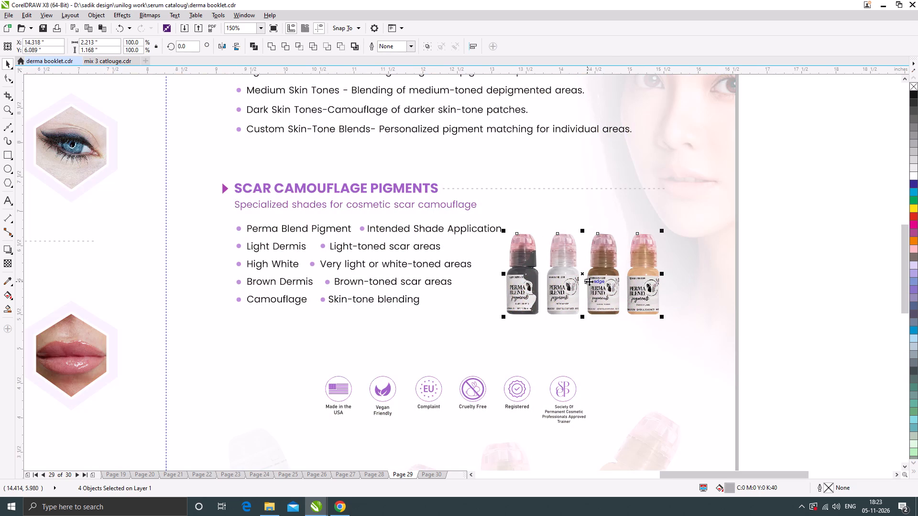
drag(576, 277, 595, 277)
scroll(612, 272, down, 1)
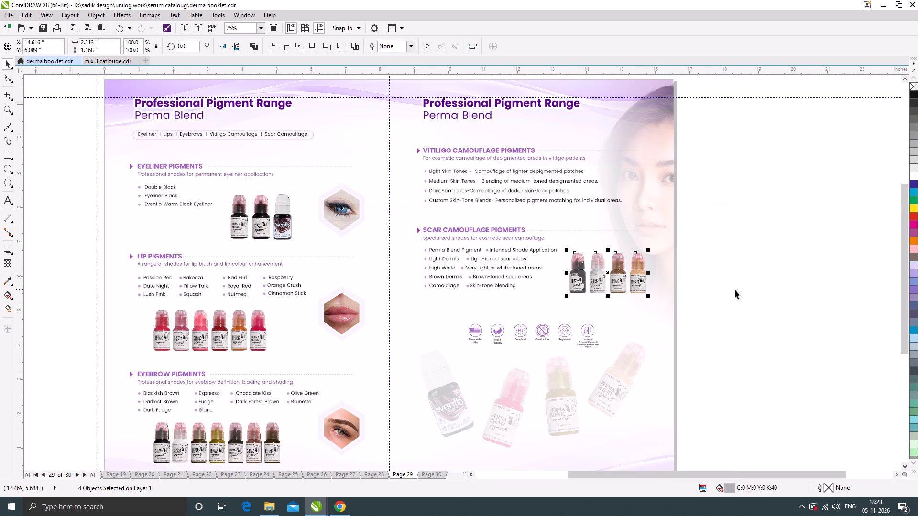
click(746, 292)
scroll(593, 217, down, 1)
click(692, 263)
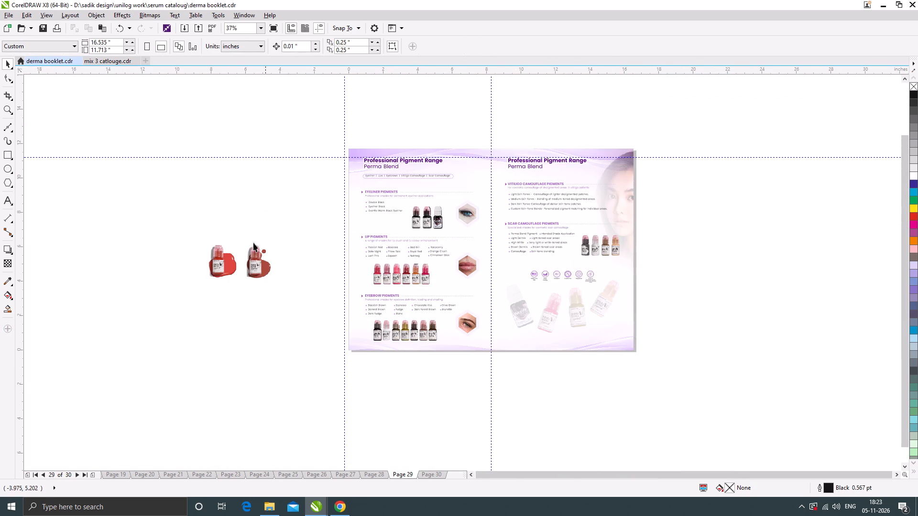
Nudge the faded picture of four tilted bottles slightly lower, below the certification badges on the right page.
click(578, 310)
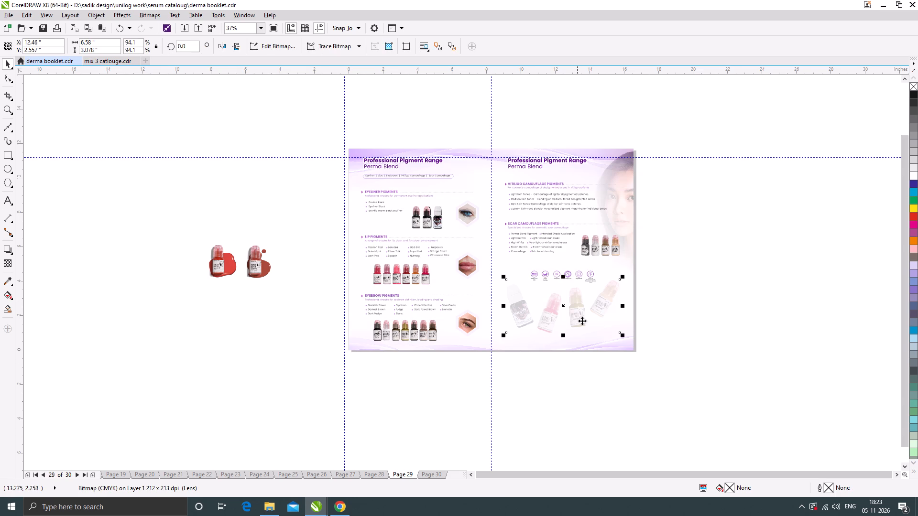
scroll(582, 321, up, 1)
drag(581, 312, 579, 318)
click(756, 304)
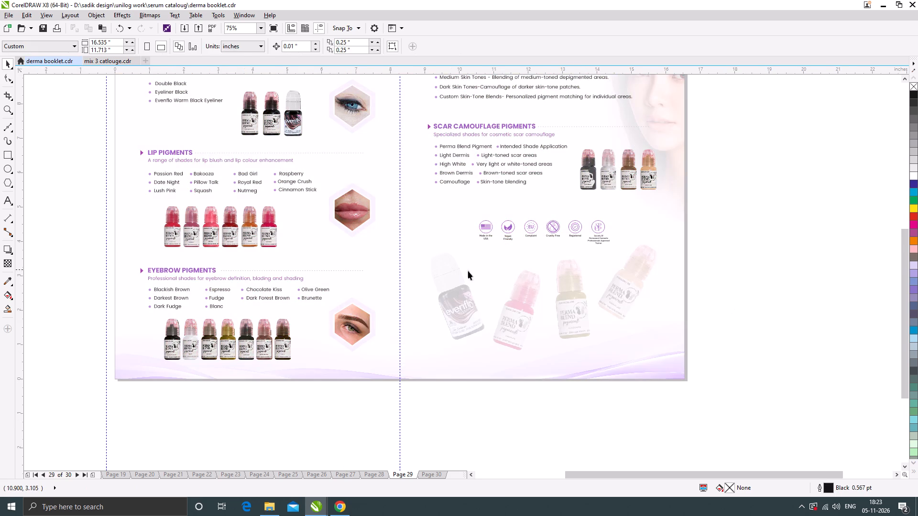
scroll(467, 272, down, 1)
click(704, 343)
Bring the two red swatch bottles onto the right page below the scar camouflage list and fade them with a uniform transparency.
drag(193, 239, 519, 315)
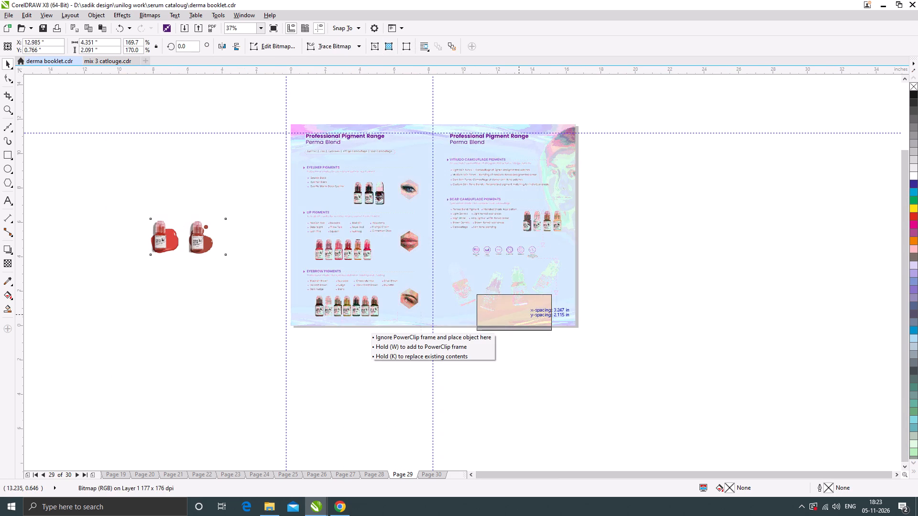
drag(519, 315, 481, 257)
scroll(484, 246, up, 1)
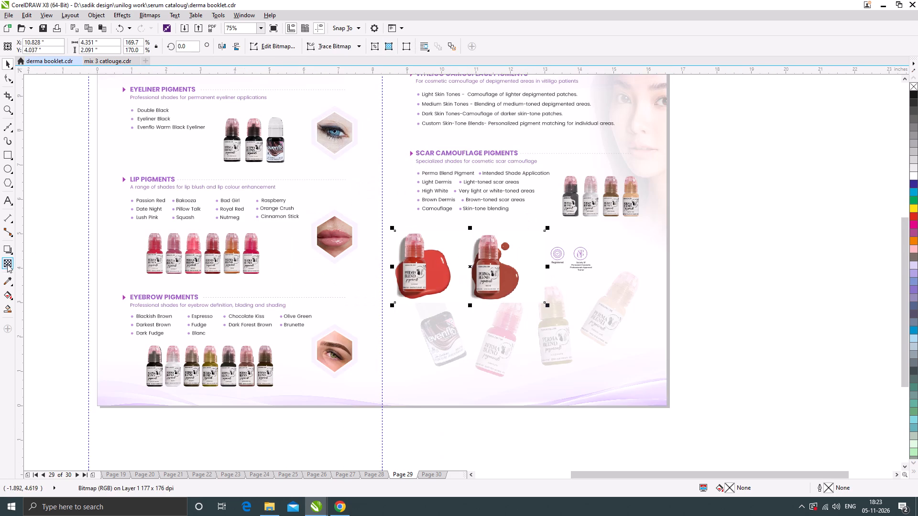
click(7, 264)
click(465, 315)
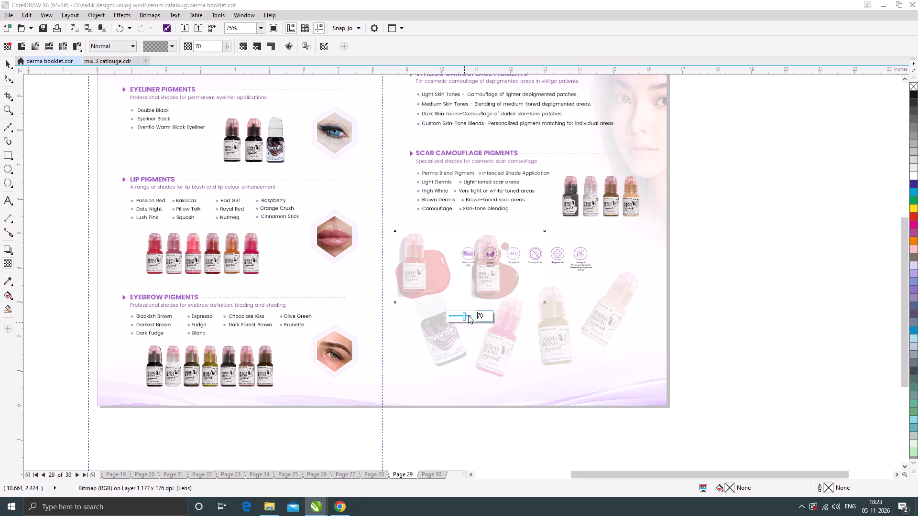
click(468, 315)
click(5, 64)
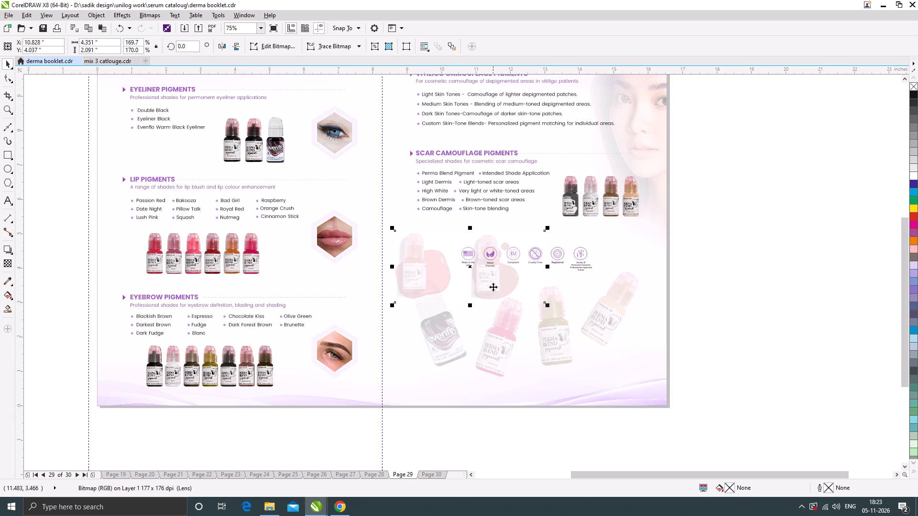
Move the two faded swatch bottles off the right page and delete them.
drag(493, 287, 447, 302)
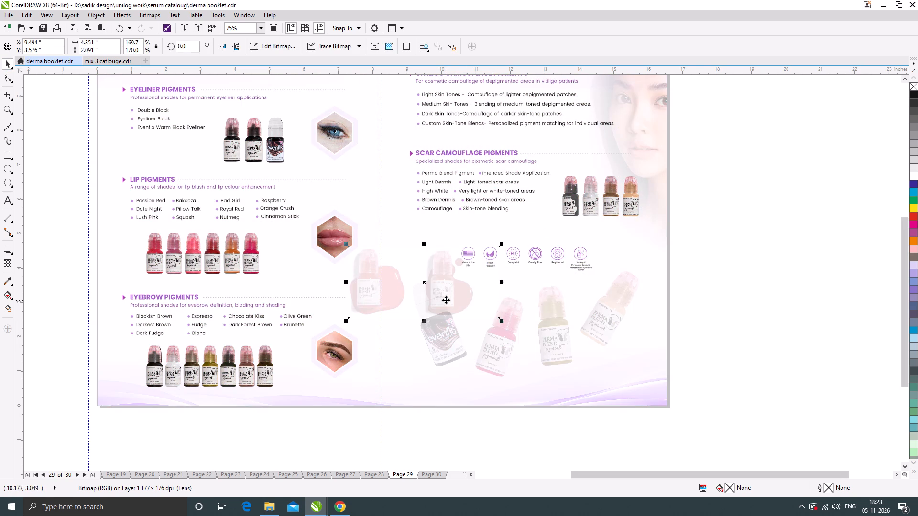
drag(446, 293, 544, 343)
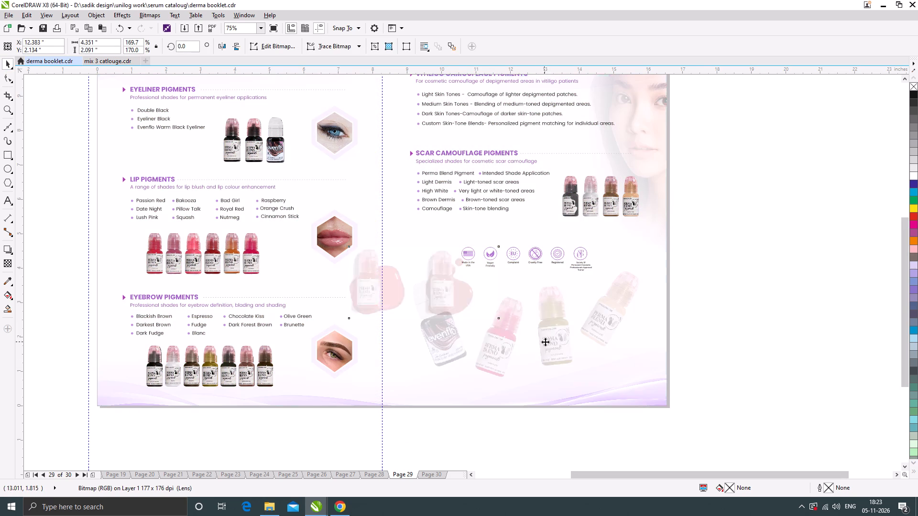
drag(525, 333, 755, 323)
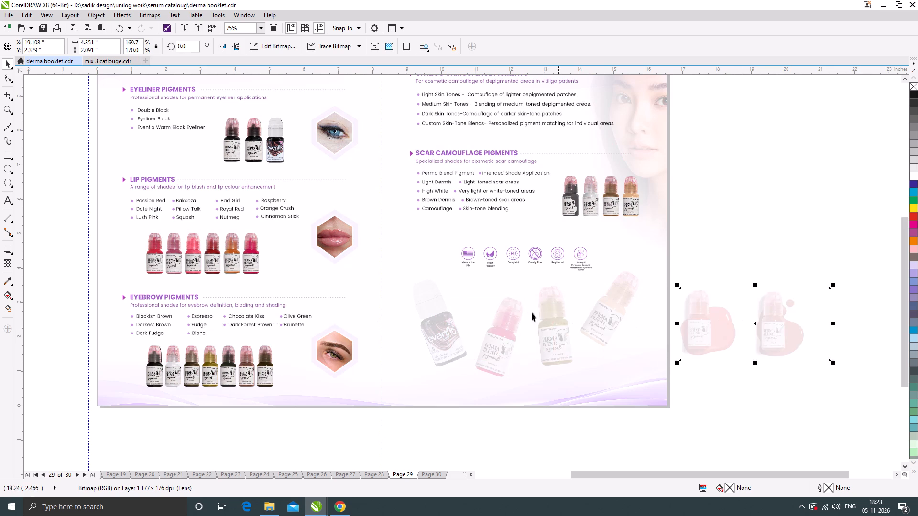
scroll(522, 310, down, 1)
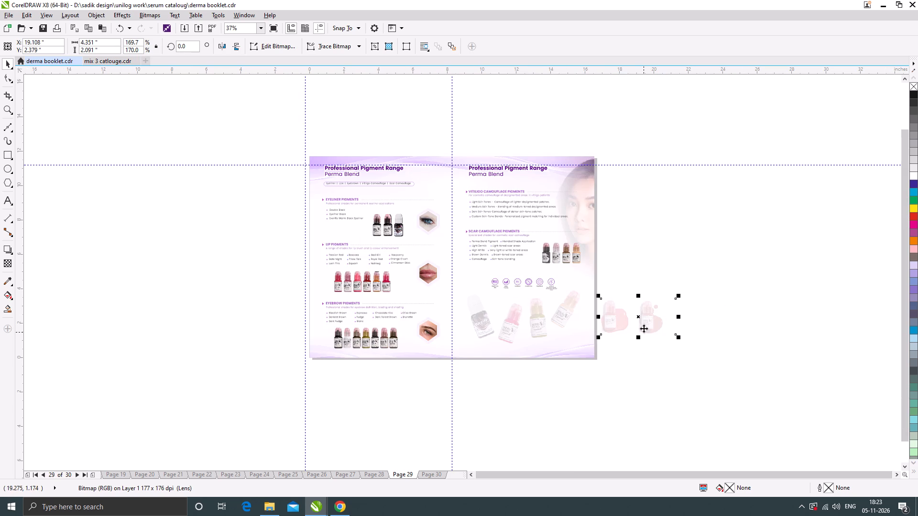
key(Delete)
click(630, 289)
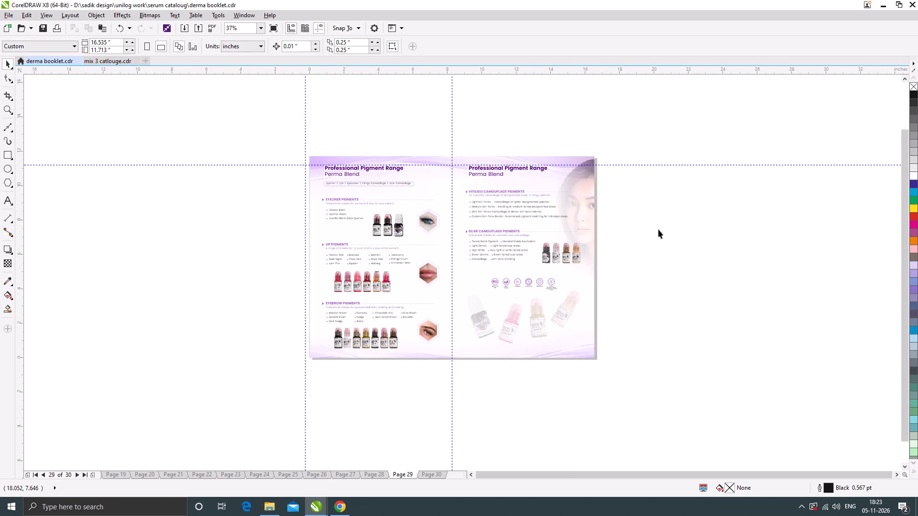
Move the right page's title and Perma Blend subtitle inward to X 11.355", lining them up with the section heading arrows.
scroll(599, 185, up, 1)
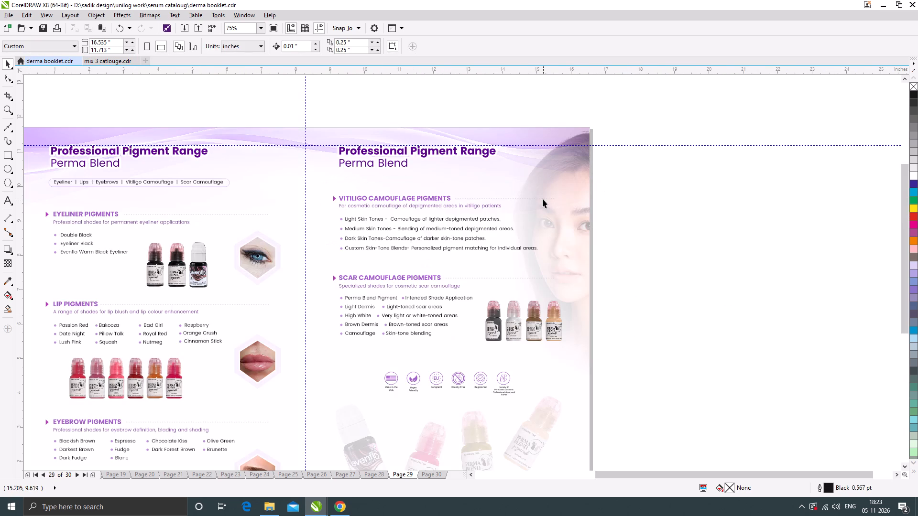
drag(630, 274, 599, 218)
drag(599, 218, 685, 172)
drag(660, 176, 306, 118)
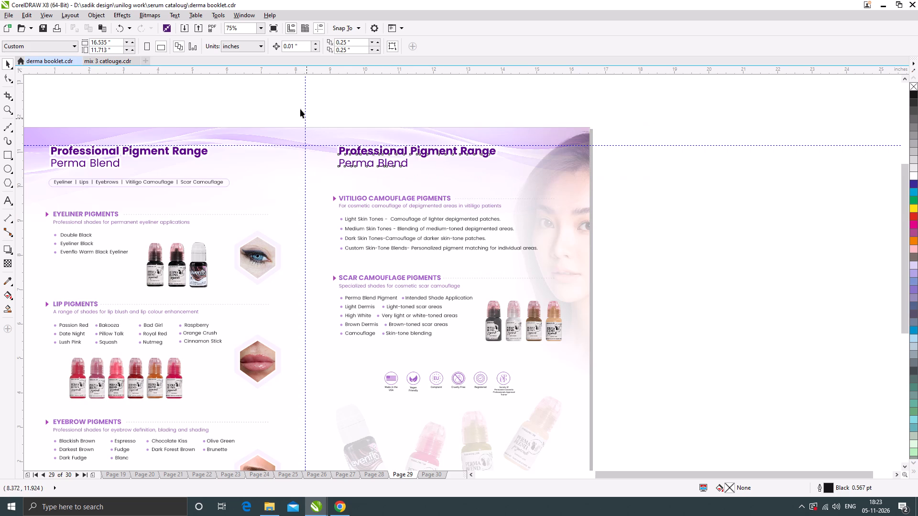
scroll(343, 152, up, 1)
drag(349, 149, 342, 149)
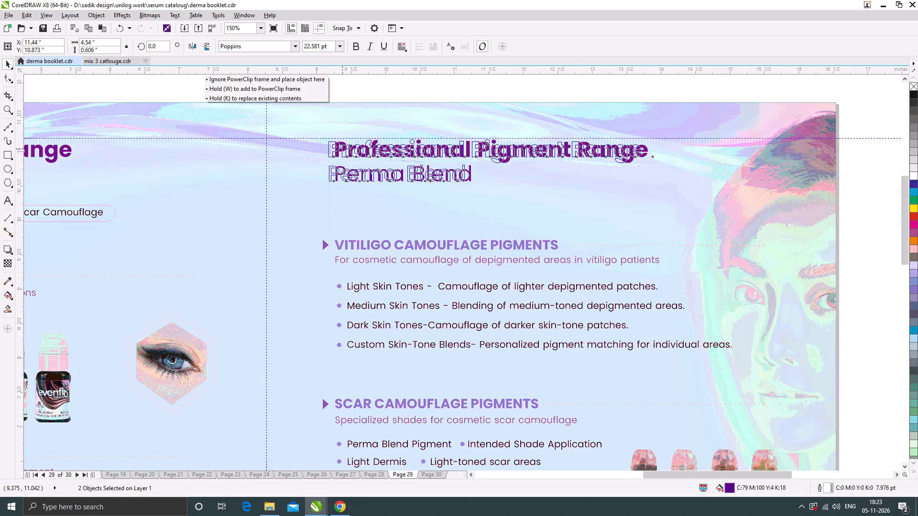
drag(342, 149, 339, 149)
scroll(373, 159, down, 1)
click(667, 233)
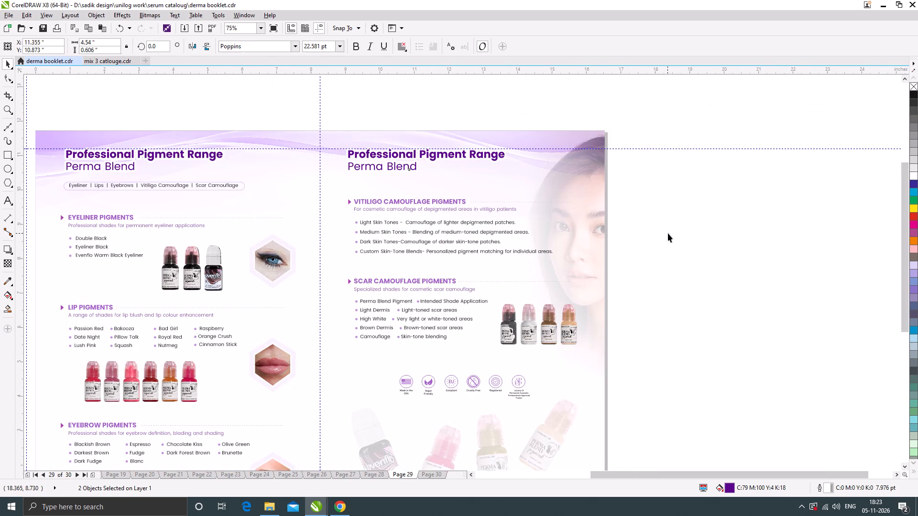
Break the Custom Skin-Tone Blends line after "for" so that "individual areas." starts a second line.
click(518, 252)
scroll(517, 252, up, 1)
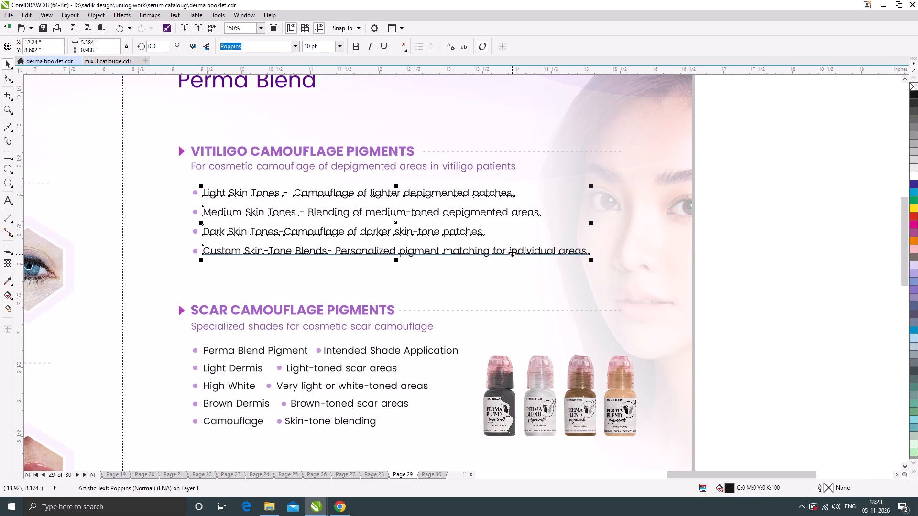
double_click(509, 252)
key(Return)
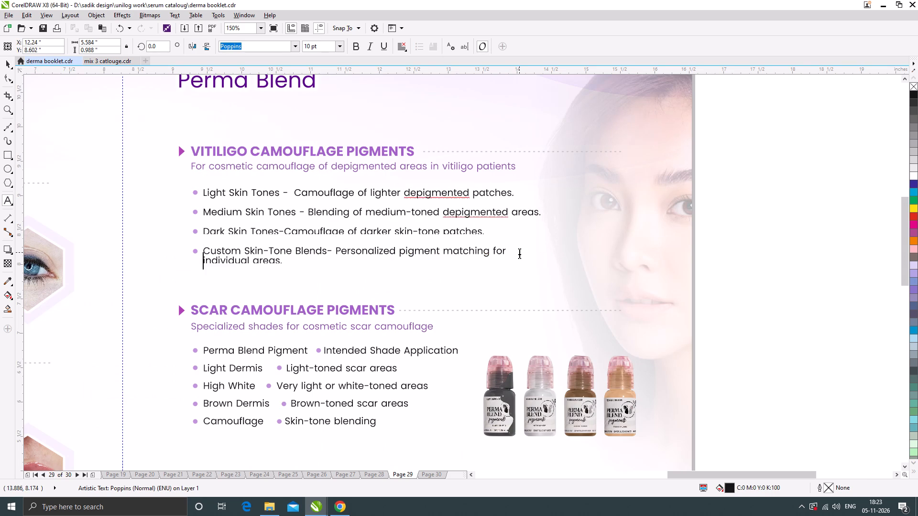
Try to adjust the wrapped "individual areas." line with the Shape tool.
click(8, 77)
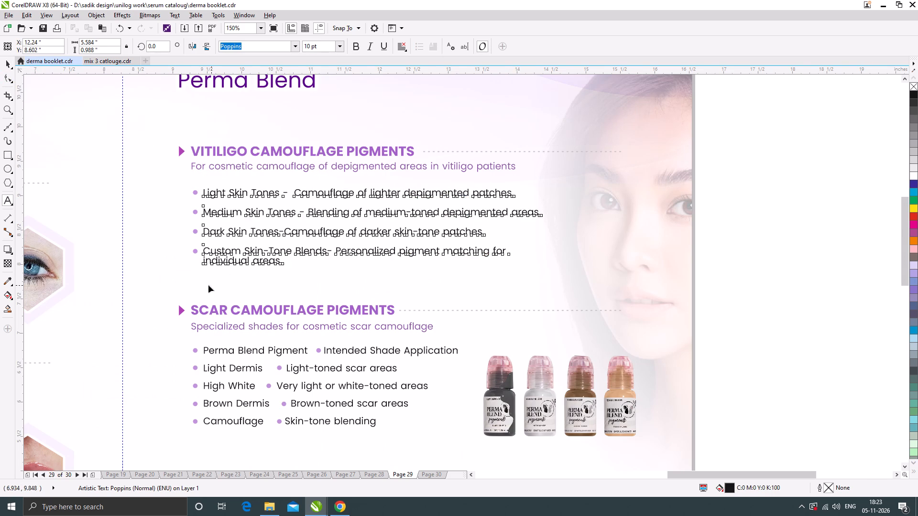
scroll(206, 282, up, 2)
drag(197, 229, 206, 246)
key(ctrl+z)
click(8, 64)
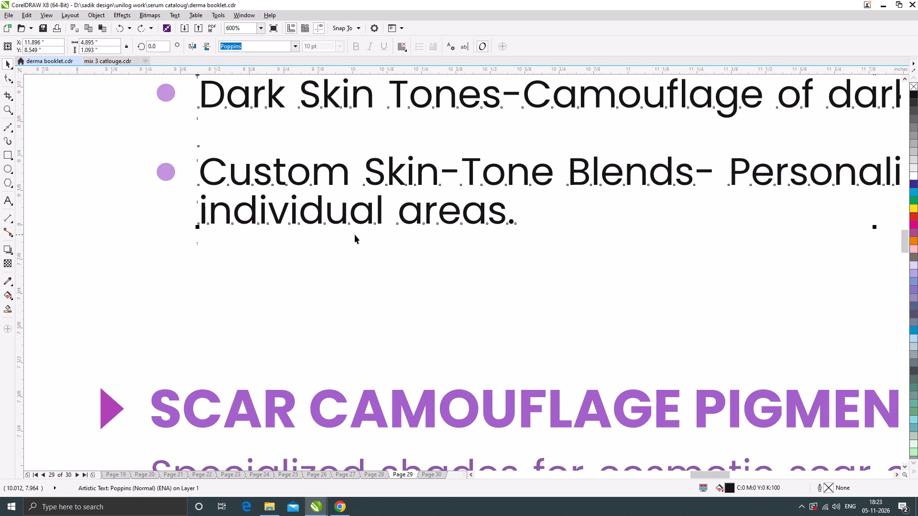
Break the vitiligo list text apart and lower the "individual areas." line to X 10.02", Y 8.008".
key(ctrl+k)
drag(343, 213, 343, 219)
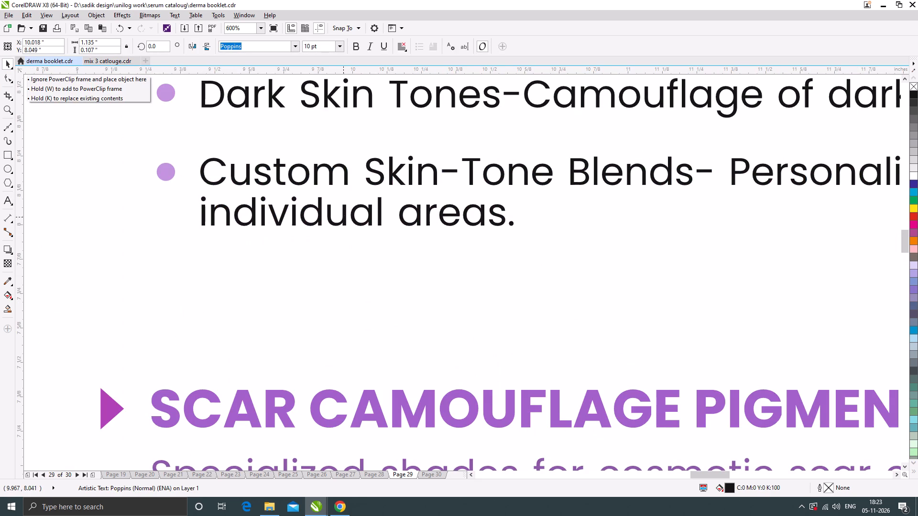
drag(343, 219, 347, 226)
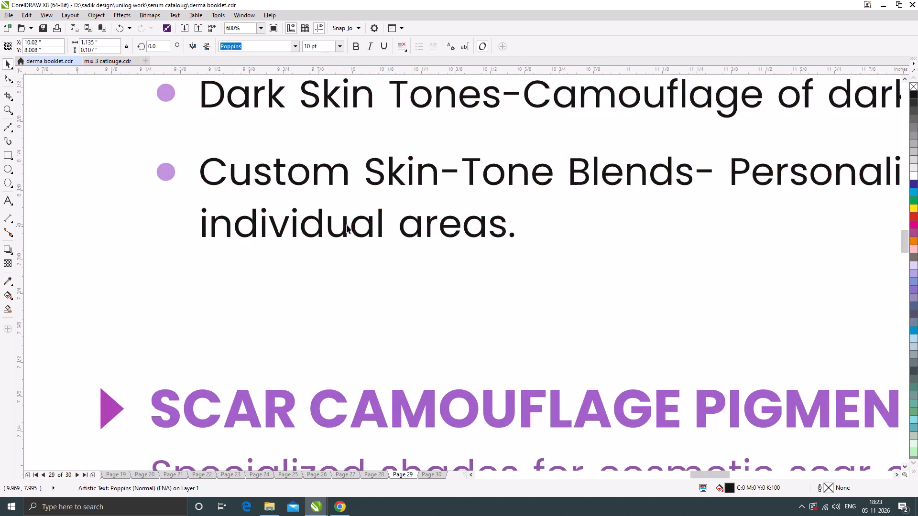
scroll(355, 221, down, 3)
click(642, 234)
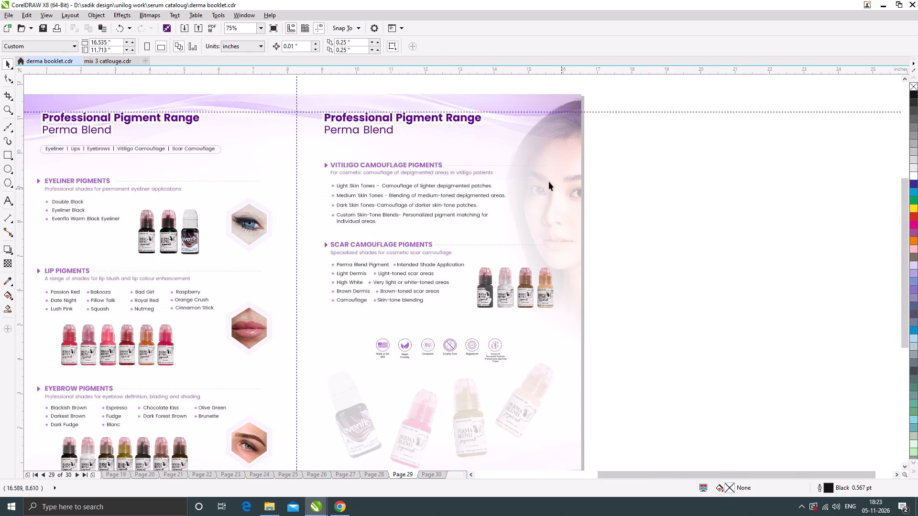
Shorten the dashed line beside the Vitiligo Camouflage Pigments heading to 1.695" so it ends before the woman's face.
ctrl+click(542, 165)
scroll(547, 165, up, 1)
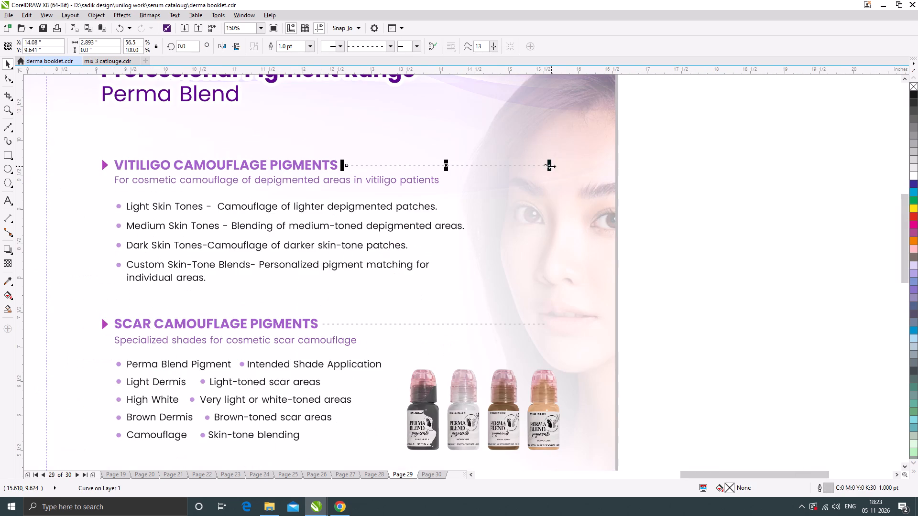
drag(551, 166, 467, 181)
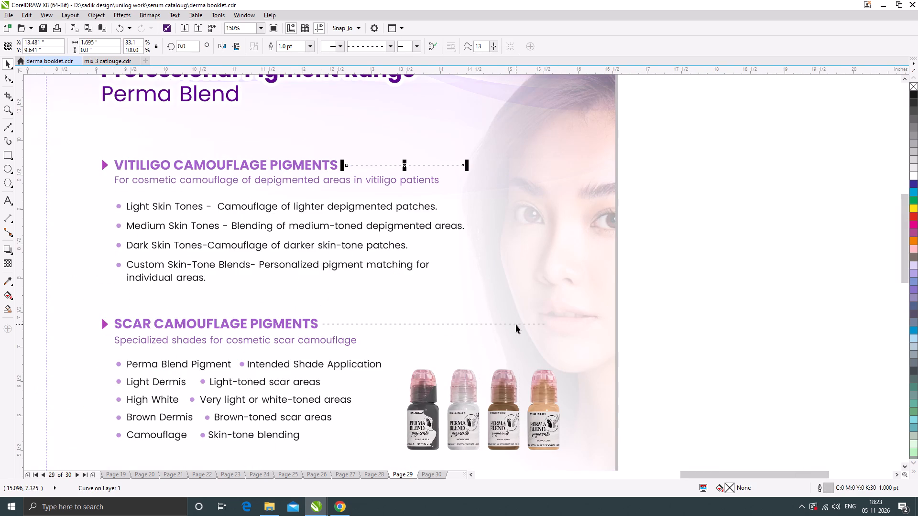
Shorten the dashed line beside the Scar Camouflage Pigments heading so it ends before the woman's face, level with the vitiligo heading's line.
ctrl+click(516, 325)
ctrl+click(540, 323)
drag(548, 324, 547, 324)
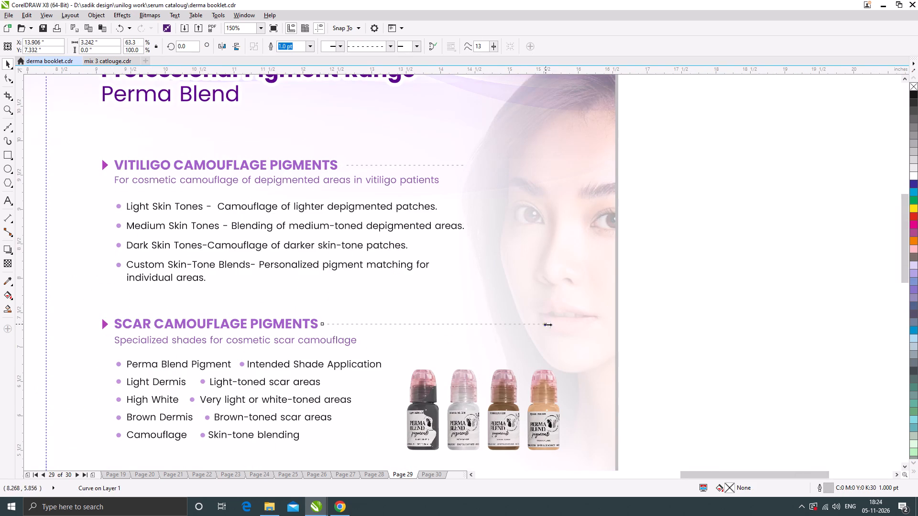
drag(547, 324, 466, 343)
scroll(433, 235, down, 1)
click(575, 271)
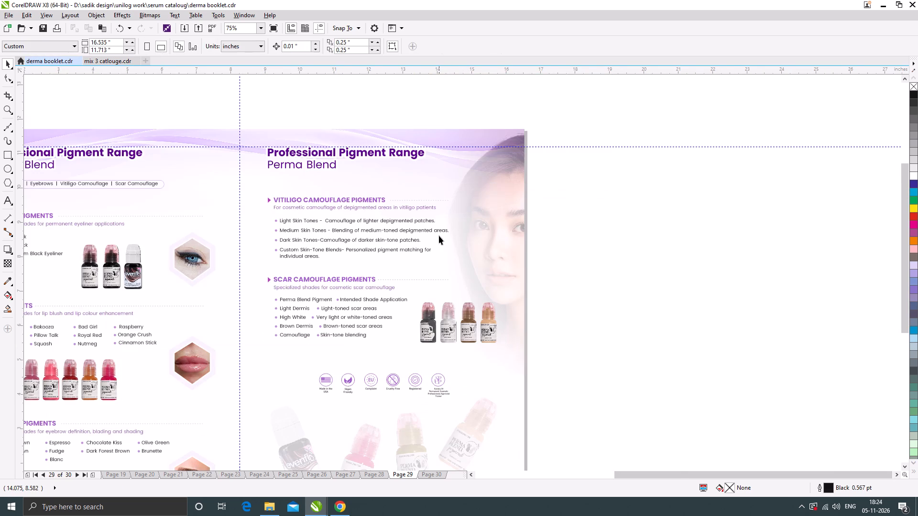
Delete the full stops ending the four Vitiligo Camouflage list entries, including the one after "individual areas".
scroll(439, 236, up, 1)
double_click(449, 226)
scroll(454, 221, up, 1)
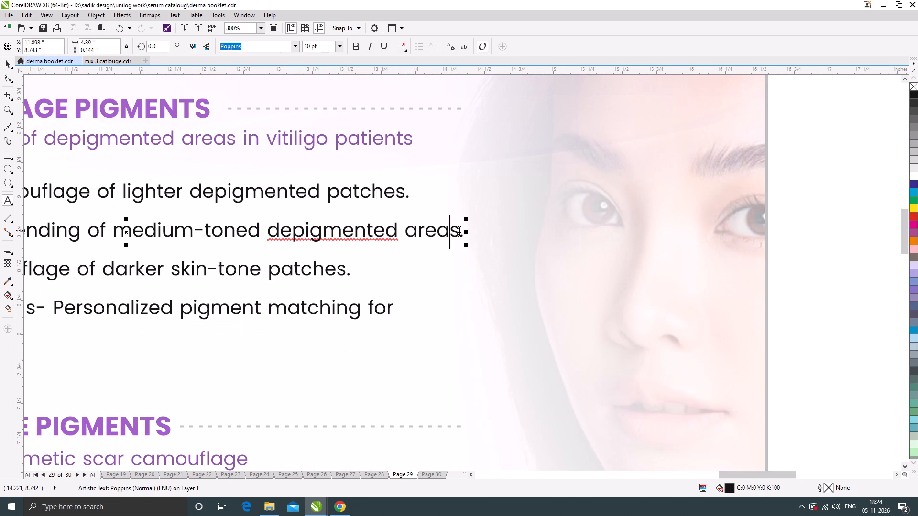
drag(459, 230, 463, 236)
key(BackSpace)
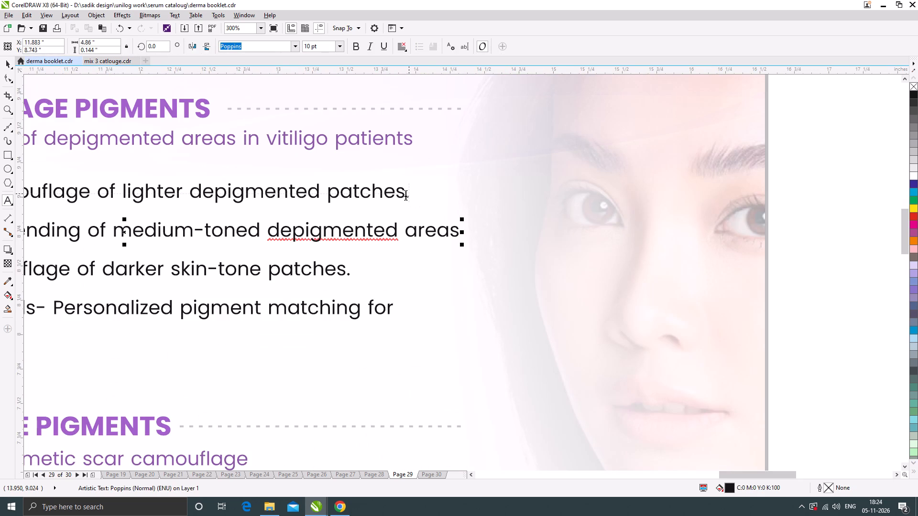
click(405, 194)
key(BackSpace)
click(347, 274)
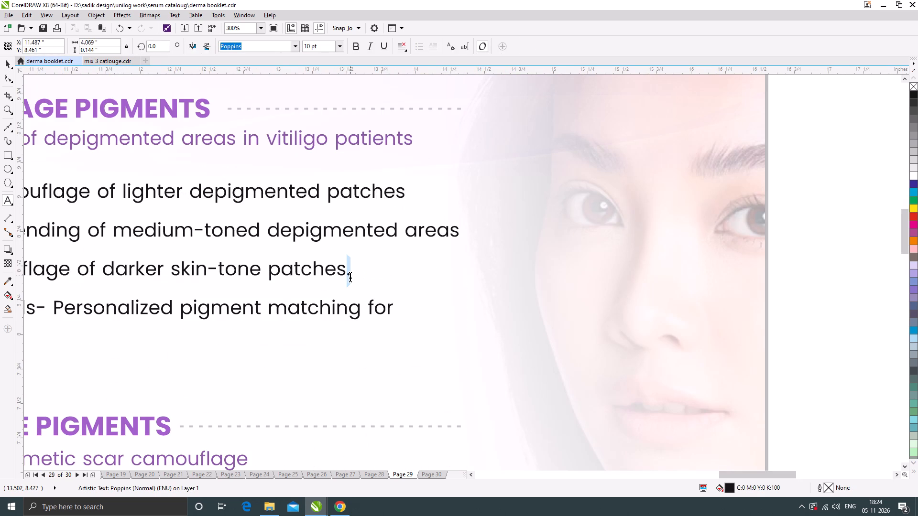
key(BackSpace)
scroll(374, 192, down, 1)
scroll(153, 268, up, 2)
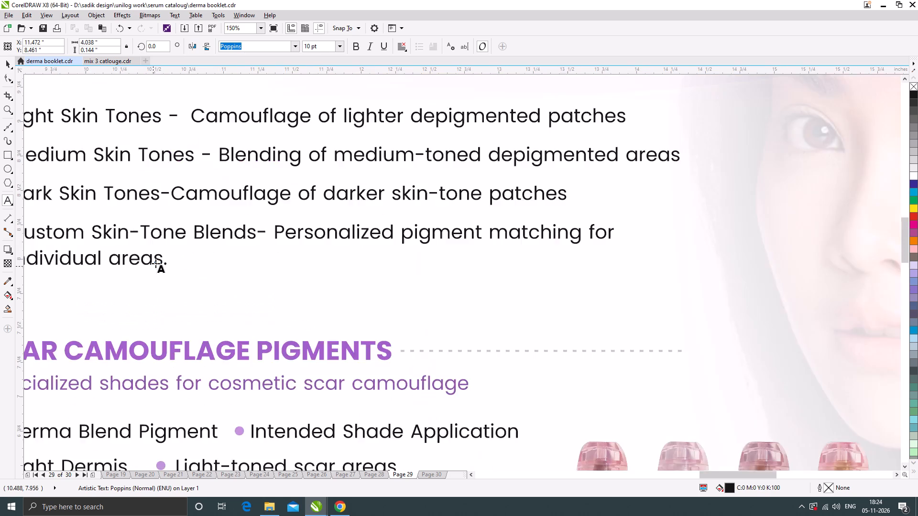
drag(173, 260, 181, 266)
key(BackSpace)
scroll(279, 208, down, 2)
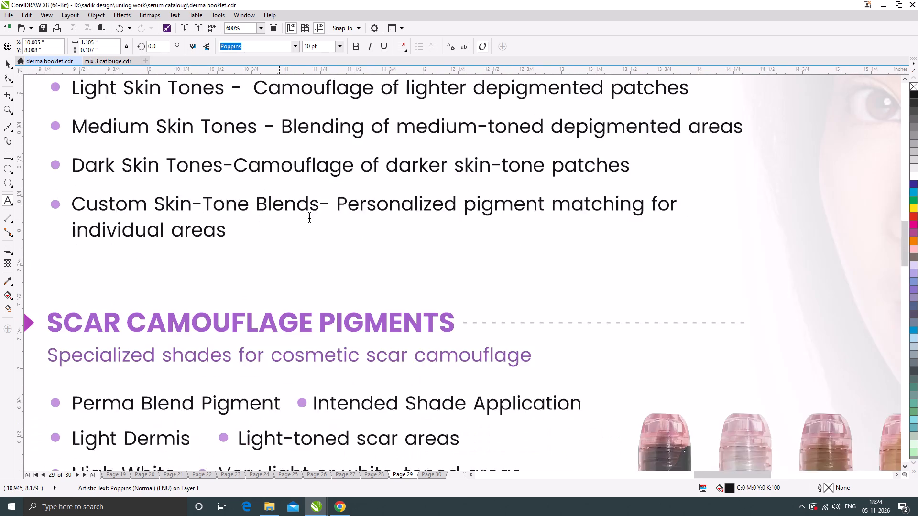
scroll(316, 226, down, 1)
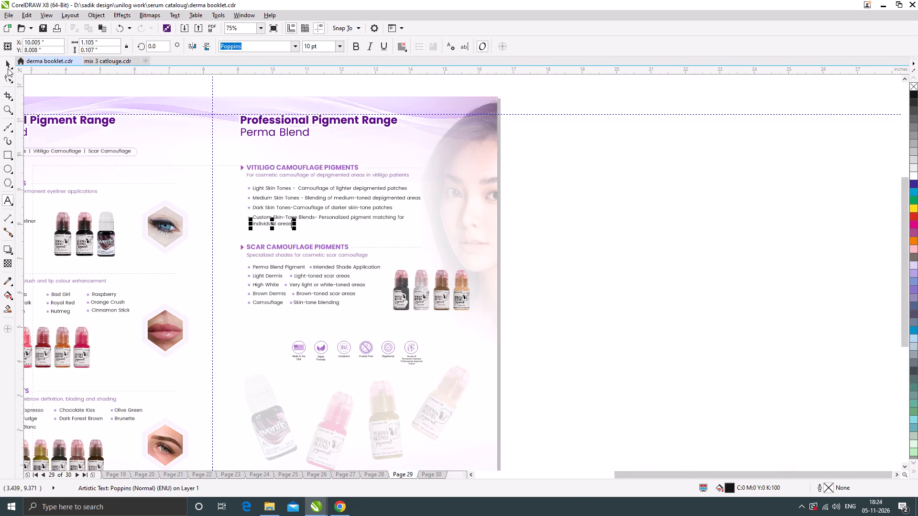
click(8, 64)
click(558, 308)
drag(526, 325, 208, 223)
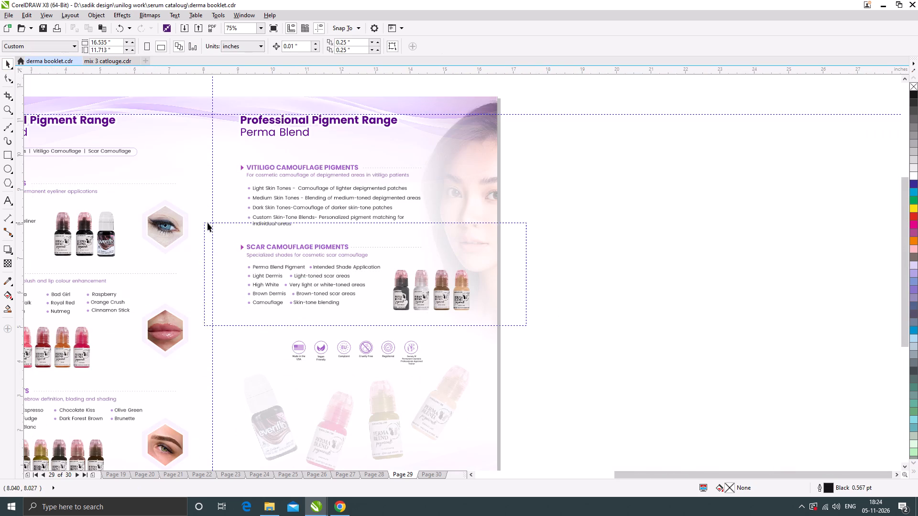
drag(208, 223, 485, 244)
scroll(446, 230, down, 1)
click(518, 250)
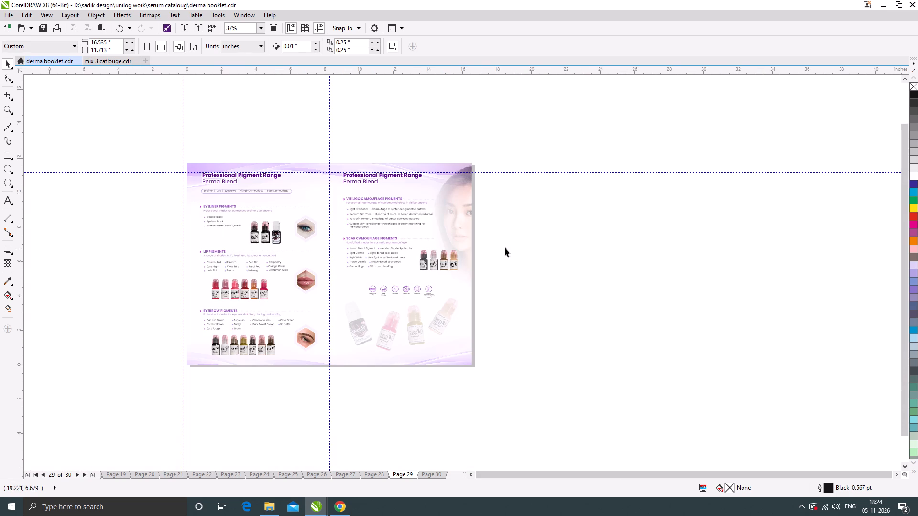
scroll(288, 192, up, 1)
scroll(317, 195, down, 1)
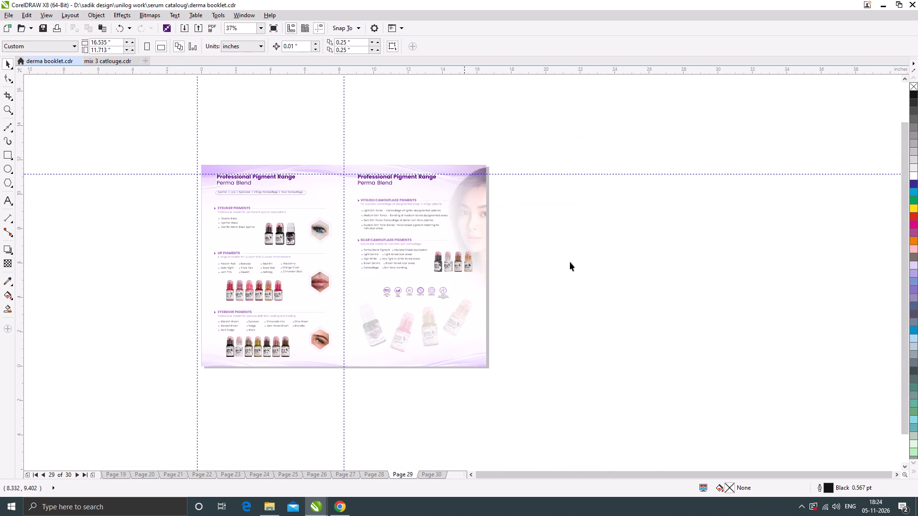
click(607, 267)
Save the derma booklet document.
key(ctrl+s)
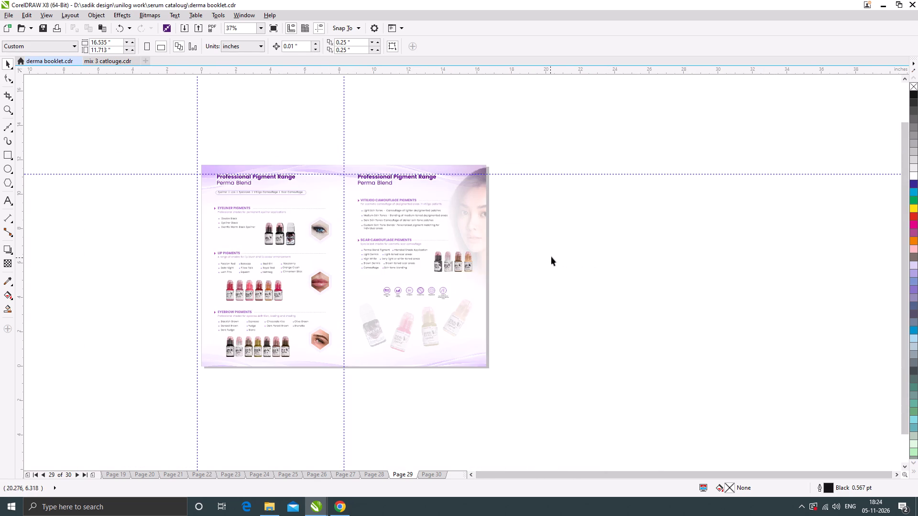
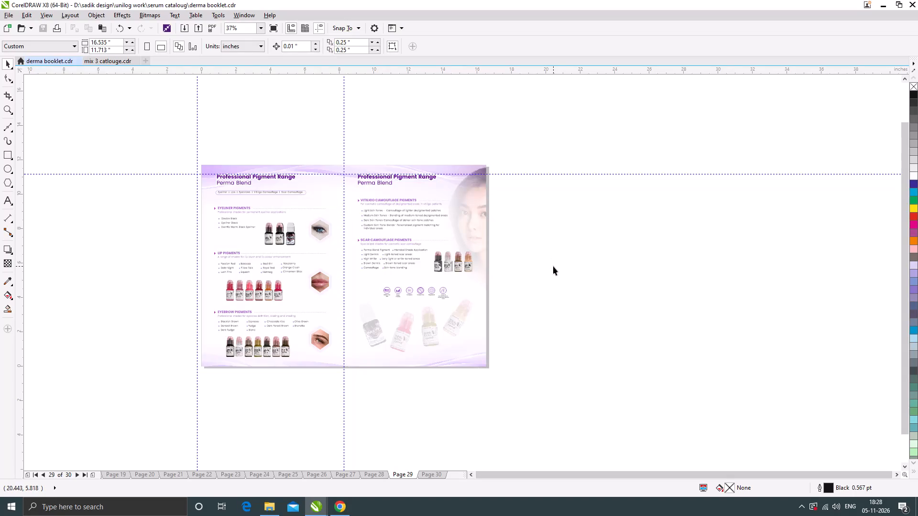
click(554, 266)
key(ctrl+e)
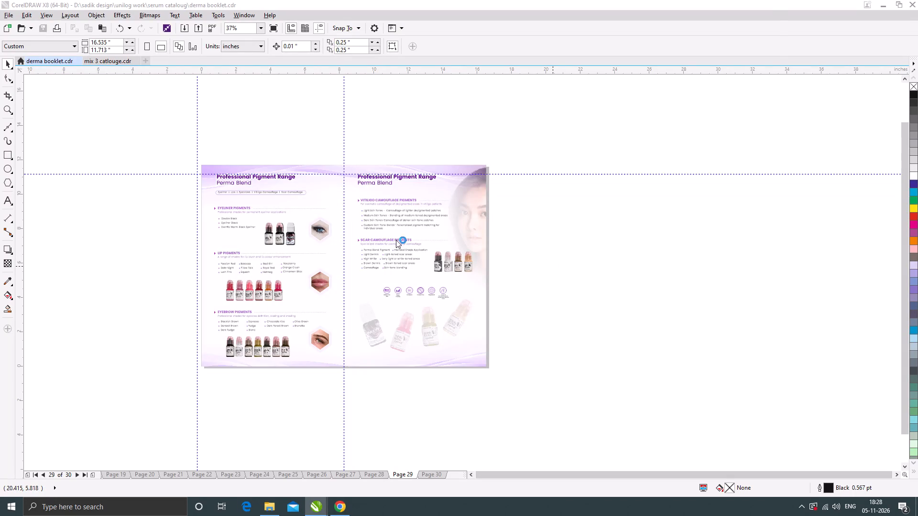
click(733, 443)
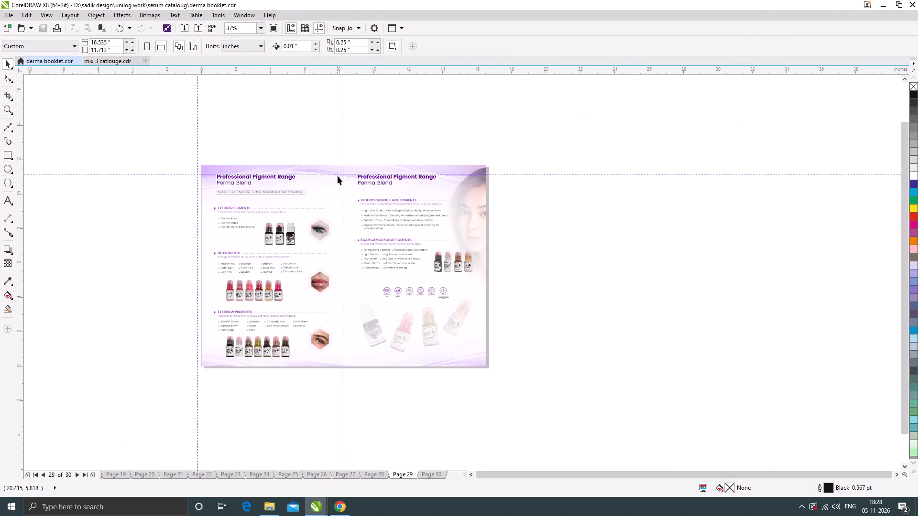
Select all of the page 29 spread's artwork and export it to the Desktop as a CMYK JPEG named 29.
click(329, 168)
click(202, 129)
drag(150, 128, 615, 417)
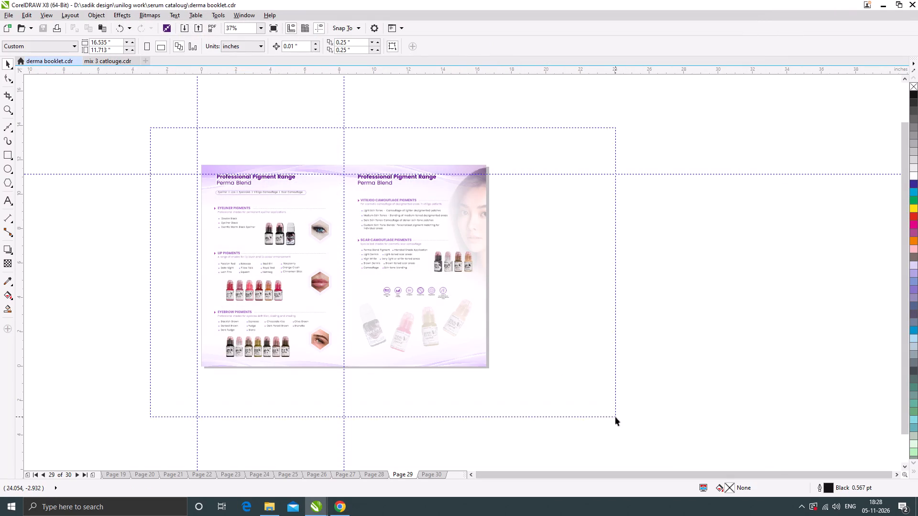
drag(615, 417, 616, 417)
key(ctrl+e)
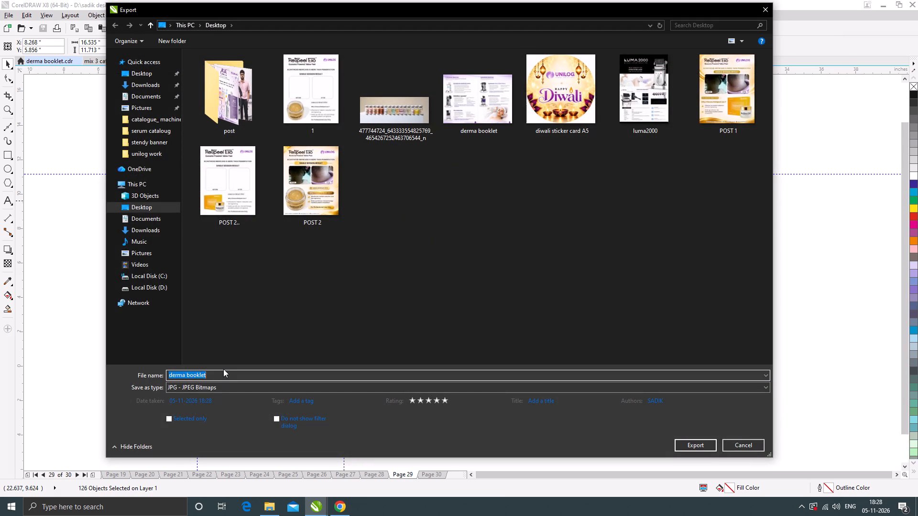
text(29)
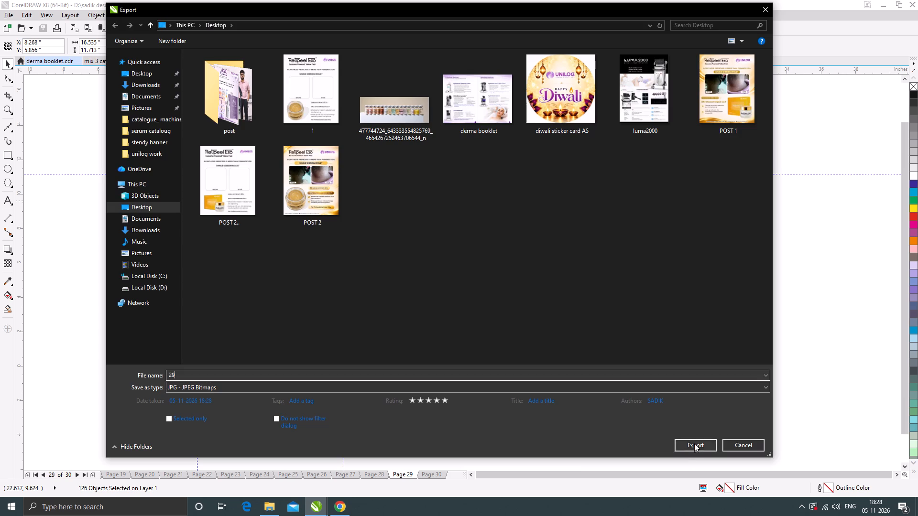
click(694, 443)
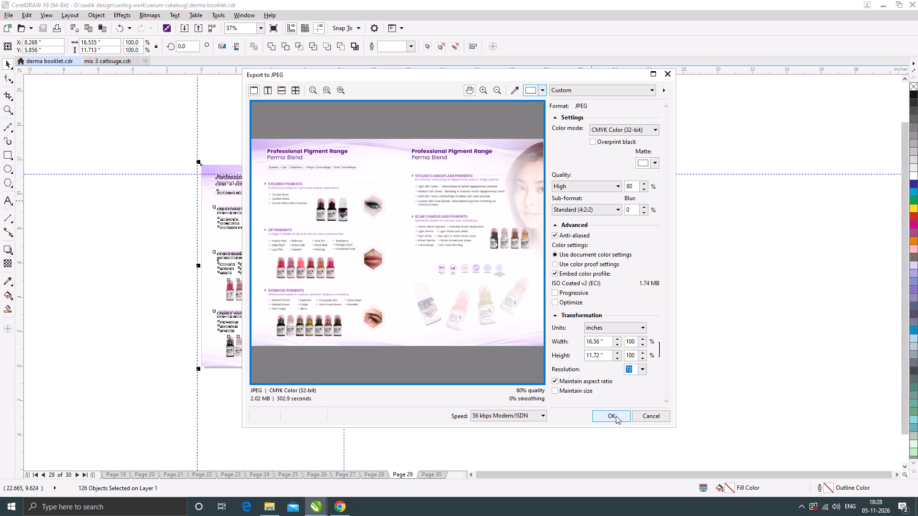
click(611, 414)
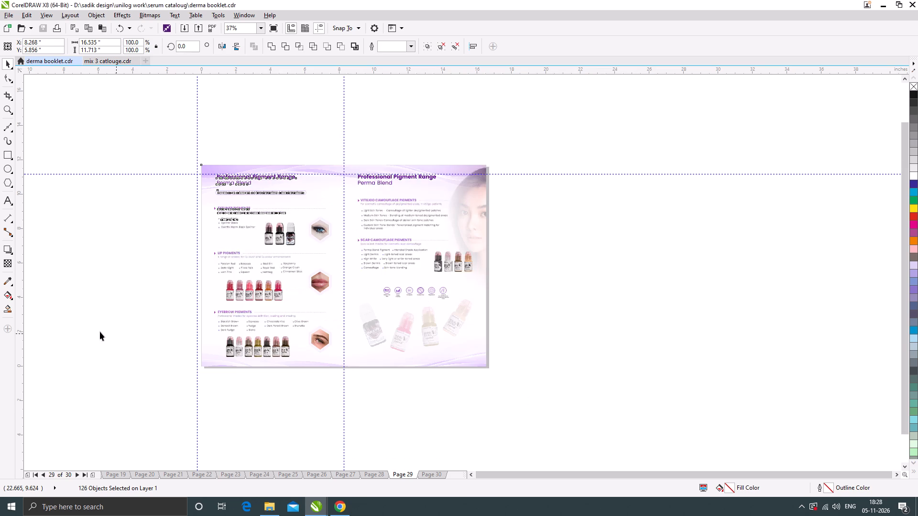
Deselect the artwork and view the whole Professional Pigment Range spread in full-screen preview.
click(100, 332)
key(F4)
key(F9)
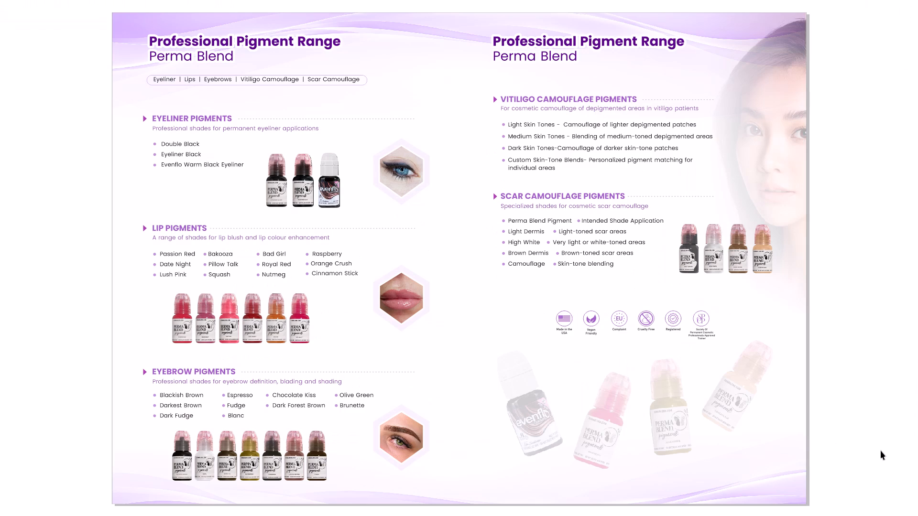
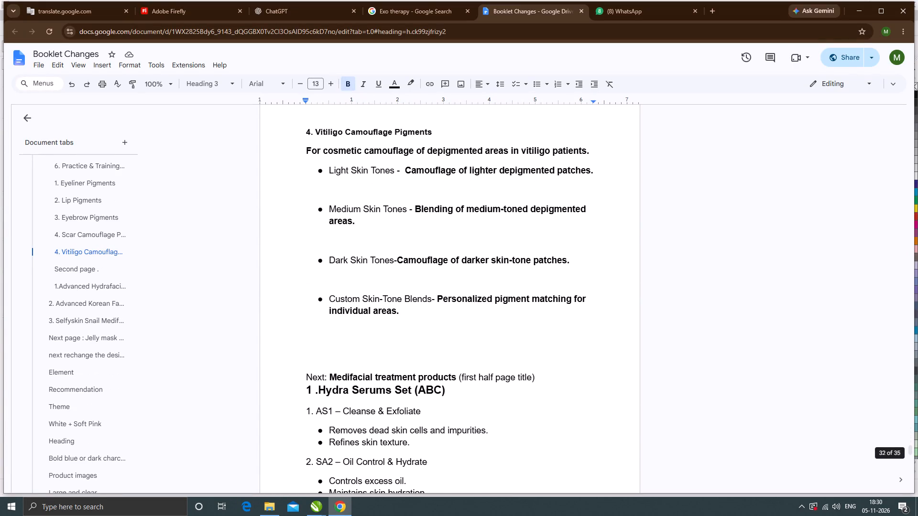
Read the Booklet Changes notes from Medifacial treatment products through the Oxygeneo kits, mask pages and overall design table.
scroll(425, 290, down, 4)
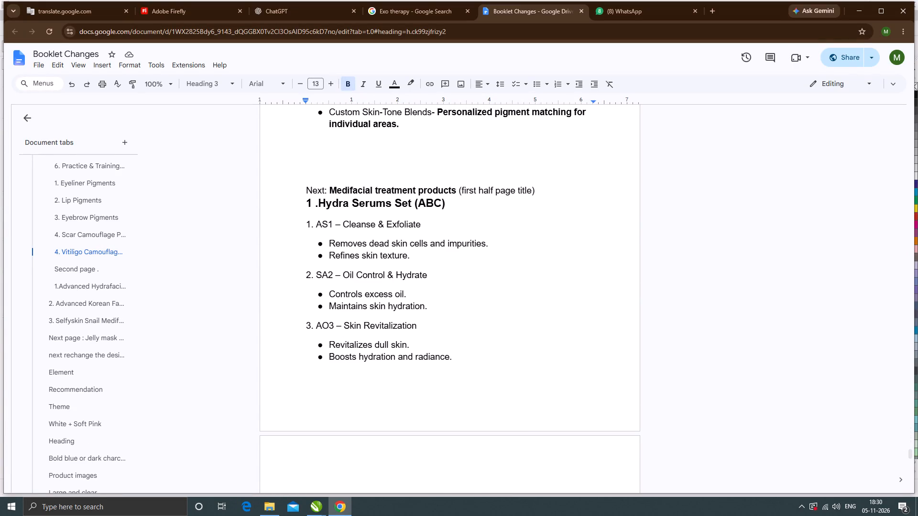
click(492, 208)
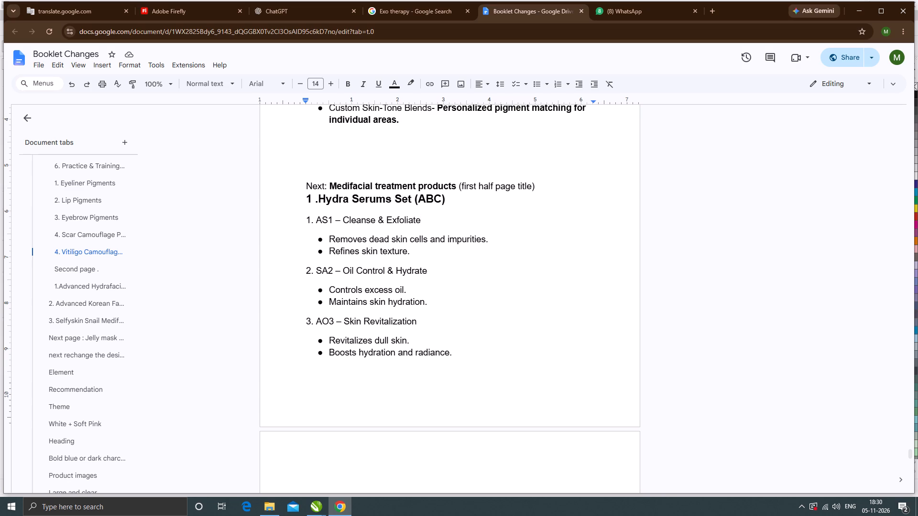
scroll(381, 311, down, 9)
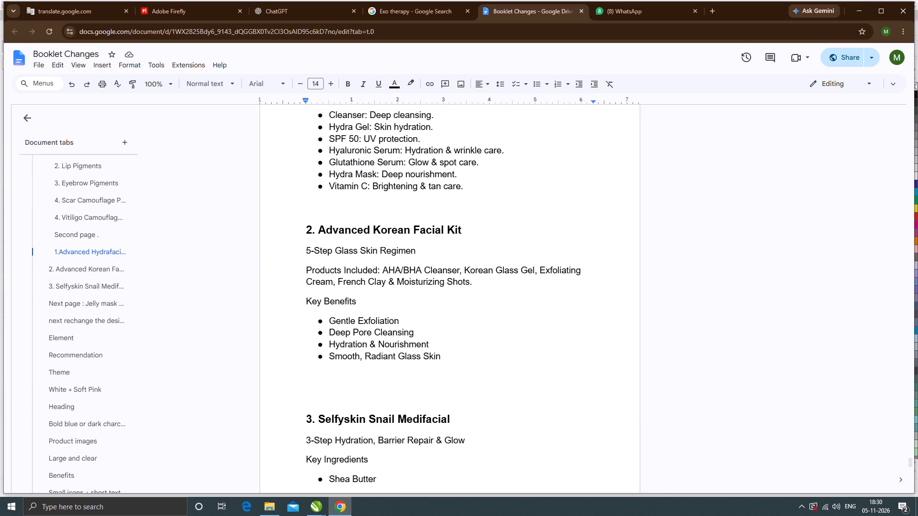
scroll(395, 316, down, 2)
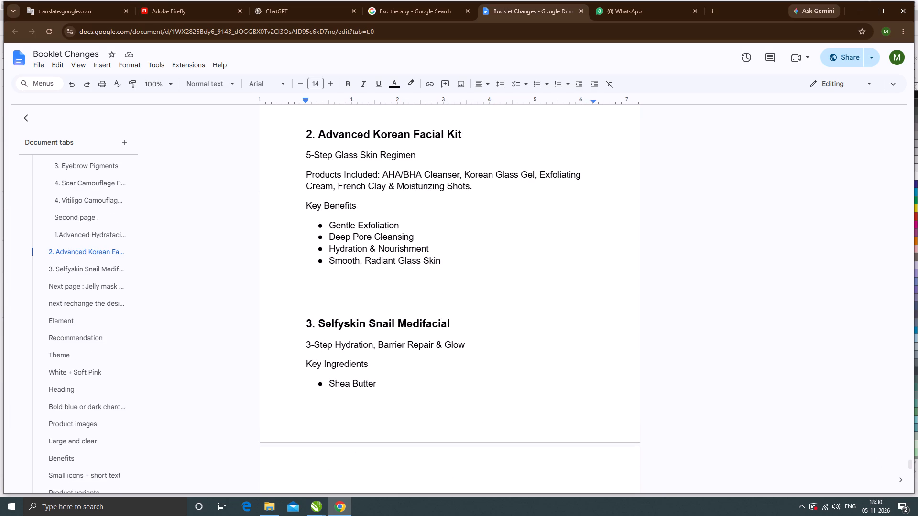
scroll(437, 308, down, 10)
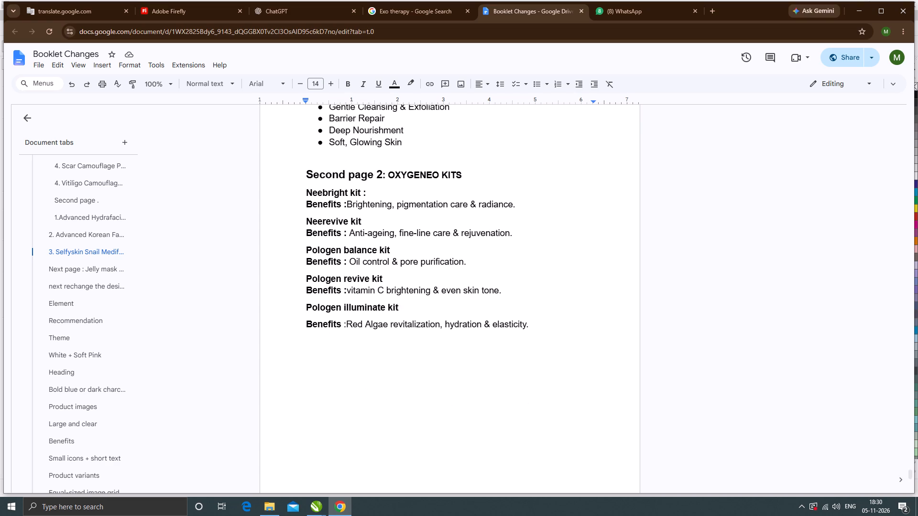
scroll(440, 312, down, 14)
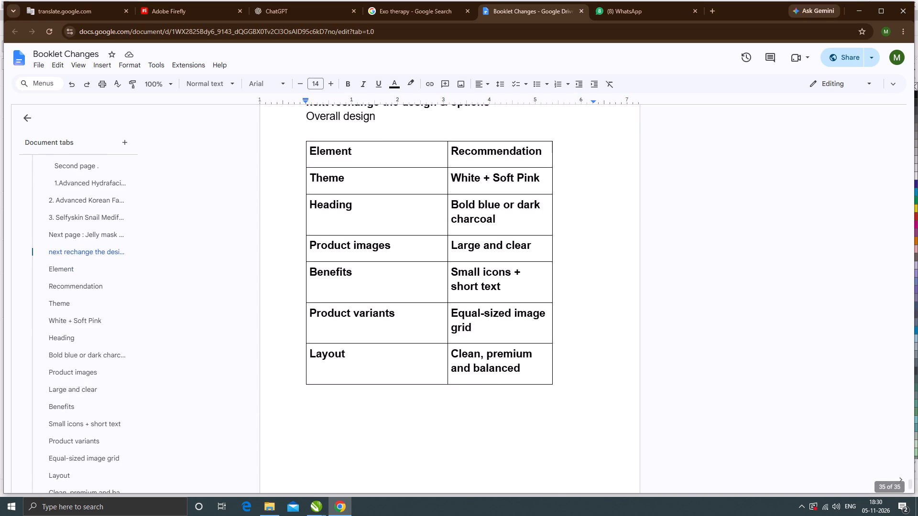
scroll(440, 312, down, 5)
scroll(441, 311, up, 5)
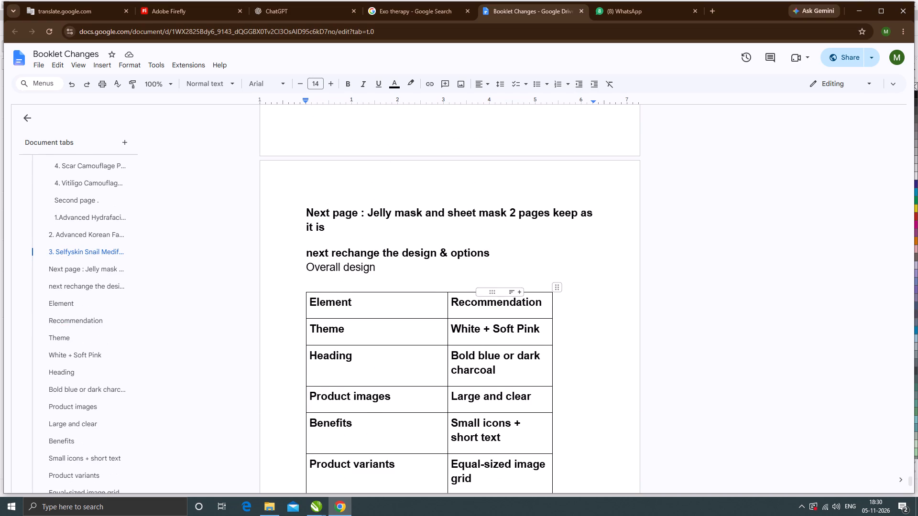
scroll(467, 314, down, 2)
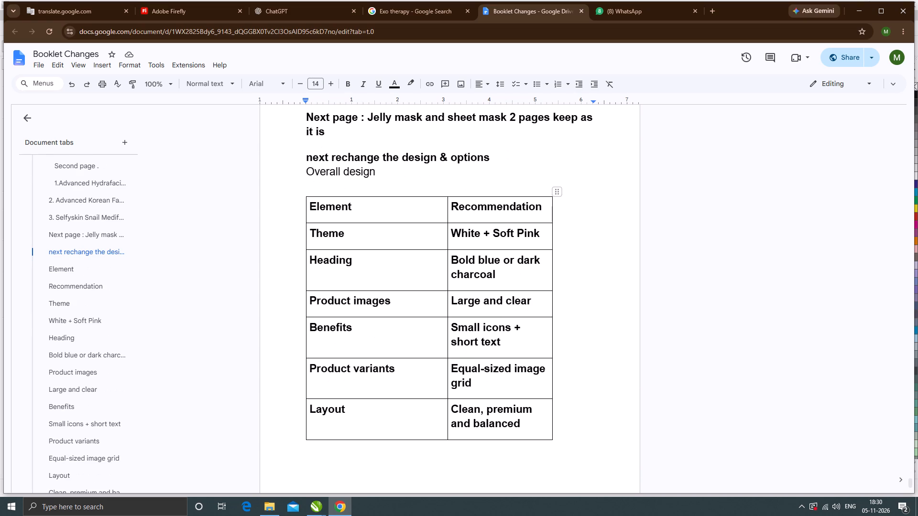
scroll(467, 314, up, 4)
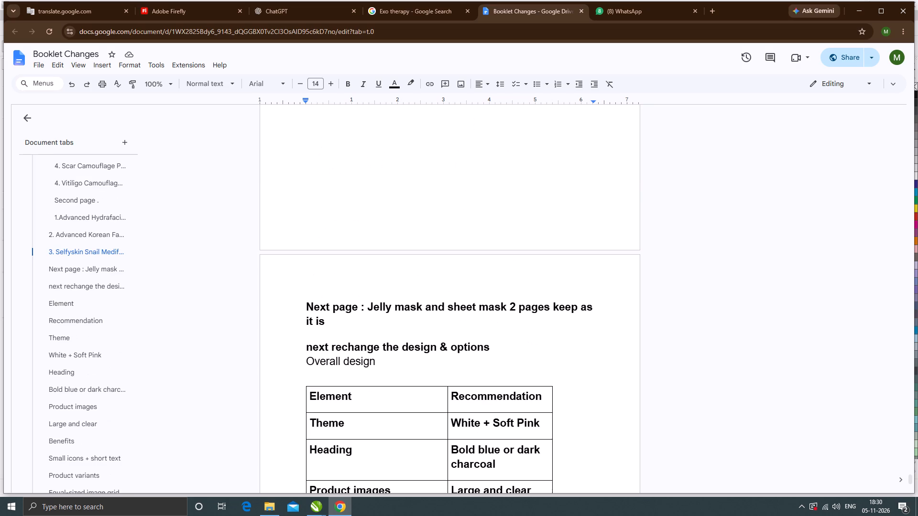
scroll(555, 335, up, 1)
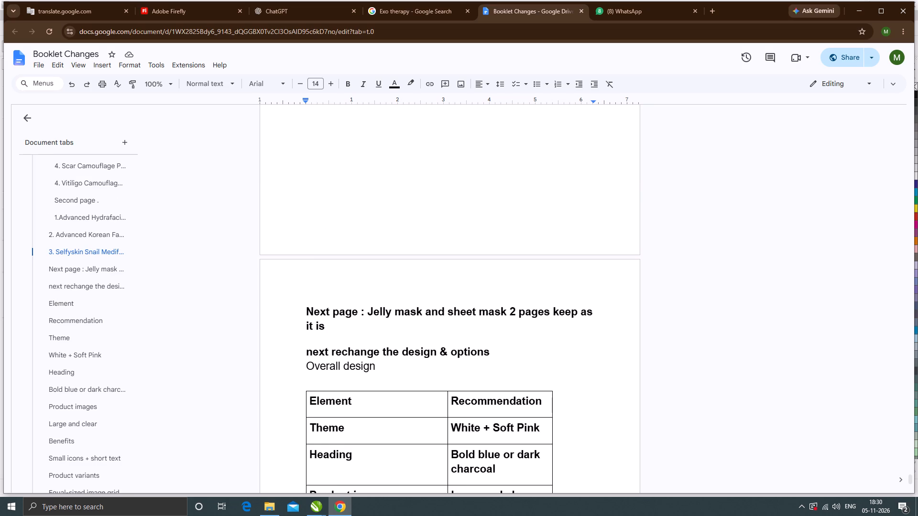
scroll(555, 335, up, 20)
scroll(555, 335, up, 4)
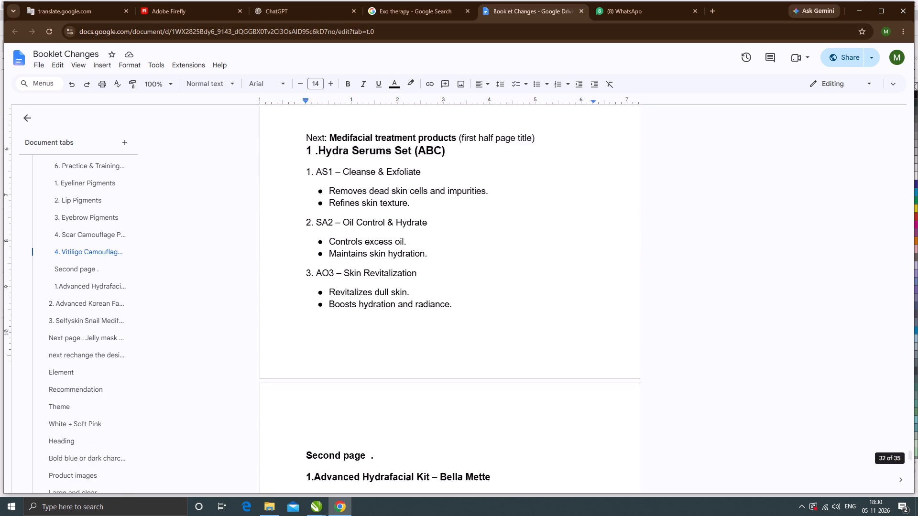
scroll(496, 313, up, 4)
scroll(496, 313, down, 2)
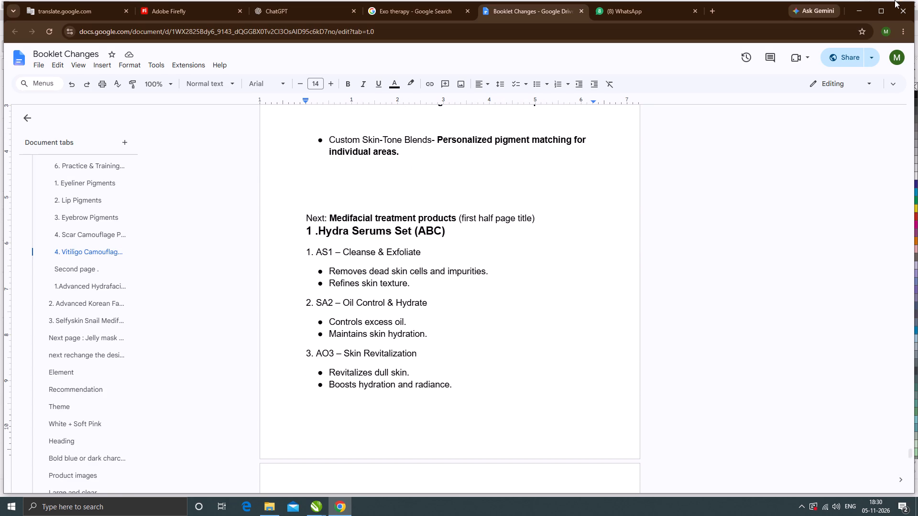
Switch to CorelDRAW and look through the mix 3 catlouge spreads after the Perma Blend page for the upcoming booklet content.
click(861, 9)
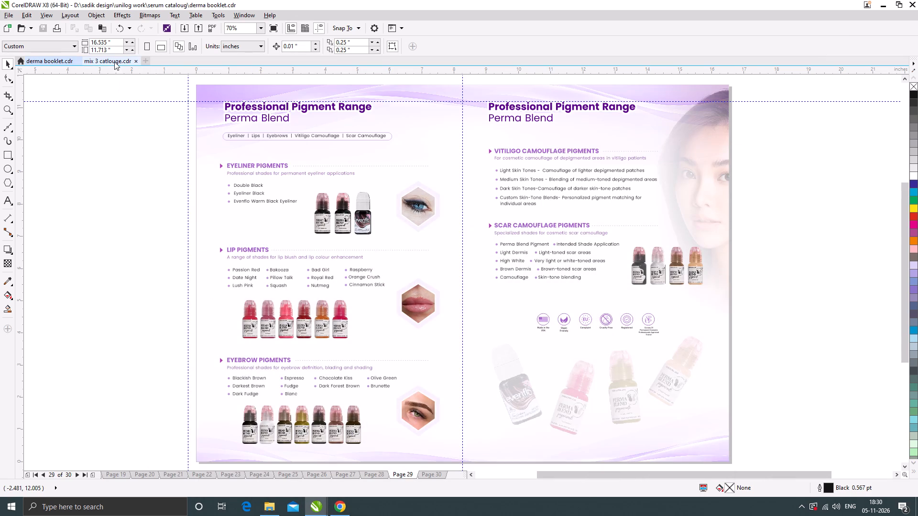
click(114, 62)
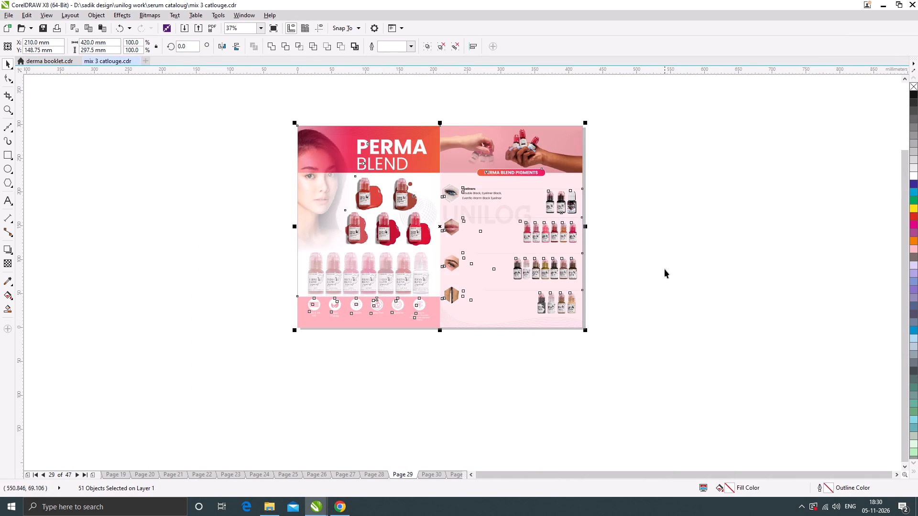
click(665, 269)
key(Page_Down)
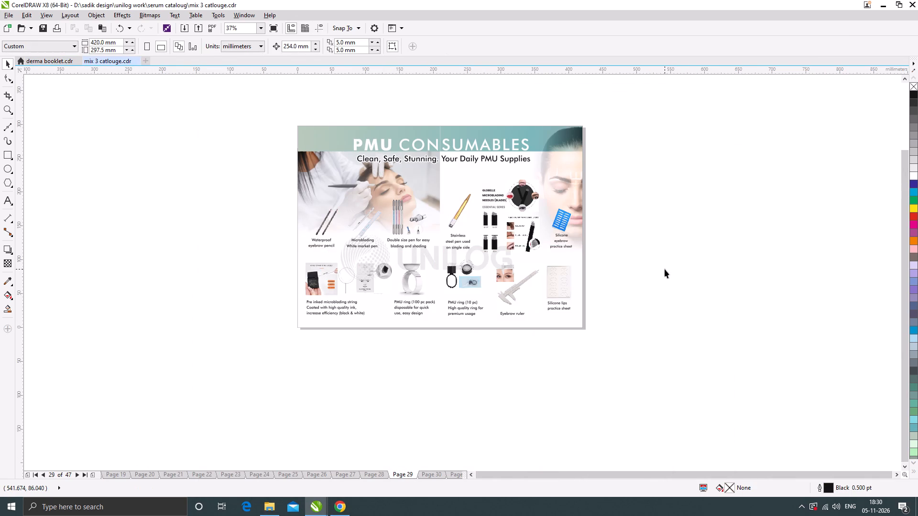
key(Page_Down)
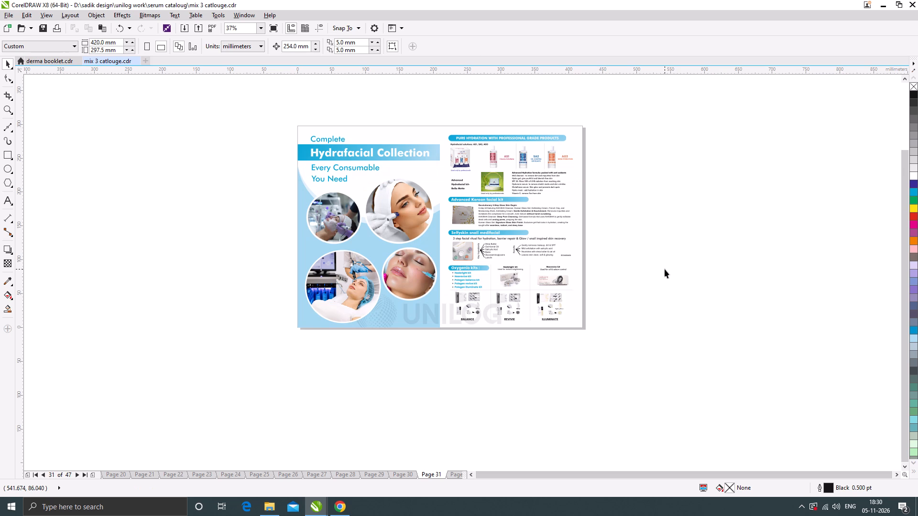
key(Page_Down)
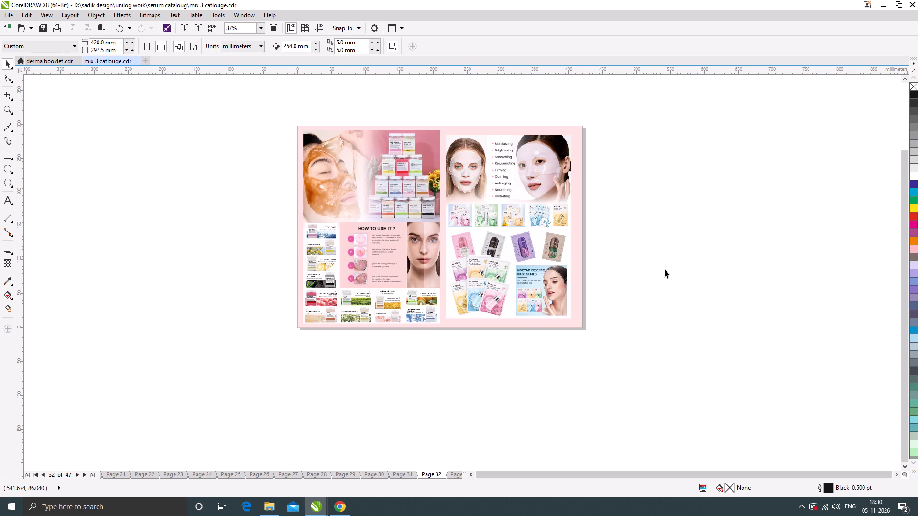
key(Page_Down)
key(Page_Down)
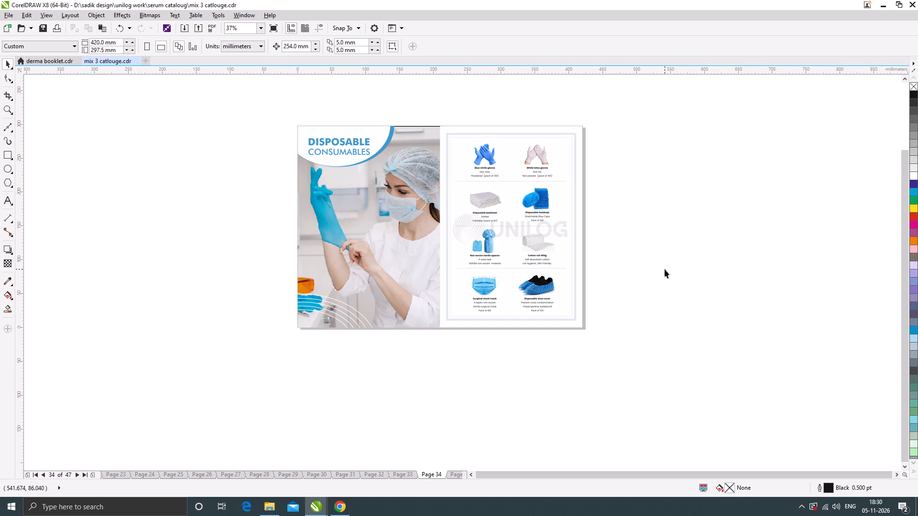
key(Page_Down)
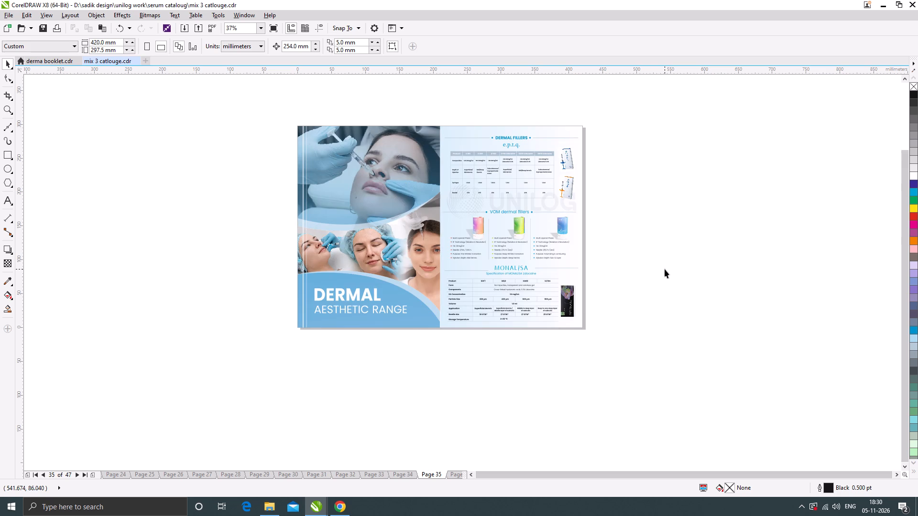
key(Page_Down)
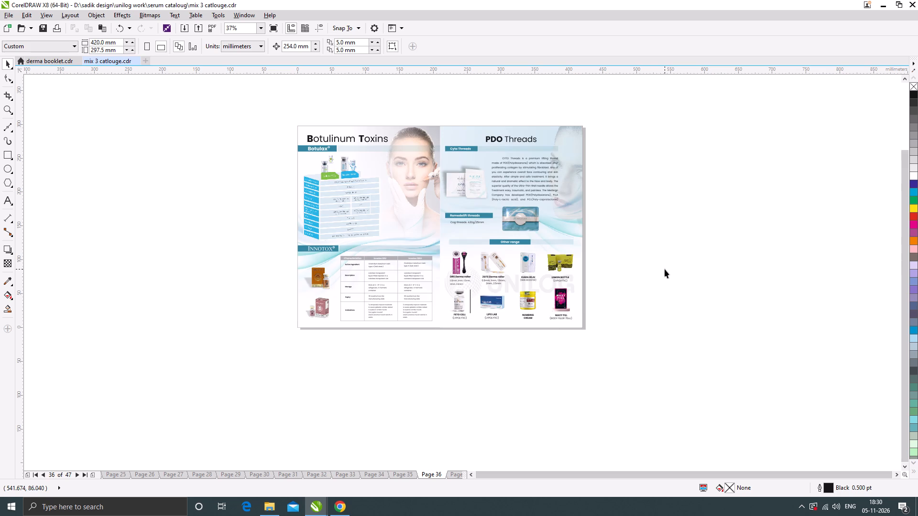
key(Page_Down)
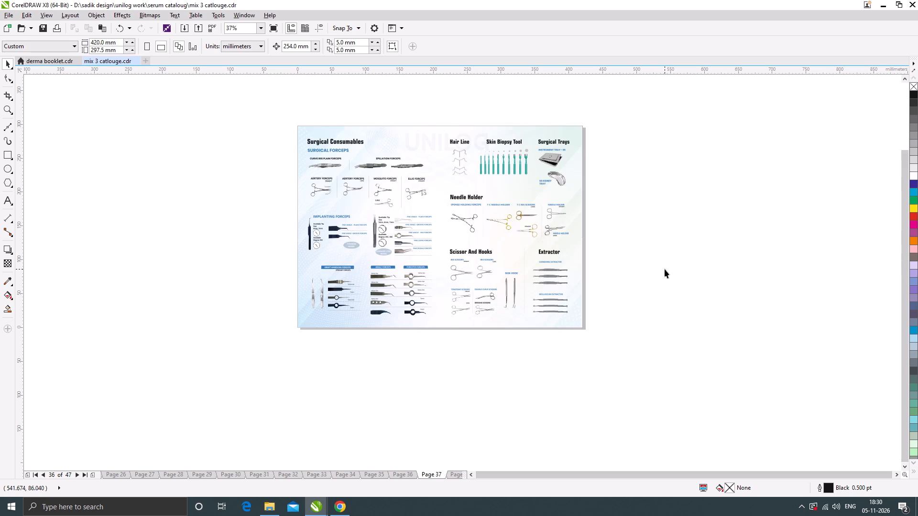
key(Page_Down)
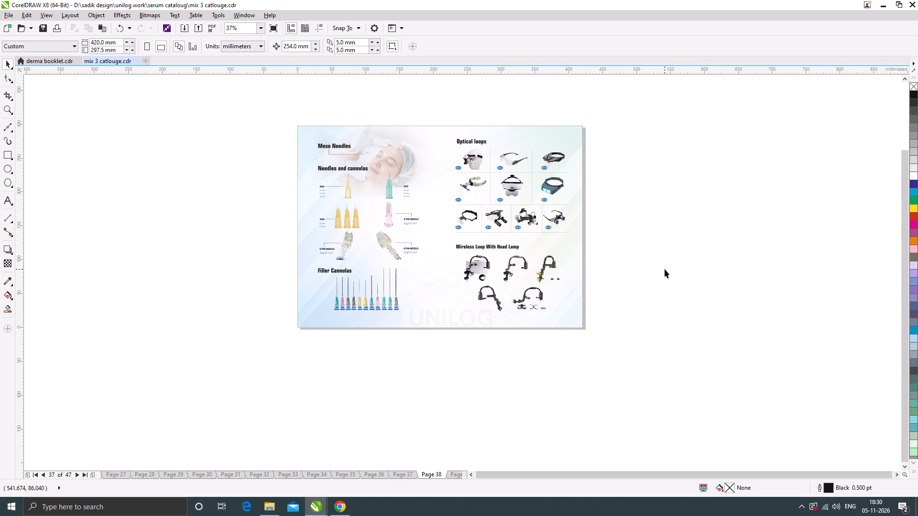
key(Page_Down)
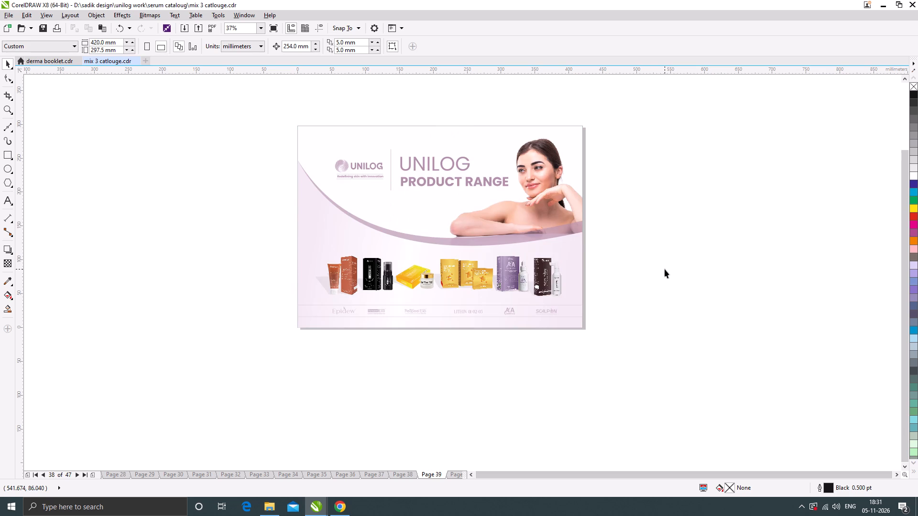
key(Page_Down)
key(Page_Up)
key(Page_Up)
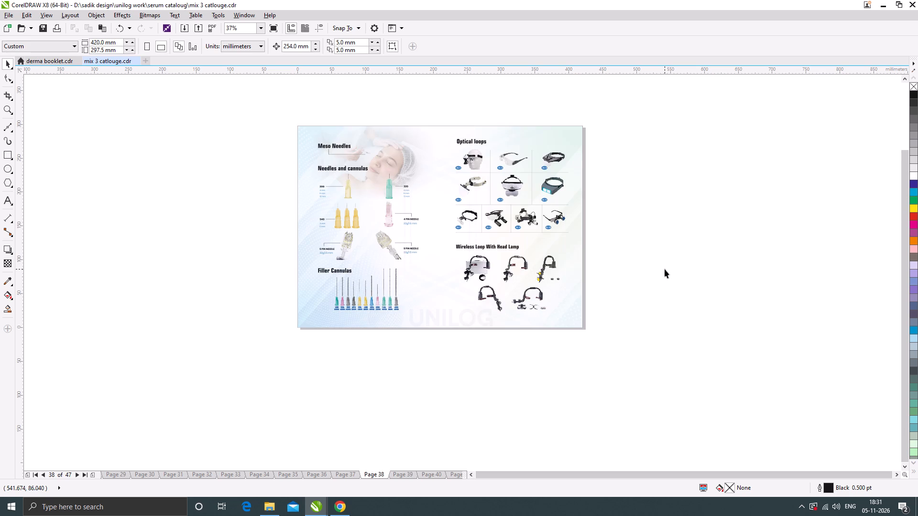
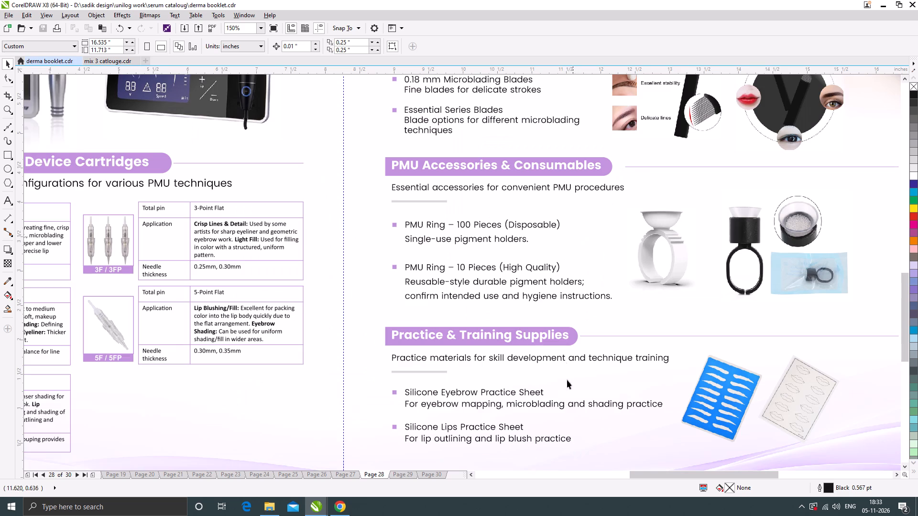
Review the Permanent Makeup Essentials spread on page 28 of the derma booklet, from devices and cartridges to practice supplies.
scroll(528, 281, down, 1)
scroll(491, 365, up, 1)
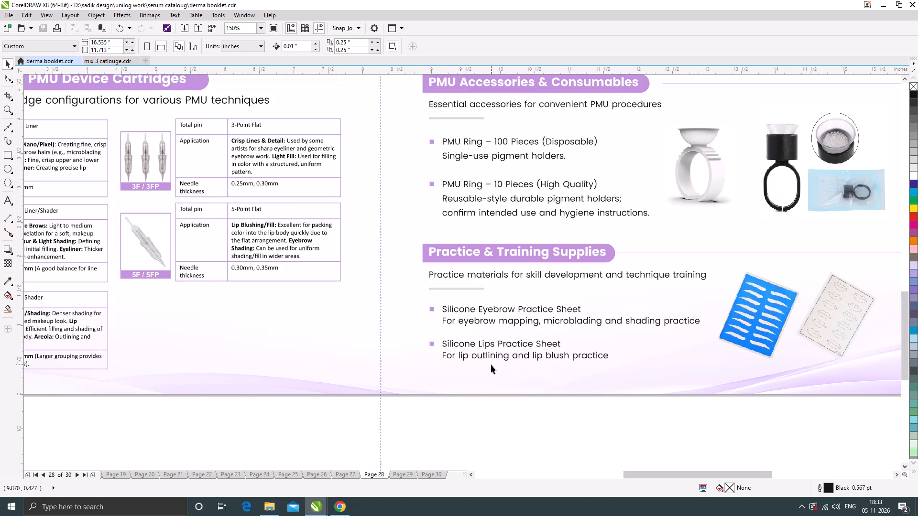
scroll(487, 358, down, 1)
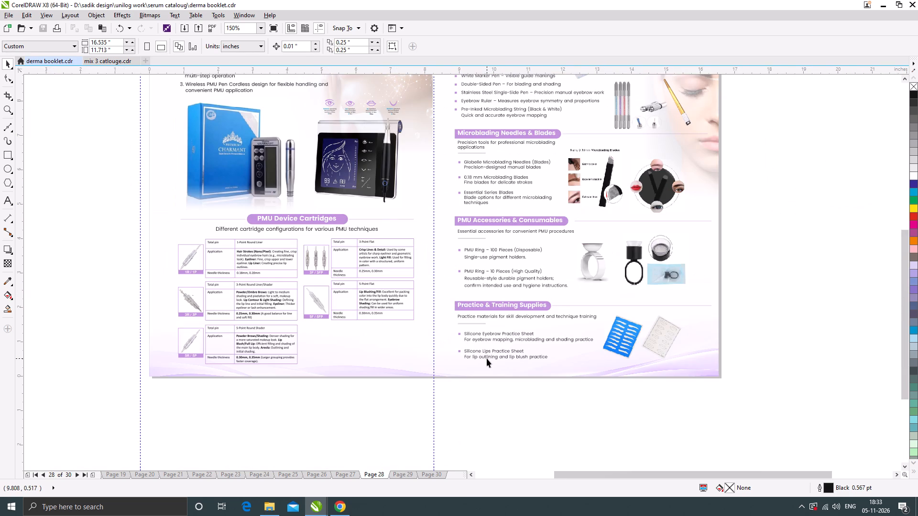
scroll(487, 358, down, 1)
scroll(486, 271, up, 1)
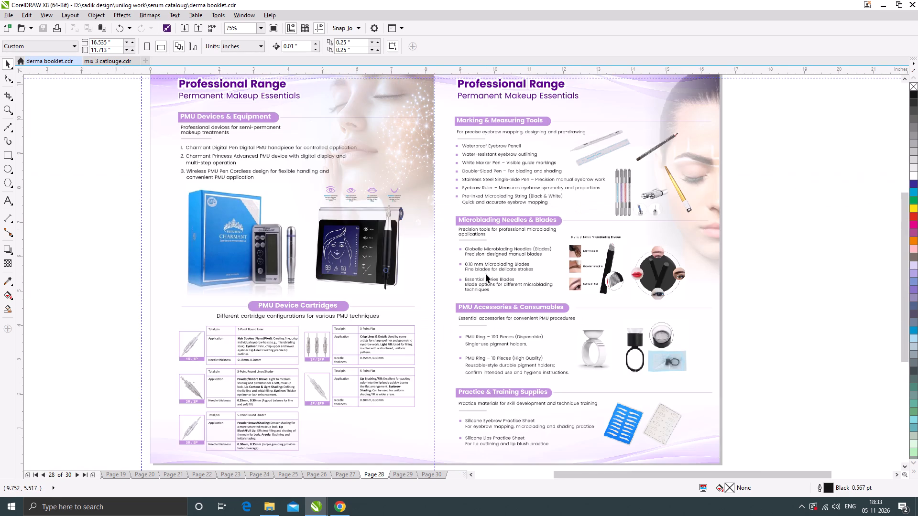
click(103, 59)
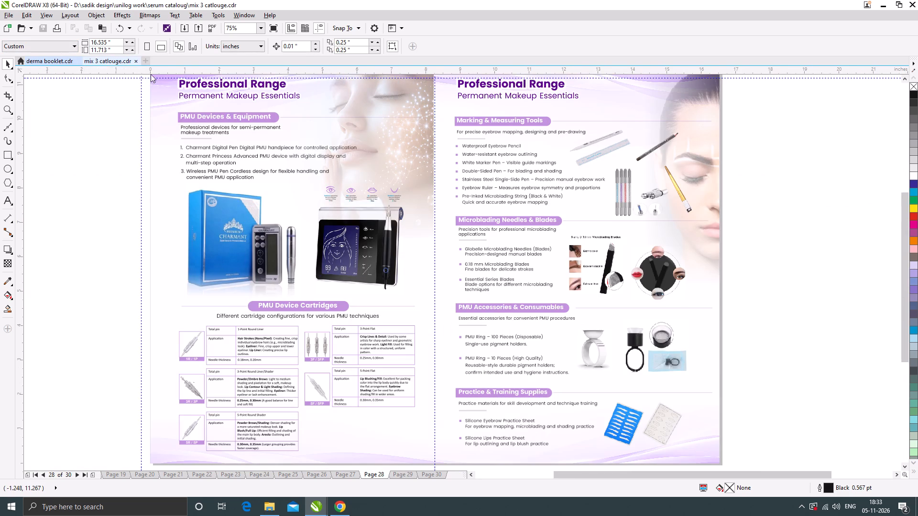
click(53, 60)
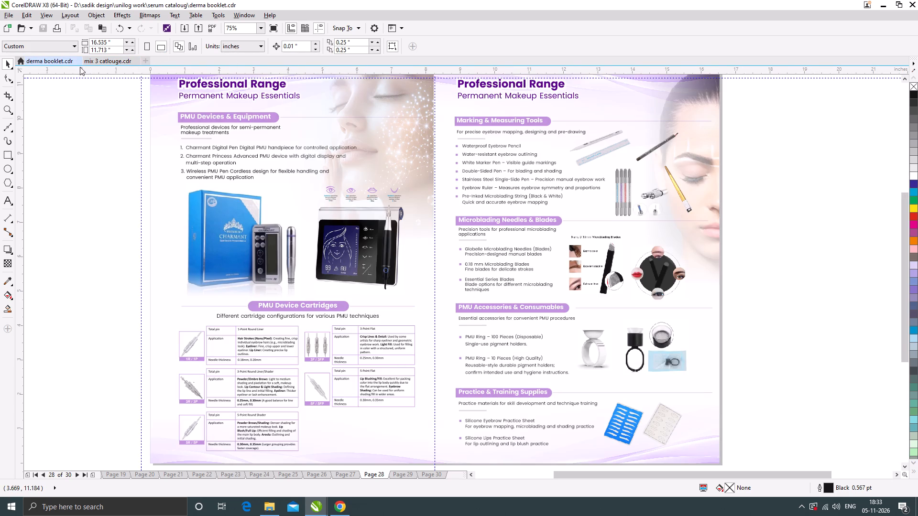
scroll(485, 278, down, 1)
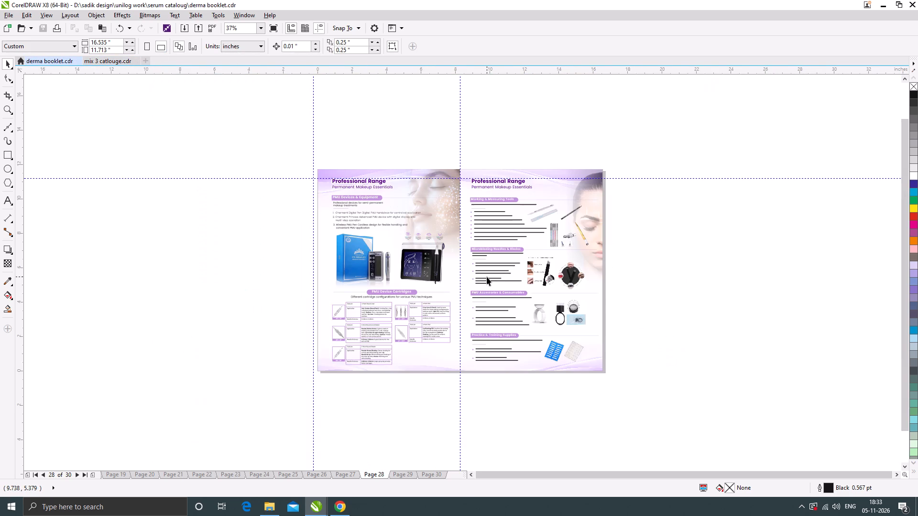
click(217, 274)
scroll(424, 264, up, 1)
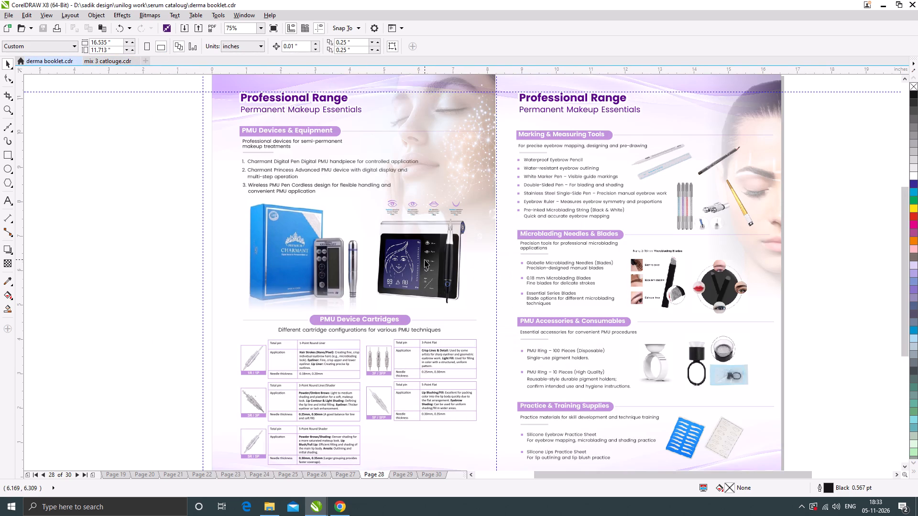
scroll(432, 245, down, 1)
click(257, 271)
scroll(394, 258, up, 1)
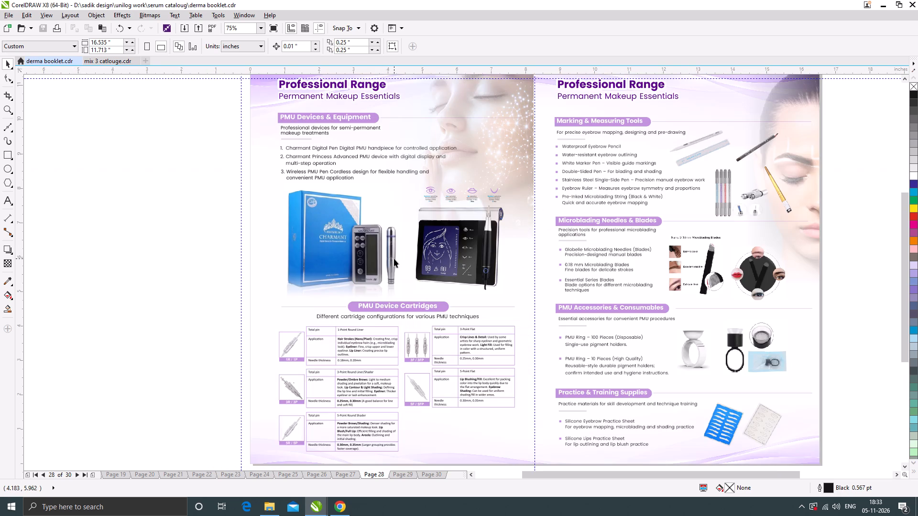
scroll(393, 259, down, 1)
scroll(496, 350, up, 1)
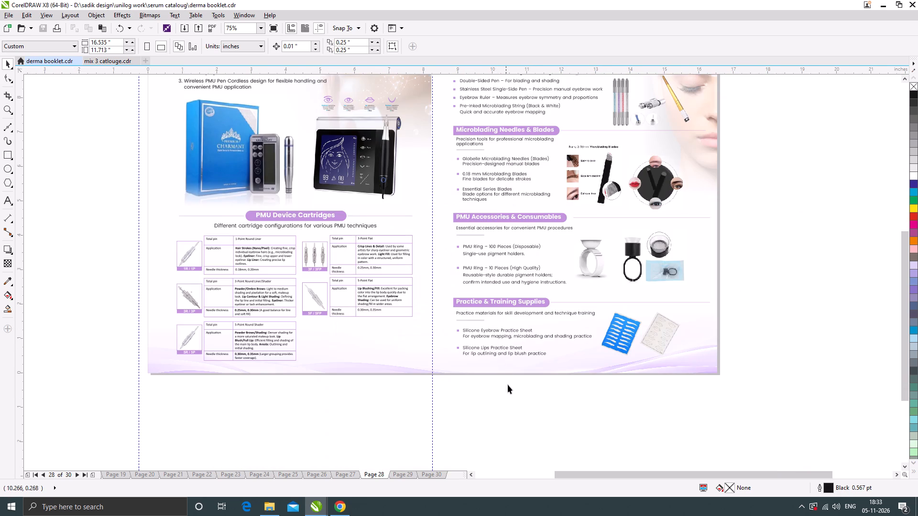
click(517, 404)
Look over the Perma Blend pigment spread on page 29, including the camouflage pigments and bottle images.
click(399, 473)
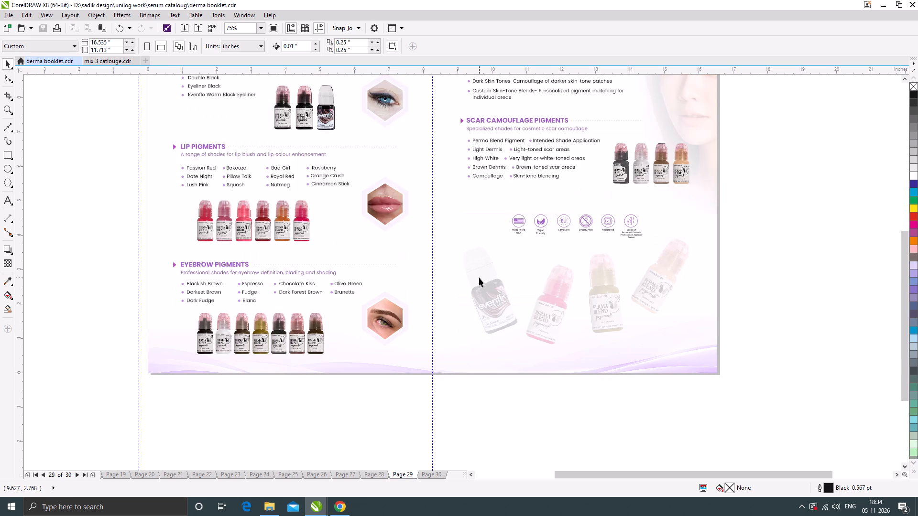
scroll(479, 276, down, 1)
scroll(459, 195, up, 1)
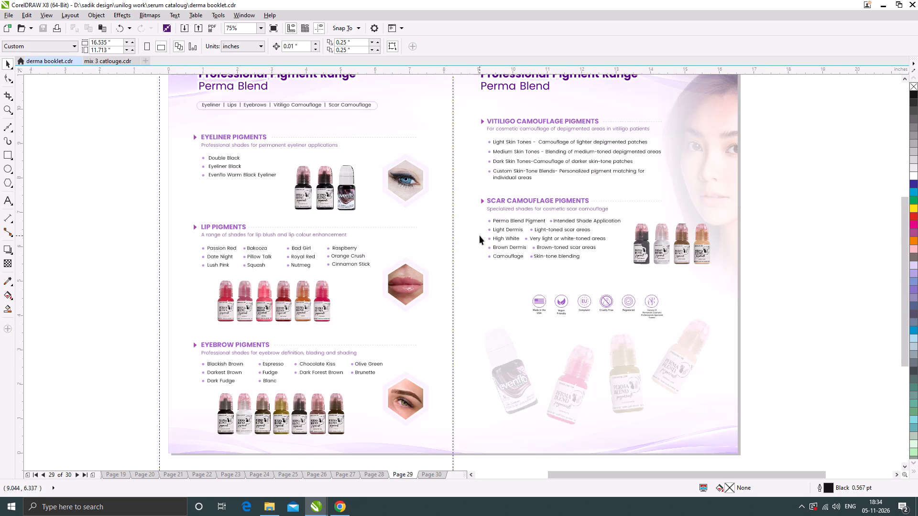
scroll(485, 236, down, 1)
scroll(510, 247, up, 1)
scroll(509, 265, down, 1)
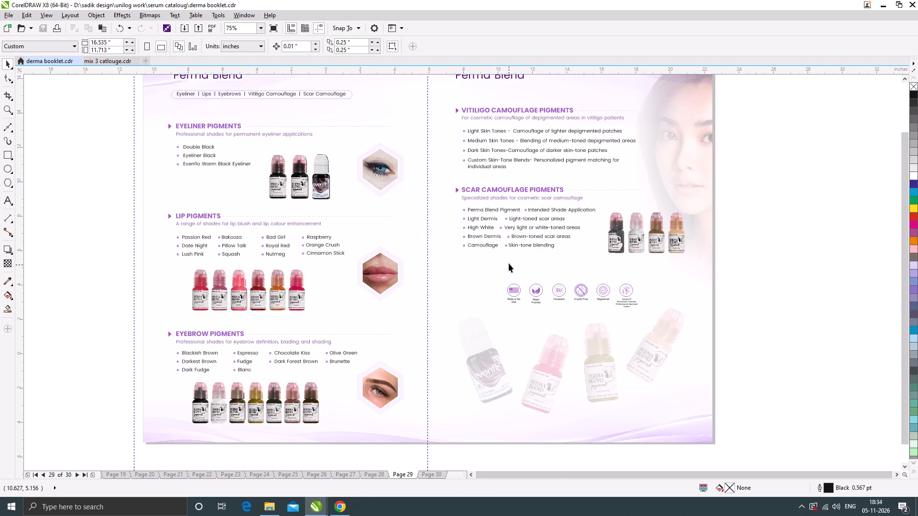
Re-examine page 28 up close, checking the cartridge tables, microblading blades, PMU accessories and practice supplies sections.
click(380, 475)
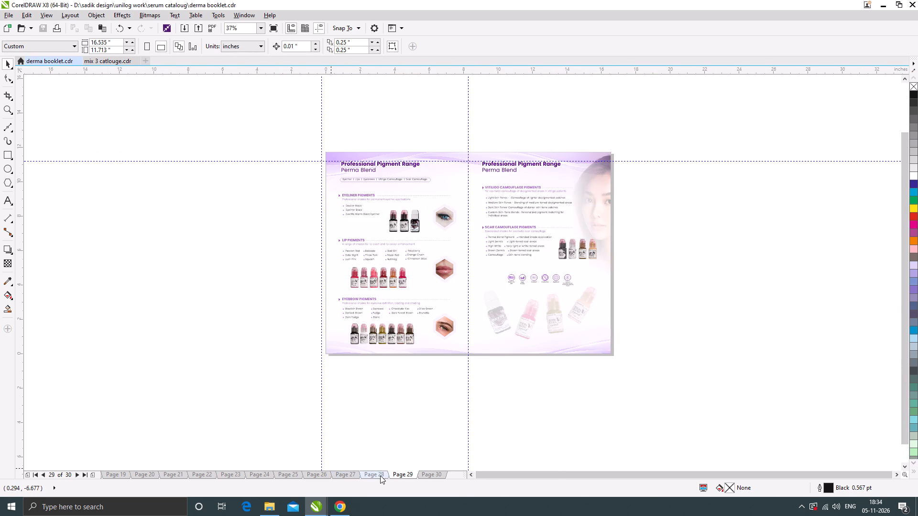
scroll(491, 331, up, 3)
scroll(467, 287, down, 1)
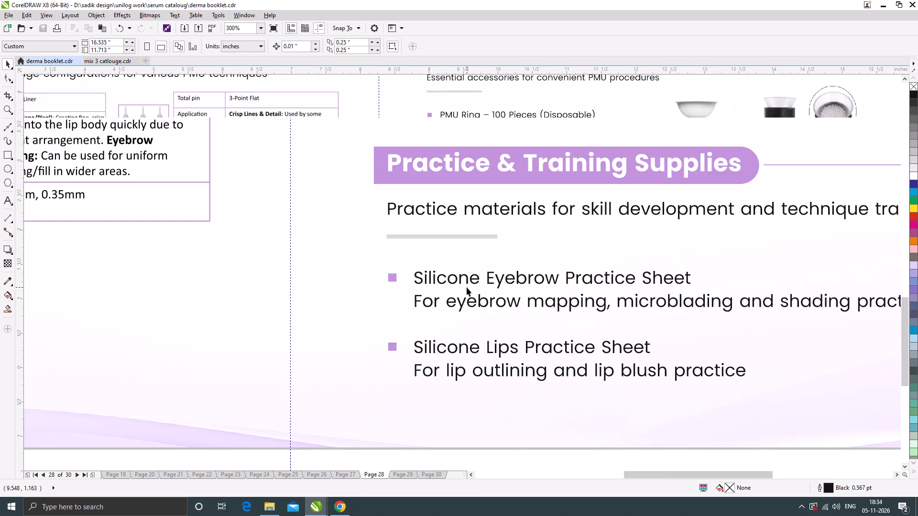
scroll(467, 287, down, 2)
scroll(366, 285, up, 1)
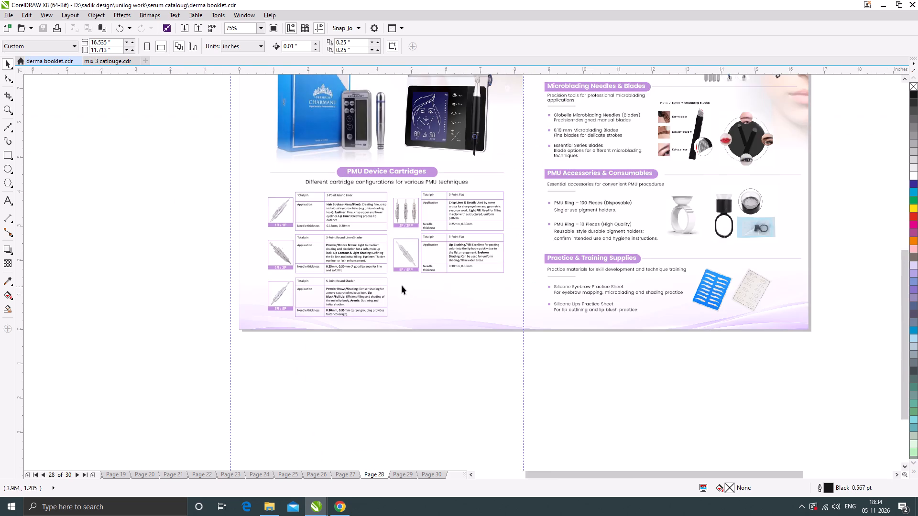
scroll(403, 285, up, 1)
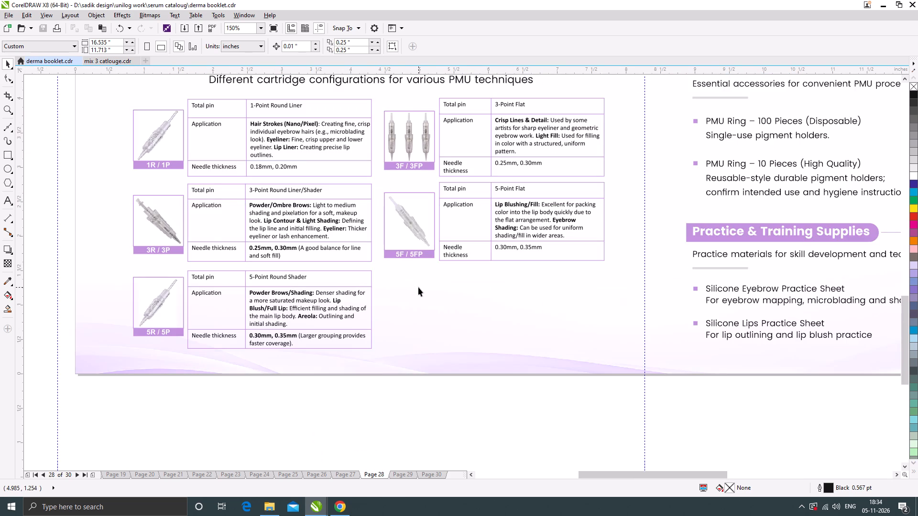
scroll(419, 290, down, 2)
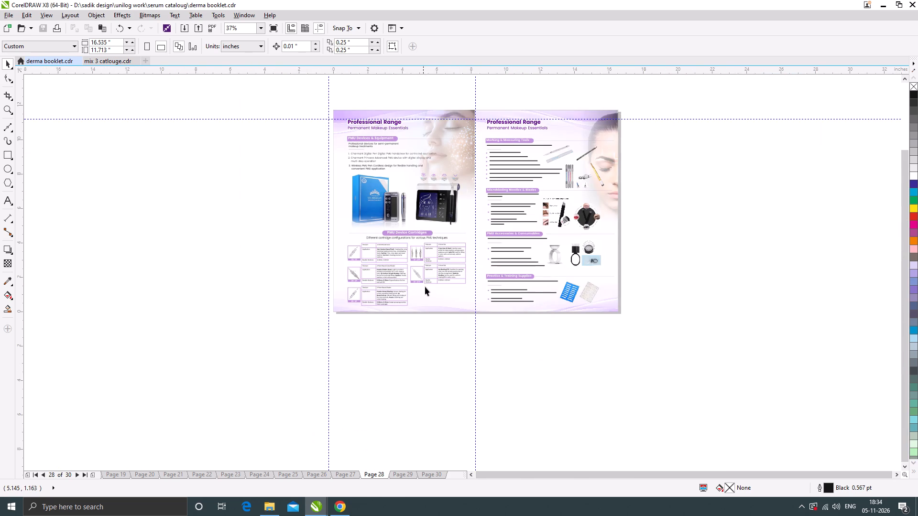
scroll(426, 259, up, 1)
scroll(426, 276, down, 1)
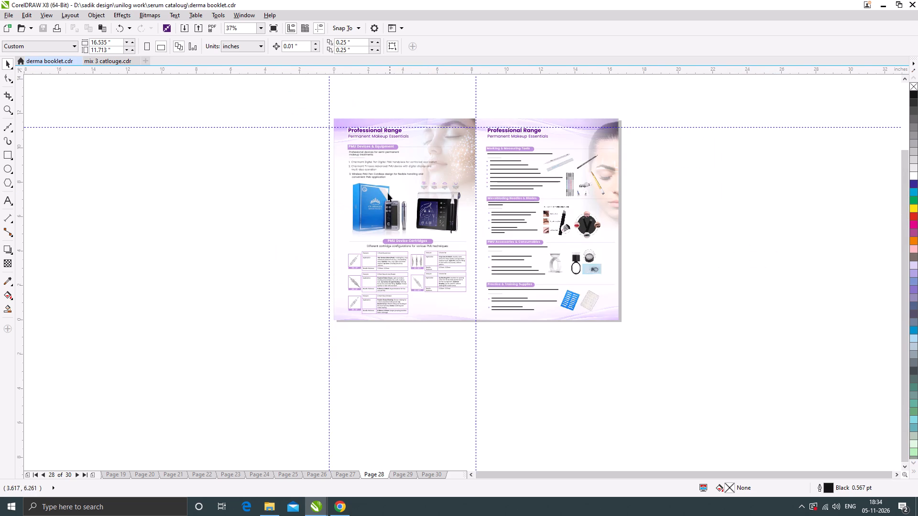
scroll(363, 134, up, 1)
click(221, 222)
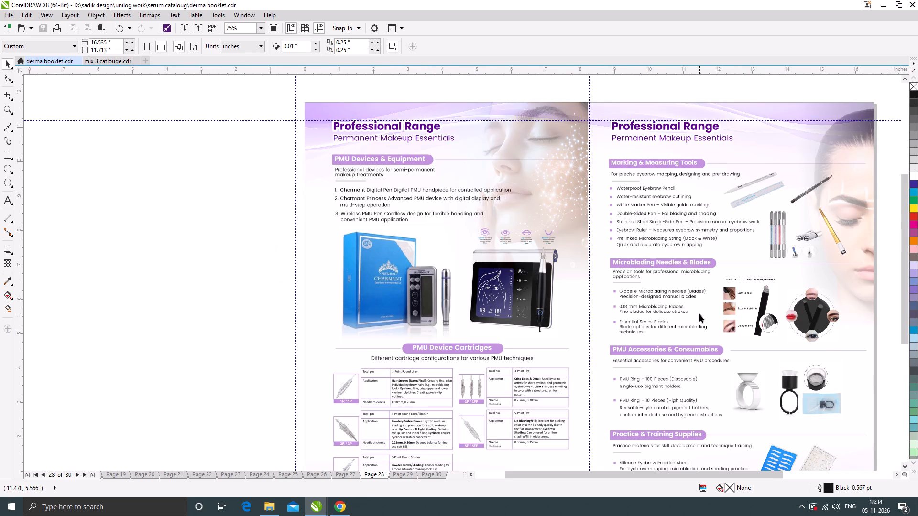
scroll(699, 314, up, 1)
scroll(510, 218, down, 1)
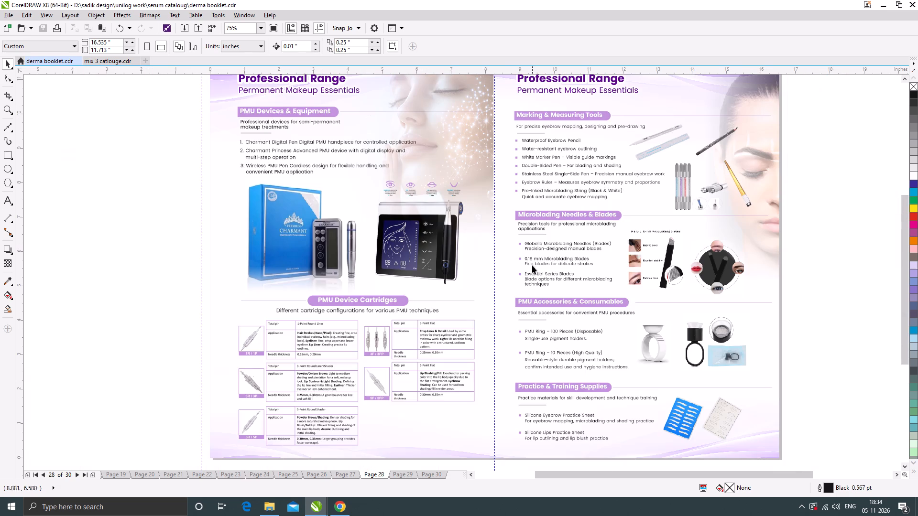
scroll(541, 279, up, 1)
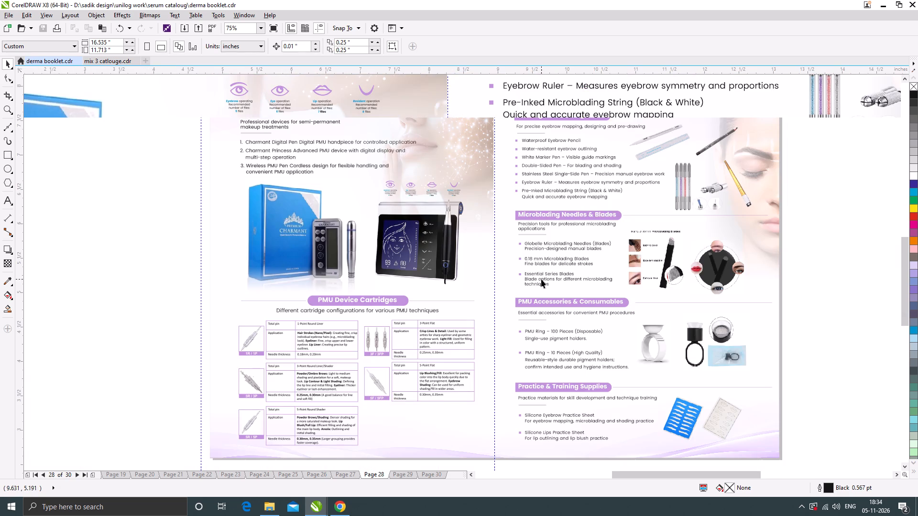
scroll(547, 263, down, 2)
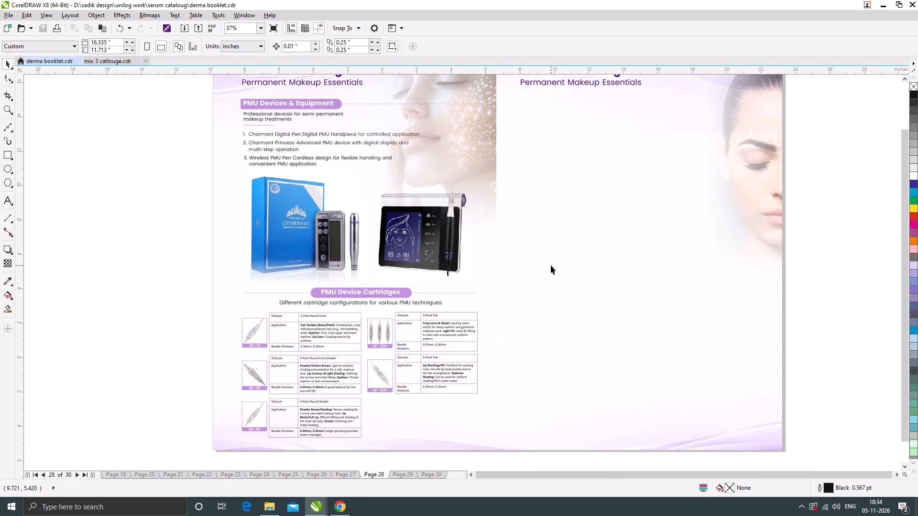
scroll(568, 267, up, 1)
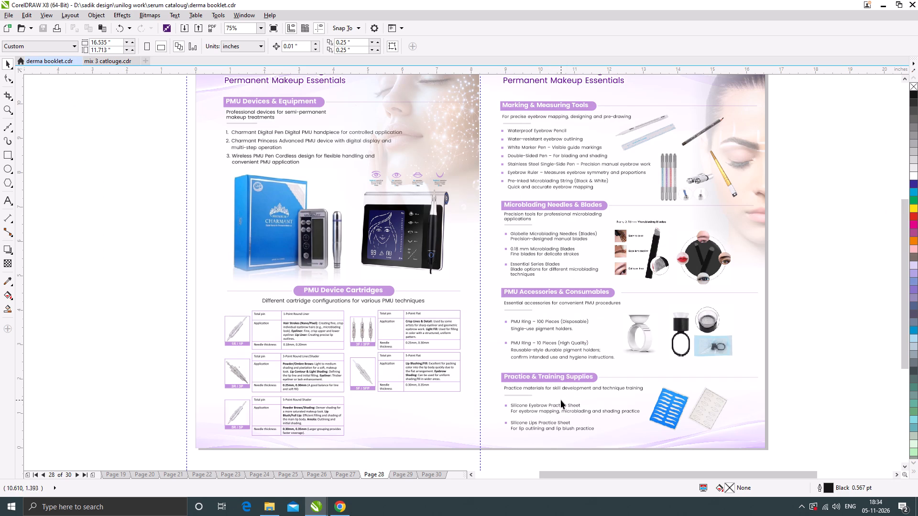
scroll(545, 293, up, 1)
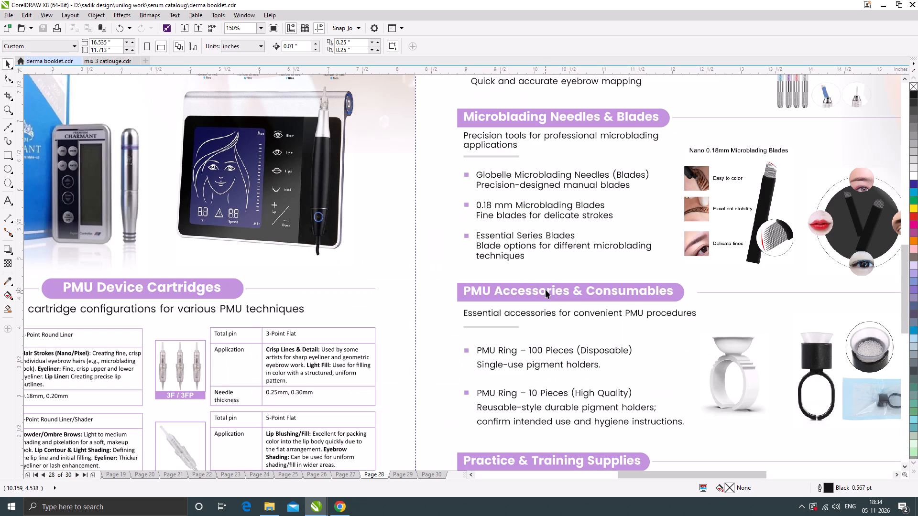
scroll(514, 245, down, 1)
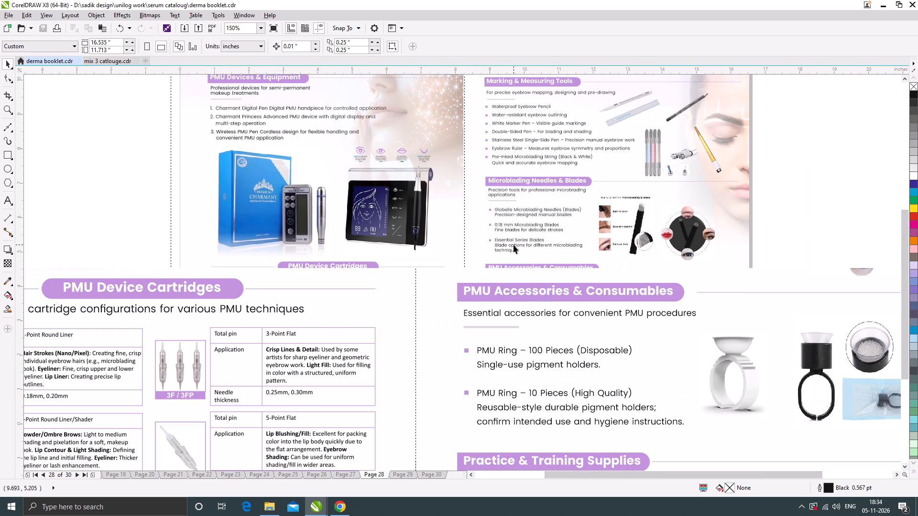
scroll(512, 251, up, 1)
scroll(512, 251, down, 1)
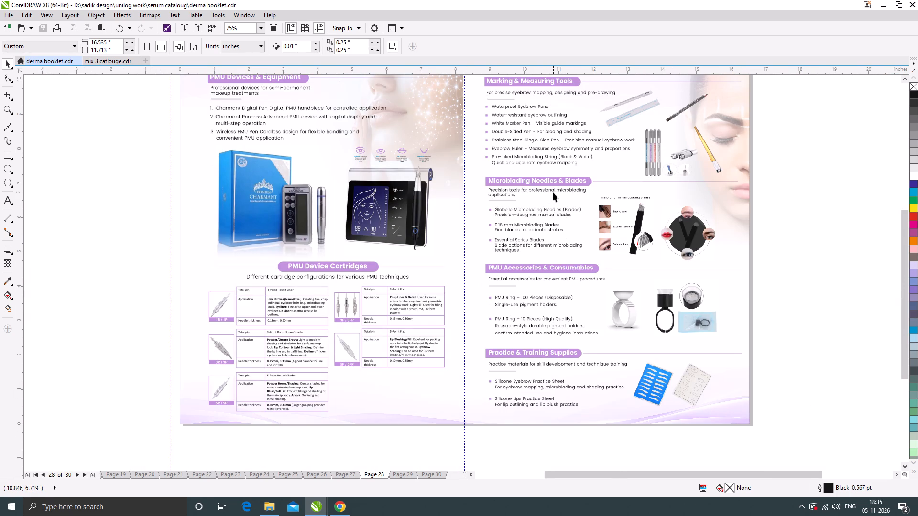
scroll(529, 247, down, 1)
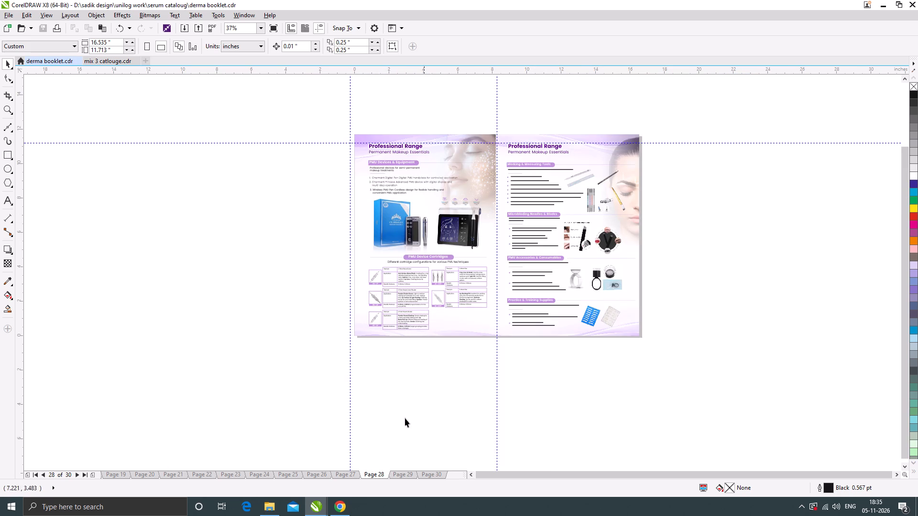
Check the overall layout of the Perma Blend pigment spread on page 29.
click(402, 475)
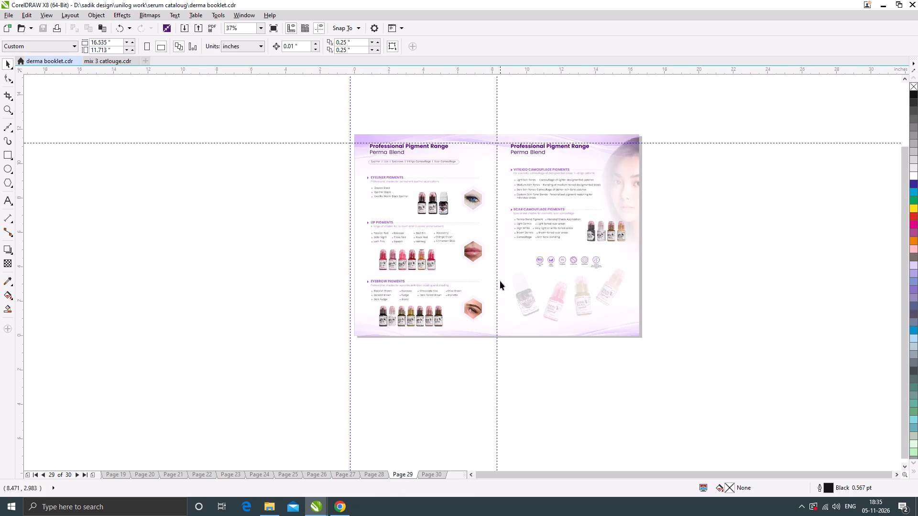
scroll(516, 227, up, 1)
scroll(453, 247, down, 1)
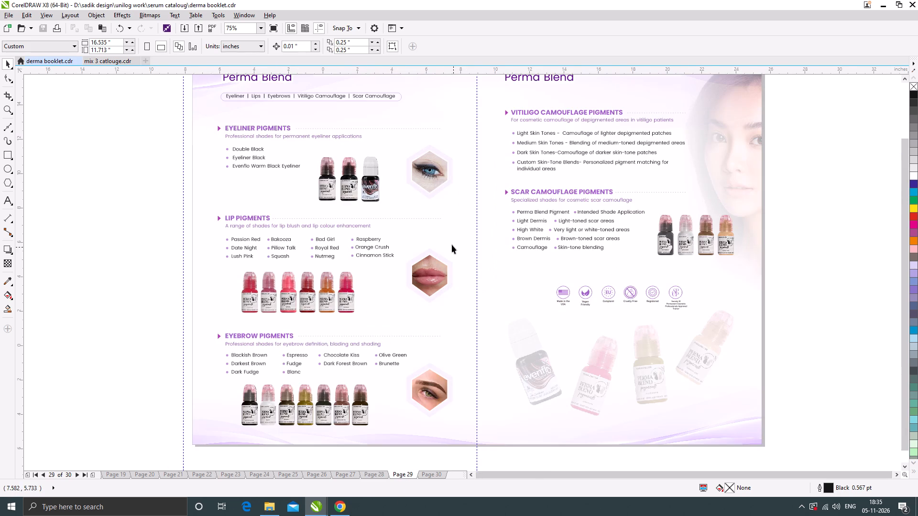
scroll(346, 163, up, 1)
click(227, 218)
scroll(345, 188, down, 1)
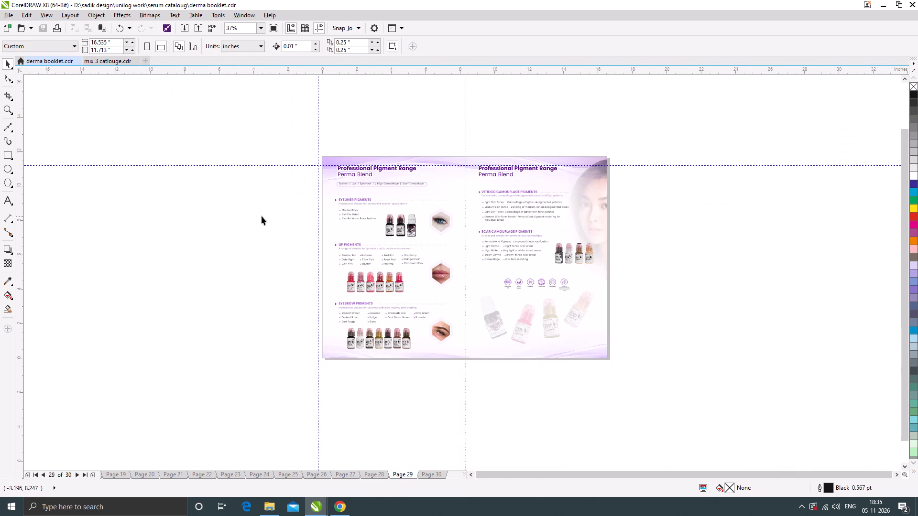
click(262, 216)
scroll(436, 238, up, 1)
scroll(395, 221, down, 1)
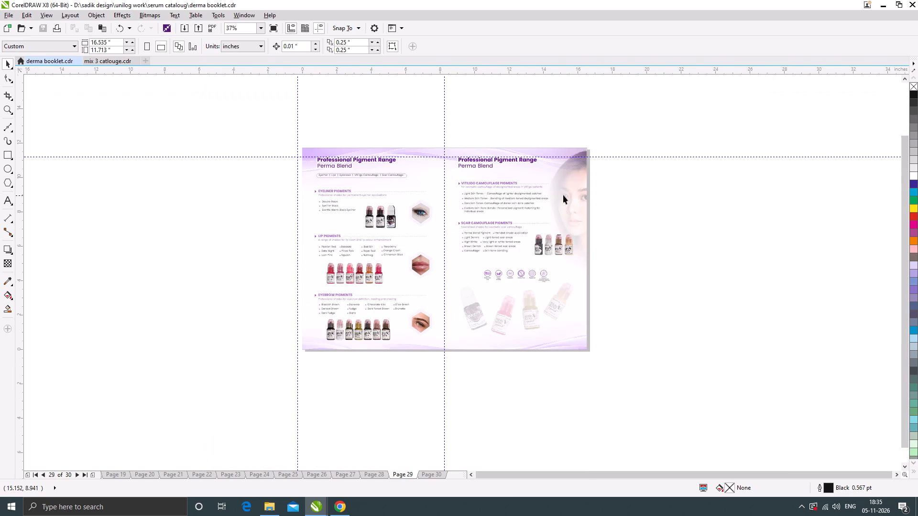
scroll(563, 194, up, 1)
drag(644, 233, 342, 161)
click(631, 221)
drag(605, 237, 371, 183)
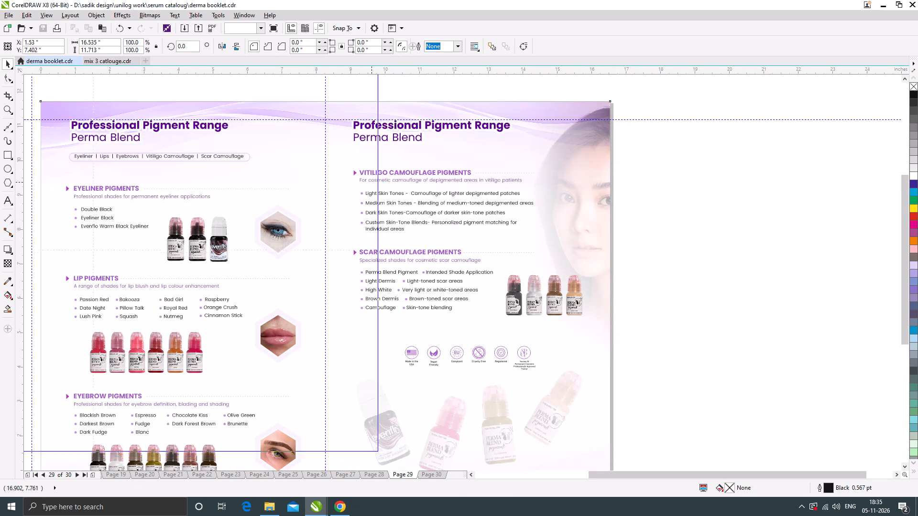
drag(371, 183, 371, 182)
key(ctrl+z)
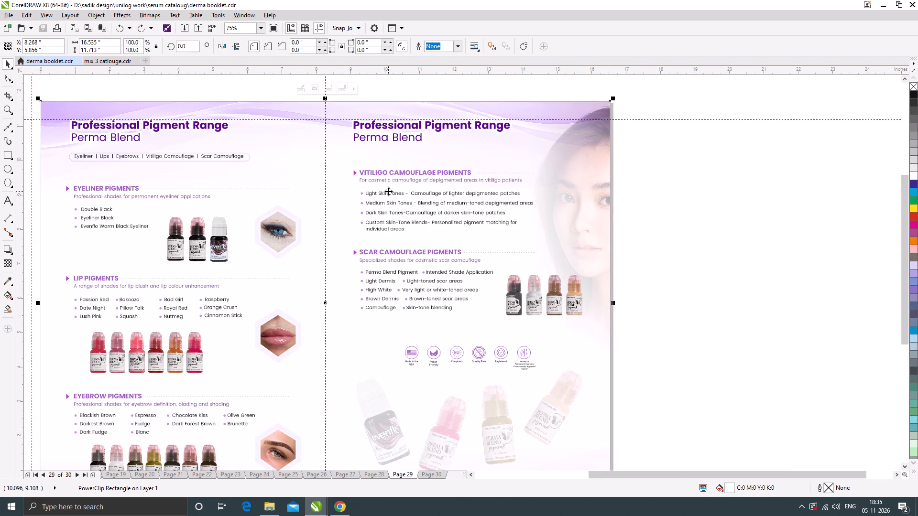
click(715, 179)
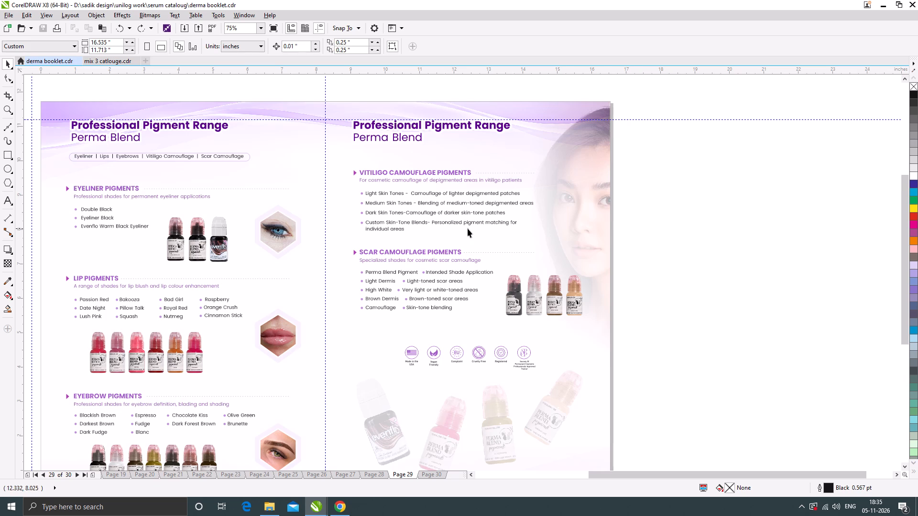
Compare the Perma Blend pigment spread on page 29 with the Permanent Makeup Essentials spread on page 28.
scroll(472, 227, down, 1)
scroll(418, 206, up, 1)
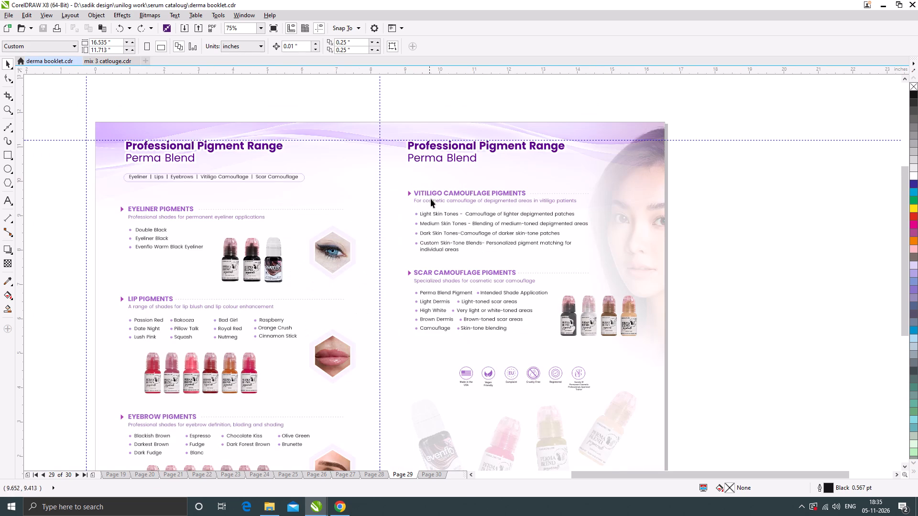
click(701, 250)
scroll(514, 202, down, 1)
scroll(511, 205, up, 1)
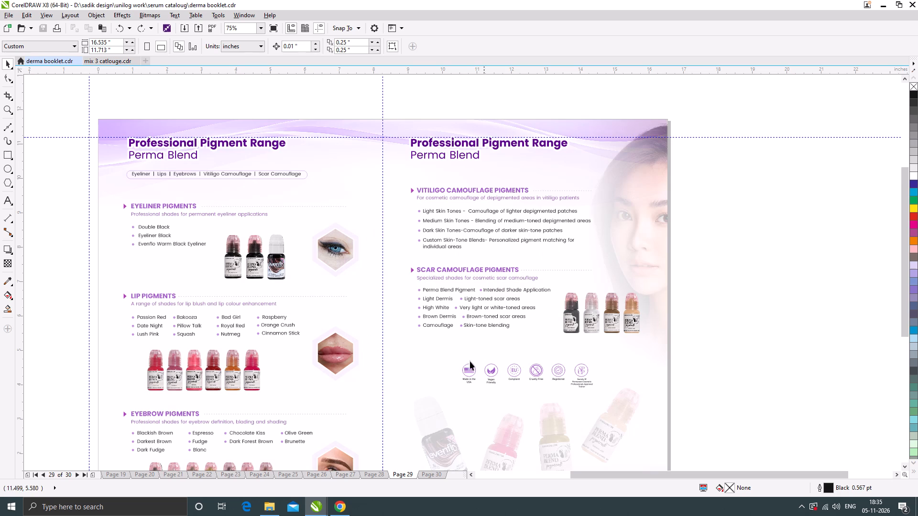
click(370, 475)
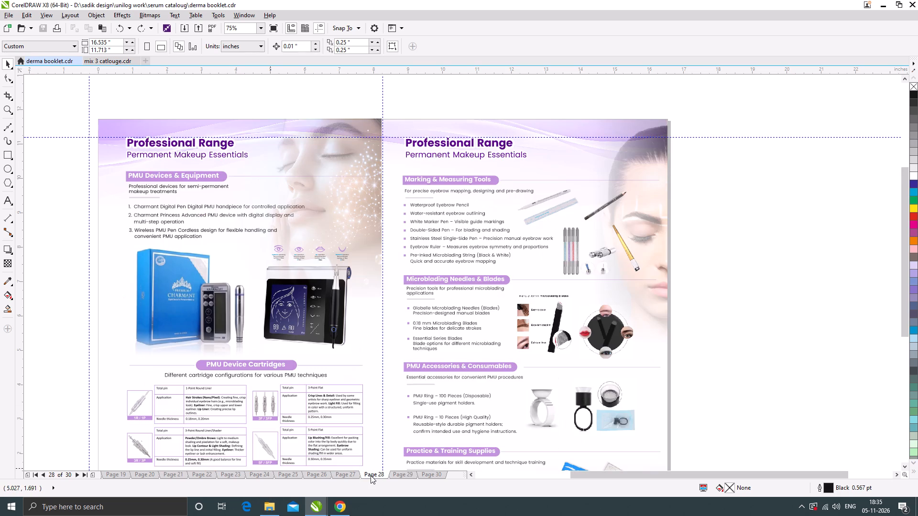
scroll(455, 199, down, 1)
scroll(442, 201, up, 1)
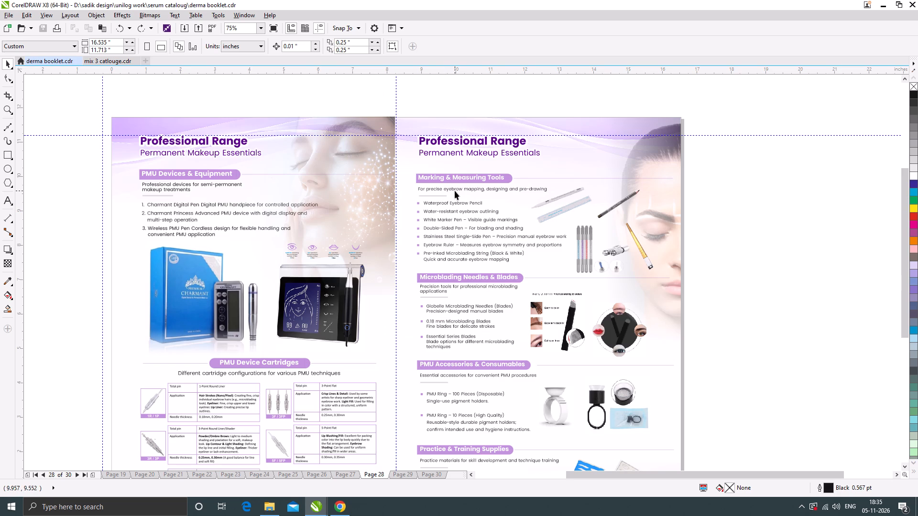
Move the whole Vitiligo Camouflage Pigments block from page 29 onto the blank pasteboard beside the spread.
click(403, 476)
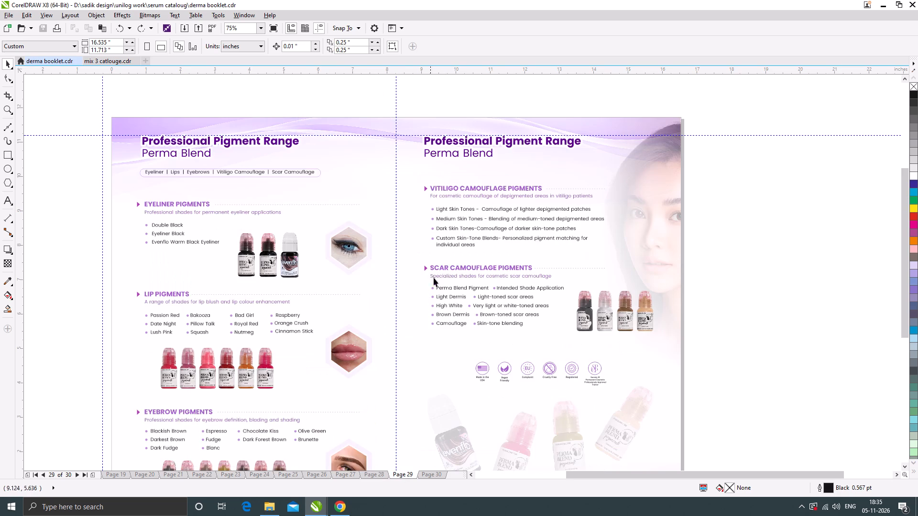
drag(703, 254, 394, 167)
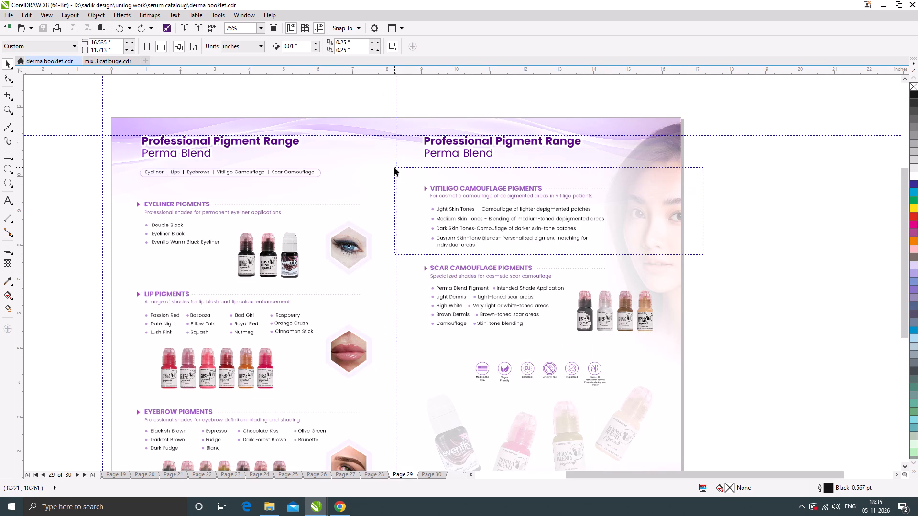
drag(394, 167, 409, 167)
scroll(468, 211, up, 1)
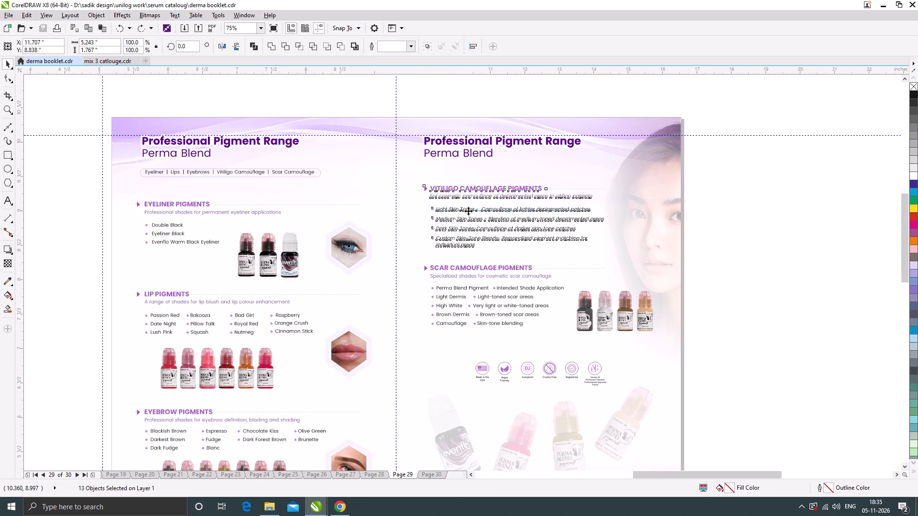
scroll(469, 211, down, 1)
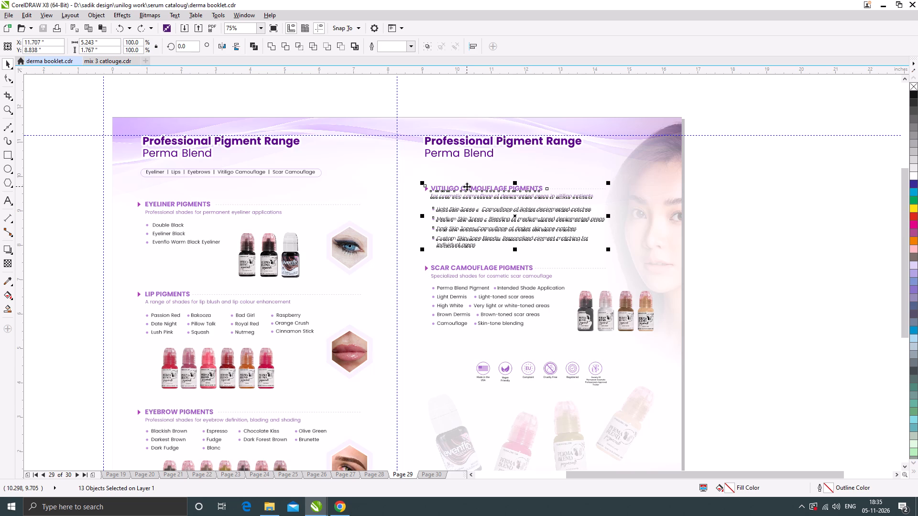
scroll(486, 198, up, 1)
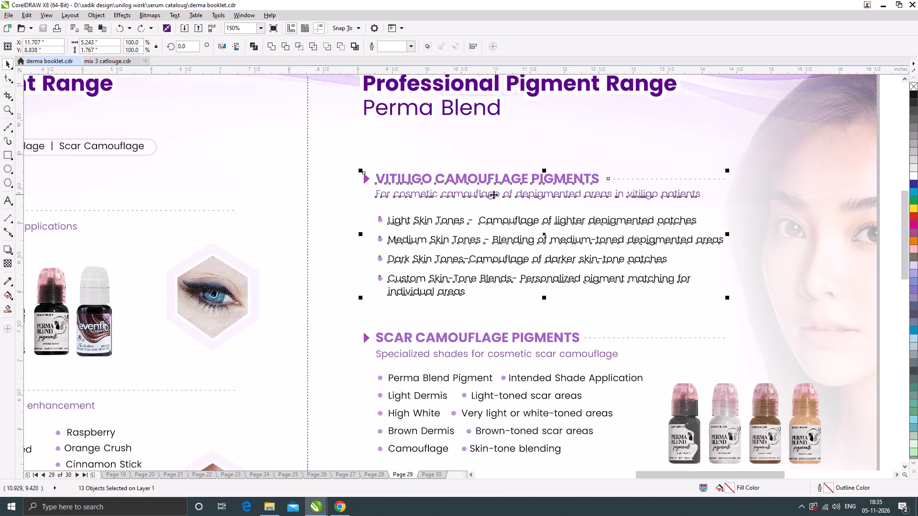
scroll(413, 200, down, 1)
scroll(466, 205, up, 1)
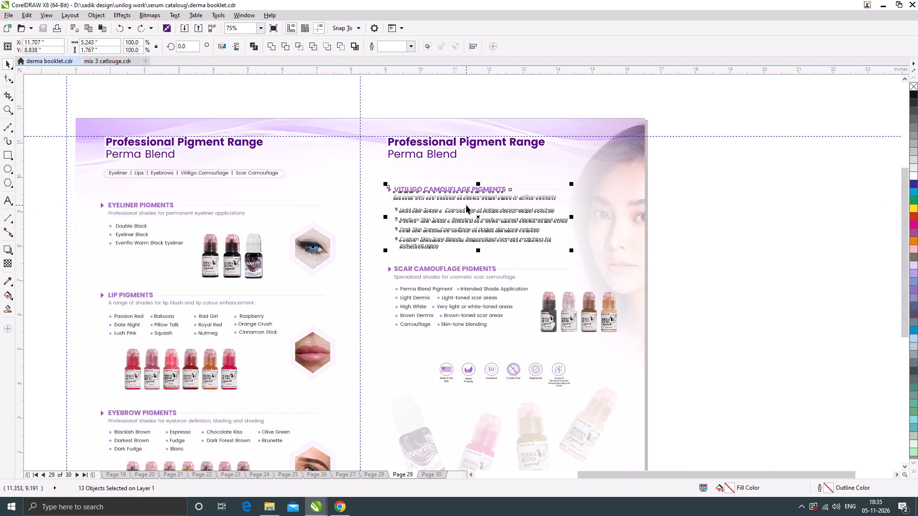
scroll(393, 243, up, 1)
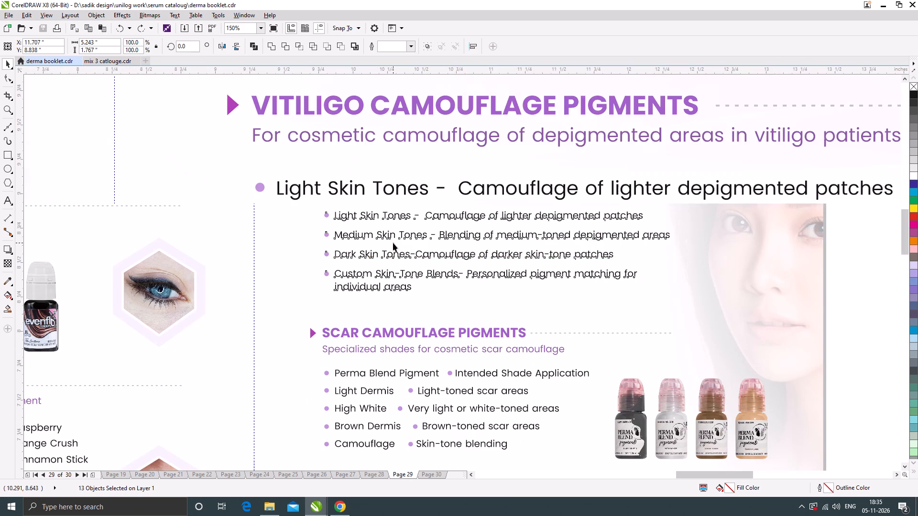
scroll(394, 242, down, 1)
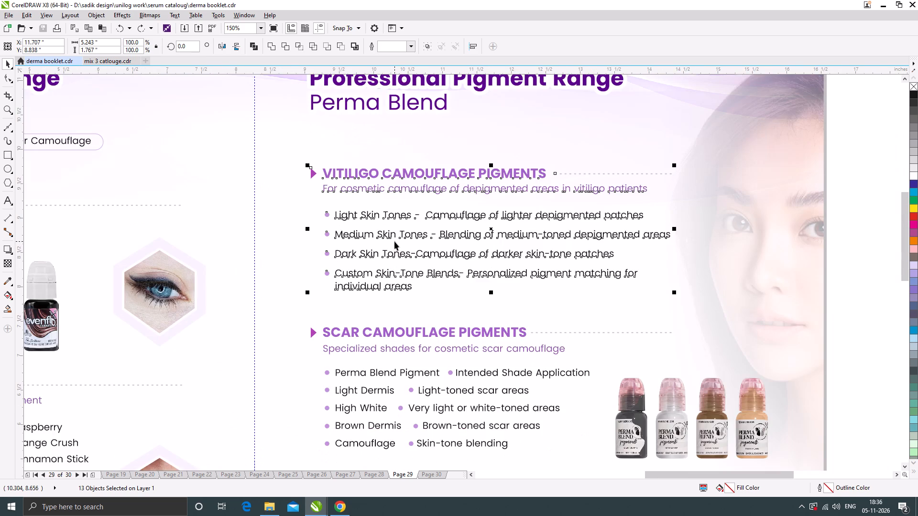
scroll(427, 223, up, 1)
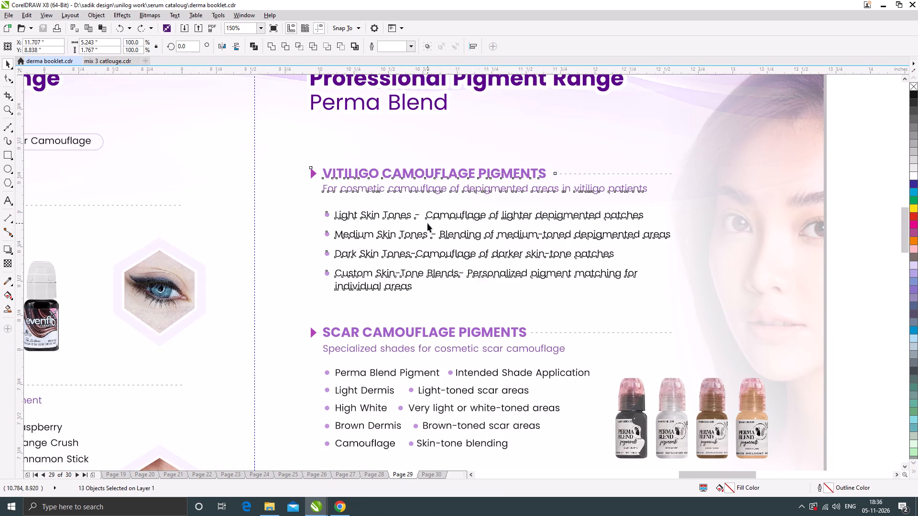
scroll(385, 202, down, 1)
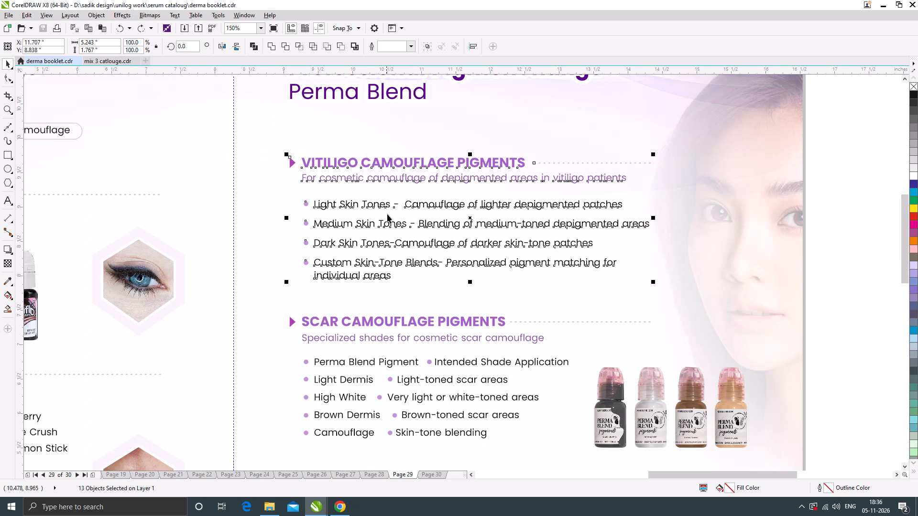
scroll(357, 201, down, 1)
drag(383, 182, 675, 201)
scroll(713, 231, up, 1)
click(692, 317)
Move the Scar Camouflage Pigments block with its four bottles up into the empty space below the Perma Blend heading.
scroll(634, 214, up, 1)
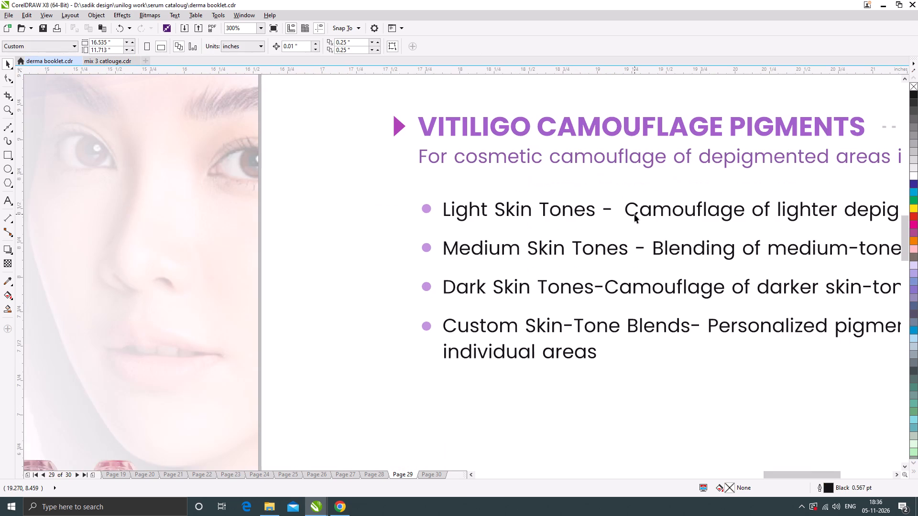
scroll(584, 208, down, 1)
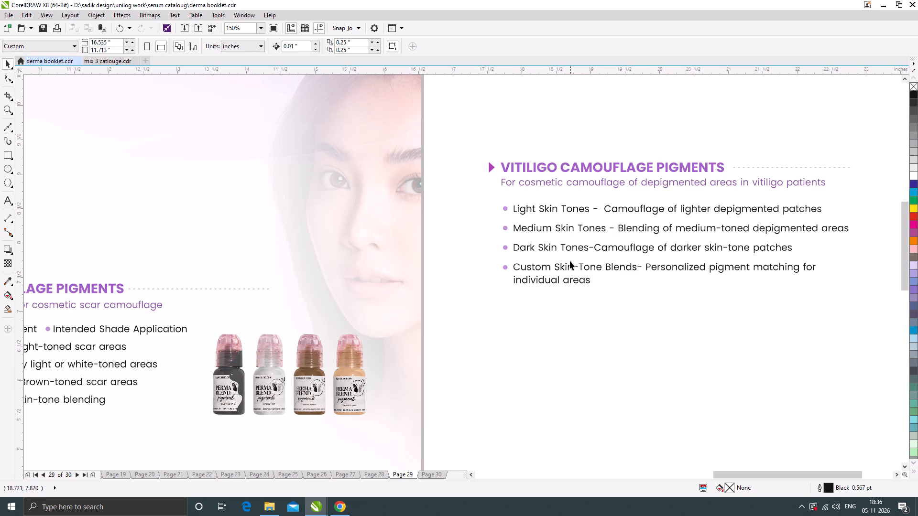
scroll(639, 225, down, 1)
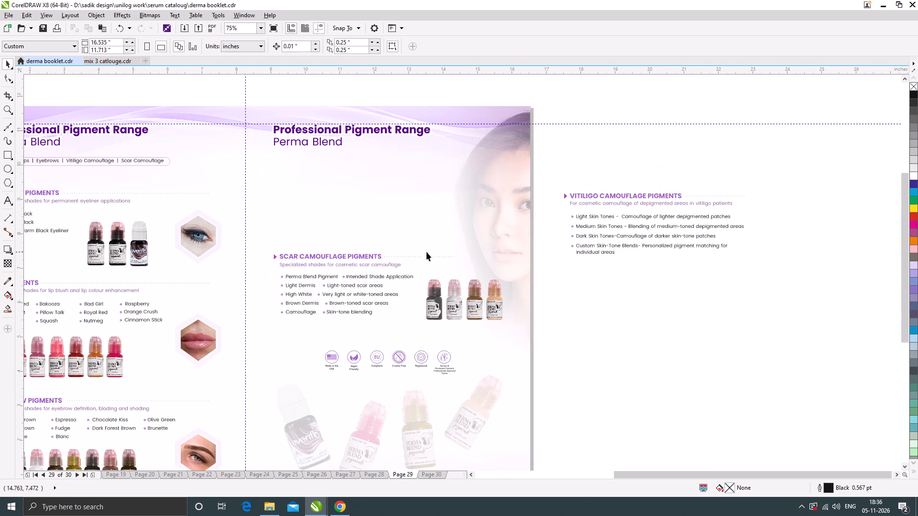
drag(553, 332, 257, 236)
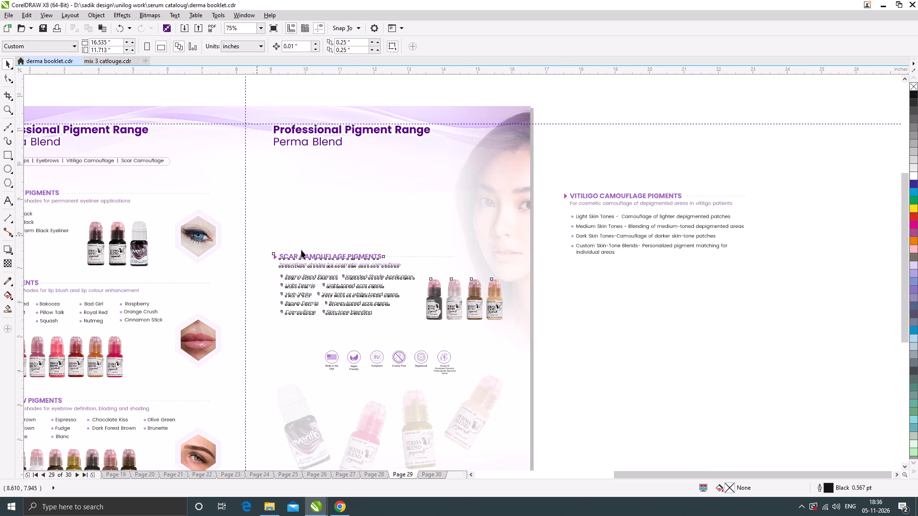
drag(319, 257, 316, 168)
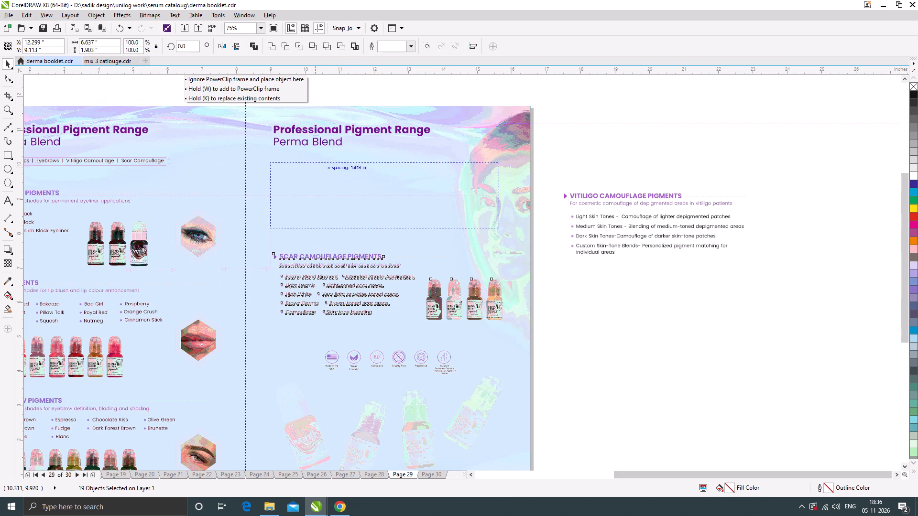
drag(316, 168, 315, 170)
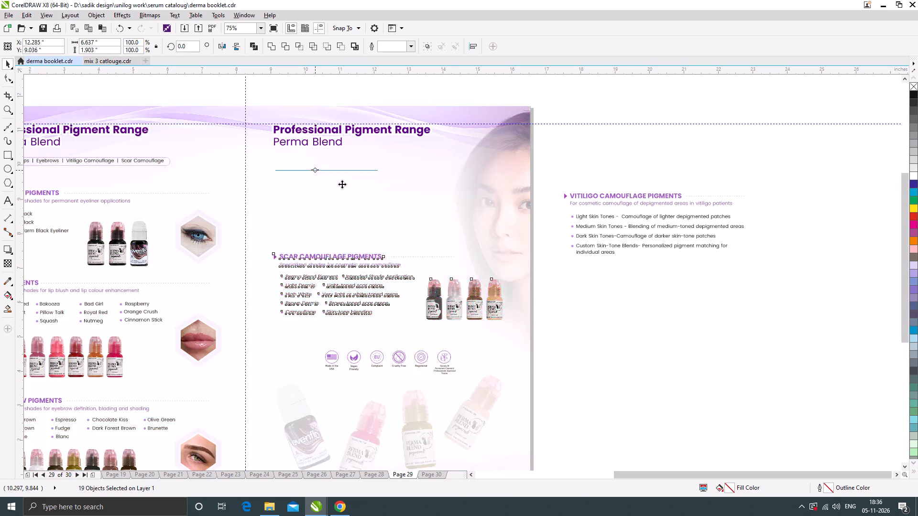
scroll(431, 224, down, 1)
click(552, 309)
Examine page 28's marking tools, microblading and PMU accessories sections alongside the Vitiligo Camouflage Pigments block on the pasteboard.
click(381, 476)
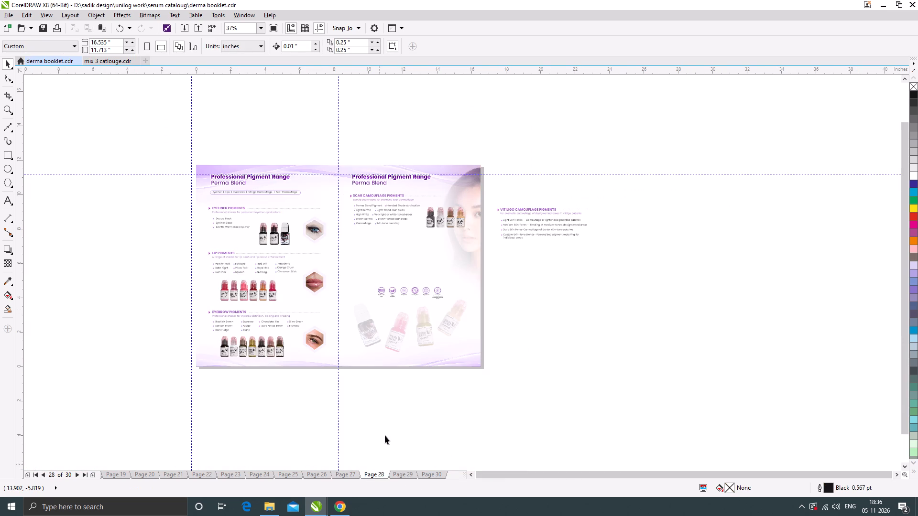
scroll(346, 276, up, 1)
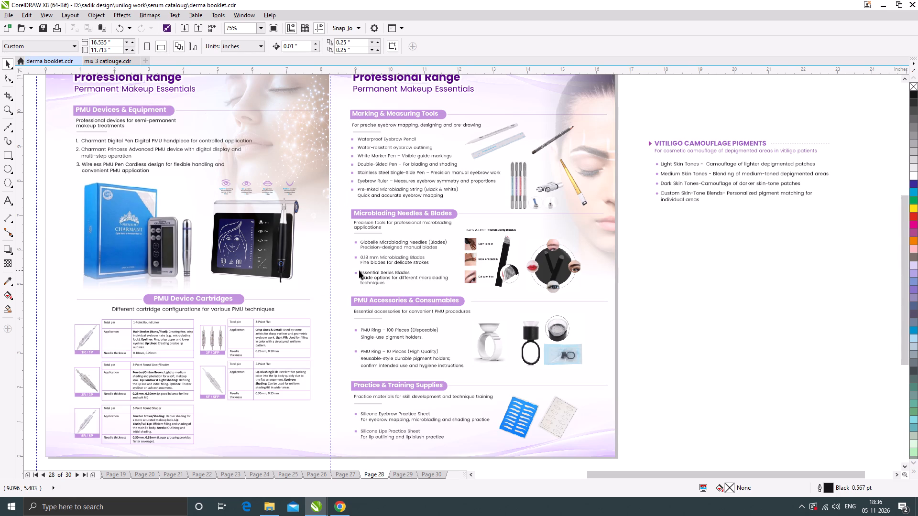
scroll(385, 272, down, 1)
scroll(387, 267, up, 1)
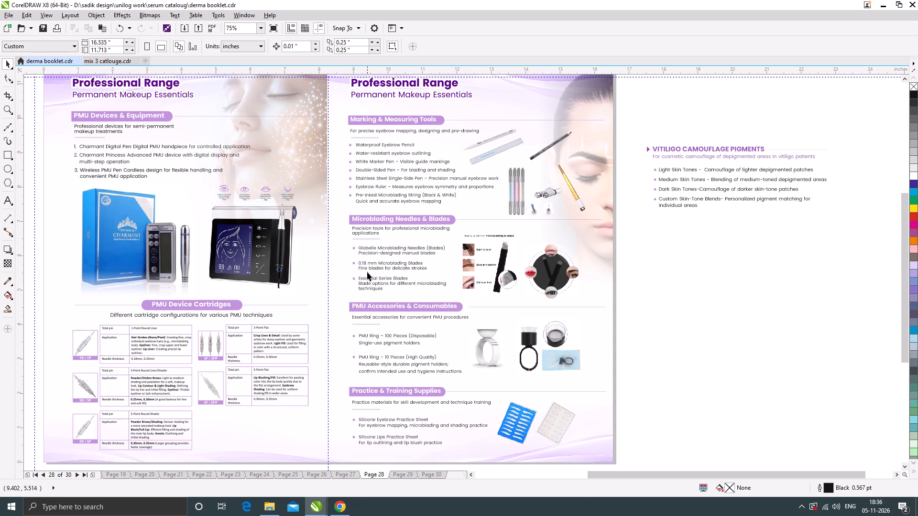
scroll(366, 222, up, 1)
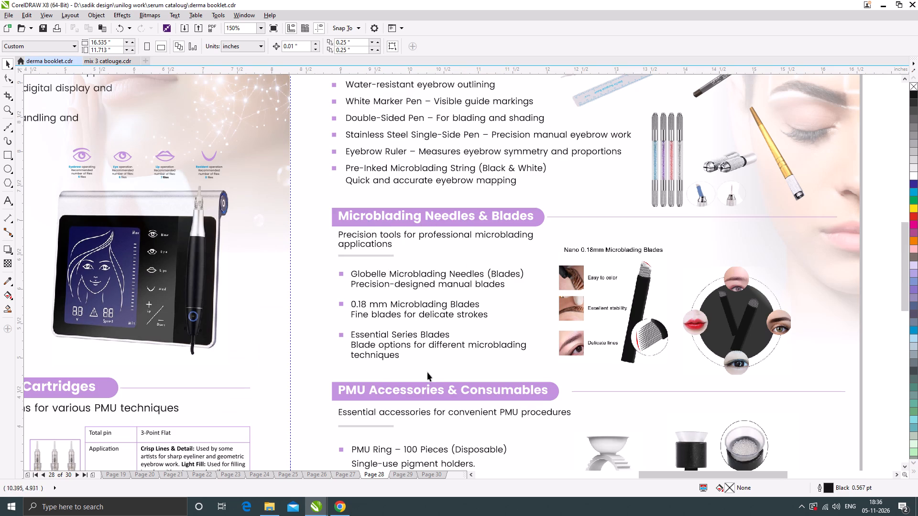
scroll(442, 220, down, 1)
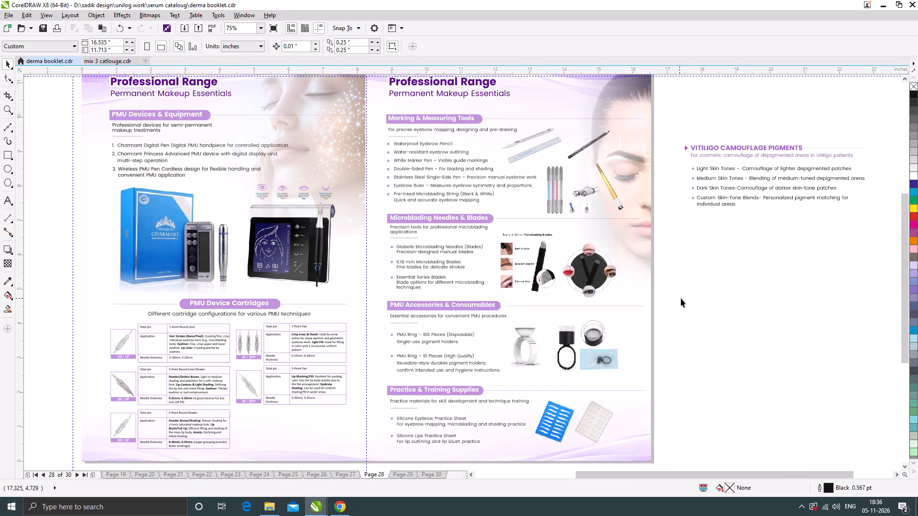
click(681, 298)
scroll(435, 264, down, 1)
scroll(479, 255, up, 1)
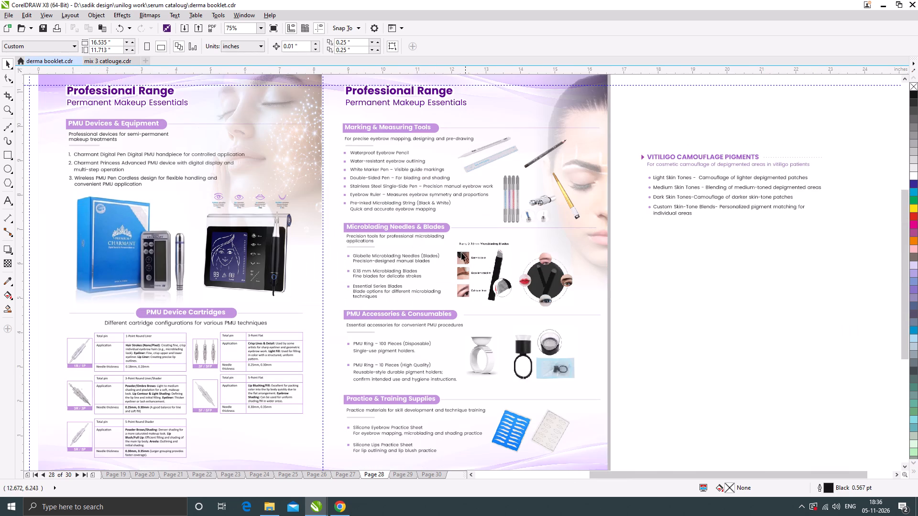
click(646, 284)
scroll(443, 247, up, 1)
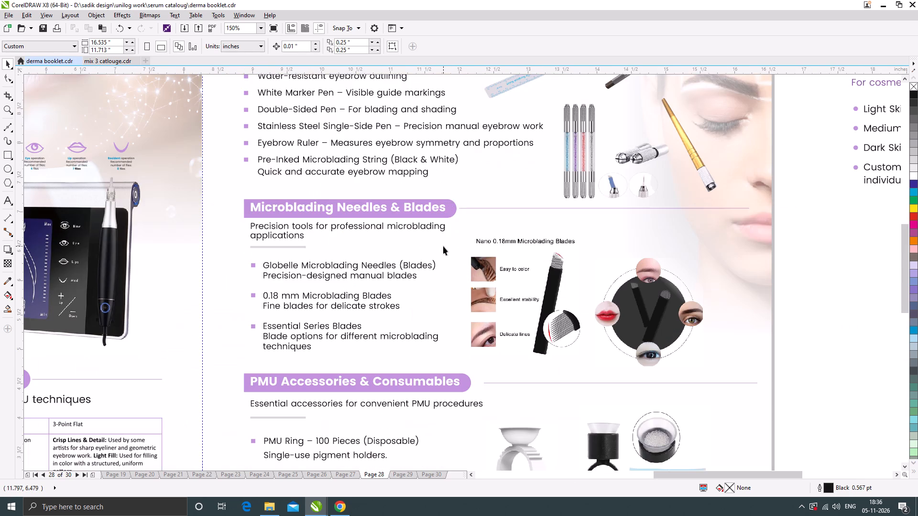
scroll(361, 232, down, 1)
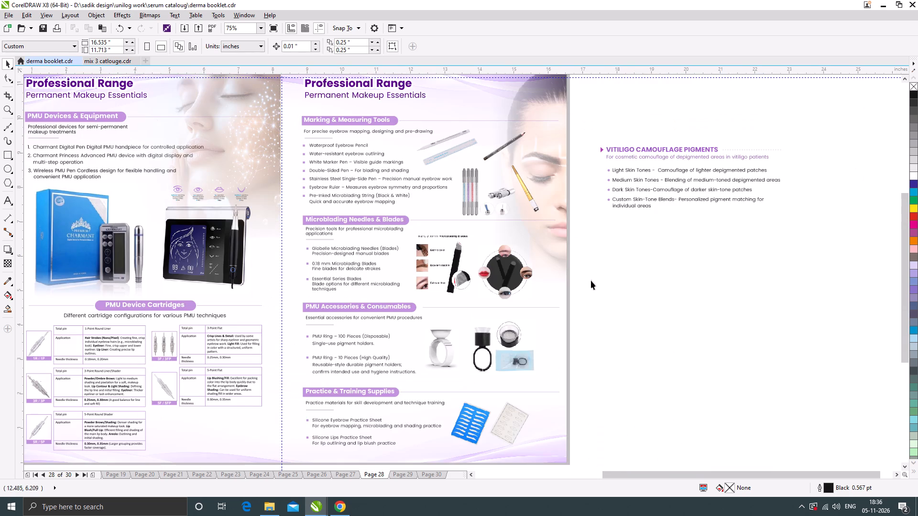
click(656, 294)
click(714, 353)
scroll(444, 128, up, 1)
scroll(438, 163, down, 1)
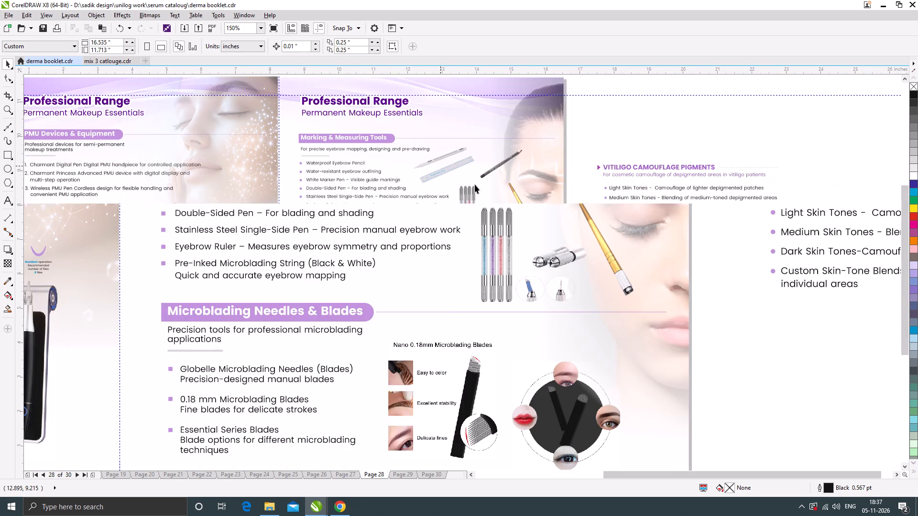
click(618, 313)
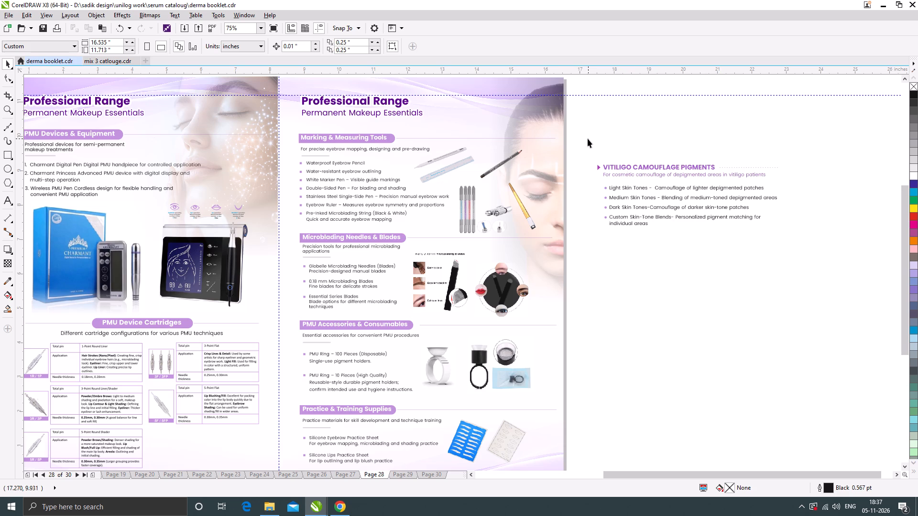
drag(587, 138, 808, 237)
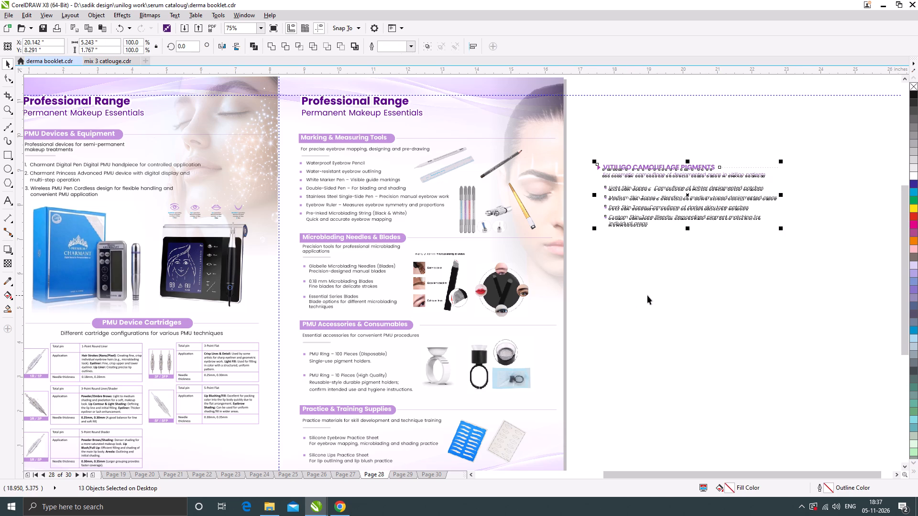
click(647, 295)
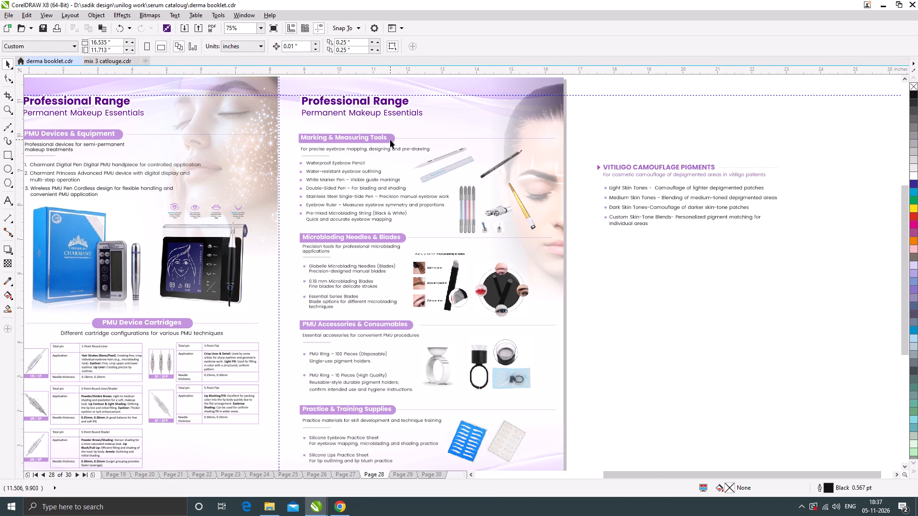
scroll(390, 140, up, 1)
scroll(393, 150, down, 1)
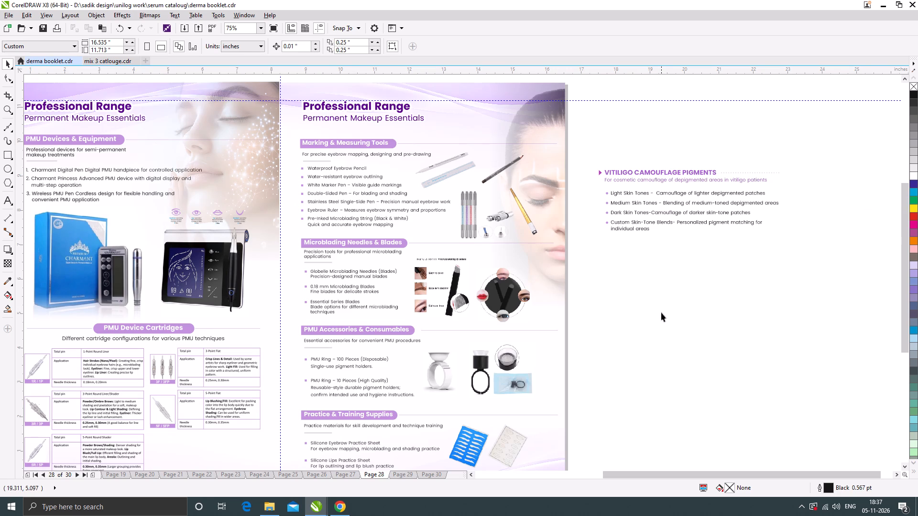
Nudge the gold microblading pen image on page 28 toward the neighbouring tools and skew it slightly.
click(661, 312)
click(610, 277)
scroll(525, 209, up, 1)
click(525, 211)
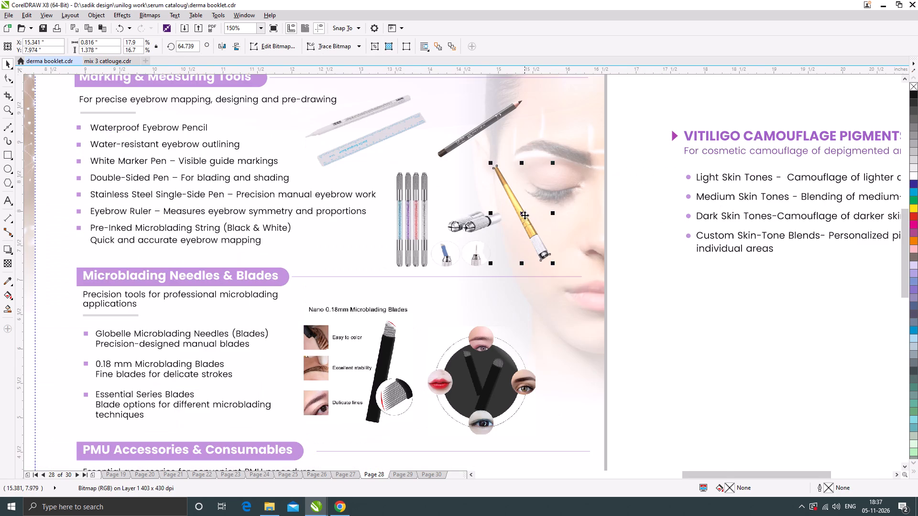
scroll(524, 215, up, 1)
drag(523, 224, 514, 216)
scroll(570, 237, down, 1)
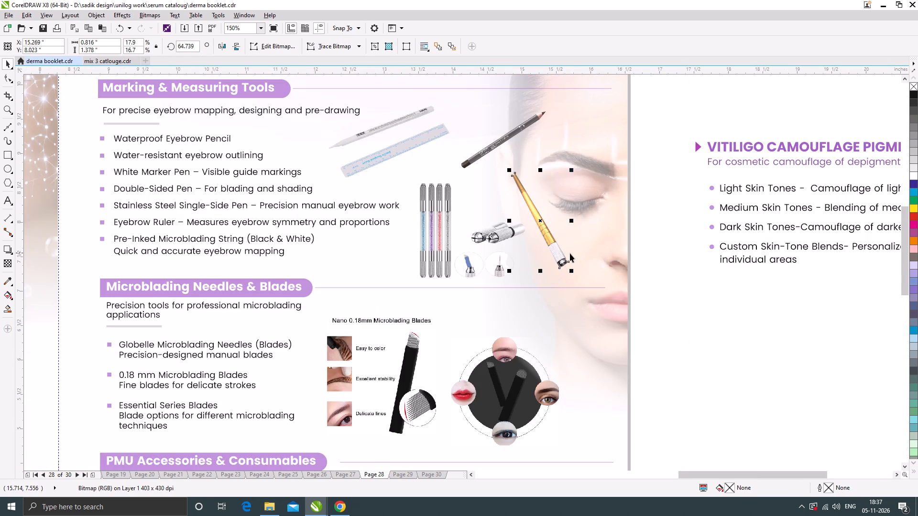
click(556, 256)
scroll(565, 260, up, 1)
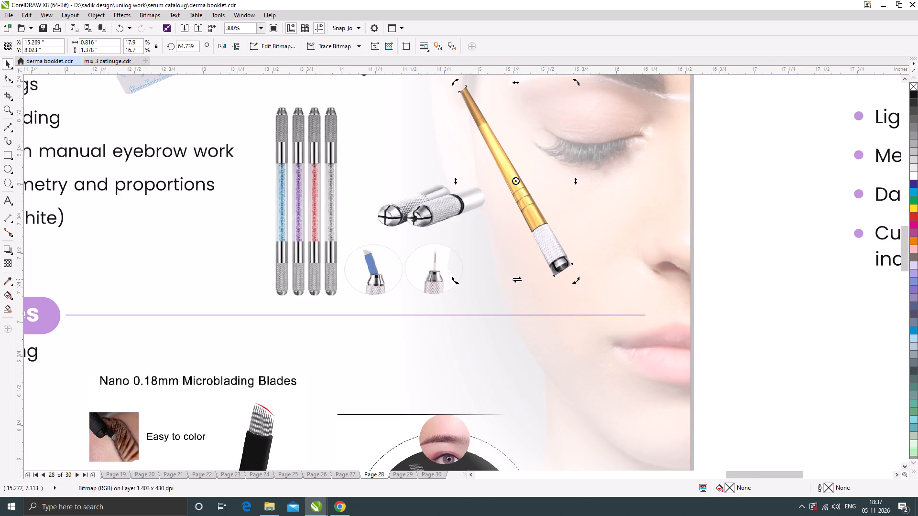
drag(517, 279, 521, 279)
scroll(477, 246, down, 2)
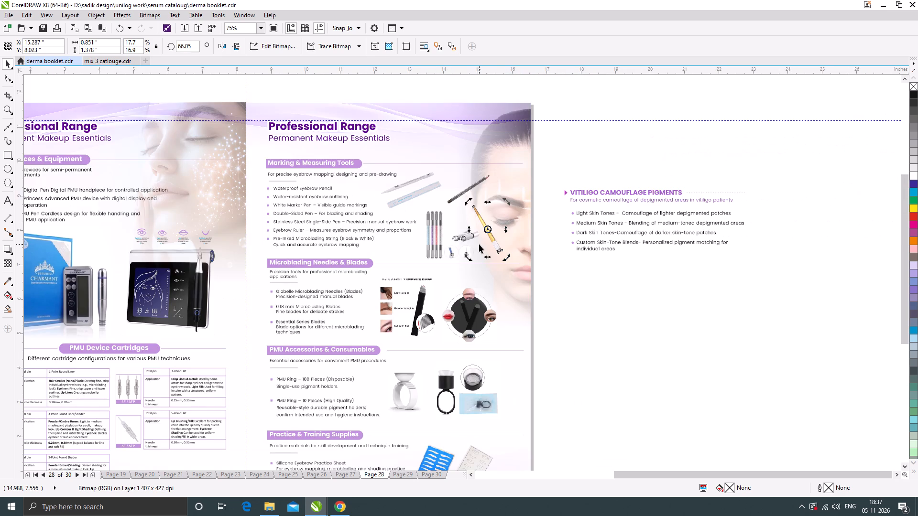
On page 29, move the row of certification icons down to the bottom margin of the Scar Camouflage page.
click(405, 476)
drag(776, 273, 568, 142)
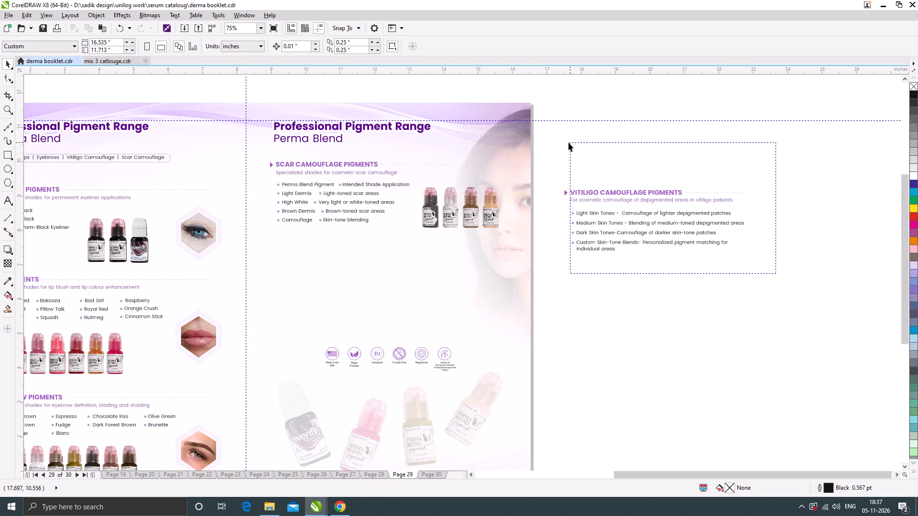
drag(568, 142, 553, 147)
click(603, 193)
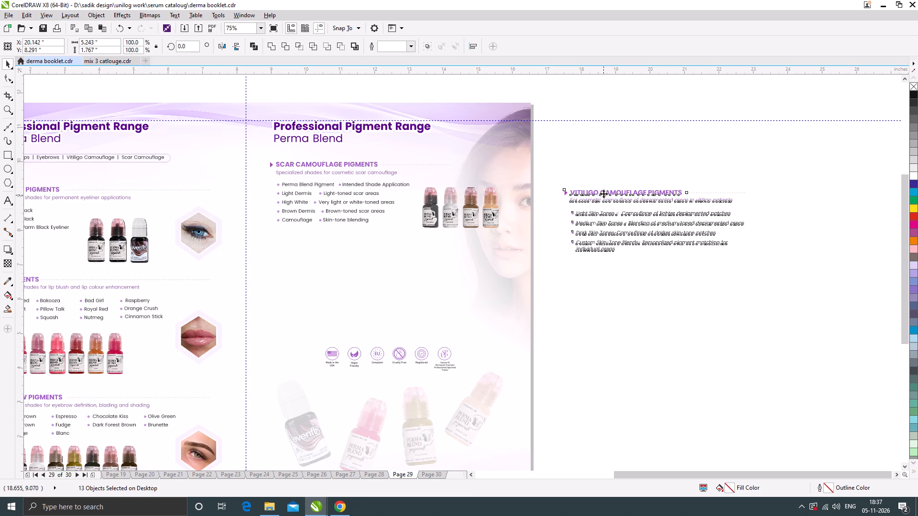
click(637, 299)
scroll(497, 271, down, 1)
scroll(462, 355, up, 1)
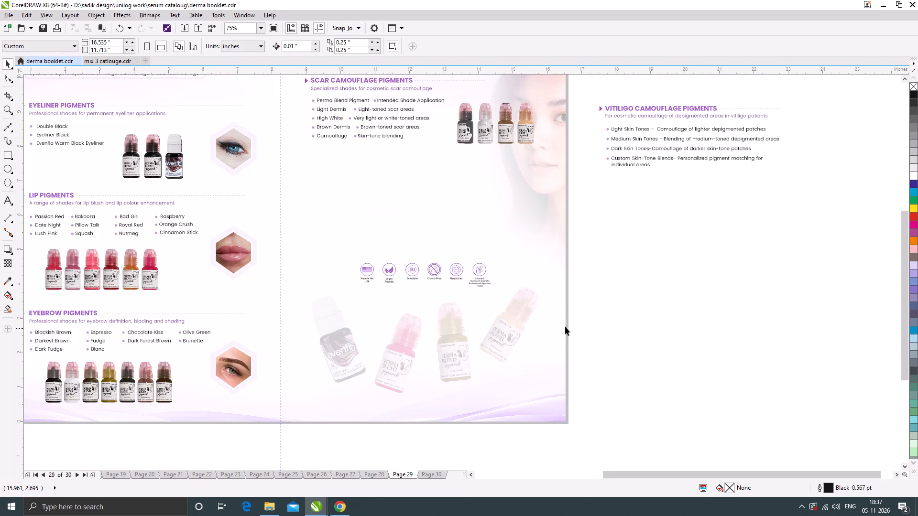
drag(604, 317, 320, 253)
drag(435, 272, 410, 398)
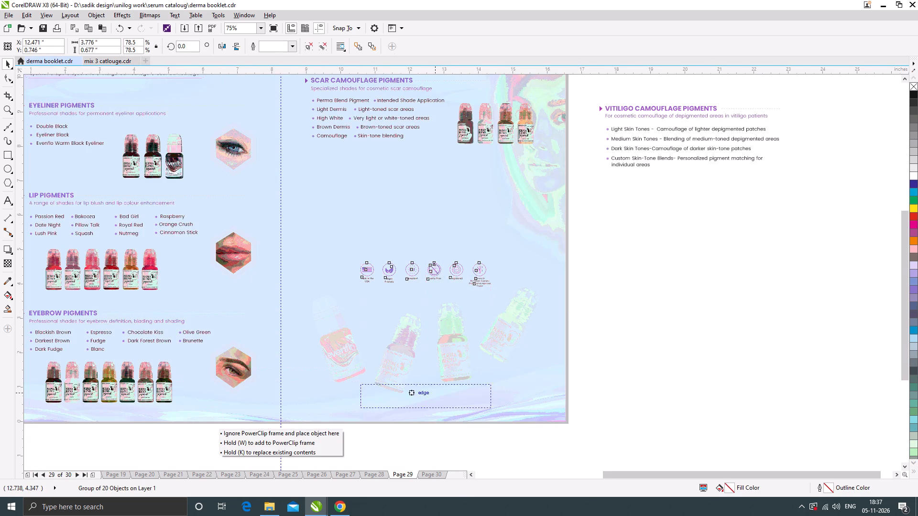
drag(410, 398, 409, 399)
Move the faded four-bottle image off page 29 onto the pasteboard below the Vitiligo Camouflage Pigments block.
click(450, 355)
scroll(449, 337, down, 1)
drag(449, 337, 648, 319)
scroll(497, 261, up, 1)
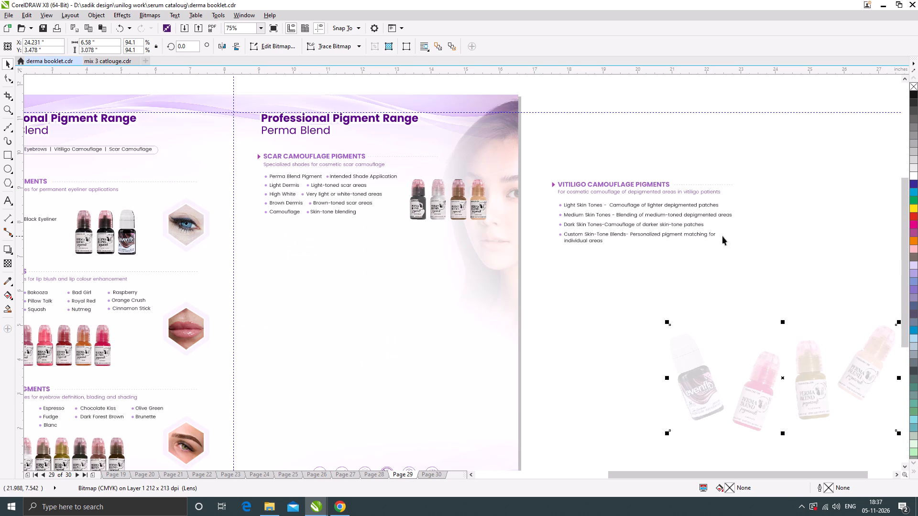
click(759, 252)
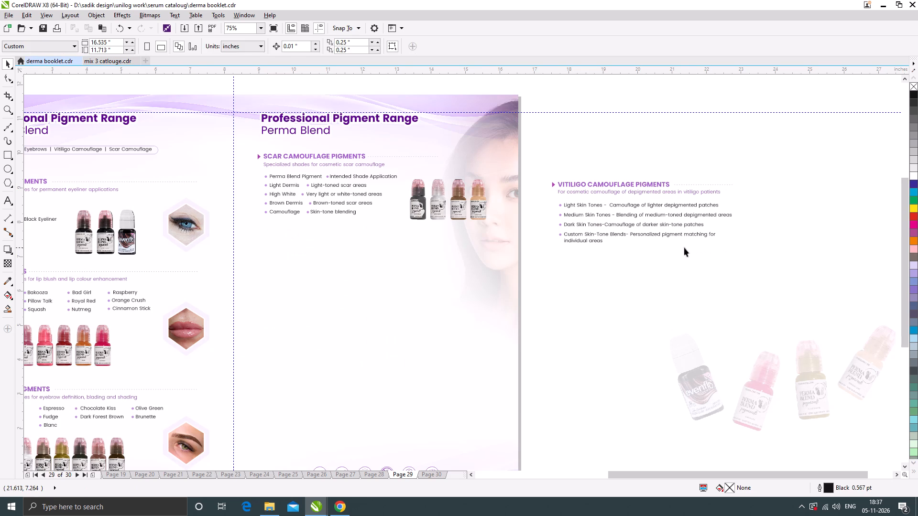
scroll(505, 251, down, 1)
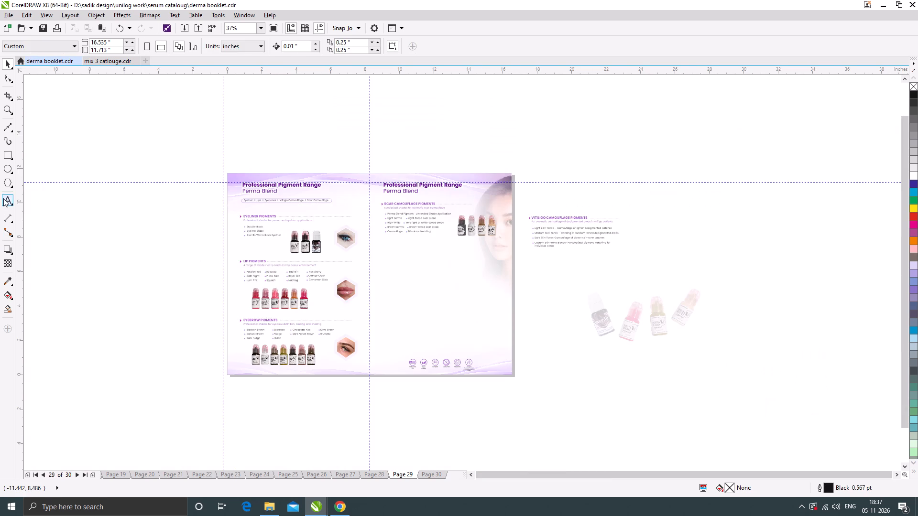
Draw a rectangle about 6.41 by 1.68 in in the empty area above the certification icons and round its corners to about 0.24 in.
click(8, 152)
scroll(386, 296, up, 1)
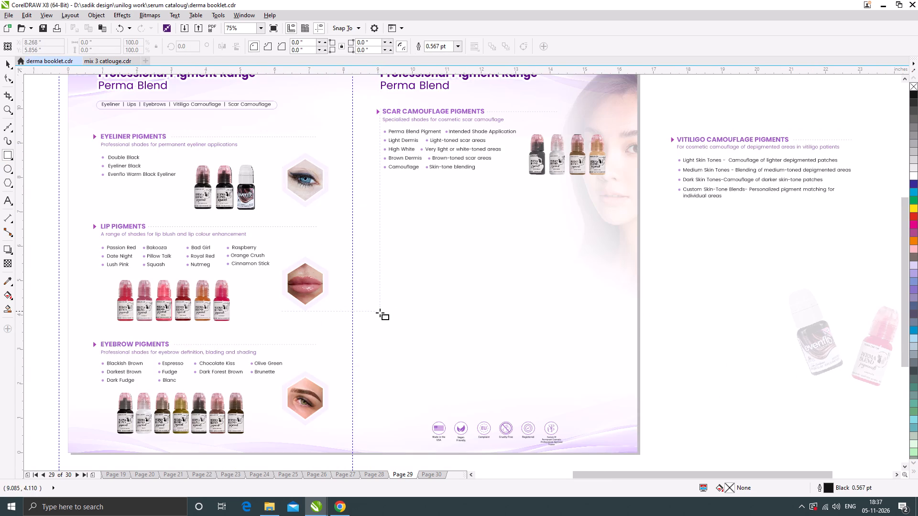
drag(378, 318, 599, 378)
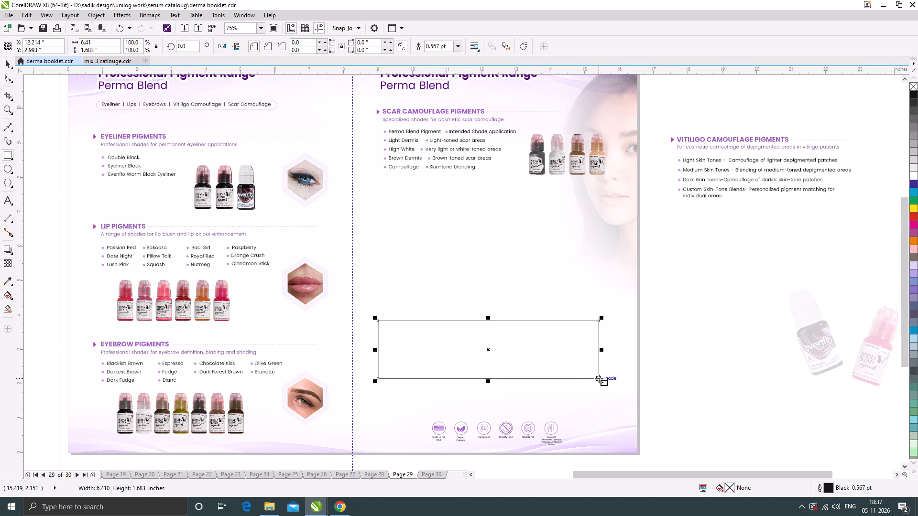
click(7, 76)
scroll(375, 315, up, 1)
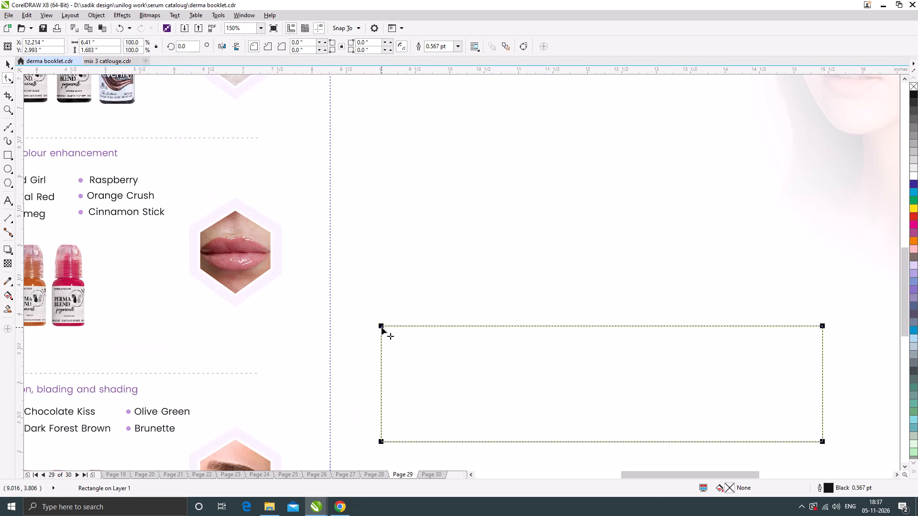
drag(382, 327, 397, 322)
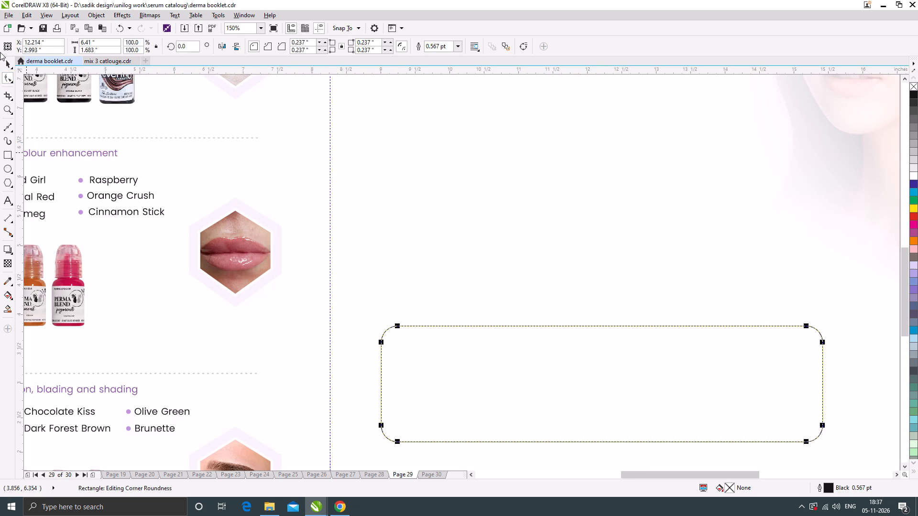
click(8, 64)
Move the rounded rectangle down so it sits just above the certification icons.
scroll(435, 199, down, 1)
drag(544, 279, 548, 295)
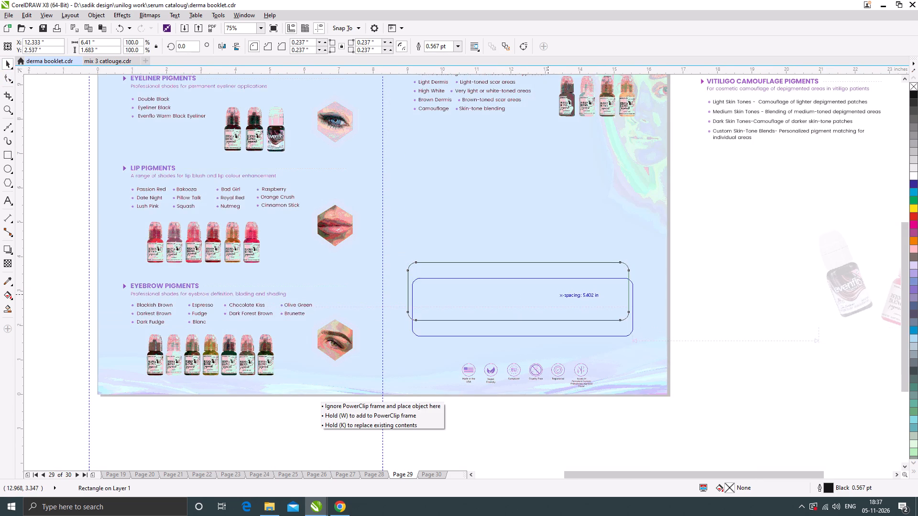
drag(548, 295, 548, 307)
scroll(549, 290, down, 1)
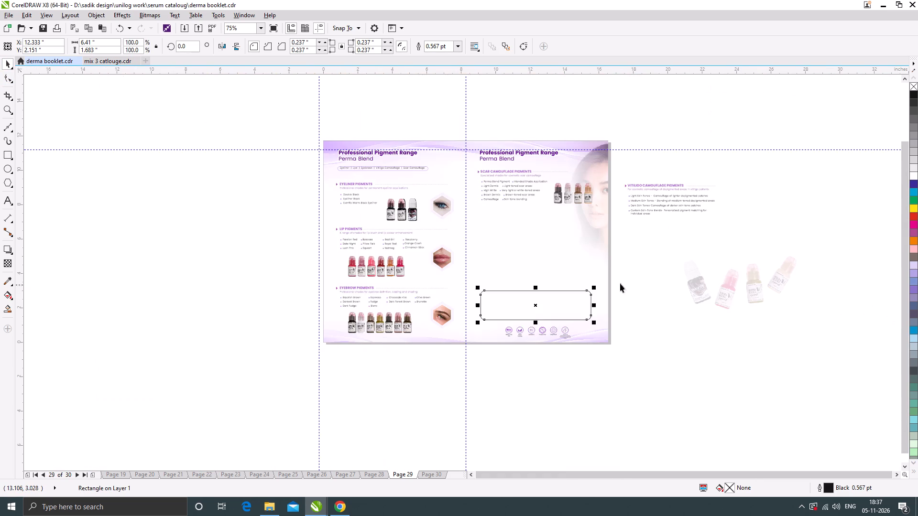
click(638, 279)
Move the Vitiligo Camouflage Pigments heading, with its arrow, subtitle and dashed line, from the pasteboard to just above the rounded rectangle.
scroll(653, 216, up, 1)
click(655, 206)
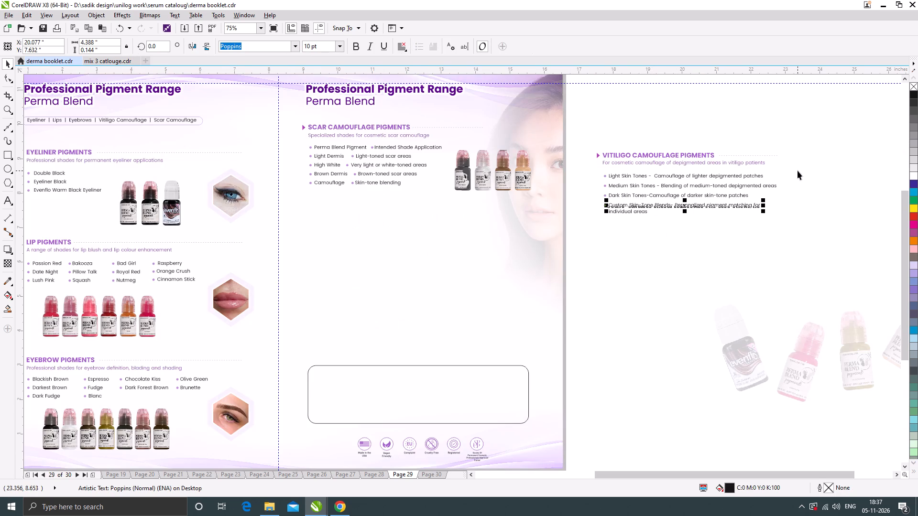
drag(798, 171, 583, 132)
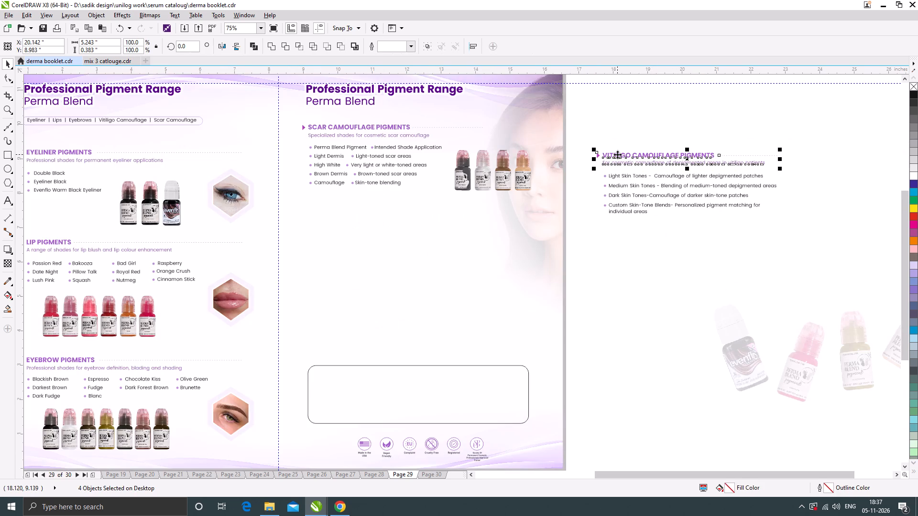
drag(617, 154, 314, 328)
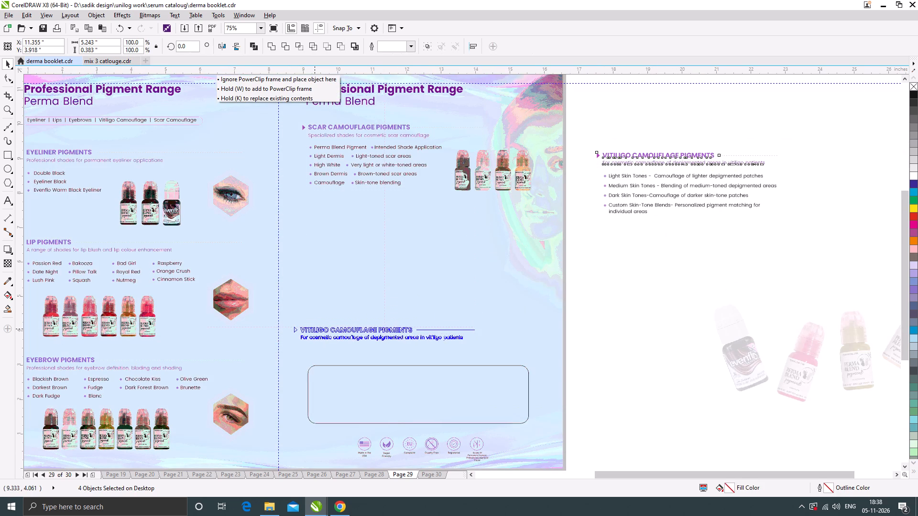
drag(314, 328, 319, 330)
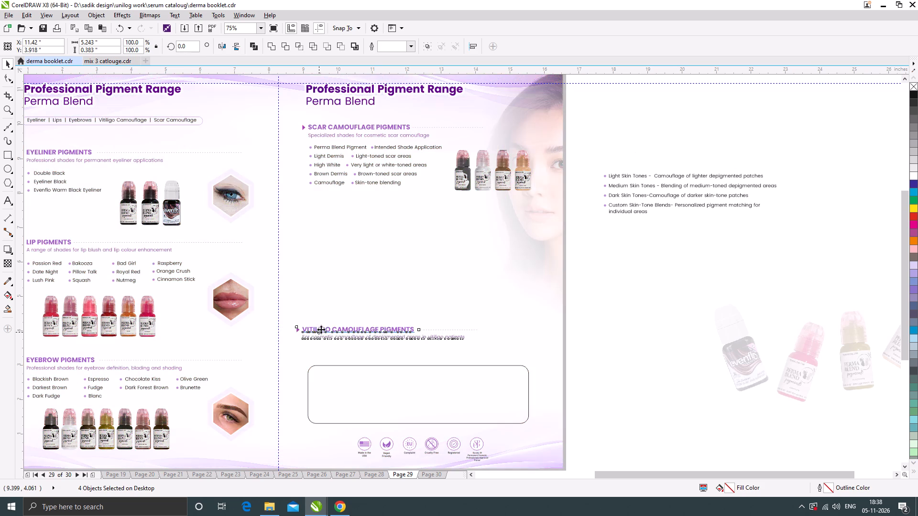
drag(330, 331, 330, 339)
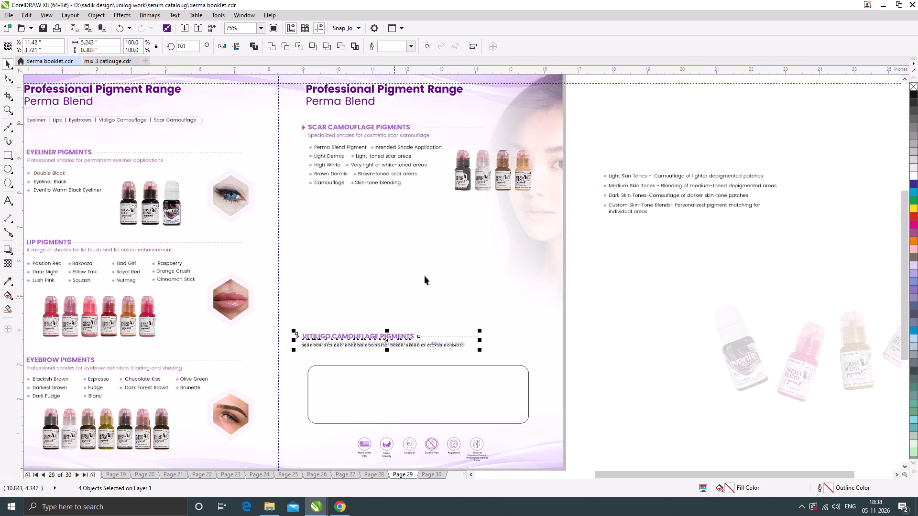
scroll(482, 220, down, 1)
click(548, 309)
Enlarge the rounded rectangle below the Vitiligo heading to about 6.71 by 1.91 in.
scroll(481, 309, up, 1)
click(480, 309)
scroll(433, 299, up, 1)
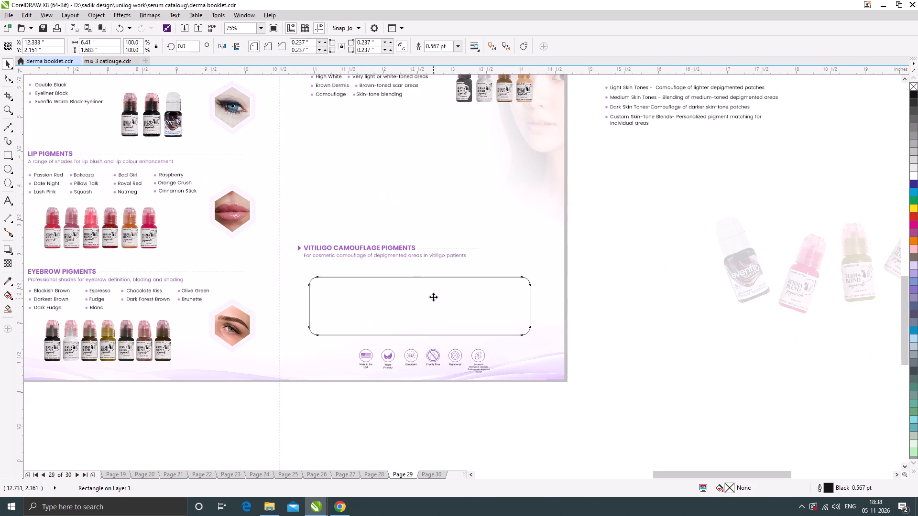
drag(407, 253, 424, 237)
scroll(454, 242, down, 1)
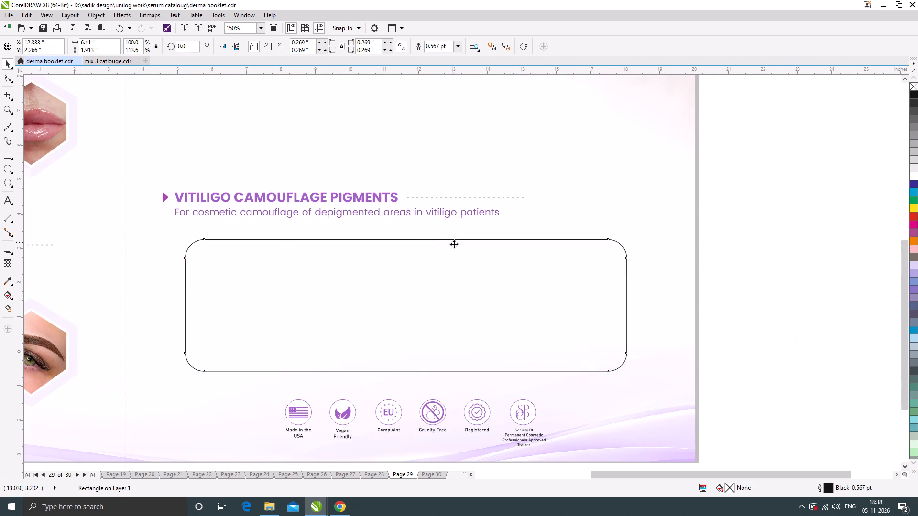
scroll(537, 271, up, 1)
drag(546, 273, 554, 277)
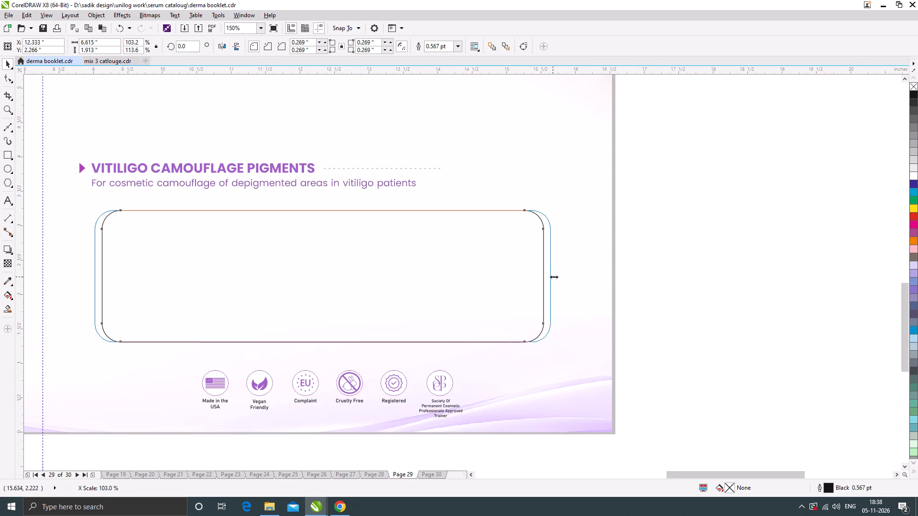
drag(554, 277, 556, 278)
Move the four bulleted skin-tone lines down the pasteboard to below the faded bottles.
scroll(431, 276, down, 2)
drag(622, 203, 534, 159)
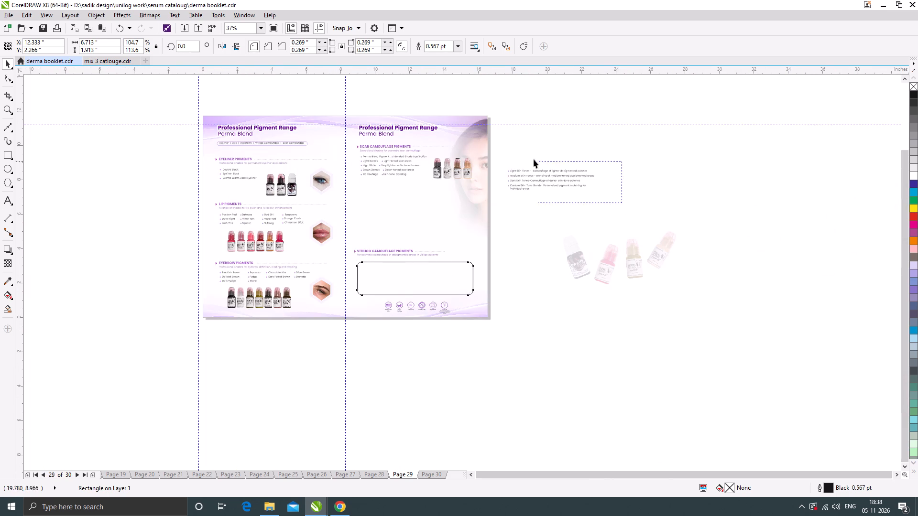
drag(534, 159, 500, 150)
click(516, 168)
click(516, 170)
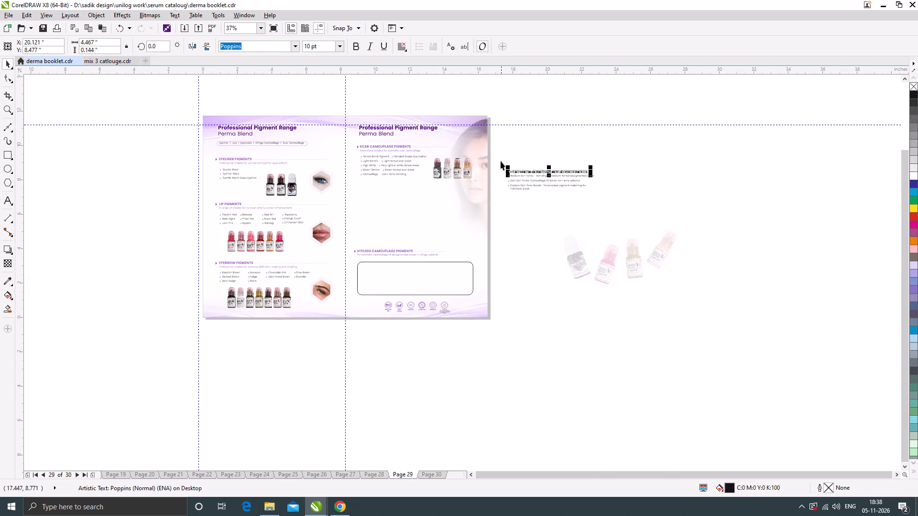
drag(500, 160, 628, 204)
drag(576, 178, 571, 313)
scroll(526, 345, up, 1)
click(522, 355)
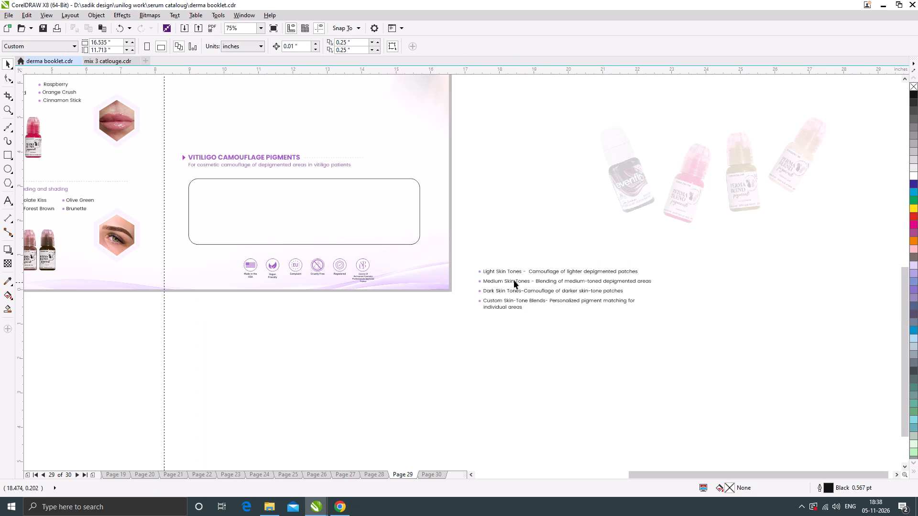
Pull the Light Skin Tones text off its bullet, replace the dash with a line break before Camouflage, and set the two-line text above the list.
scroll(527, 275, up, 1)
drag(533, 269, 532, 216)
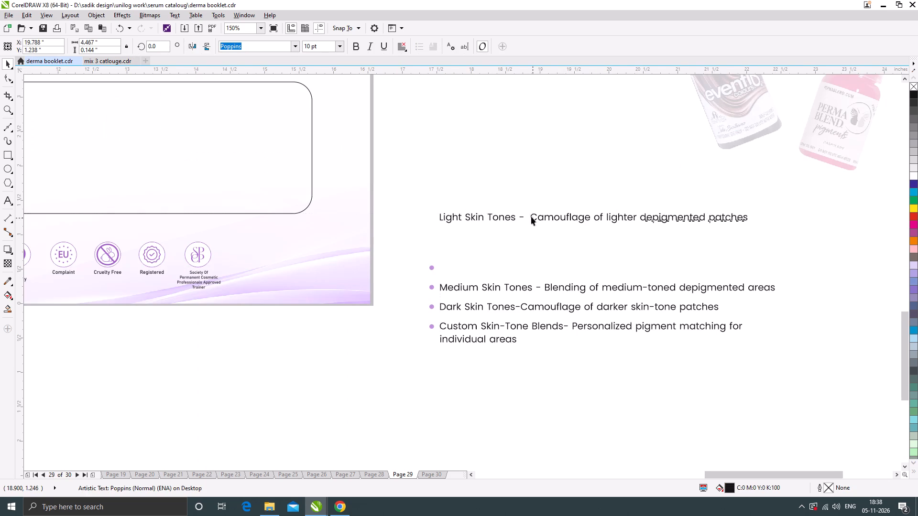
scroll(531, 216, up, 1)
double_click(531, 216)
key(BackSpace)
key(BackSpace)
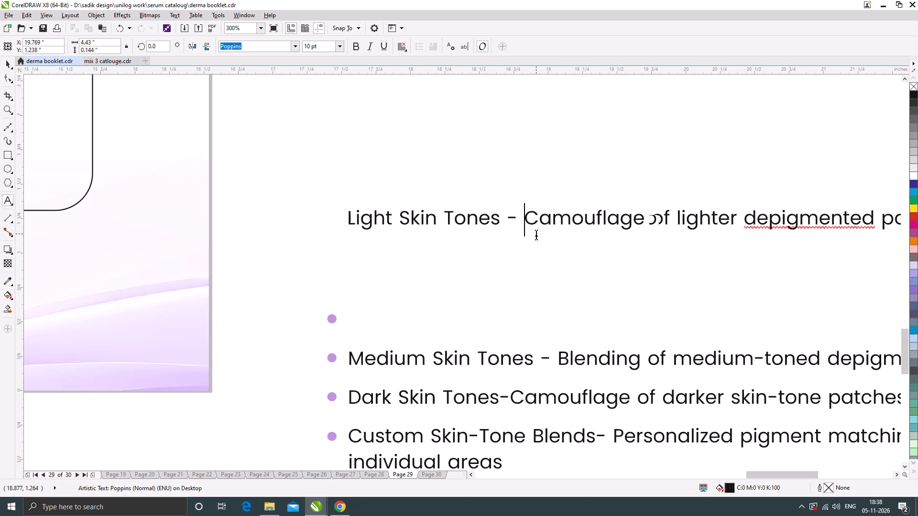
key(BackSpace)
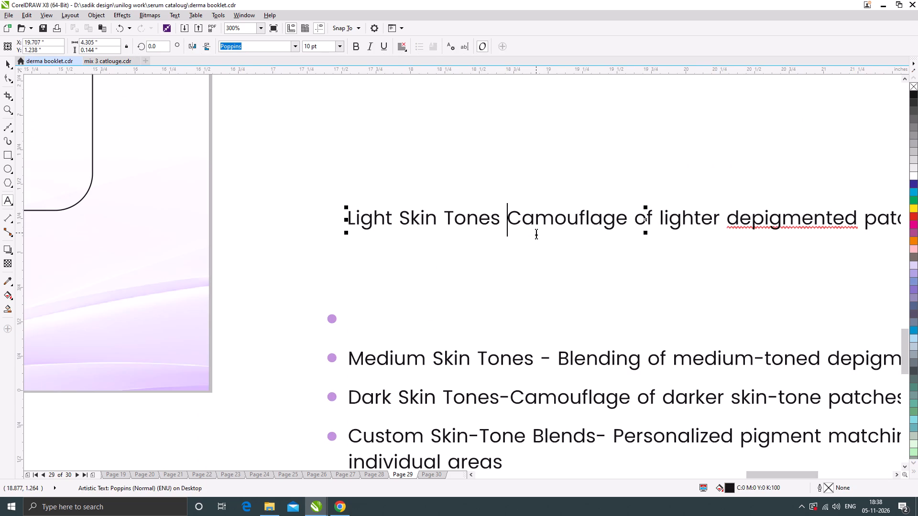
key(Return)
scroll(481, 255, down, 1)
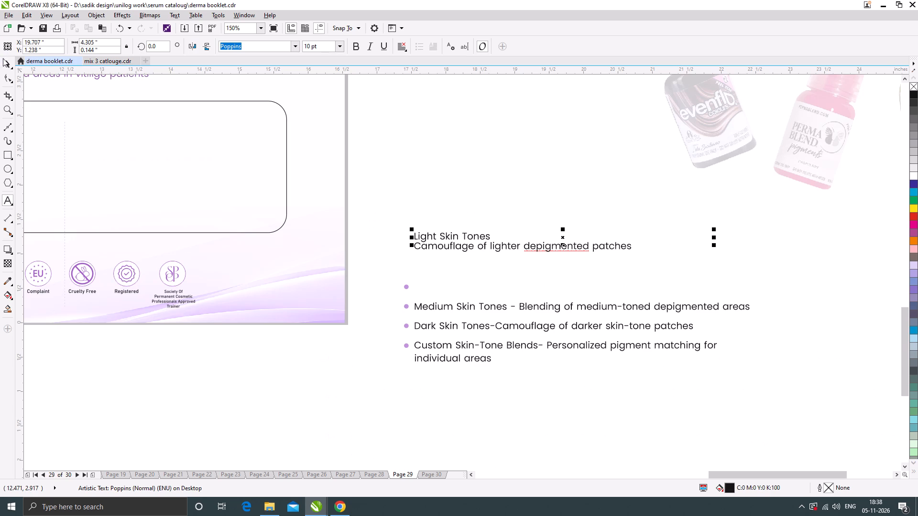
click(6, 63)
drag(512, 249, 495, 214)
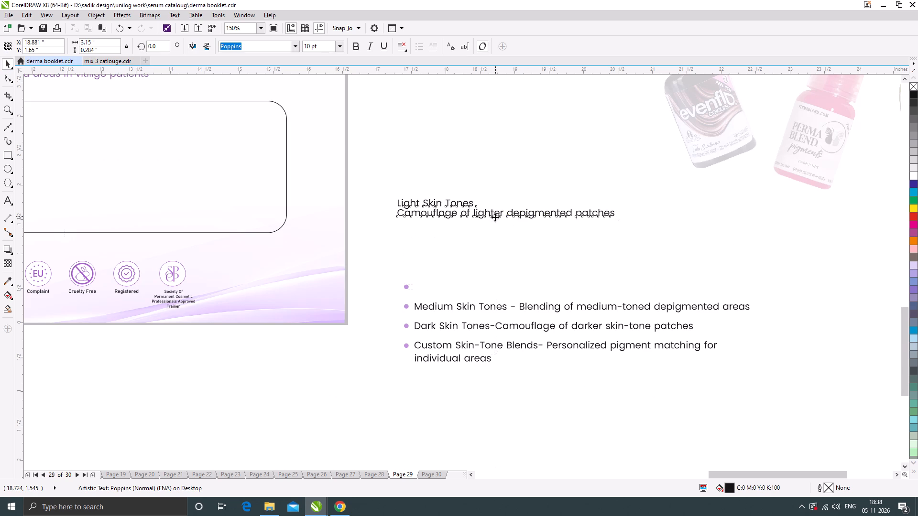
click(495, 251)
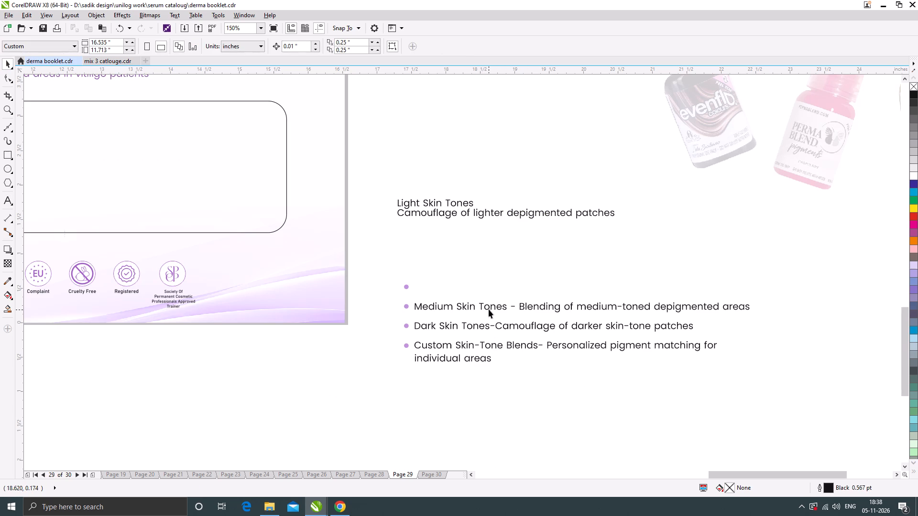
Pull the Medium Skin Tones text off its bullet to below the Light Skin Tones text and replace its dash with a line break before Blending.
drag(489, 308, 525, 256)
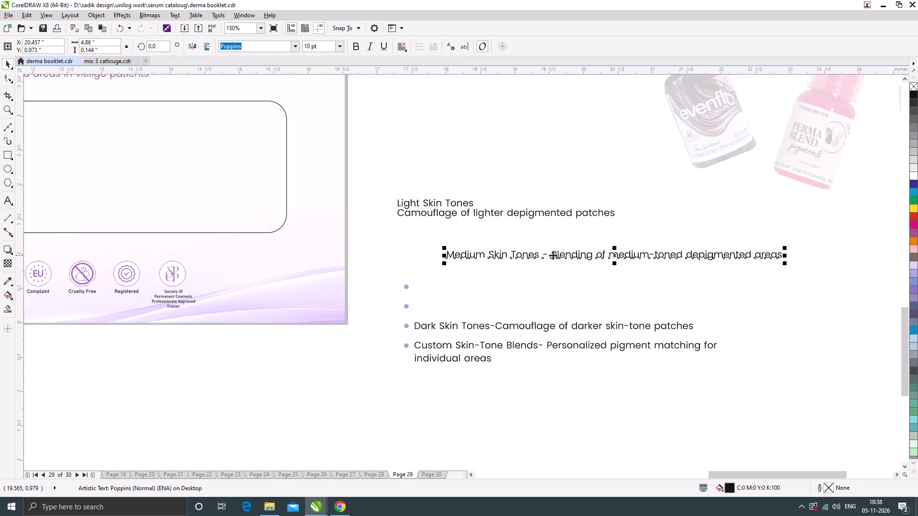
double_click(553, 255)
key(BackSpace)
key(BackSpace)
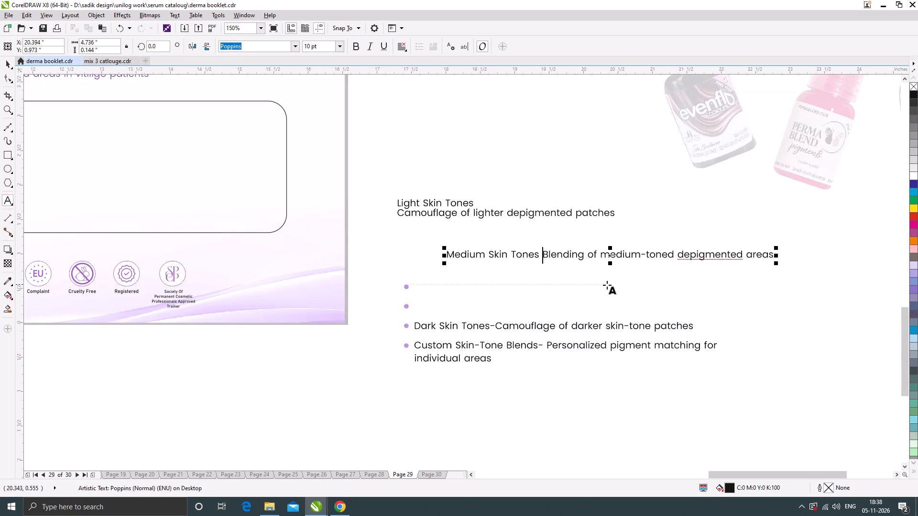
key(Return)
Replace the dash in the Dark Skin Tones text with a line break before Camouflage and set the text off its bullet, left-aligned under Medium Skin Tones.
click(497, 330)
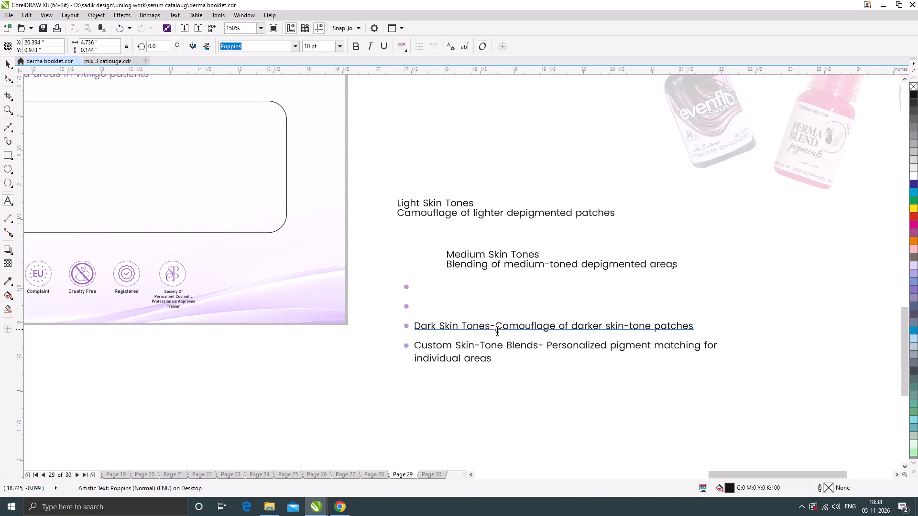
key(BackSpace)
key(Return)
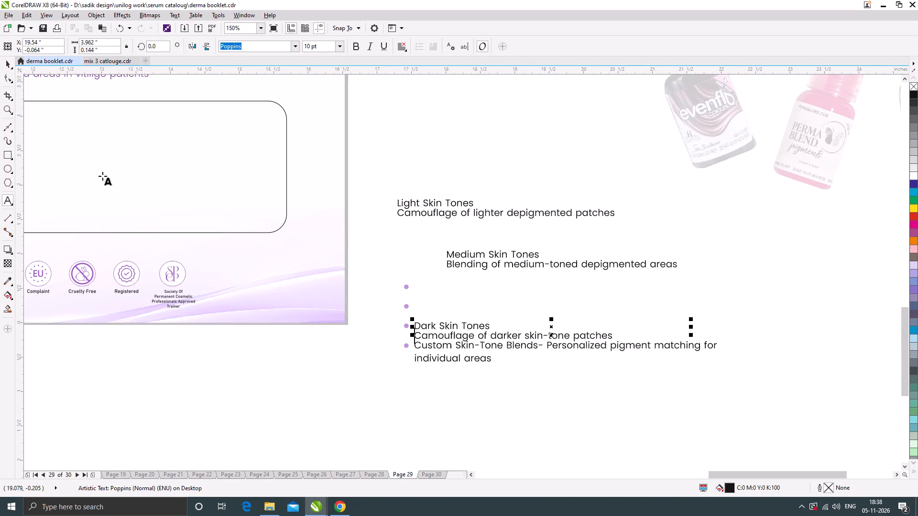
click(6, 62)
drag(488, 326, 518, 294)
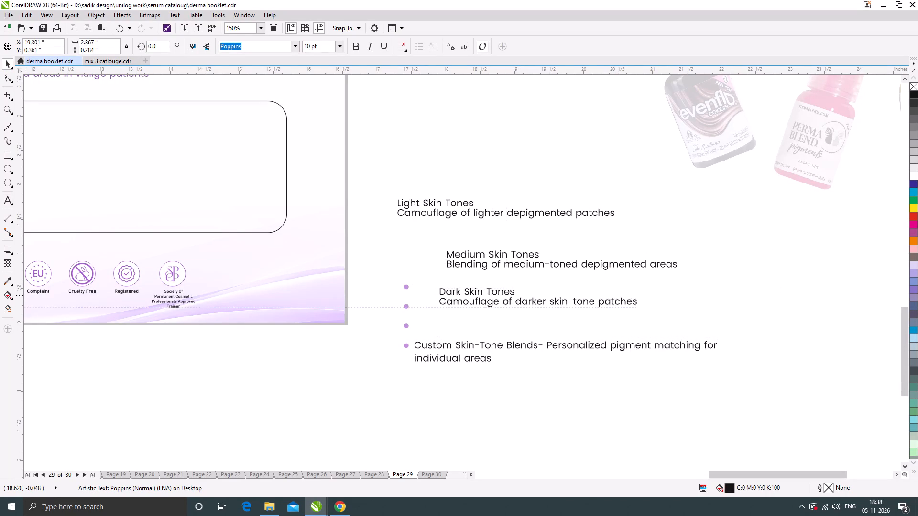
drag(518, 294, 521, 295)
Pull both lines of the Custom Skin-Tone Blends text off their bullet and stack them below the Dark Skin Tones text.
drag(521, 347, 576, 344)
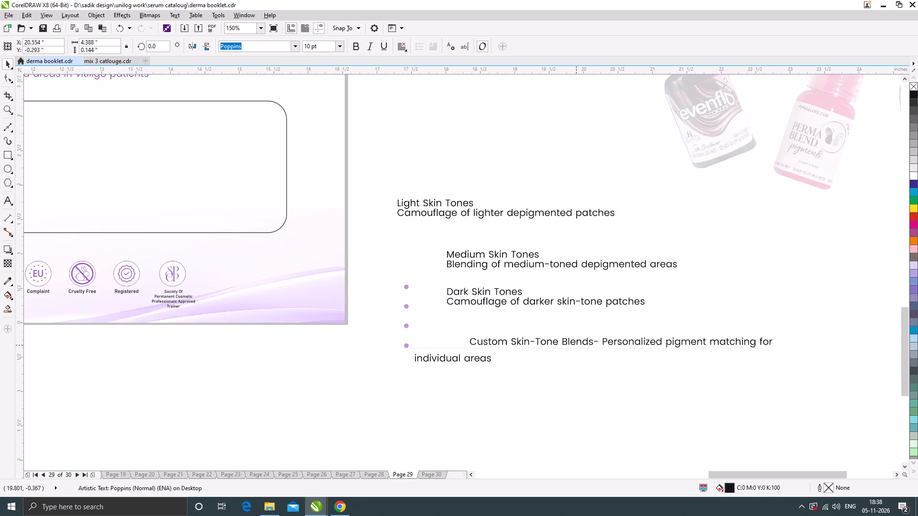
drag(576, 344, 542, 340)
drag(490, 360, 516, 350)
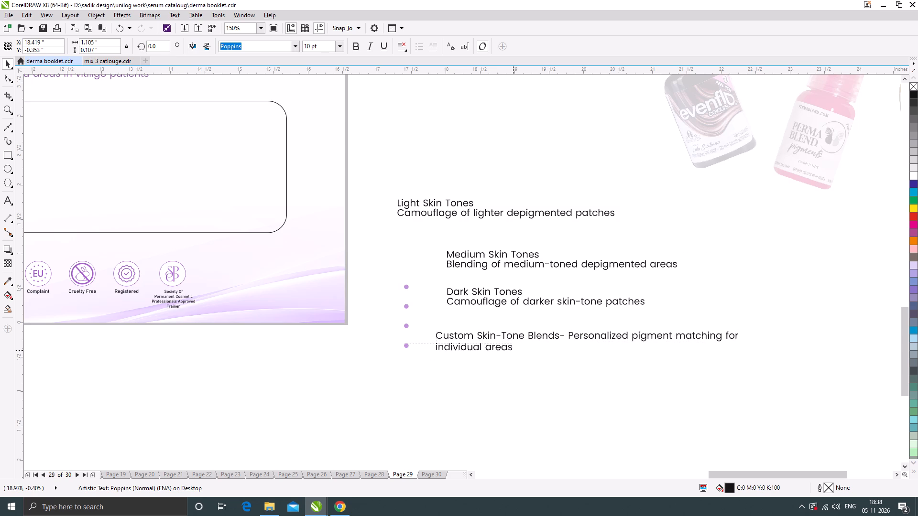
drag(516, 350, 516, 352)
Align the Light Skin Tones and Custom Skin-Tone Blends texts with the left edge of the Medium and Dark texts, evenly spaced in one column.
drag(383, 191, 680, 237)
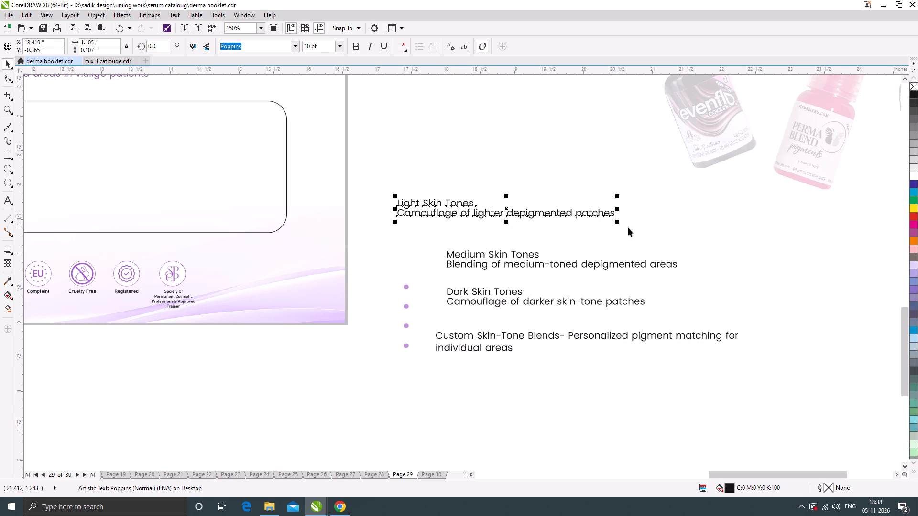
drag(604, 213, 652, 226)
drag(781, 362, 423, 323)
drag(457, 335, 469, 324)
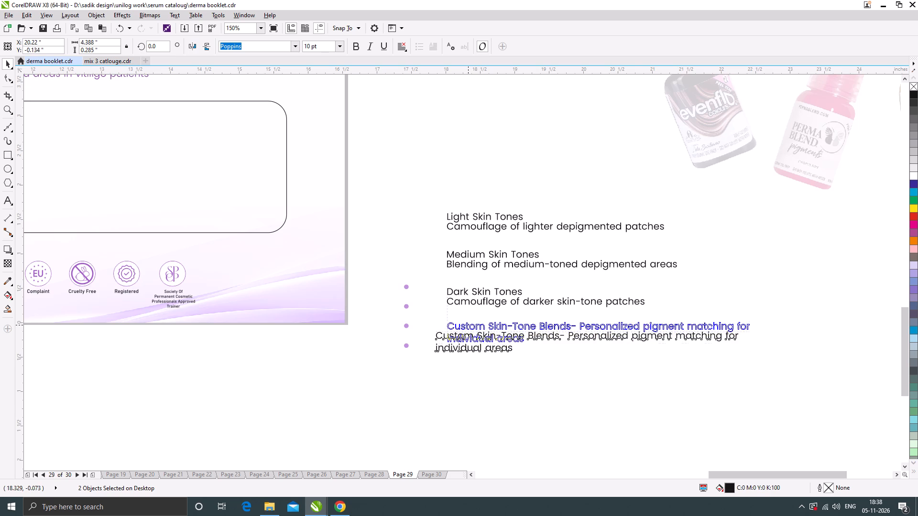
drag(469, 324, 469, 324)
Move the whole column of skin-tone texts, without the bullets, onto page 29 between the Scar and Vitiligo Camouflage Pigments sections.
scroll(474, 321, down, 1)
click(597, 344)
drag(648, 351, 445, 256)
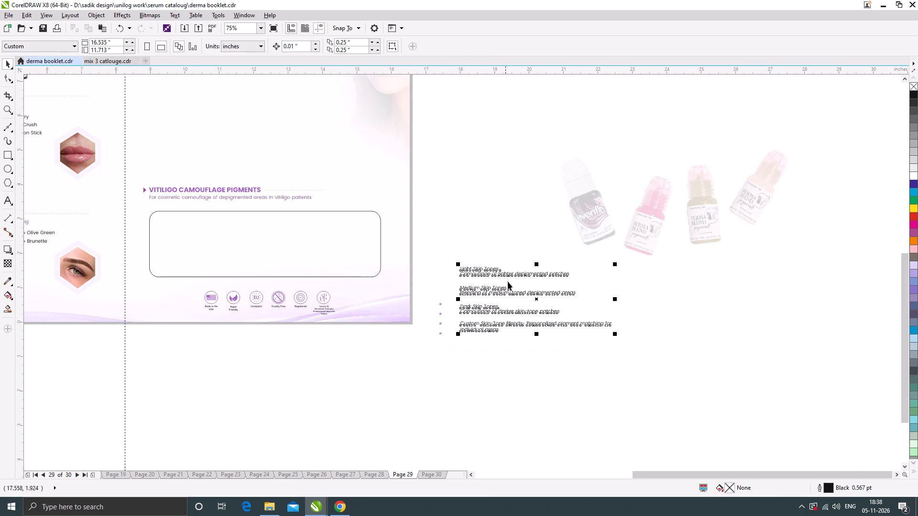
scroll(510, 282, down, 1)
drag(521, 280, 384, 190)
scroll(338, 183, up, 1)
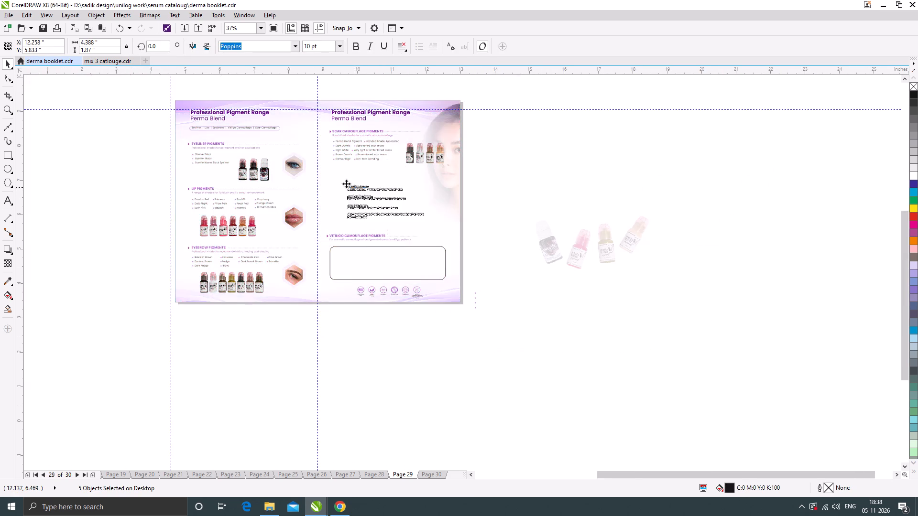
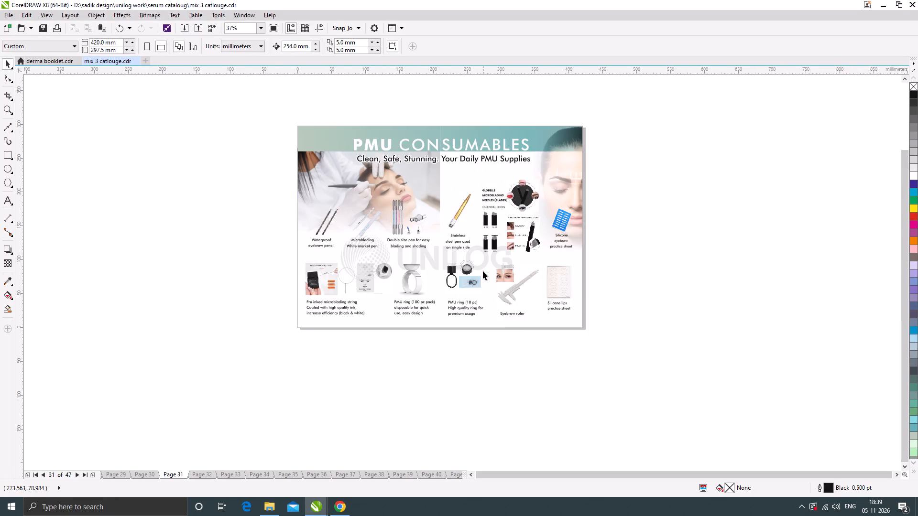
Go back from the PMU Consumables spread to the Exosome Reglory EXO+ spread on page 28 of the mix 3 catalogue.
key(Page_Up)
key(Page_Up)
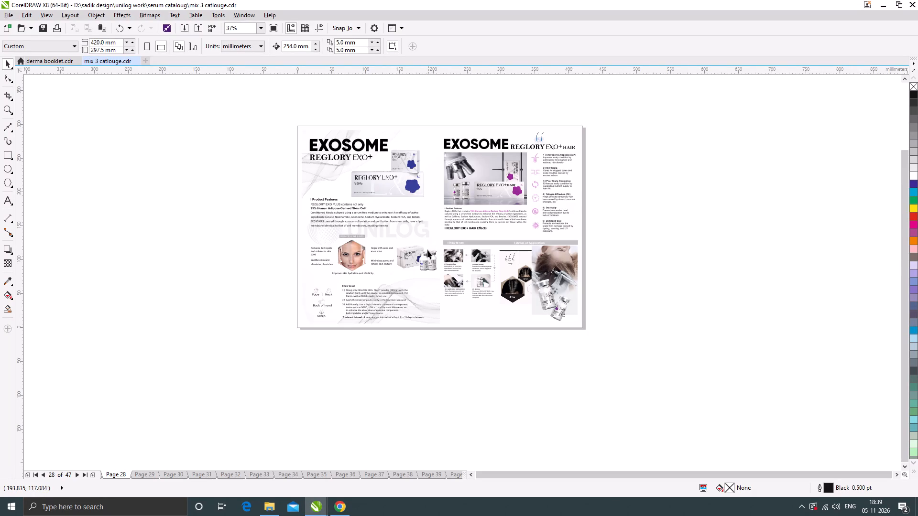
Look through the pages of mix 3 catlouge.cdr to find the spread with the microblading and PMU products.
key(Page_Up)
key(Page_Up)
key(Page_Up)
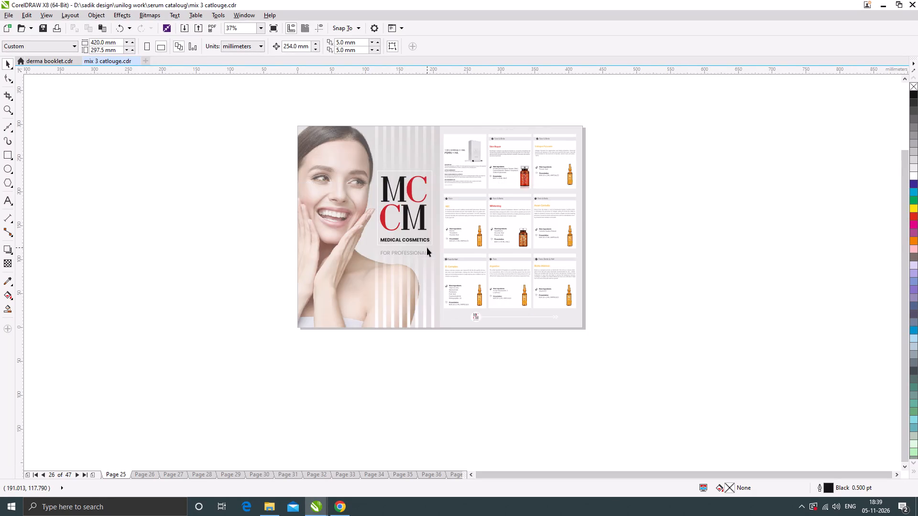
key(Page_Up)
key(Page_Up)
key(Page_Up)
key(Page_Up)
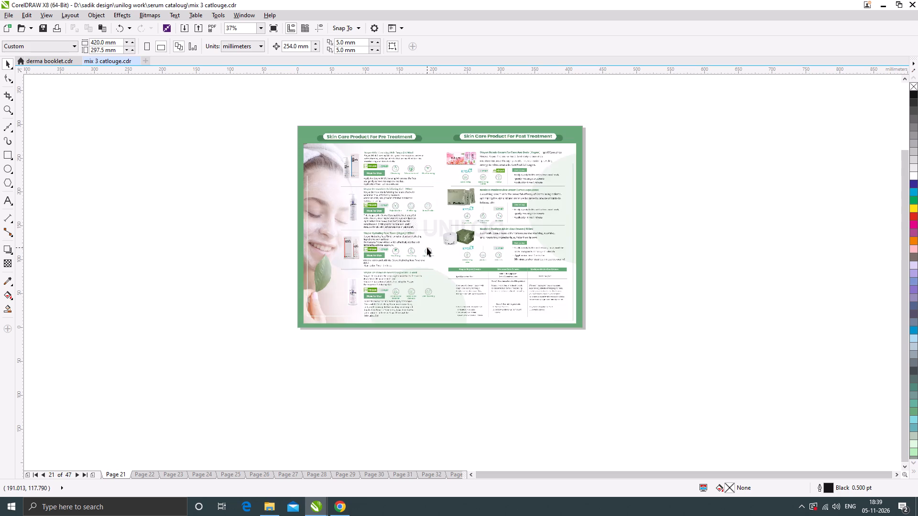
key(Page_Up)
key(Page_Up)
key(Page_Up)
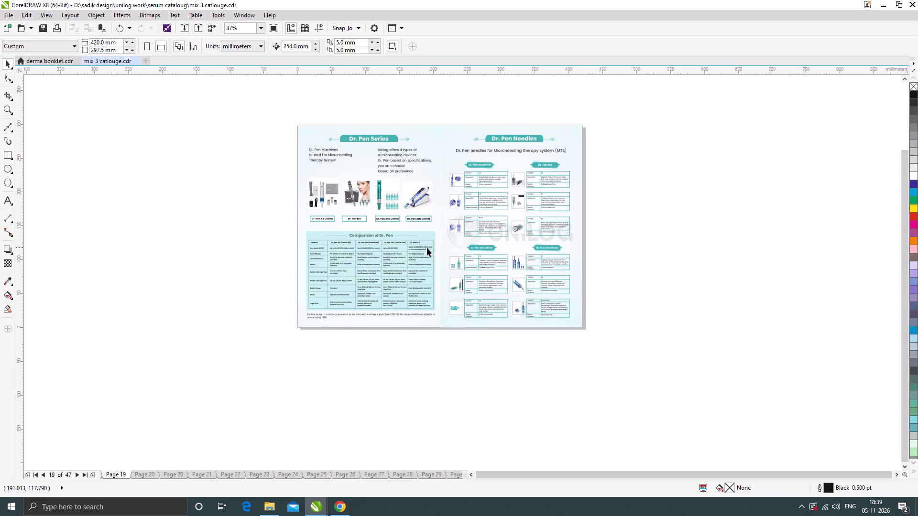
key(Page_Down)
key(Page_Down)
key(Page_Down)
key(Page_Down)
key(Page_Down)
key(Page_Down)
key(Page_Down)
key(Page_Down)
key(Page_Down)
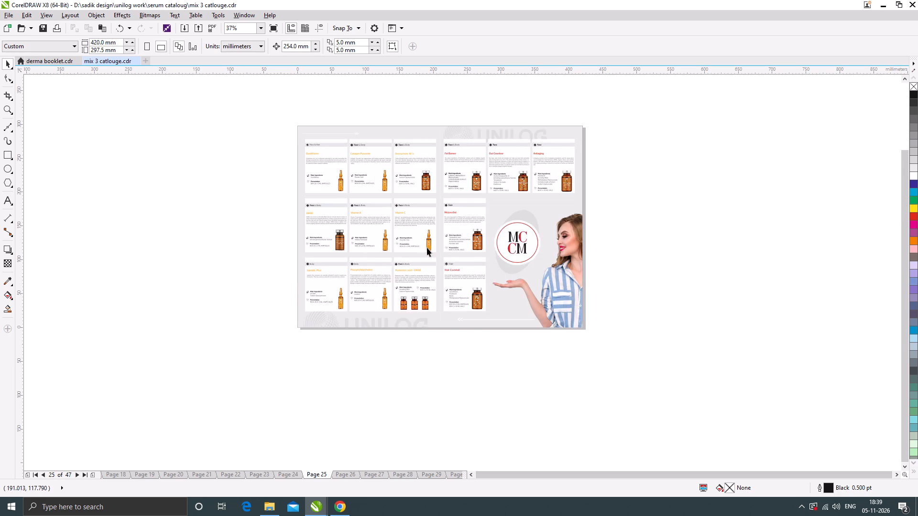
key(Page_Down)
key(Page_Down)
key(Page_Down)
key(Page_Down)
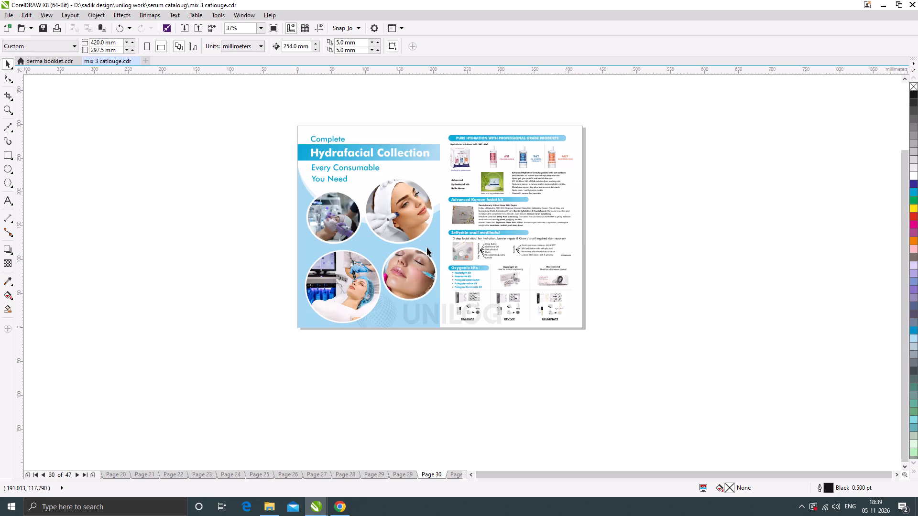
key(Page_Up)
Copy the two pre-inked microblading string images from this spread and paste them onto page 28 of derma booklet.cdr.
scroll(441, 253, up, 1)
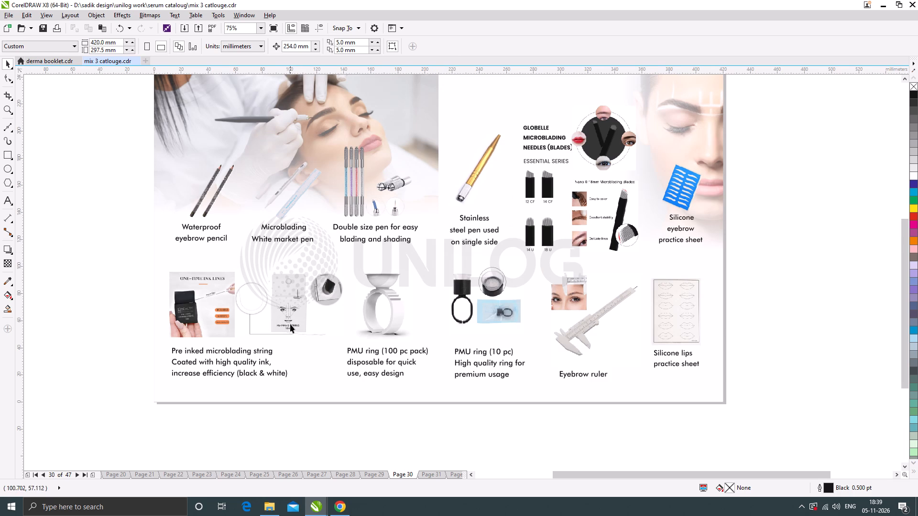
click(290, 324)
scroll(169, 324, up, 1)
shift+click(223, 297)
drag(420, 286, 419, 279)
key(ctrl+c)
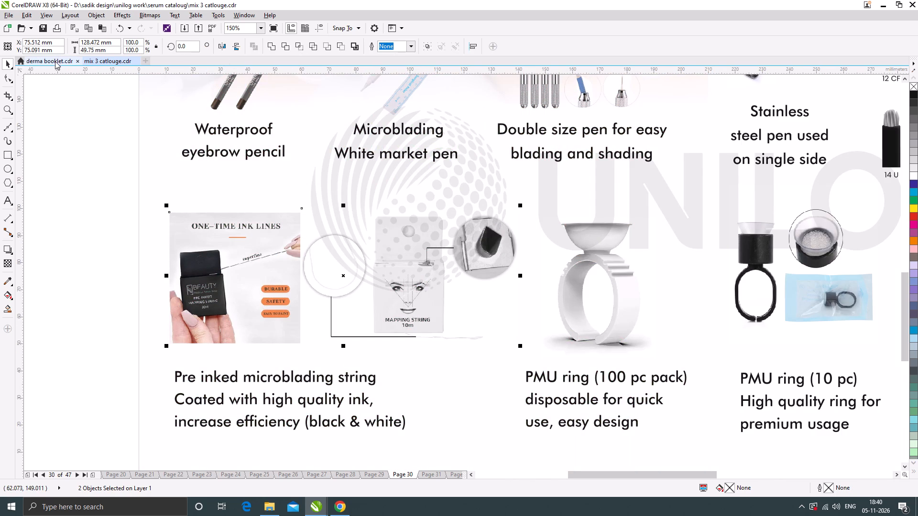
click(55, 61)
scroll(422, 230, down, 1)
click(375, 475)
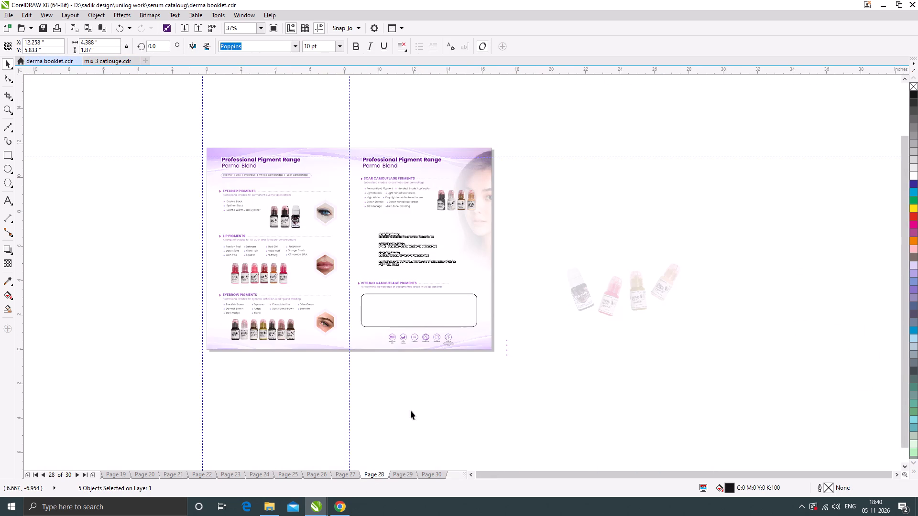
key(ctrl+v)
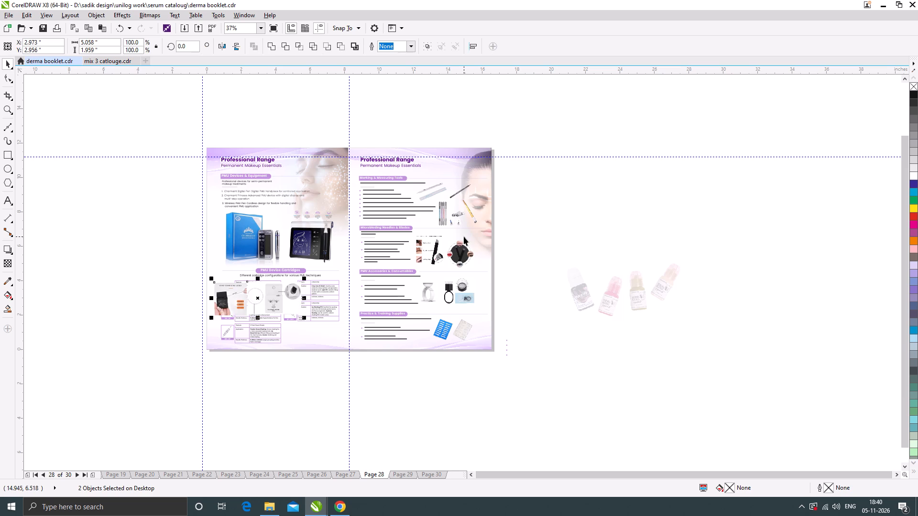
Move the pasted string images off the page and scale them down to about 1.26 by 0.49 in.
drag(267, 299, 529, 186)
scroll(500, 179, up, 1)
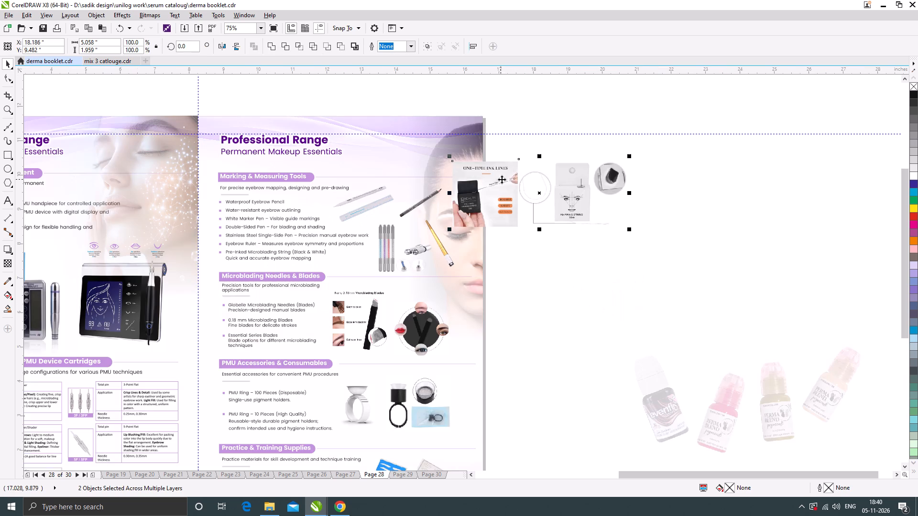
drag(507, 182, 559, 204)
drag(682, 175, 668, 187)
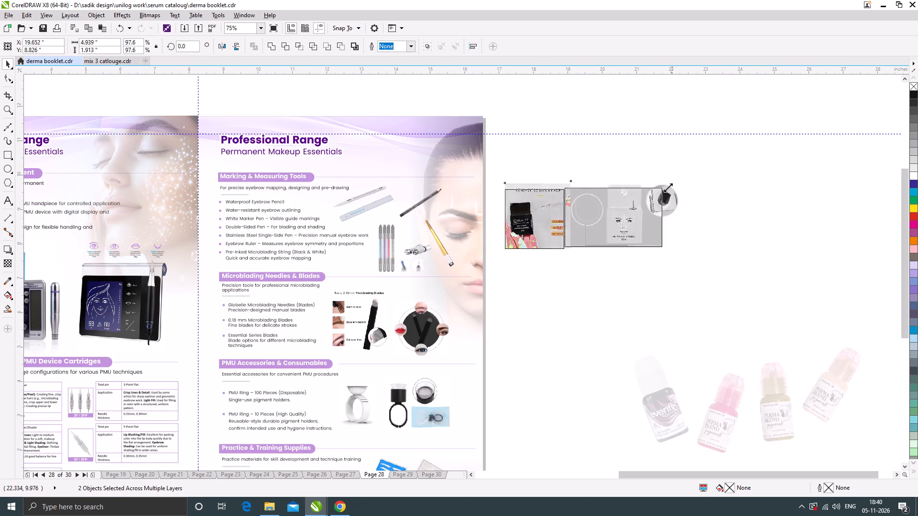
drag(668, 187, 594, 226)
drag(538, 242, 564, 208)
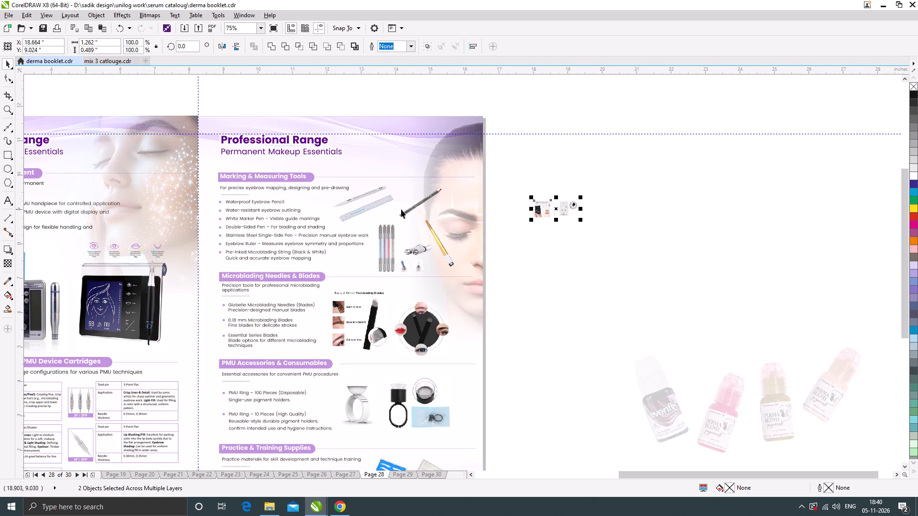
Move the white marker pen and ruler image out of Marking & Measuring Tools onto the empty desktop beside the page.
drag(367, 206, 618, 167)
Place the string images beside the top of the Marking & Measuring Tools list and enlarge them to about 2.0 by 0.78 in.
drag(622, 244, 509, 187)
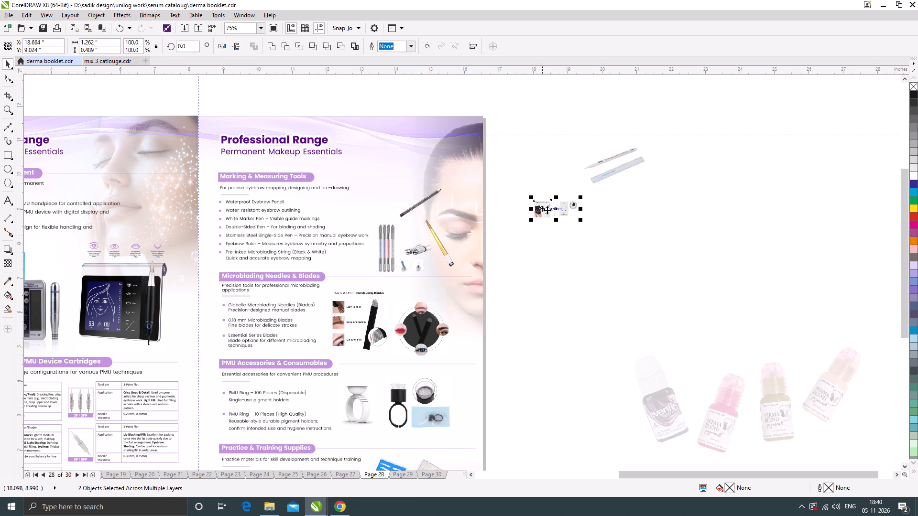
drag(547, 210, 339, 209)
scroll(352, 209, up, 1)
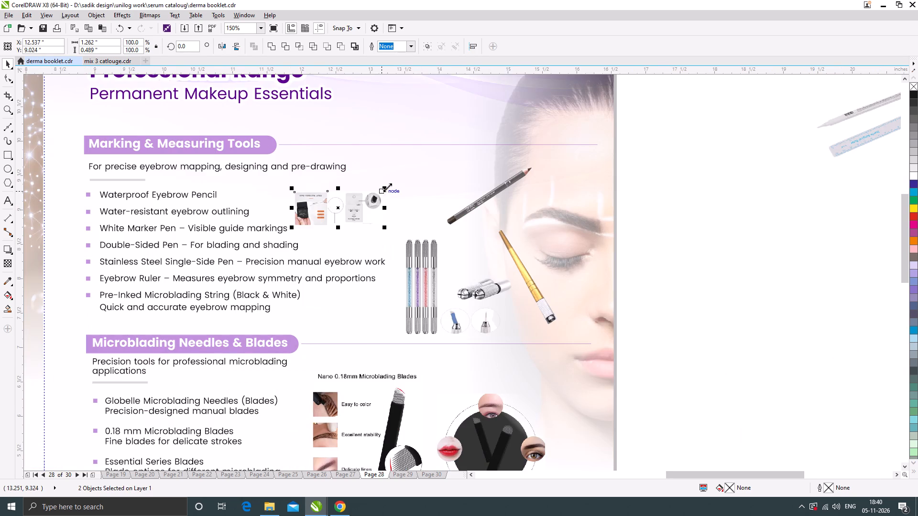
drag(387, 187, 418, 168)
scroll(353, 190, up, 1)
drag(370, 197, 400, 202)
scroll(489, 188, down, 1)
drag(500, 175, 525, 159)
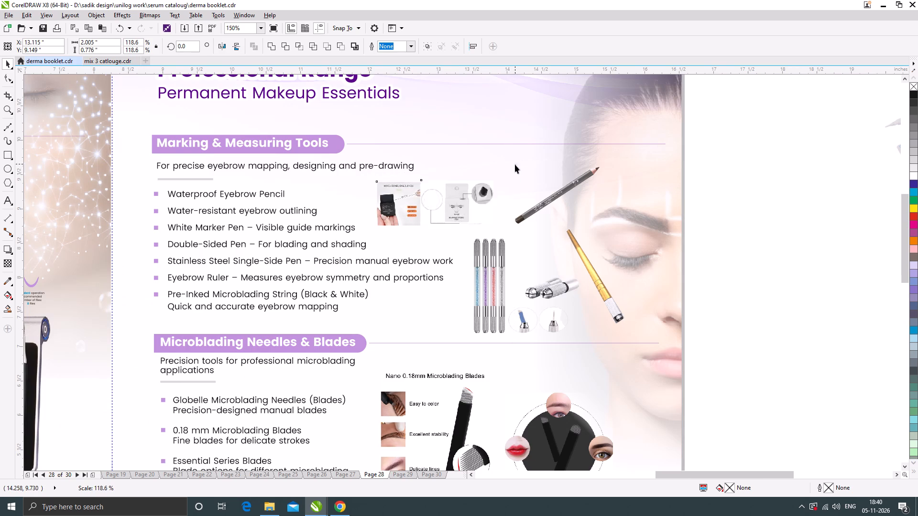
scroll(464, 193, up, 1)
drag(461, 205, 452, 222)
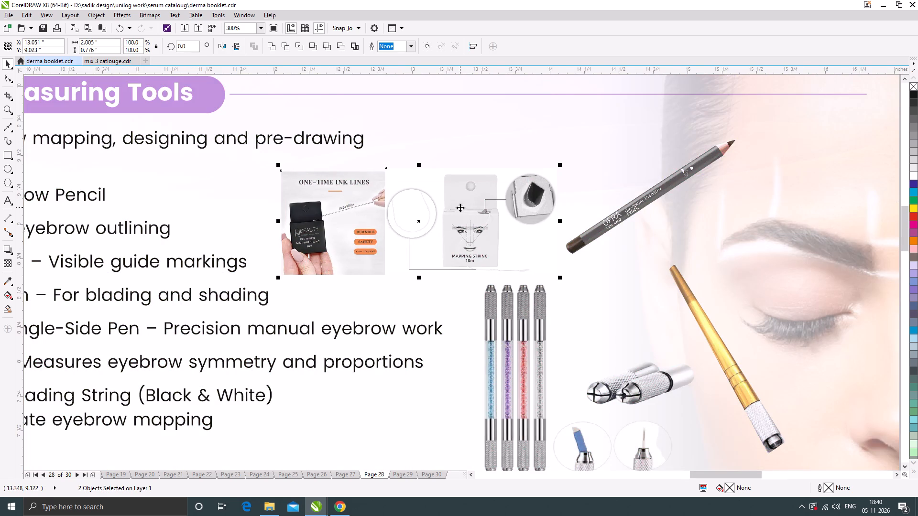
Bring the marker pen and ruler image back above the eyebrow pencil, scaled down to about 1.25 by 0.82 in.
scroll(460, 207, down, 2)
click(660, 241)
drag(680, 171, 526, 203)
scroll(542, 187, up, 1)
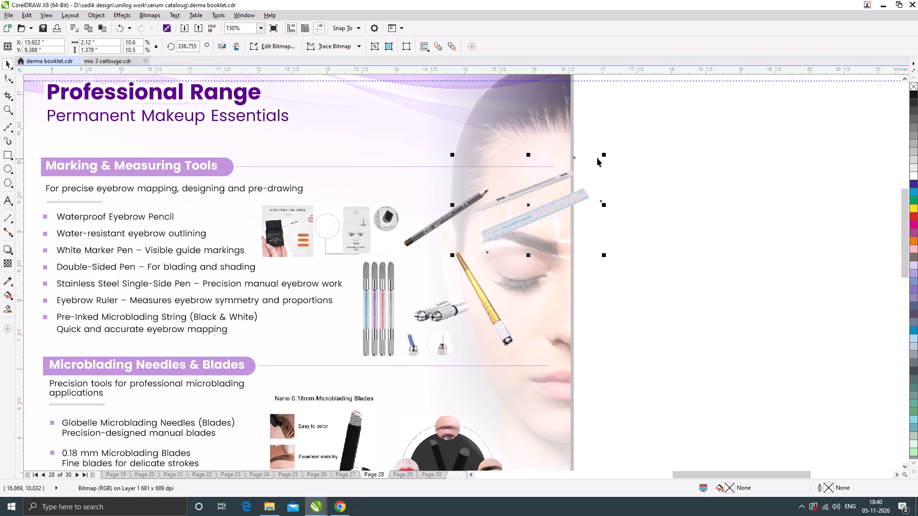
shift+drag(604, 153, 590, 172)
drag(555, 200, 456, 184)
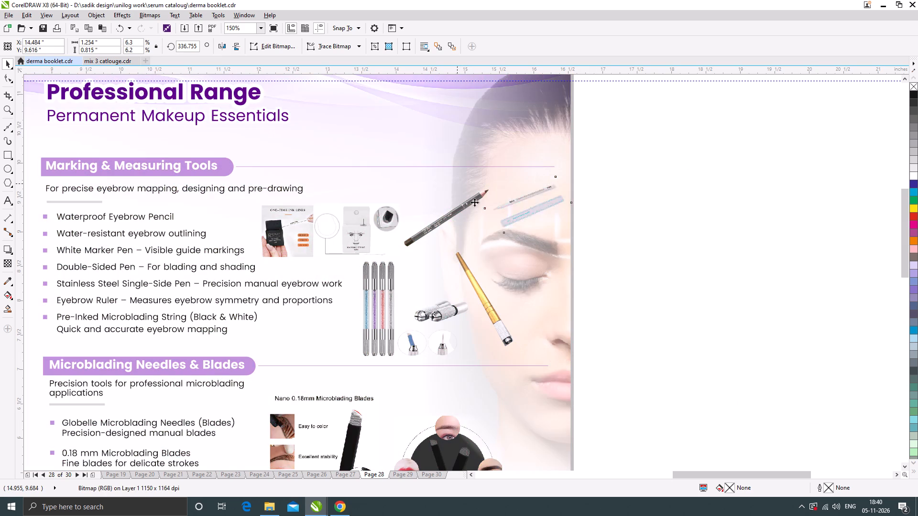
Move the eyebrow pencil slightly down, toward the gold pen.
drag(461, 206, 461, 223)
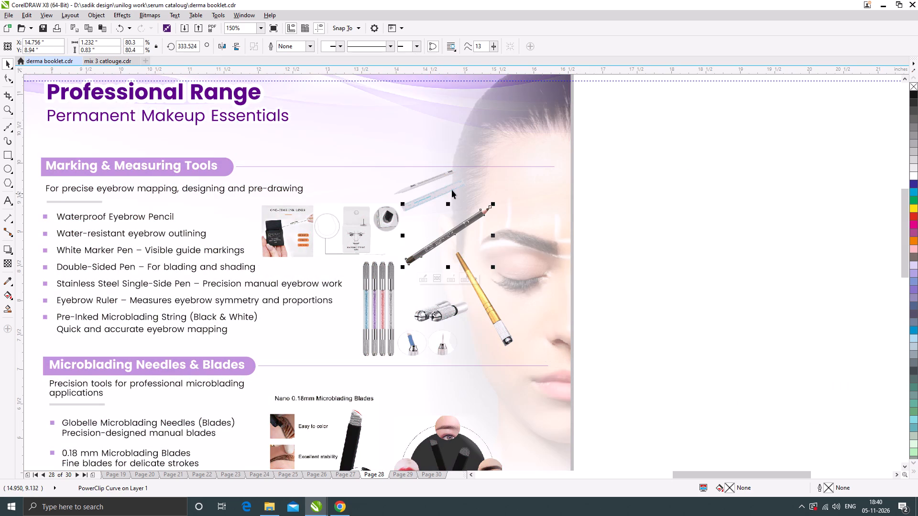
Move the marker pen and ruler image into the gap between the last list item and the double-sided pens.
drag(426, 179, 422, 191)
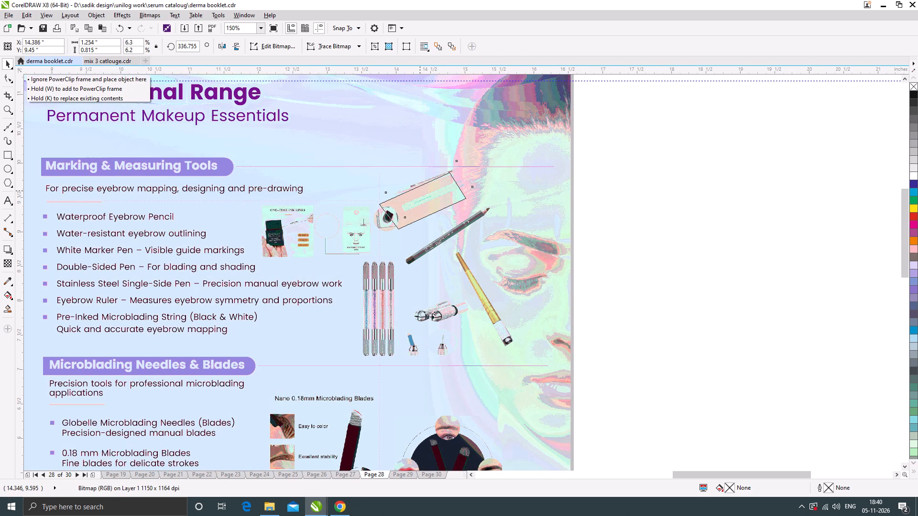
drag(422, 191, 312, 322)
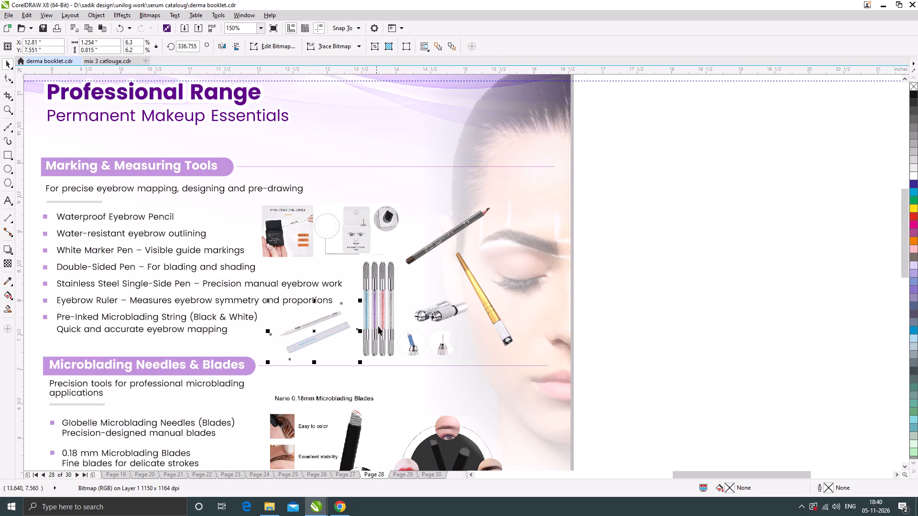
click(644, 286)
Shift the eyebrow pencil and the gold single-side pen slightly upward in the Marking & Measuring Tools section.
scroll(462, 210, down, 1)
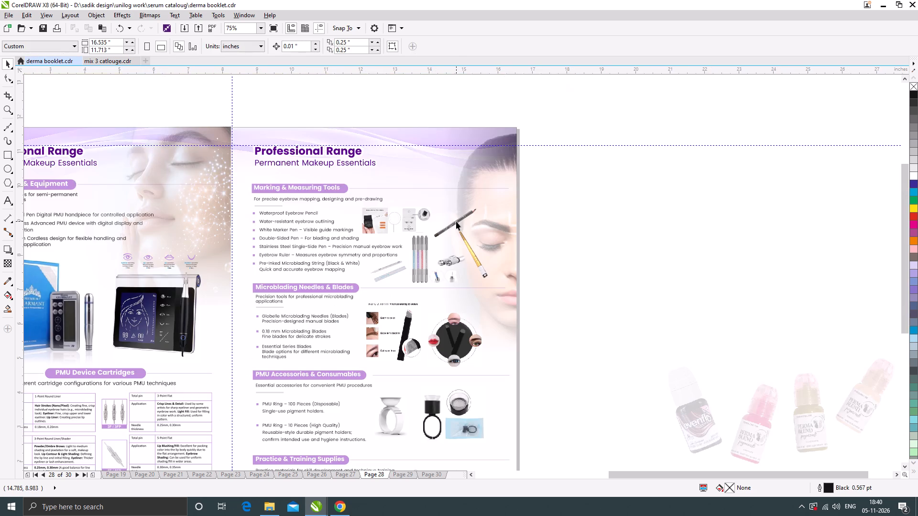
scroll(456, 221, up, 1)
drag(456, 221, 462, 201)
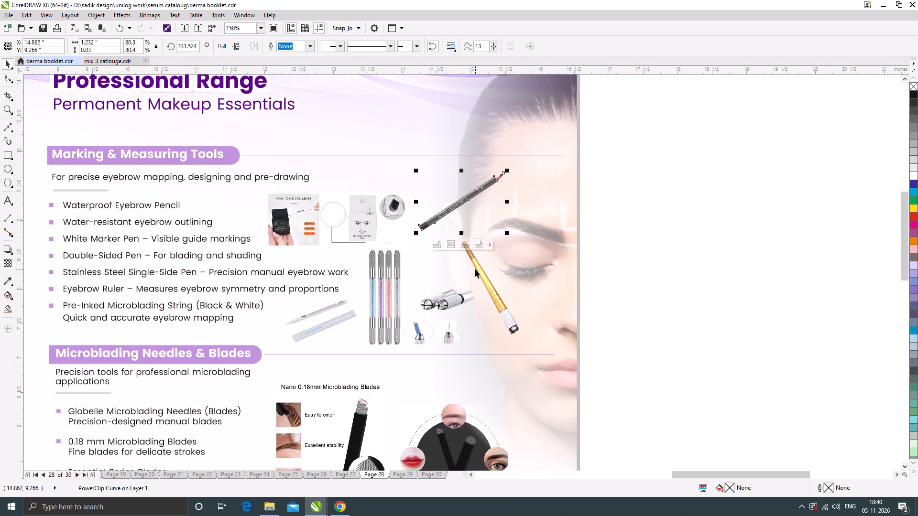
drag(479, 269, 479, 262)
scroll(505, 249, down, 1)
click(656, 286)
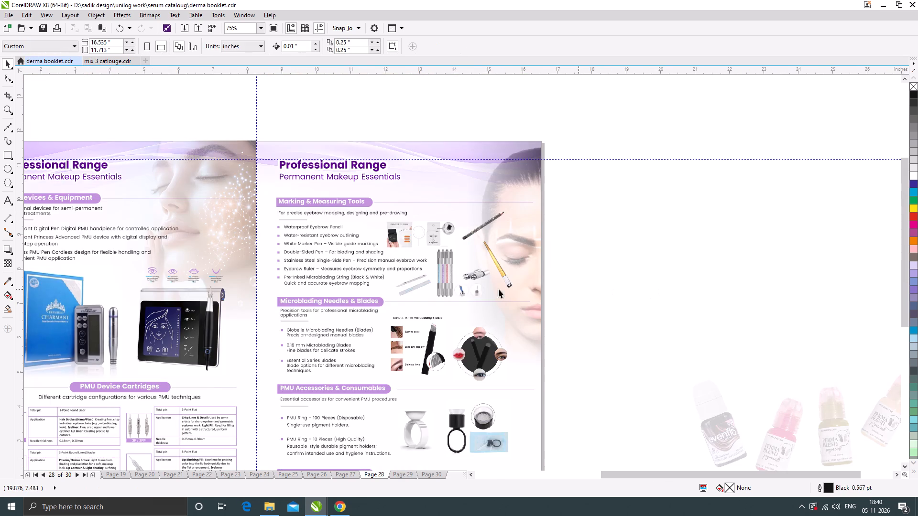
Enlarge the marker pen and ruler image to about 1.35 in wide and rotate it to about 330.6°.
scroll(431, 288, up, 1)
click(414, 280)
scroll(415, 279, up, 1)
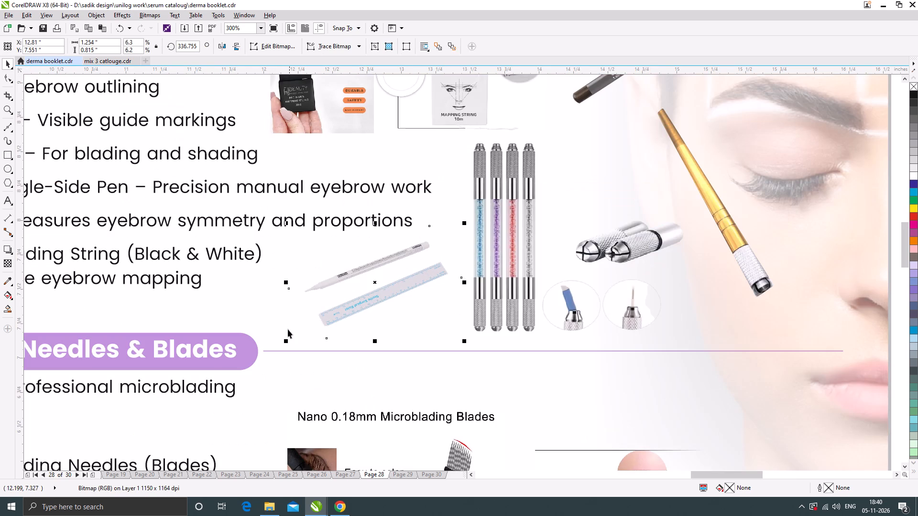
drag(287, 339, 275, 347)
drag(385, 304, 387, 297)
click(407, 286)
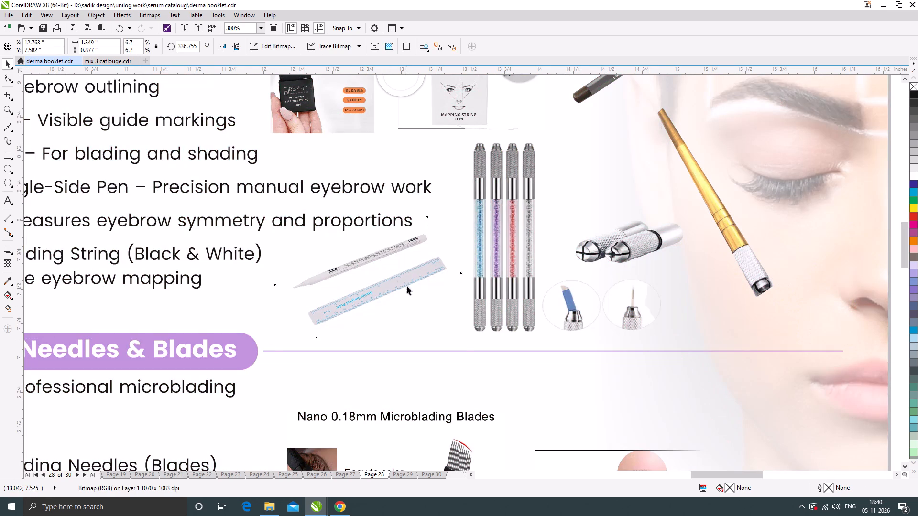
drag(467, 213, 468, 226)
scroll(425, 266, down, 1)
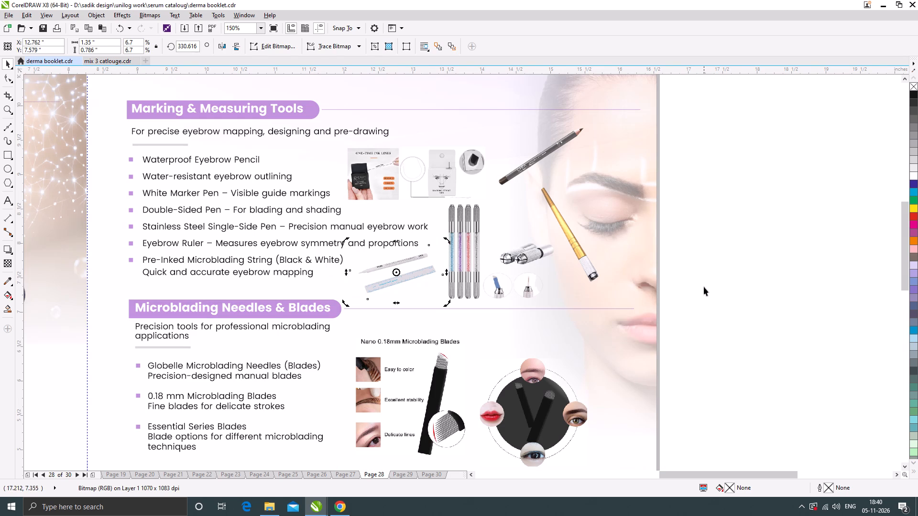
click(704, 287)
Examine the rearranged Marking & Measuring Tools section up close in full-screen preview.
scroll(520, 227, down, 1)
click(673, 263)
scroll(499, 194, down, 1)
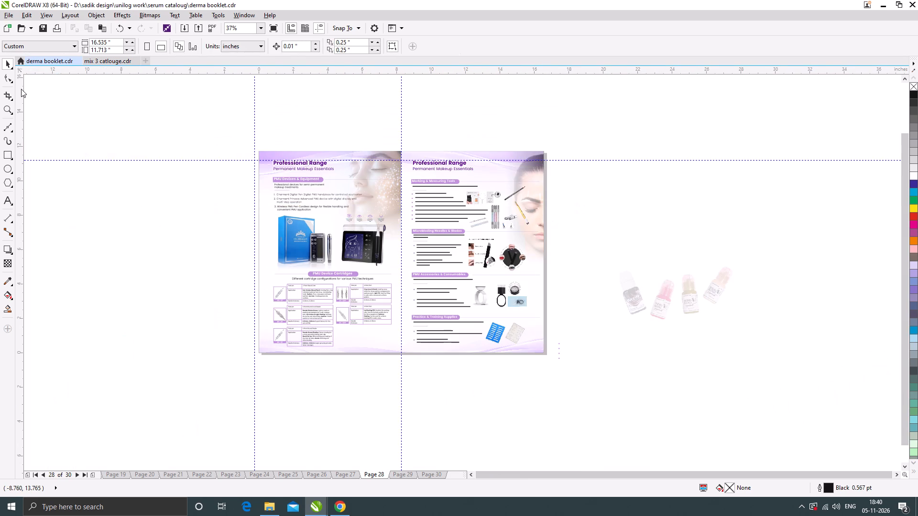
click(6, 108)
drag(392, 147, 509, 222)
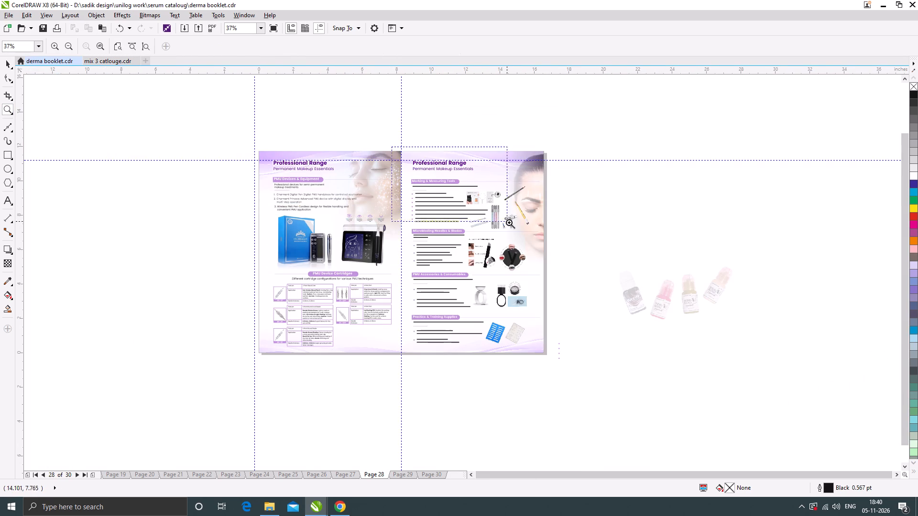
drag(509, 222, 548, 241)
key(F9)
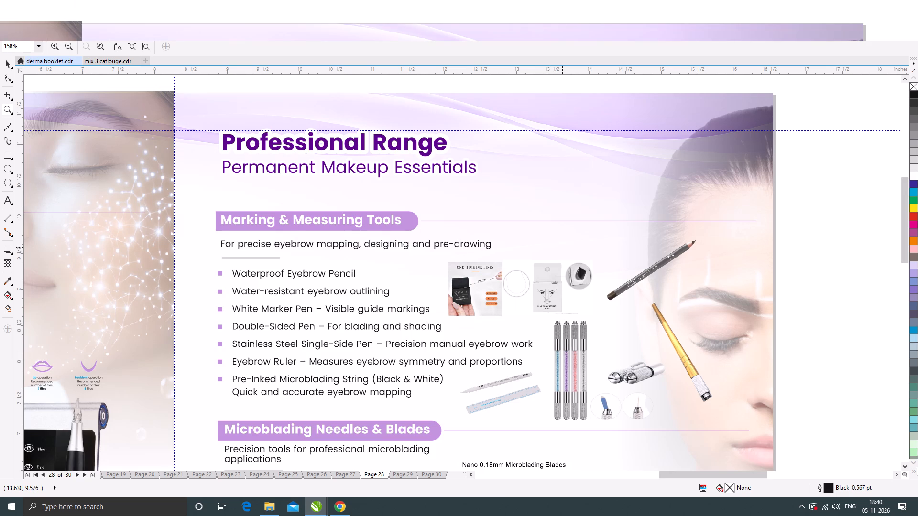
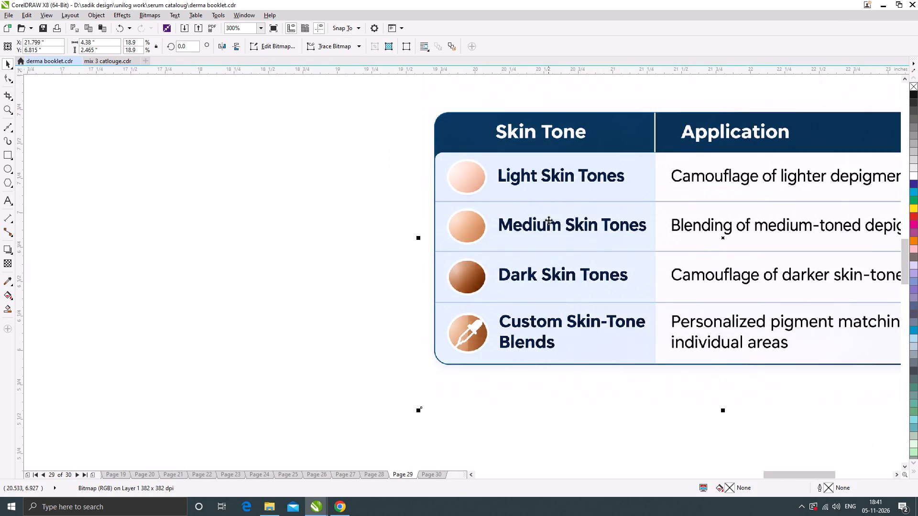
scroll(549, 207, down, 2)
drag(644, 228, 613, 228)
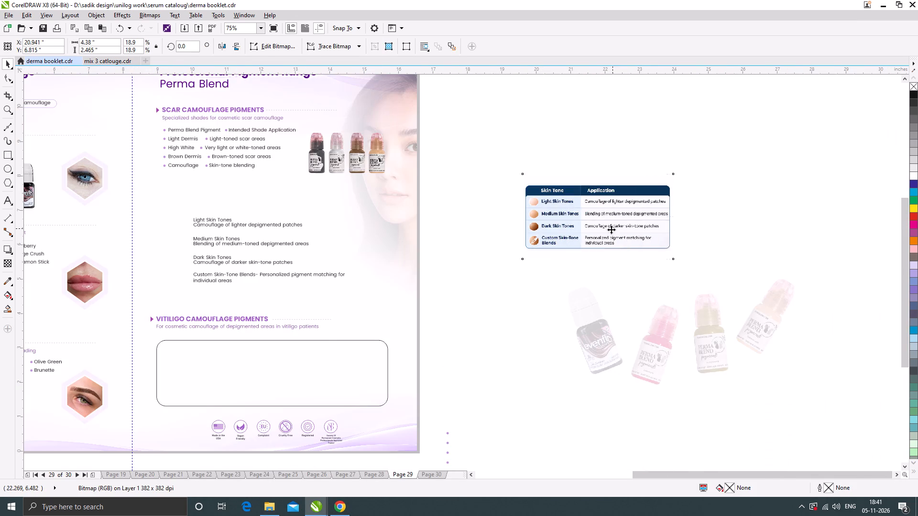
click(226, 223)
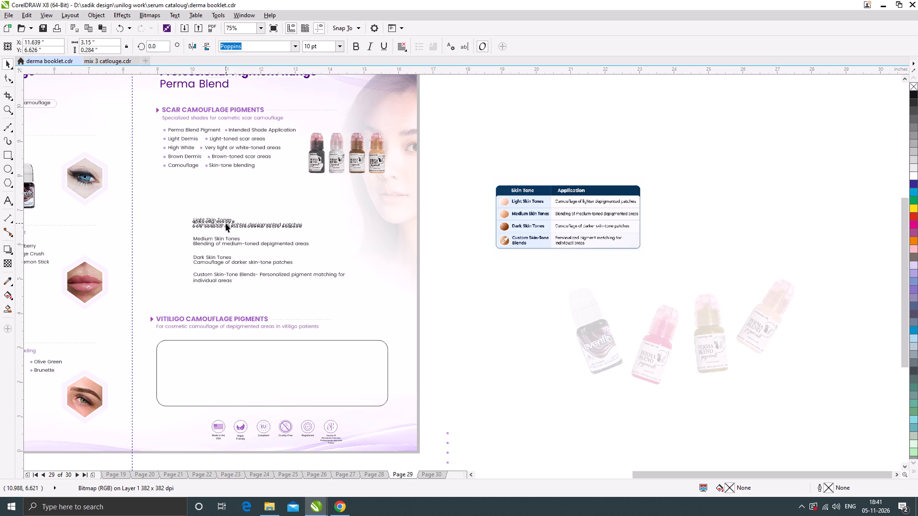
click(542, 295)
drag(539, 212, 502, 217)
Move the skin tone text lines off page 29 to below the table image, and shift the faded bottles image farther from the page.
click(256, 389)
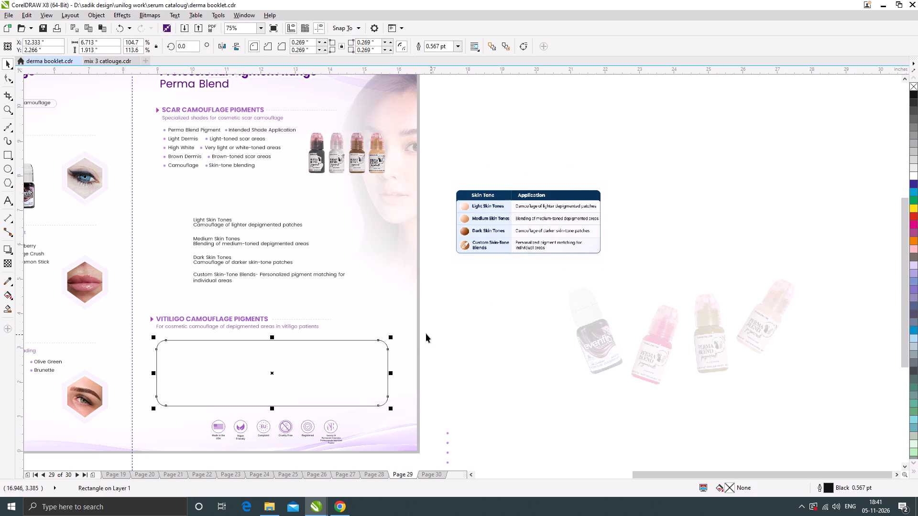
drag(448, 299, 176, 205)
drag(221, 227, 468, 308)
drag(657, 342, 754, 211)
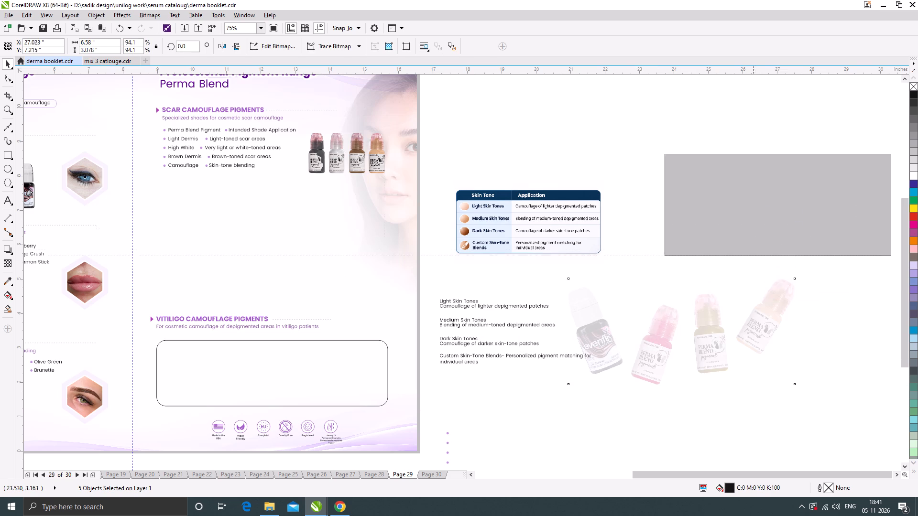
drag(754, 211, 764, 193)
Move the rounded rectangle from the Vitiligo Camouflage Pigments section to beside the page and resize it to about 4.38 by 2.33 in.
drag(335, 365, 778, 292)
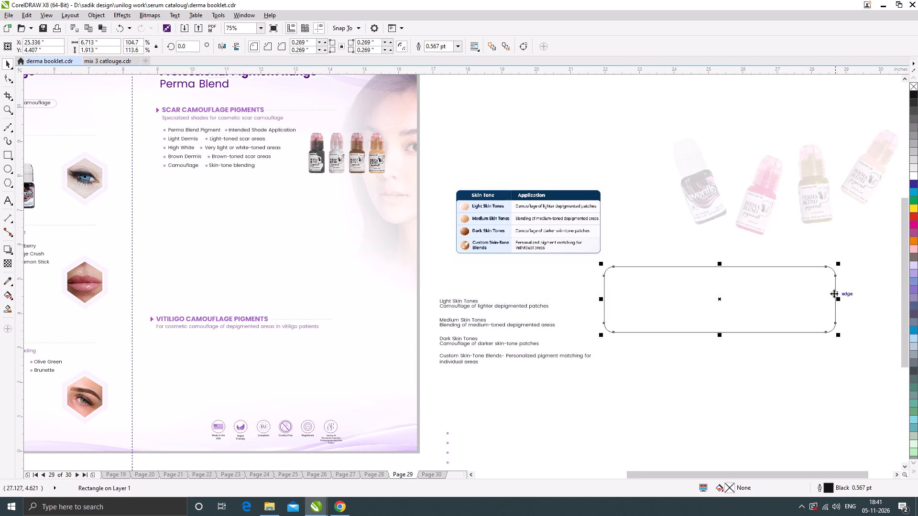
drag(839, 301, 704, 304)
drag(707, 297, 742, 298)
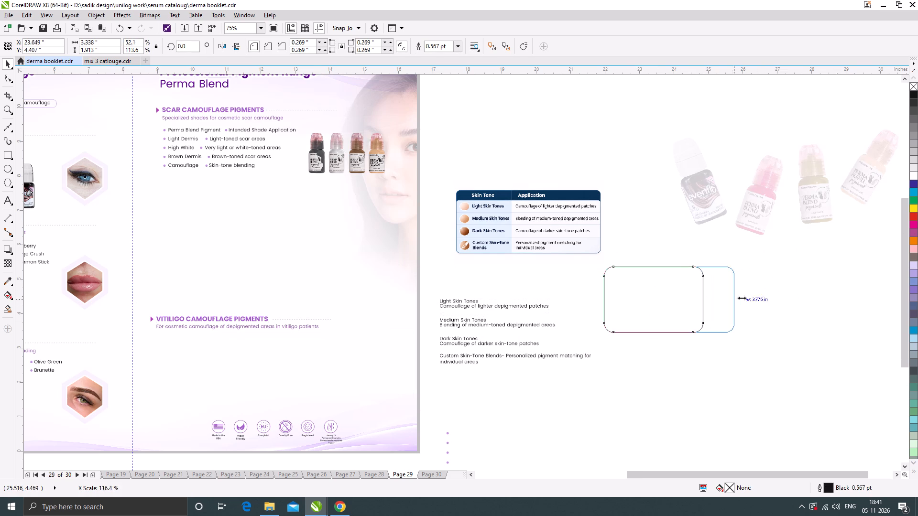
drag(742, 298, 759, 301)
drag(680, 334, 688, 346)
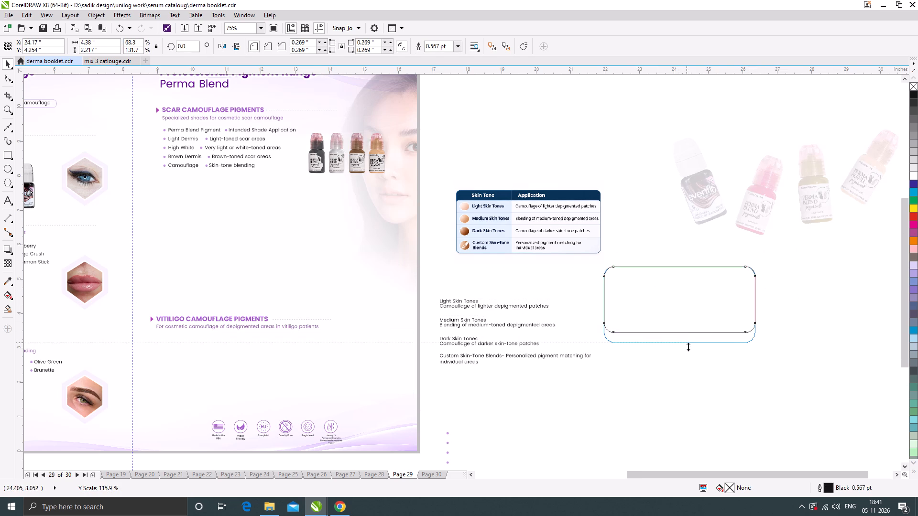
drag(688, 346, 688, 347)
click(702, 374)
drag(655, 297, 652, 309)
Join "Camouflage of lighter depigmented patches" onto the Light Skin Tones line, separated by a wide gap of spaces.
scroll(652, 305, up, 1)
scroll(580, 261, down, 1)
scroll(482, 254, up, 1)
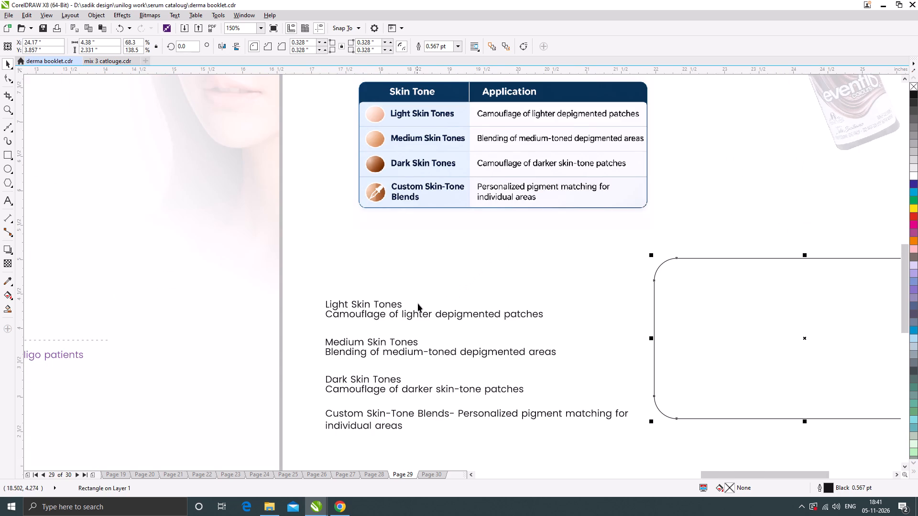
scroll(413, 280, down, 1)
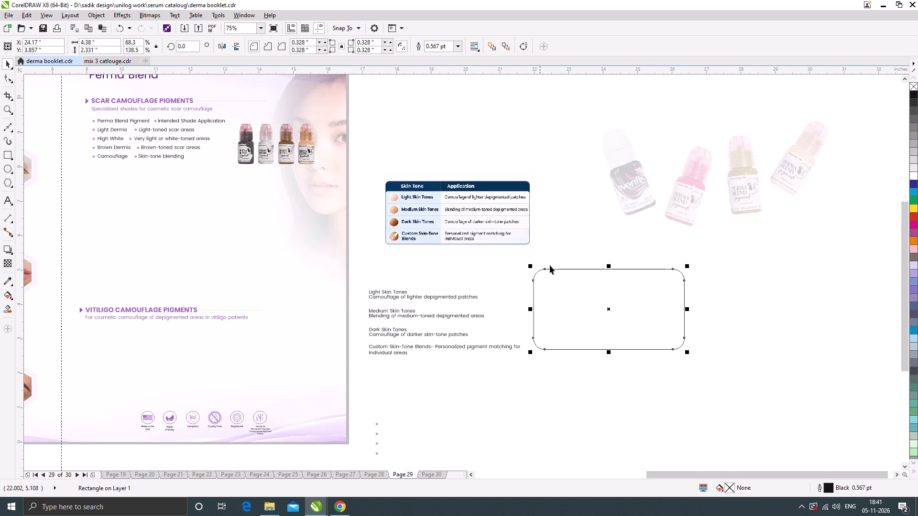
scroll(589, 266, up, 1)
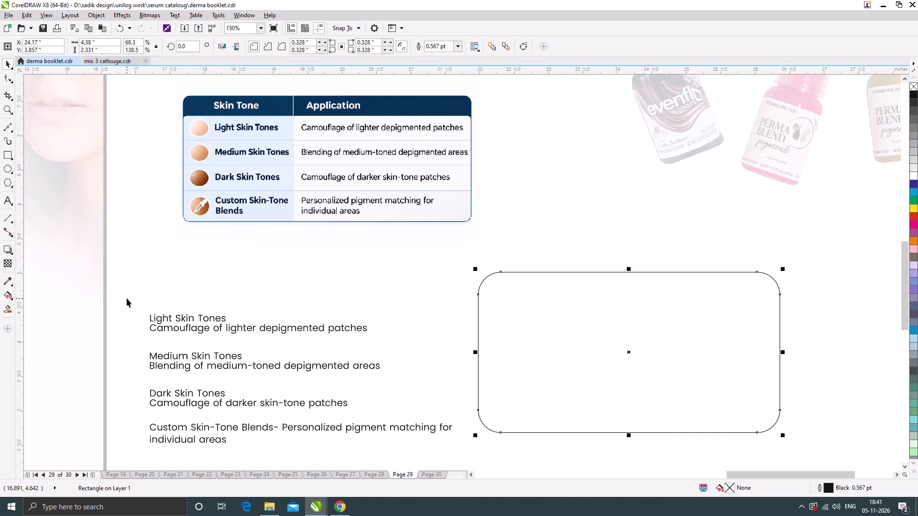
click(170, 329)
click(166, 326)
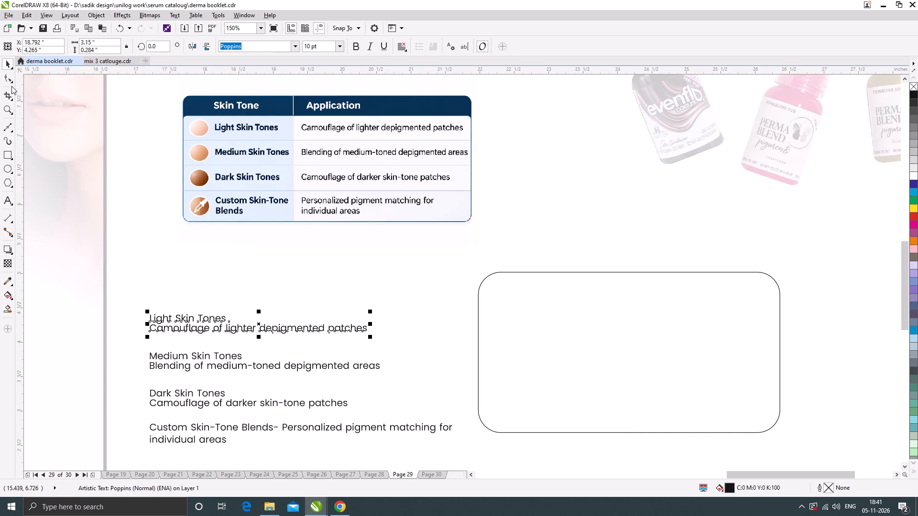
click(9, 76)
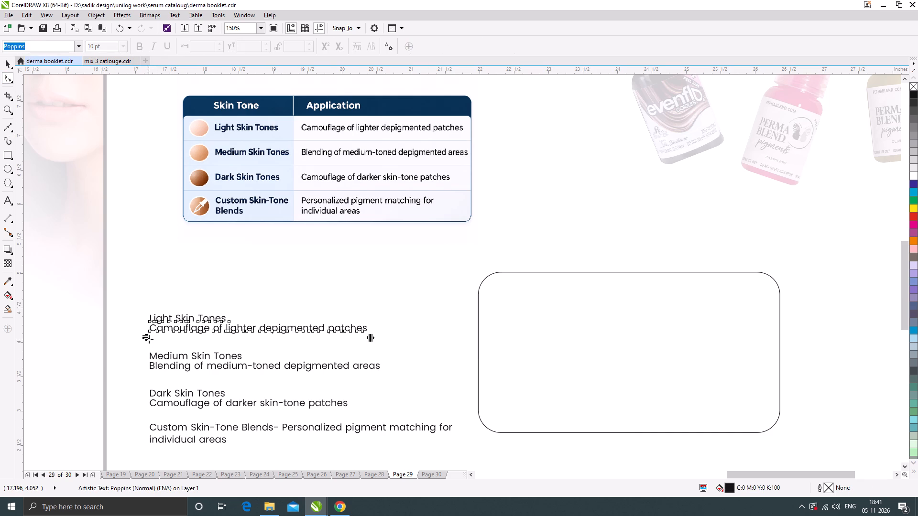
click(9, 64)
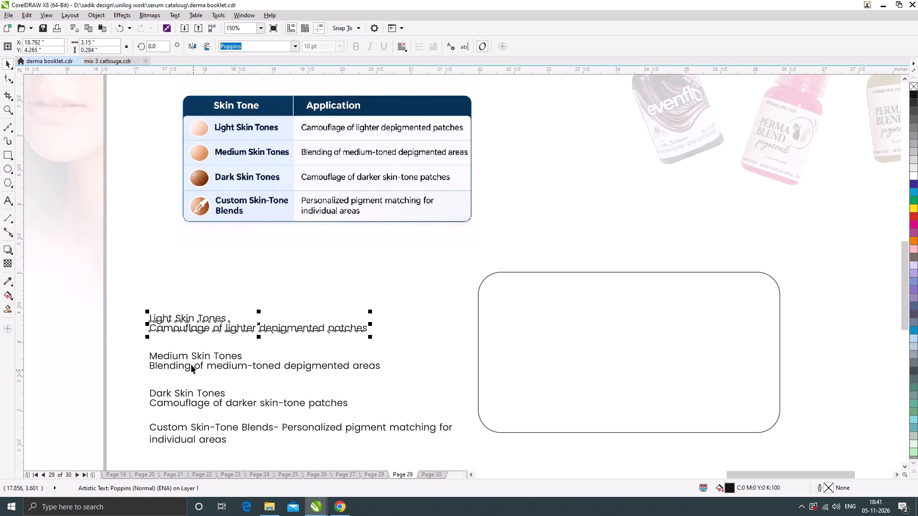
double_click(152, 330)
key(BackSpace)
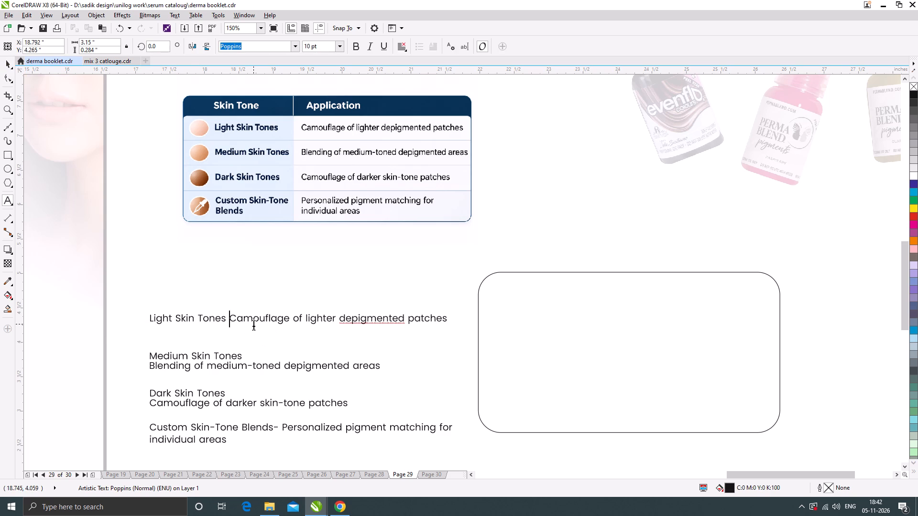
key(space)
key(space)
key(space)
key(space)
key(space)
key(space)
key(space)
key(space)
key(space)
key(space)
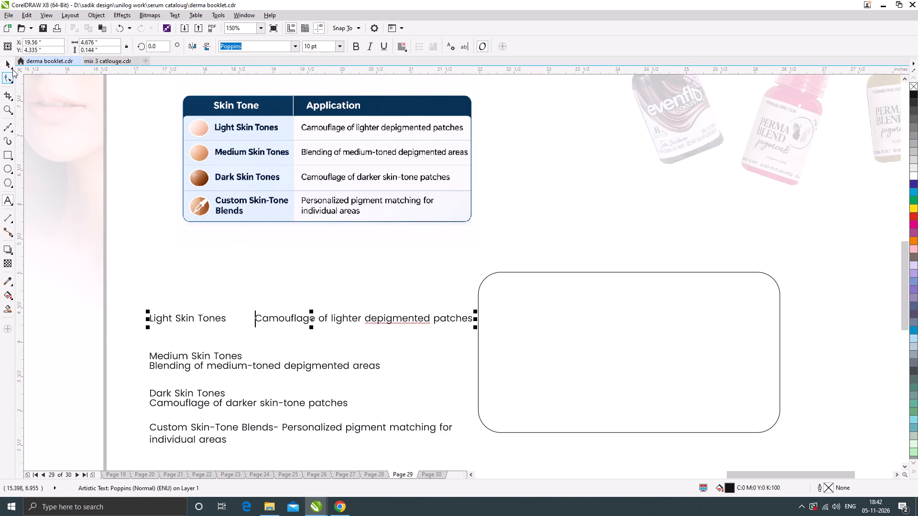
click(11, 65)
Move the Medium Skin Tones text closer to the Light line, join its description onto one line and align both descriptions using spaces.
drag(232, 359, 230, 349)
double_click(151, 359)
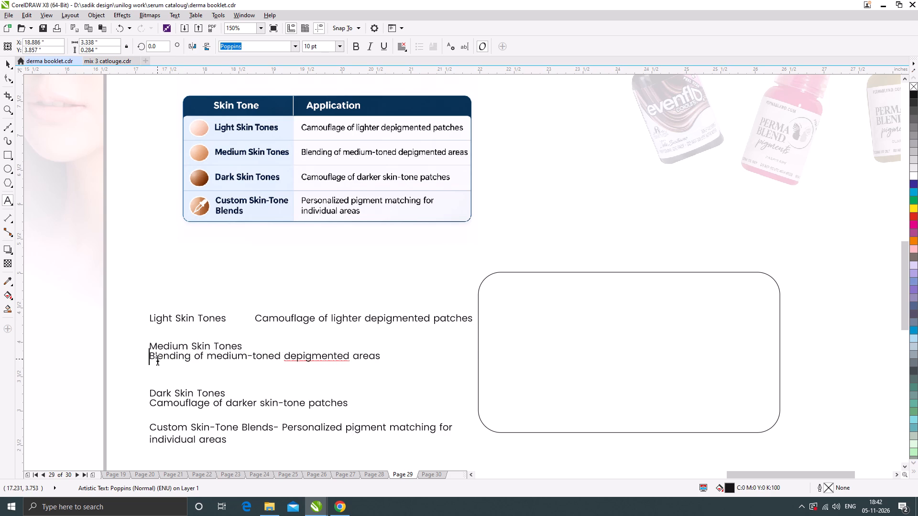
key(BackSpace)
key(space)
key(space)
key(space)
key(space)
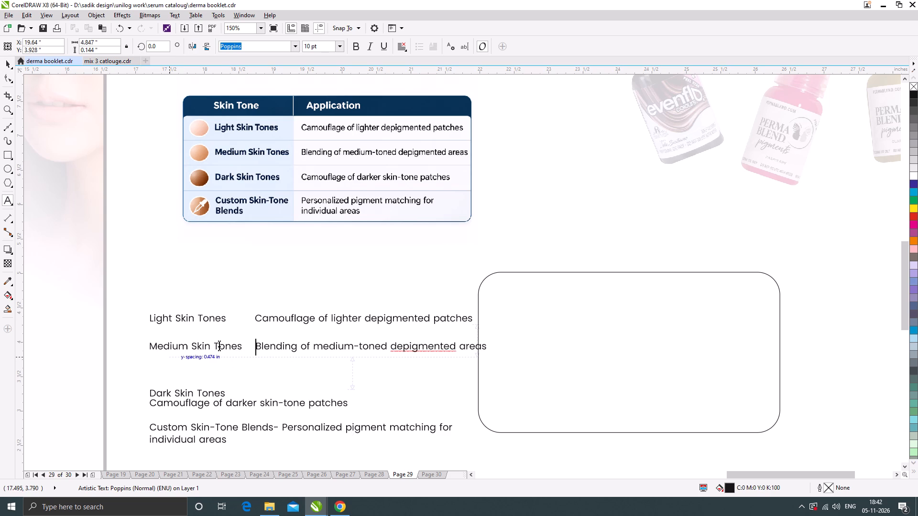
key(space)
click(255, 321)
key(space)
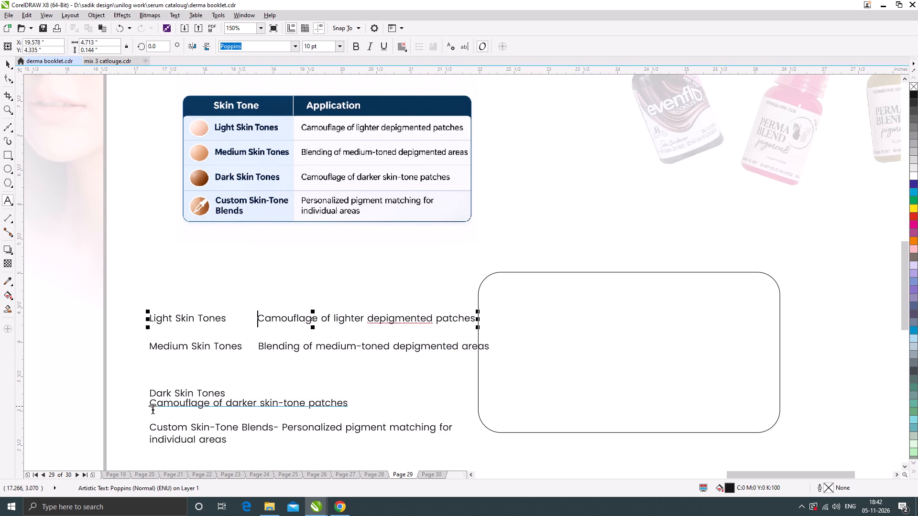
Join the Dark Skin Tones description onto its line, spaced to align with the descriptions above, and move the line up beneath Medium Skin Tones.
click(153, 407)
key(BackSpace)
key(space)
key(space)
key(space)
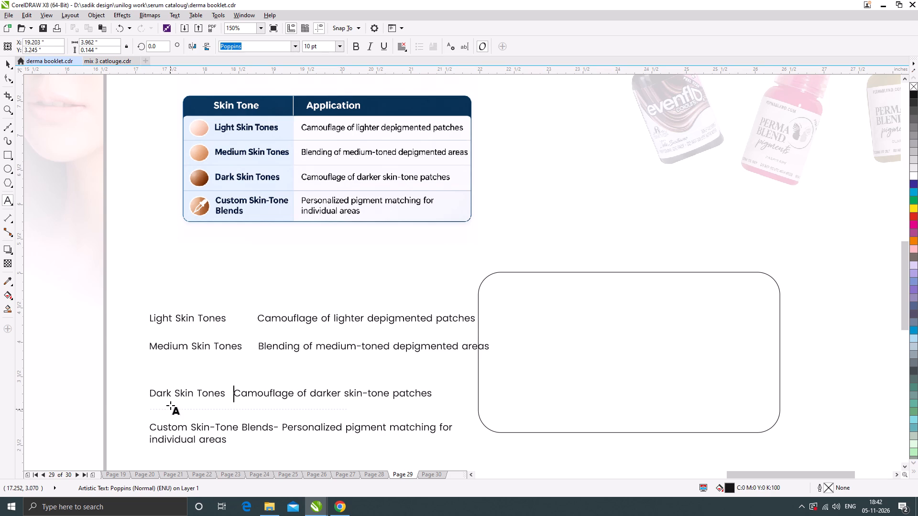
key(space)
key(space)
key(space)
key(space)
key(space)
key(space)
key(space)
key(space)
key(space)
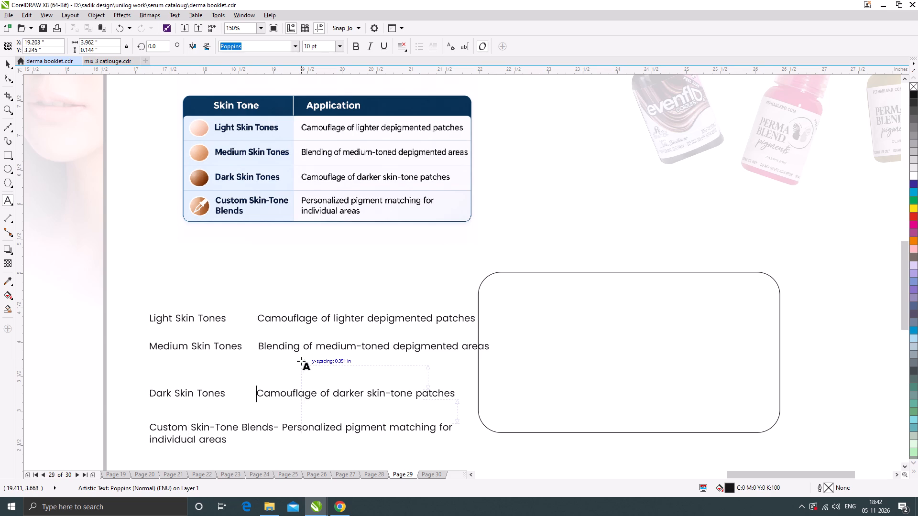
key(space)
click(7, 60)
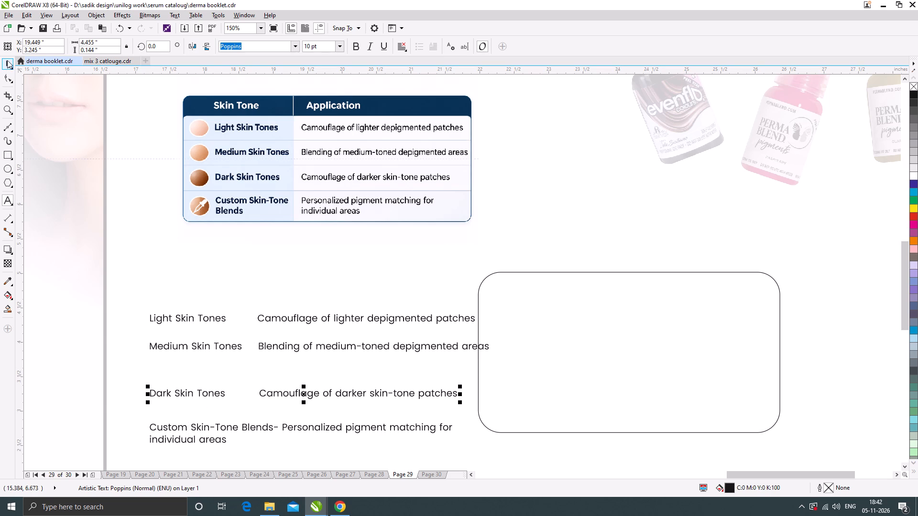
drag(296, 396, 293, 372)
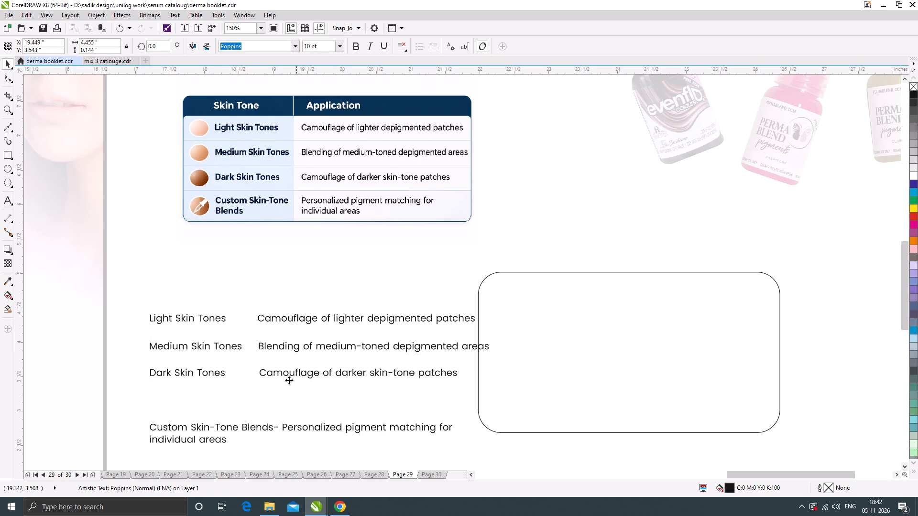
double_click(261, 374)
key(BackSpace)
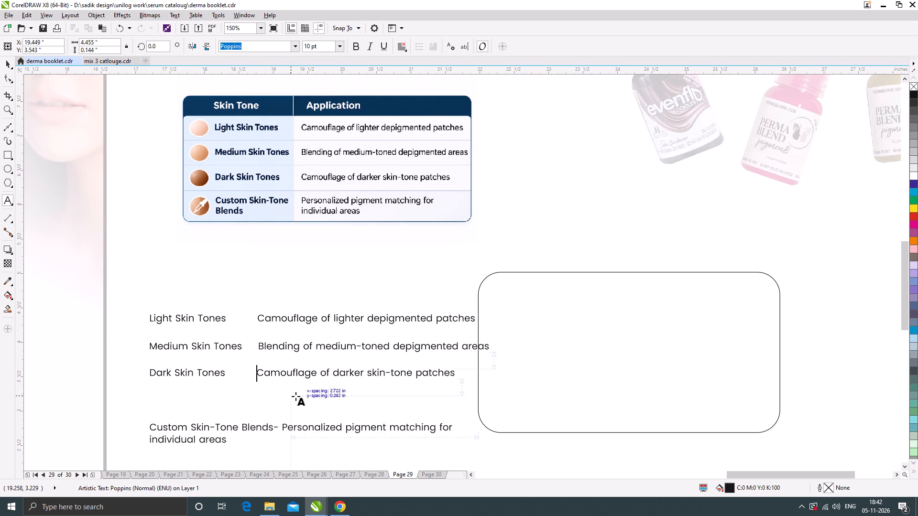
key(space)
click(8, 63)
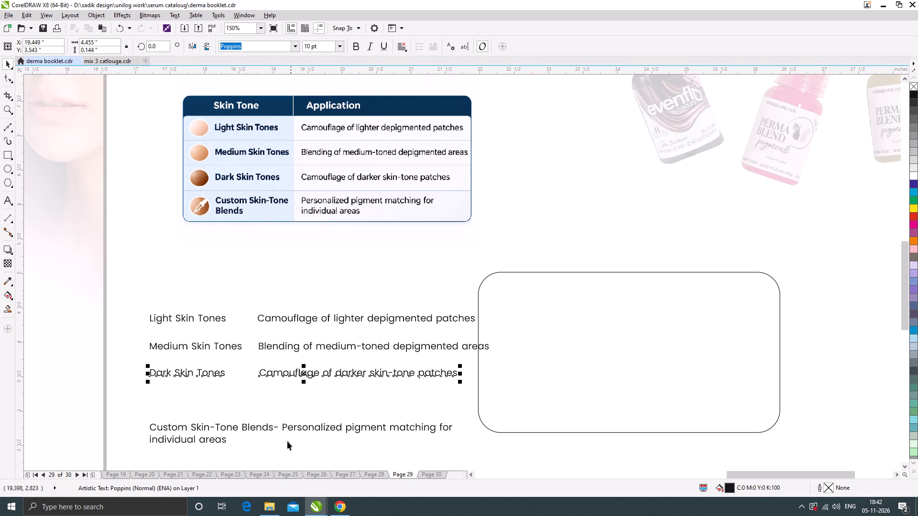
Move the Custom Skin-Tone Blends line up and replace the hyphen before "Personalized pigment matching for" with a gap of spaces.
drag(265, 426, 260, 402)
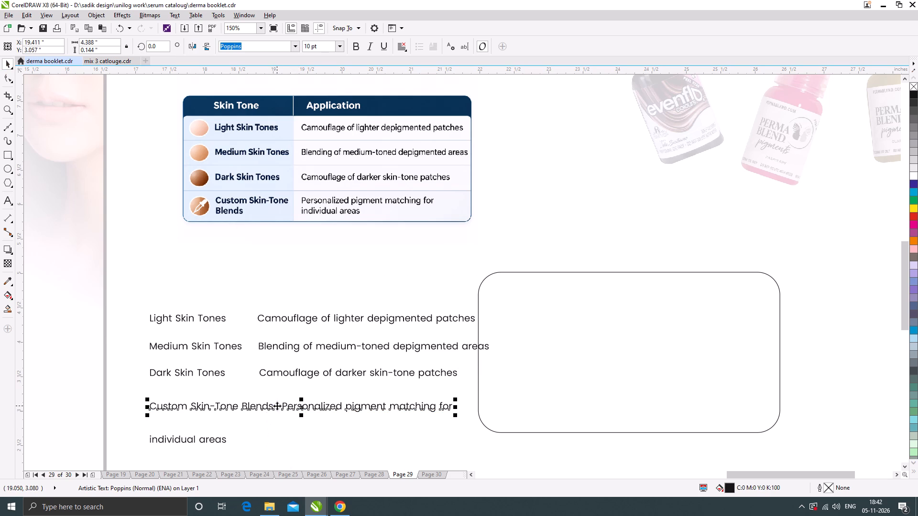
double_click(277, 406)
click(282, 407)
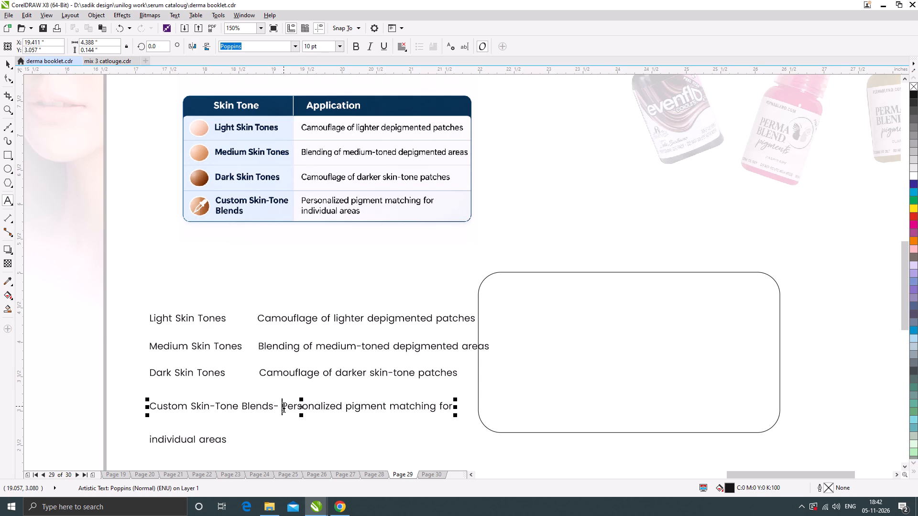
key(BackSpace)
key(BackSpace)
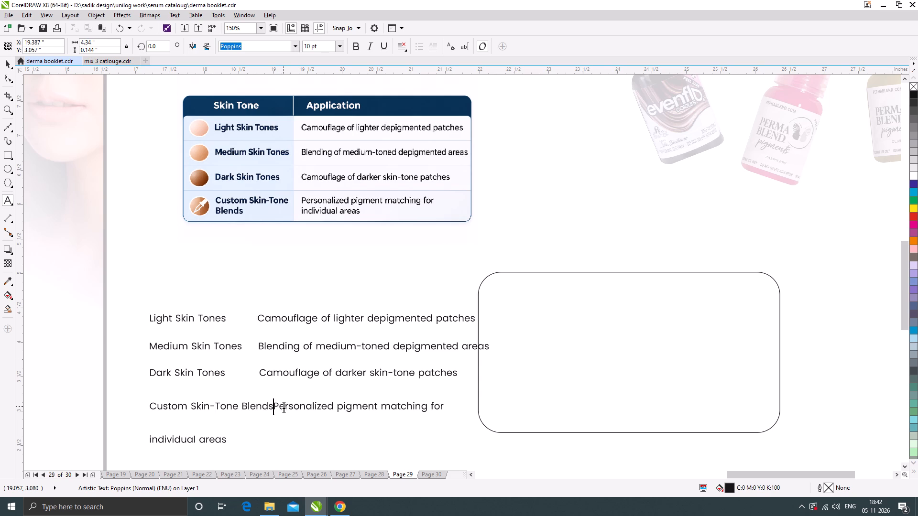
key(space)
key(space)
key(space)
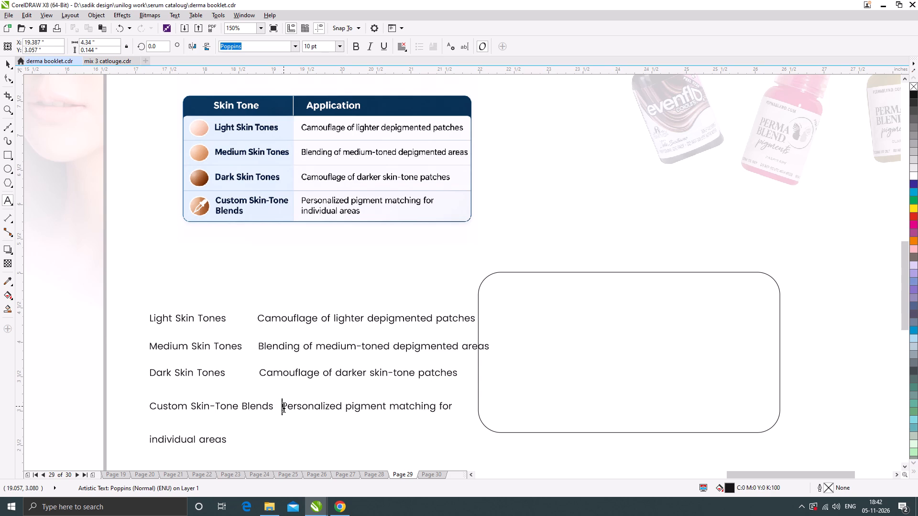
key(space)
key(space)
key(space)
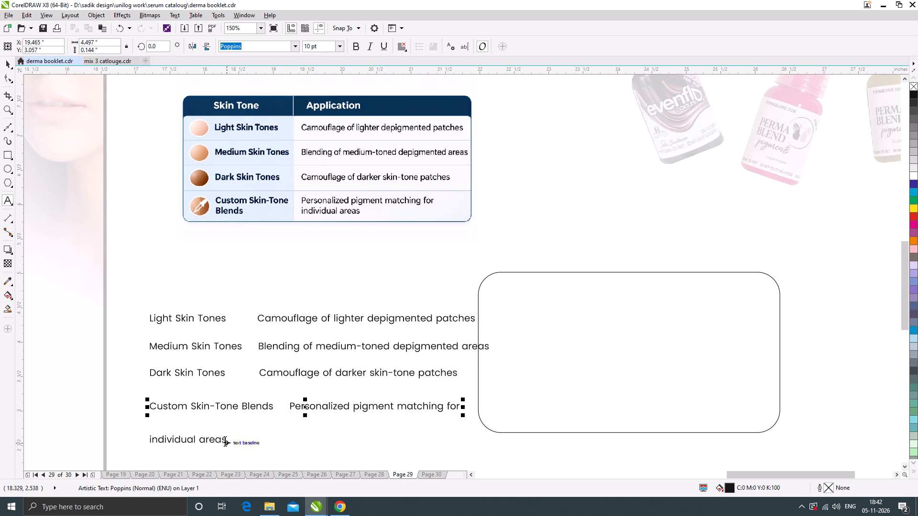
Move the separate text "individual areas" to the end of the Custom Skin-Tone Blends line, after "matching for".
drag(225, 440, 151, 440)
click(153, 442)
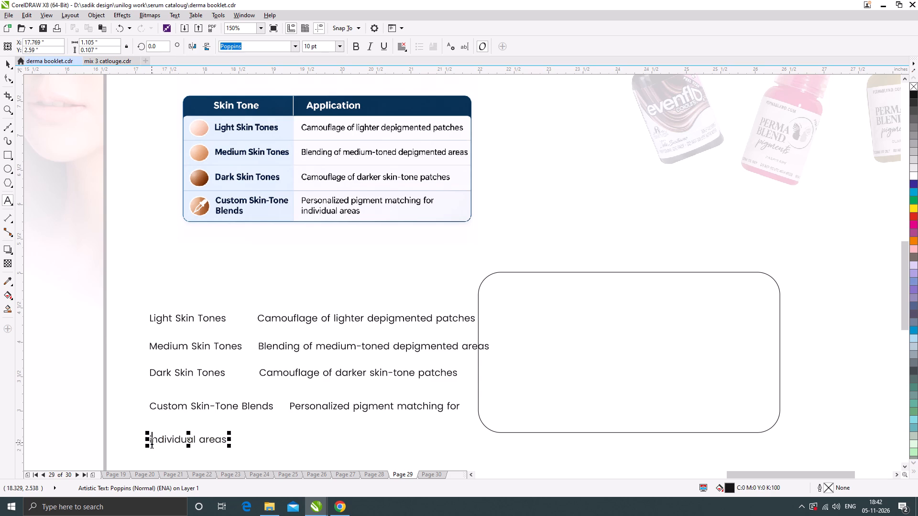
drag(149, 441, 226, 439)
key(ctrl+x)
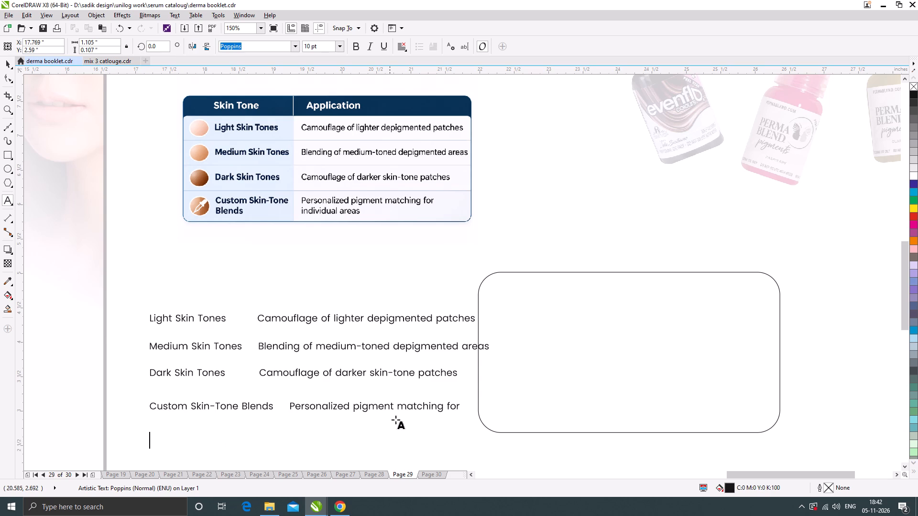
click(458, 406)
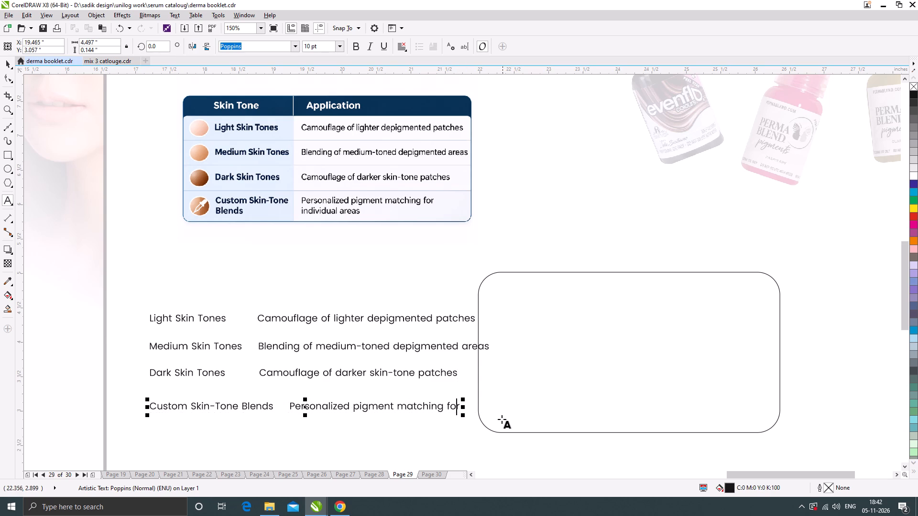
key(Right)
key(space)
key(ctrl+v)
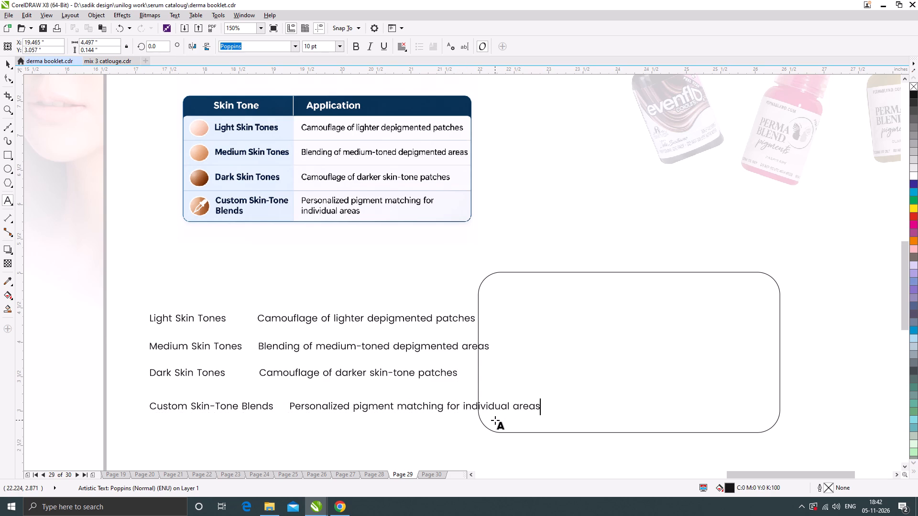
Move the Custom Skin-Tone Blends line slightly up, closer beneath the Dark Skin Tones line.
click(11, 63)
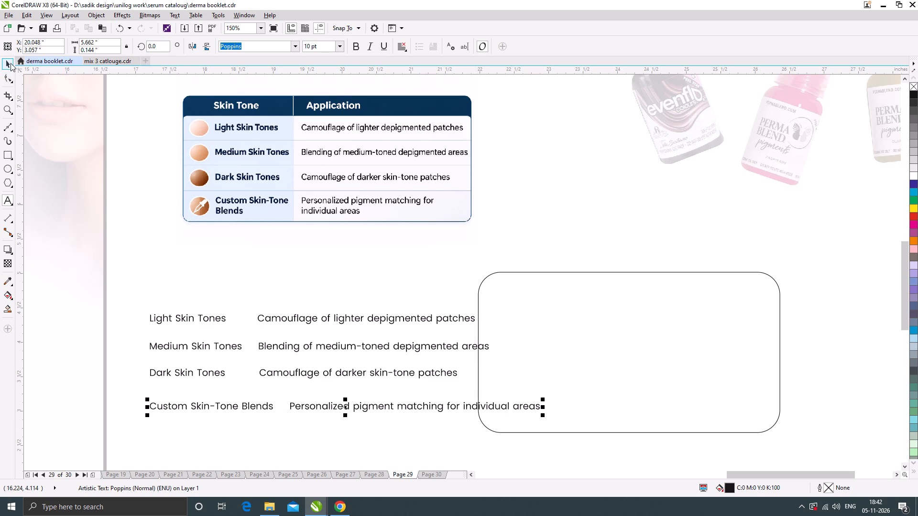
drag(267, 409, 267, 401)
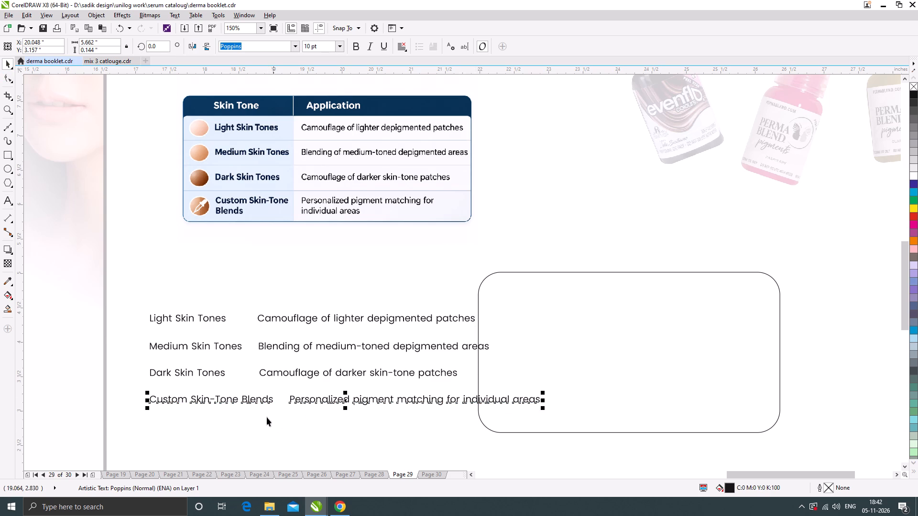
double_click(244, 401)
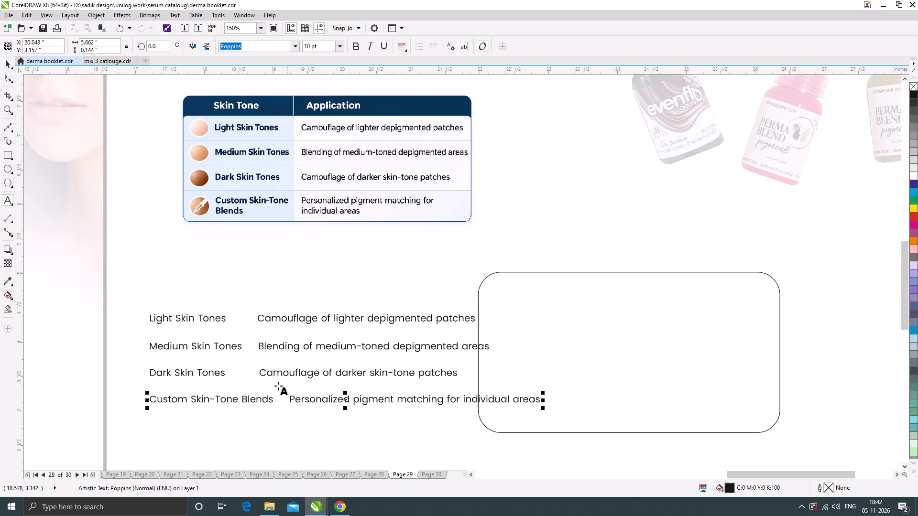
click(7, 61)
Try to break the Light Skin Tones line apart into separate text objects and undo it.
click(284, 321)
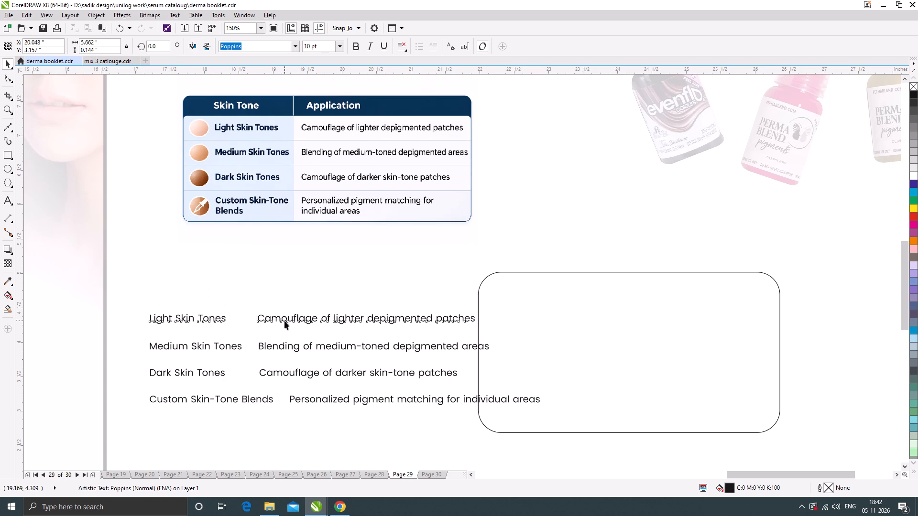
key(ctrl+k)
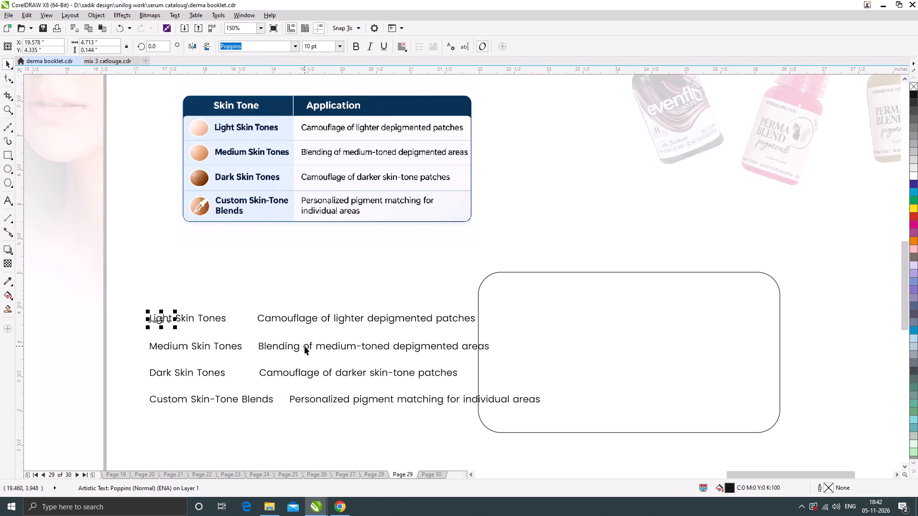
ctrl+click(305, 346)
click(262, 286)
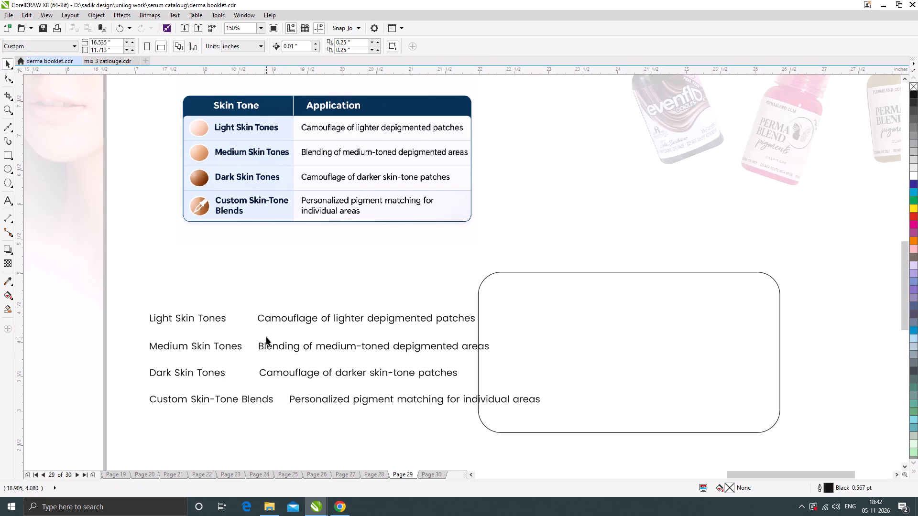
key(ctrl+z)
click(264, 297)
Cut "Light Skin Tones" into its own text object above the list and place its description beside it.
double_click(224, 320)
drag(229, 317, 192, 317)
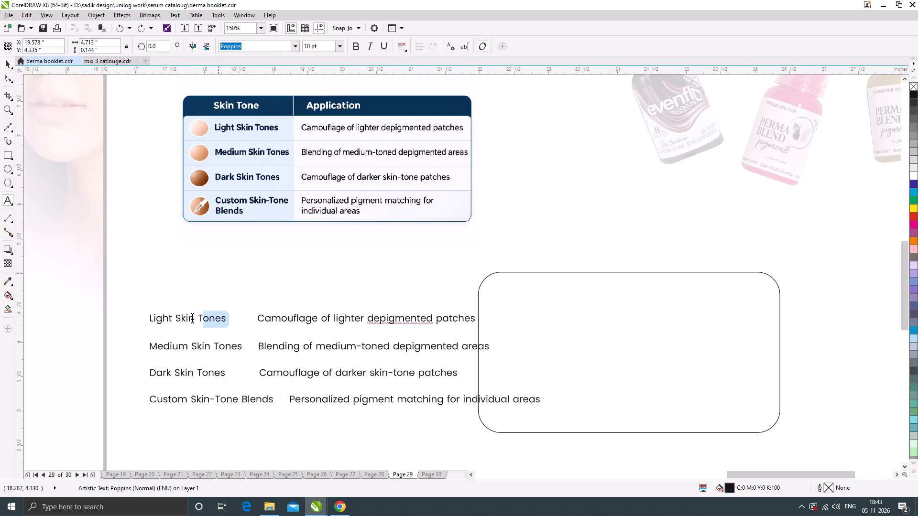
drag(192, 317, 134, 317)
key(ctrl+x)
click(169, 270)
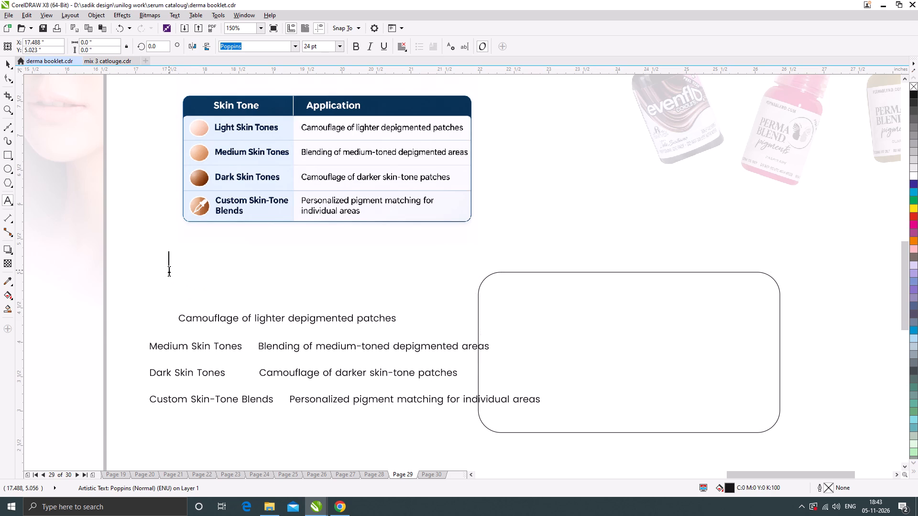
key(ctrl+v)
click(10, 65)
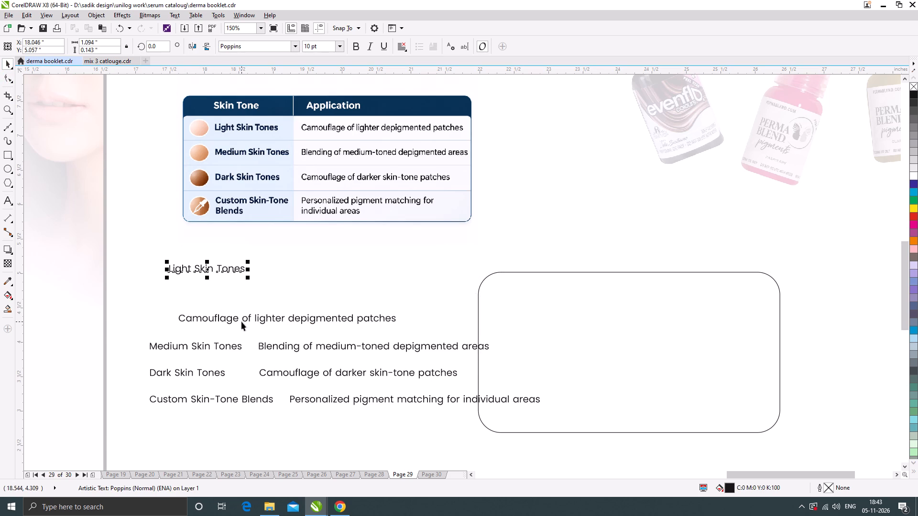
drag(244, 320, 334, 272)
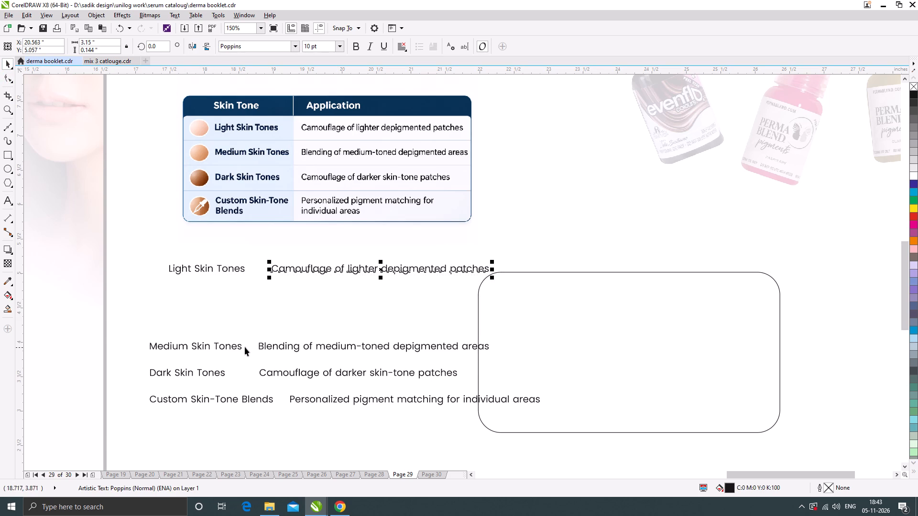
Split "Medium Skin Tones" into its own text object beneath Light Skin Tones and align its description under the Light description.
double_click(241, 347)
drag(245, 343, 145, 348)
key(ctrl+x)
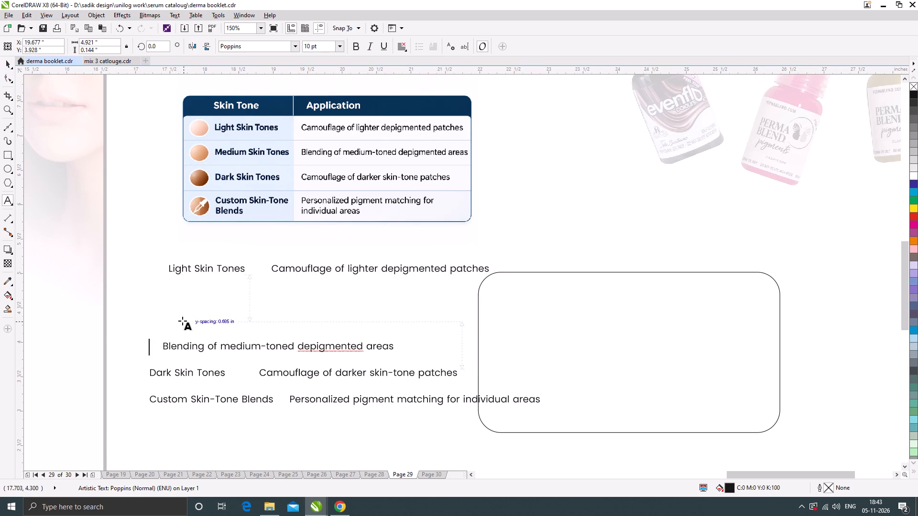
click(156, 299)
key(ctrl+v)
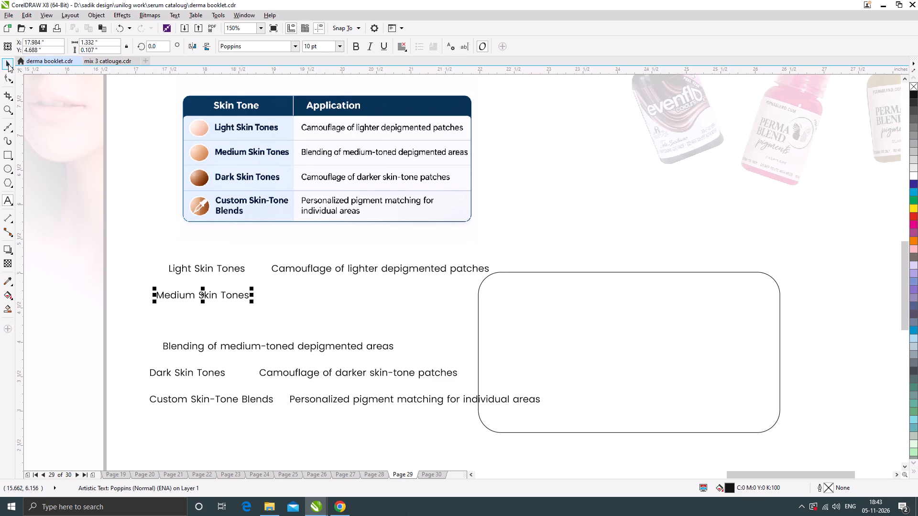
click(8, 64)
drag(310, 349, 420, 300)
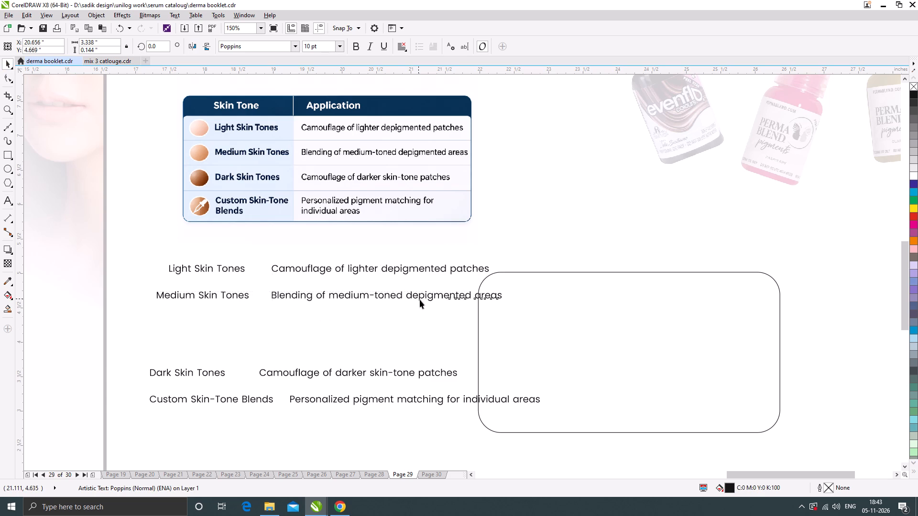
Split "Dark Skin Tones" into its own text object beneath Medium Skin Tones and align its description under the Medium description.
double_click(222, 374)
drag(235, 371, 142, 373)
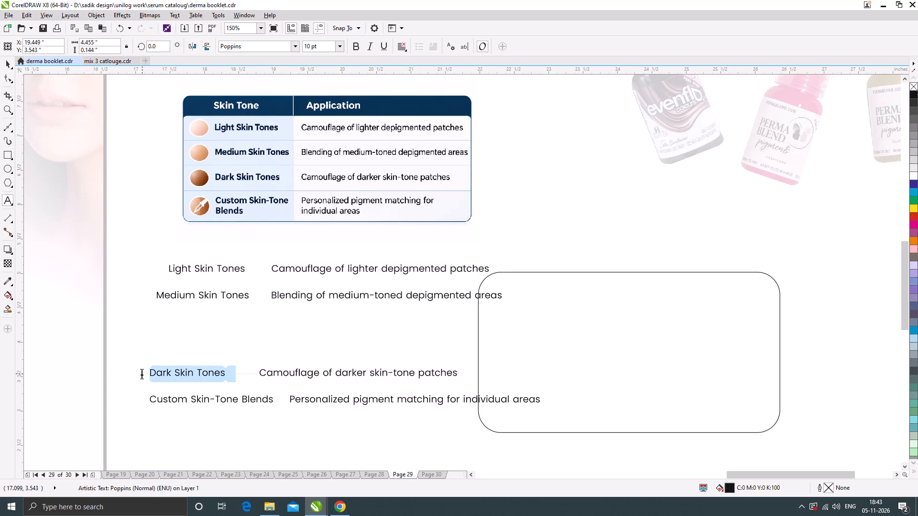
key(ctrl+x)
click(154, 321)
key(ctrl+v)
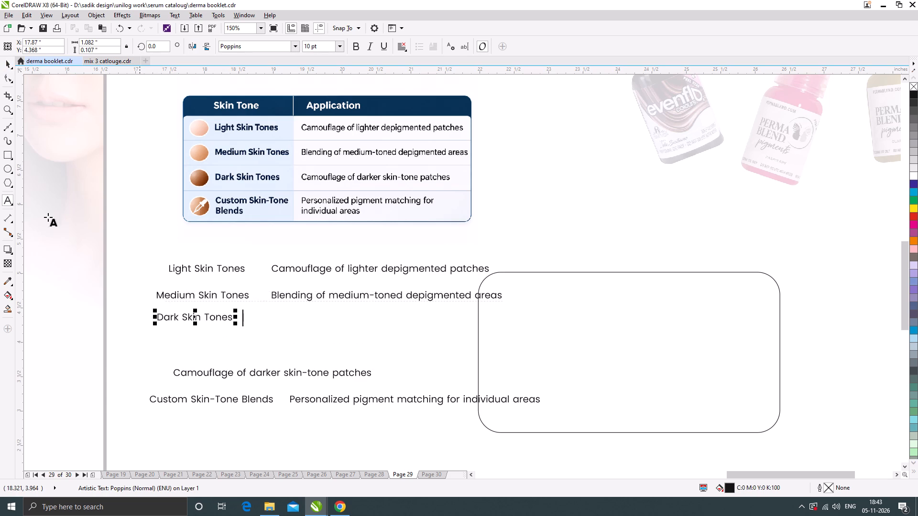
click(6, 60)
click(283, 374)
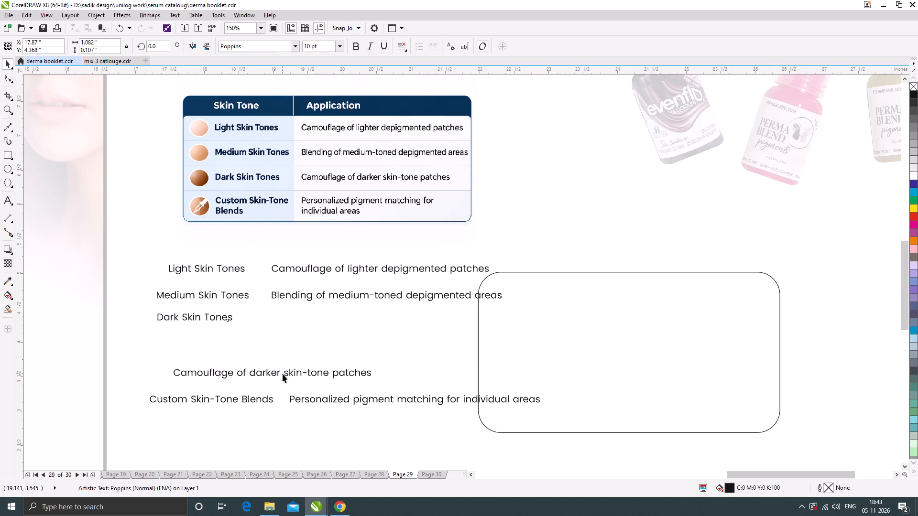
drag(287, 374, 383, 321)
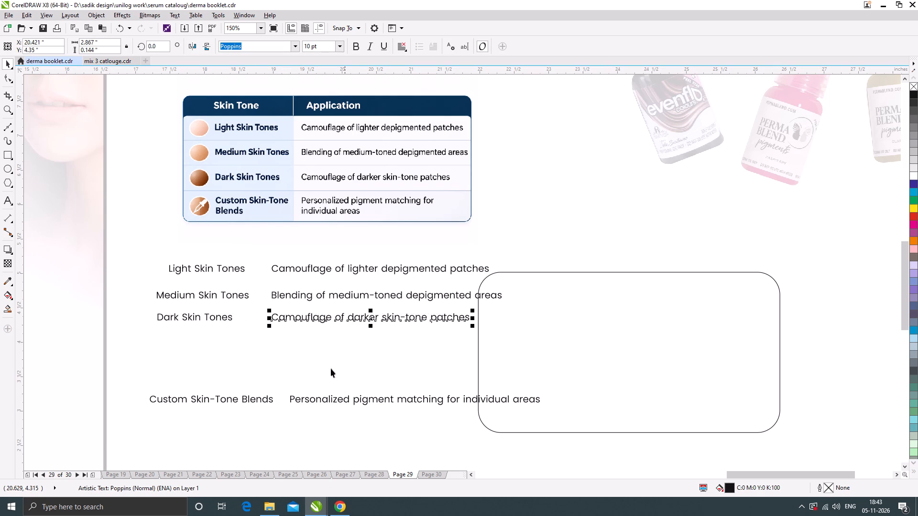
Separate "Custom Skin-Tone Blends" from its description and align the description under the other three descriptions.
drag(268, 402, 270, 371)
double_click(270, 371)
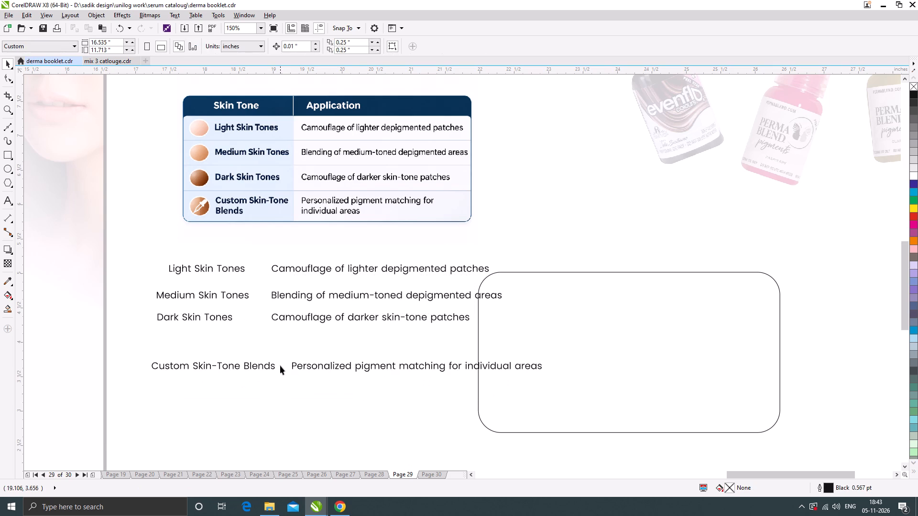
double_click(271, 365)
drag(274, 365, 119, 365)
key(ctrl+x)
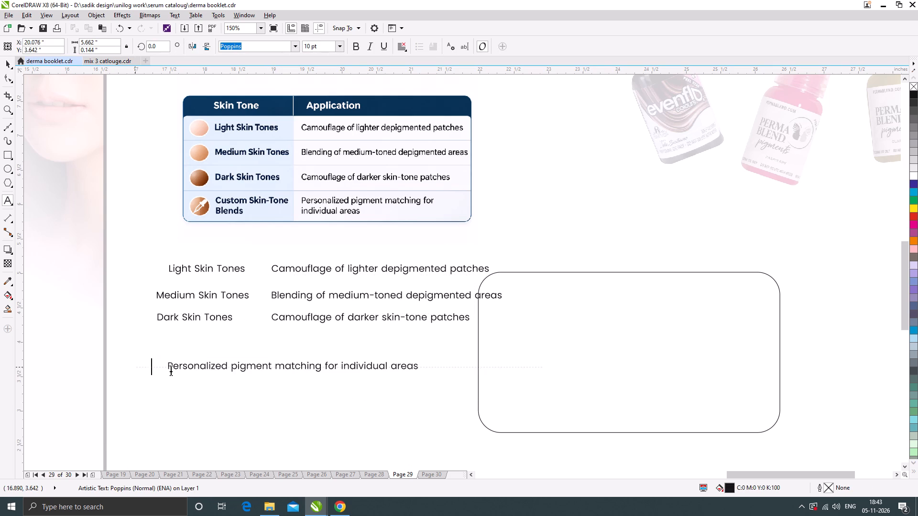
click(218, 406)
key(ctrl+v)
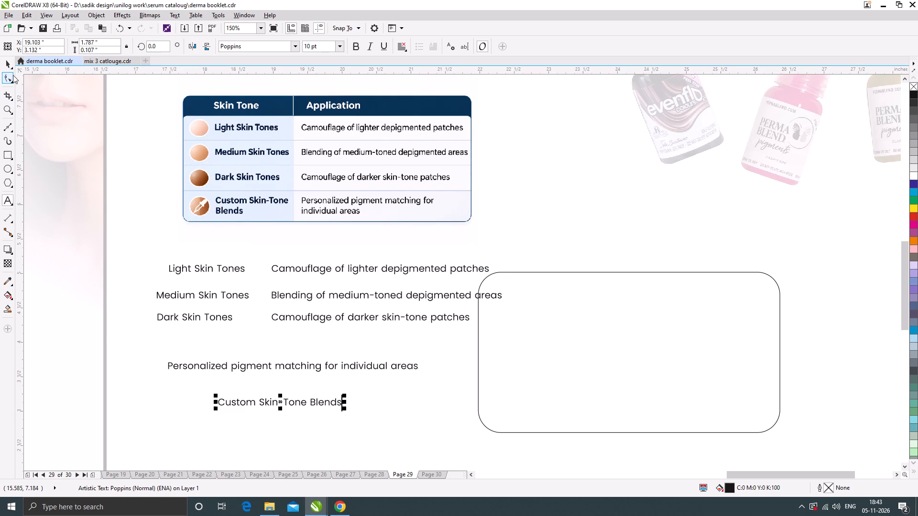
click(6, 58)
drag(254, 368, 348, 348)
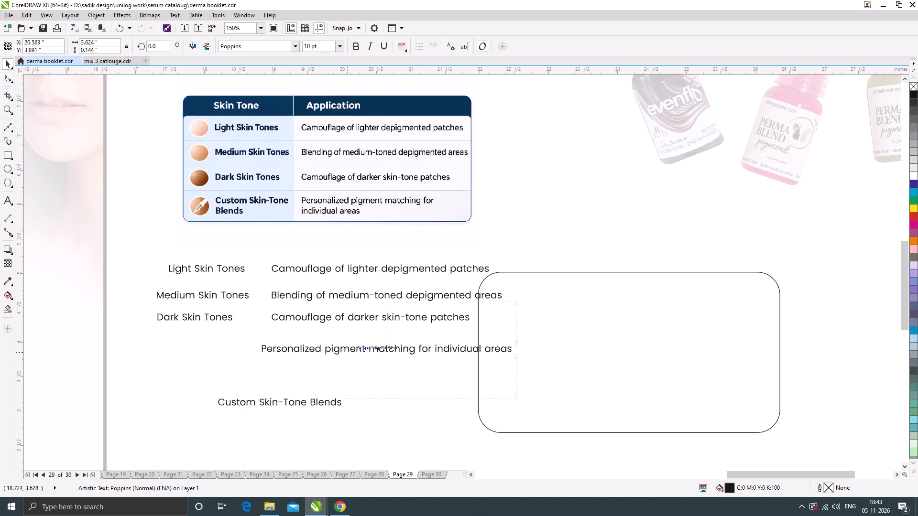
drag(348, 348, 358, 344)
Break the Custom Skin-Tone Blends label onto two lines before "Blends" and place it beneath Dark Skin Tones.
drag(319, 401, 247, 382)
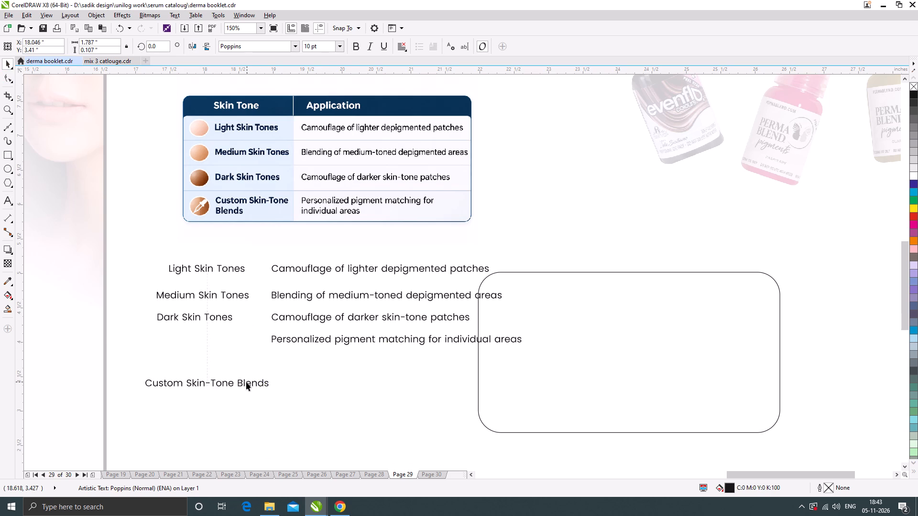
scroll(240, 388, up, 1)
double_click(238, 381)
key(Return)
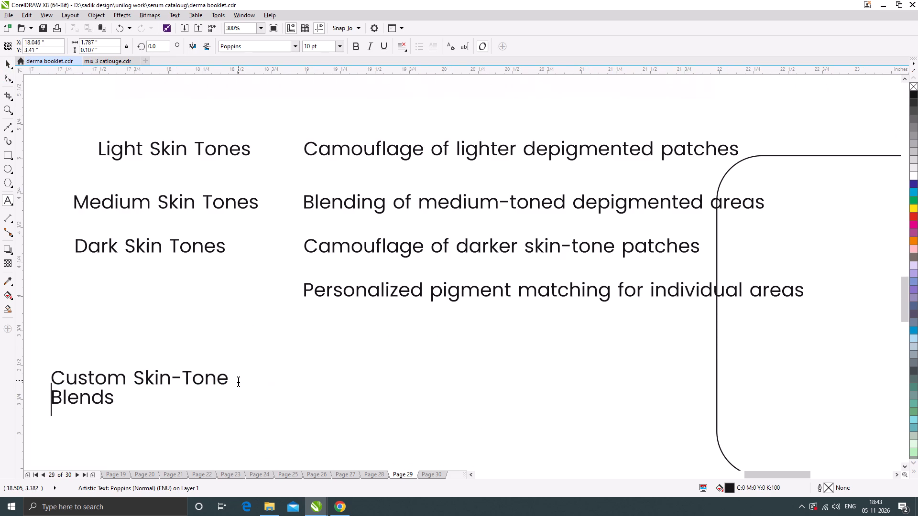
click(8, 63)
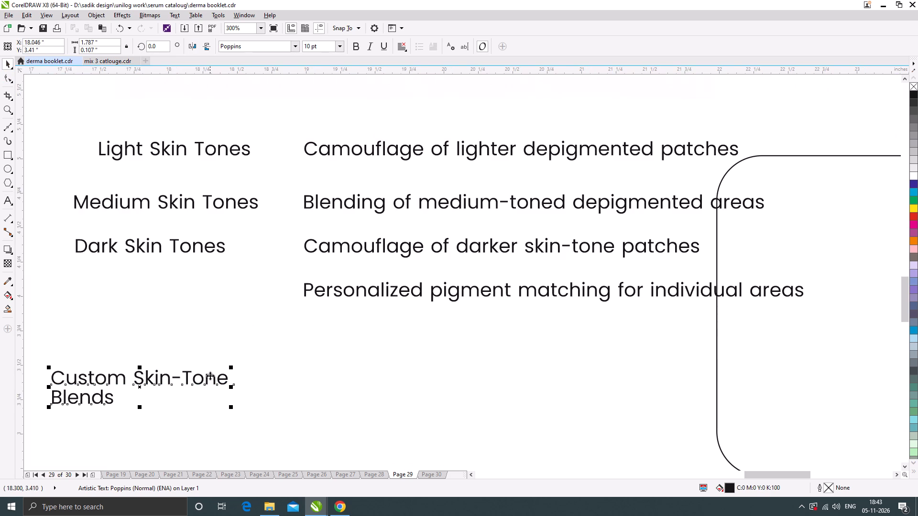
drag(210, 375, 232, 295)
Left-align the four skin tone labels and move them together below the descriptions.
scroll(279, 309, down, 1)
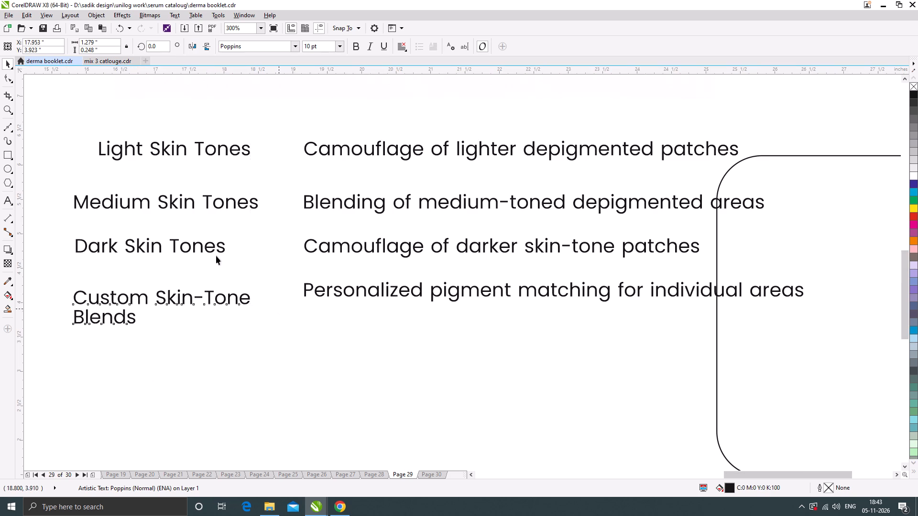
drag(159, 209, 276, 353)
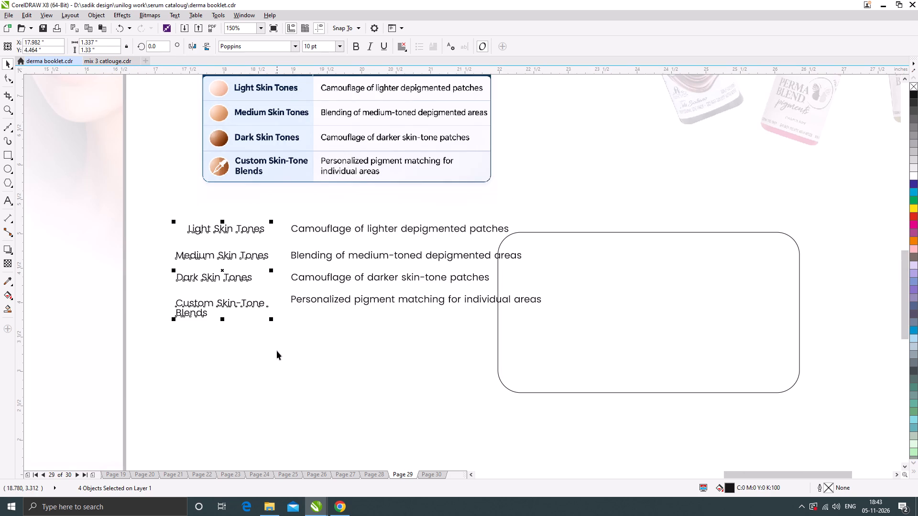
key(l)
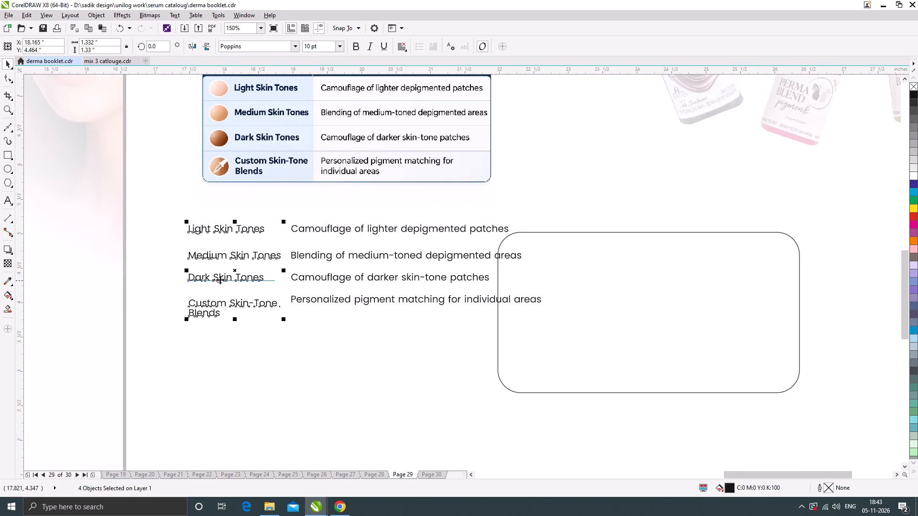
drag(220, 280, 309, 392)
Move the four application descriptions together to the empty area right of the rounded rectangle.
scroll(231, 290, down, 1)
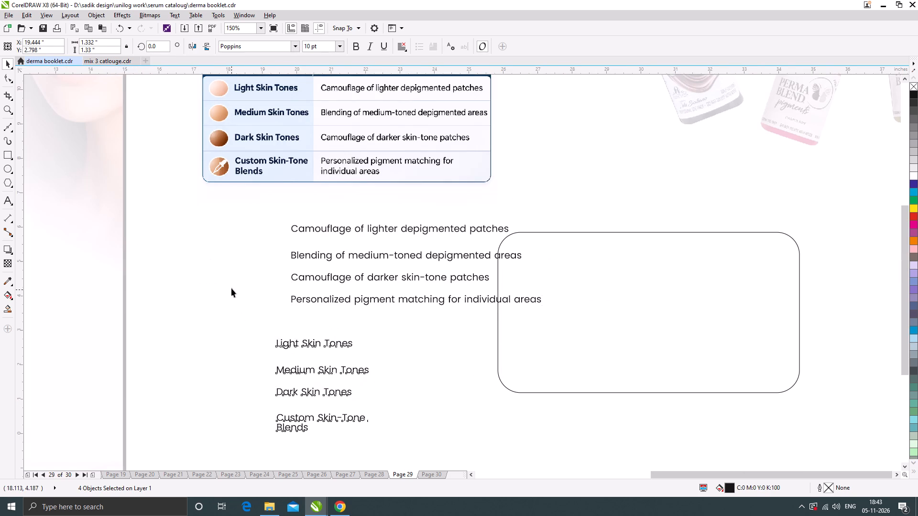
drag(238, 251, 439, 307)
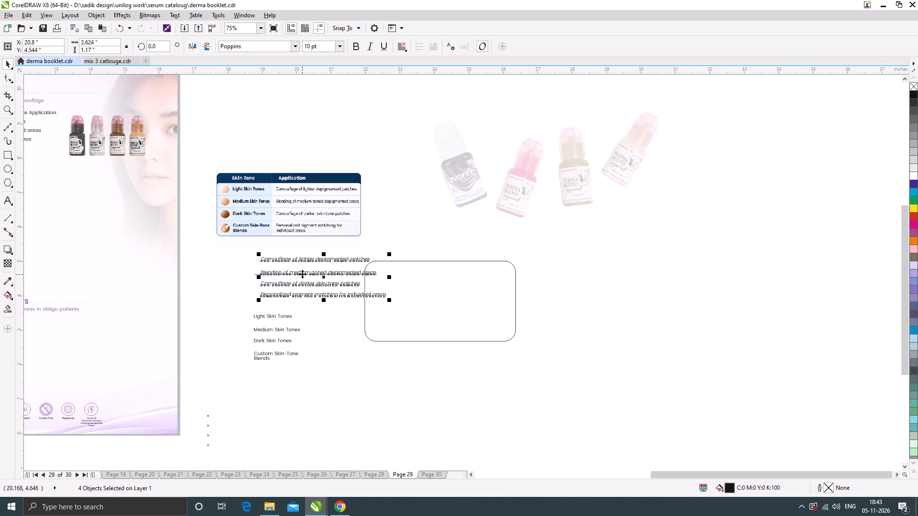
drag(302, 274, 583, 314)
Move the four skin tone labels together into the left part of the rounded rectangle.
scroll(264, 335, up, 1)
drag(207, 274, 382, 402)
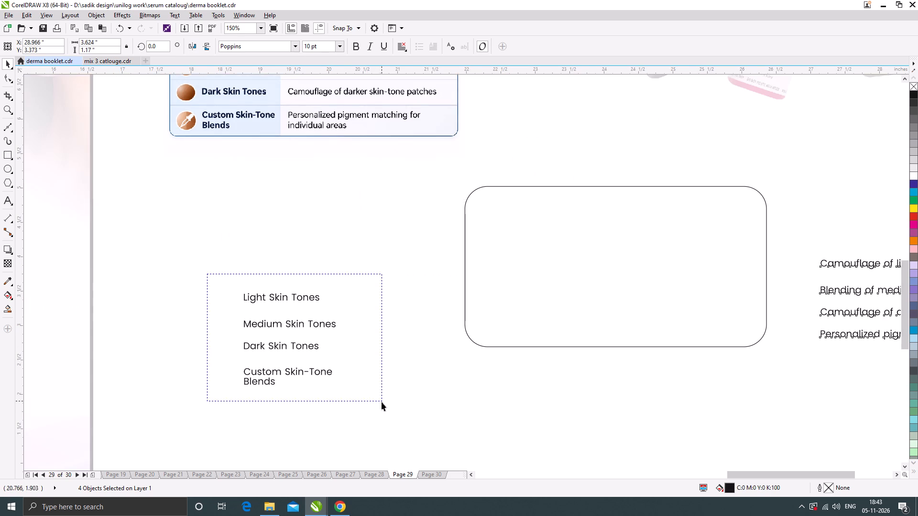
drag(382, 402, 383, 404)
scroll(313, 346, down, 1)
drag(313, 346, 429, 310)
Nudge the Dark Skin Tones label down to even out the spacing between the label rows.
scroll(431, 294, up, 1)
click(274, 341)
scroll(385, 303, up, 1)
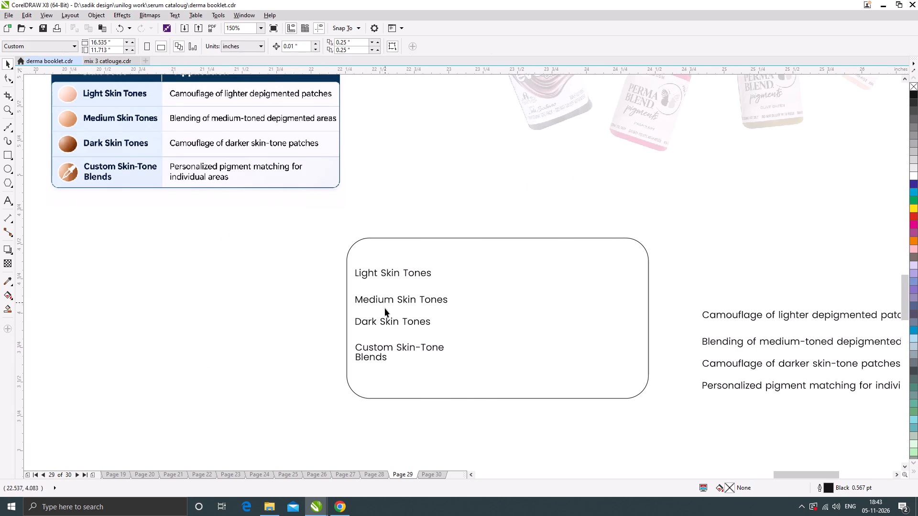
scroll(383, 338, up, 1)
drag(381, 342, 381, 354)
scroll(361, 299, down, 2)
click(242, 308)
Shift the four skin tone labels slightly up and right inside the rounded rectangle.
drag(275, 241, 492, 378)
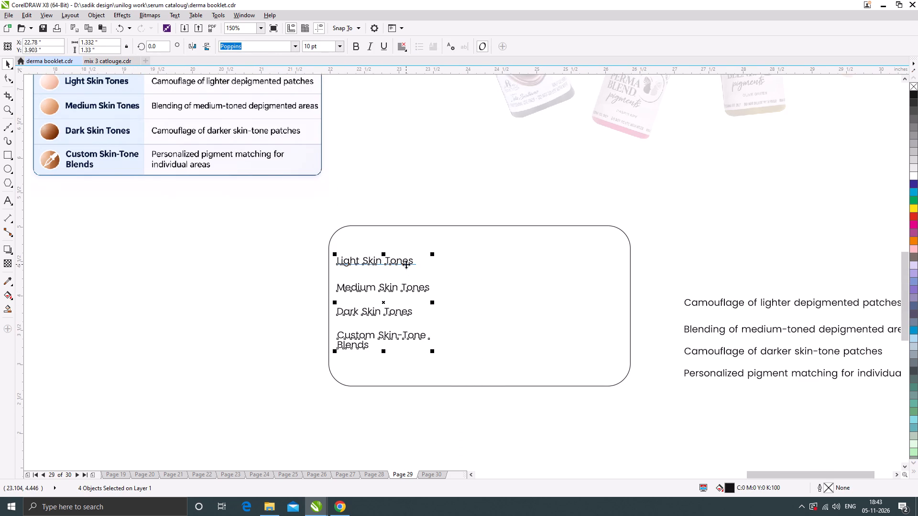
drag(406, 264, 413, 255)
Shorten the rounded rectangle from its bottom edge to about 1.84 inches high and nudge it slightly down around the labels.
click(479, 339)
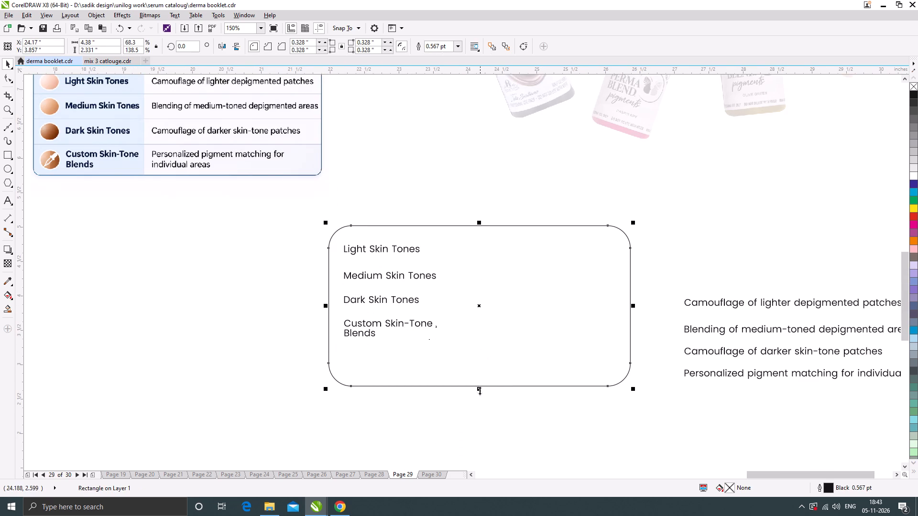
drag(478, 388, 492, 357)
scroll(455, 235, up, 1)
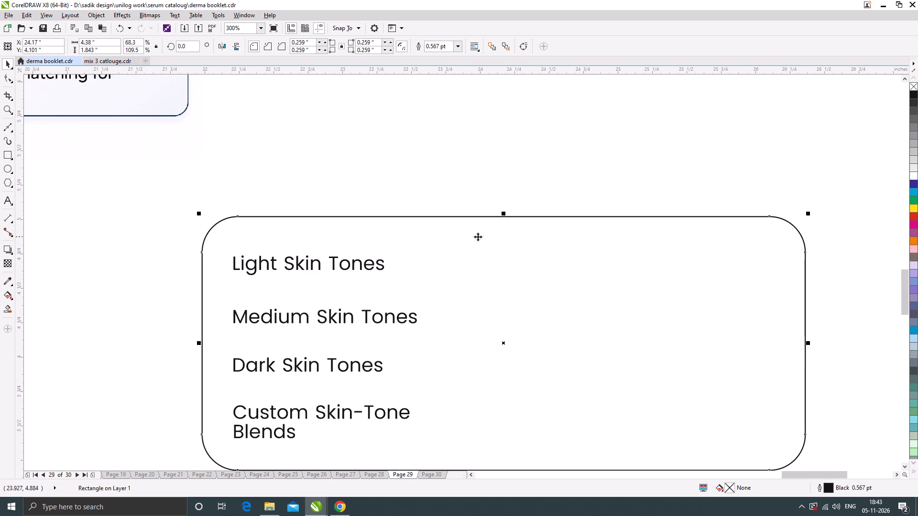
drag(478, 236, 479, 243)
Widen the rounded rectangle from its right edge out to the start of the description lines.
scroll(290, 276, down, 1)
drag(551, 313, 552, 313)
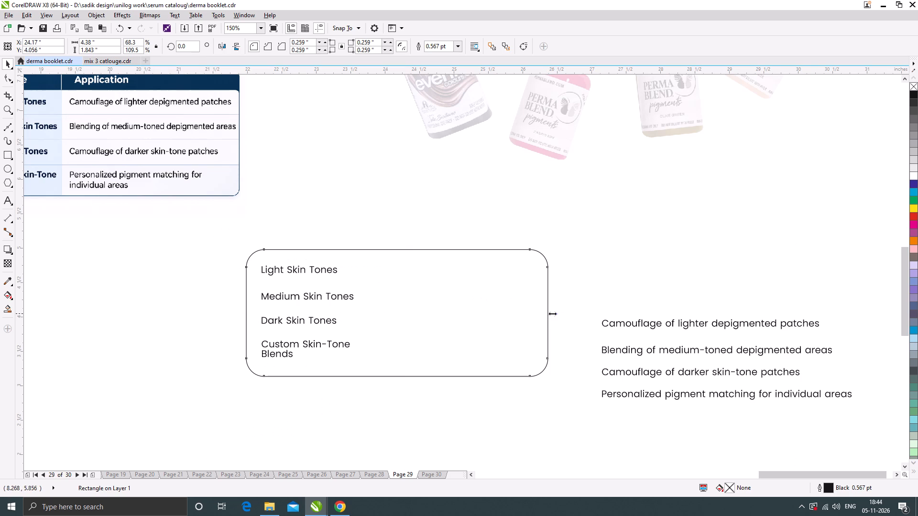
drag(552, 313, 601, 321)
scroll(372, 319, down, 1)
click(392, 409)
Move the four description lines together into the rounded rectangle, beside the skin tone labels.
scroll(523, 336, up, 1)
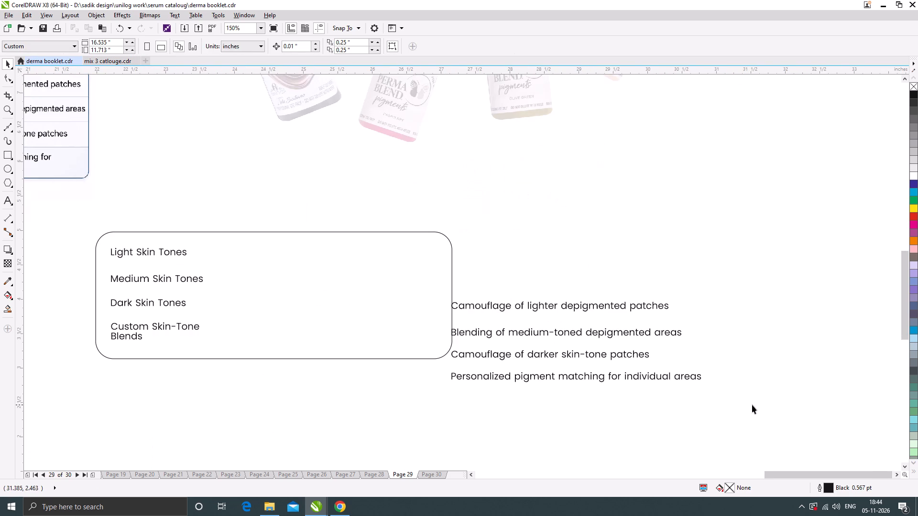
drag(752, 405, 437, 279)
drag(531, 305, 314, 253)
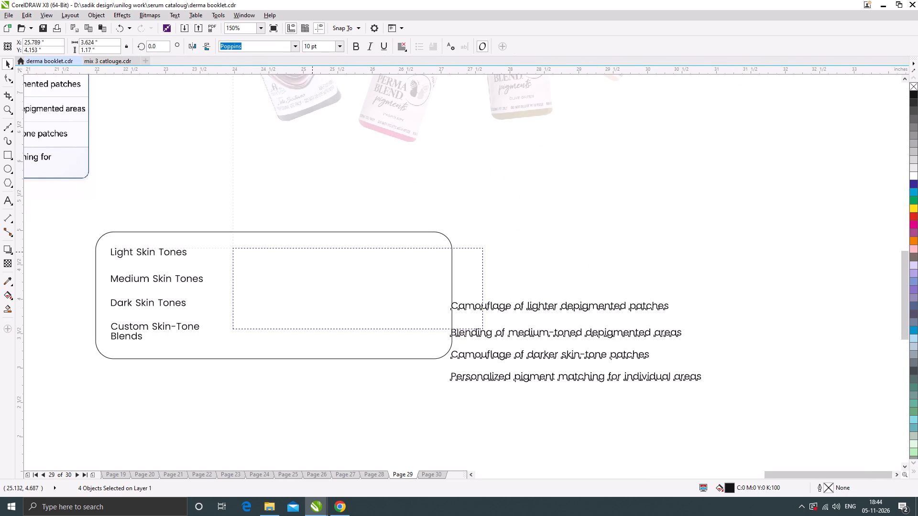
drag(314, 253, 316, 253)
click(553, 303)
Nudge the individual description lines to line up with the Light, Dark and Custom Skin-Tone label rows.
scroll(268, 321, up, 1)
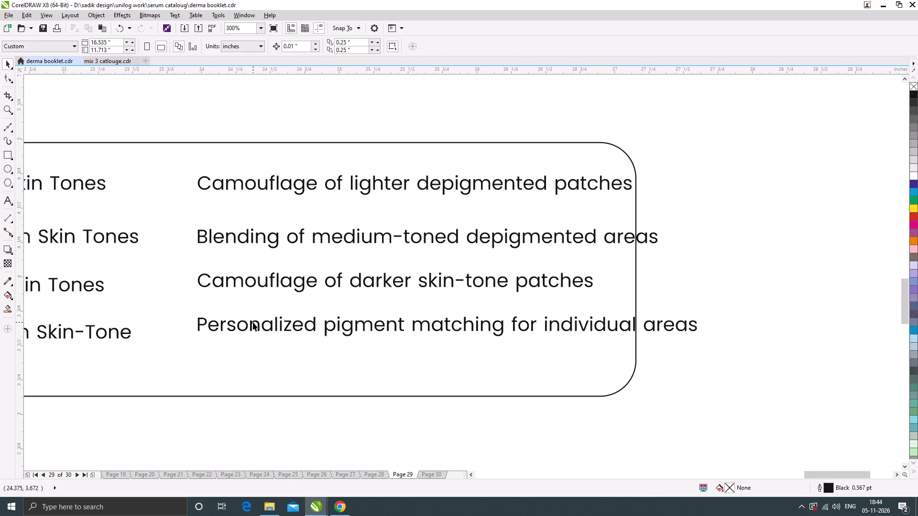
drag(253, 322, 254, 326)
scroll(217, 286, up, 1)
drag(217, 285, 216, 295)
scroll(360, 315, down, 1)
scroll(265, 248, up, 2)
scroll(420, 315, down, 2)
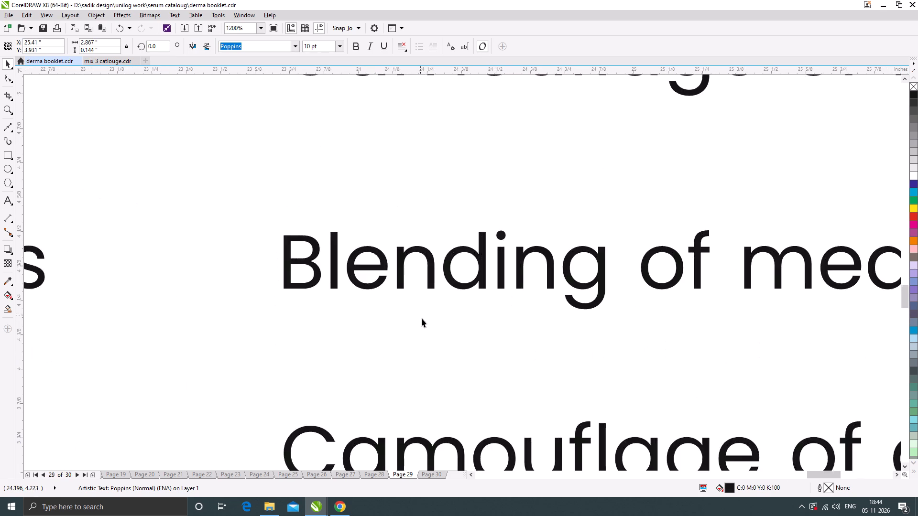
scroll(392, 259, up, 1)
drag(396, 253, 389, 253)
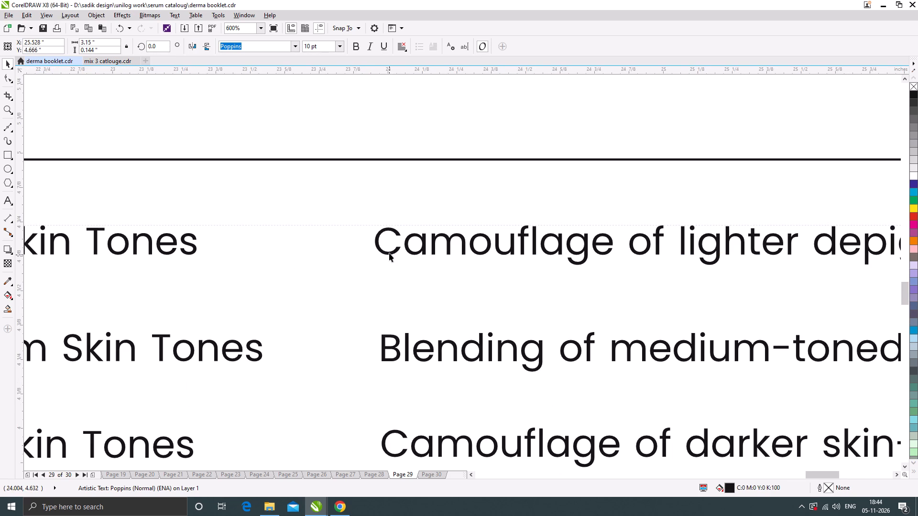
scroll(378, 270, down, 3)
click(607, 304)
Extend the rounded rectangle's right edge so it is about 5.44 inches wide.
scroll(448, 264, up, 1)
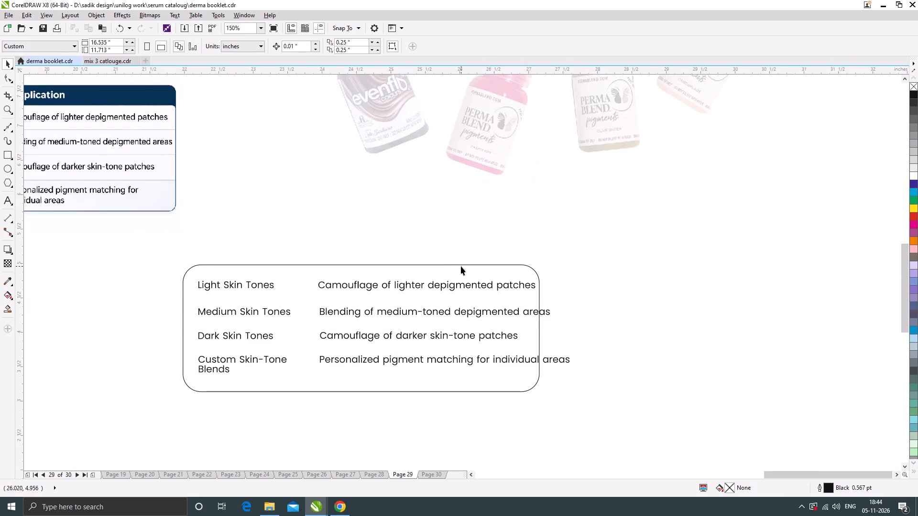
click(461, 266)
drag(544, 329, 583, 336)
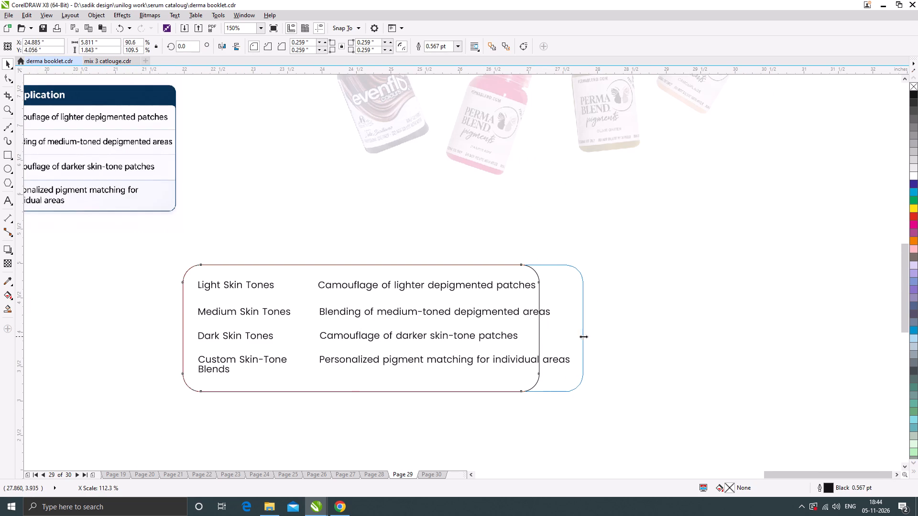
drag(583, 336, 562, 338)
click(615, 348)
Break the Personalized pigment matching line after "for" and pad "individual areas" with spaces until it lines up with the first line.
scroll(624, 355, down, 1)
scroll(560, 363, up, 1)
double_click(602, 352)
scroll(559, 354, up, 1)
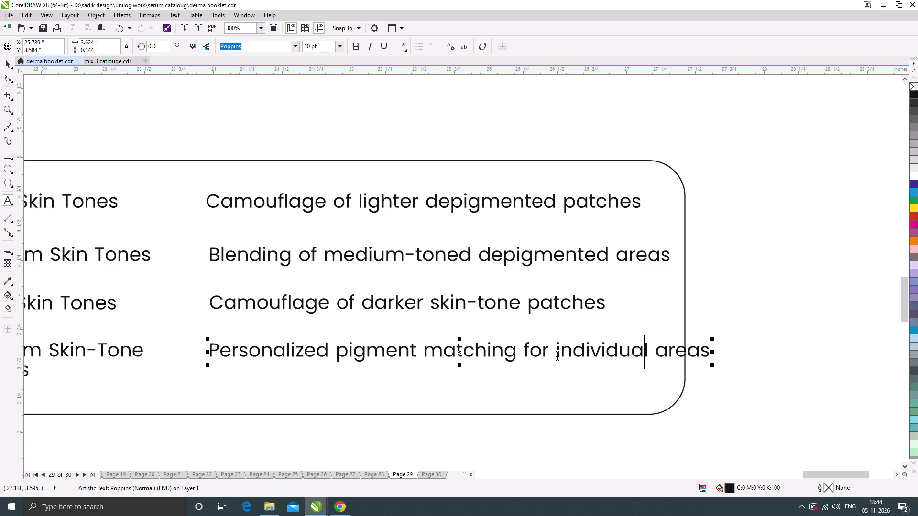
click(557, 355)
key(Return)
key(space)
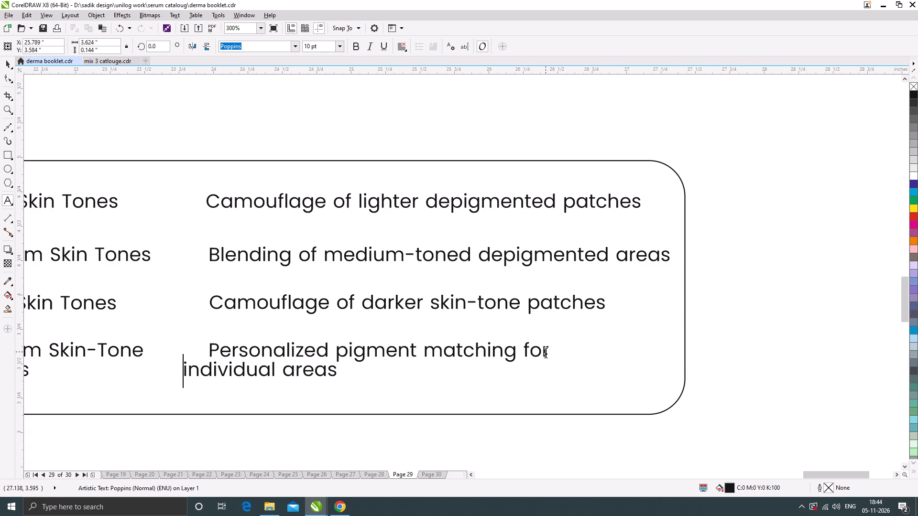
key(space)
key(space)
key(space)
key(space)
key(space)
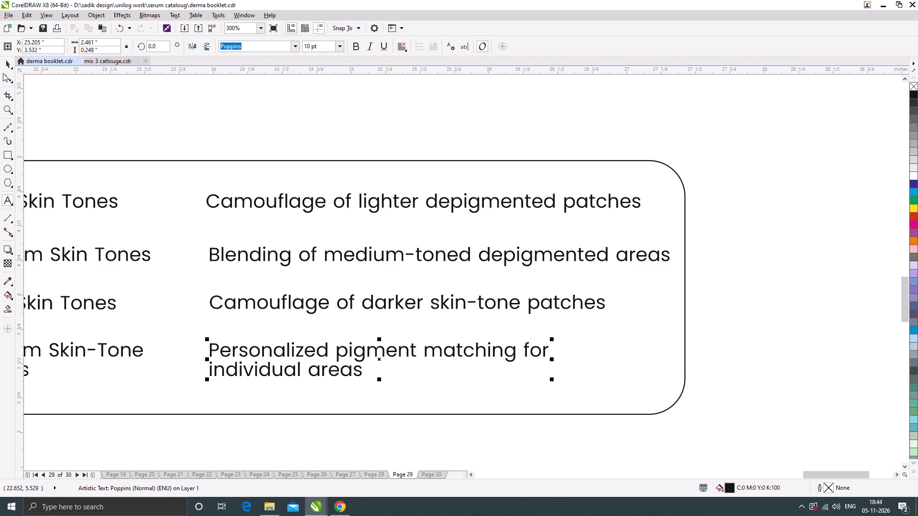
Increase the line spacing of the two-line Personalized pigment matching description slightly.
click(4, 76)
scroll(419, 304, down, 1)
scroll(321, 347, up, 3)
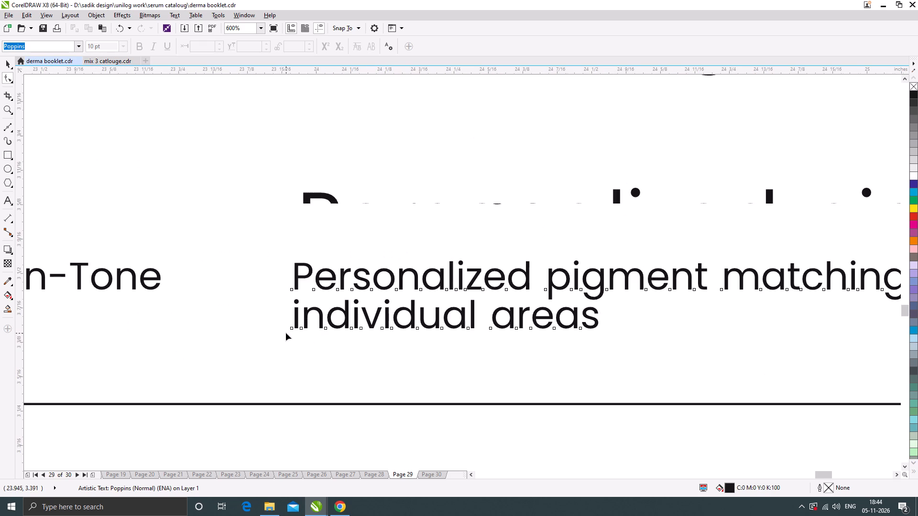
drag(299, 329, 301, 344)
scroll(525, 313, down, 2)
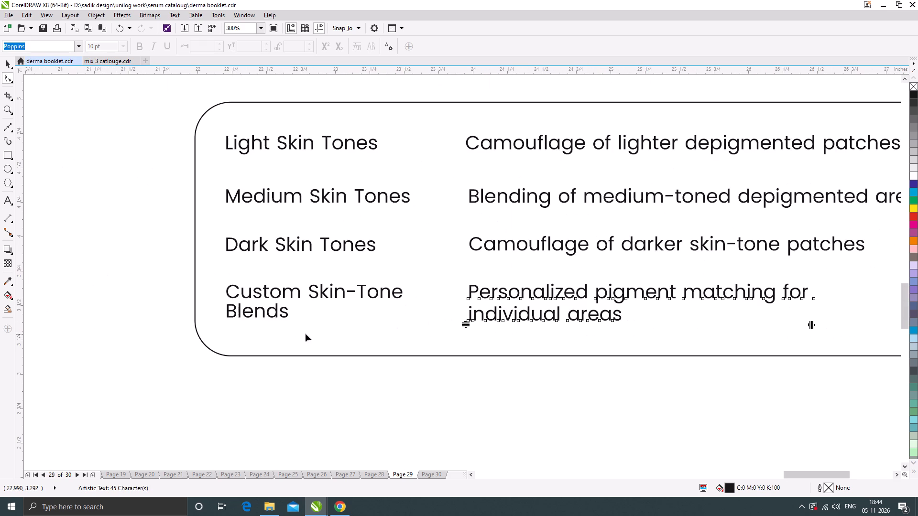
Increase the line spacing of the Custom Skin-Tone Blends label to match the description beside it.
click(256, 311)
scroll(223, 321, up, 2)
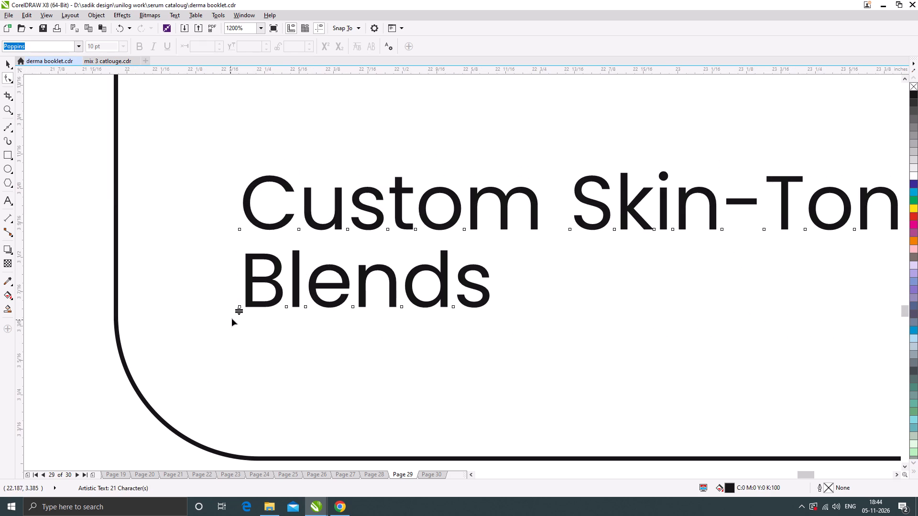
drag(240, 312, 257, 321)
scroll(327, 300, down, 3)
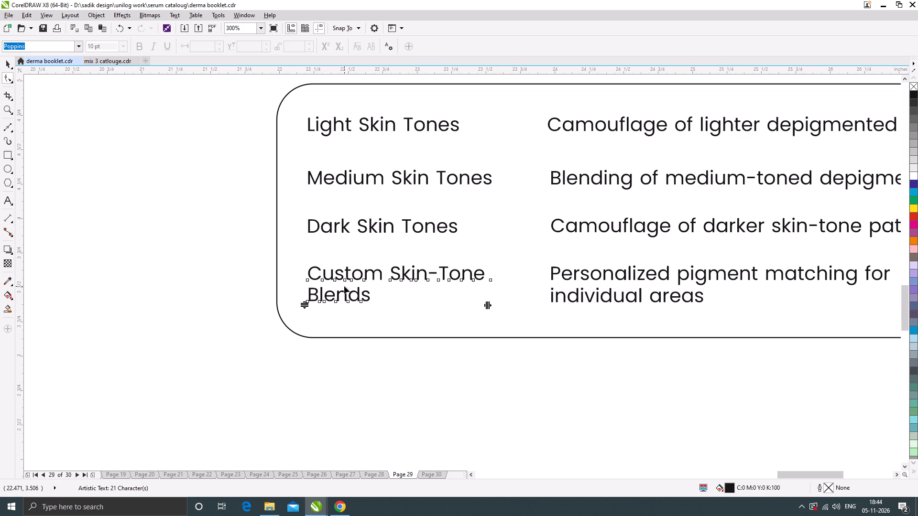
click(7, 64)
scroll(334, 245, down, 1)
click(442, 333)
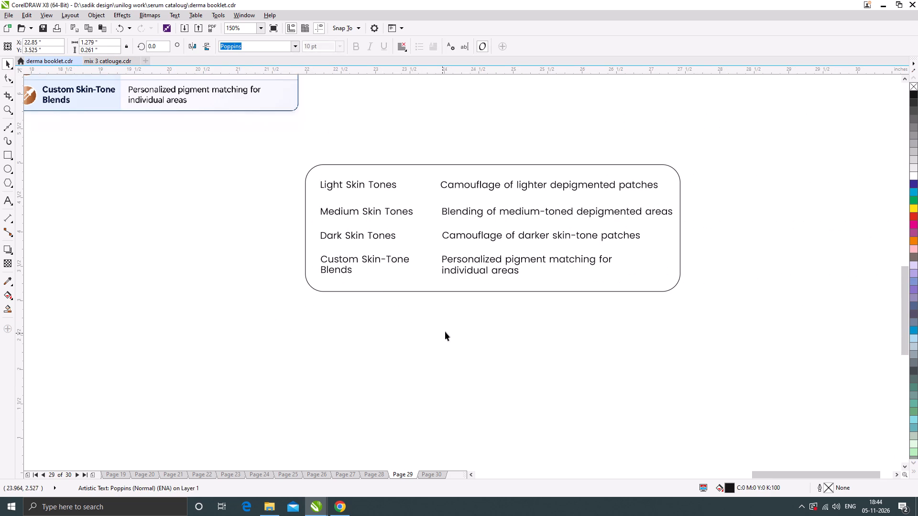
Shorten the rounded rectangle from its bottom and top edges to about 1.73 inches high.
click(469, 290)
scroll(469, 288, up, 2)
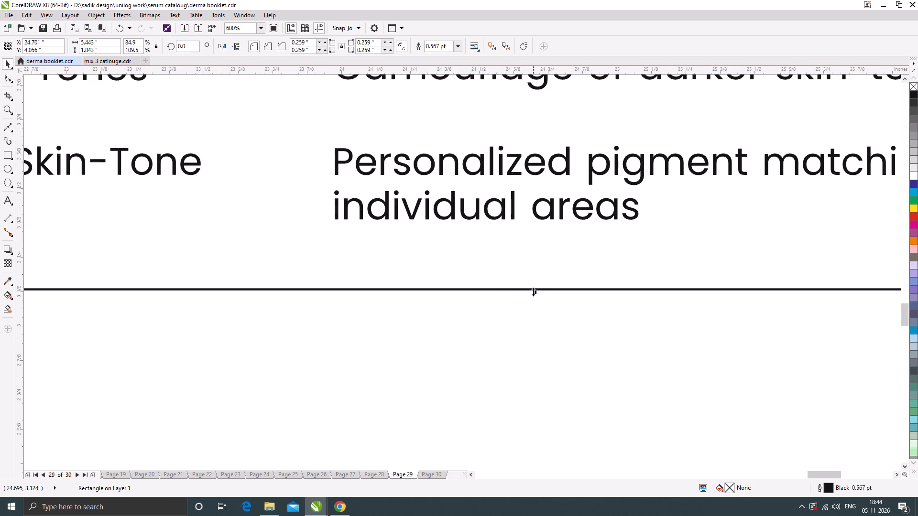
drag(533, 291, 537, 275)
scroll(398, 275, down, 2)
scroll(438, 143, up, 1)
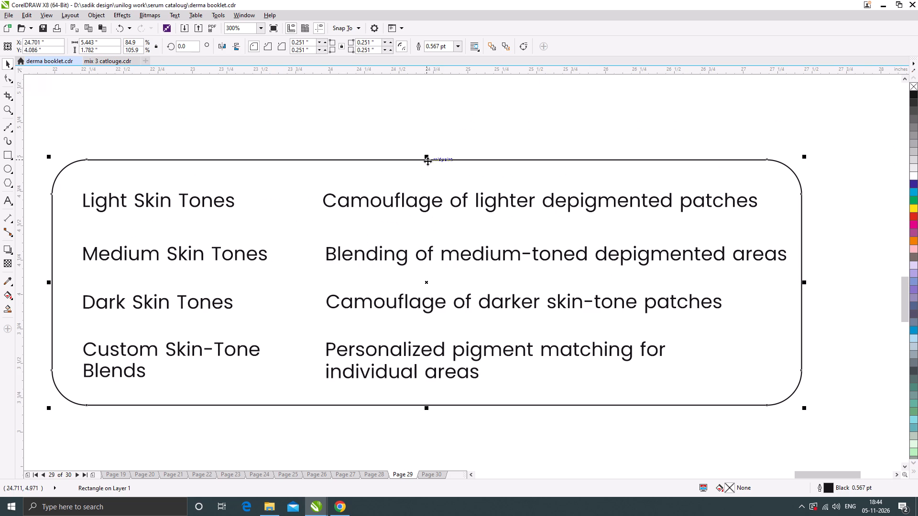
drag(426, 157, 435, 164)
scroll(427, 207, down, 1)
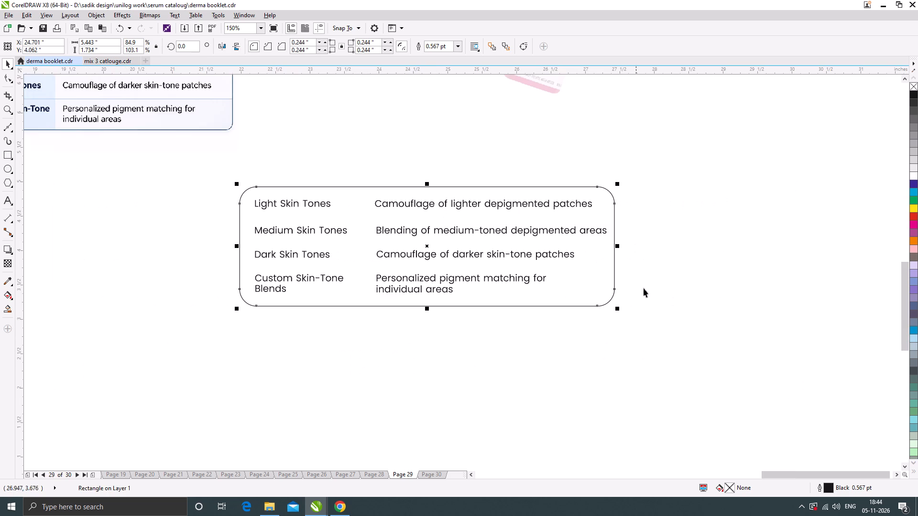
click(656, 290)
Nudge the Camouflage of lighter depigmented patches line slightly right and left-align all four description lines.
scroll(566, 280, down, 1)
scroll(481, 239, up, 4)
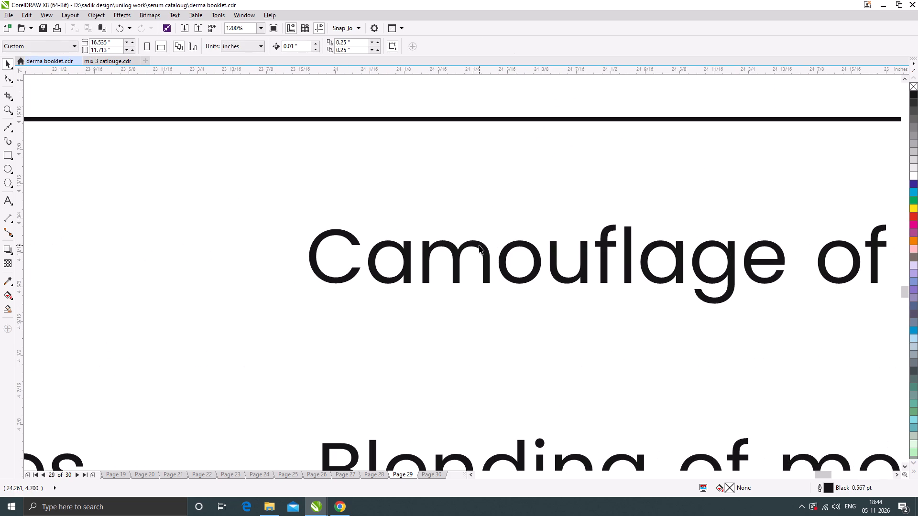
drag(479, 245, 484, 245)
scroll(424, 239, down, 4)
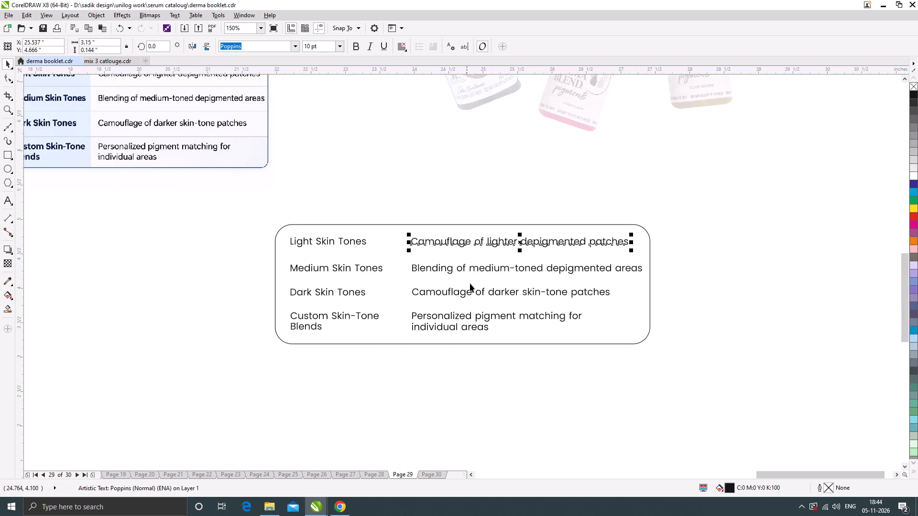
drag(695, 356, 401, 204)
key(l)
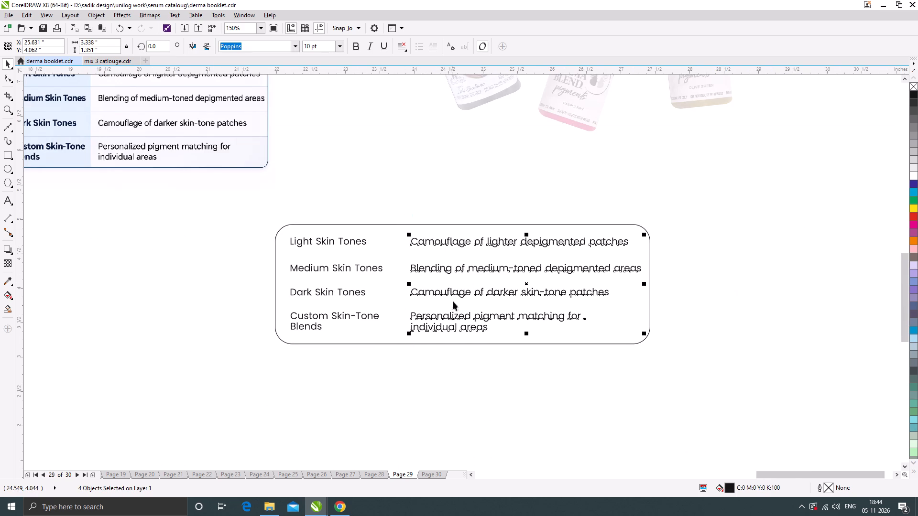
scroll(501, 295, down, 1)
click(597, 307)
Stretch the rounded rectangle's right edge so it is about 5.54 inches wide.
scroll(566, 285, up, 1)
click(576, 264)
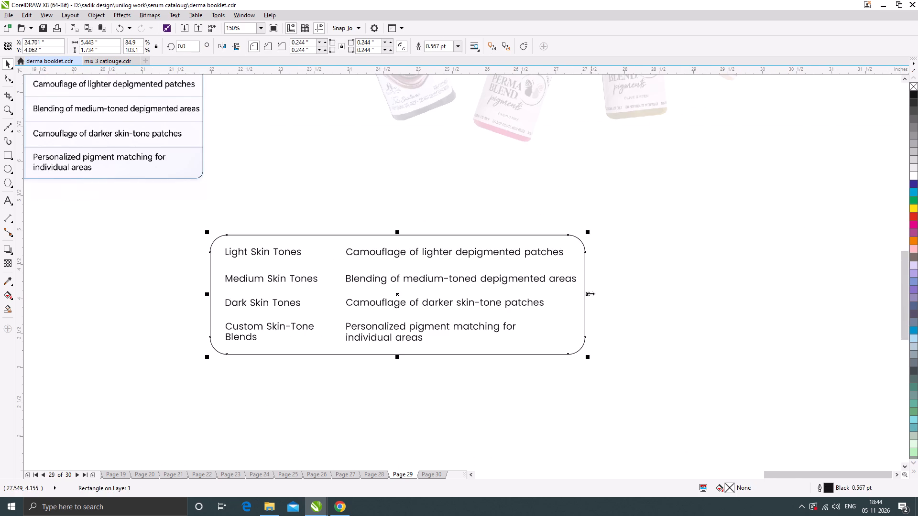
drag(590, 294, 597, 305)
scroll(588, 290, down, 1)
click(624, 316)
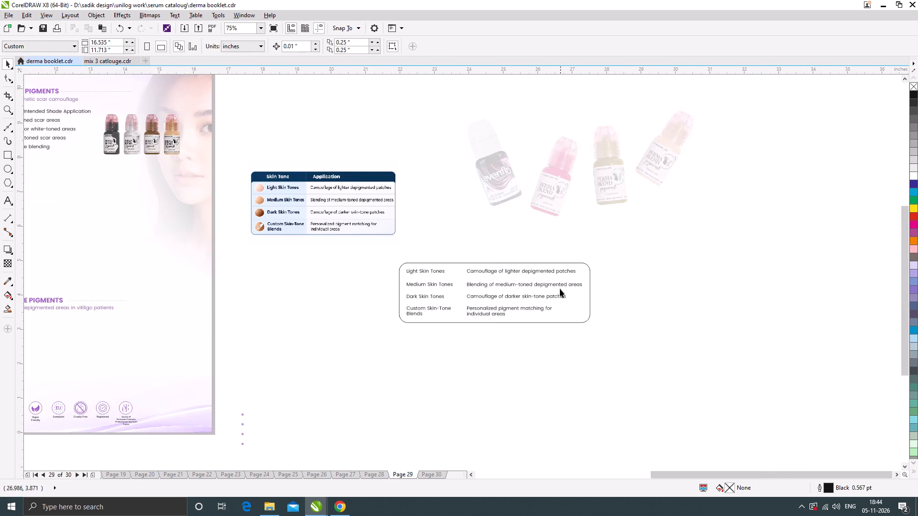
Move the Vitiligo Camouflage Pigments heading with its marker, line and subtitle up beneath the Scar Camouflage section, to about Y 6.97 inches.
scroll(559, 289, down, 1)
drag(613, 326, 462, 267)
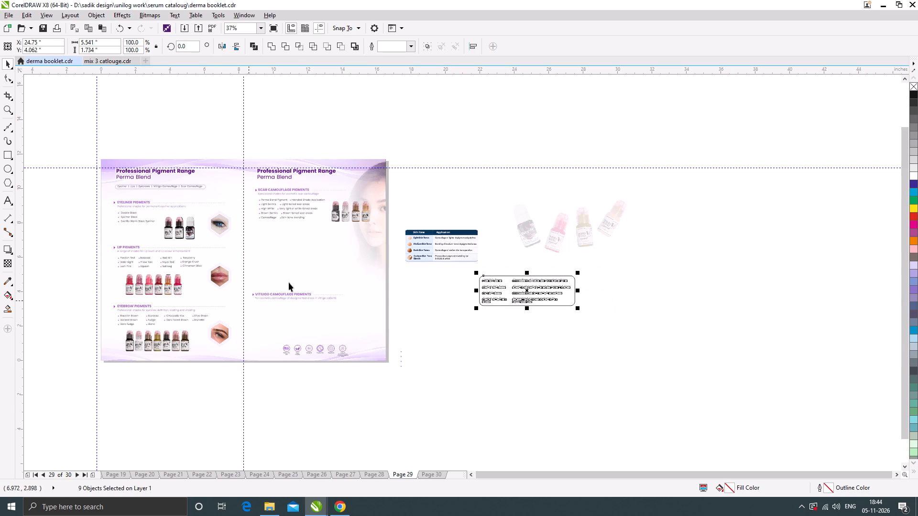
scroll(279, 302, up, 1)
drag(526, 316, 224, 262)
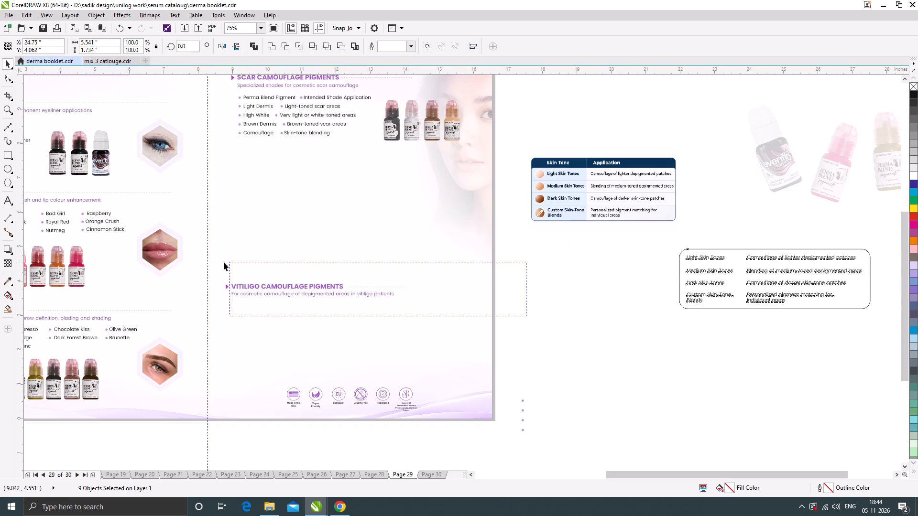
drag(224, 262, 208, 262)
drag(239, 288, 235, 187)
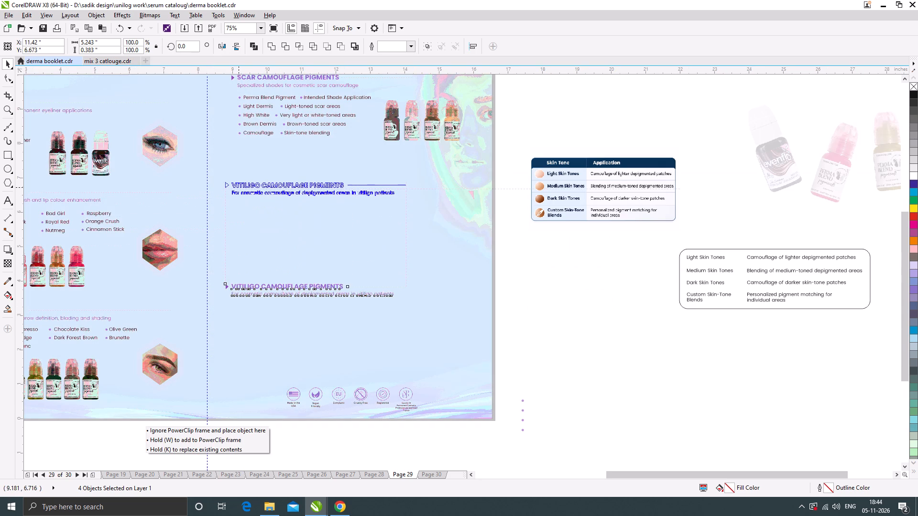
drag(235, 187, 236, 177)
Move the framed skin tone table onto the page, just below the Vitiligo Camouflage Pigments heading.
scroll(402, 246, down, 1)
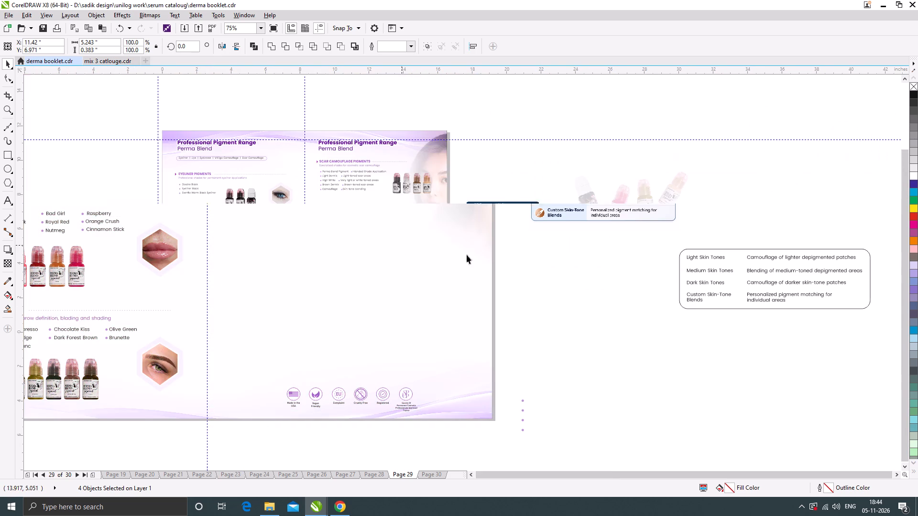
drag(688, 299, 512, 239)
drag(578, 257, 362, 233)
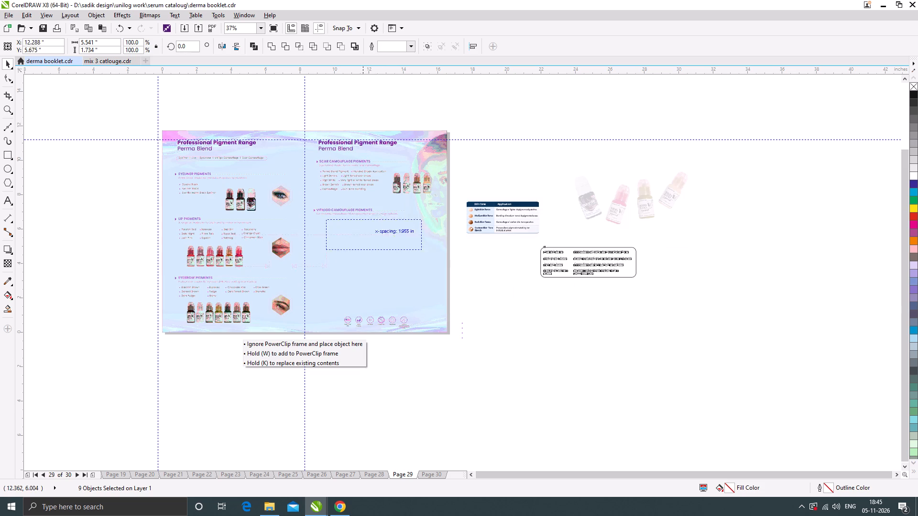
drag(362, 233, 352, 236)
Scale the framed table proportionally to about 6.72 by 2.10 inches and shift it about 0.45 inch right.
scroll(352, 221, up, 1)
drag(472, 294, 494, 304)
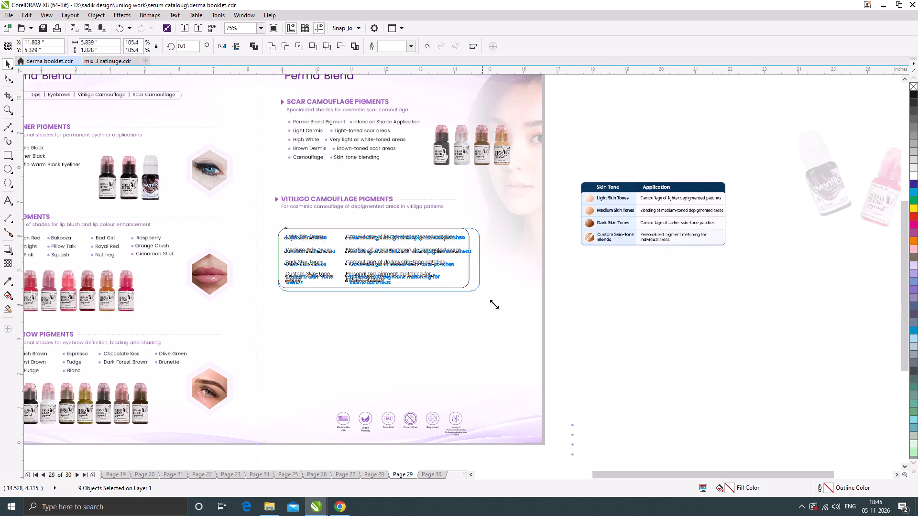
drag(494, 304, 512, 312)
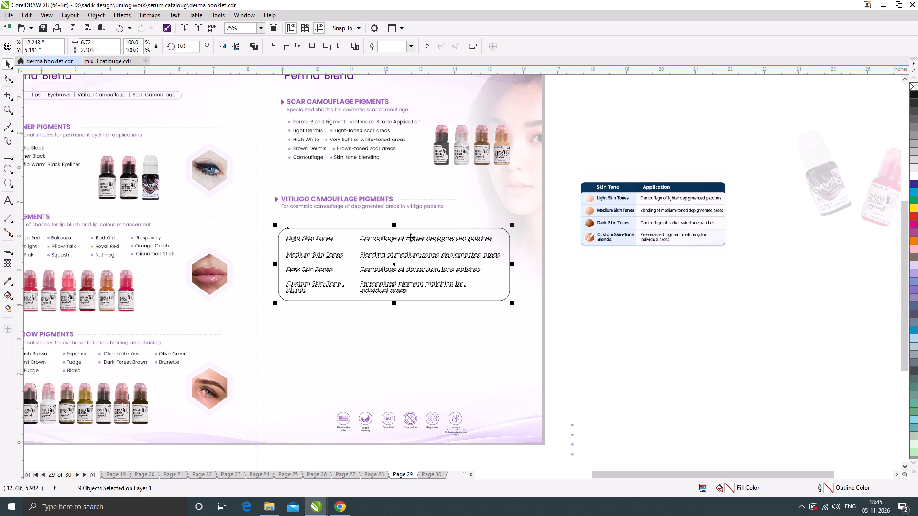
scroll(615, 197, up, 1)
scroll(571, 204, up, 1)
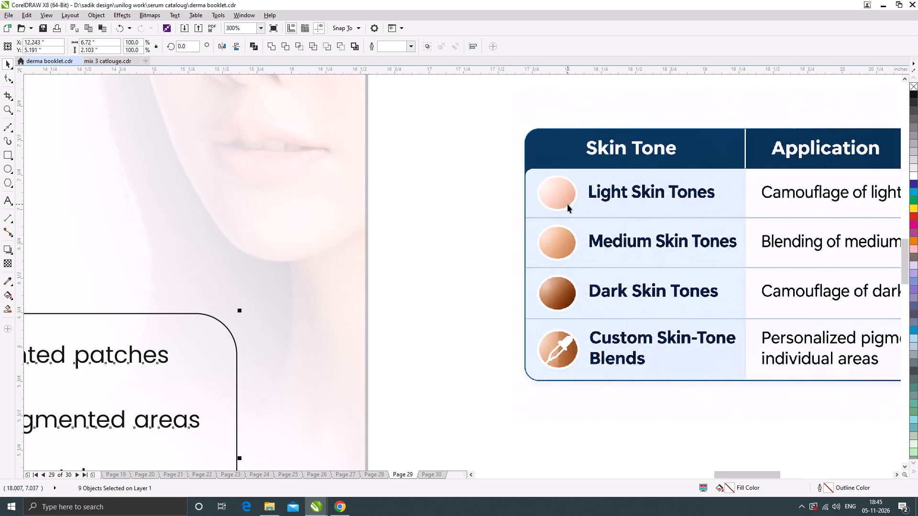
scroll(580, 217, down, 2)
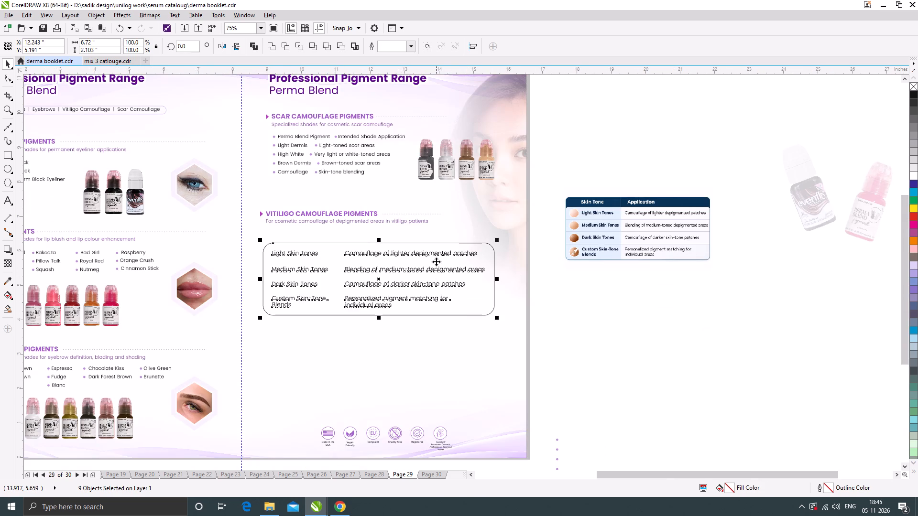
drag(436, 261, 452, 262)
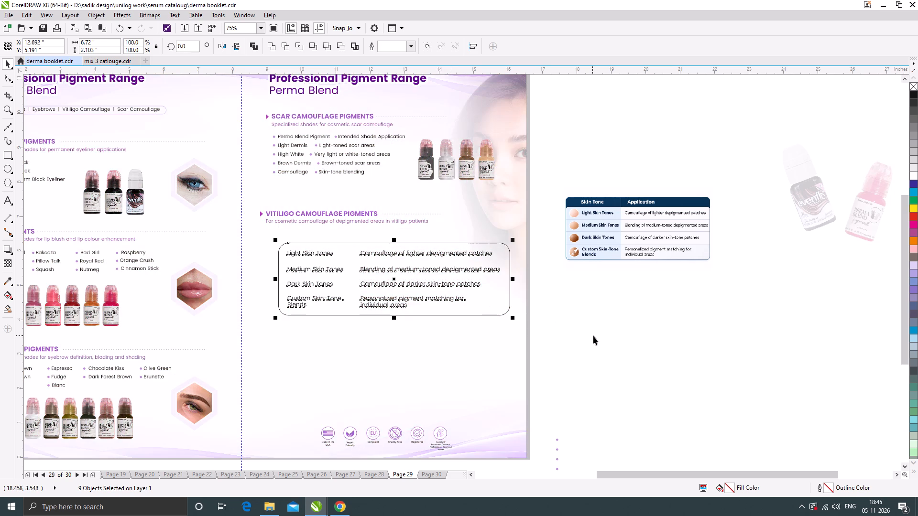
click(593, 336)
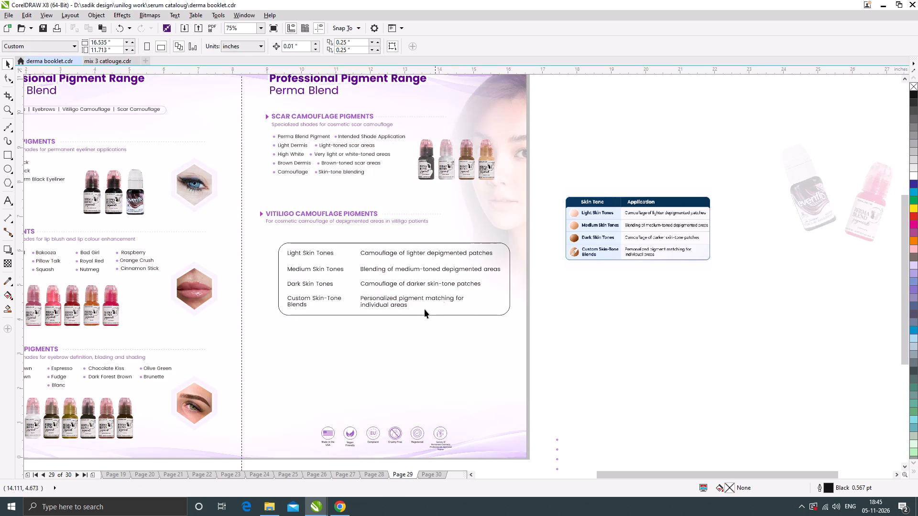
click(340, 506)
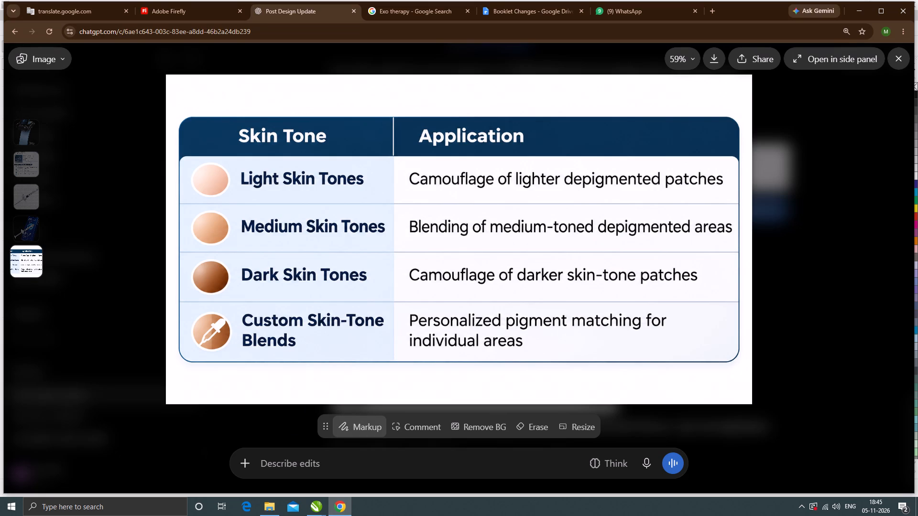
click(295, 470)
text(isme jo 4 image h)
key(space)
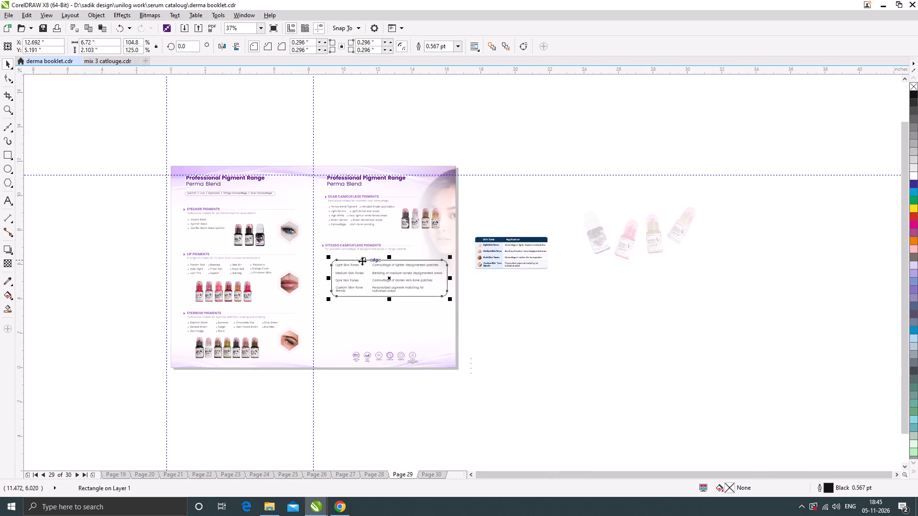
scroll(352, 257, up, 1)
click(9, 278)
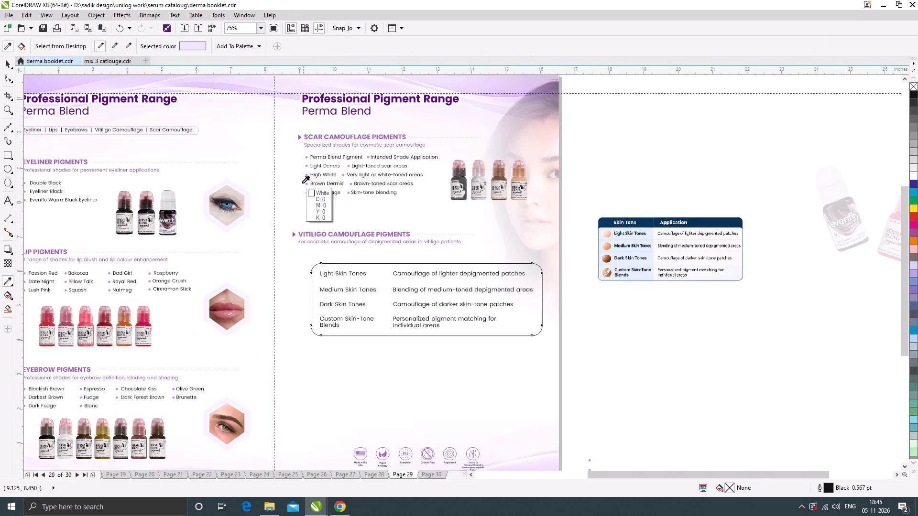
scroll(299, 240, up, 2)
click(300, 231)
scroll(300, 232, down, 1)
scroll(361, 290, up, 4)
click(353, 269)
scroll(347, 262, down, 4)
click(11, 63)
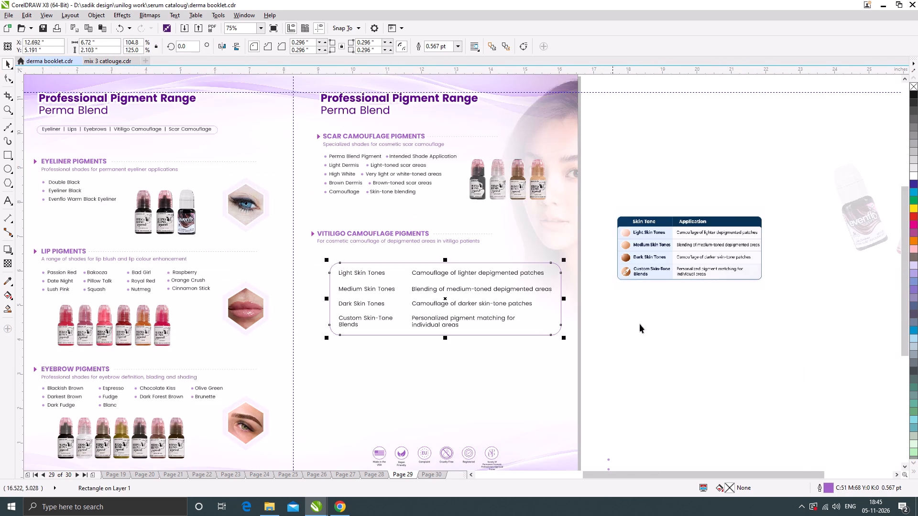
click(649, 325)
click(7, 154)
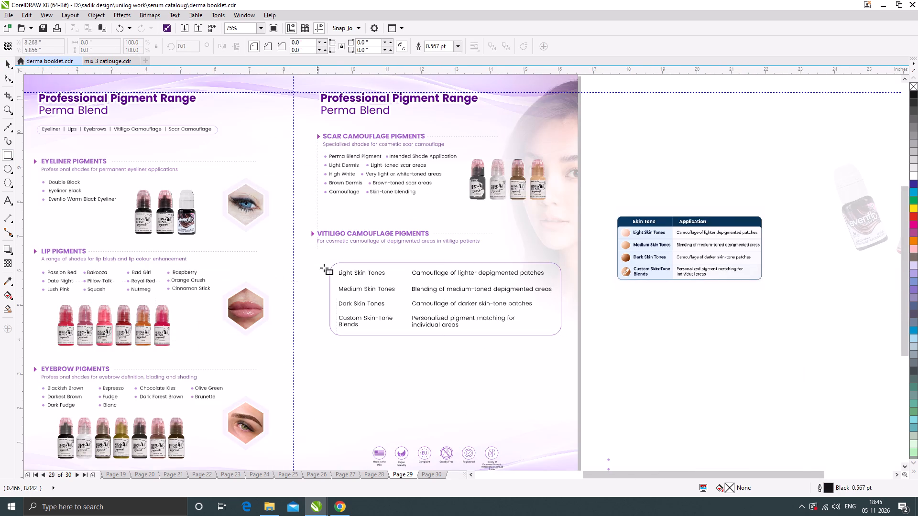
click(7, 64)
Place the faded pigment bottles image on page 29 between the table frame and the certification icons, scaled down slightly to fit.
scroll(450, 278, down, 1)
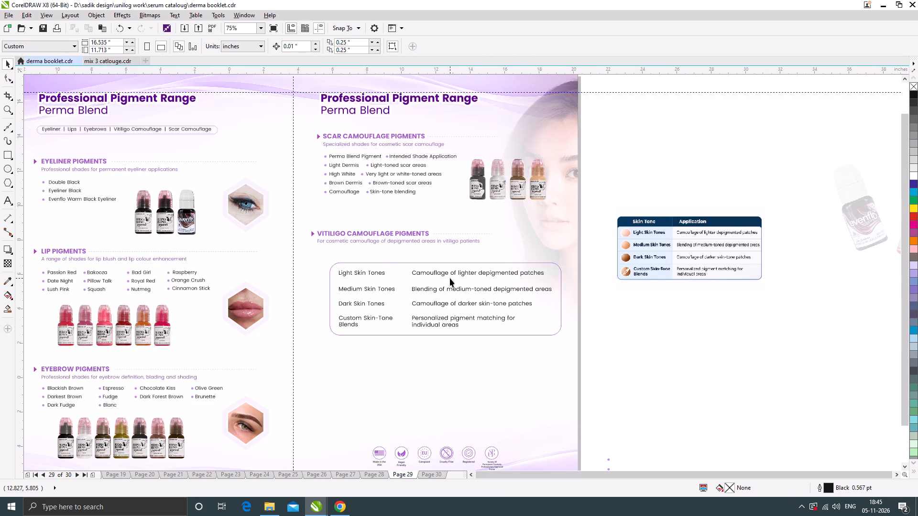
click(546, 328)
drag(687, 264, 661, 278)
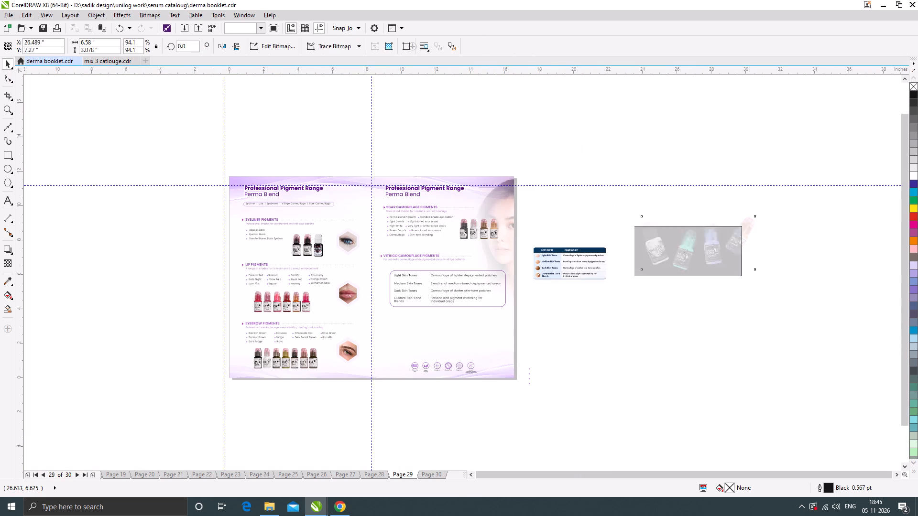
drag(661, 278, 432, 353)
scroll(454, 346, up, 1)
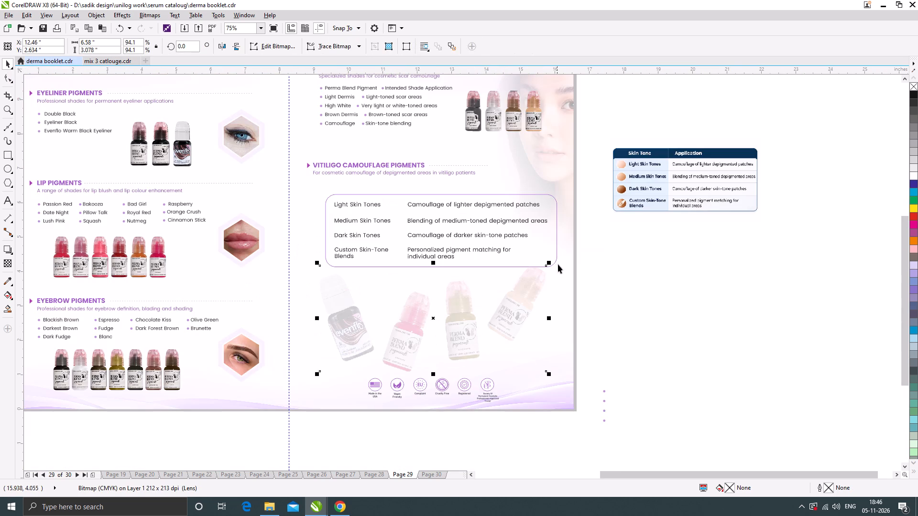
drag(549, 261, 545, 266)
click(616, 314)
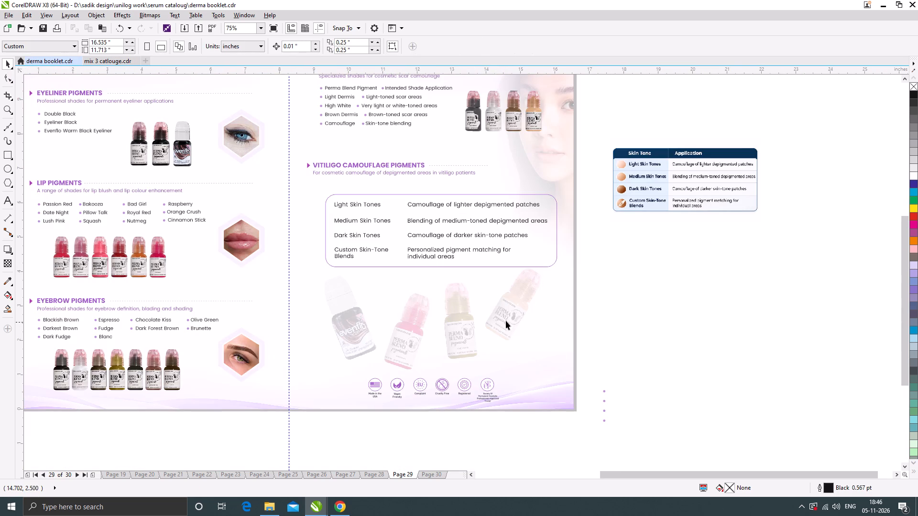
drag(505, 320, 510, 320)
click(620, 316)
scroll(475, 274, down, 1)
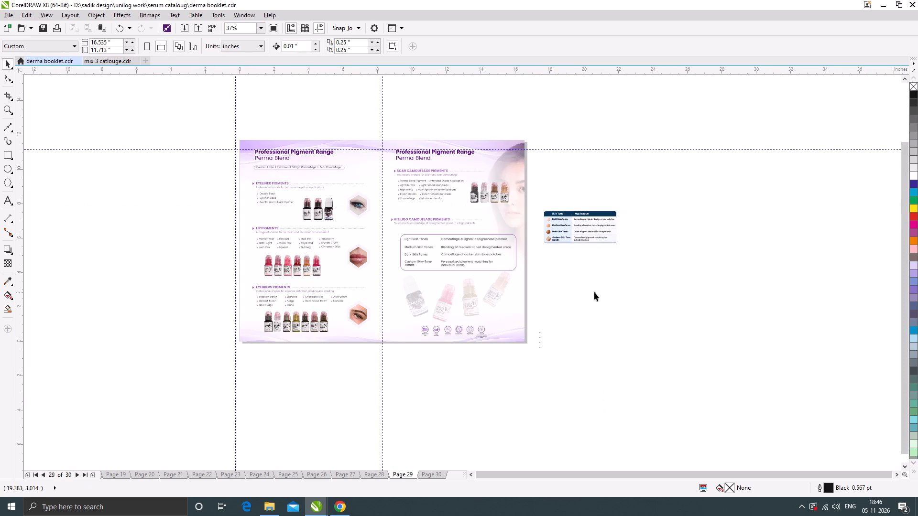
click(594, 292)
scroll(429, 214, up, 1)
click(659, 347)
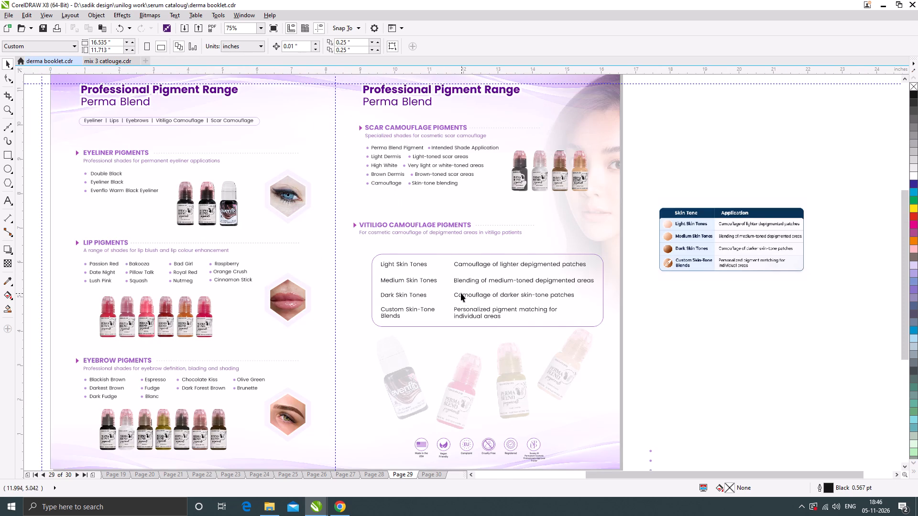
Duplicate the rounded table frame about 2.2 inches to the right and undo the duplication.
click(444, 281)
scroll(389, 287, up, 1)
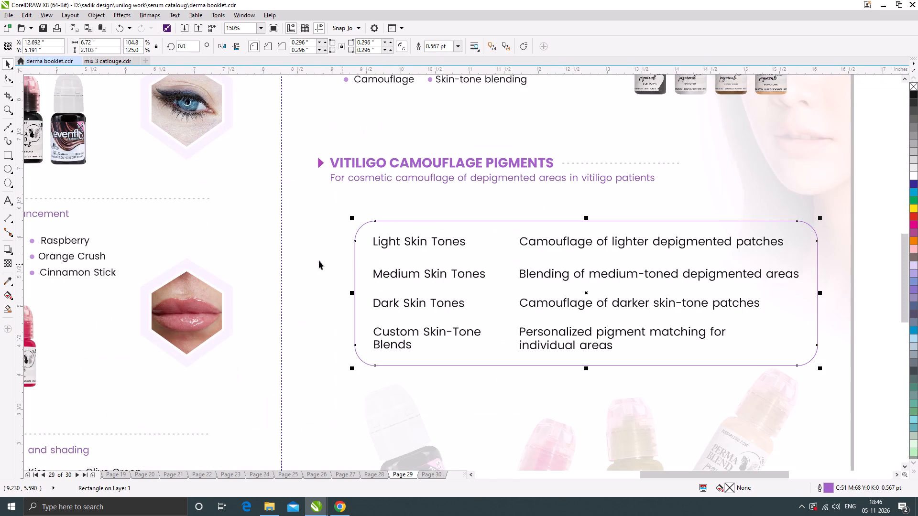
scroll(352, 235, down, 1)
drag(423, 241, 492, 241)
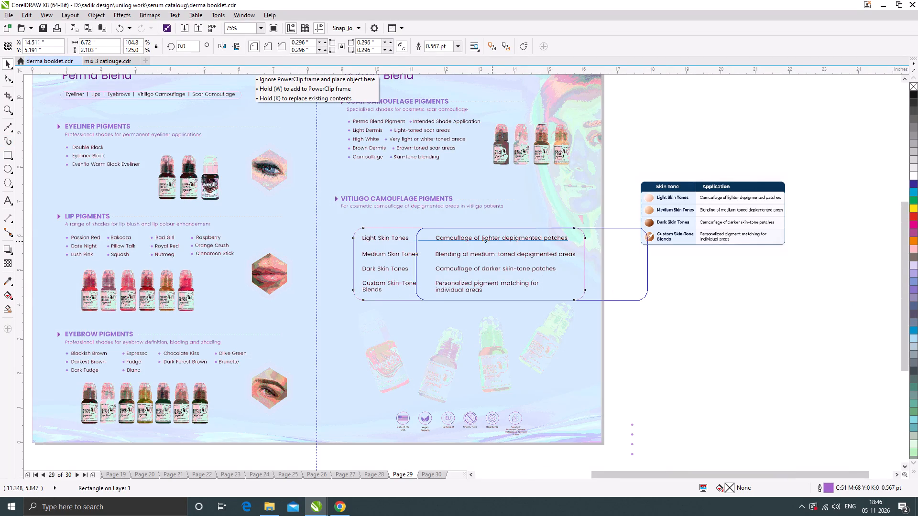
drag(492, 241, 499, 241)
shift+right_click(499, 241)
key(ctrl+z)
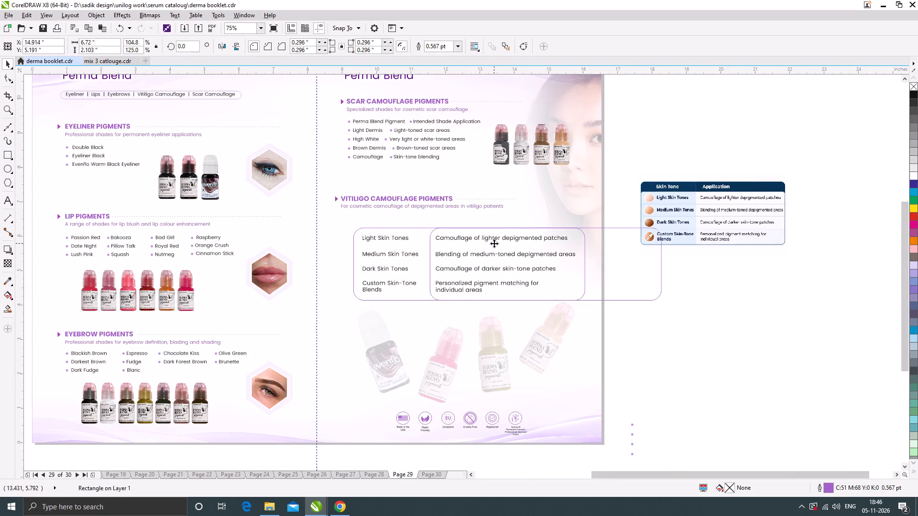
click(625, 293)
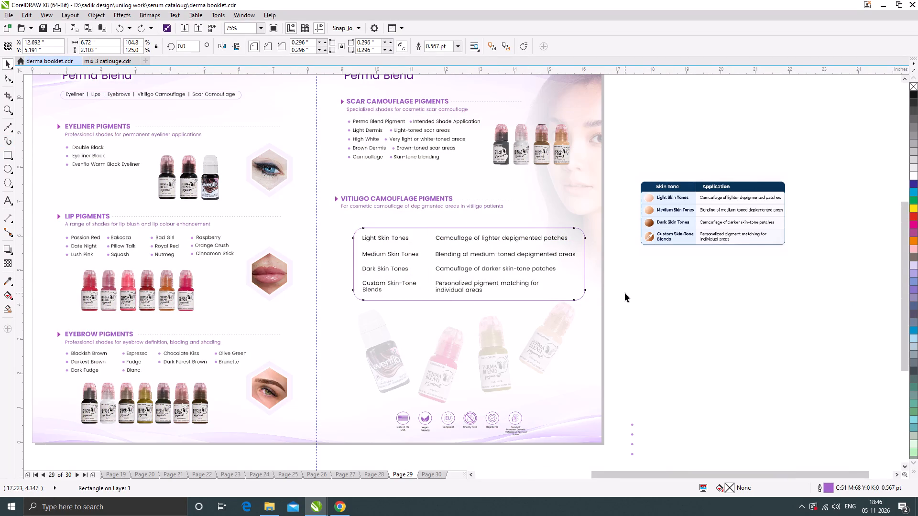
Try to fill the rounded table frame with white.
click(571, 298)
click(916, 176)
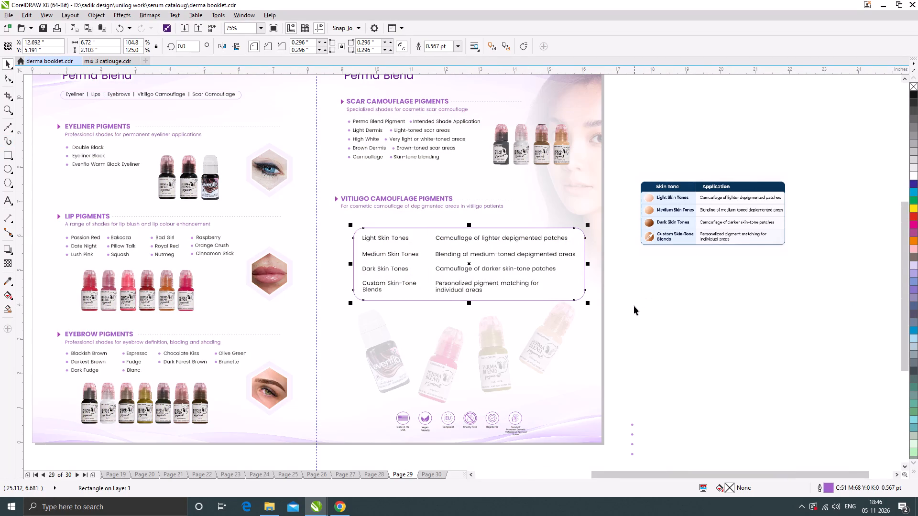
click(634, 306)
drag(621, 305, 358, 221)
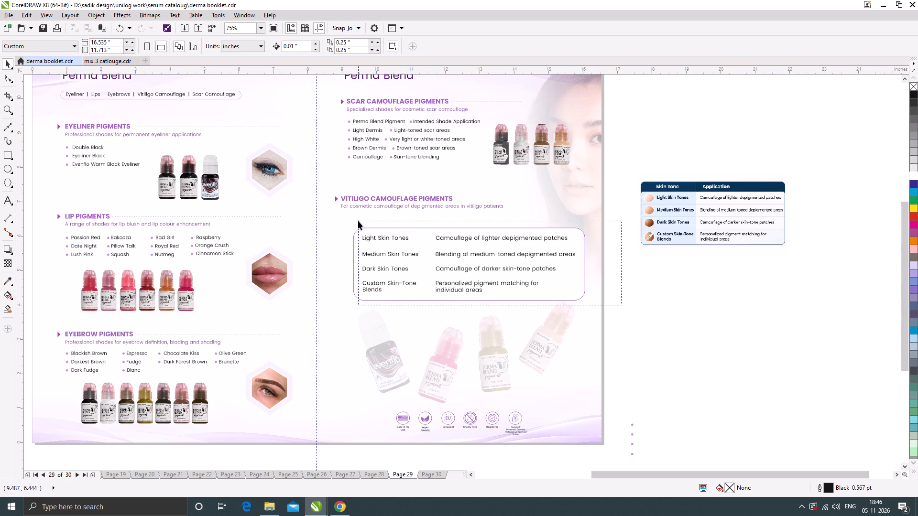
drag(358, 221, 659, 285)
Draw a rectangle about 7.13 by 0.52 inches over the table's Light Skin Tones row, extending past both frame sides.
click(7, 152)
scroll(425, 236, up, 1)
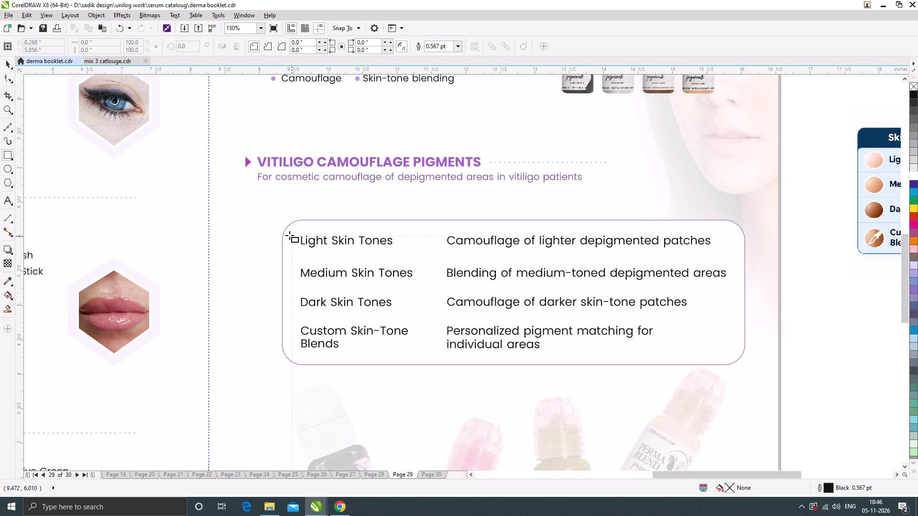
drag(277, 217, 287, 224)
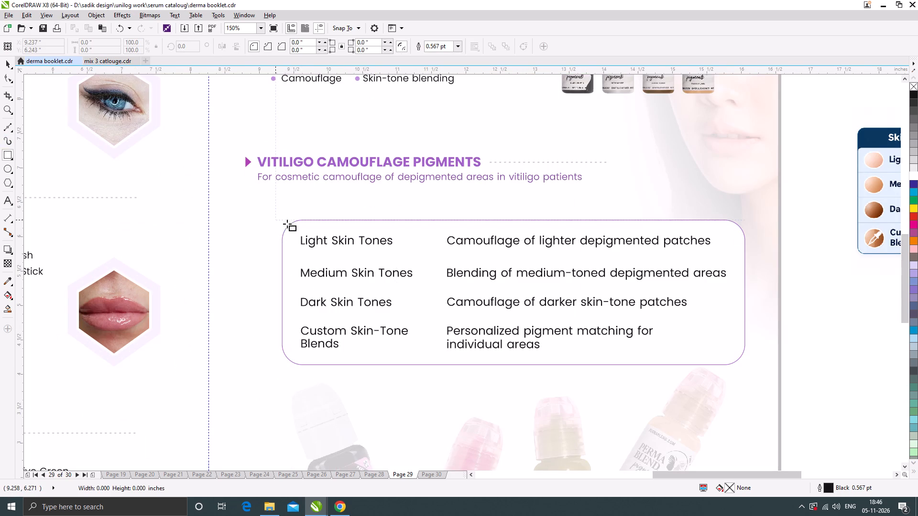
drag(287, 224, 769, 254)
click(6, 61)
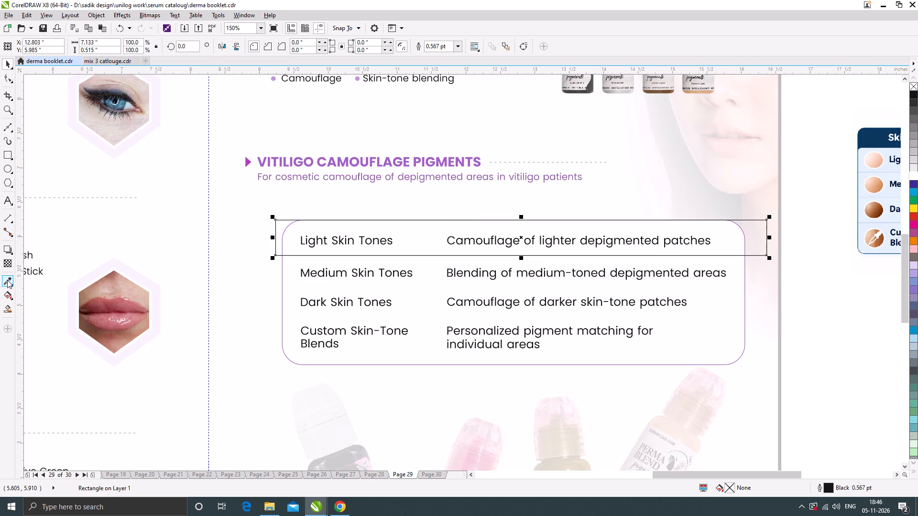
Fill the row rectangle with the pale lilac sampled from the page footer (C:7 M:9 Y:0 K:0) and remove its outline.
click(7, 279)
scroll(312, 231, up, 2)
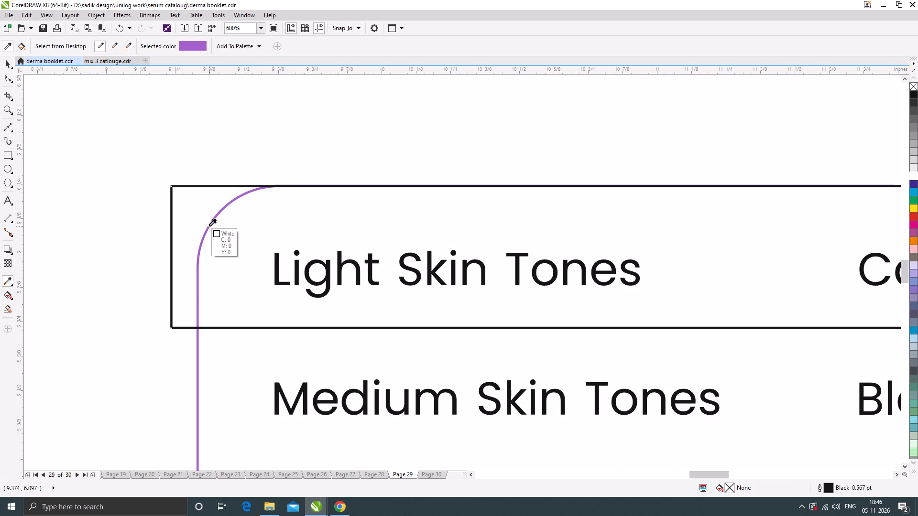
scroll(262, 222, down, 2)
scroll(356, 228, down, 1)
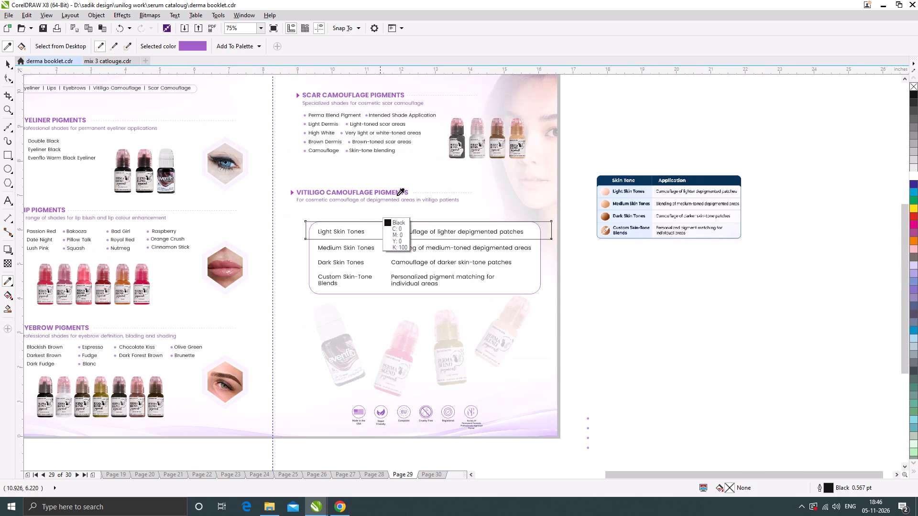
click(509, 423)
click(374, 233)
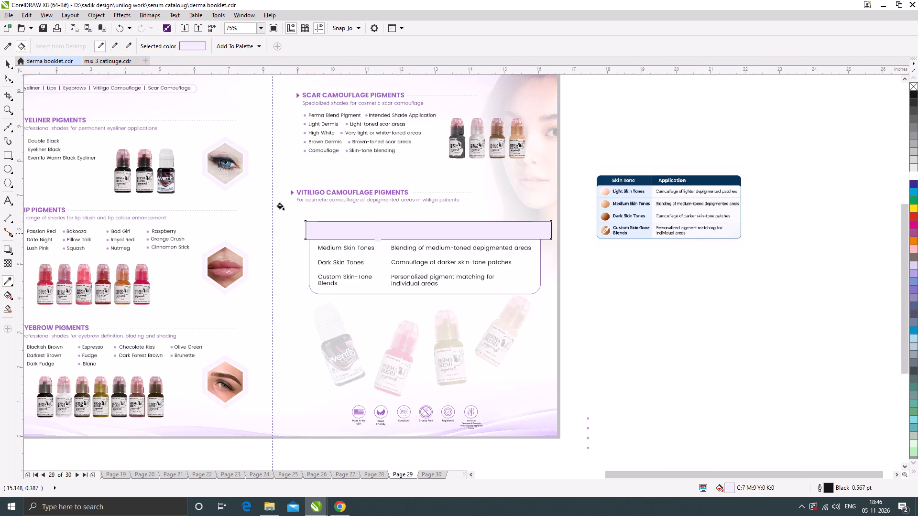
click(9, 63)
right_click(915, 86)
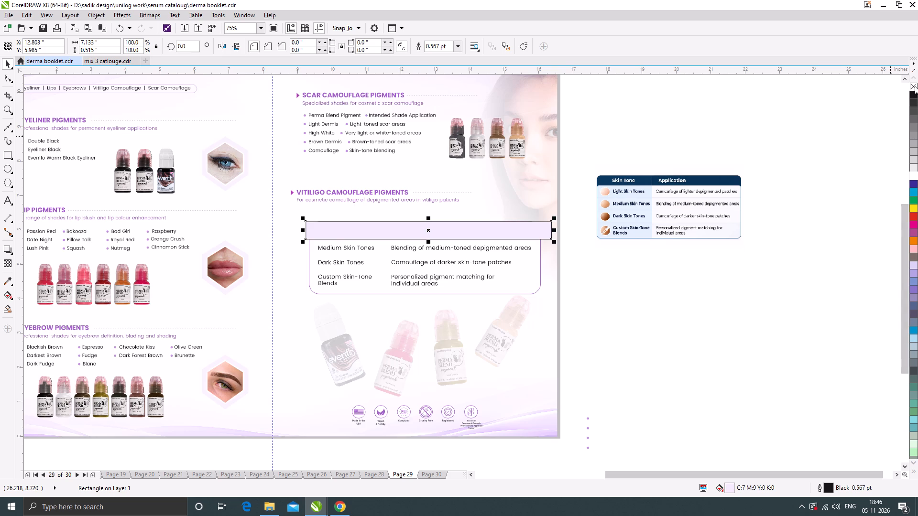
click(650, 315)
Stretch the lilac band's top edge upward past the frame's top line so the band is about 0.55 inch high.
scroll(366, 217, up, 1)
click(383, 243)
scroll(452, 251, up, 1)
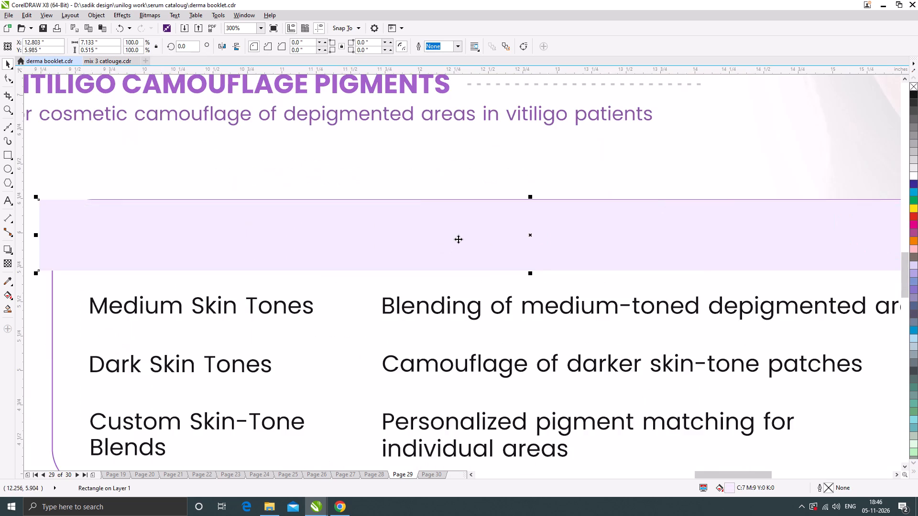
scroll(458, 239, up, 1)
drag(602, 157, 615, 148)
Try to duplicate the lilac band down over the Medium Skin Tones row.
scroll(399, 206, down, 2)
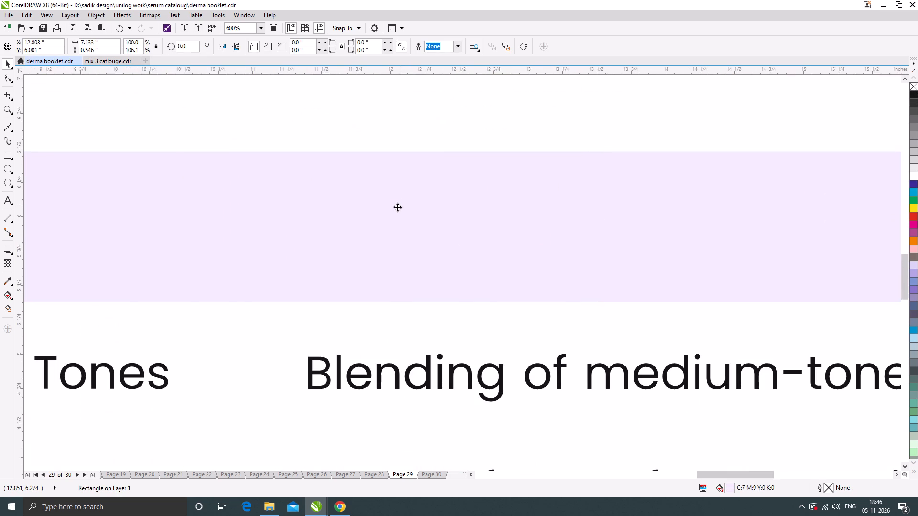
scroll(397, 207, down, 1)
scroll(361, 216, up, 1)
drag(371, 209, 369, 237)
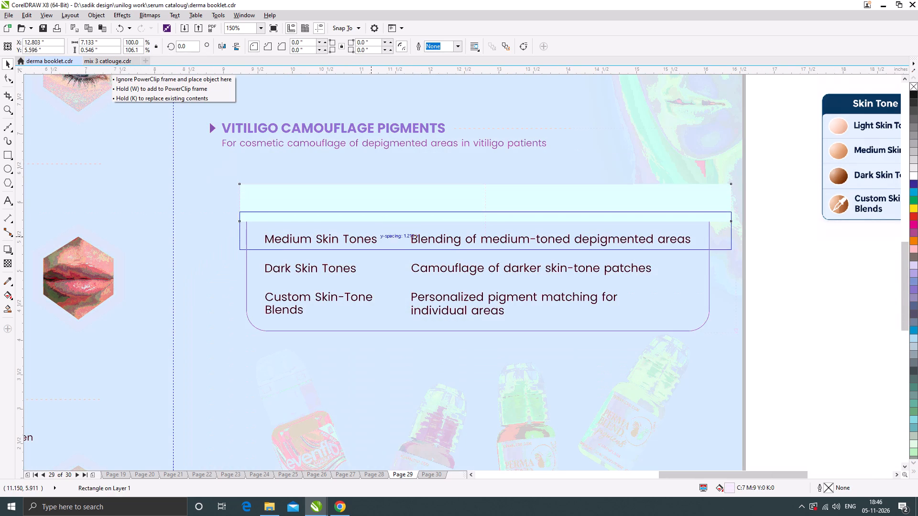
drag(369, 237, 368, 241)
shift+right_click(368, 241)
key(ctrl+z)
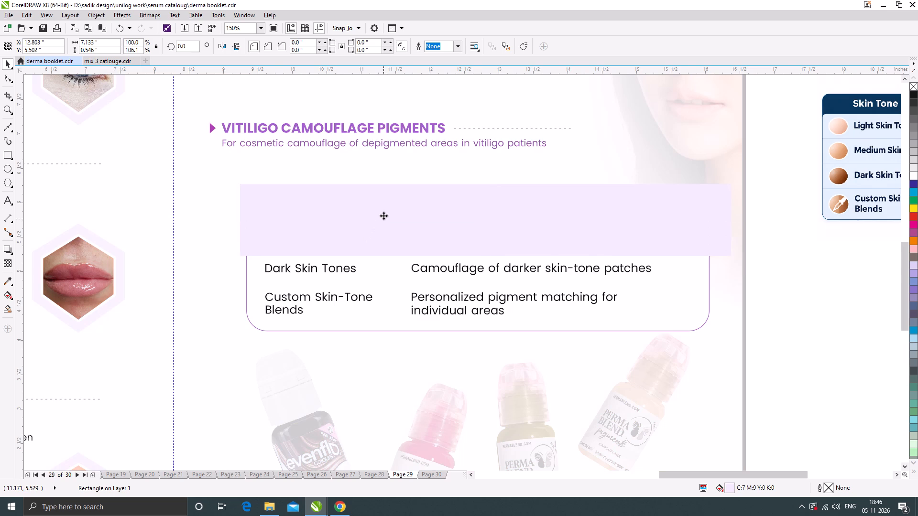
Adjust the lilac band's bottom edge over the Light Skin Tones row, making the band about 0.55 inch high.
click(385, 204)
scroll(488, 227, up, 1)
click(503, 204)
drag(483, 219, 494, 202)
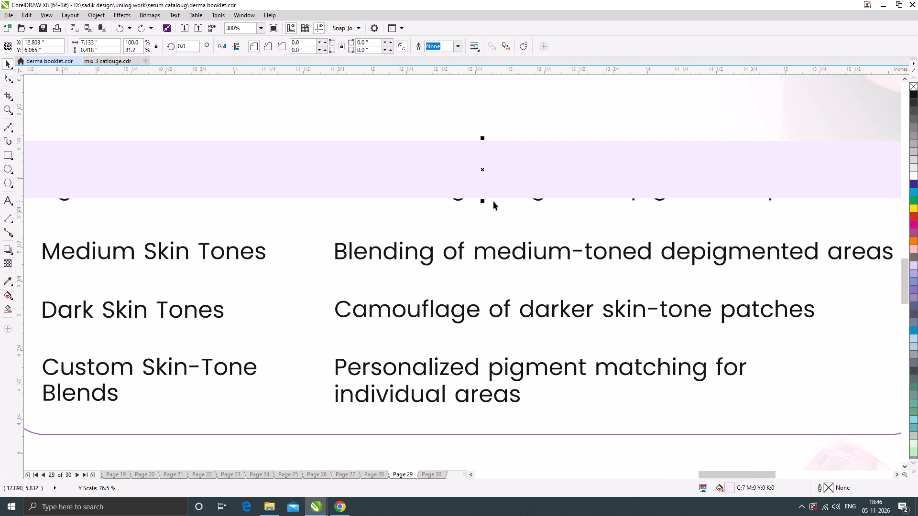
drag(484, 202, 491, 220)
Duplicate the band over the Medium Skin Tones row with a thin gap and shorten the copy to about 0.44 inch high.
drag(470, 176, 468, 212)
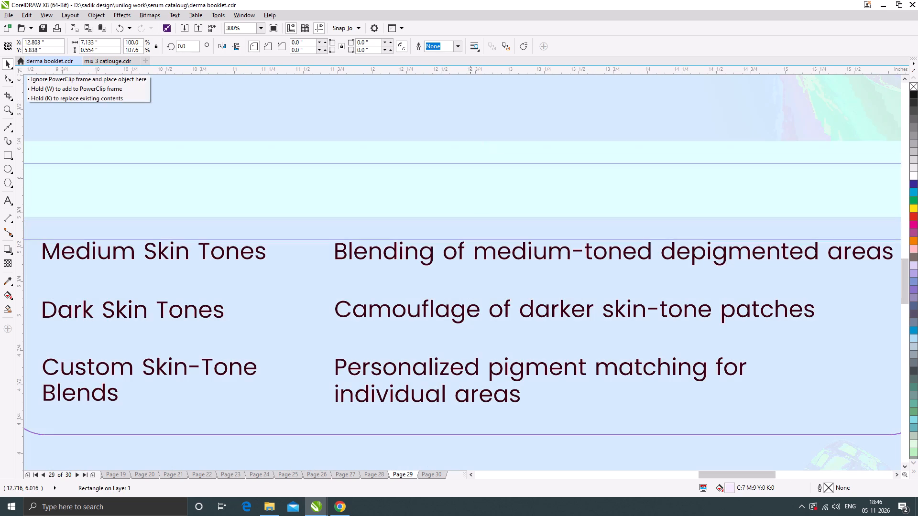
drag(468, 212, 464, 255)
shift+right_click(464, 255)
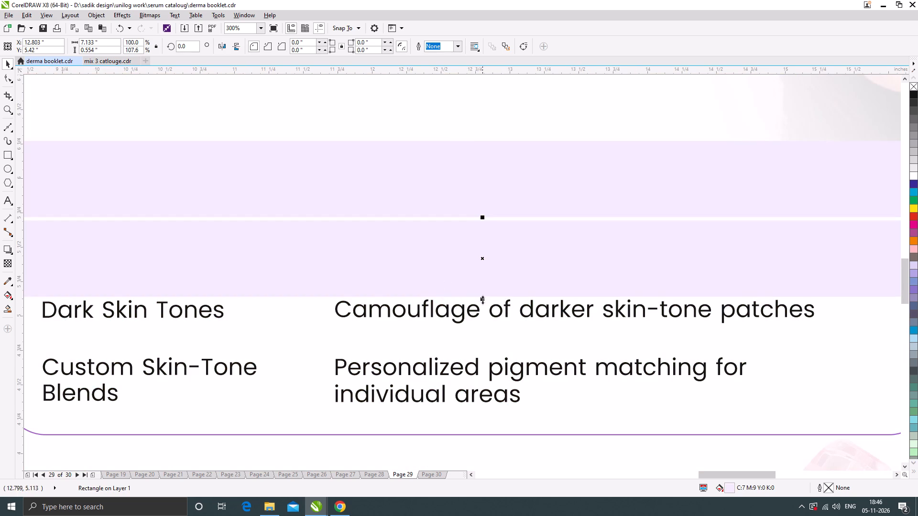
drag(482, 300, 489, 286)
scroll(481, 226, up, 1)
drag(502, 225, 503, 233)
Copy the shorter band over the Dark Skin Tones row and repeat it at the same spacing for the Custom Skin-Tone Blends row.
scroll(431, 233, down, 2)
drag(453, 238, 455, 269)
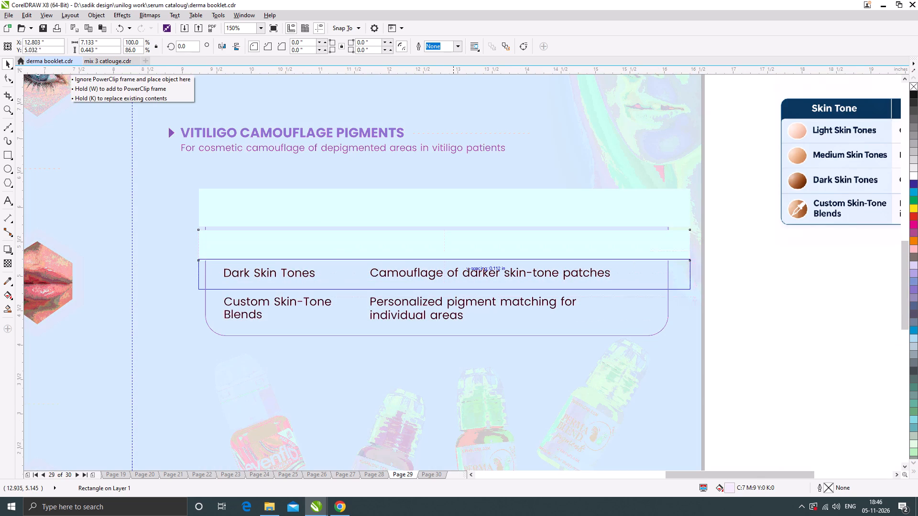
drag(455, 269, 456, 273)
shift+right_click(456, 273)
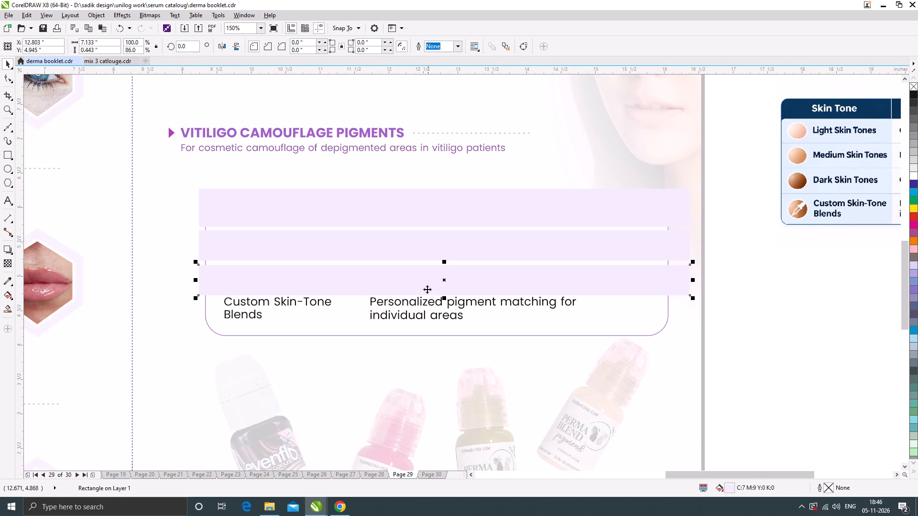
key(ctrl+r)
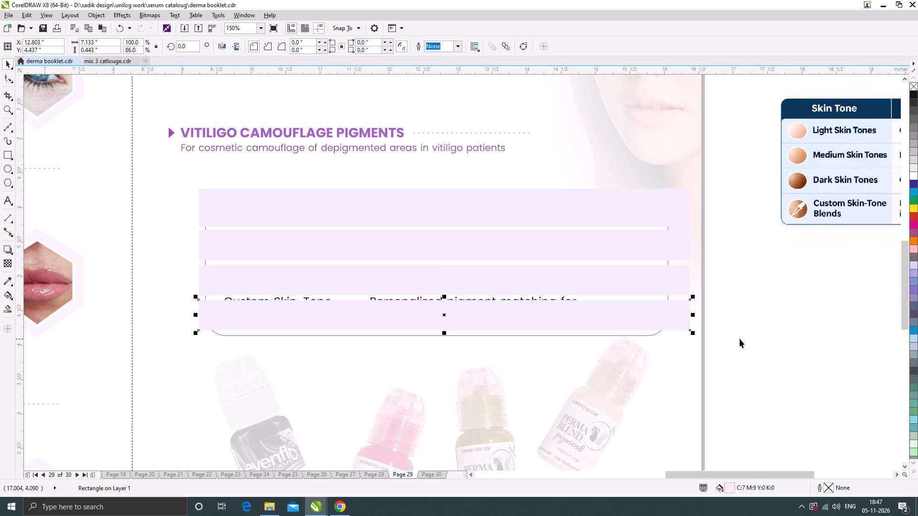
click(741, 339)
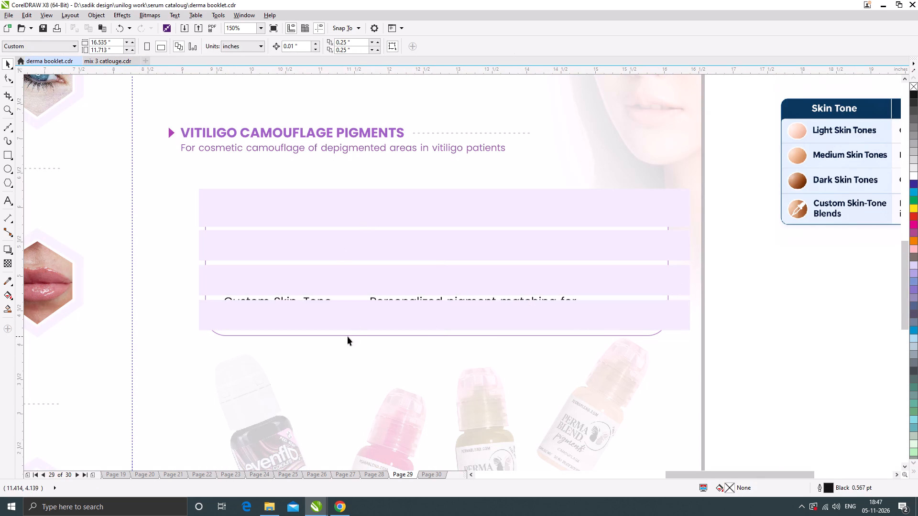
Stretch all four lilac bands together downward to the frame's bottom line, about 2.14 inches in total height.
click(453, 318)
shift+click(449, 271)
shift+click(445, 247)
shift+click(435, 215)
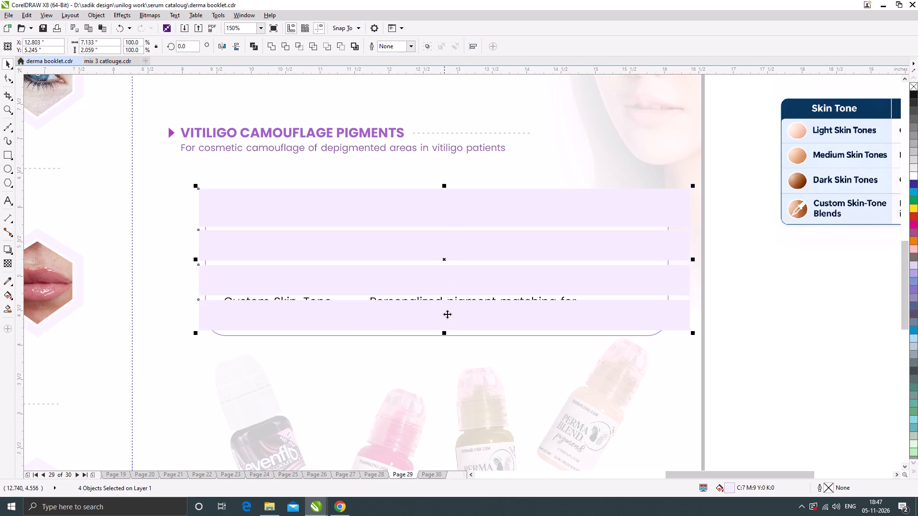
scroll(452, 316, up, 1)
drag(437, 347, 444, 357)
scroll(407, 303, down, 1)
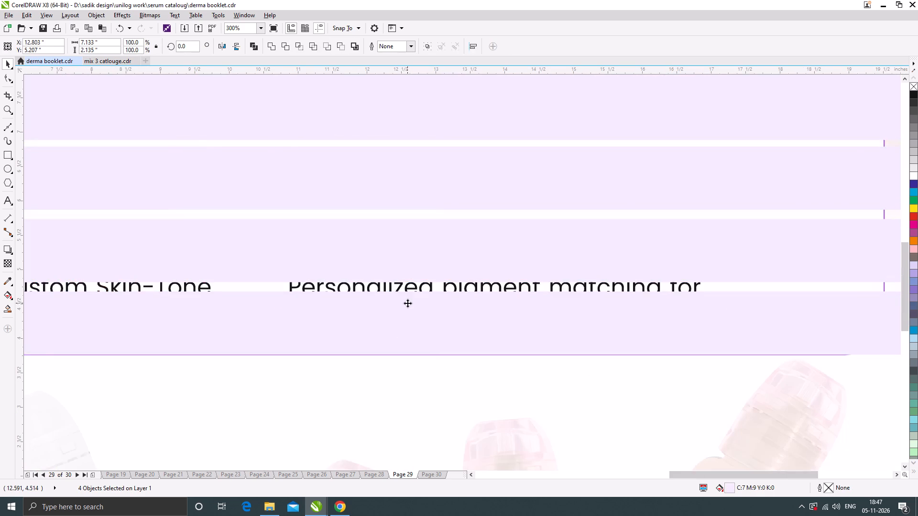
Cut and paste the eight table texts in front of the bands and move them off the page below the reference table.
drag(726, 346, 191, 161)
key(ctrl+x)
key(ctrl+v)
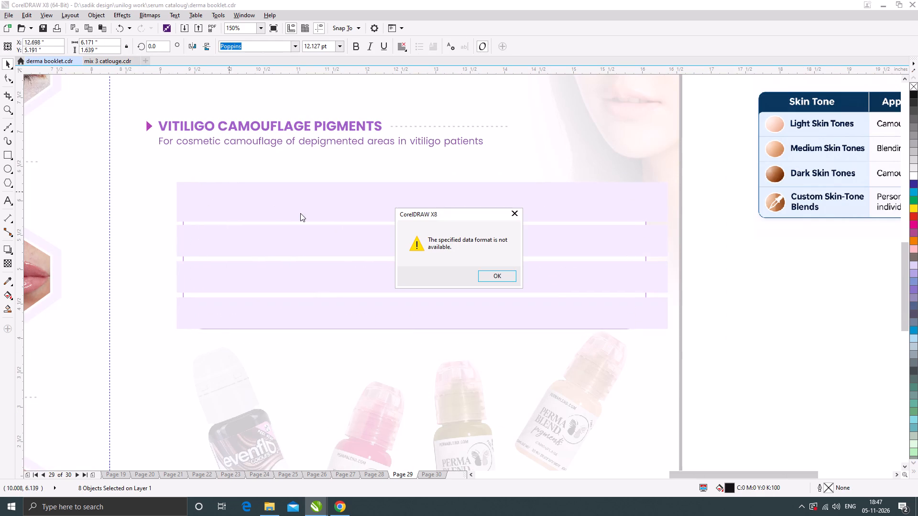
click(515, 215)
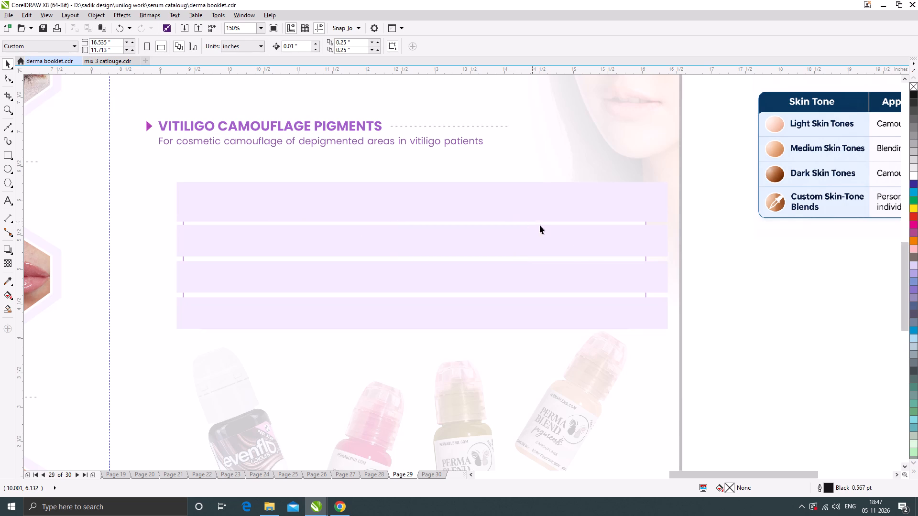
key(ctrl+z)
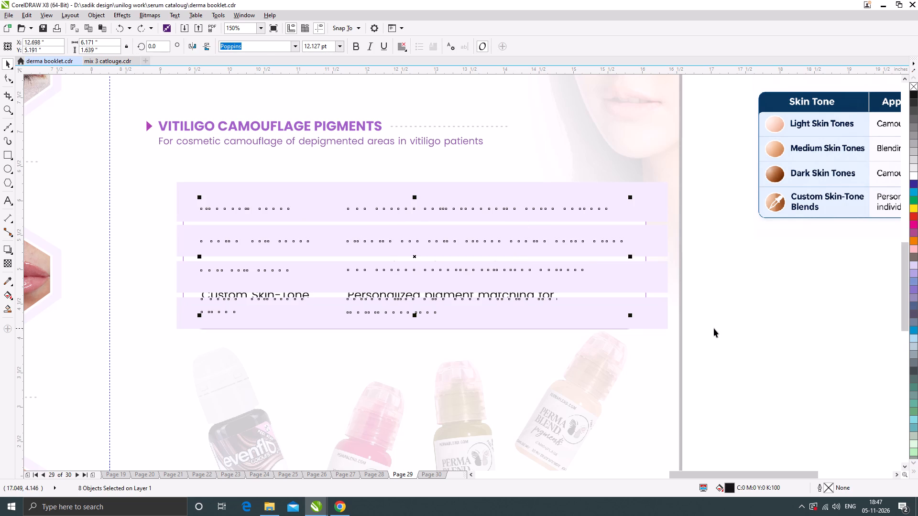
key(ctrl+x)
key(ctrl+v)
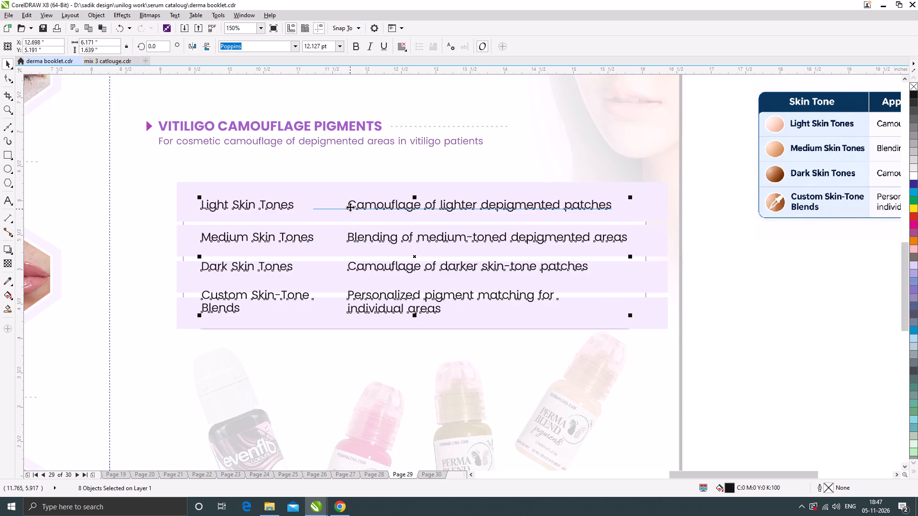
scroll(350, 207, down, 1)
drag(372, 208, 688, 260)
Shift the four lilac bands sideways off the frame's left part and PowerClip them inside the rounded table frame.
click(439, 206)
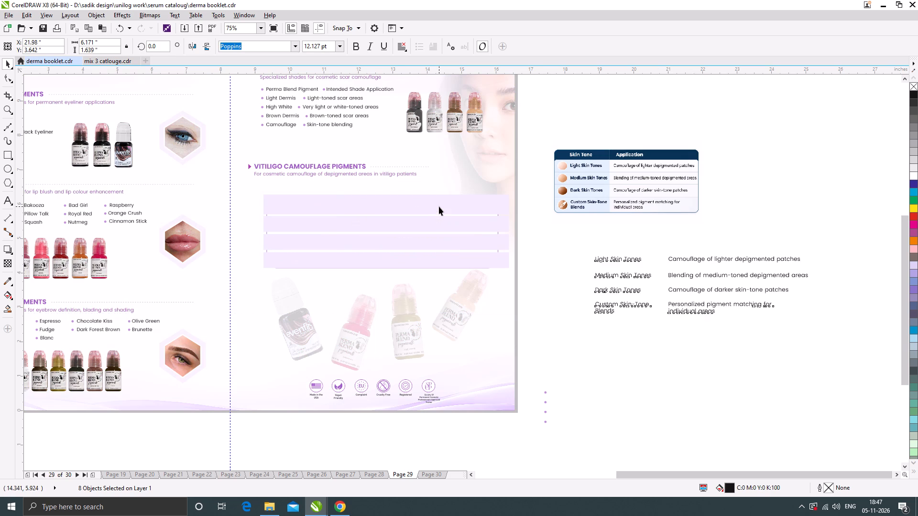
shift+click(441, 224)
shift+click(435, 238)
shift+click(429, 258)
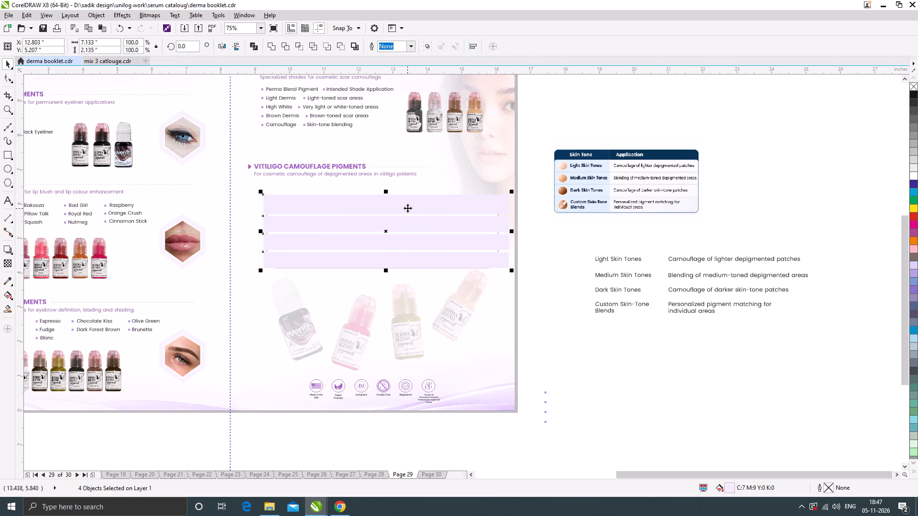
drag(407, 208, 474, 207)
scroll(319, 206, up, 1)
right_click(361, 203)
click(377, 208)
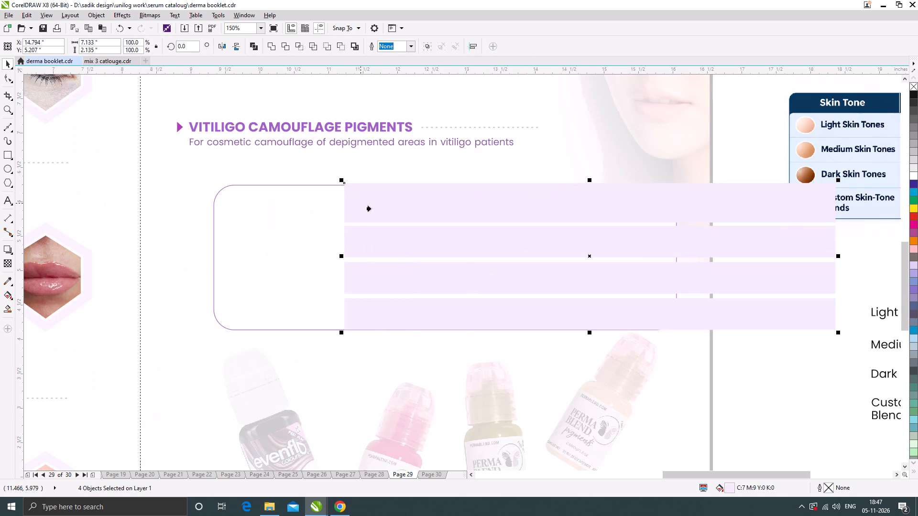
click(281, 210)
Edit the frame's clipped contents and stretch the four bands past its left side to about 9.37 inches wide.
ctrl+click(406, 209)
click(405, 209)
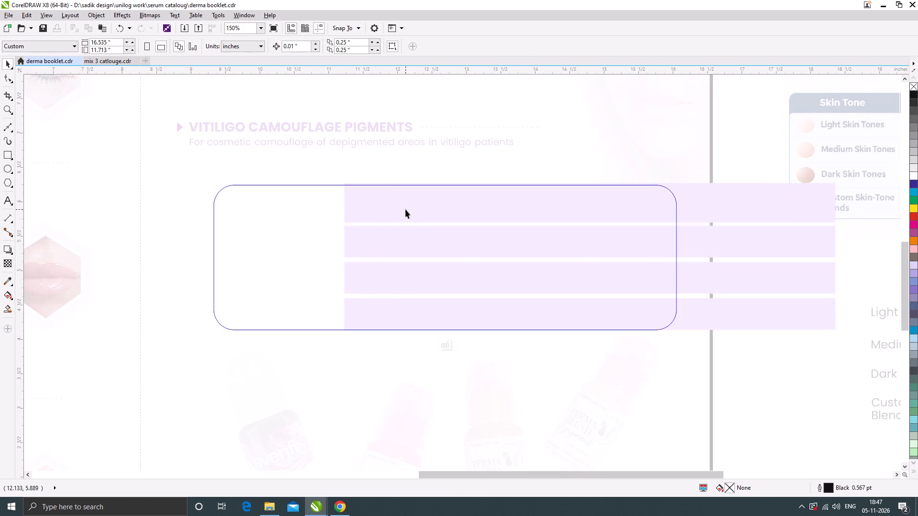
shift+click(403, 248)
shift+click(394, 279)
shift+click(390, 311)
drag(342, 257, 191, 258)
scroll(406, 251, down, 1)
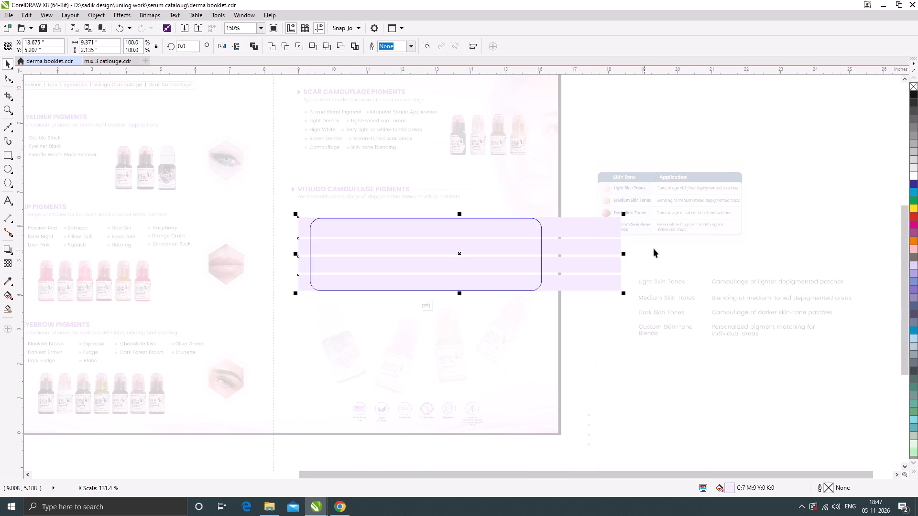
click(570, 318)
Shorten the clipped top band from its bottom edge to about 0.56 inch high and finish editing the frame's contents.
scroll(406, 224, up, 1)
click(420, 234)
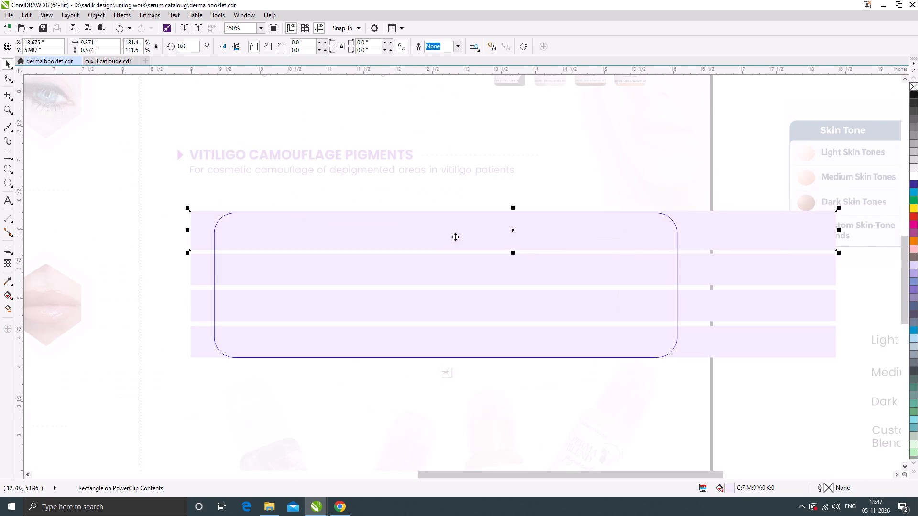
scroll(459, 236, up, 1)
scroll(536, 245, up, 1)
scroll(586, 269, up, 1)
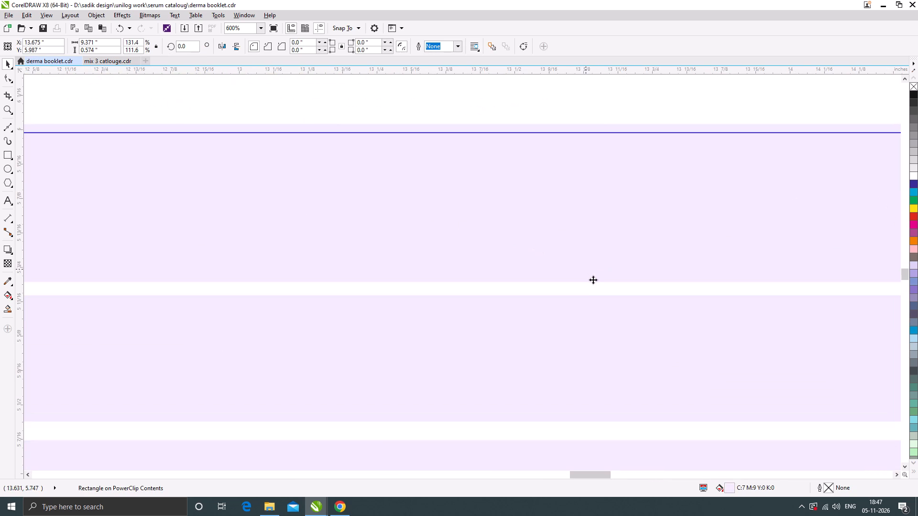
drag(612, 299, 615, 290)
scroll(354, 175, down, 2)
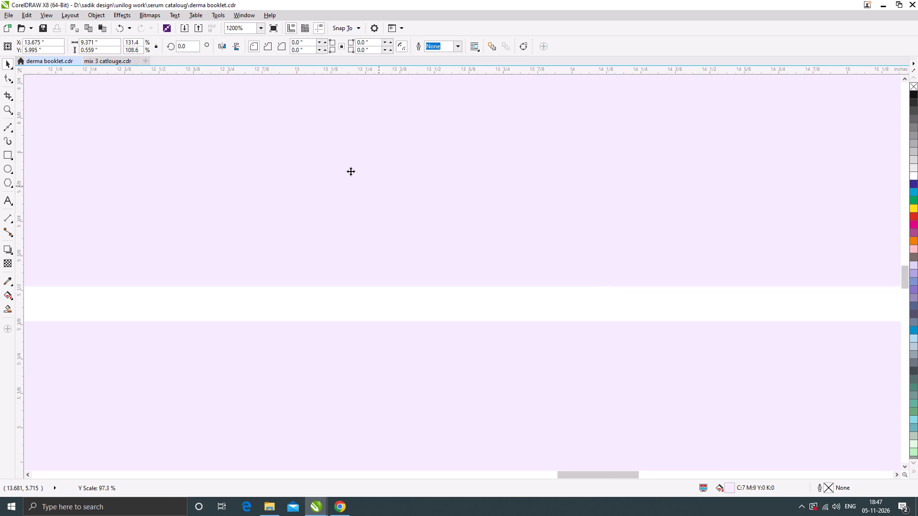
scroll(350, 171, down, 2)
ctrl+click(638, 331)
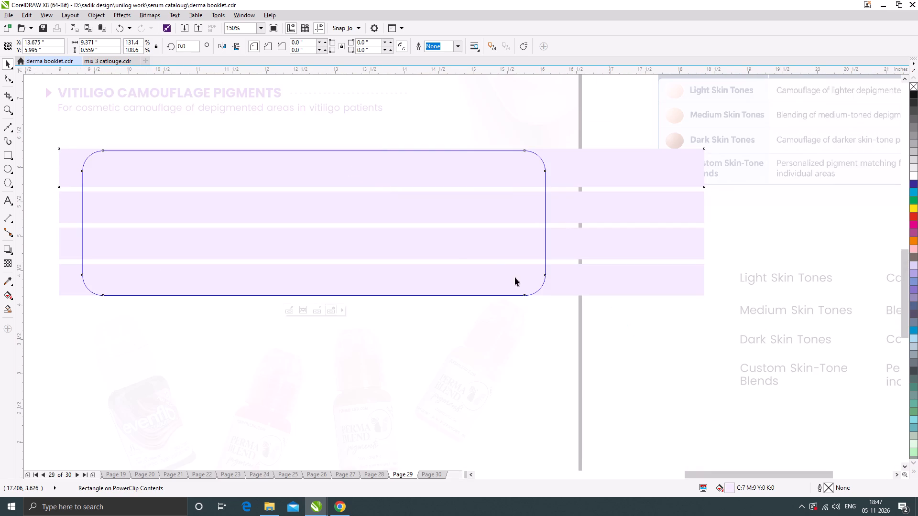
scroll(464, 244, down, 1)
click(586, 346)
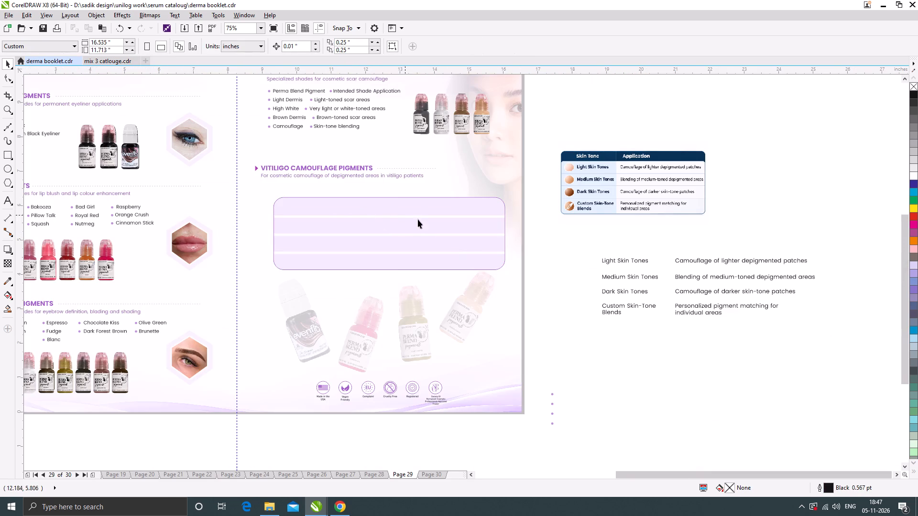
Reopen the clipped contents, duplicate the four bands and narrow the copies to about 2.35 inches for the skin-tone name column.
click(328, 207)
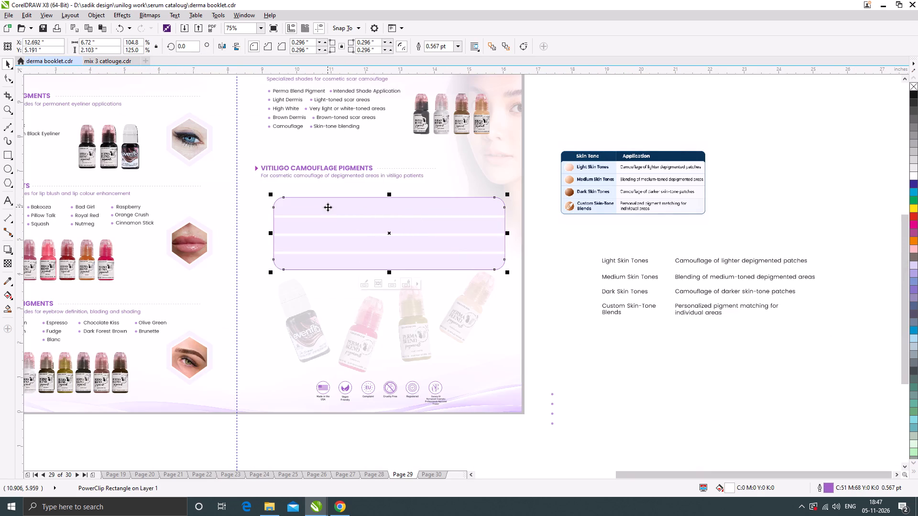
ctrl+click(328, 207)
click(328, 207)
scroll(334, 226, up, 1)
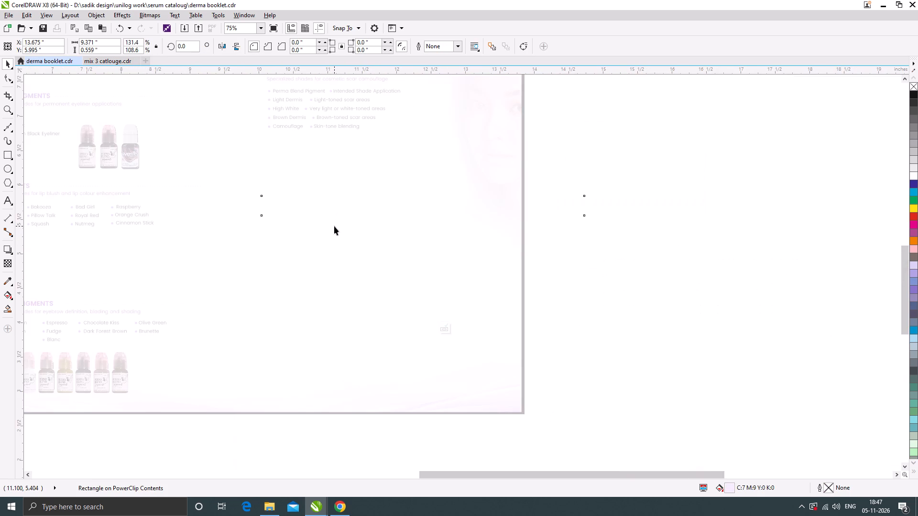
shift+click(334, 226)
shift+click(337, 254)
shift+click(329, 294)
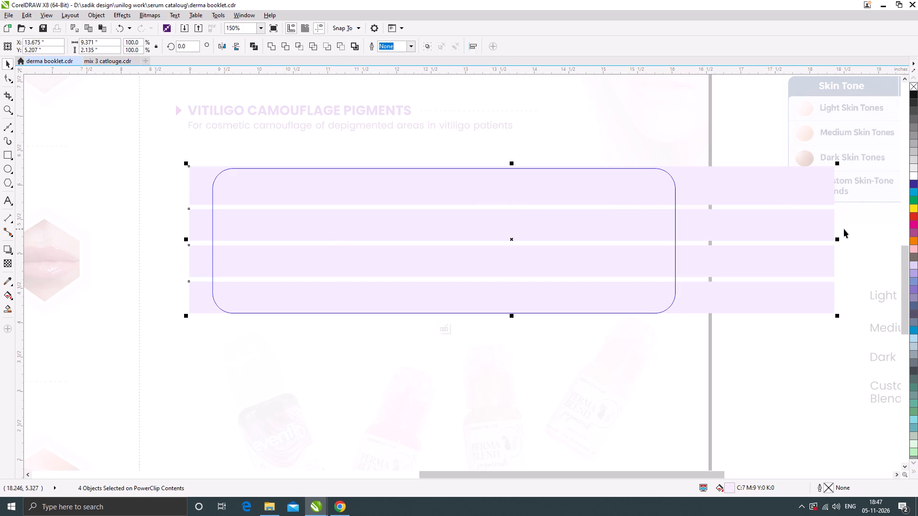
key(plus)
drag(837, 240, 350, 226)
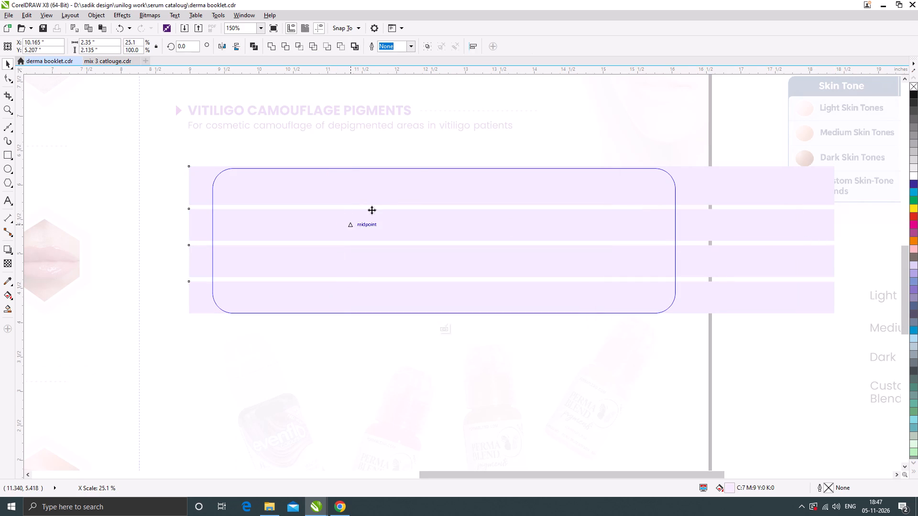
Fill the four narrow band copies with the darker lilac C:18 M:20 Y:5 K:0 and finish editing the frame's contents.
scroll(373, 204, down, 1)
double_click(731, 488)
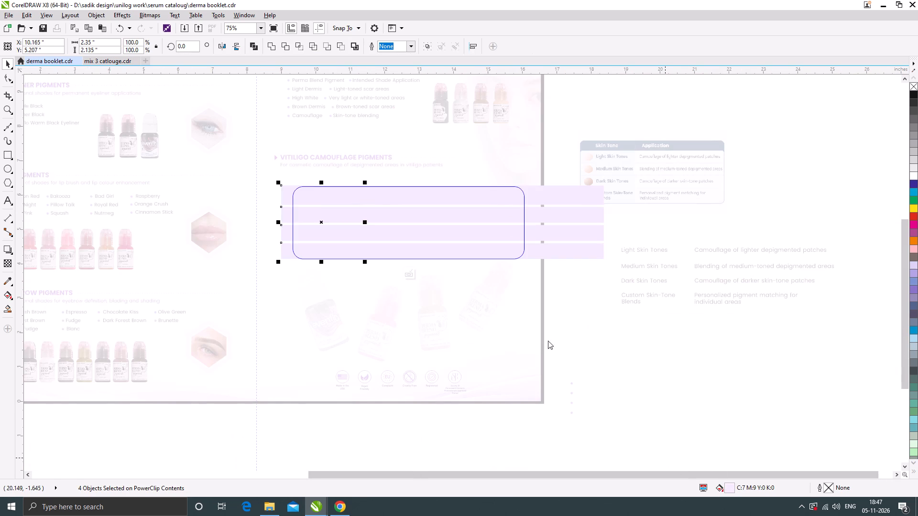
click(304, 215)
drag(317, 157, 407, 157)
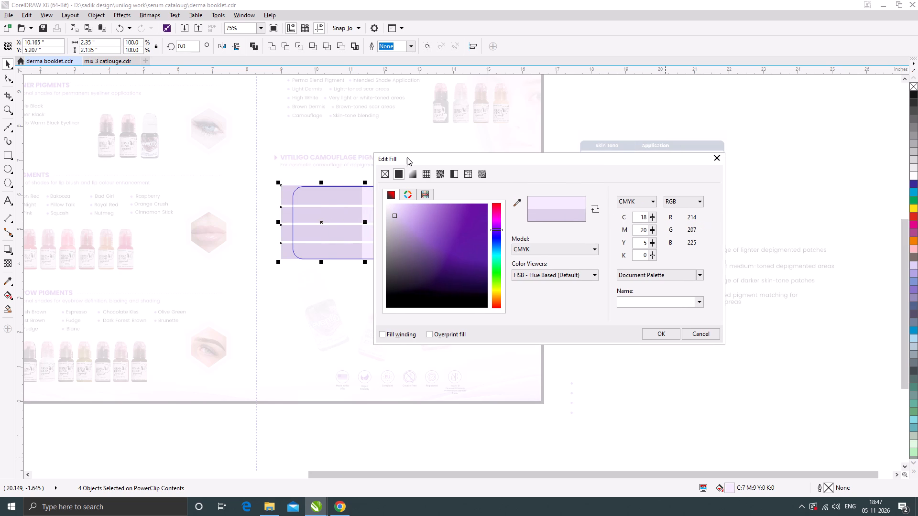
drag(407, 157, 407, 157)
click(663, 333)
ctrl+click(562, 317)
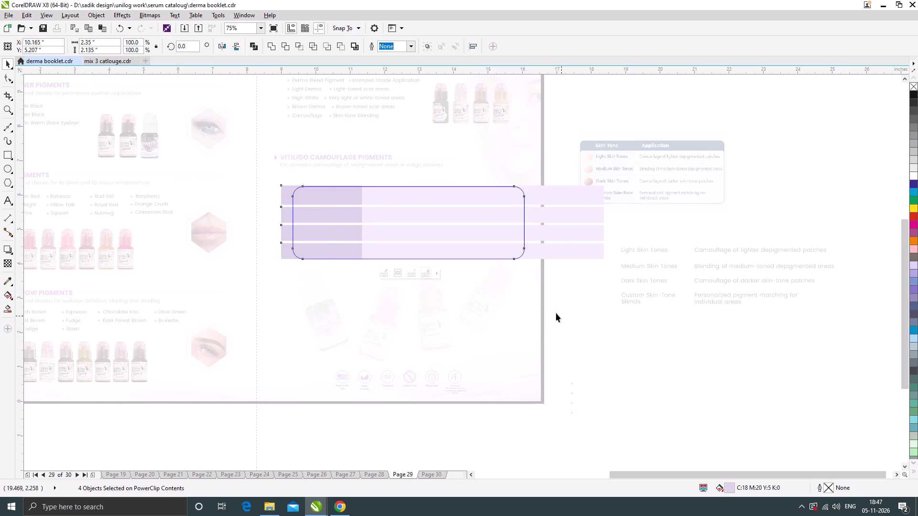
scroll(403, 249, down, 1)
click(587, 326)
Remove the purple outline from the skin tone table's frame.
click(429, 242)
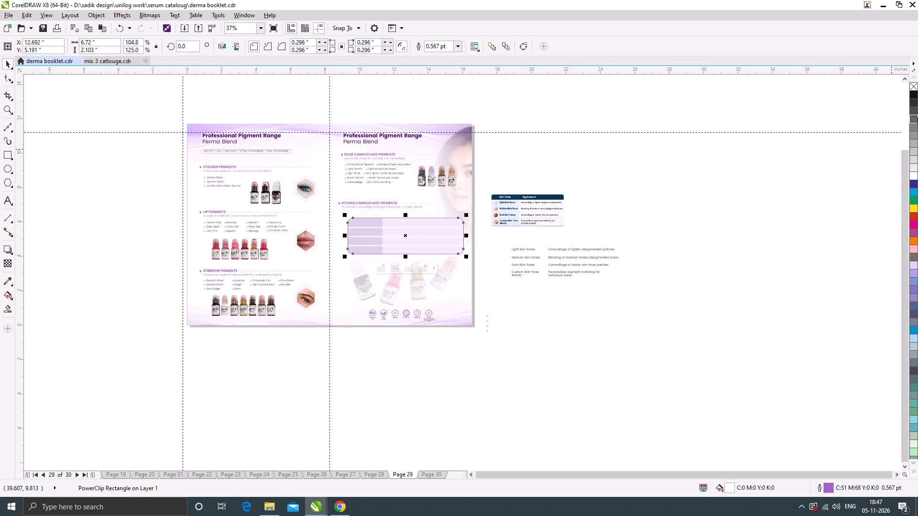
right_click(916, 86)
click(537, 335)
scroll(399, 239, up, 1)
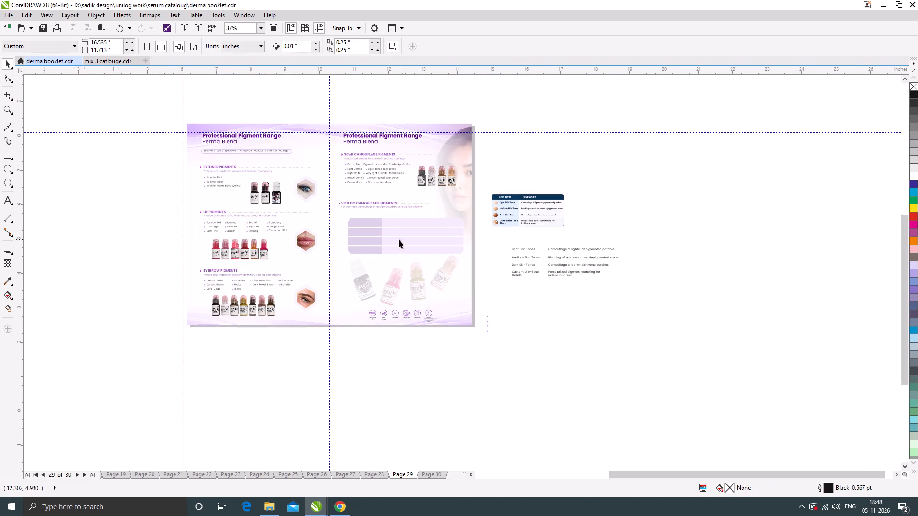
Give the table frame a white 8 pt outline with rounded corners, set behind the fill, scaling with the object and overprinting.
click(411, 211)
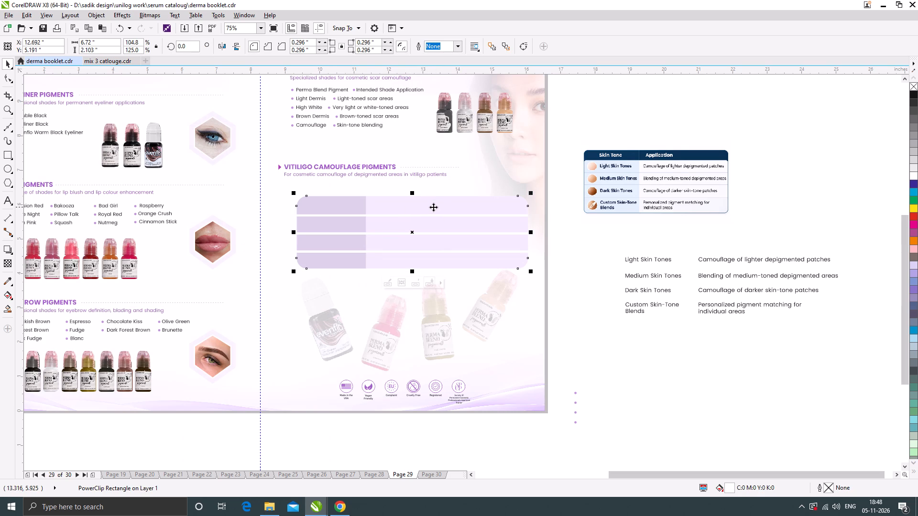
right_click(911, 174)
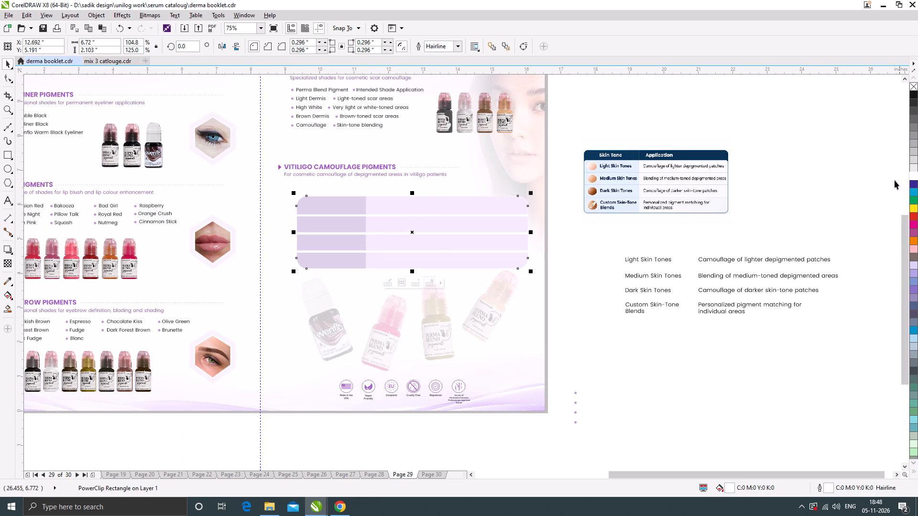
key(F12)
click(397, 192)
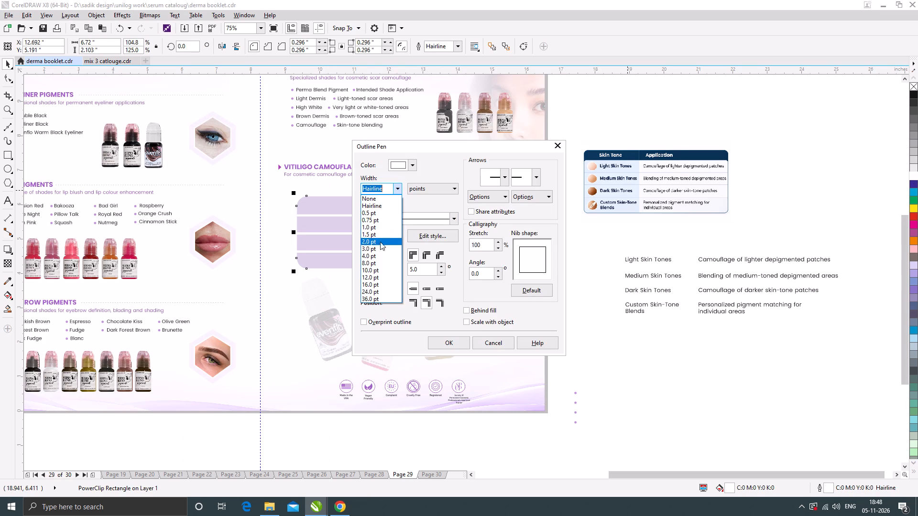
click(372, 262)
click(470, 313)
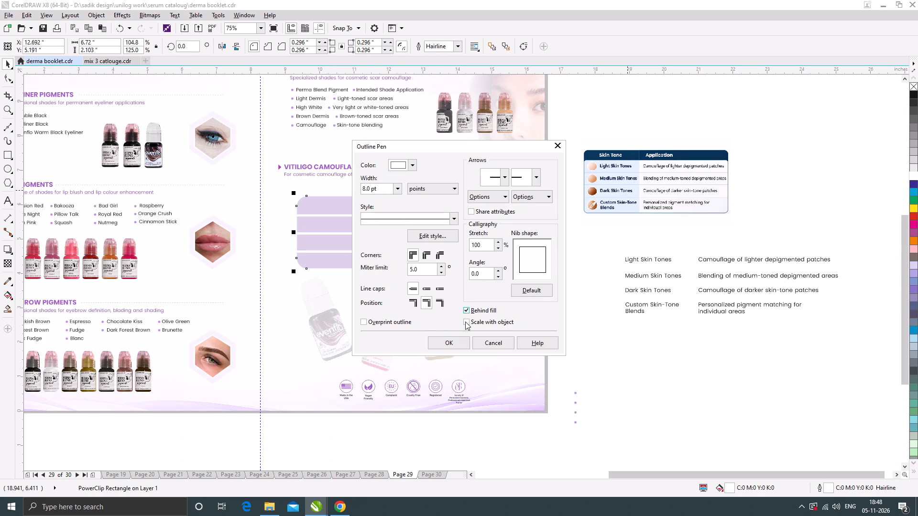
click(465, 322)
click(426, 256)
click(382, 322)
click(435, 338)
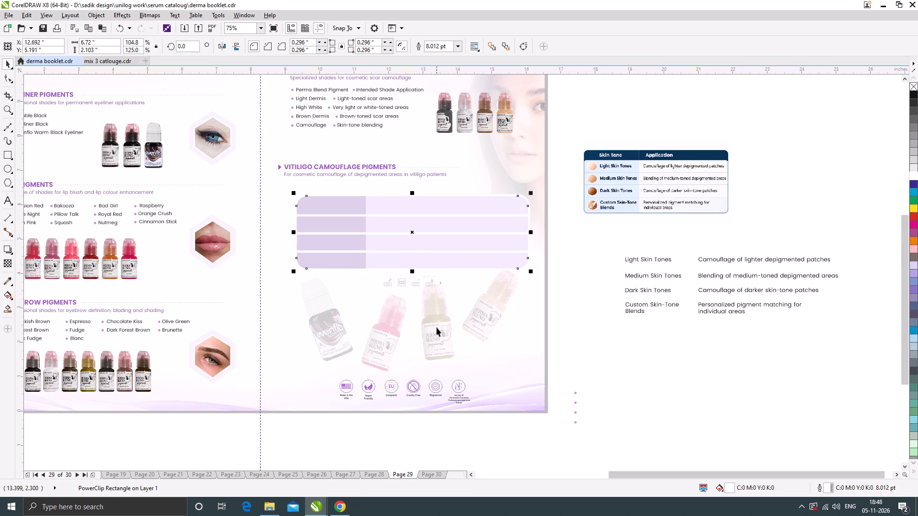
Move the table frame slightly left and up, to about X 12.35, Y 5.34 inches.
scroll(404, 227, up, 1)
drag(431, 192, 419, 193)
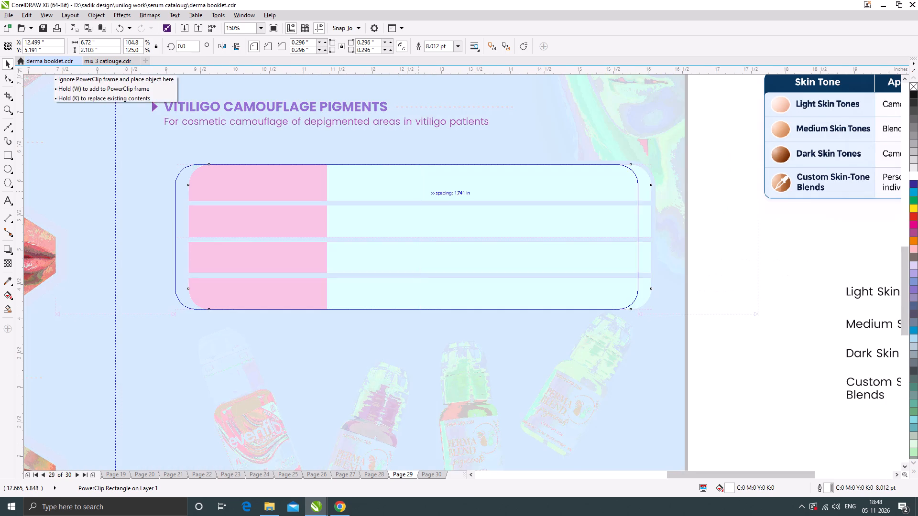
drag(419, 193, 419, 193)
drag(450, 188, 446, 180)
scroll(481, 200, down, 1)
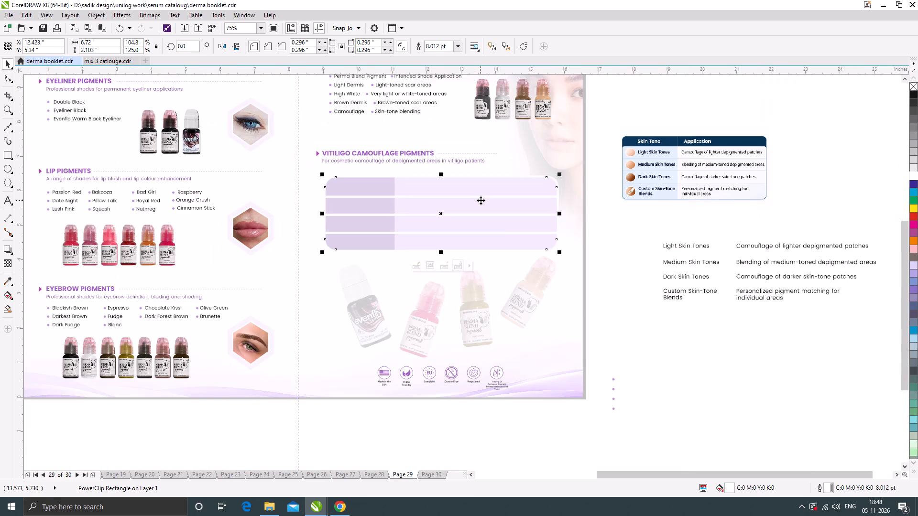
scroll(446, 245, down, 1)
click(617, 335)
scroll(434, 213, up, 2)
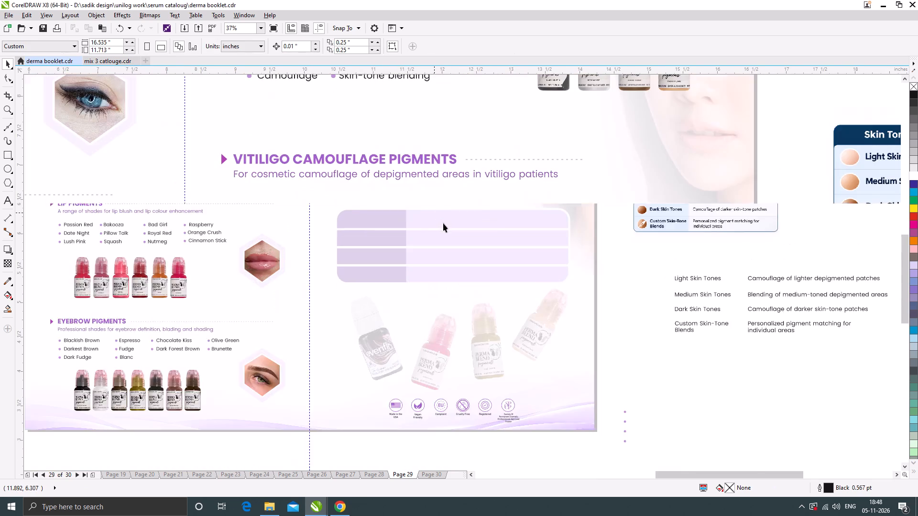
click(443, 223)
scroll(448, 213, up, 1)
drag(518, 226, 511, 225)
scroll(476, 220, down, 2)
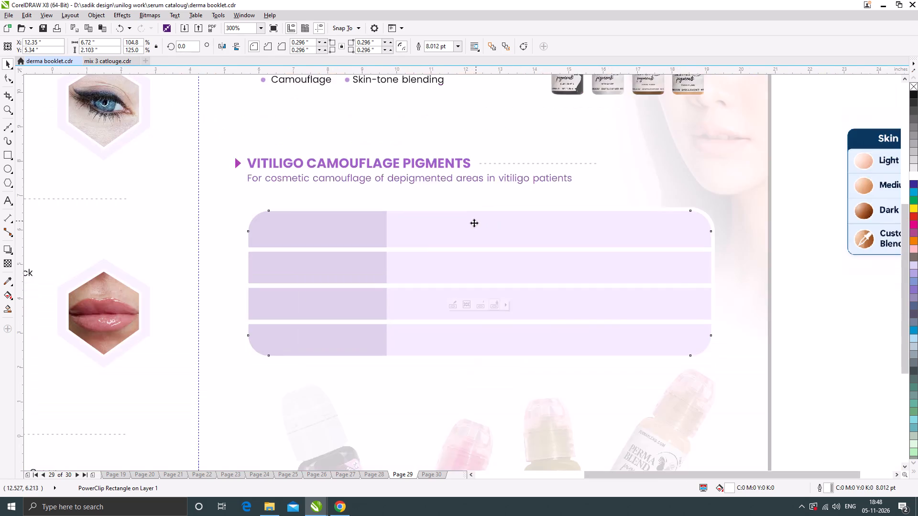
scroll(473, 223, down, 1)
click(622, 310)
Move the eight skin tone and application texts onto the lilac table, starting slightly inside its left edge.
scroll(594, 247, up, 1)
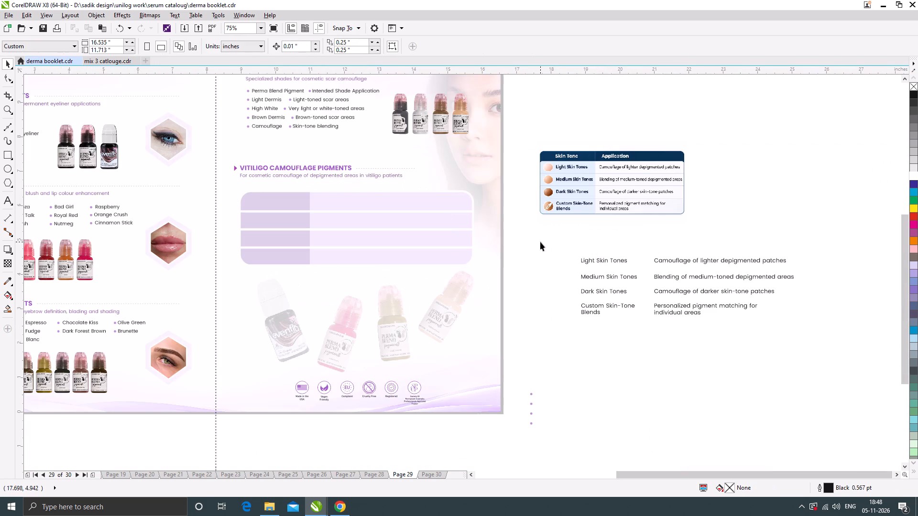
drag(540, 242, 873, 338)
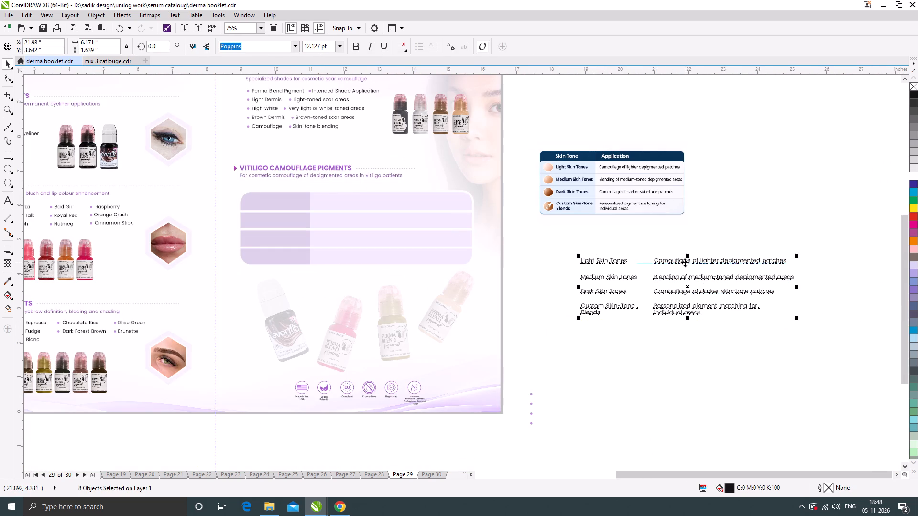
drag(685, 262, 349, 204)
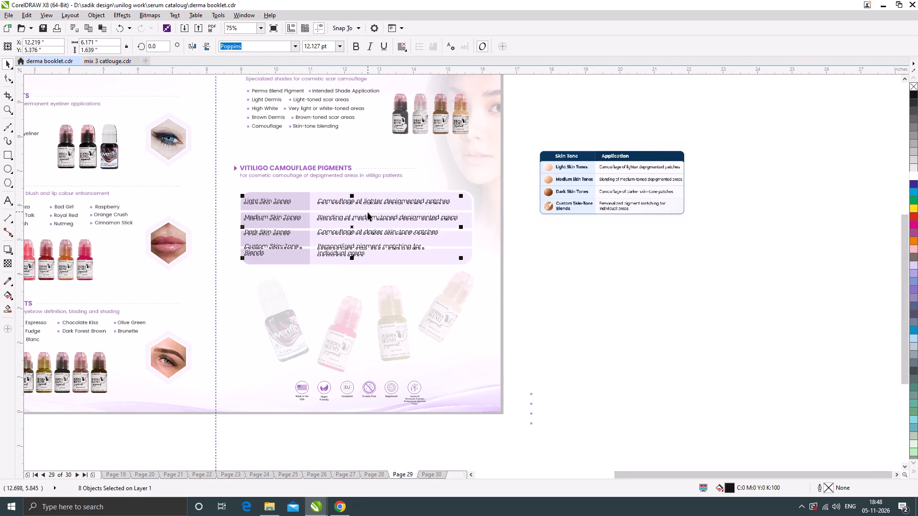
scroll(313, 200, up, 2)
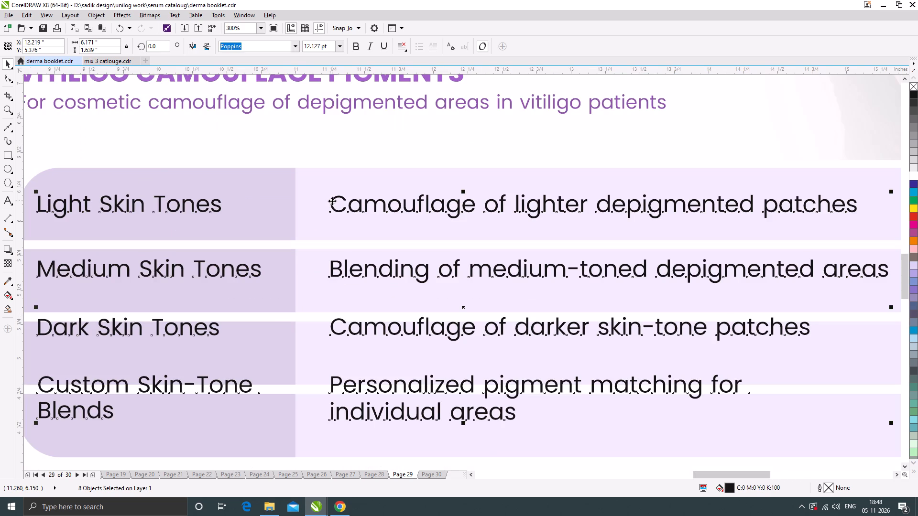
drag(332, 201, 341, 204)
scroll(408, 204, down, 1)
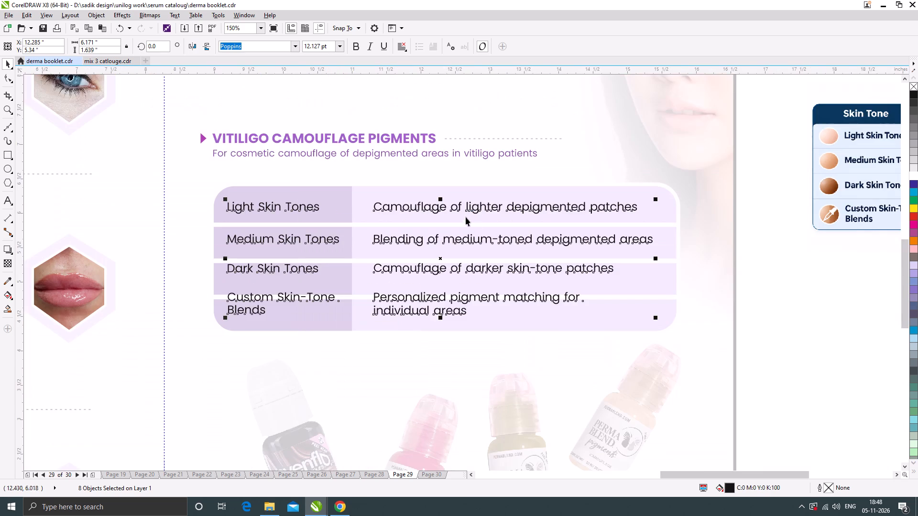
scroll(489, 225, down, 1)
click(674, 292)
Stretch the table frame from its bottom edge to about 2.28 inches high.
scroll(492, 273, up, 1)
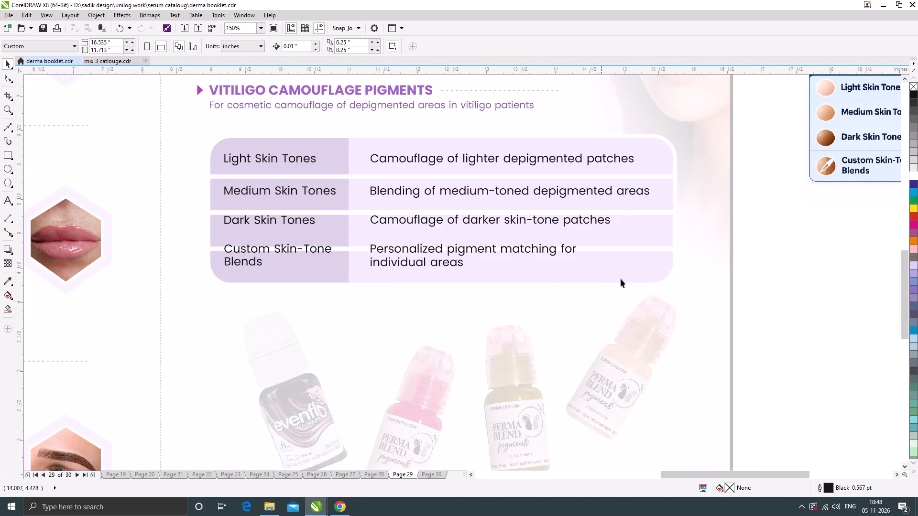
drag(742, 288, 596, 267)
click(590, 273)
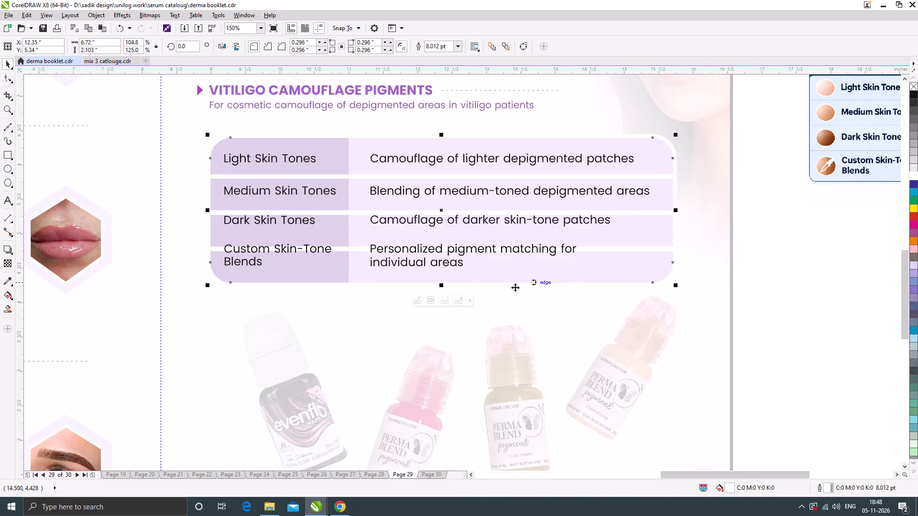
drag(442, 285, 458, 296)
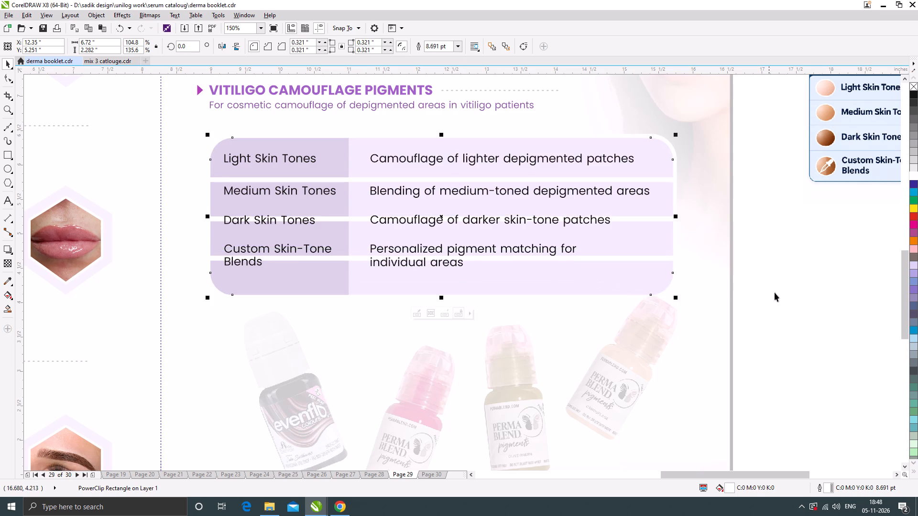
Move the Custom Skin-Tone Blends text and its description down into the bottom band.
drag(787, 304, 216, 236)
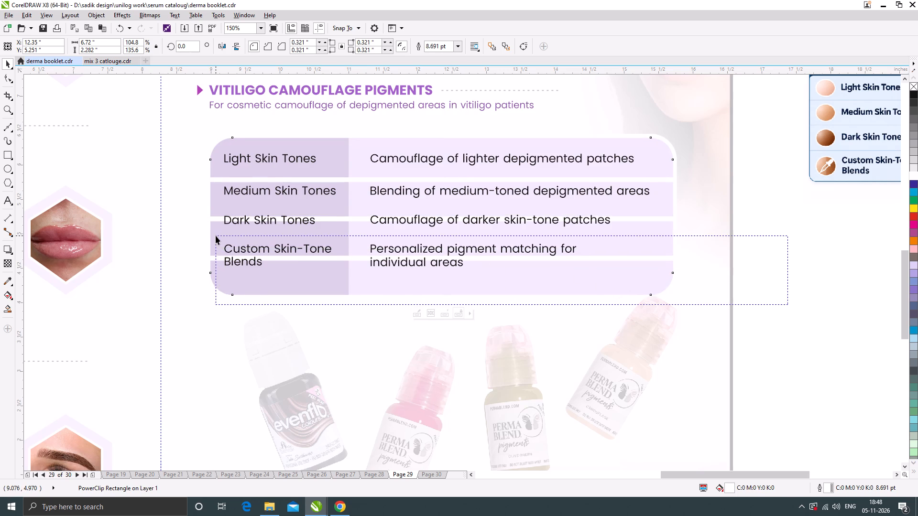
drag(216, 236, 215, 236)
scroll(318, 253, up, 1)
drag(320, 248, 324, 288)
scroll(415, 227, down, 1)
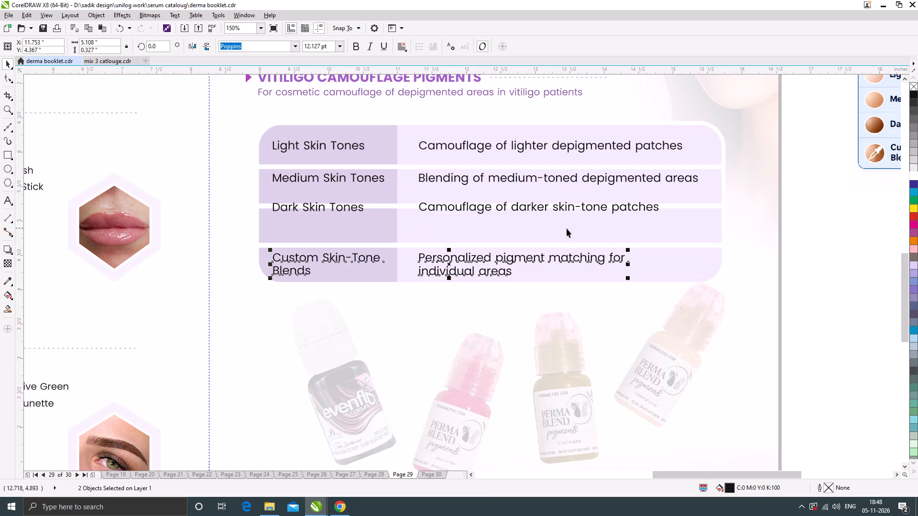
Move the Dark Skin Tones text and its description down to the middle of the third band.
drag(803, 237, 262, 186)
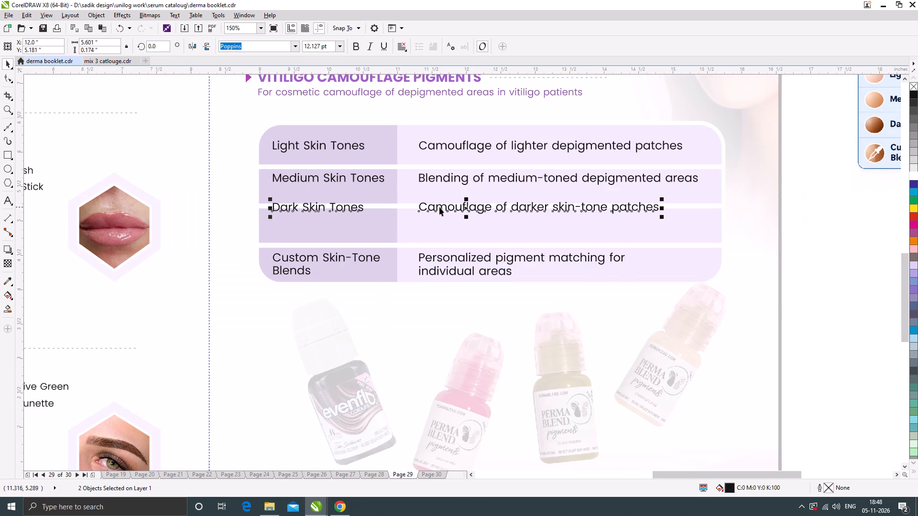
scroll(439, 207, up, 1)
drag(442, 204, 441, 238)
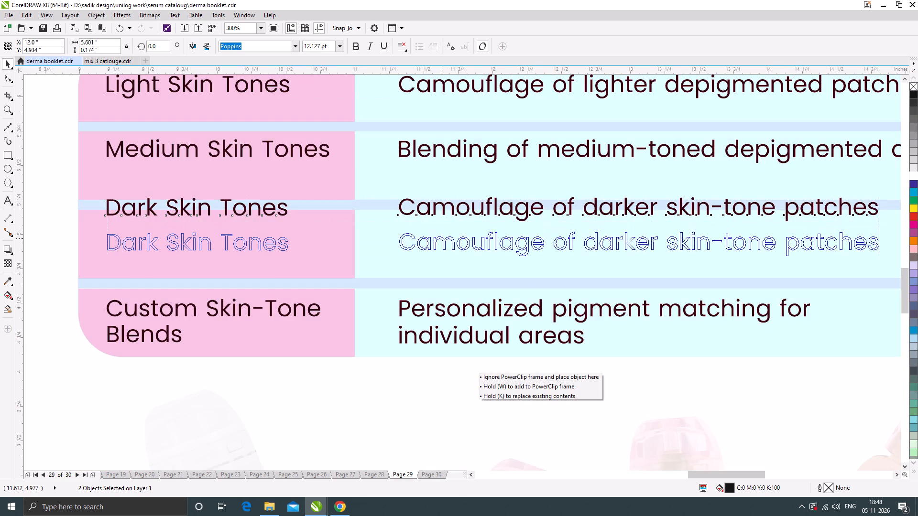
drag(441, 238, 441, 239)
scroll(395, 240, down, 1)
Move the Medium Skin Tones text and its description down to the middle of the second band.
drag(763, 212, 426, 171)
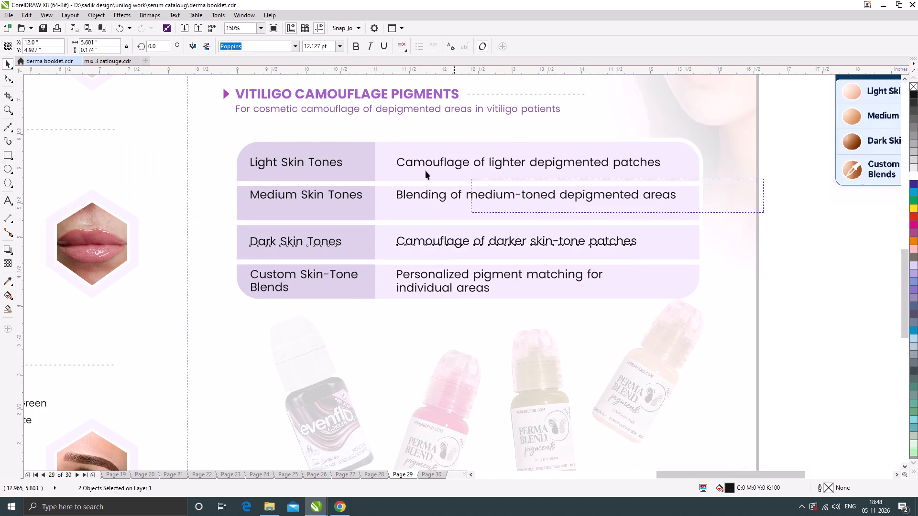
drag(426, 171, 232, 180)
scroll(404, 196, up, 1)
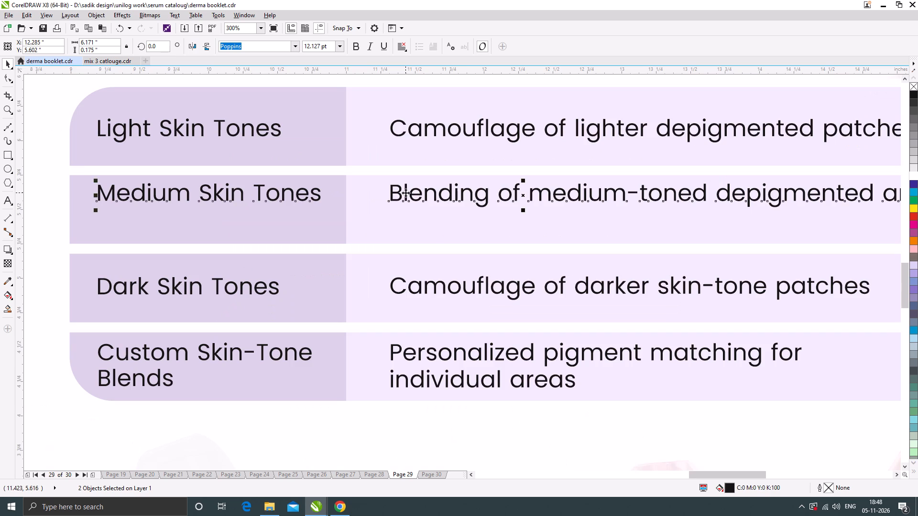
drag(405, 193, 407, 210)
scroll(402, 207, down, 1)
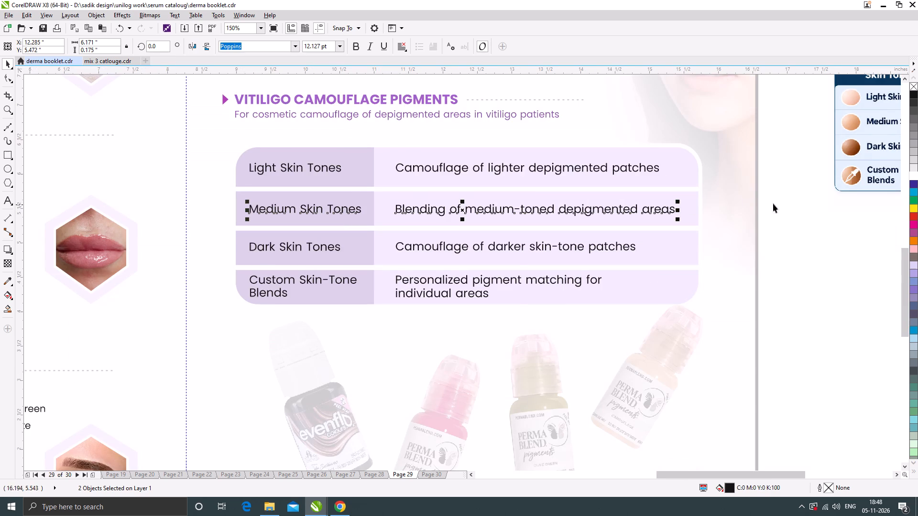
Align the Light Skin Tones text and its description level with each other in the top band.
drag(782, 194, 240, 150)
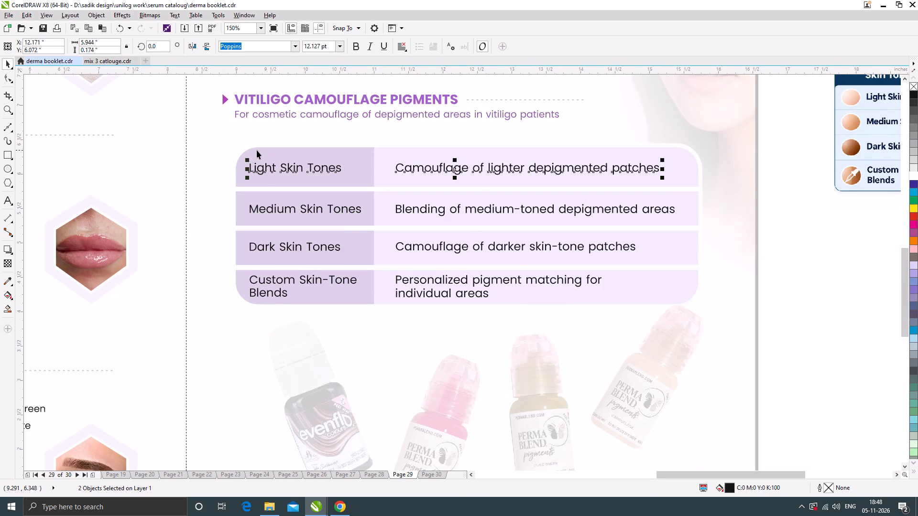
key(e)
scroll(470, 231, down, 1)
click(659, 289)
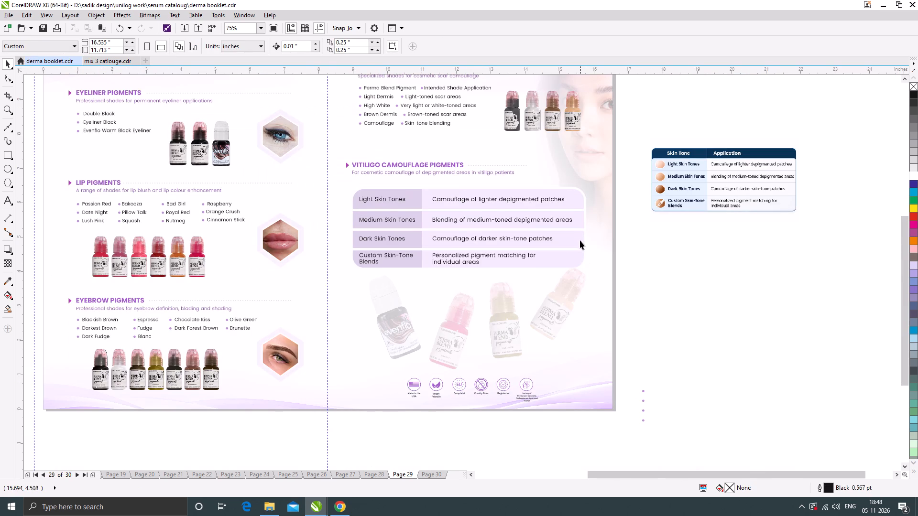
Set the table frame's white outline width to 6 pt.
click(579, 235)
drag(448, 46, 406, 54)
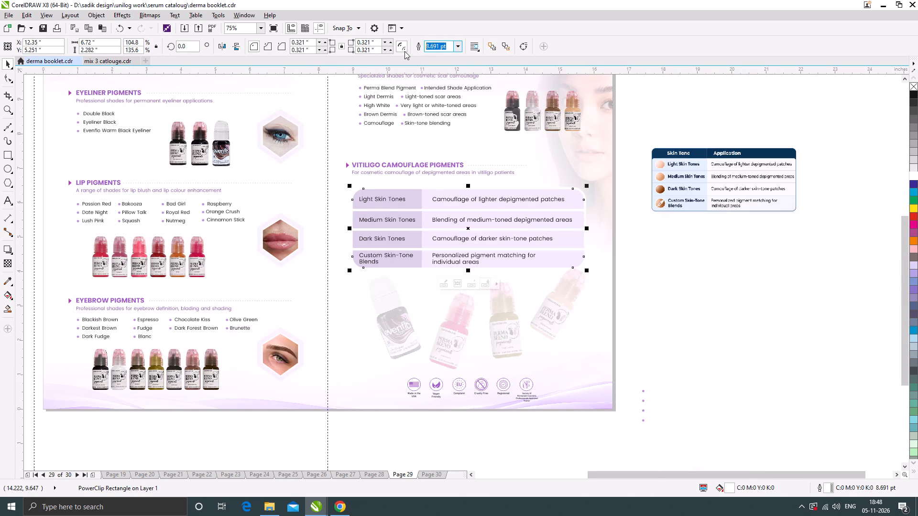
key(6)
key(Return)
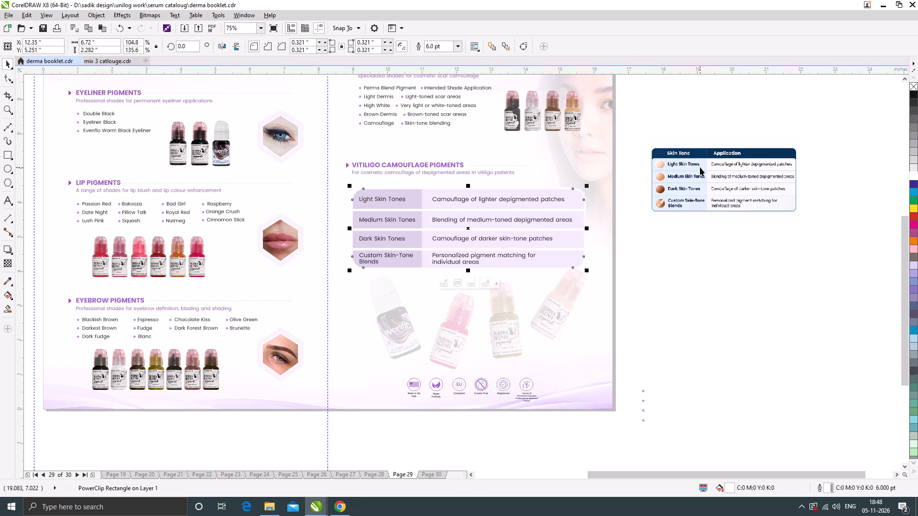
Delete the navy reference table and the leftover column of bullet dots beside the page.
click(700, 167)
key(Delete)
drag(635, 372, 657, 442)
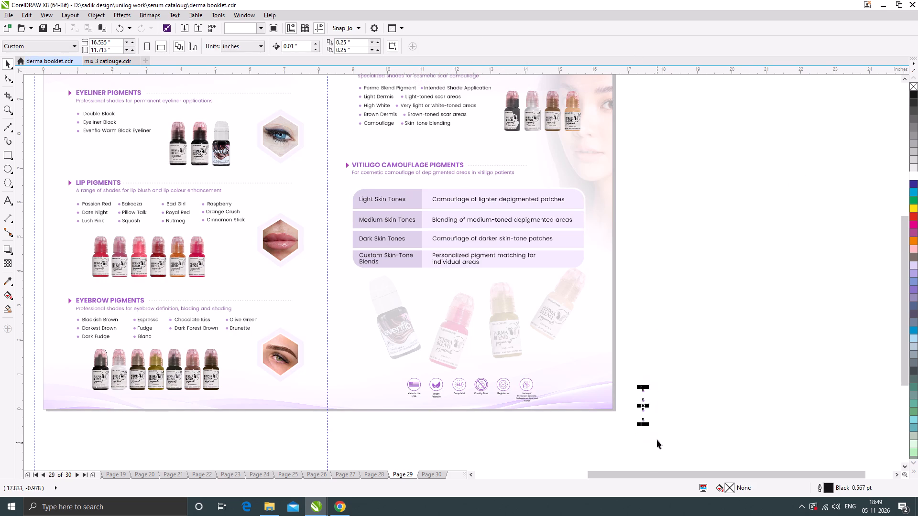
key(Delete)
Move the whole table with its texts right to about X 12.69 inches and scale it down to about 6.37 inches wide.
drag(661, 283, 339, 177)
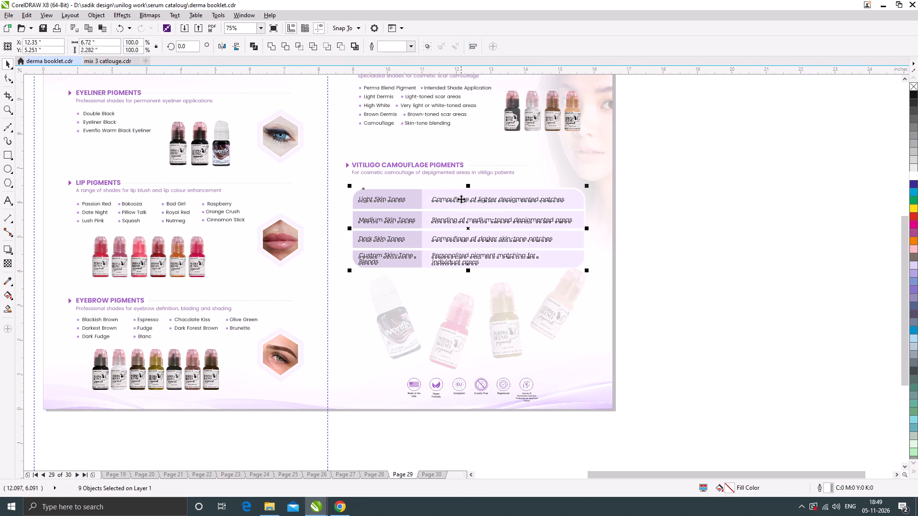
drag(461, 199, 473, 197)
scroll(513, 246, down, 1)
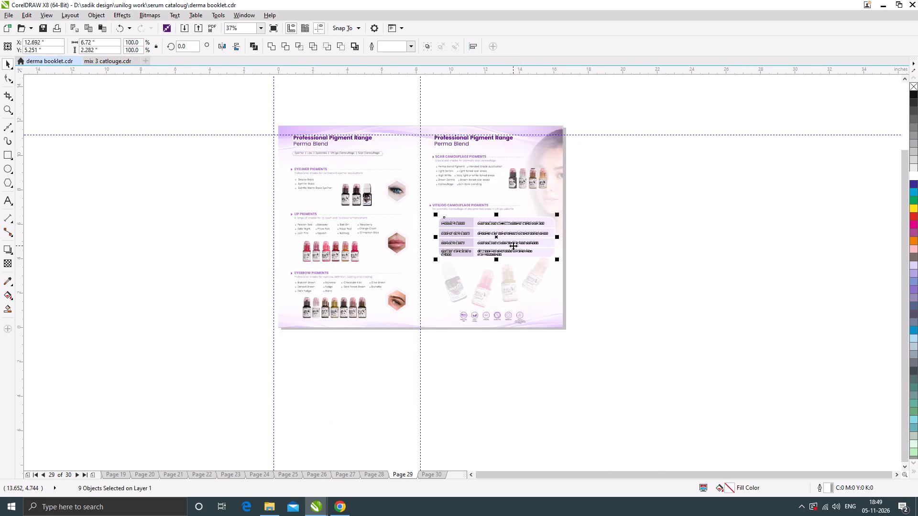
scroll(507, 235, up, 1)
scroll(607, 195, up, 1)
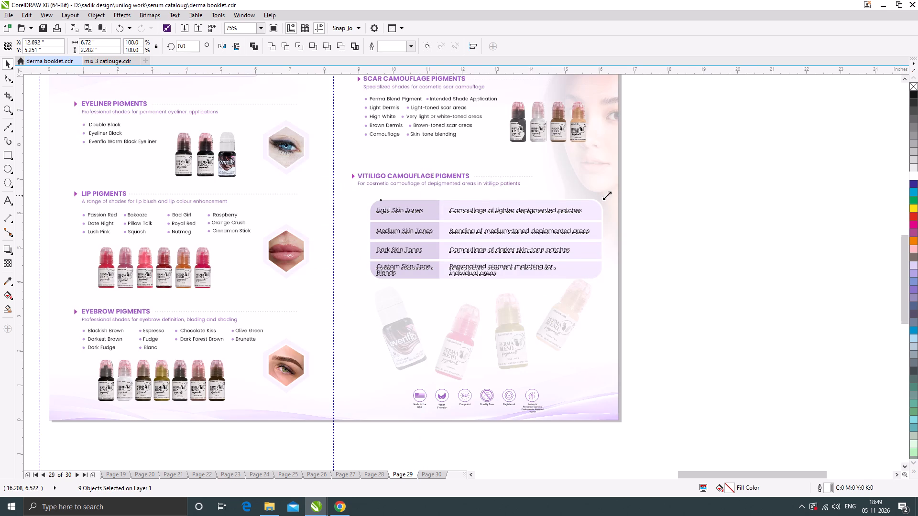
drag(601, 199, 590, 201)
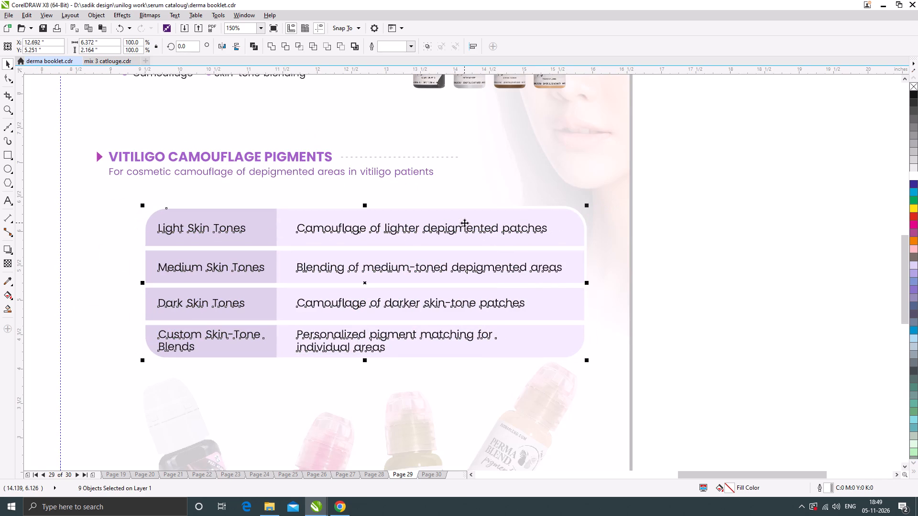
Nudge the whole skin tone table with its texts slightly to the right.
drag(464, 223, 474, 223)
scroll(476, 226, down, 1)
click(485, 346)
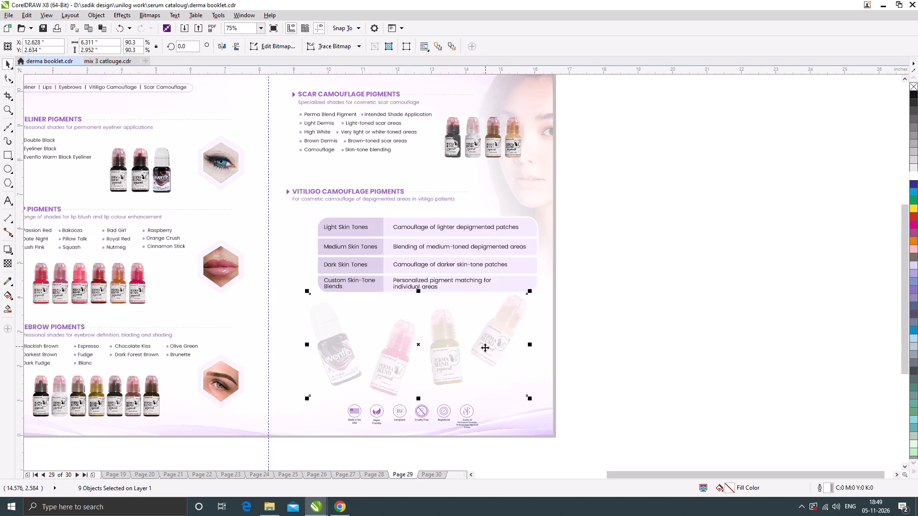
drag(529, 290, 516, 293)
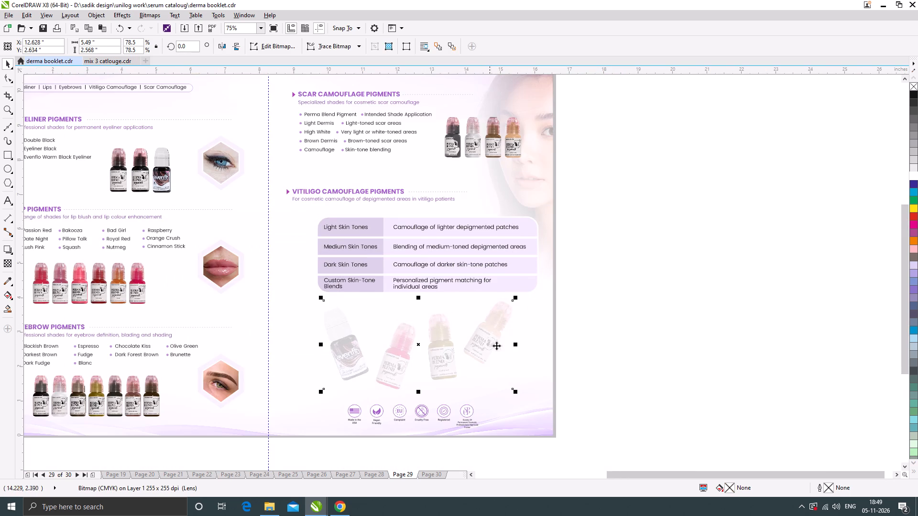
drag(517, 298, 522, 291)
drag(497, 341, 496, 342)
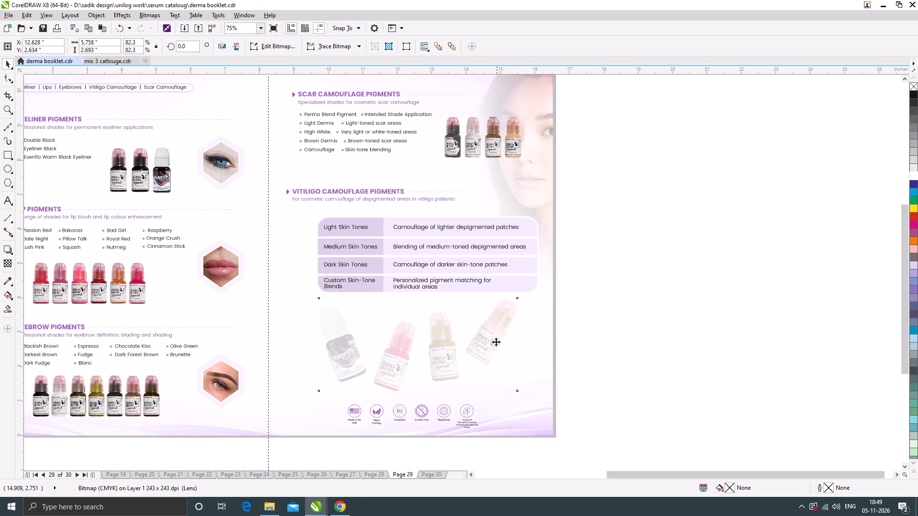
drag(496, 342, 495, 346)
click(634, 357)
ctrl+click(492, 338)
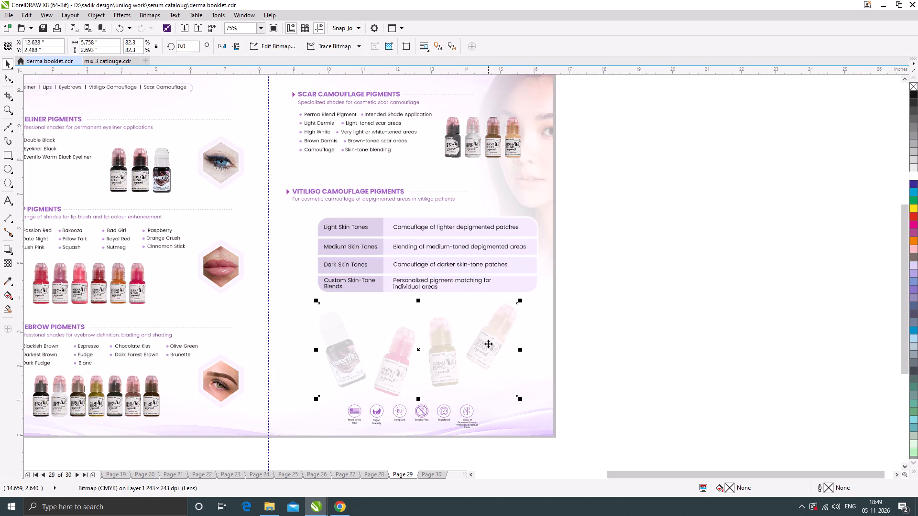
ctrl+double_click(488, 344)
click(592, 336)
scroll(433, 289, down, 1)
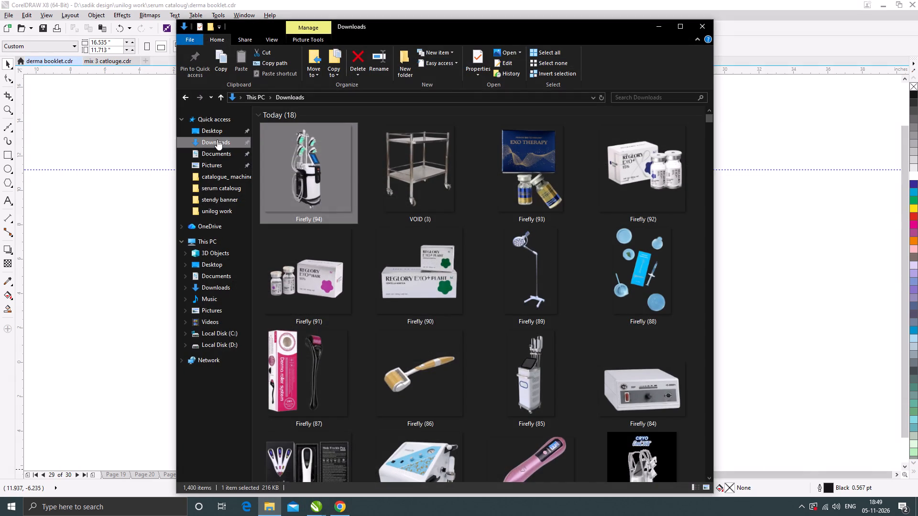
click(217, 141)
drag(310, 203, 793, 269)
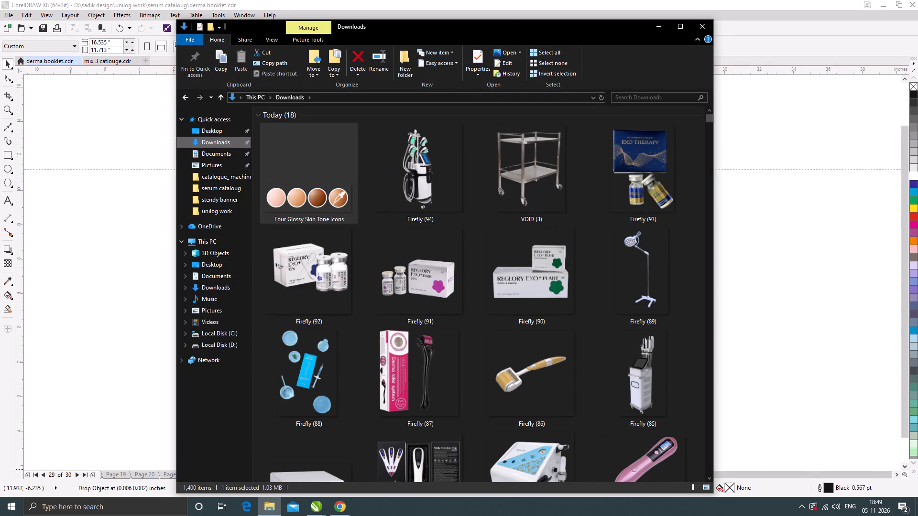
drag(793, 269, 793, 269)
click(659, 27)
Scale the skin-tone circles image down to about 2.94 inches wide and keep it beside the page.
scroll(509, 278, down, 1)
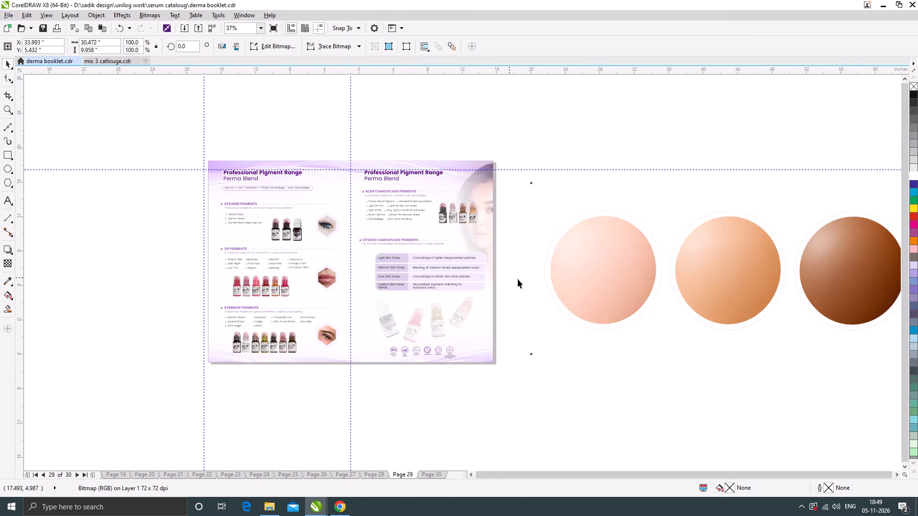
drag(785, 226, 674, 253)
drag(653, 272, 541, 262)
scroll(509, 264, up, 2)
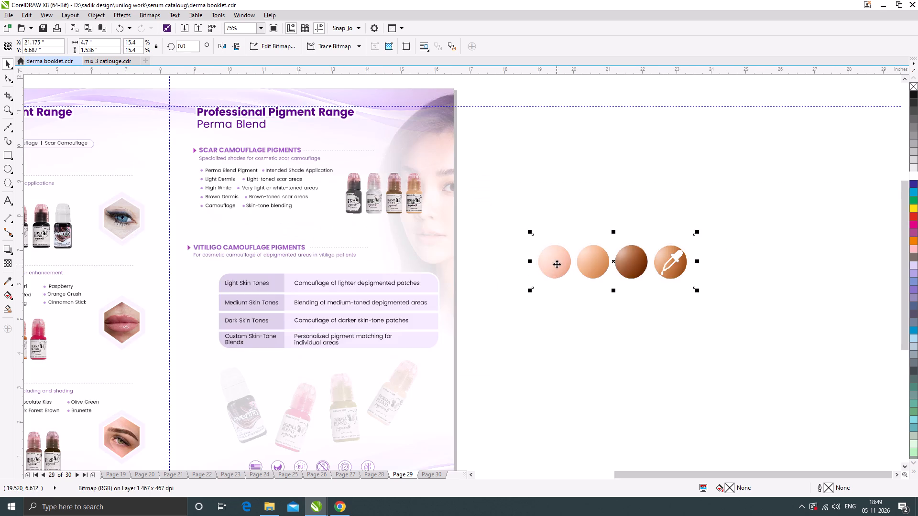
drag(557, 264, 324, 297)
drag(373, 289, 569, 240)
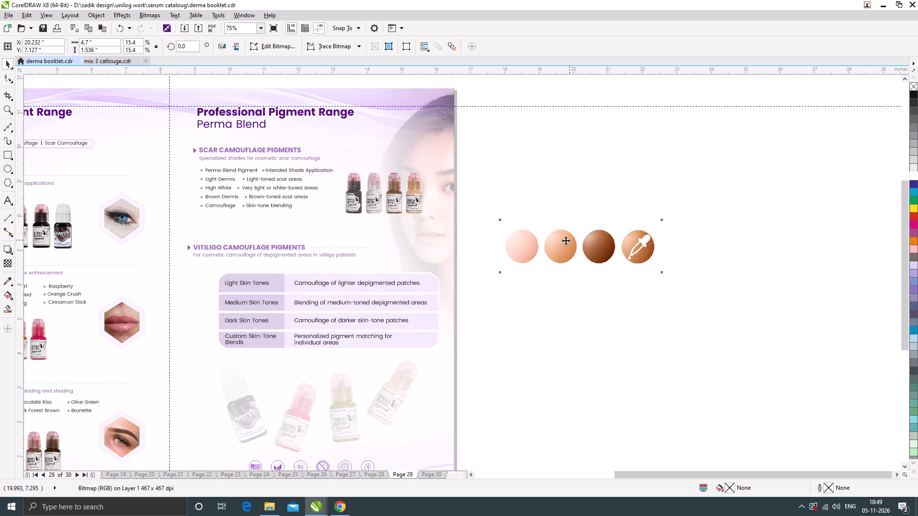
drag(665, 216, 625, 236)
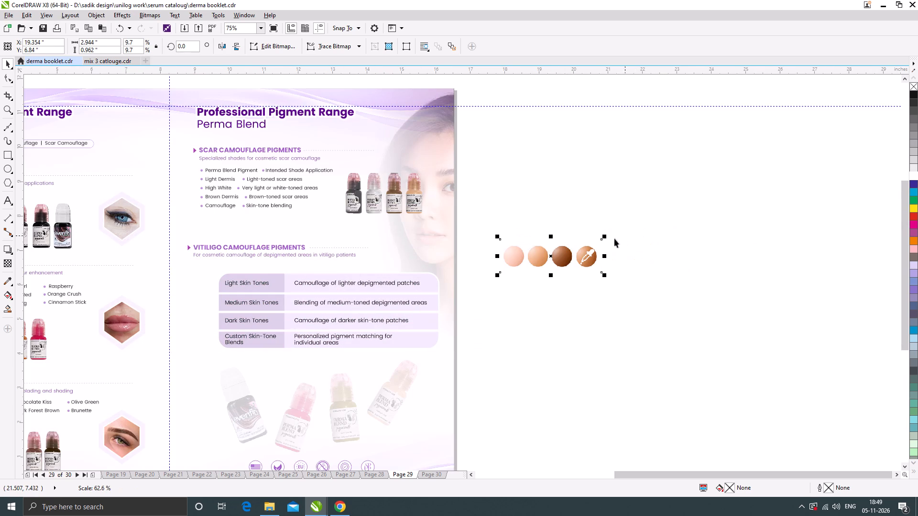
Duplicate the circles image downward three times at even spacing to make four stacked rows.
scroll(519, 279, up, 1)
drag(520, 245, 514, 298)
shift+right_click(514, 298)
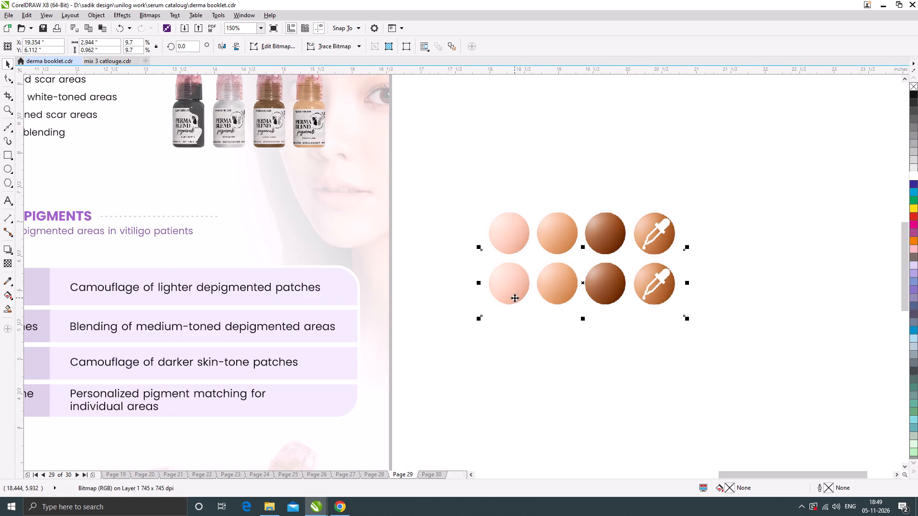
key(ctrl+r)
key(ctrl+r)
Crop the top copy of the image with the Shape tool to only the light pink circle.
click(574, 234)
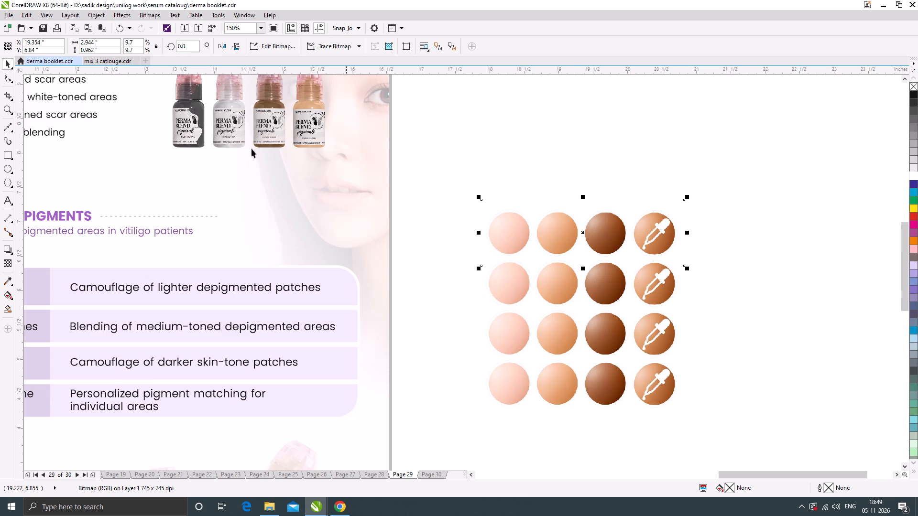
click(7, 78)
scroll(696, 246, up, 1)
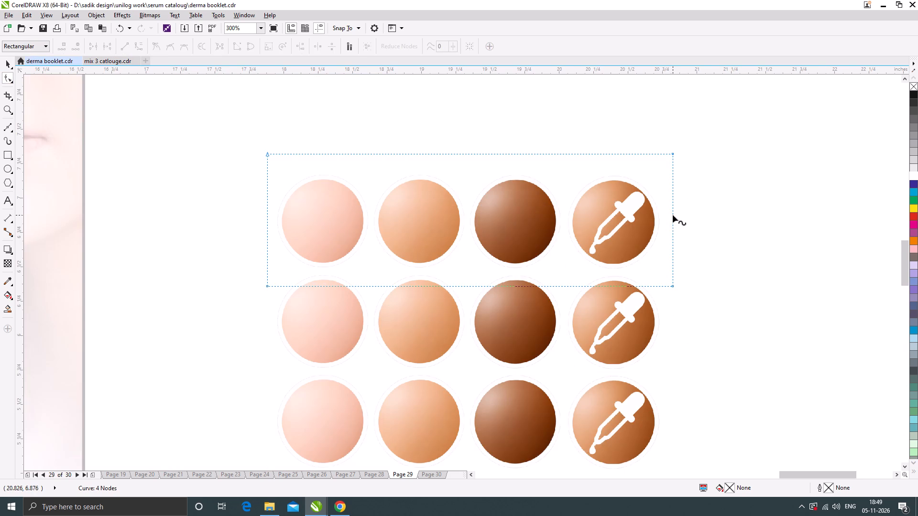
drag(674, 215, 371, 218)
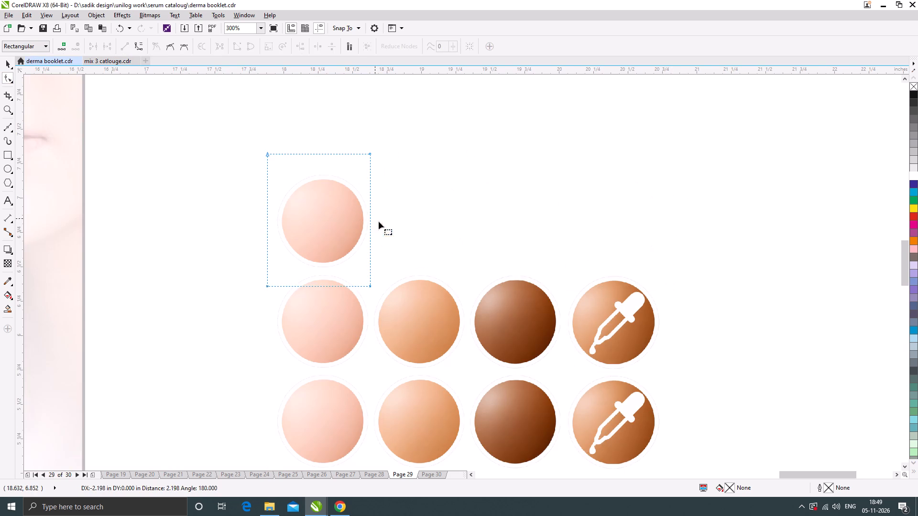
Crop the second copy of the image to only the medium tan circle.
click(357, 331)
drag(267, 308, 372, 309)
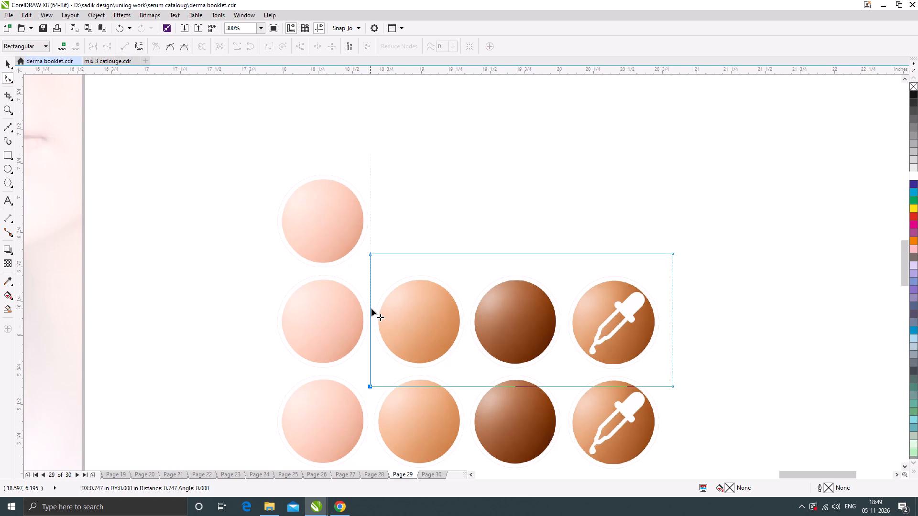
drag(372, 309, 372, 309)
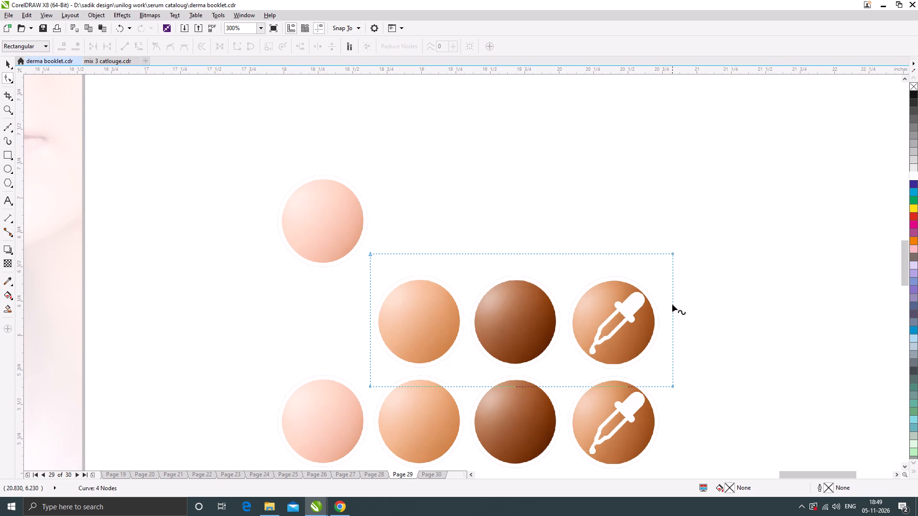
drag(673, 304, 470, 293)
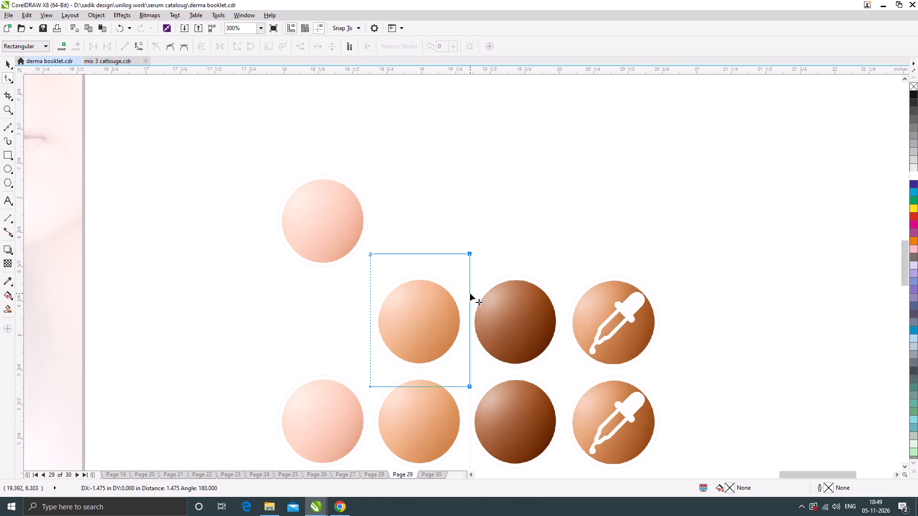
drag(470, 293, 465, 294)
Crop the third copy of the image to only the dark brown circle.
scroll(431, 270, down, 1)
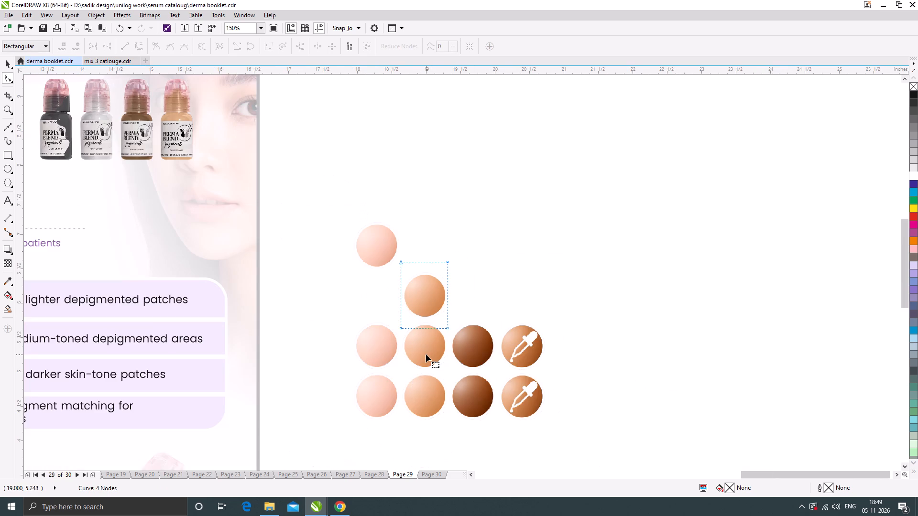
click(426, 355)
scroll(349, 353, up, 1)
drag(349, 339, 542, 334)
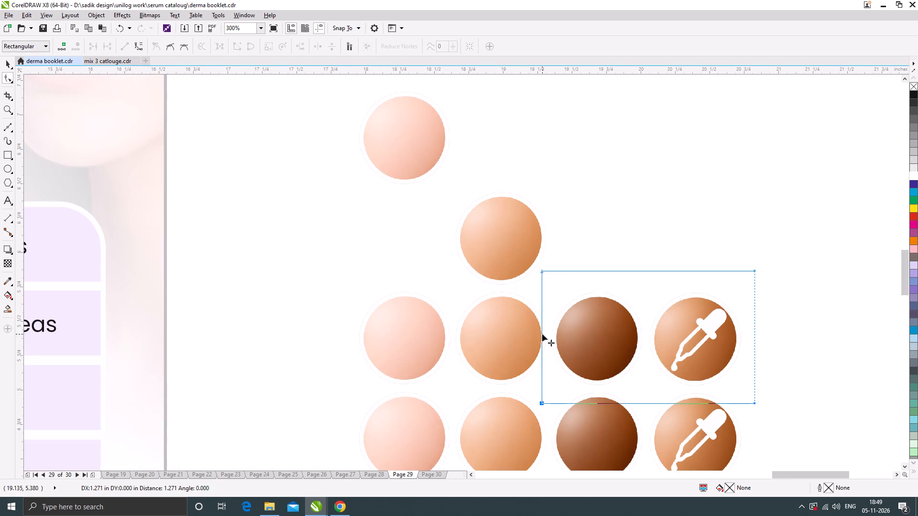
drag(542, 334, 549, 333)
drag(755, 332, 656, 328)
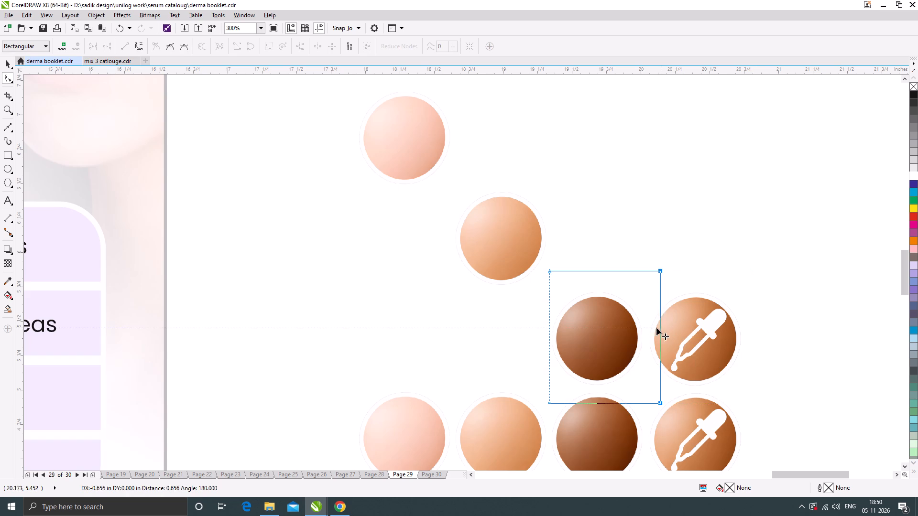
drag(656, 328, 644, 329)
Crop the bottom copy of the image to only the circle with the dropper.
scroll(455, 311, down, 1)
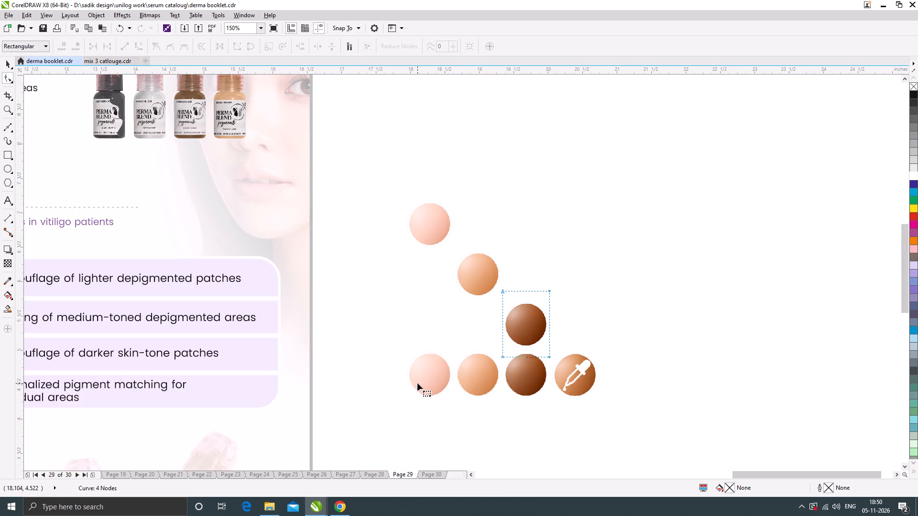
click(417, 383)
drag(402, 372, 553, 372)
click(5, 65)
Place the light pink circle just left of the table's Light Skin Tones row, at about X 9.28 inches.
scroll(566, 269, down, 1)
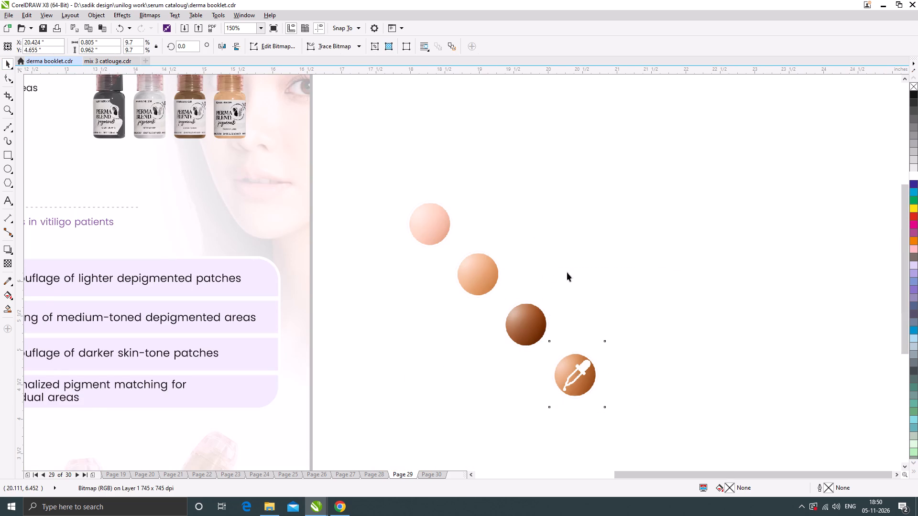
scroll(115, 302, up, 1)
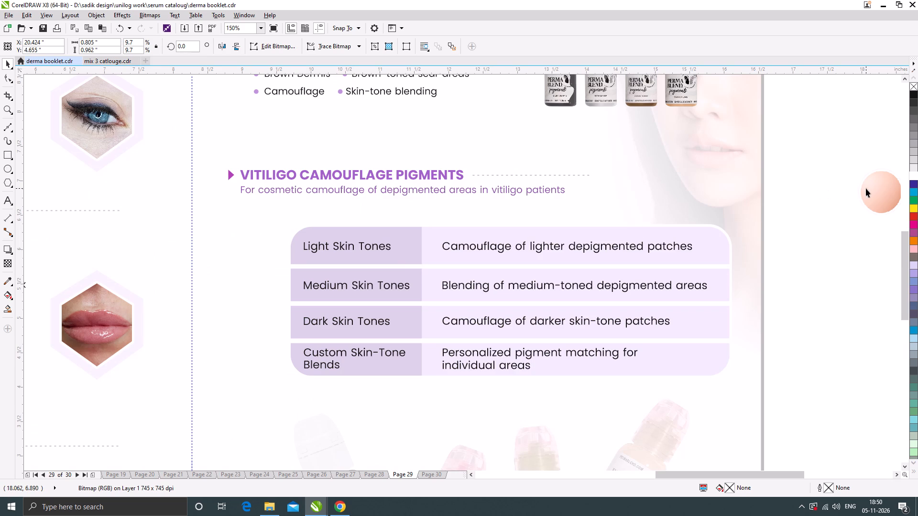
drag(866, 188, 240, 242)
scroll(277, 241, up, 1)
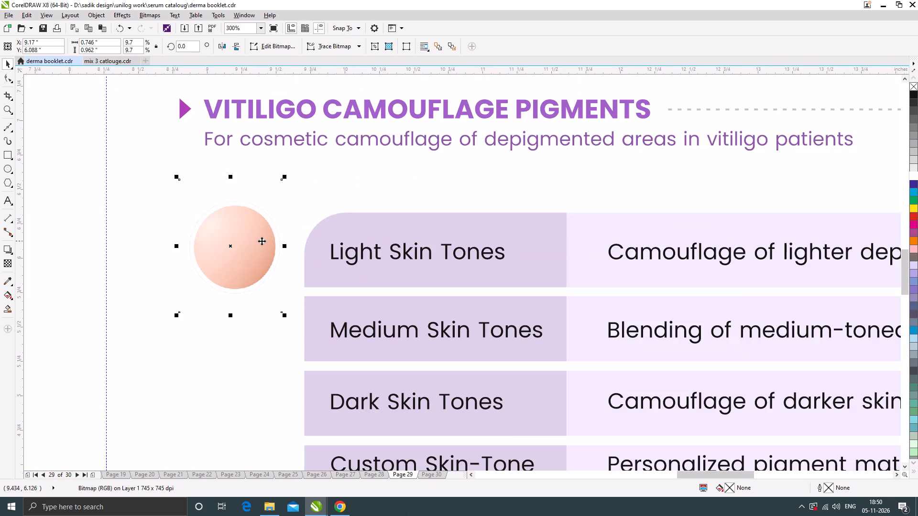
drag(259, 241, 271, 245)
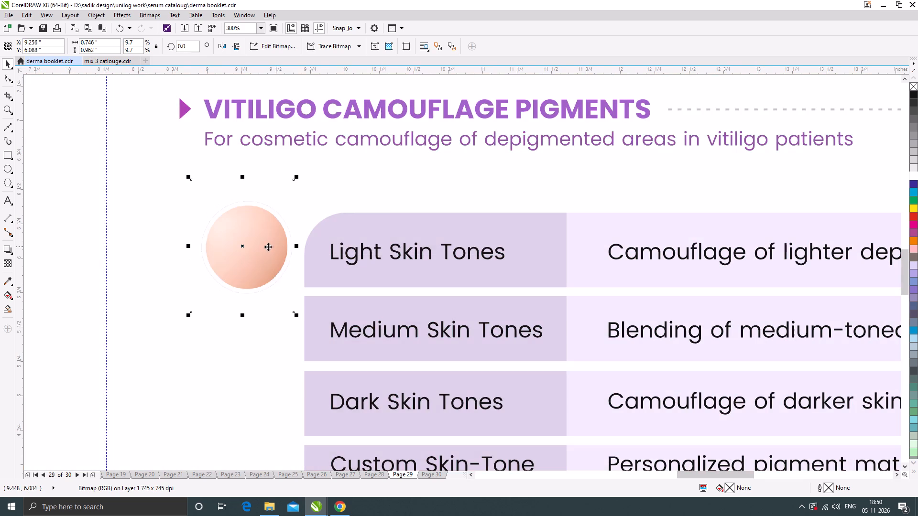
scroll(267, 247, up, 1)
drag(267, 244, 274, 248)
scroll(278, 230, down, 2)
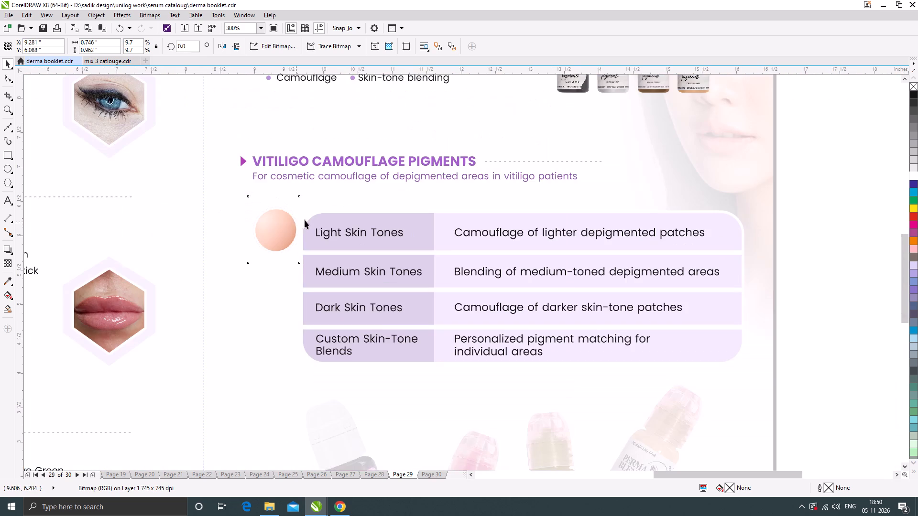
Place the tan circle left of the Medium Skin Tones row, at about X 9.28 and Y 5.50 inches.
scroll(308, 219, down, 1)
drag(626, 224, 509, 234)
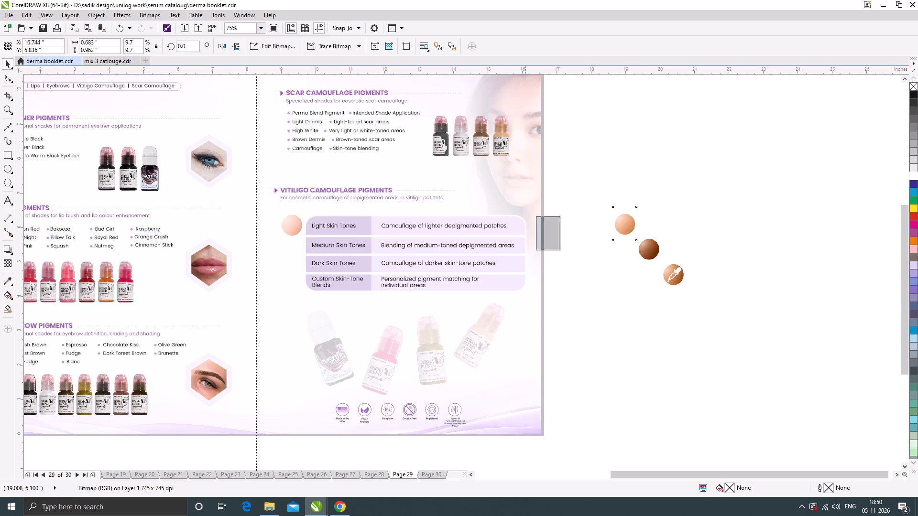
drag(509, 234, 294, 243)
scroll(297, 242, up, 3)
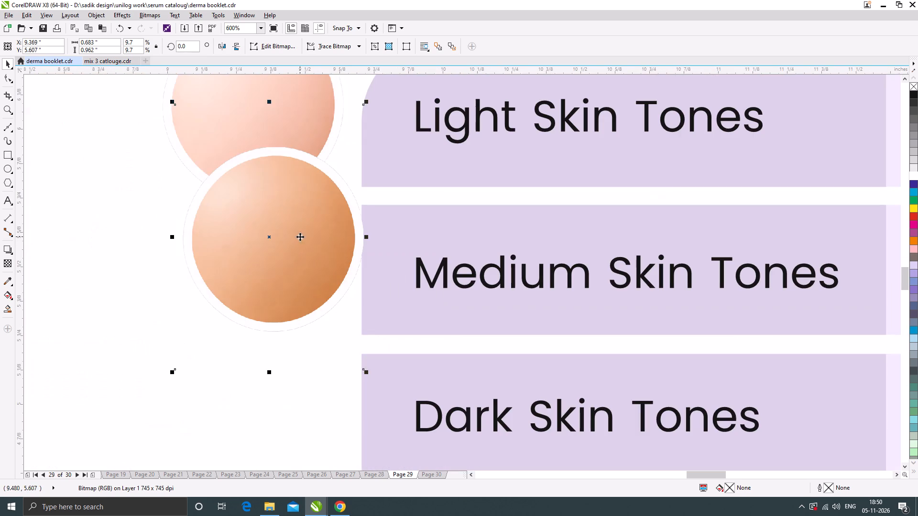
drag(300, 236, 268, 258)
drag(293, 240, 303, 248)
Place the dark brown circle beside the Dark Skin Tones row, at about X 9.28 and Y 4.96 inches.
scroll(309, 227, down, 3)
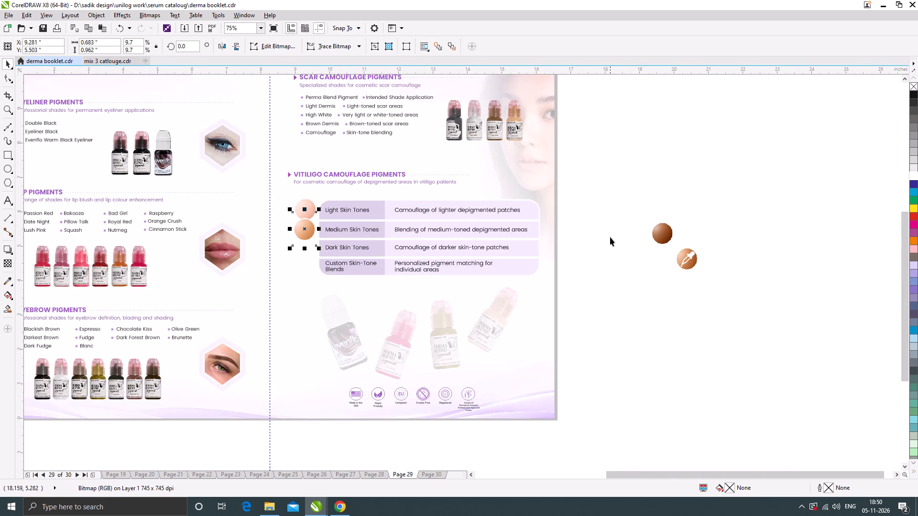
drag(664, 232, 306, 249)
scroll(316, 247, up, 2)
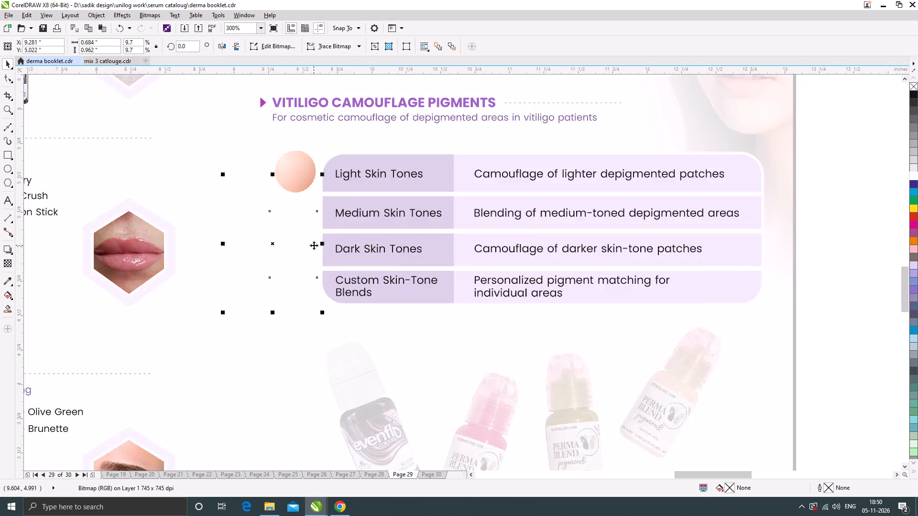
scroll(314, 245, up, 1)
drag(306, 244, 306, 255)
drag(305, 239, 306, 245)
Place the dropper circle beside the Custom Skin-Tone Blends row, at about X 9.28 and Y 4.42 inches.
scroll(324, 217, down, 2)
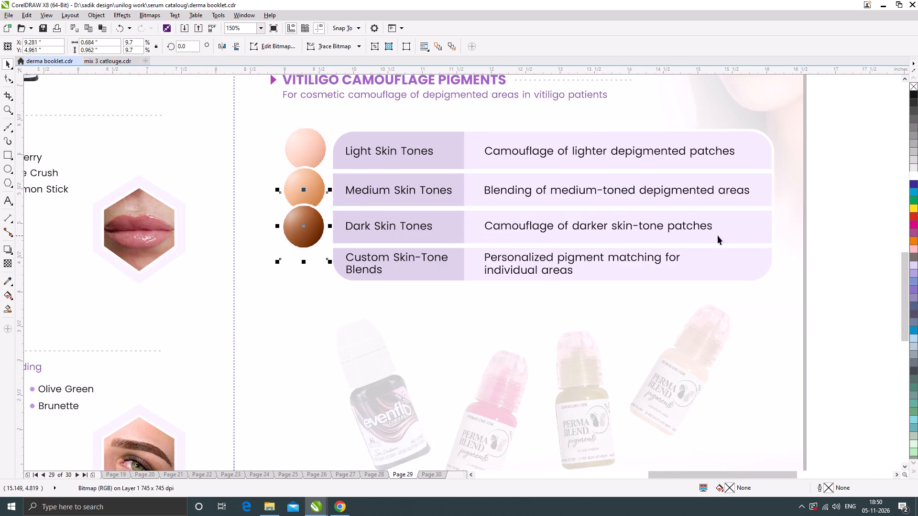
scroll(487, 205, down, 1)
drag(783, 225, 397, 236)
scroll(398, 229, up, 3)
drag(403, 229, 403, 243)
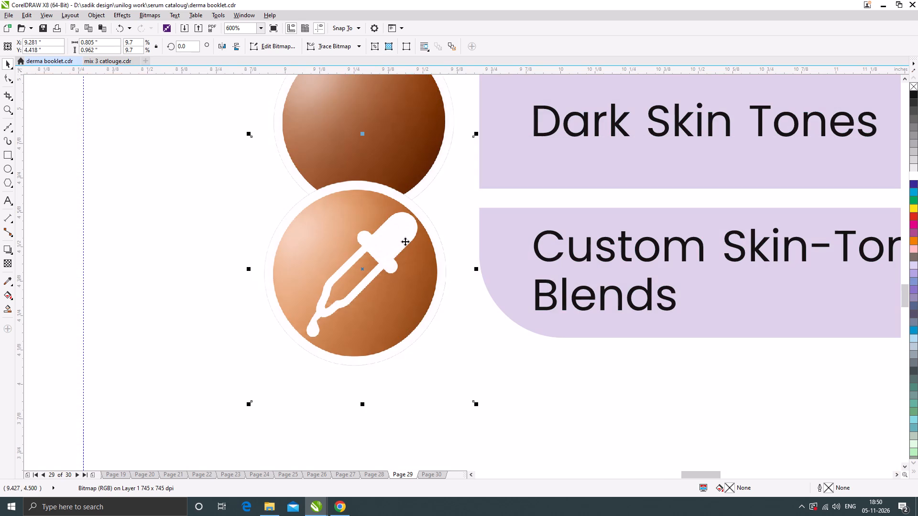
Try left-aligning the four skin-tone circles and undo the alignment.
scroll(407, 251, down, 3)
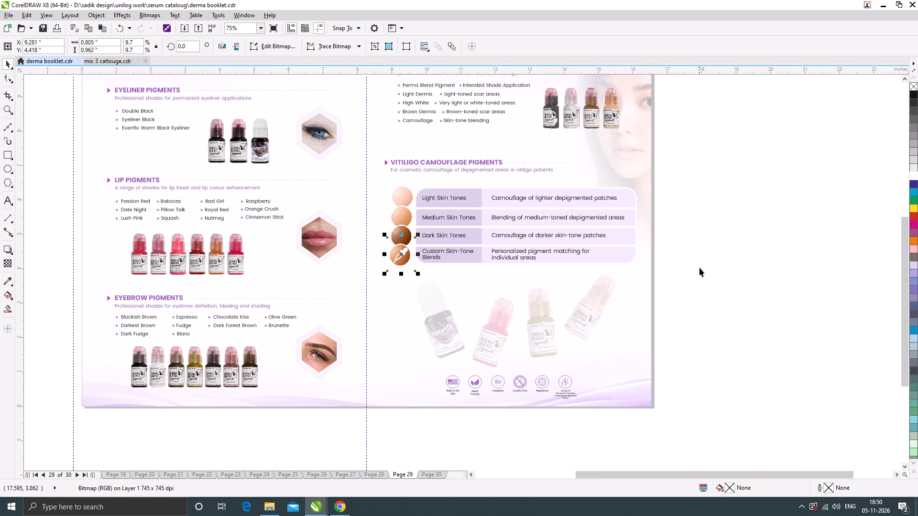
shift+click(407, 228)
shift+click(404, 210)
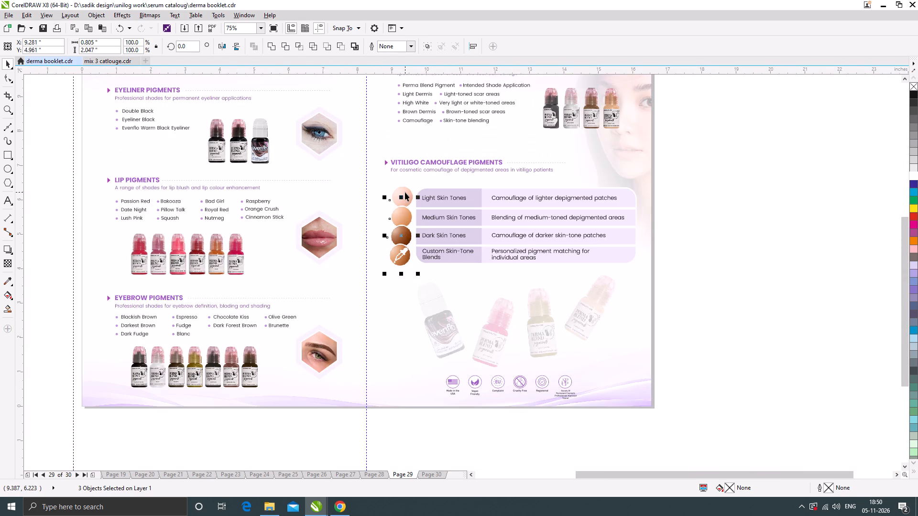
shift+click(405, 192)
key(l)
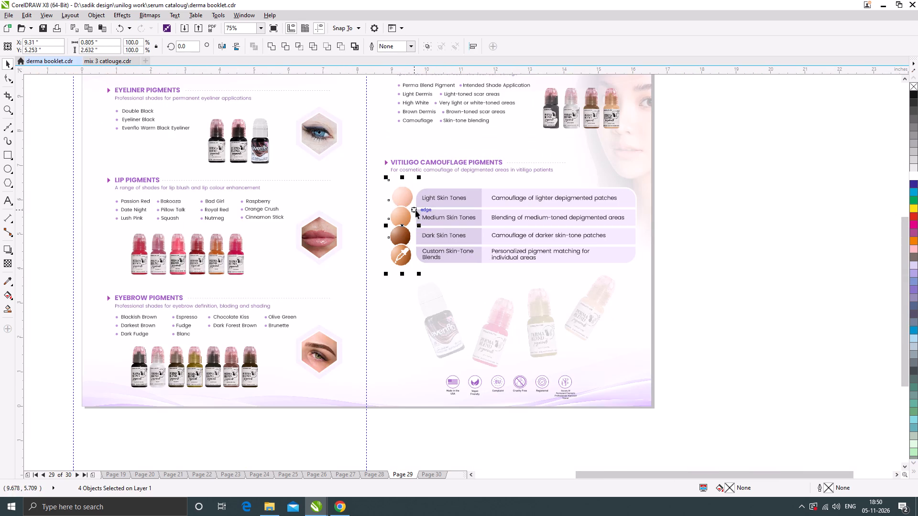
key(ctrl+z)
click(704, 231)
Line up the column by shifting the dropper circle to about X 9.32 and the light pink circle to about X 9.25 inches.
scroll(384, 244, up, 3)
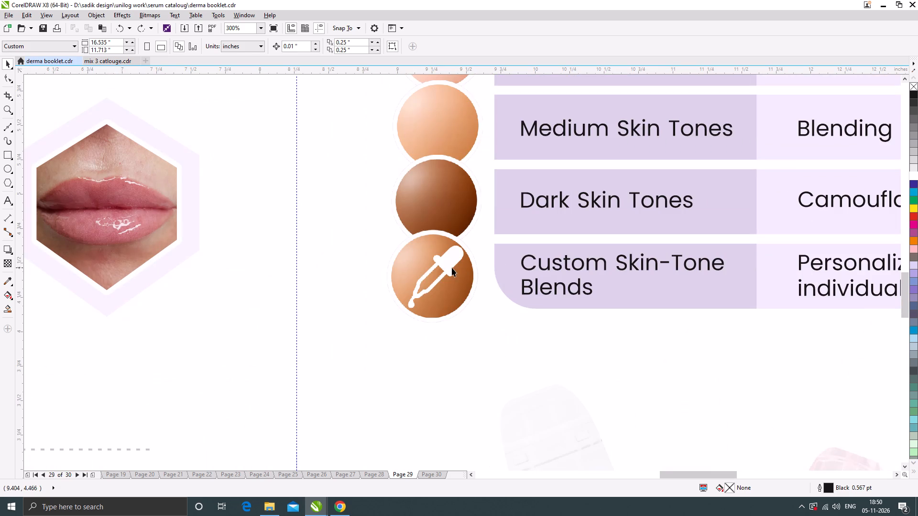
drag(451, 267, 457, 267)
scroll(441, 229, down, 1)
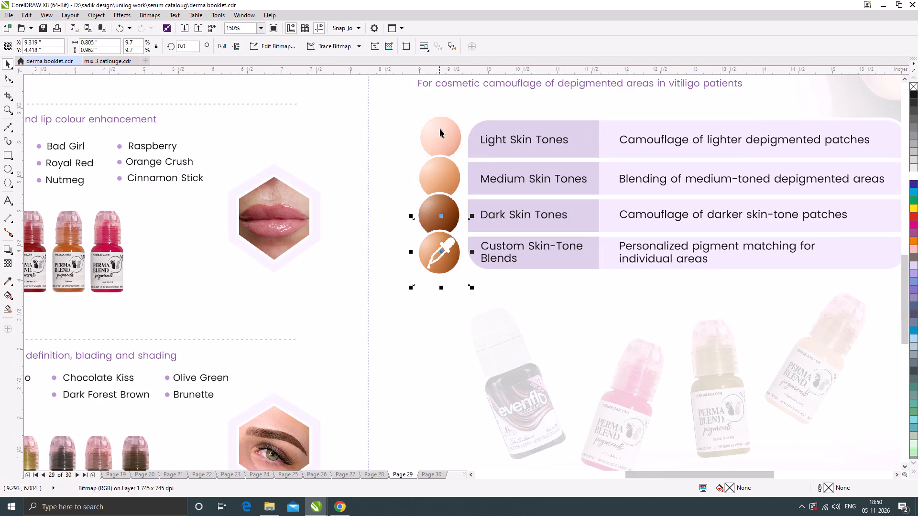
scroll(440, 127, up, 2)
drag(452, 141, 448, 140)
scroll(444, 155, down, 1)
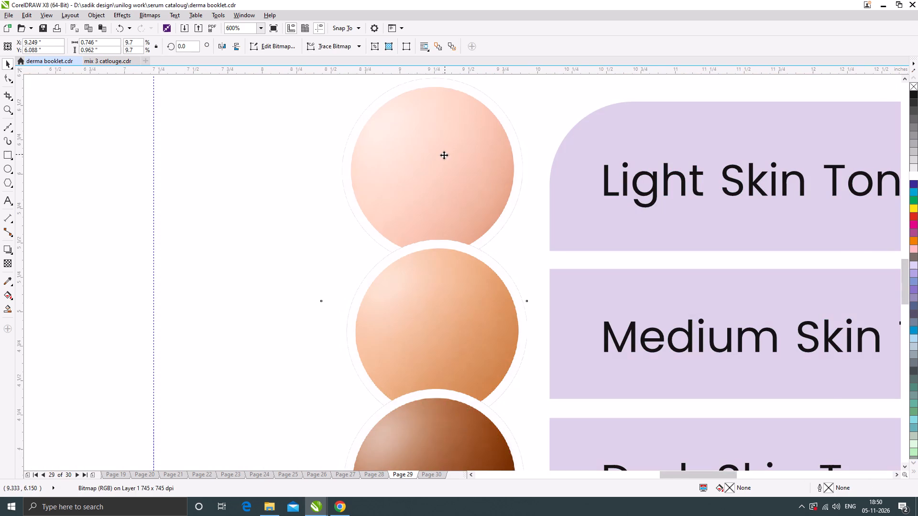
scroll(445, 158, down, 1)
scroll(443, 188, up, 2)
click(476, 220)
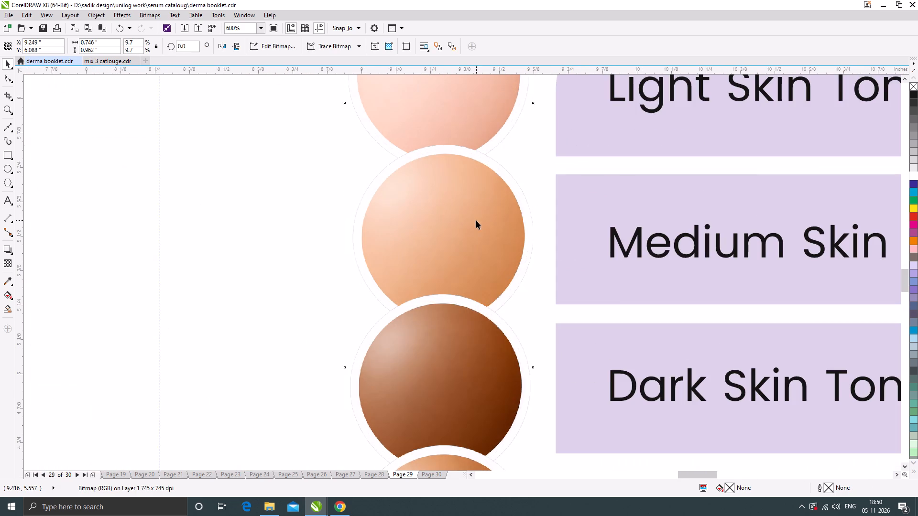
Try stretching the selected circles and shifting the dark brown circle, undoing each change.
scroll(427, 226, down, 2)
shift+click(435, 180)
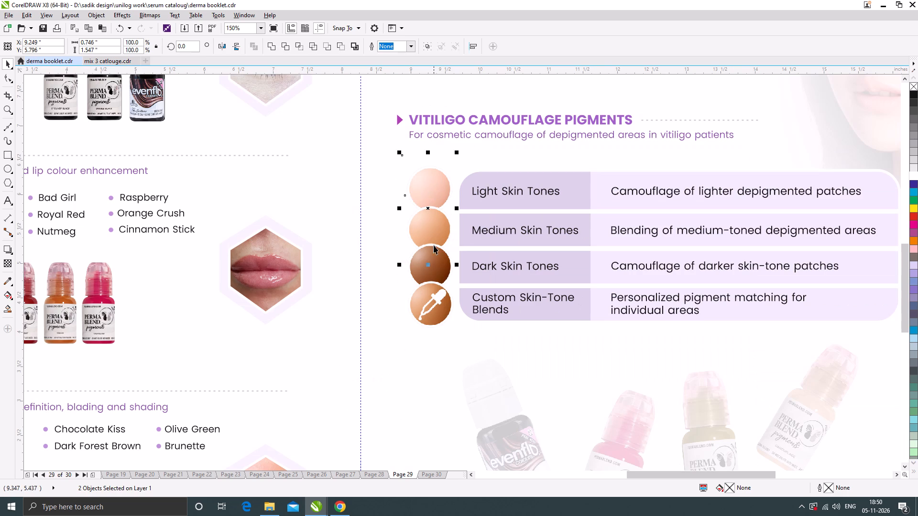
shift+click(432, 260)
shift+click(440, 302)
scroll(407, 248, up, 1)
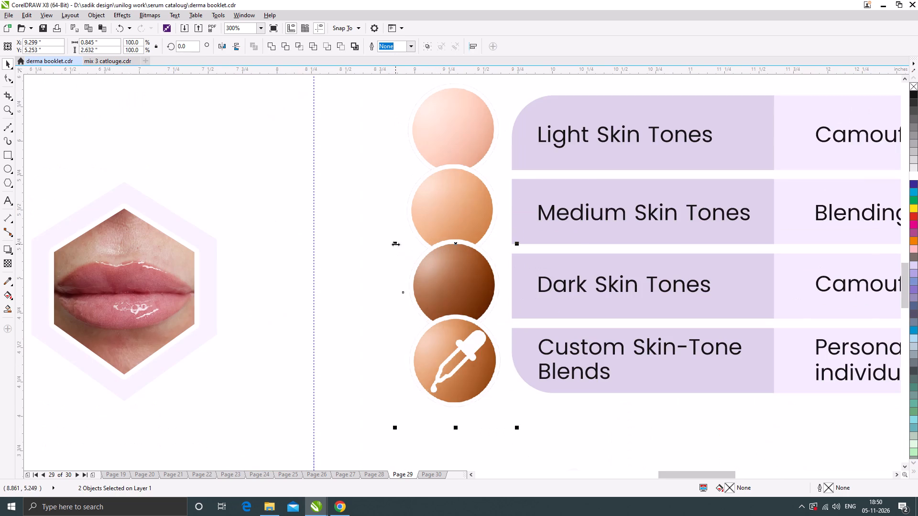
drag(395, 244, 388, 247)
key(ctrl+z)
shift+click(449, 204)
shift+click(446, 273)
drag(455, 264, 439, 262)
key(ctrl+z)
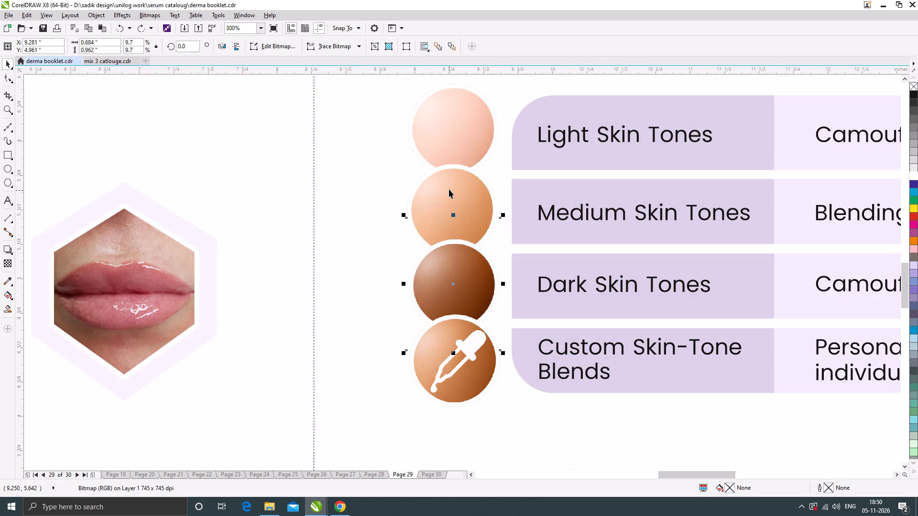
Select all four skin-tone circles and widen them together to an overall width of about 0.87 inches.
shift+click(449, 189)
shift+click(455, 102)
shift+click(463, 390)
drag(453, 290, 447, 290)
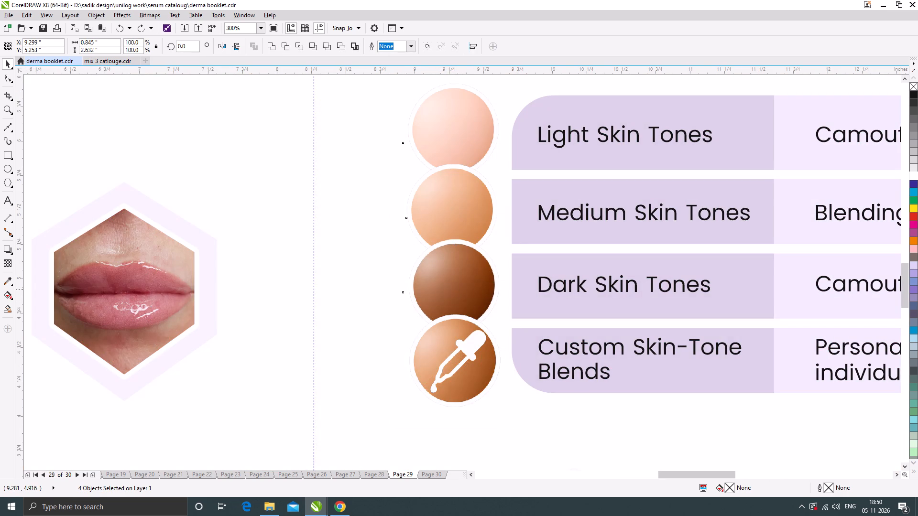
drag(447, 290, 401, 290)
key(ctrl+z)
scroll(402, 246, up, 1)
drag(392, 243, 386, 250)
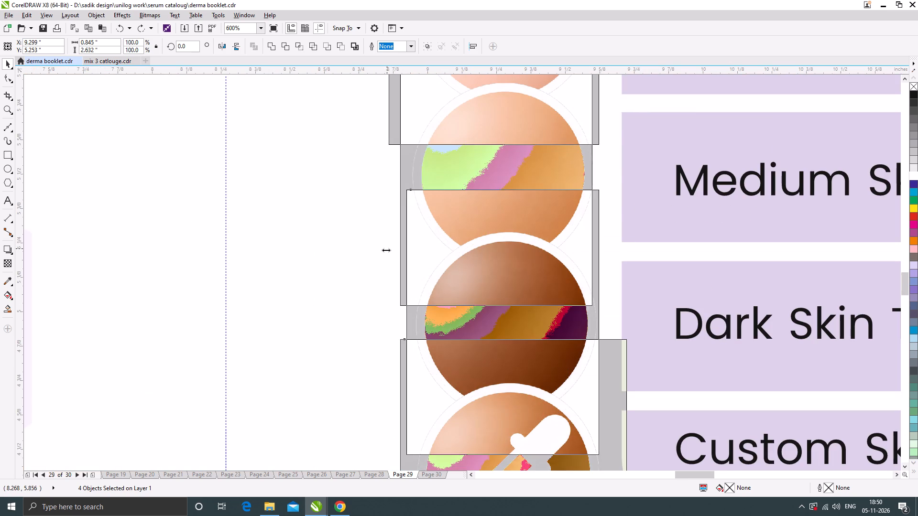
drag(386, 250, 384, 252)
scroll(393, 241, down, 2)
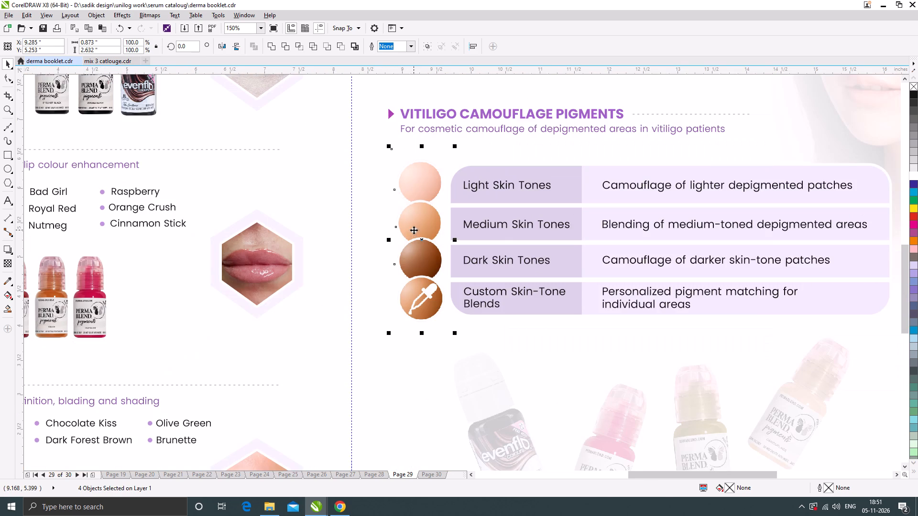
Scale the four circles down together to about 0.80 by 2.42 inches overall.
scroll(414, 230, down, 1)
scroll(430, 202, up, 2)
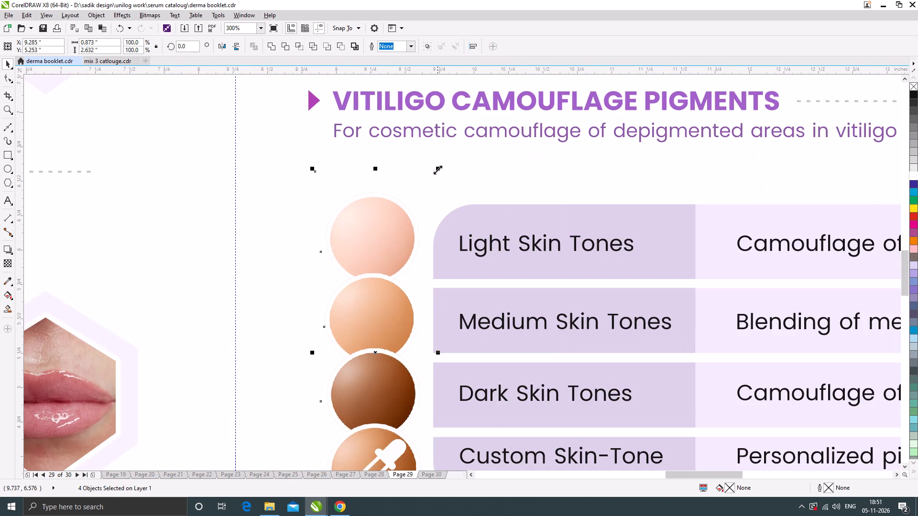
drag(437, 168, 433, 176)
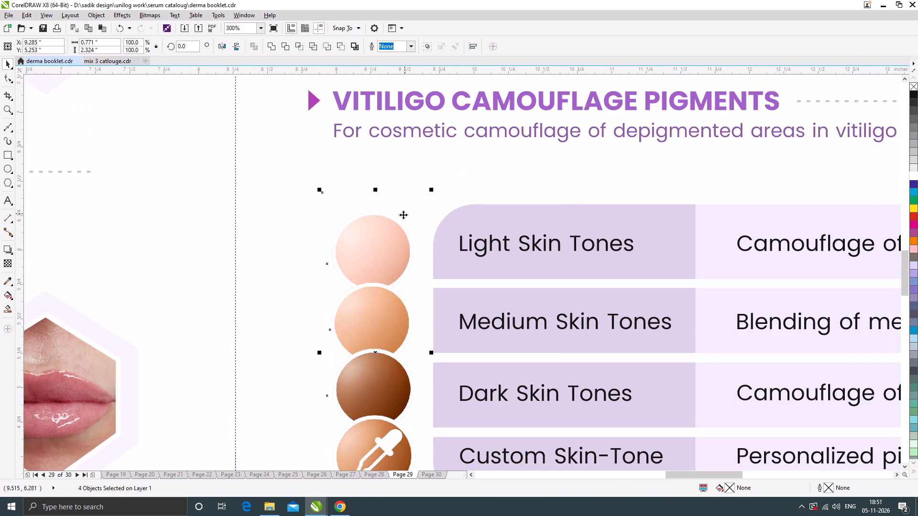
scroll(402, 217, down, 1)
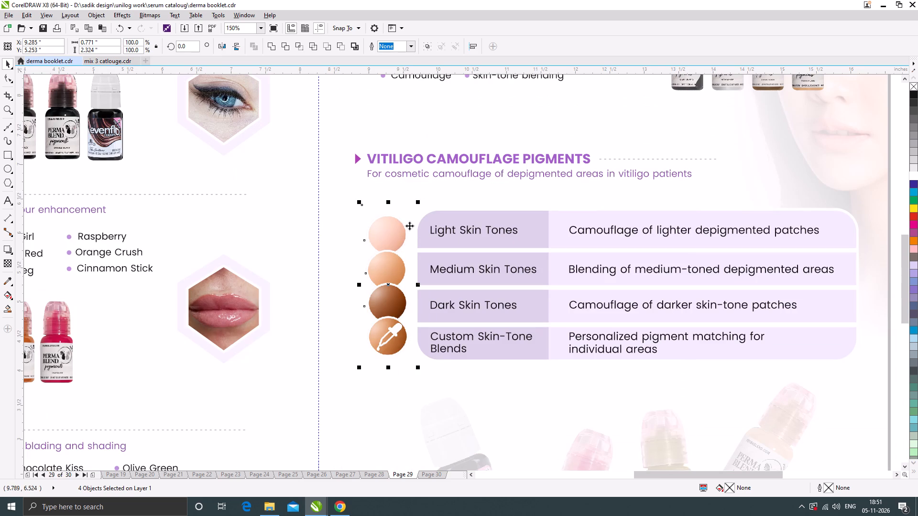
scroll(407, 230, up, 1)
drag(426, 175, 429, 169)
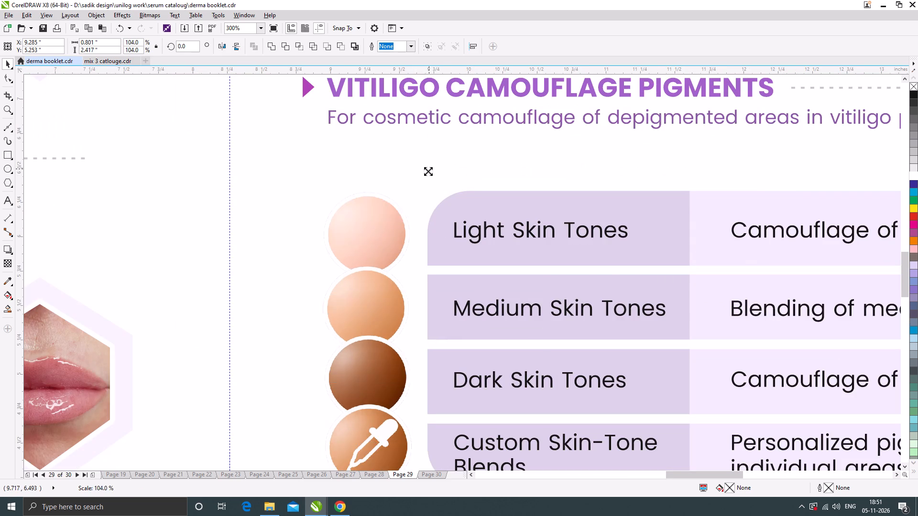
scroll(399, 218, down, 2)
click(724, 294)
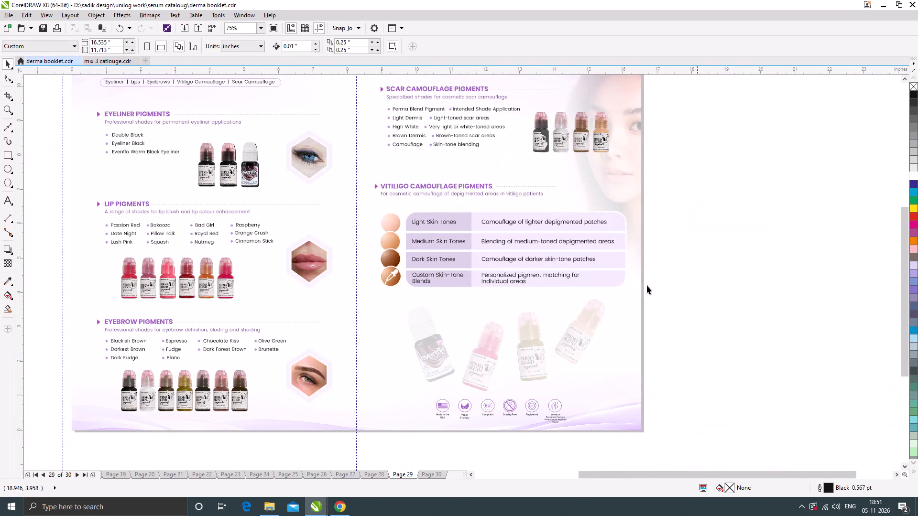
Move the dropper circle down to about Y 4.44 inches.
scroll(397, 278, up, 2)
click(385, 268)
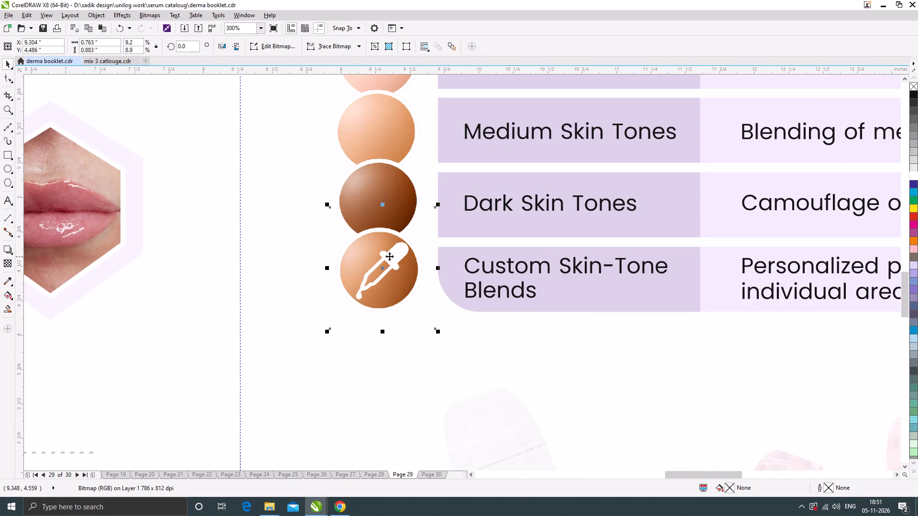
scroll(392, 254, up, 1)
drag(397, 252, 393, 268)
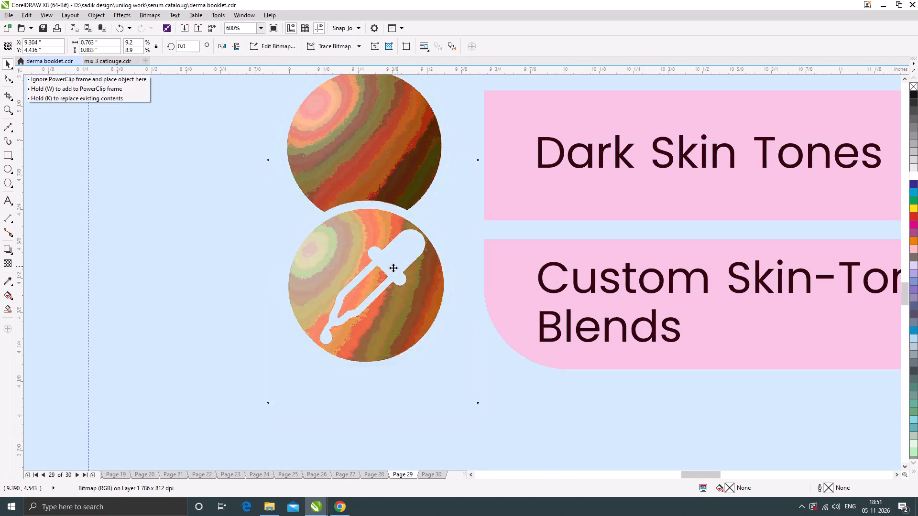
scroll(385, 329, down, 3)
Move the light pink circle up to about Y 6.07 inches and the tan circle to about Y 5.54 inches.
scroll(383, 275, up, 3)
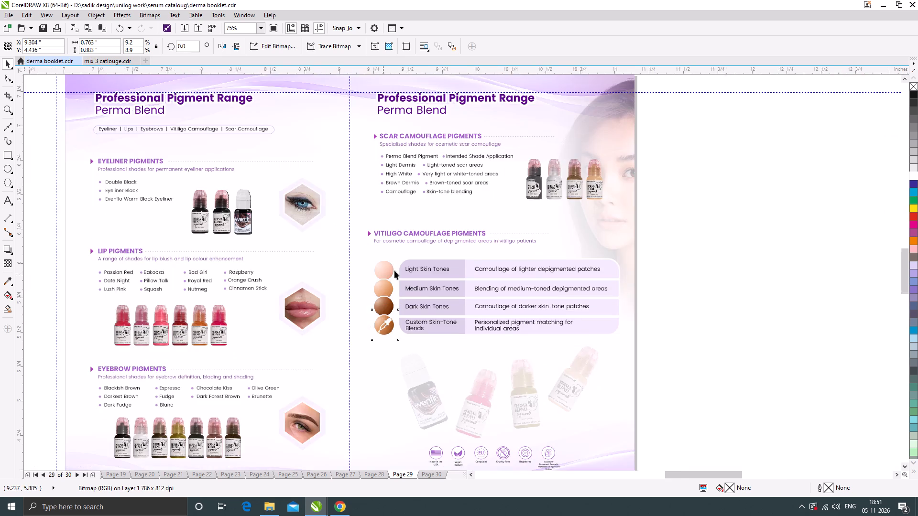
drag(385, 267, 387, 253)
scroll(382, 244, down, 1)
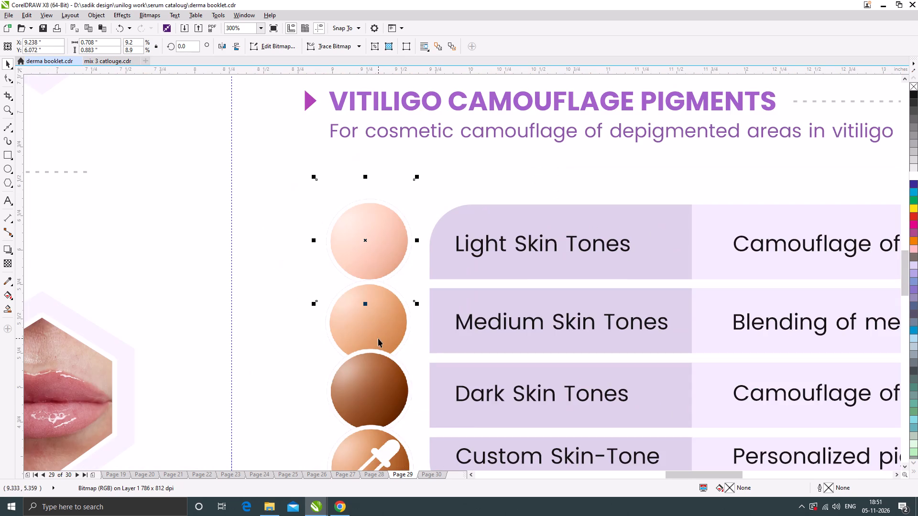
click(379, 338)
scroll(383, 333, up, 1)
drag(393, 309, 395, 298)
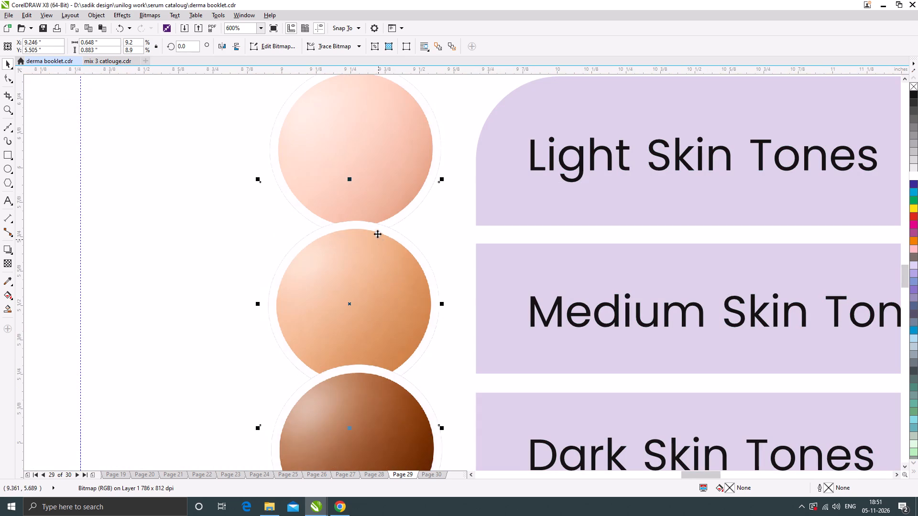
drag(370, 281, 370, 273)
scroll(370, 269, down, 1)
Lower the dark brown circle to about Y 4.96 inches and the dropper circle to about Y 4.41 inches.
scroll(371, 360, up, 1)
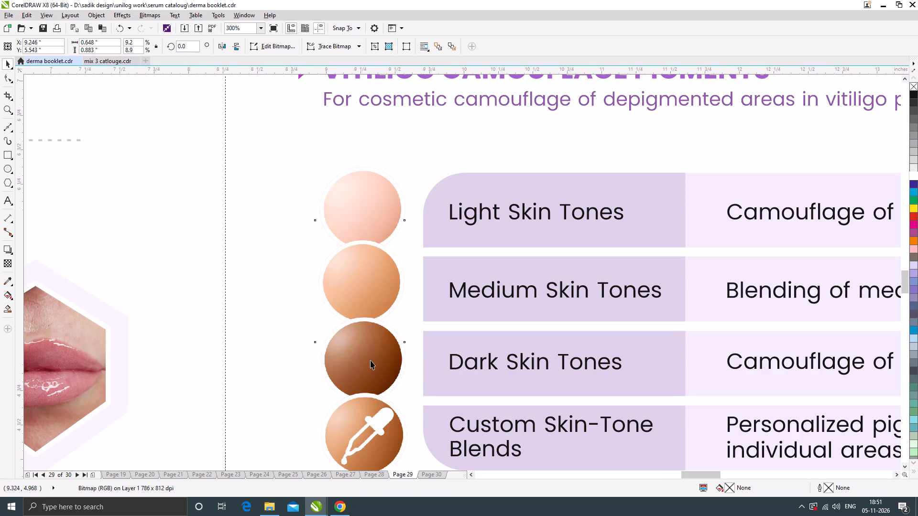
drag(378, 347, 378, 351)
scroll(379, 285, down, 2)
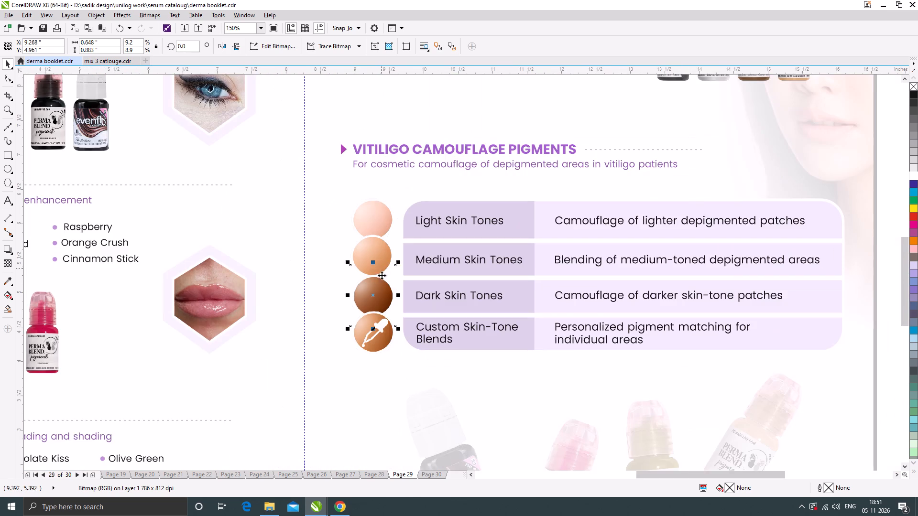
scroll(378, 335, up, 1)
click(380, 333)
scroll(388, 317, up, 1)
drag(391, 308, 392, 315)
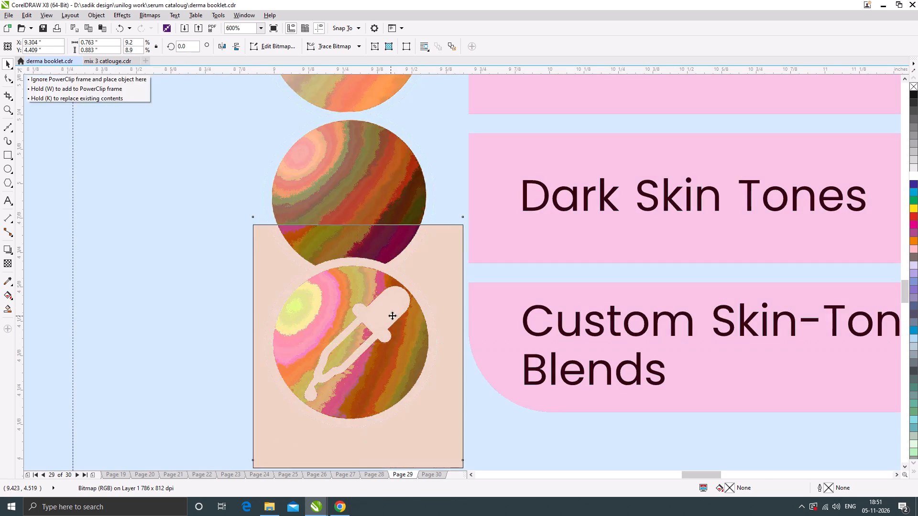
drag(392, 315, 392, 316)
scroll(382, 295, down, 3)
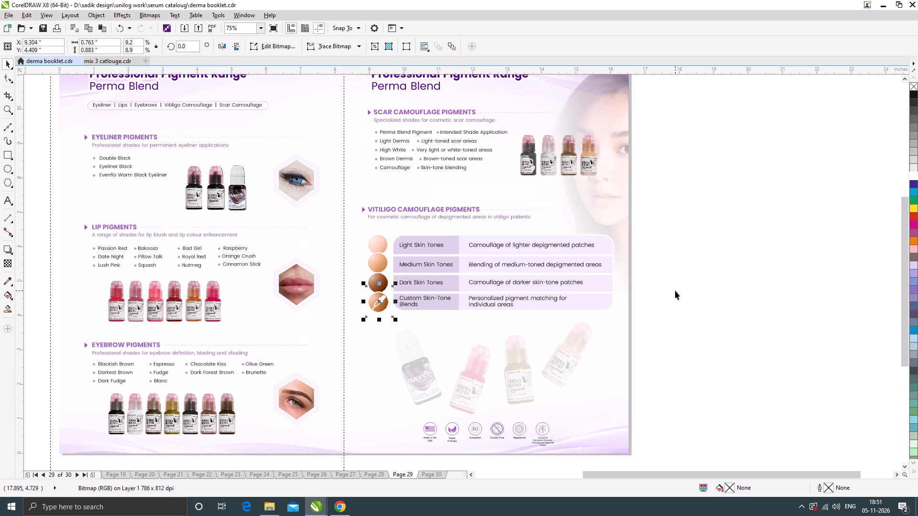
click(675, 290)
Shift the Vitiligo Camouflage Pigments heading with its arrow, subtitle and dashed line right to about X 11.54 inches.
scroll(489, 247, down, 1)
scroll(467, 258, up, 1)
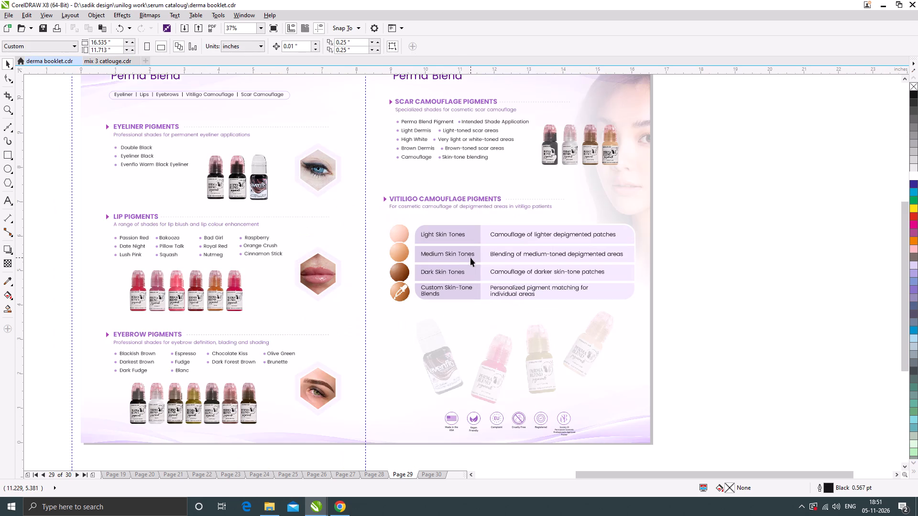
drag(679, 221, 371, 179)
scroll(400, 197, up, 1)
drag(401, 198, 410, 198)
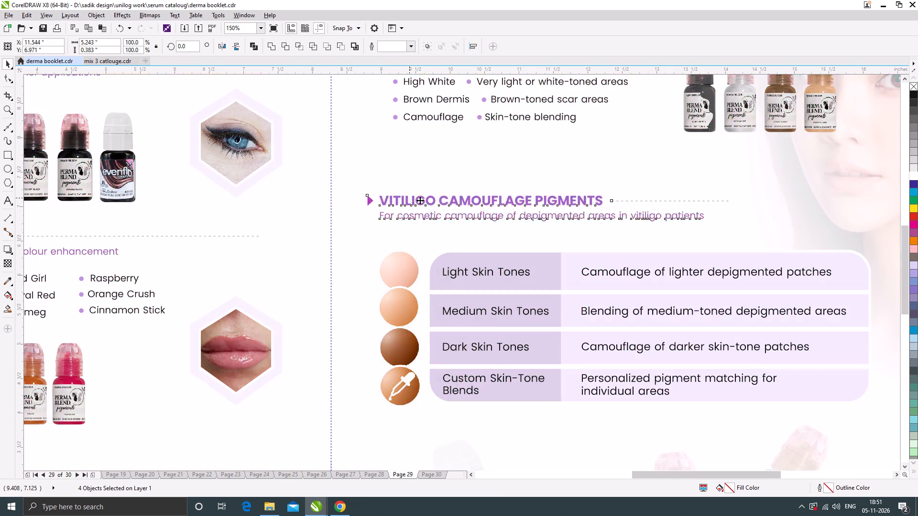
scroll(437, 213, down, 1)
scroll(418, 202, up, 1)
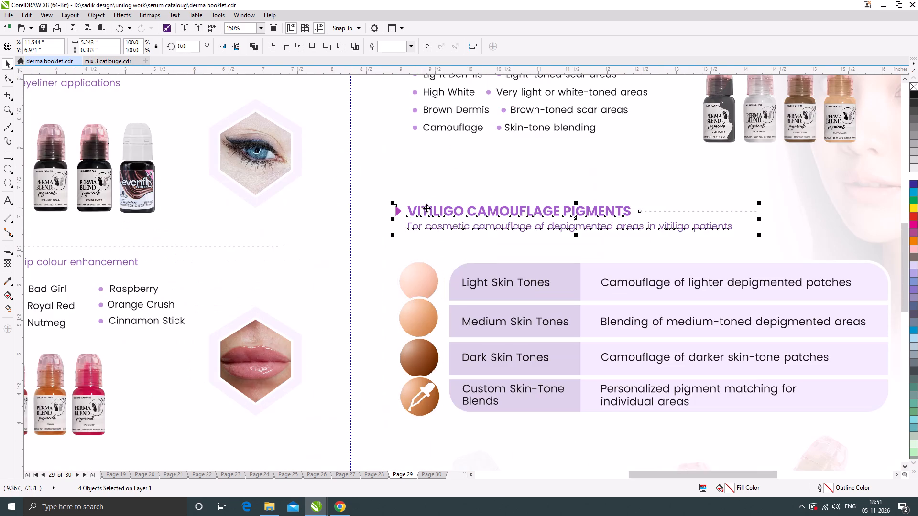
Shift the Vitiligo Camouflage Pigments heading with its arrow, subtitle and dashed line right to about X 11.63 inches.
drag(426, 208, 432, 208)
scroll(433, 215, down, 1)
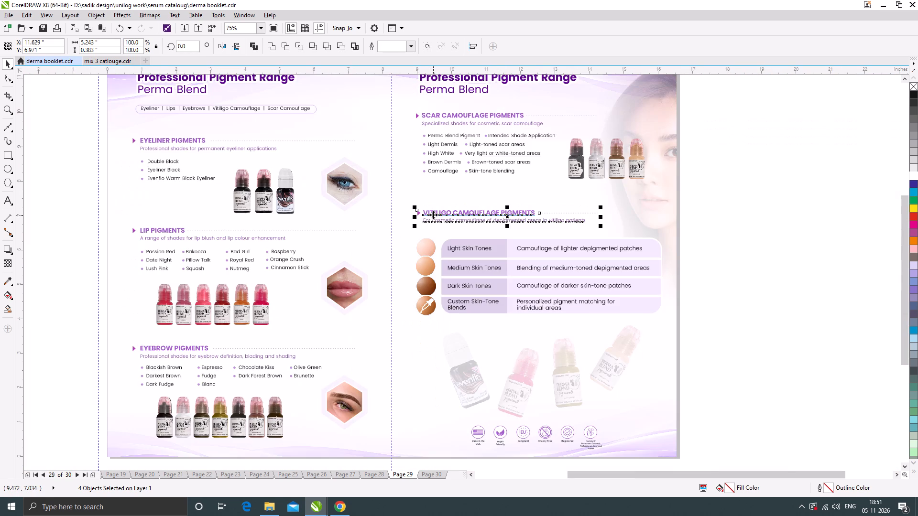
scroll(433, 214, down, 1)
scroll(436, 165, up, 1)
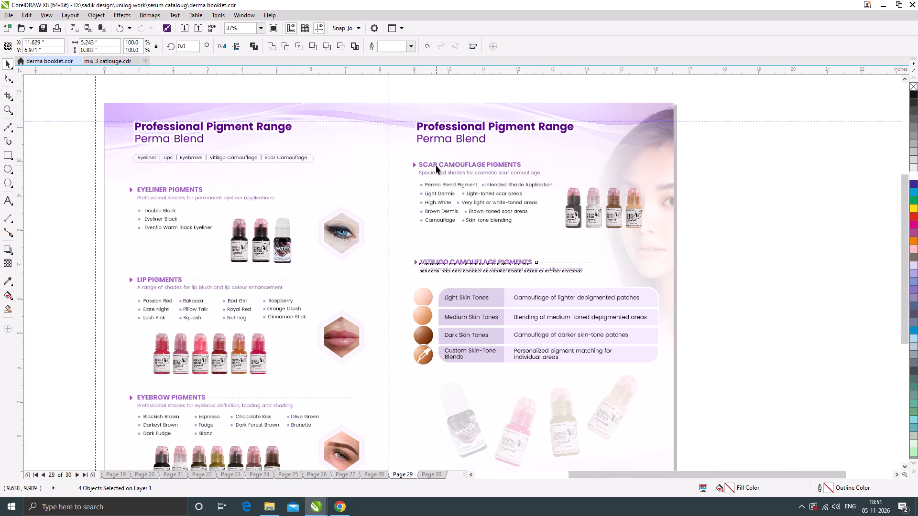
scroll(451, 215, down, 1)
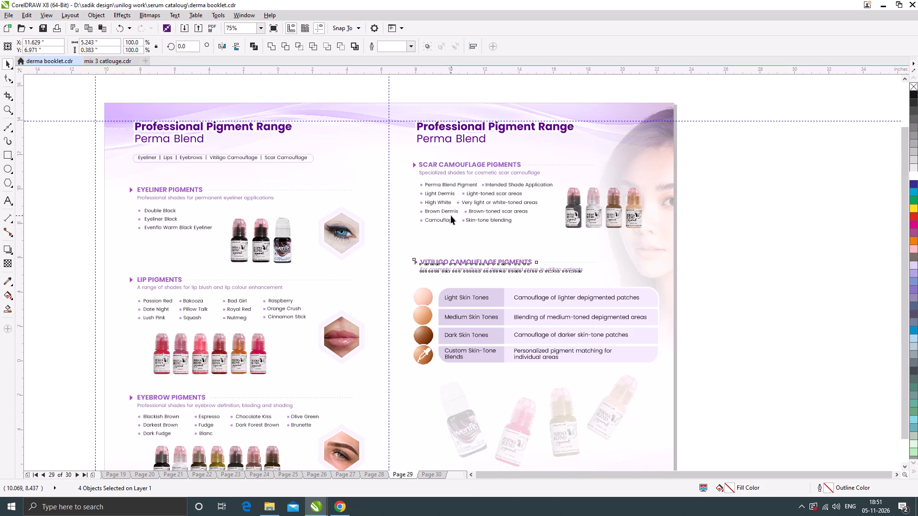
Move the entire Vitiligo section, including heading, skin-tone circles and table, down to about Y 4.80 inches.
click(668, 272)
scroll(550, 214, up, 1)
click(542, 214)
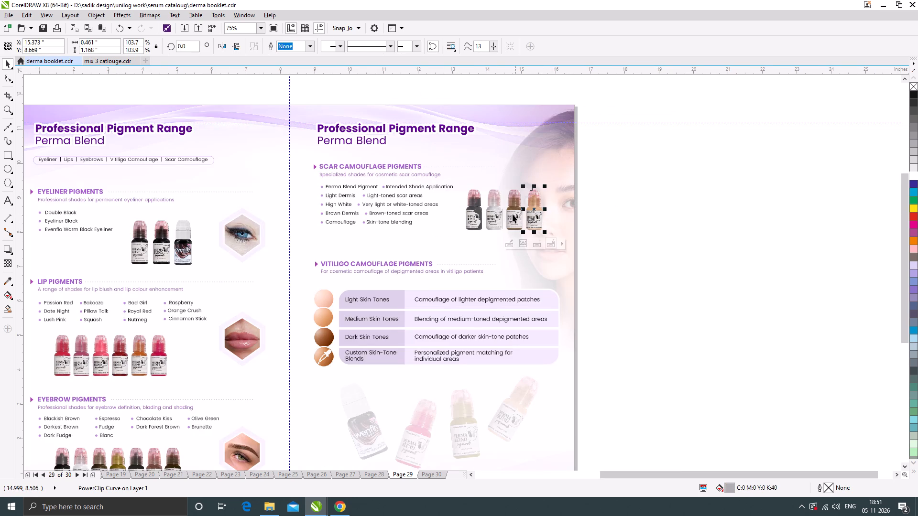
scroll(449, 228, down, 1)
scroll(448, 302, up, 1)
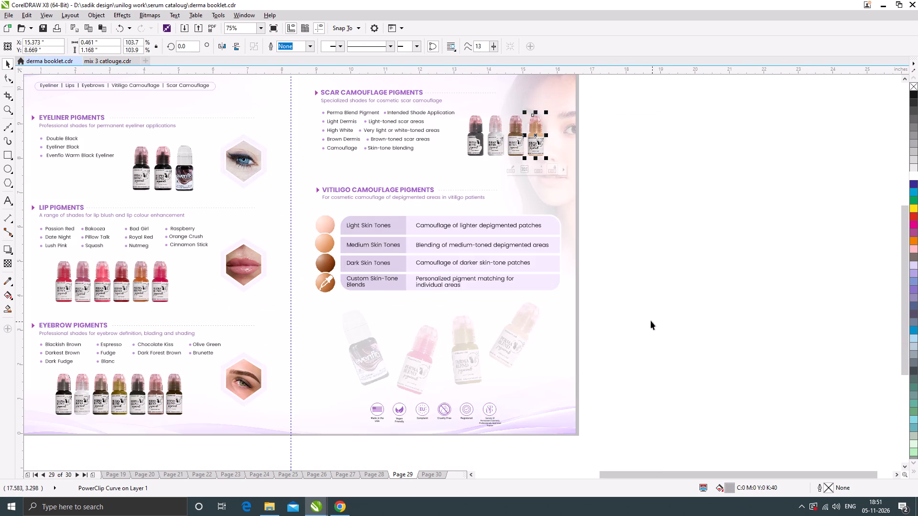
drag(648, 320, 304, 169)
drag(389, 229, 383, 254)
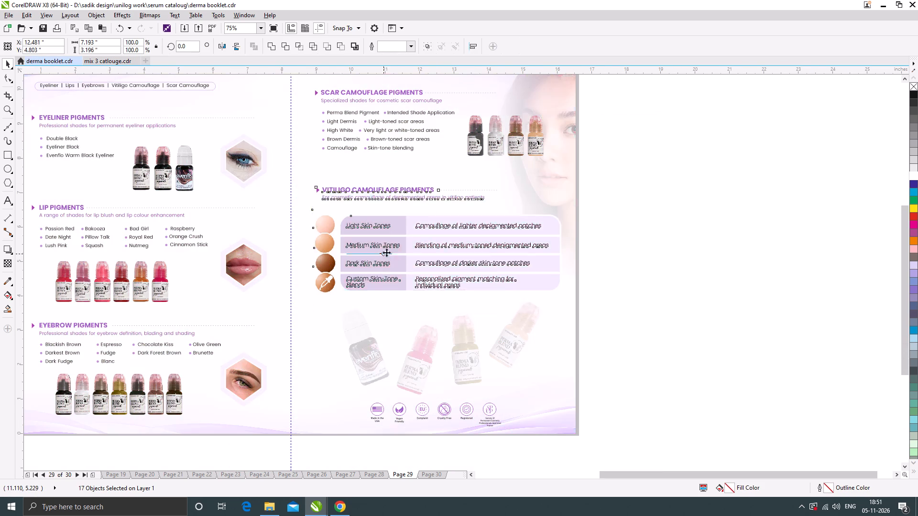
click(625, 296)
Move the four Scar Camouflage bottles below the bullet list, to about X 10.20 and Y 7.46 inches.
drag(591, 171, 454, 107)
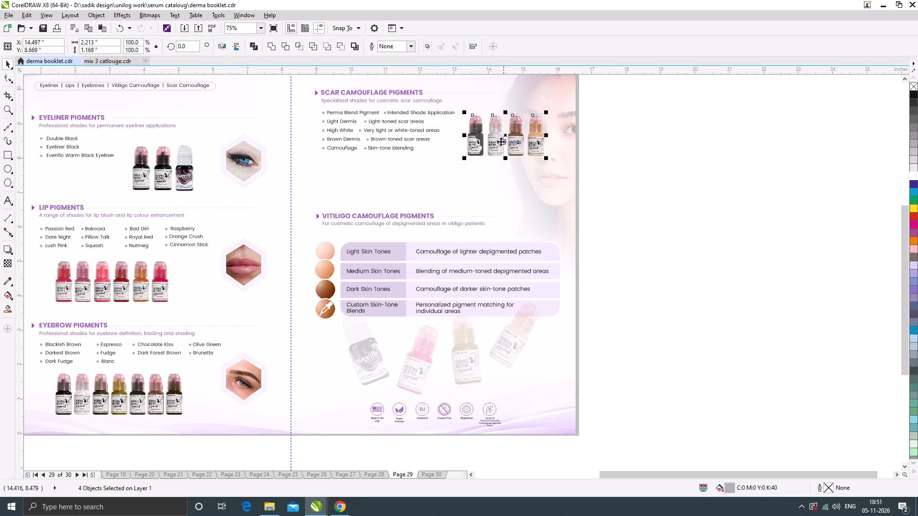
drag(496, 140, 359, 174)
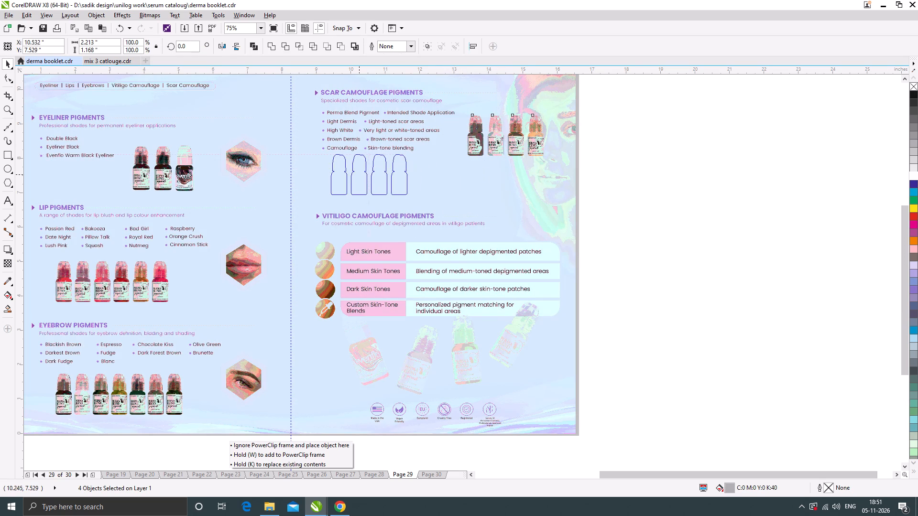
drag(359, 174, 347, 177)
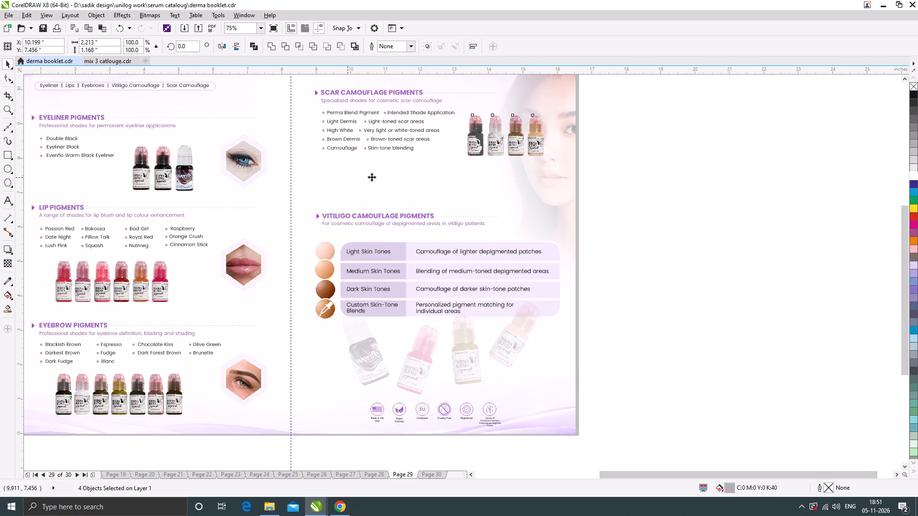
Lower the Vitiligo heading with its arrow, subtitle and dashed line to about Y 6.10 inches.
scroll(405, 168, down, 1)
click(570, 214)
drag(502, 203, 363, 184)
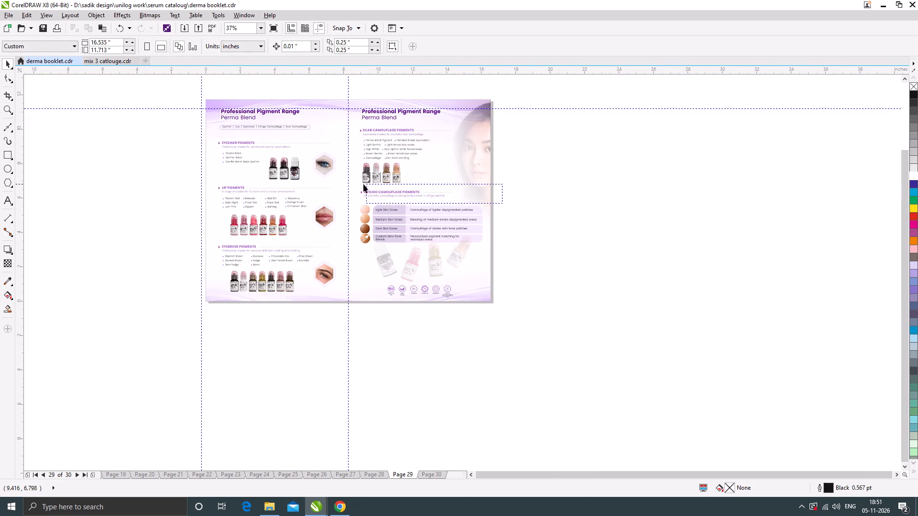
drag(363, 184, 349, 183)
scroll(383, 188, up, 3)
drag(385, 197, 385, 212)
scroll(394, 197, down, 2)
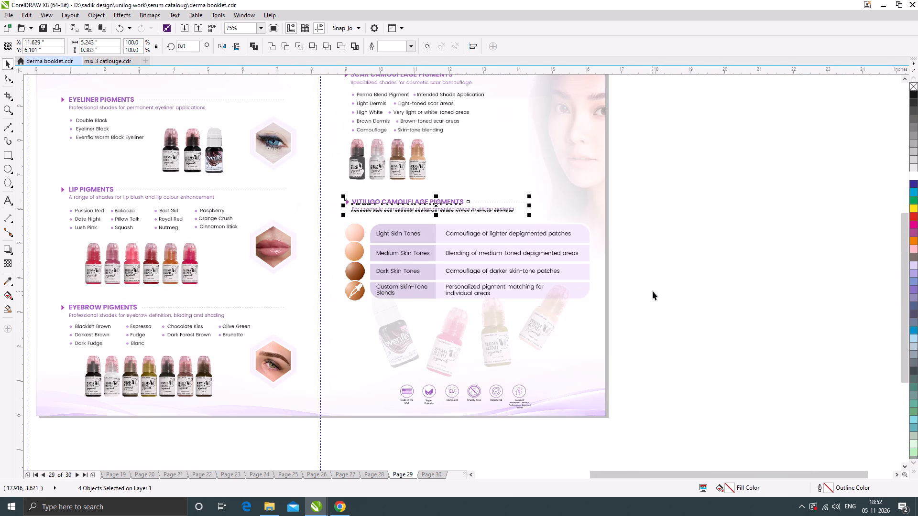
click(653, 291)
Move the four Scar Camouflage bottles beside the bullet list, to about X 13.21 and Y 7.71 inches.
scroll(440, 235, down, 1)
scroll(437, 193, up, 1)
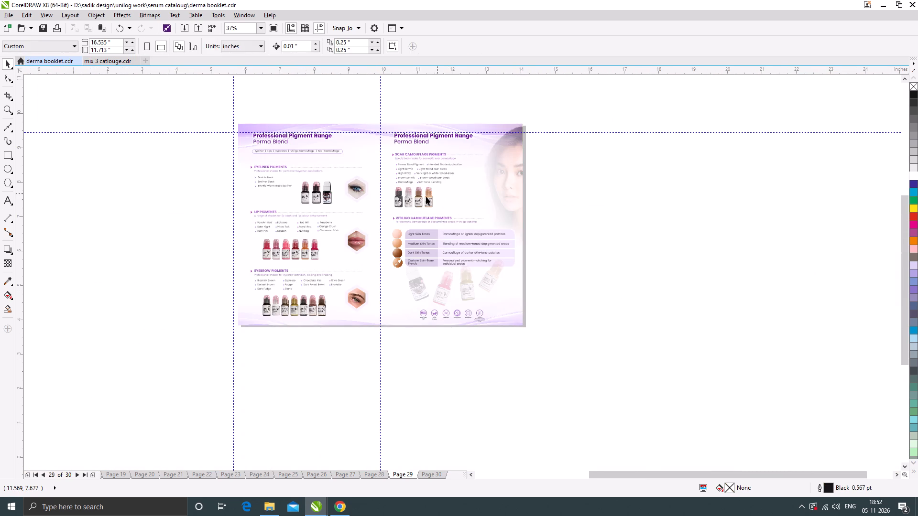
click(422, 201)
shift+click(399, 189)
shift+click(383, 188)
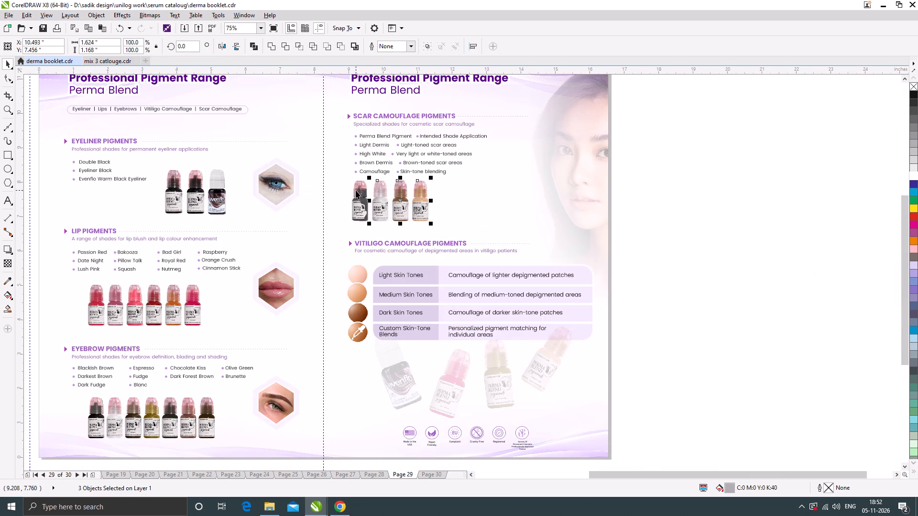
shift+click(356, 190)
drag(381, 190, 484, 178)
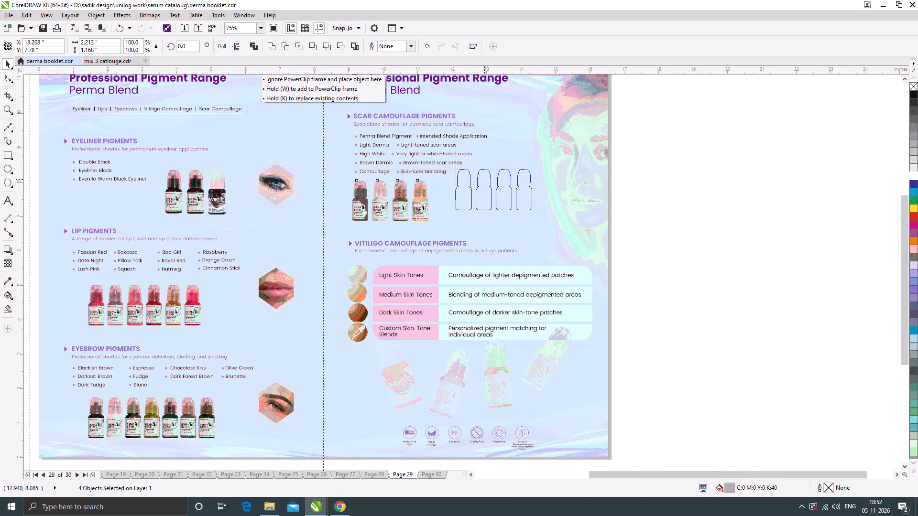
drag(484, 178, 484, 182)
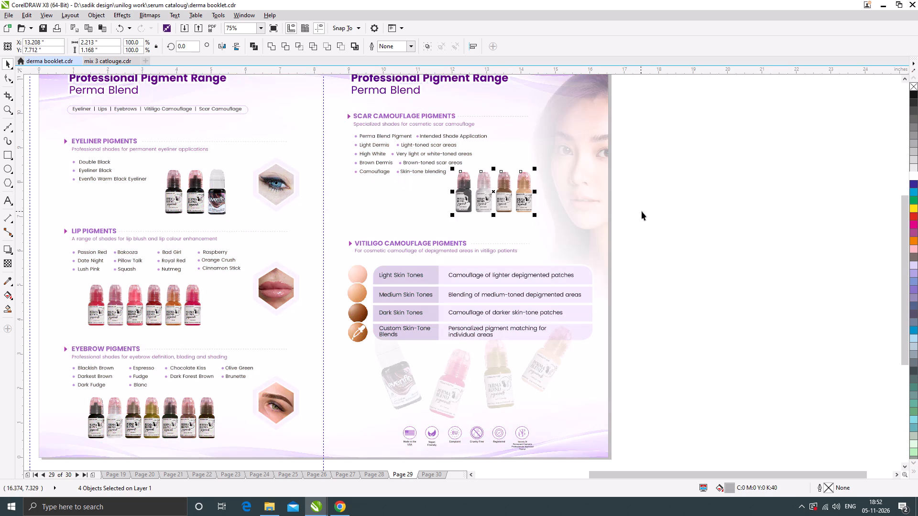
click(664, 215)
click(642, 184)
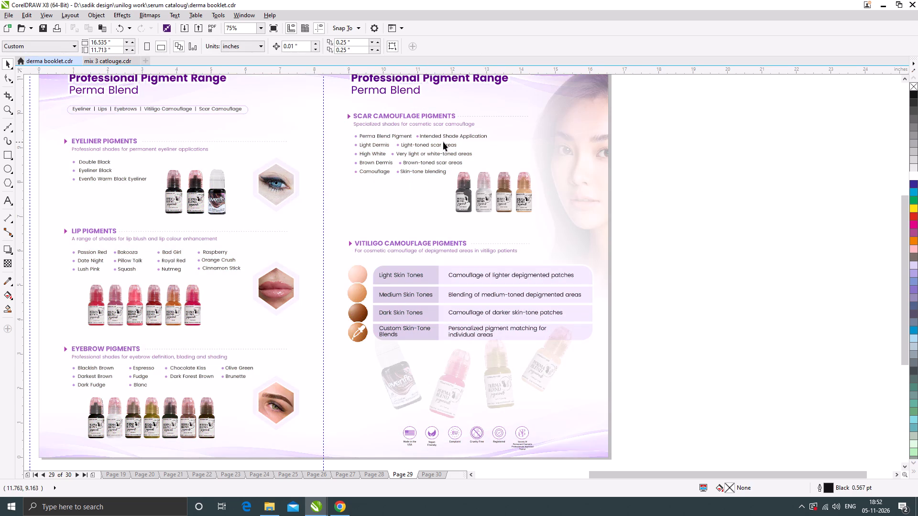
Break apart the Scar Camouflage bullet list text into separate lines.
scroll(443, 142, up, 1)
click(441, 131)
click(439, 131)
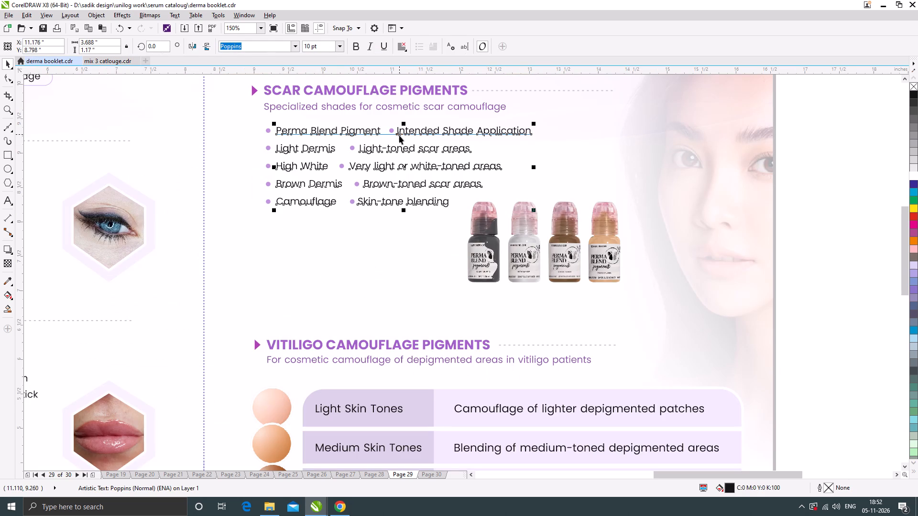
key(ctrl+k)
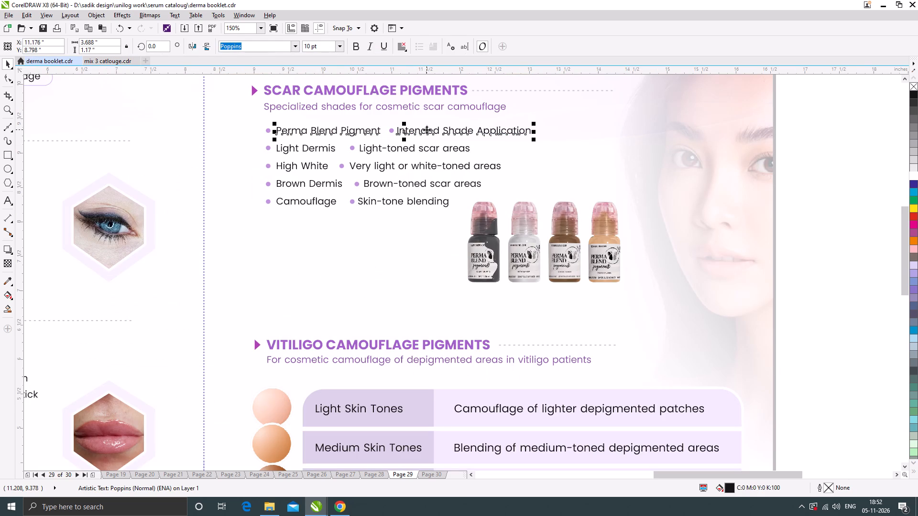
Cut "Intended Shade Application" from the first list line and paste it as separate text below the Camouflage line.
double_click(397, 132)
drag(397, 127, 534, 127)
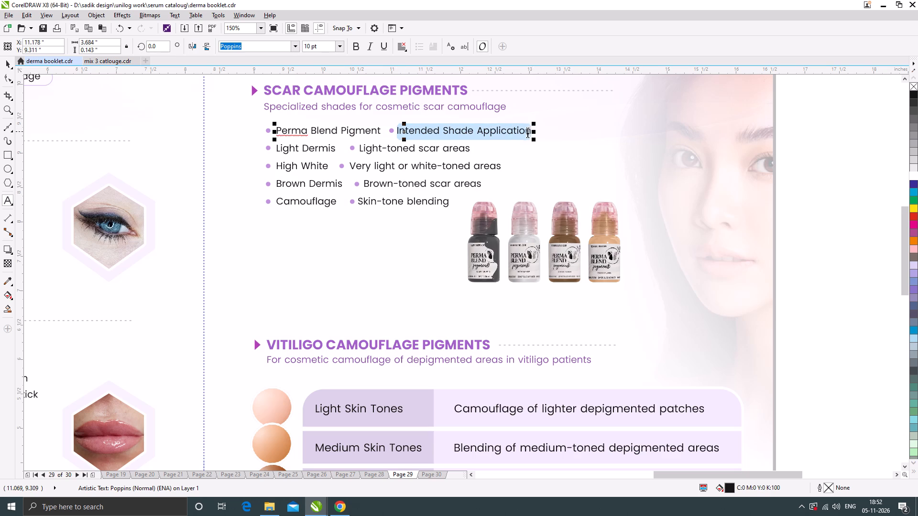
key(ctrl+x)
click(278, 221)
key(ctrl+v)
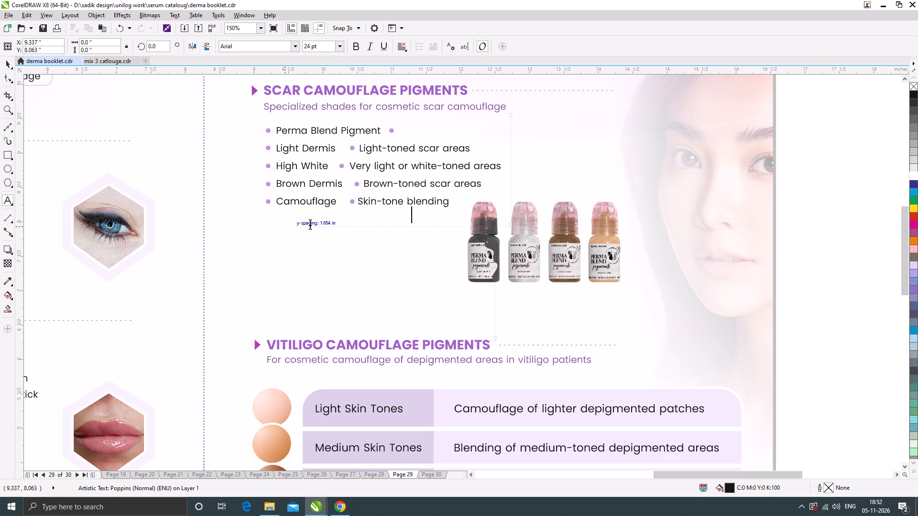
click(8, 62)
Position the Intended Shade Application line at about Y 8.02 inches and place a copy of the Camouflage bullet beside it.
scroll(289, 203, up, 1)
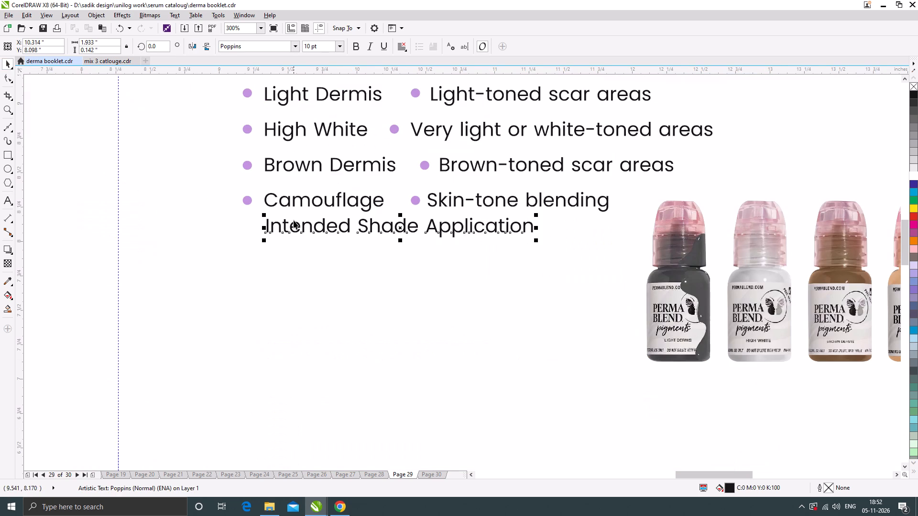
drag(294, 223, 292, 238)
scroll(251, 215, up, 1)
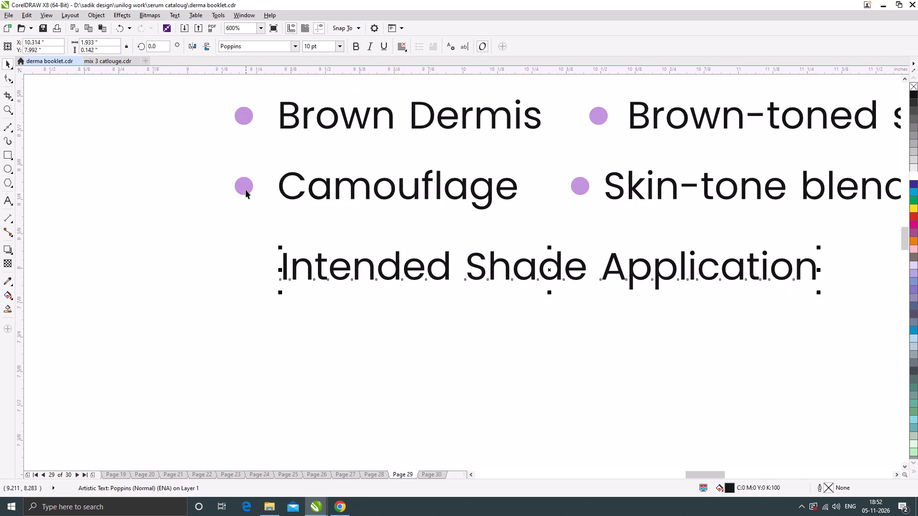
drag(246, 190, 249, 264)
shift+right_click(249, 264)
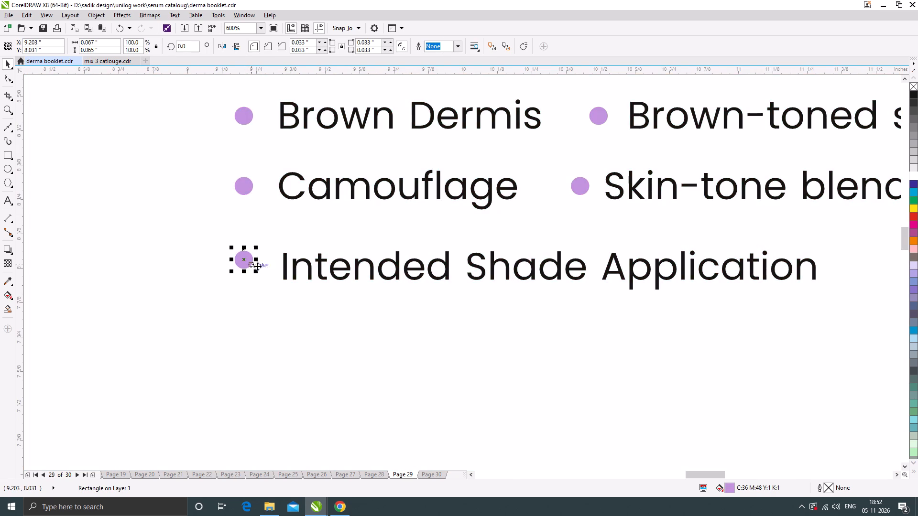
scroll(286, 262, up, 1)
drag(284, 253, 284, 240)
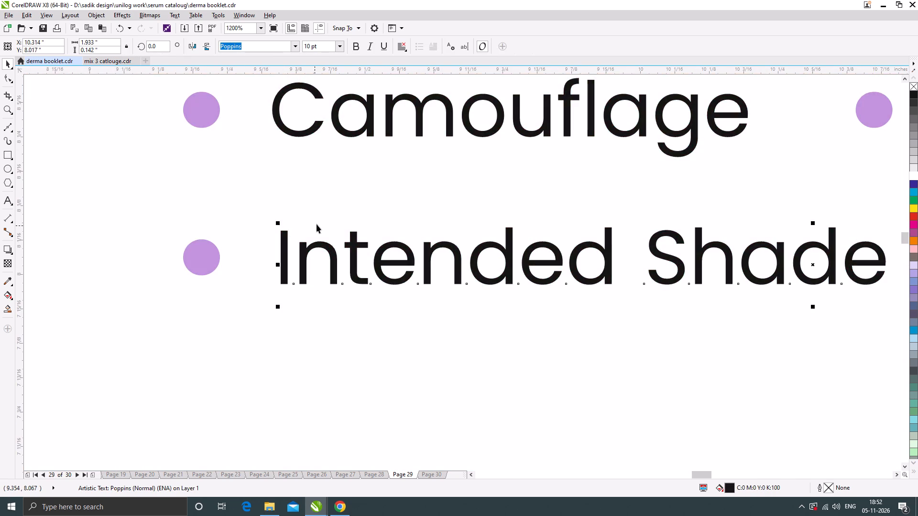
Cut "Very light or white-toned areas" from the High White line and paste it as separate text below Intended Shade Application.
scroll(317, 224, down, 3)
click(420, 200)
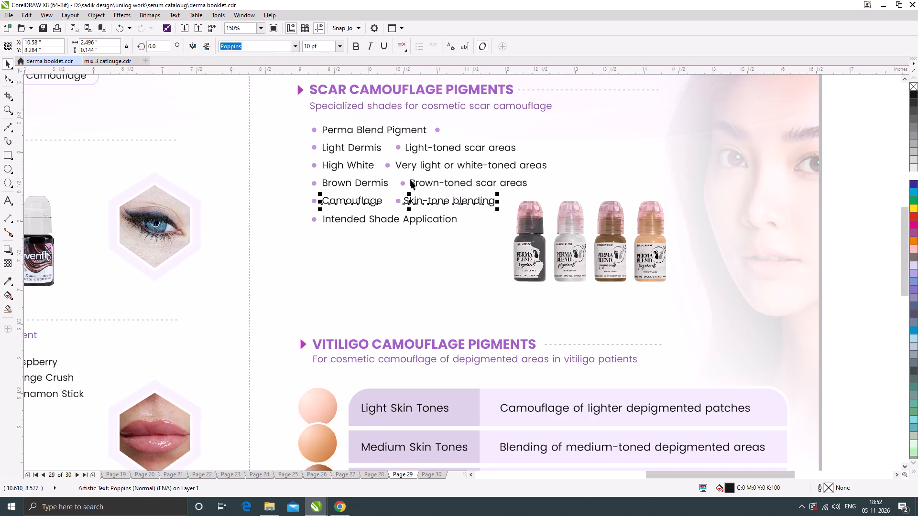
double_click(398, 165)
drag(397, 164, 497, 162)
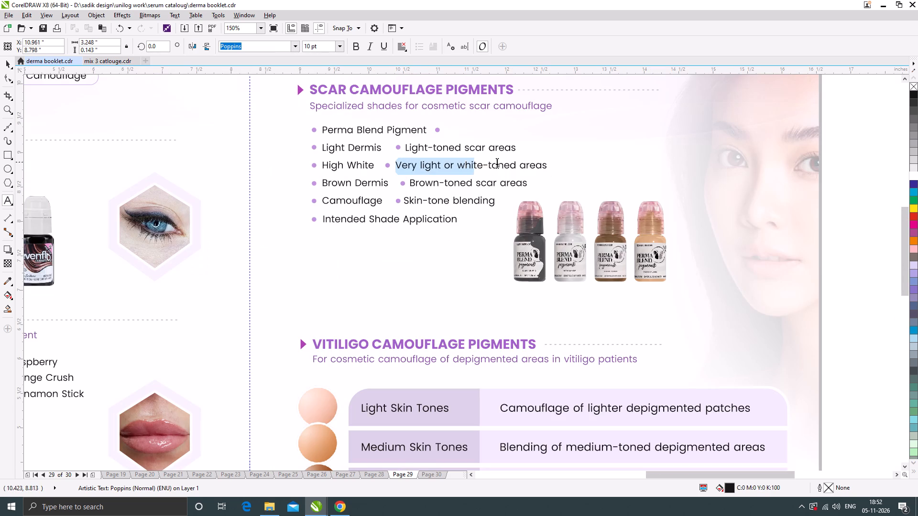
drag(497, 162, 548, 162)
key(ctrl+x)
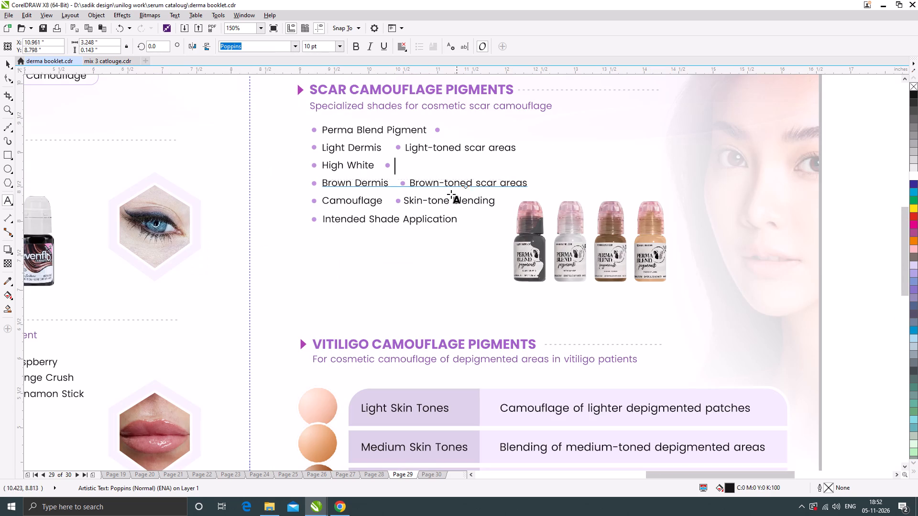
click(325, 240)
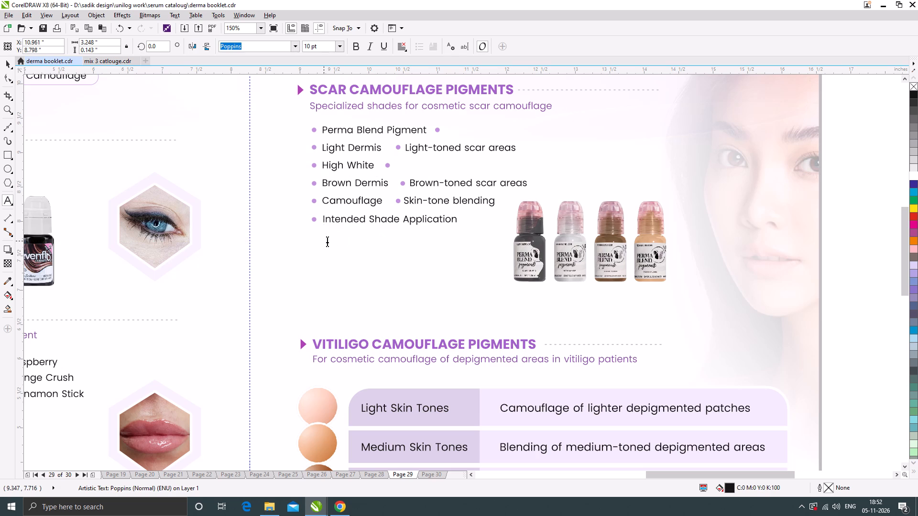
key(ctrl+v)
click(7, 61)
Position the Very light or white-toned areas line at about Y 7.74 inches and place a copied bullet beside it.
scroll(320, 240, up, 1)
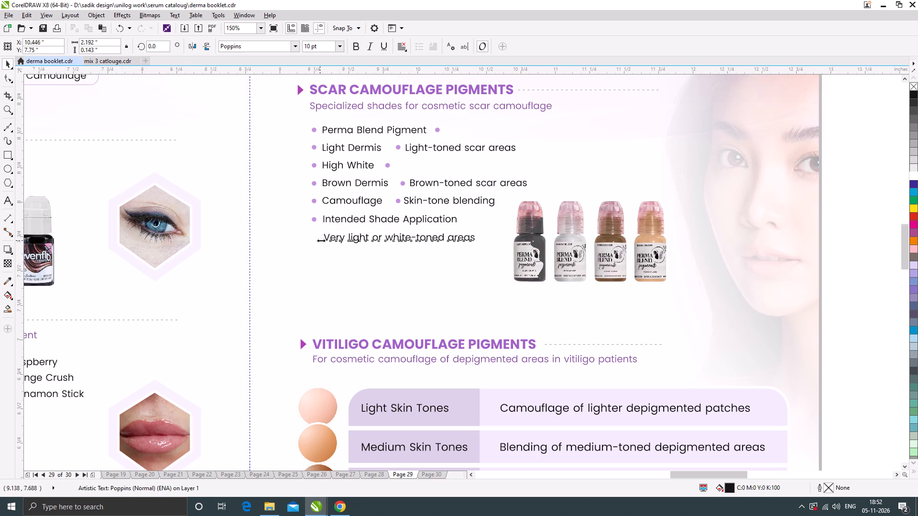
scroll(321, 240, up, 2)
drag(339, 233, 338, 241)
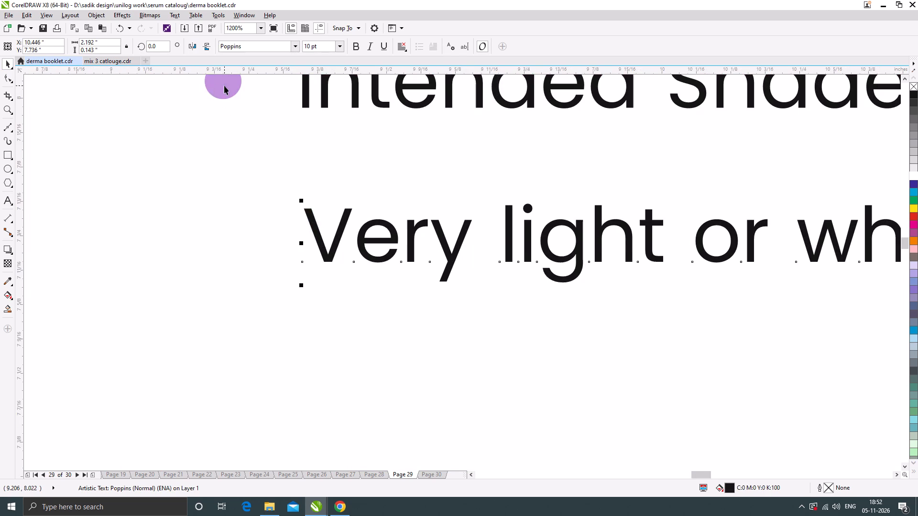
drag(224, 86, 229, 235)
shift+right_click(229, 235)
scroll(307, 205, down, 3)
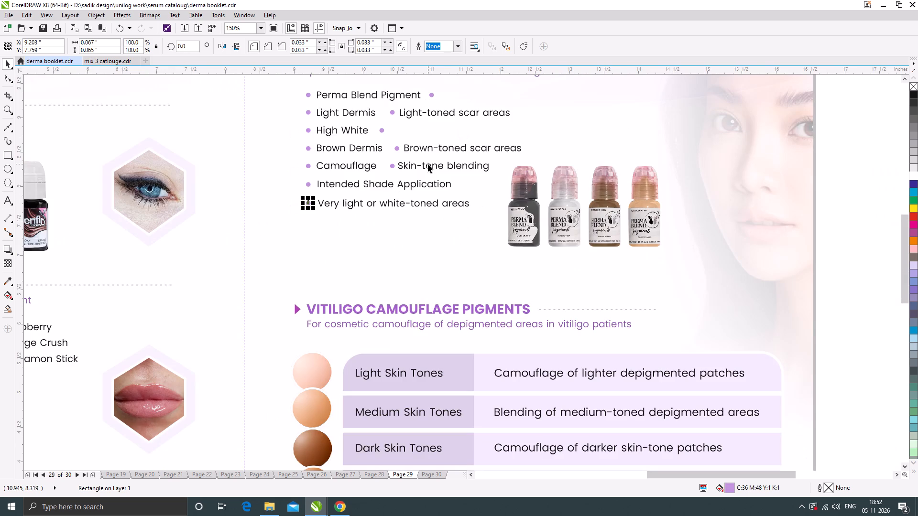
Cut "Skin-tone blending" from the Camouflage line and paste it as separate text below Very light or white-toned areas.
click(428, 164)
double_click(406, 167)
scroll(400, 163, up, 1)
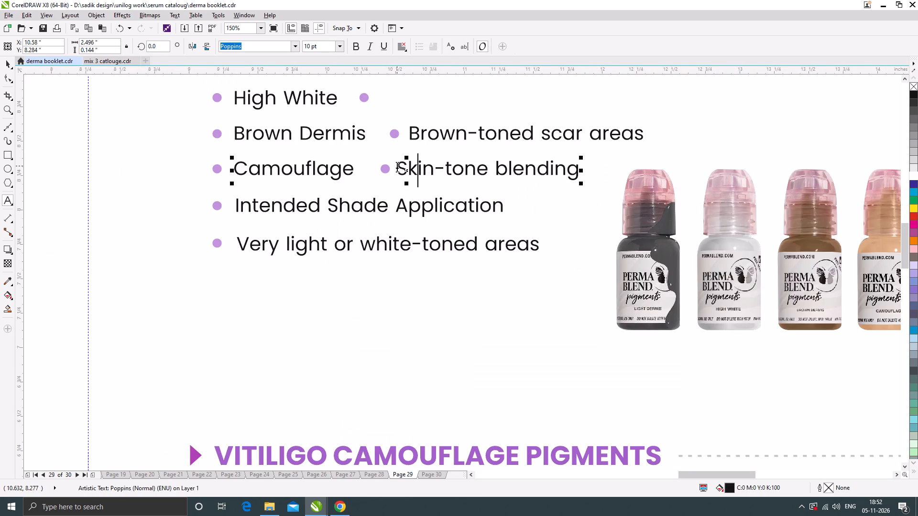
drag(397, 166, 579, 166)
key(ctrl+x)
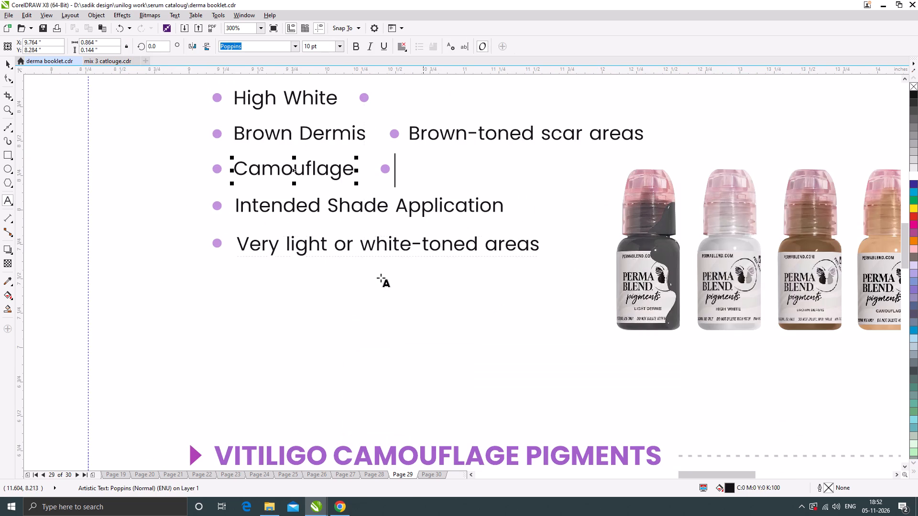
click(241, 289)
key(ctrl+v)
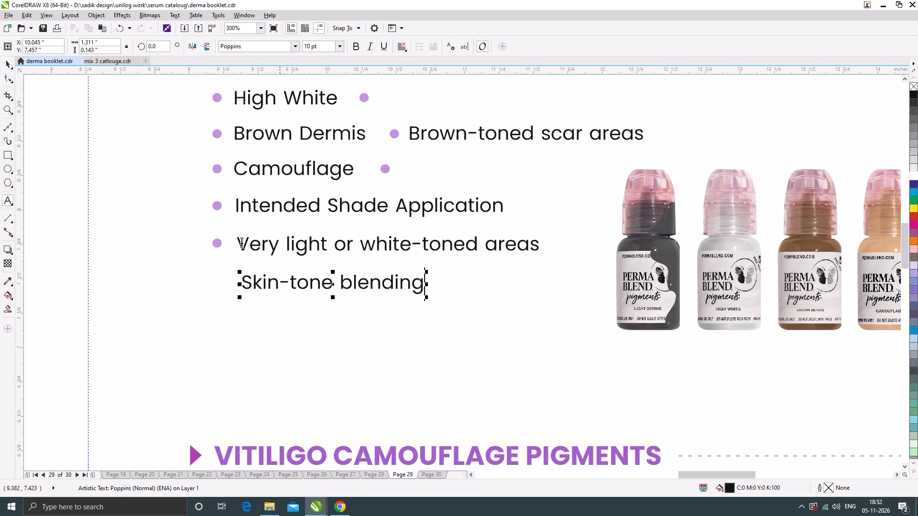
click(11, 61)
scroll(264, 277, up, 1)
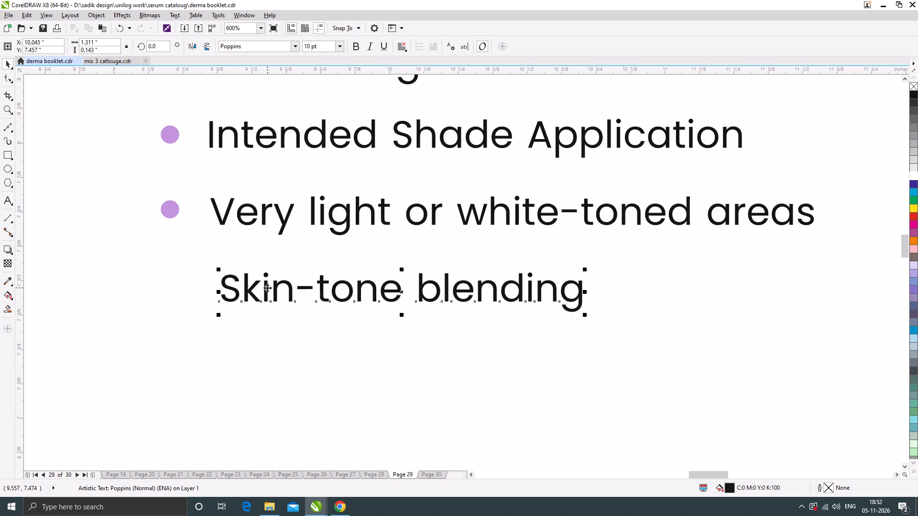
Move the Skin-tone blending line to about X 10.01, Y 7.46 inches and retype its initial S.
drag(267, 288, 258, 291)
double_click(225, 292)
drag(227, 284, 214, 287)
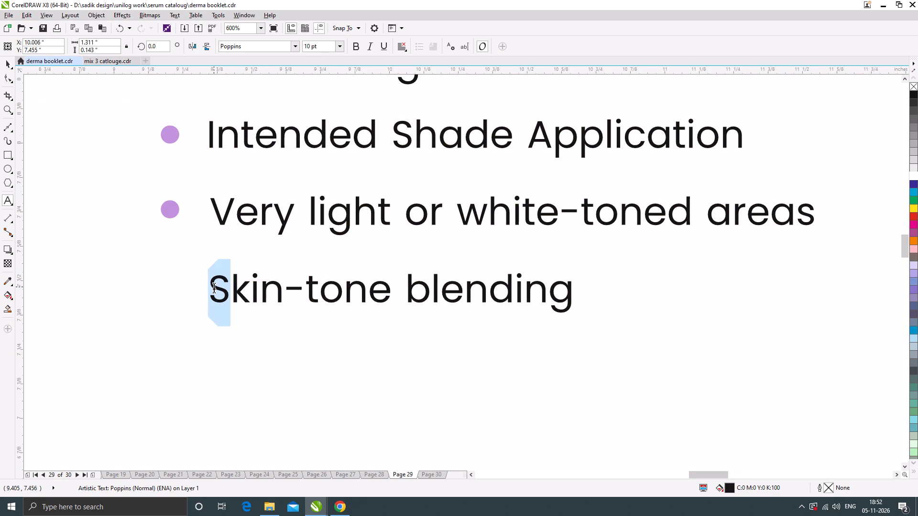
key(s)
key(BackSpace)
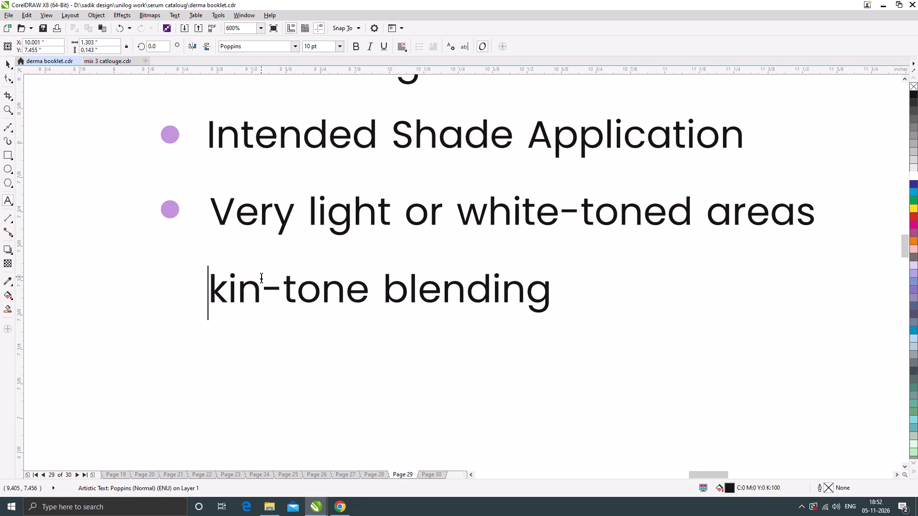
key(s)
click(8, 65)
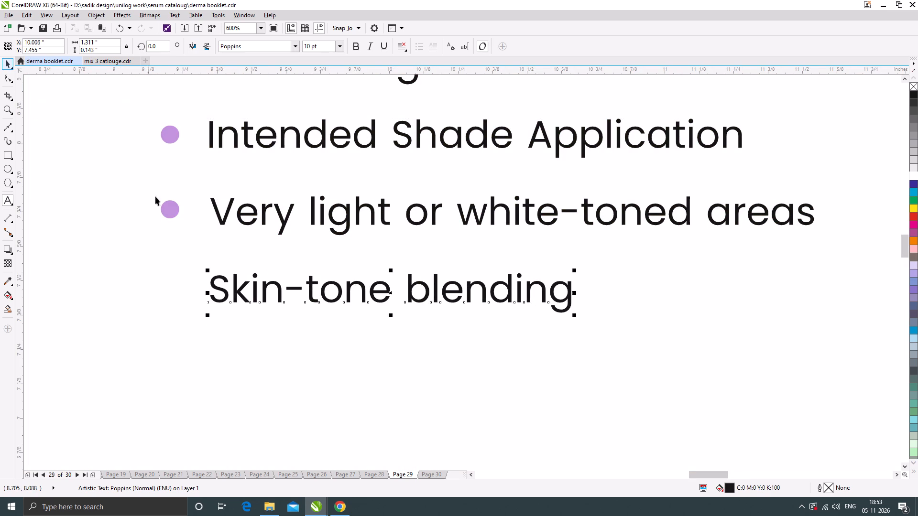
Place a copy of the Very light or white-toned areas bullet beside Skin-tone blending, at about Y 7.47 inches.
drag(169, 212, 171, 289)
shift+right_click(171, 289)
scroll(171, 289, up, 2)
drag(171, 285, 175, 269)
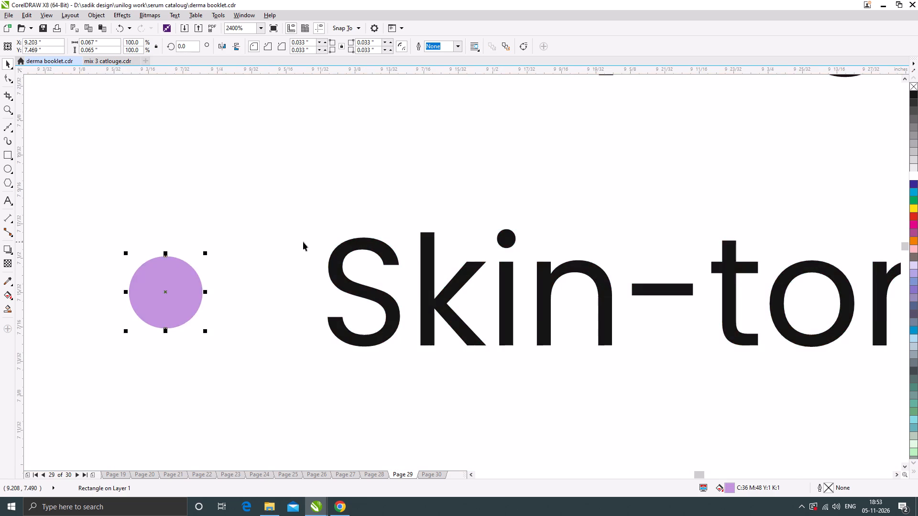
Cut "Brown-toned scar areas" from the Brown Dermis line and paste it as separate text below Skin-tone blending.
scroll(303, 242, down, 6)
click(368, 199)
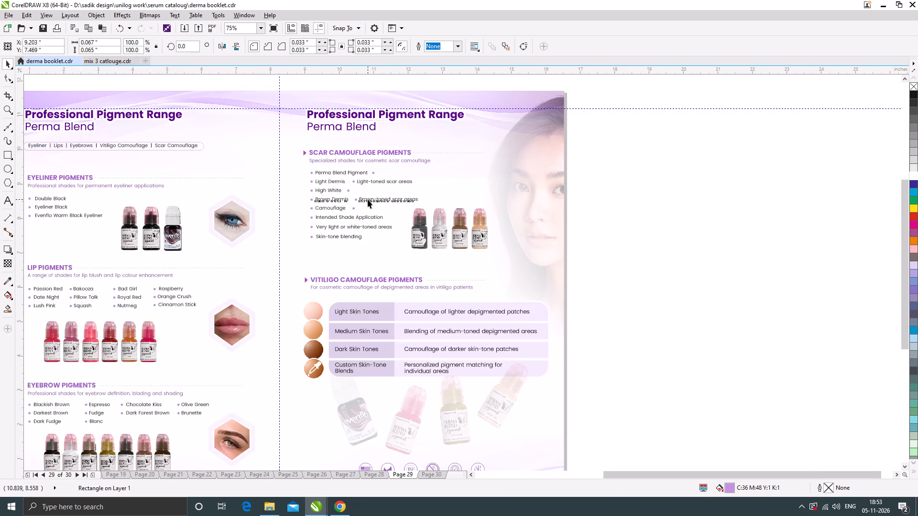
scroll(362, 201, up, 1)
double_click(358, 201)
drag(357, 198, 456, 197)
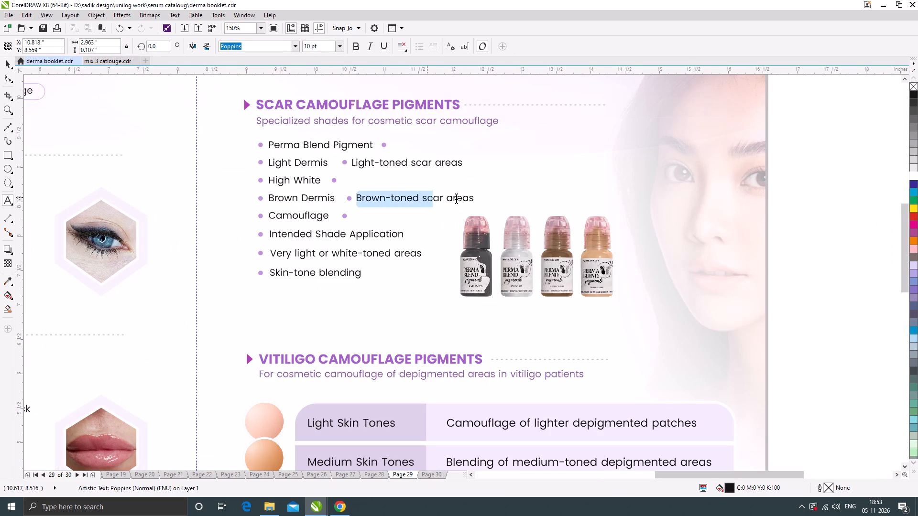
drag(456, 197, 476, 197)
key(ctrl+x)
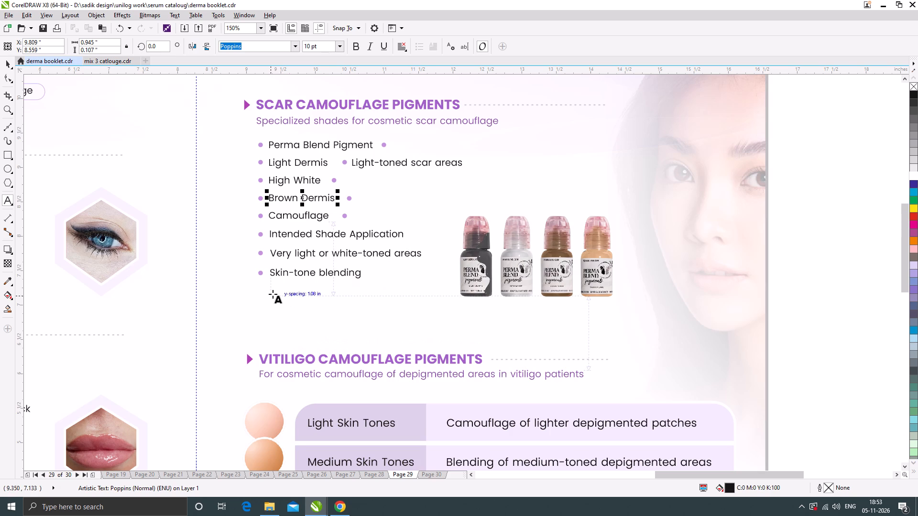
click(273, 293)
key(ctrl+v)
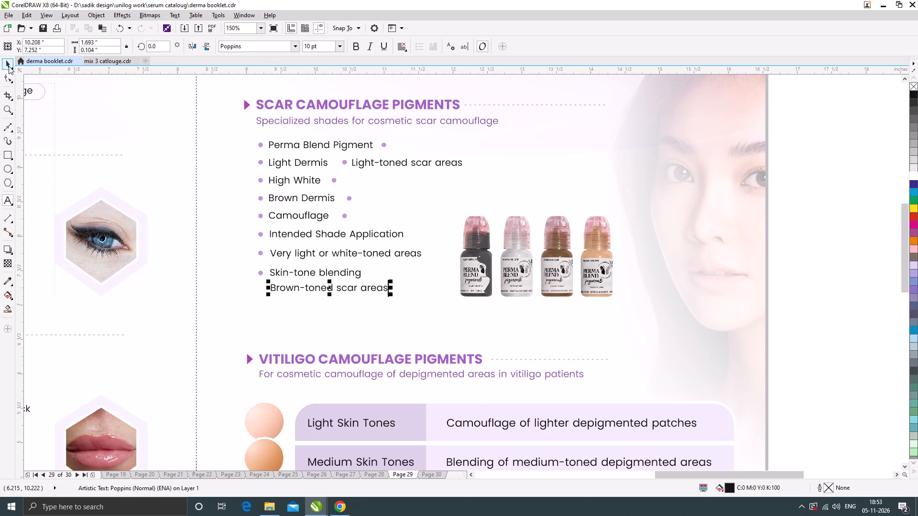
click(9, 66)
Lower the Brown-toned scar areas line slightly and place a copied bullet beside it at about Y 7.22 inches.
scroll(280, 285, up, 3)
drag(289, 295, 289, 311)
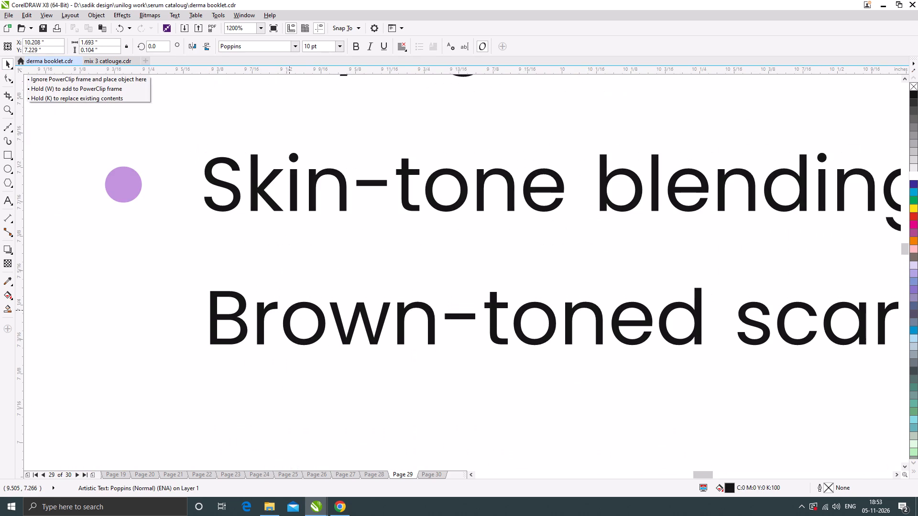
drag(289, 311, 289, 312)
drag(122, 192, 122, 330)
shift+right_click(122, 330)
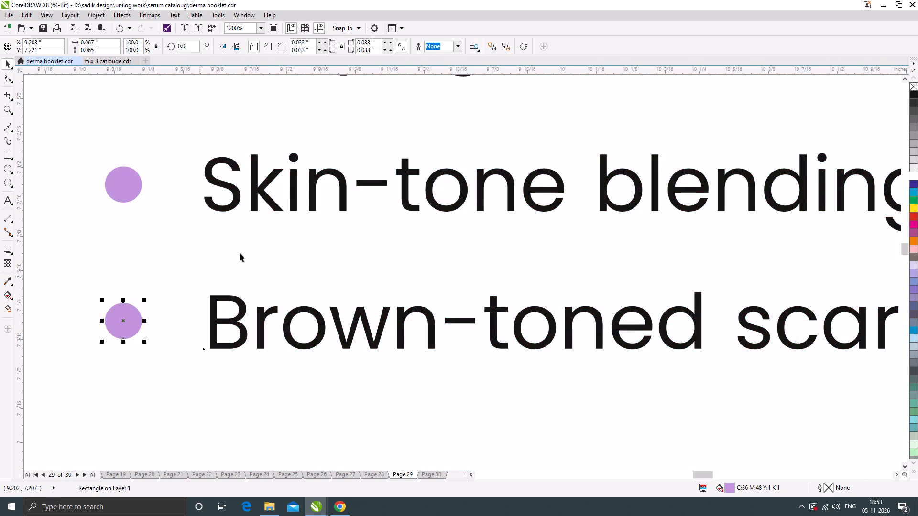
Delete the five leftover second-column bullets beside Brown Dermis, Camouflage, High White, Light Dermis and Perma Blend Pigment.
scroll(267, 247, down, 3)
click(356, 161)
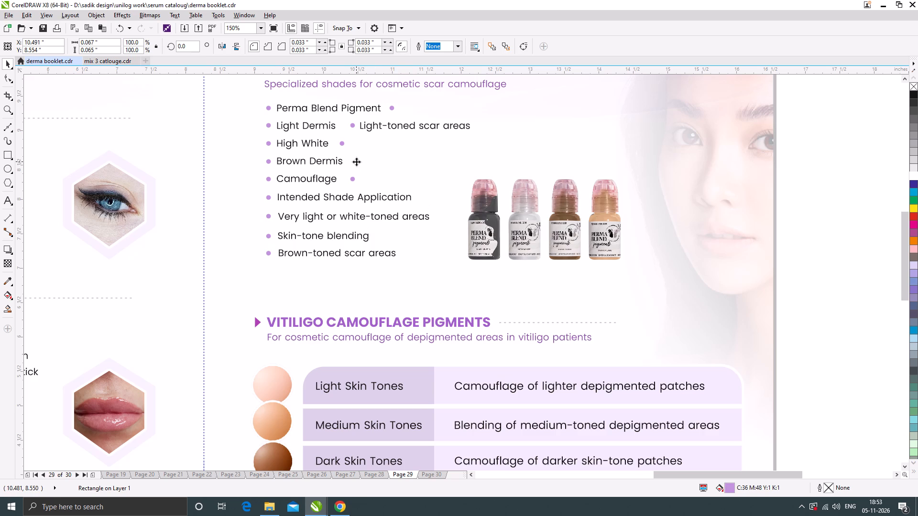
key(Delete)
click(352, 177)
key(Delete)
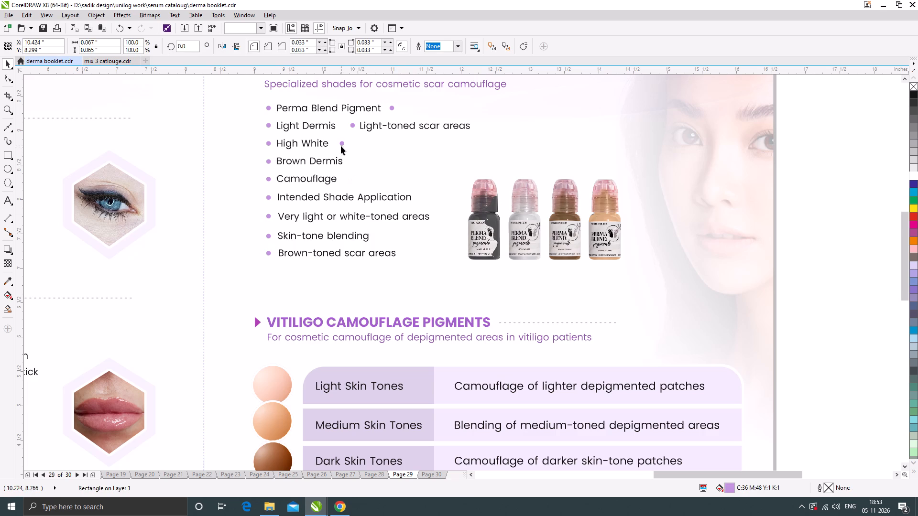
click(341, 142)
key(Delete)
click(352, 124)
key(Delete)
click(393, 107)
key(Delete)
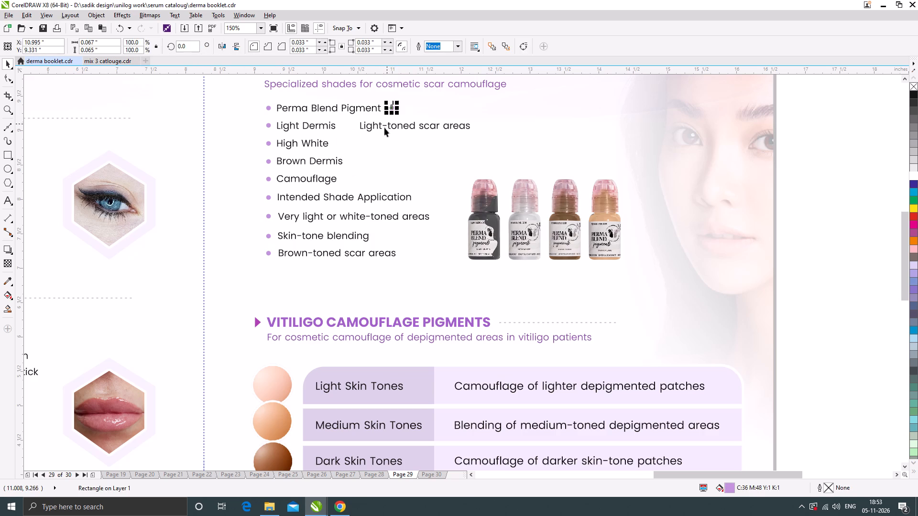
Cut "Light-toned scar areas" from the Light Dermis line and paste it as separate text below Brown-toned scar areas.
double_click(380, 127)
drag(359, 127, 395, 127)
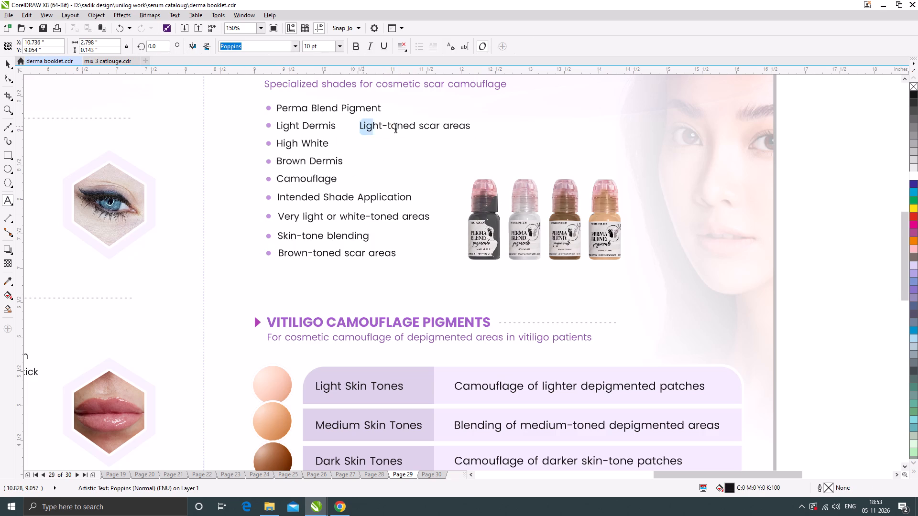
drag(395, 127, 480, 127)
key(ctrl+x)
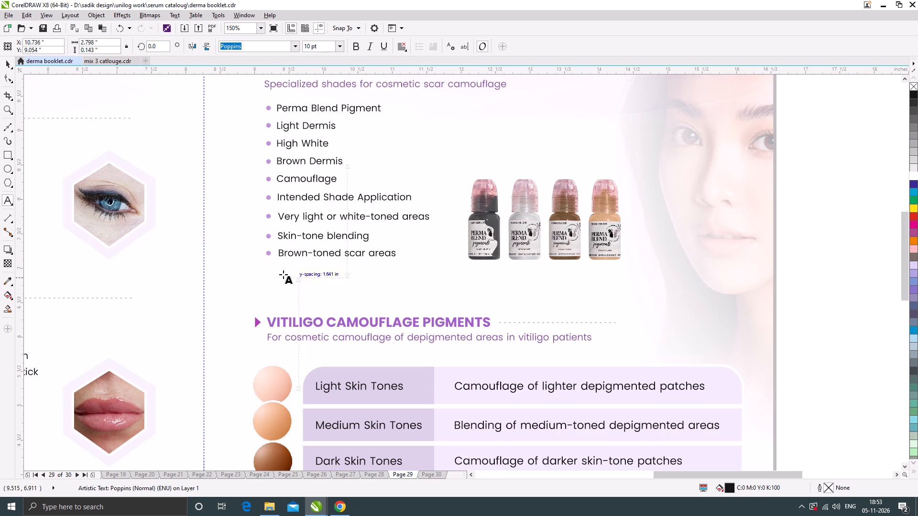
click(280, 274)
key(ctrl+v)
click(6, 61)
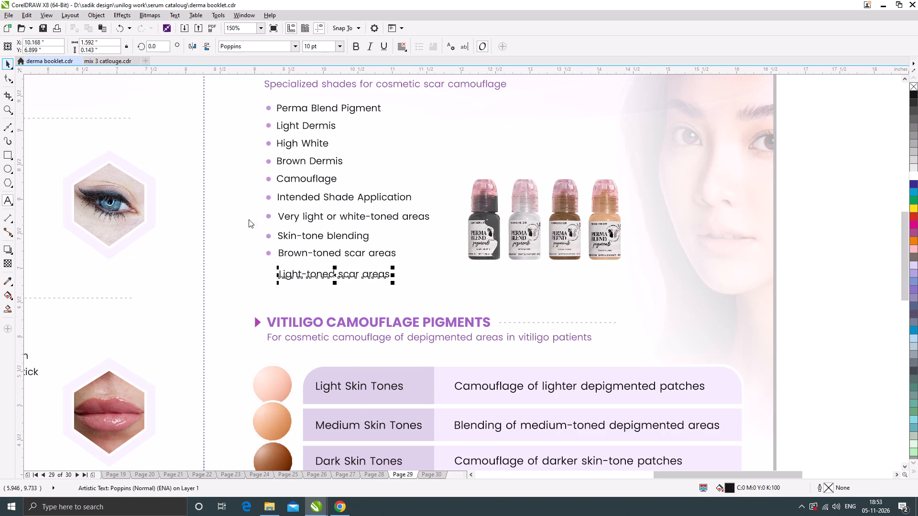
Raise the Light-toned scar areas line slightly and place a copied bullet beside it at about Y 6.97 inches.
scroll(281, 271, up, 3)
drag(304, 285, 304, 271)
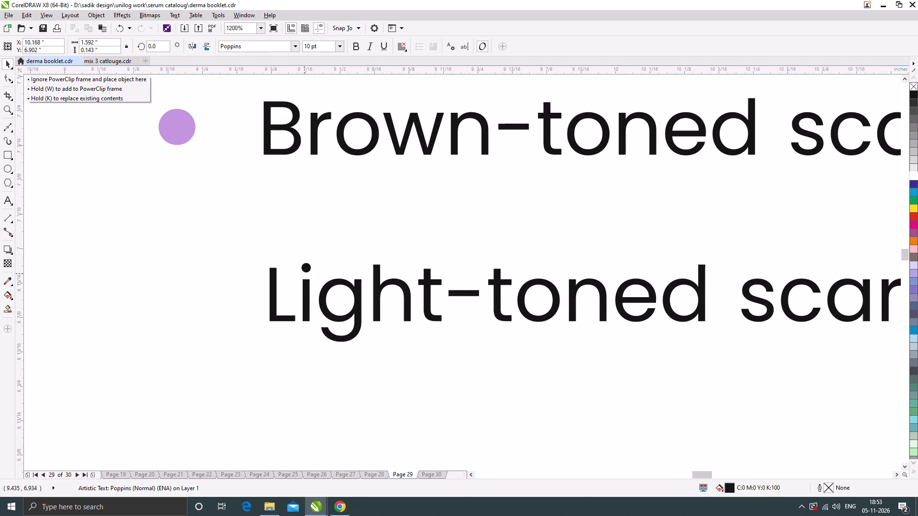
drag(304, 271, 305, 262)
drag(177, 133, 180, 273)
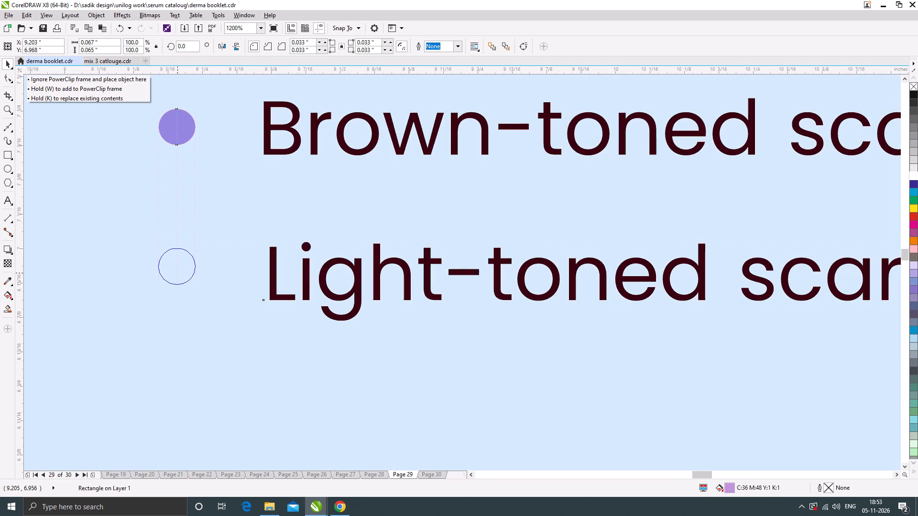
drag(180, 273, 180, 274)
shift+right_click(180, 274)
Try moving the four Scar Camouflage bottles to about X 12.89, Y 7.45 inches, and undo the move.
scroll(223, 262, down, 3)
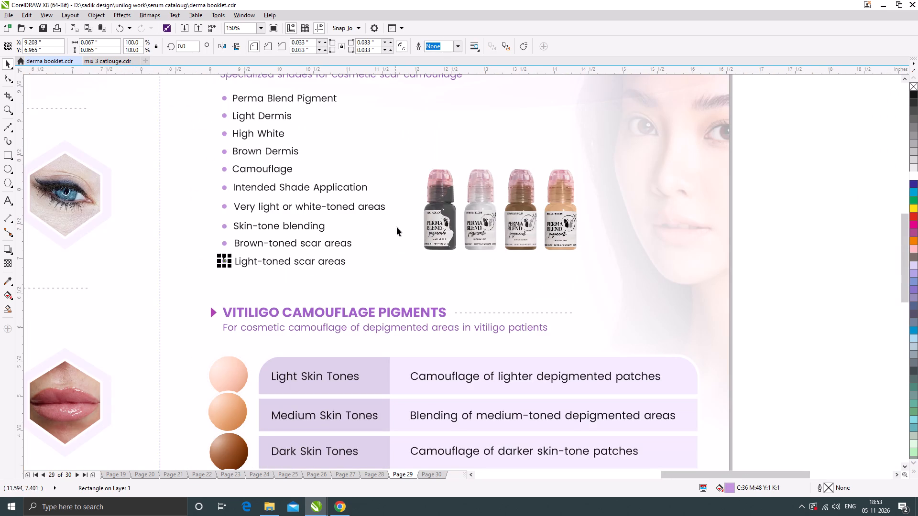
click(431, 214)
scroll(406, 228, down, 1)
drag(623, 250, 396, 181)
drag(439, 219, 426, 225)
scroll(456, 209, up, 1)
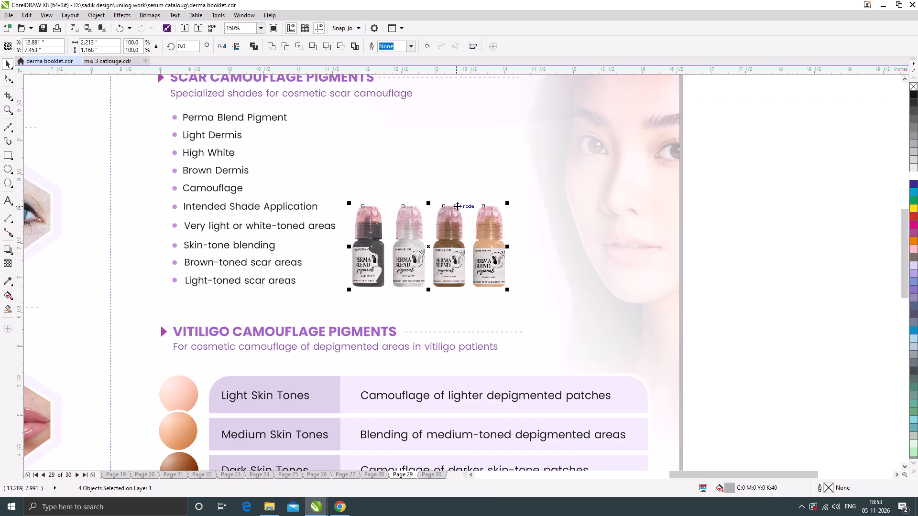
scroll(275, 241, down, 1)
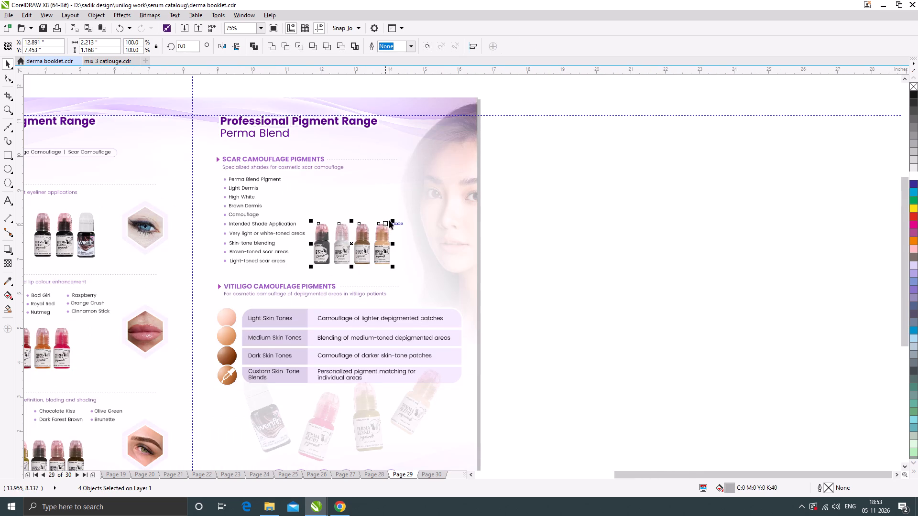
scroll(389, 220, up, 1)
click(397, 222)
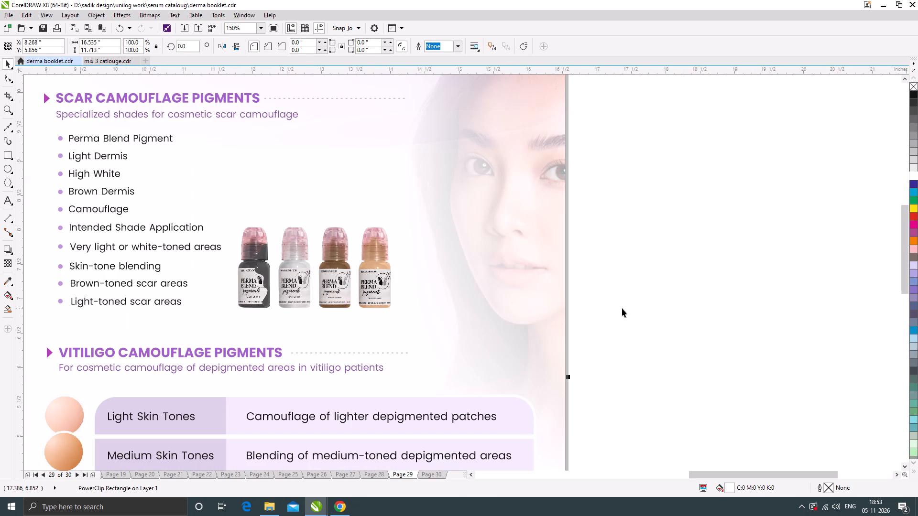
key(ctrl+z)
Enlarge the four Scar Camouflage bottles to about 2.35 by 1.24 inches and move them to about X 12.89, Y 7.49 inches.
click(256, 290)
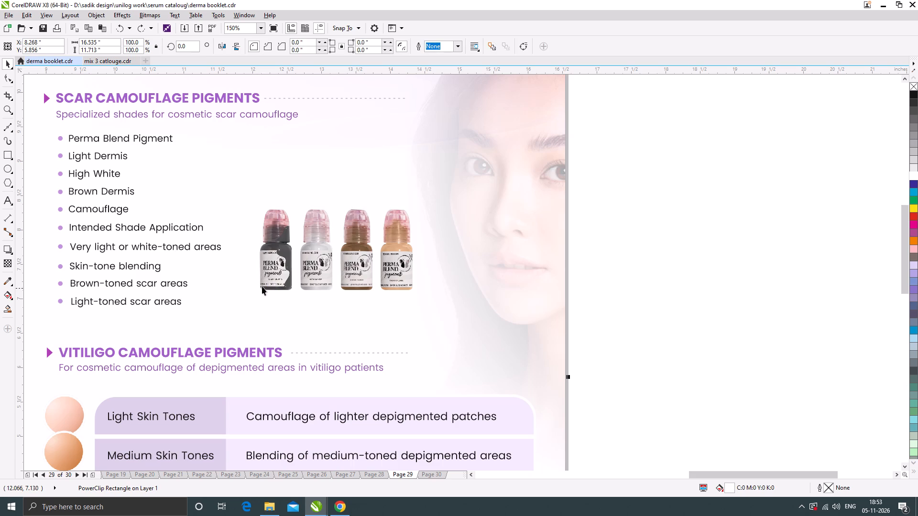
drag(633, 315, 233, 184)
scroll(258, 305, up, 1)
drag(258, 278, 249, 291)
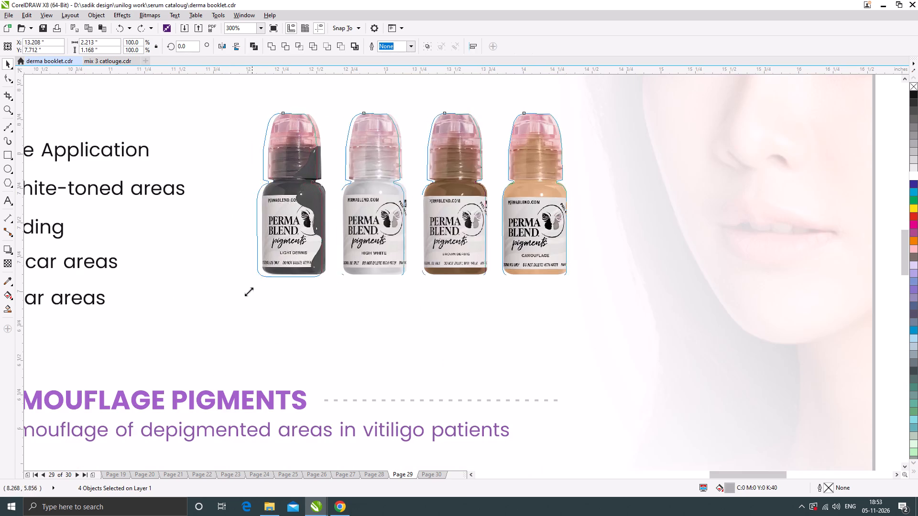
drag(249, 291, 239, 298)
scroll(356, 247, down, 1)
drag(362, 237, 350, 250)
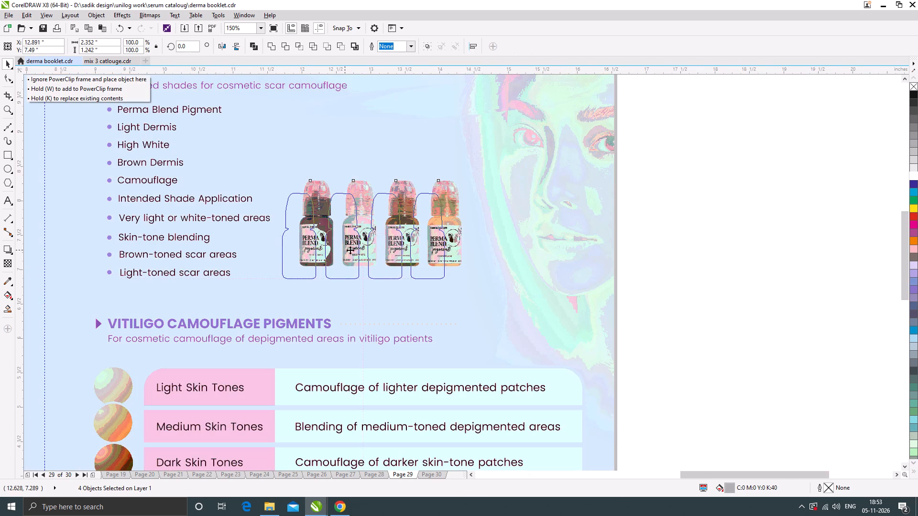
drag(350, 250, 349, 250)
Examine the overall layout and spacing of the page 29 spread.
scroll(368, 244, down, 1)
click(572, 242)
scroll(469, 209, down, 1)
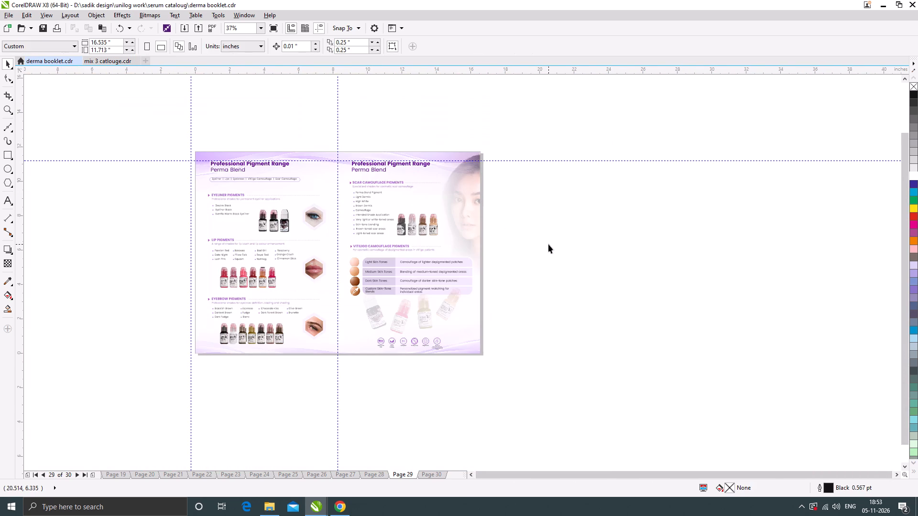
click(548, 244)
scroll(408, 226, up, 1)
scroll(449, 210, down, 1)
click(548, 265)
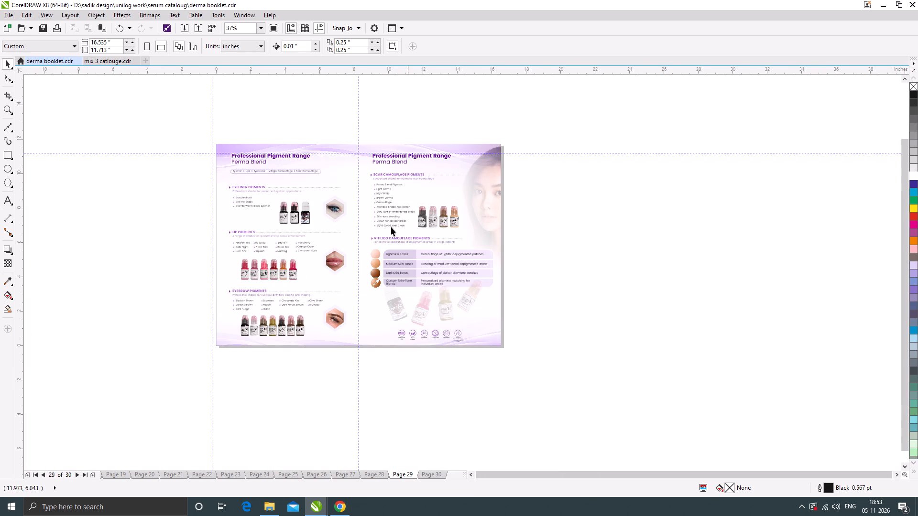
scroll(253, 199, up, 1)
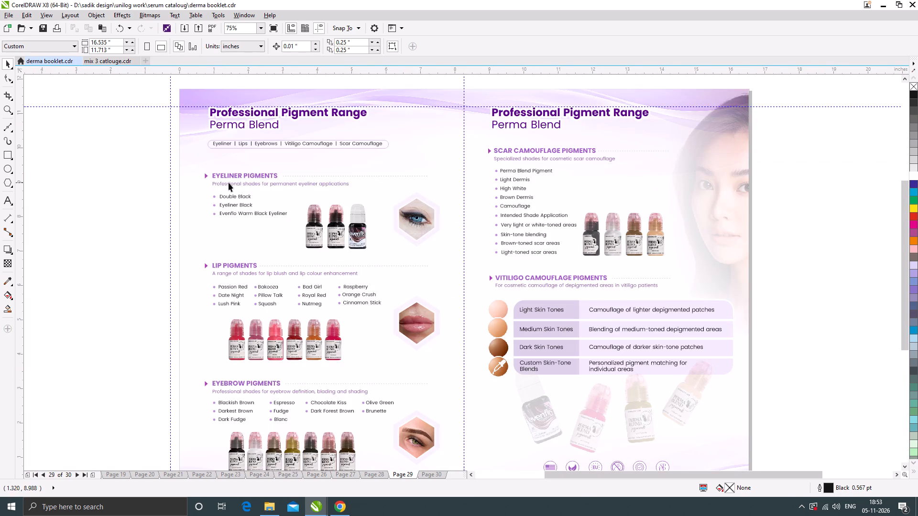
scroll(341, 176, down, 1)
scroll(445, 168, up, 1)
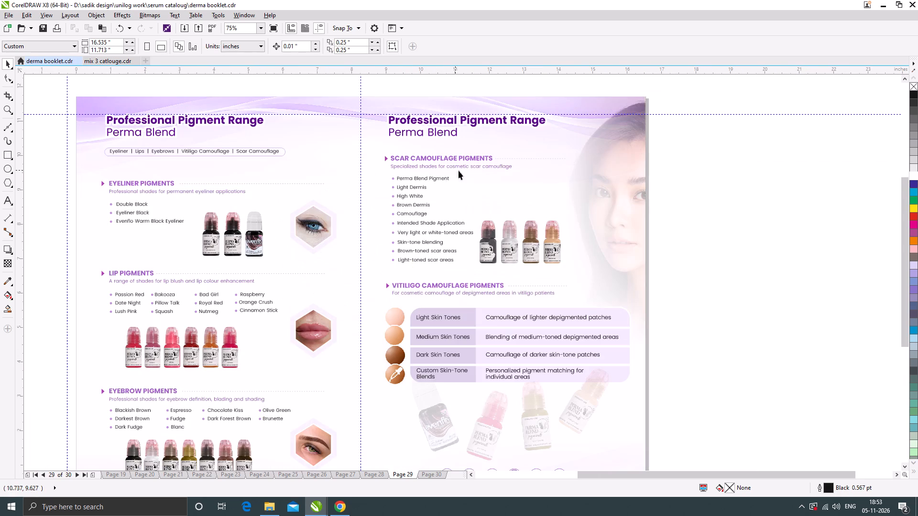
Shift the whole Scar Camouflage section together with the Vitiligo Camouflage heading and subtitle right to about X 11.69 inches.
drag(680, 273, 384, 164)
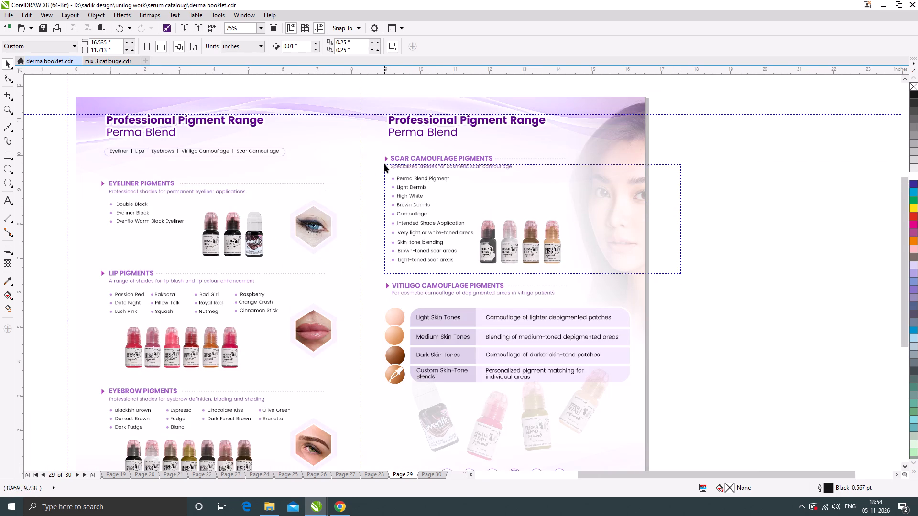
drag(384, 164, 706, 209)
drag(694, 298, 373, 150)
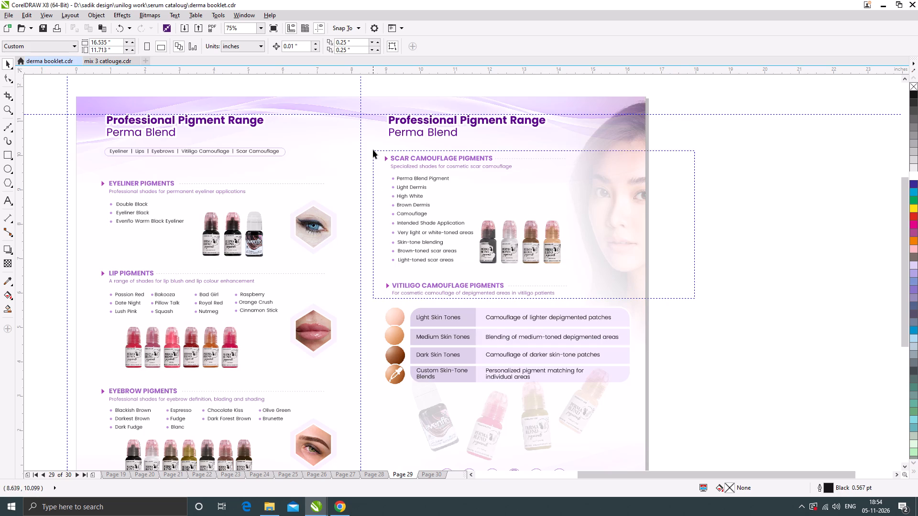
drag(373, 150, 368, 146)
scroll(400, 158, up, 2)
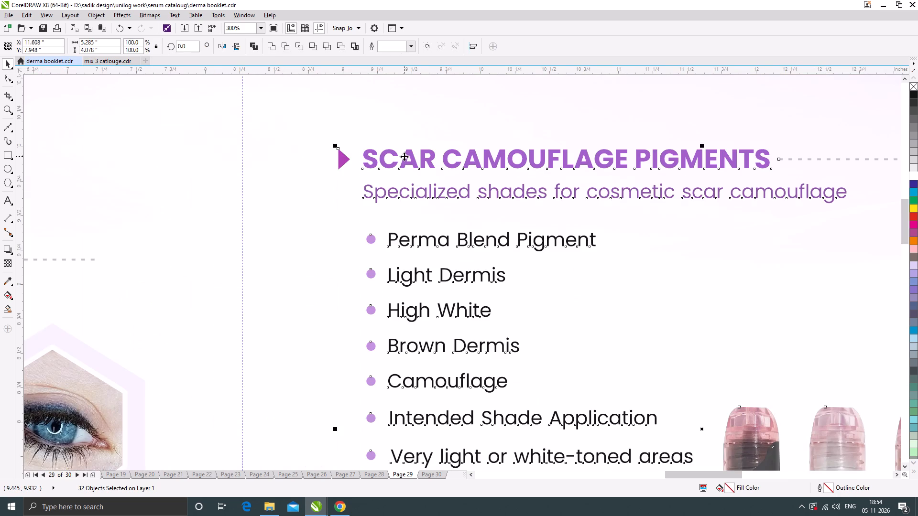
drag(404, 156, 415, 156)
scroll(387, 167, down, 3)
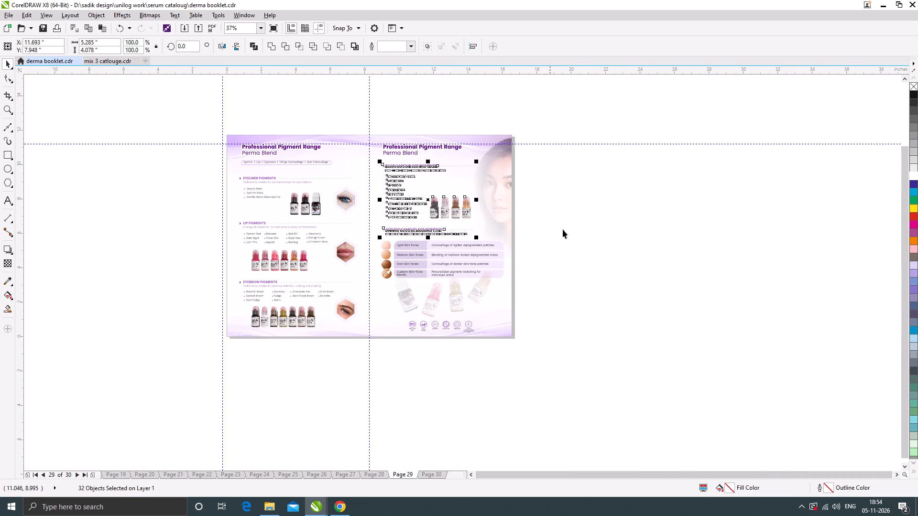
click(564, 230)
Shrink the faded bottles image below the Vitiligo table to about 4.96 by 2.32 inches and lower it slightly.
scroll(446, 287, up, 1)
click(511, 301)
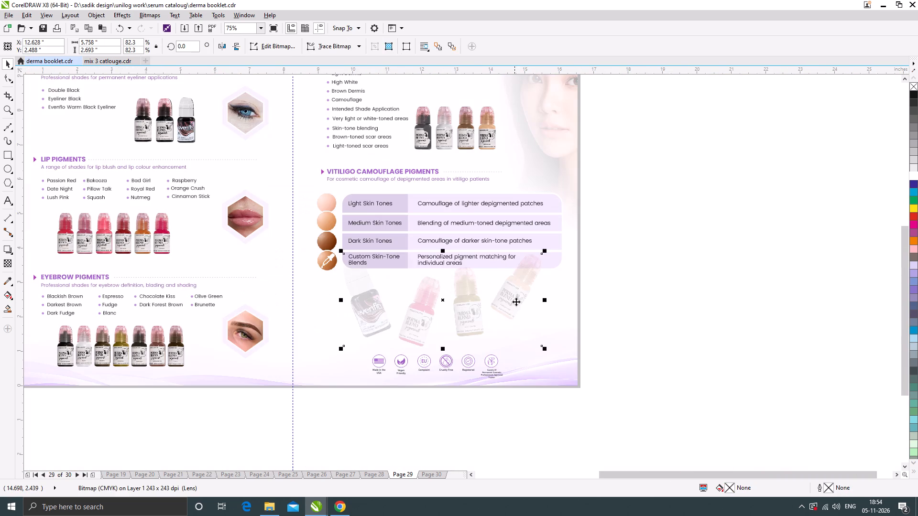
drag(546, 251, 537, 257)
drag(508, 295, 509, 302)
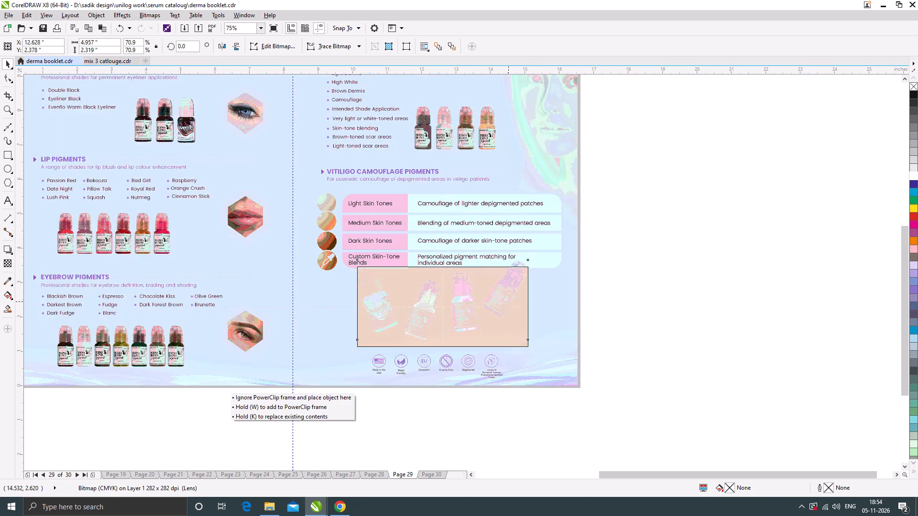
drag(509, 302, 510, 305)
click(631, 329)
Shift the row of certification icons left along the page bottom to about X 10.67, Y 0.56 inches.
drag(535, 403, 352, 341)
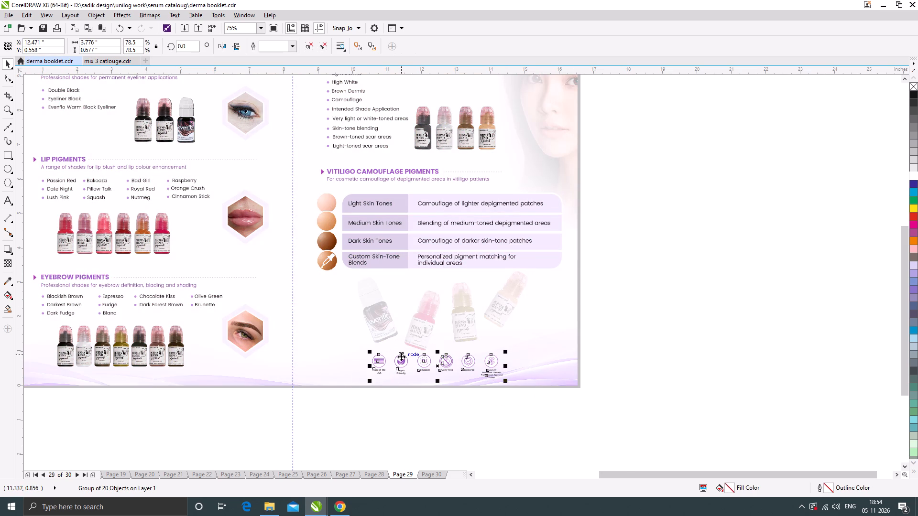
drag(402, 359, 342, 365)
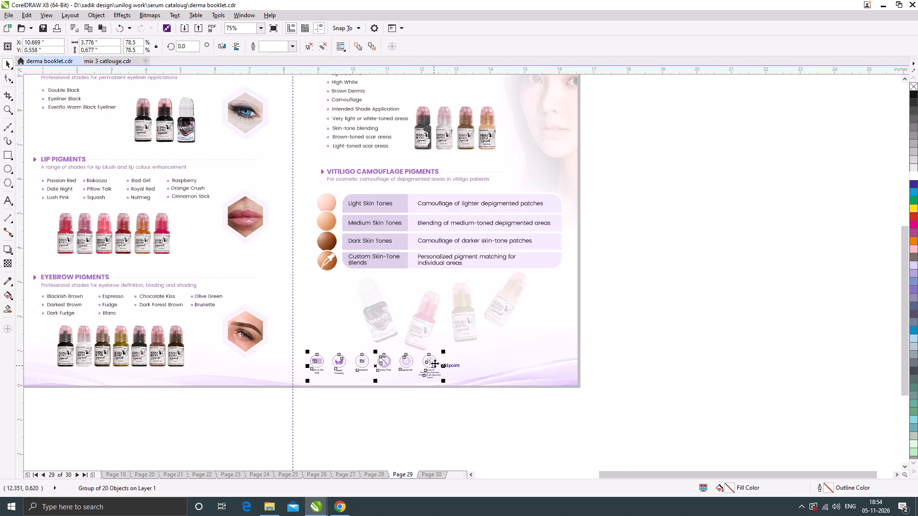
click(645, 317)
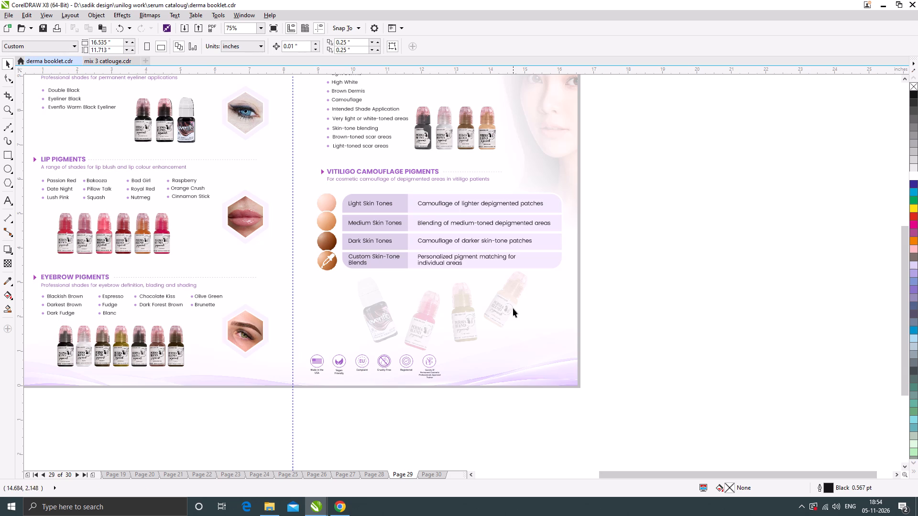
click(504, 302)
Move the row of certification icons off the page to about X 18.84, Y 2.20 inches and ungroup it.
drag(473, 406, 298, 344)
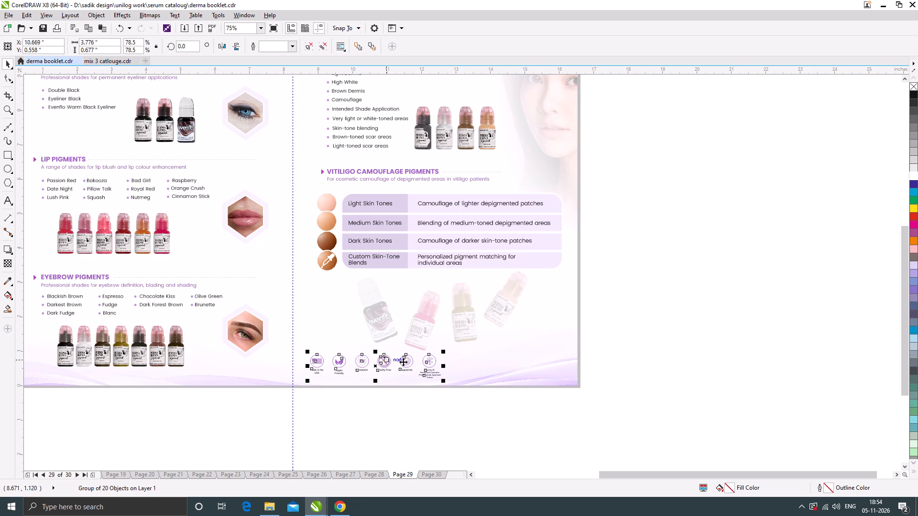
drag(409, 362, 691, 305)
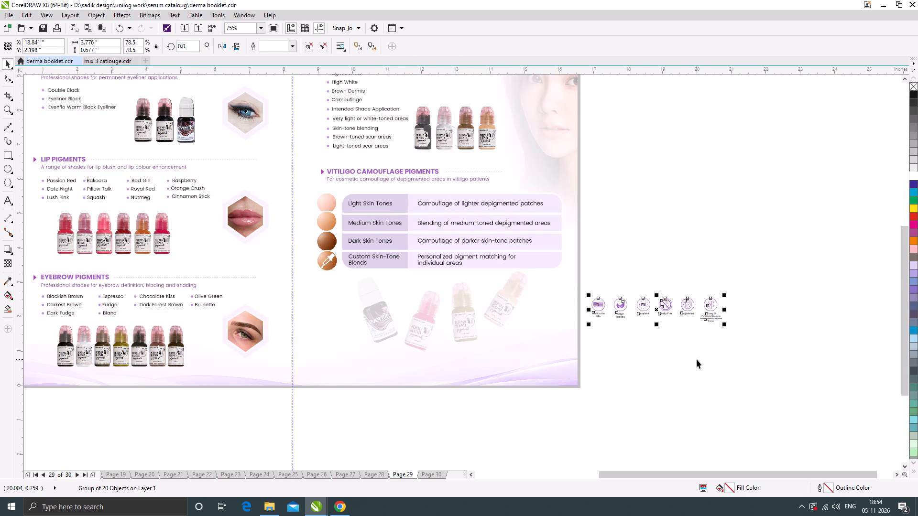
click(697, 359)
scroll(688, 341, up, 1)
drag(787, 327, 617, 227)
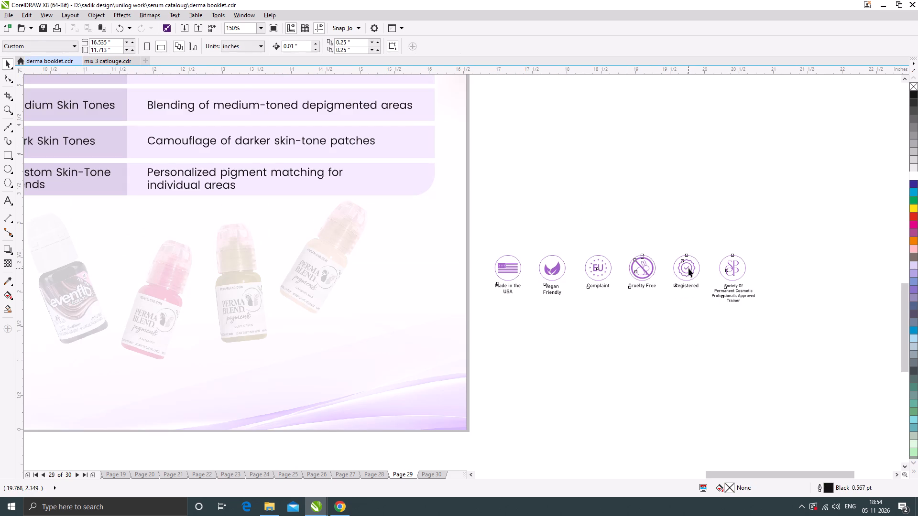
click(688, 268)
click(308, 47)
click(627, 155)
Stack the Made in the USA, Vegan Friendly and Complaint icons above the other three, at about X 19.74, Y 2.97 inches.
drag(486, 235, 621, 319)
drag(600, 270, 721, 219)
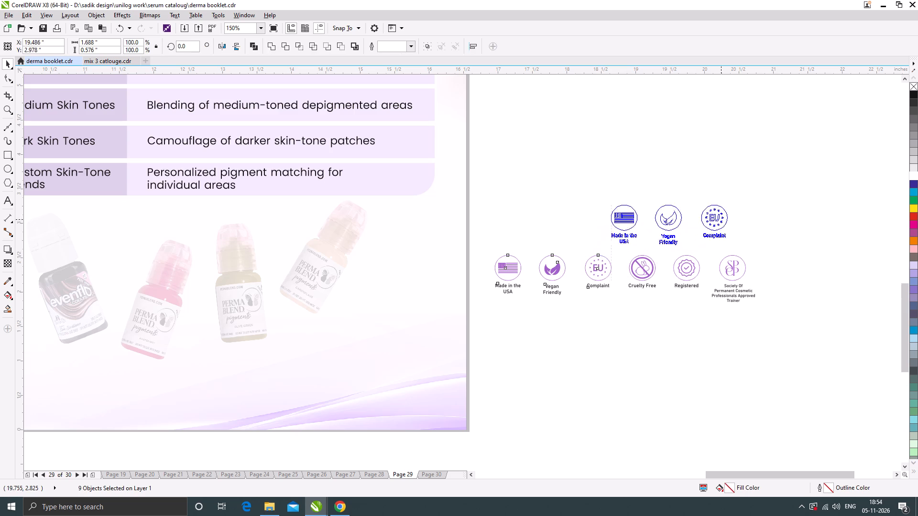
drag(721, 219, 731, 220)
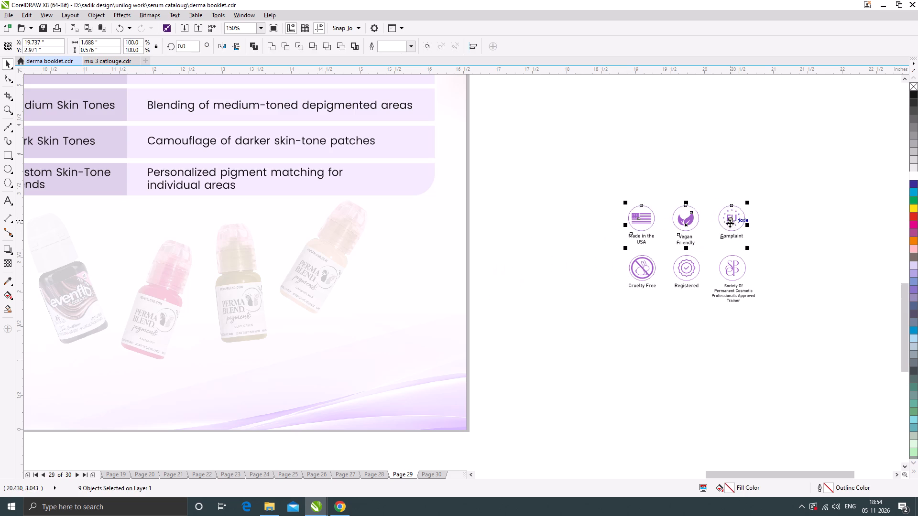
Place the two-row set of six certification icons on the page below the Vitiligo table, at about X 15.21, Y 2.12 inches.
drag(585, 174, 821, 339)
drag(739, 272, 556, 323)
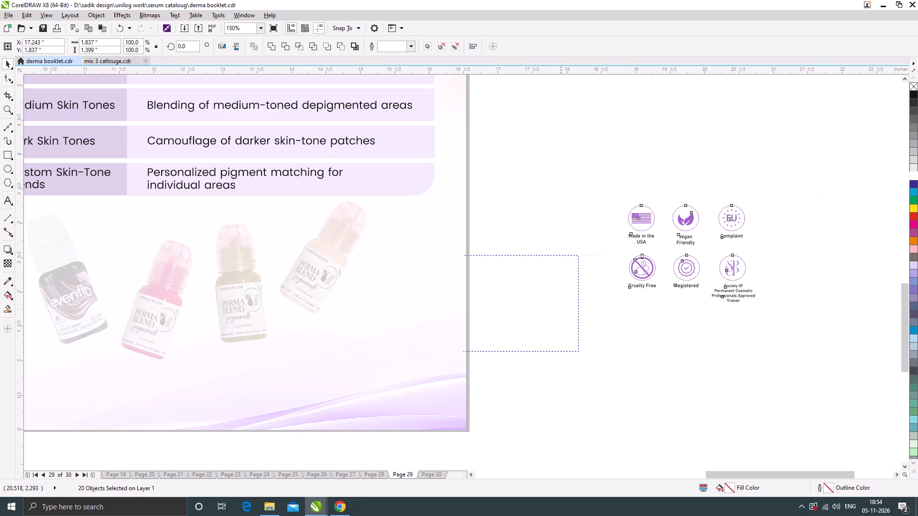
drag(556, 323, 419, 302)
scroll(531, 295, down, 1)
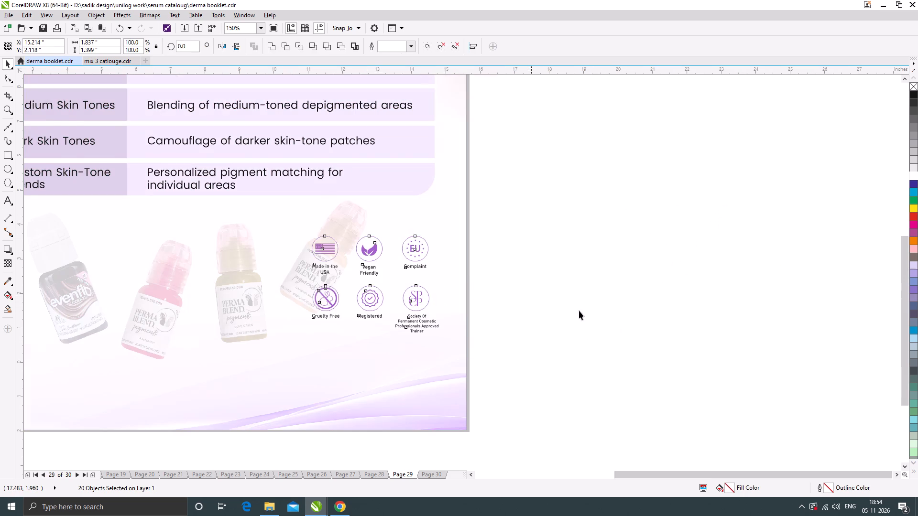
click(590, 312)
Move the faded bottles image left and down, clear of the certification icons, to about X 11.36, Y 1.66 inches.
drag(383, 284, 341, 279)
drag(383, 273, 385, 275)
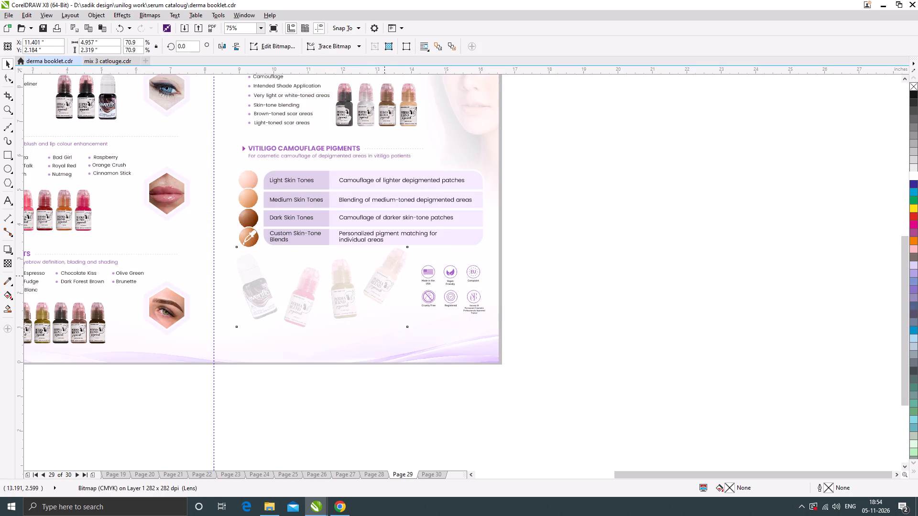
drag(385, 275, 384, 290)
click(571, 307)
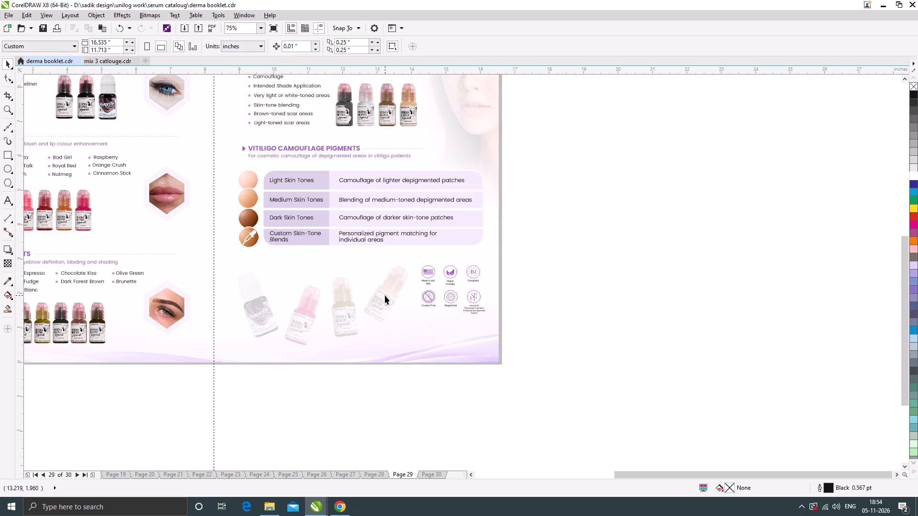
scroll(385, 295, up, 1)
drag(388, 288, 381, 285)
scroll(394, 274, down, 1)
Lower the six certification icons slightly so they sit level beside the faded bottles.
drag(569, 333, 442, 261)
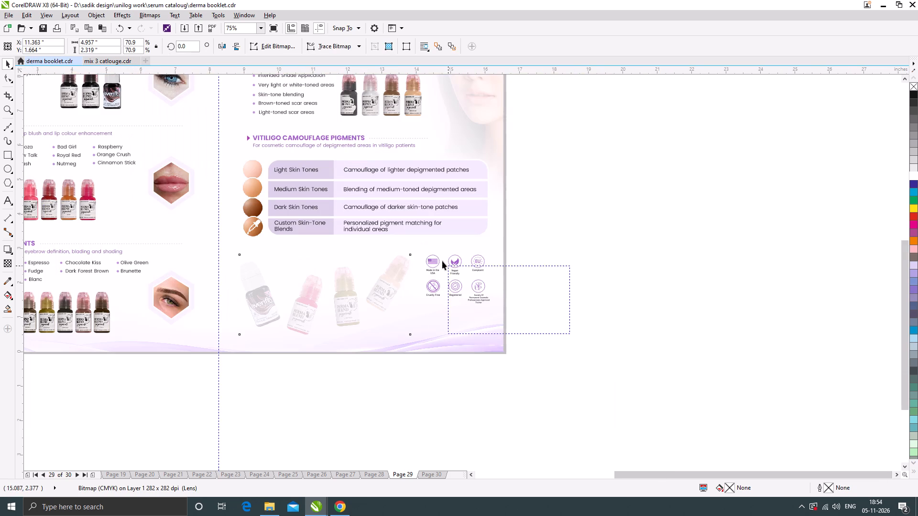
drag(442, 261, 398, 237)
scroll(477, 276, up, 1)
drag(477, 257, 477, 273)
click(593, 284)
scroll(496, 277, down, 2)
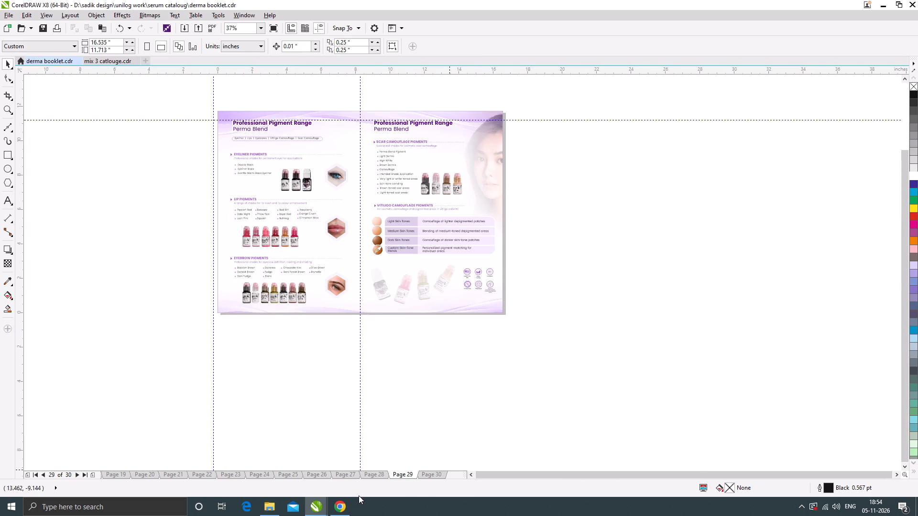
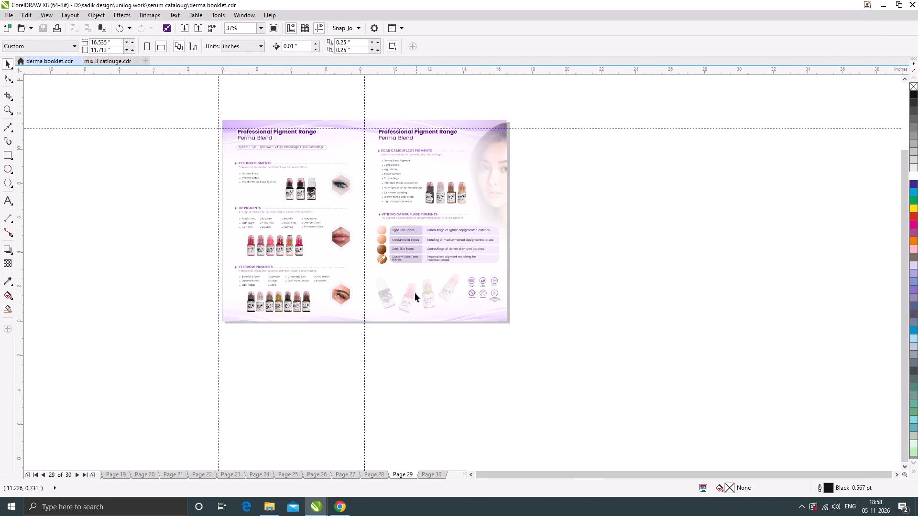
Examine the scar and vitiligo camouflage page of the page 29 spread up close in a full-screen preview.
click(8, 108)
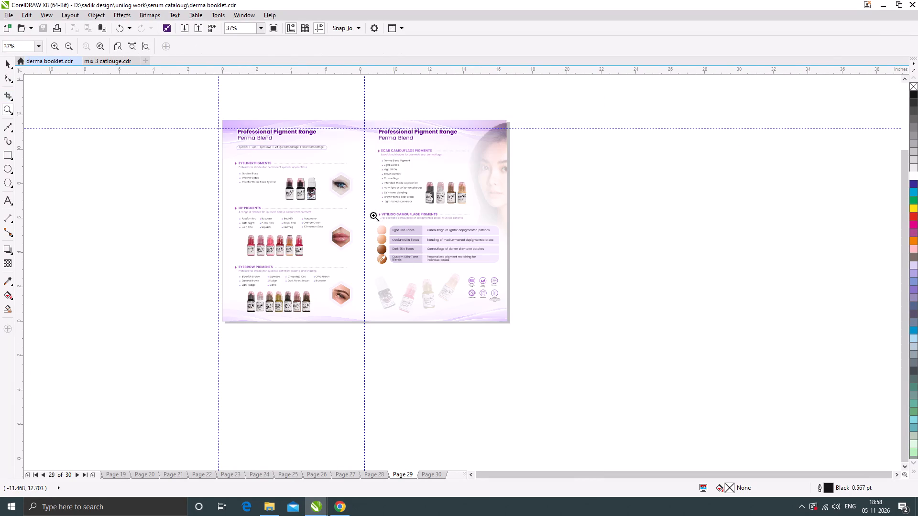
drag(353, 113, 514, 330)
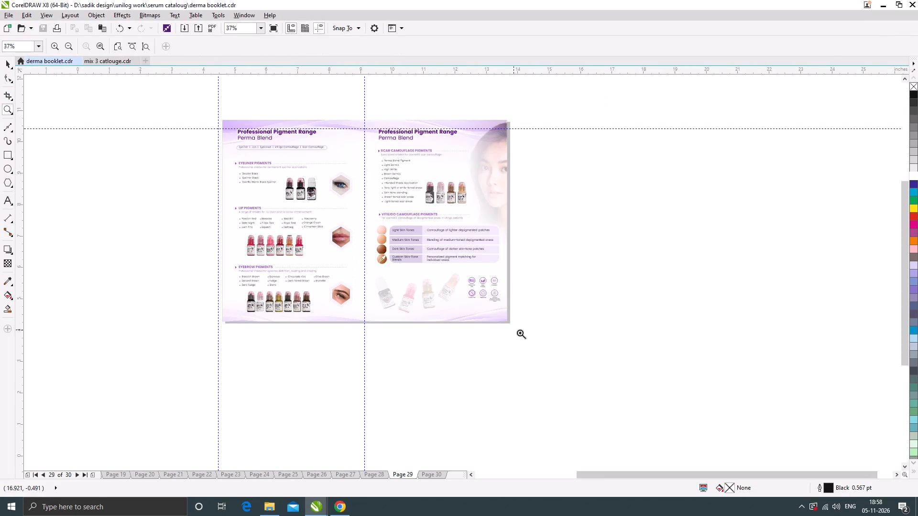
key(F9)
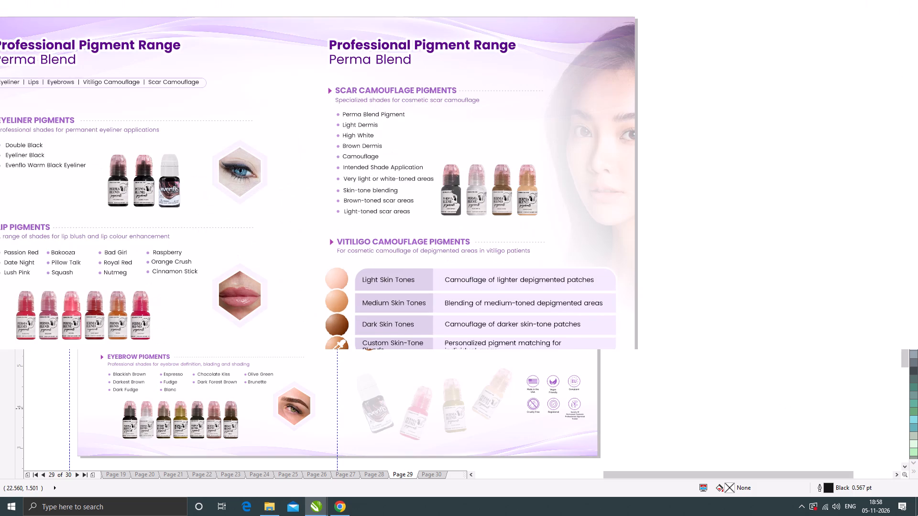
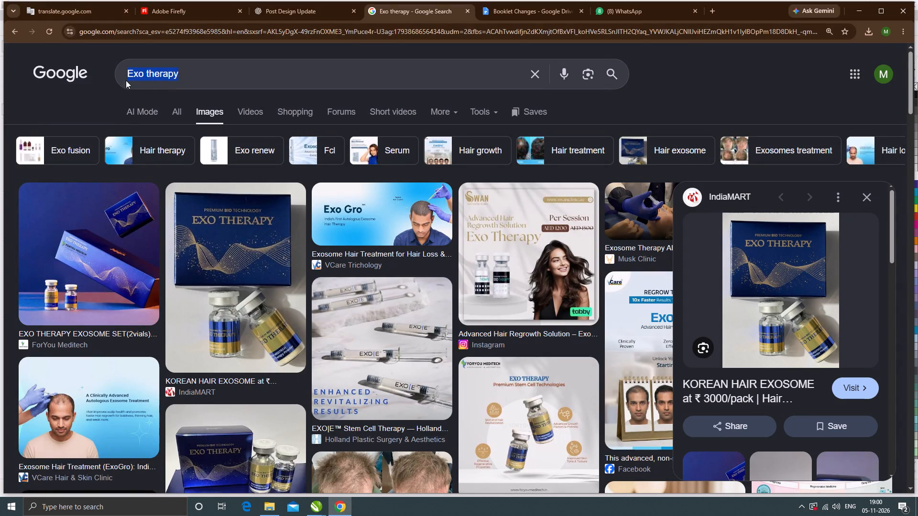
Search Google Images for "string".
key(ctrl+v)
key(Return)
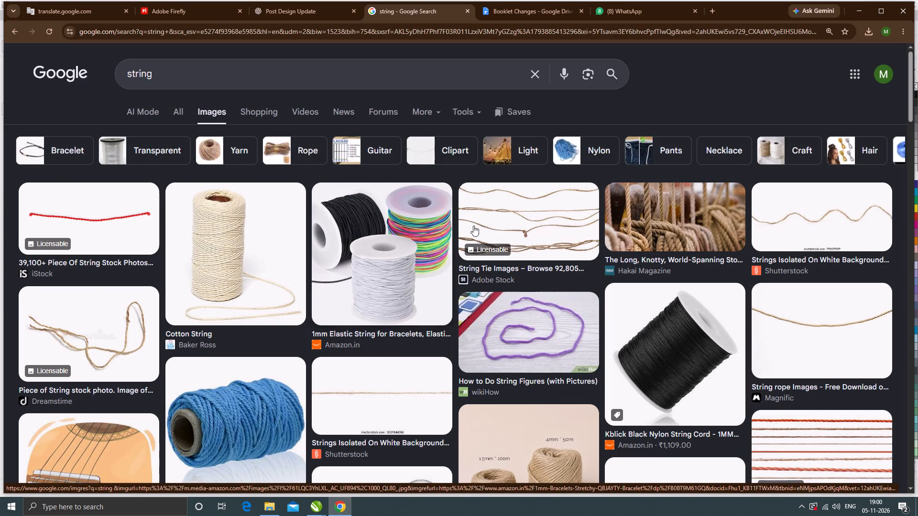
click(859, 10)
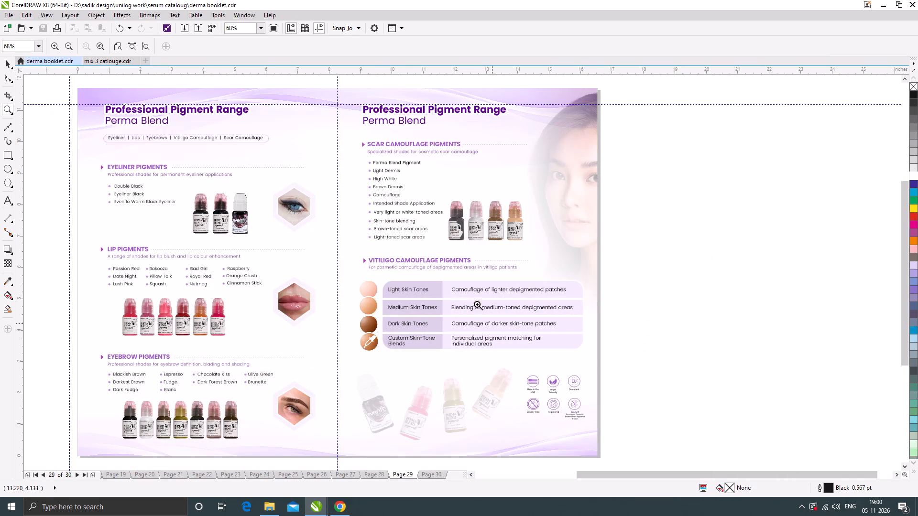
On page 28, move the black One-Time Ink Lines mapping string image out of Marking & Measuring Tools to the blank area beside the spread.
click(379, 475)
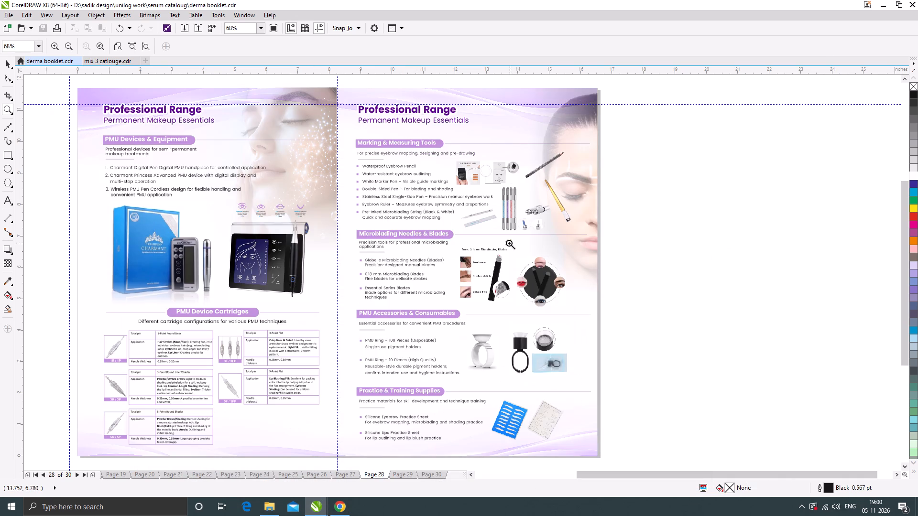
click(8, 64)
scroll(501, 178, up, 3)
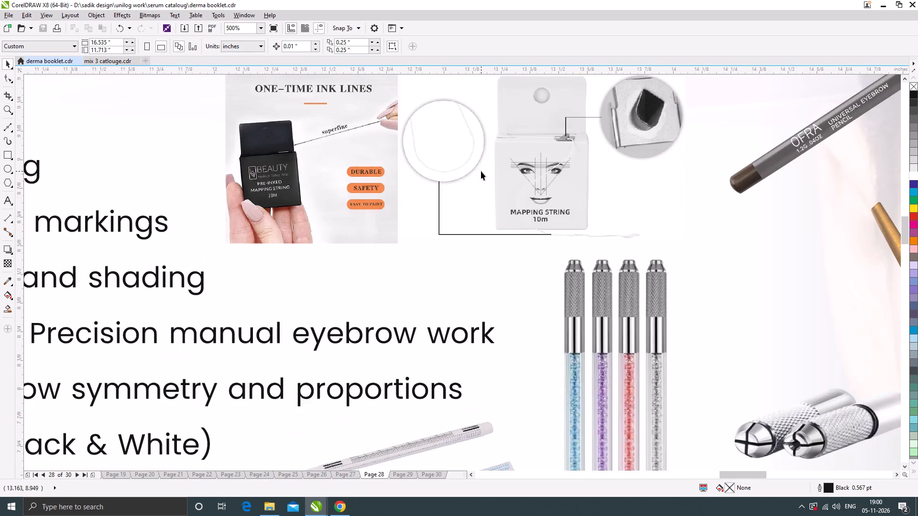
scroll(550, 157, down, 1)
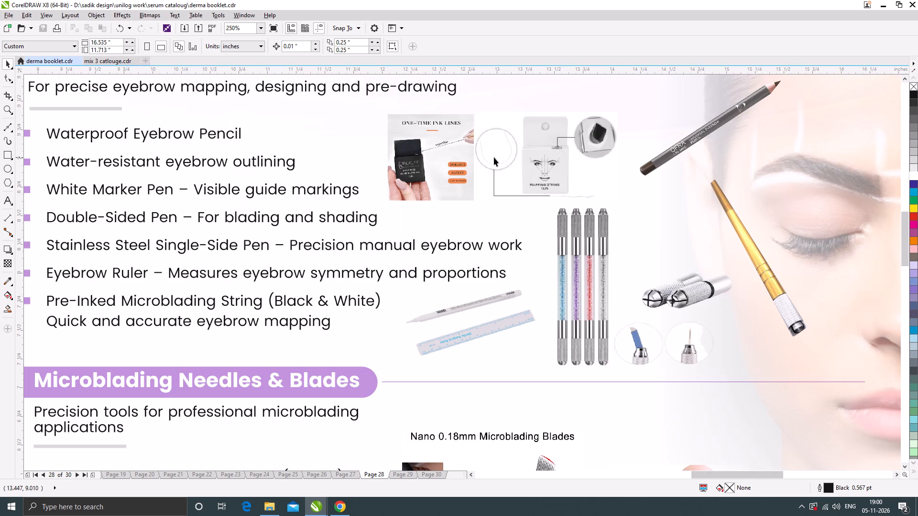
scroll(440, 135, up, 1)
click(462, 147)
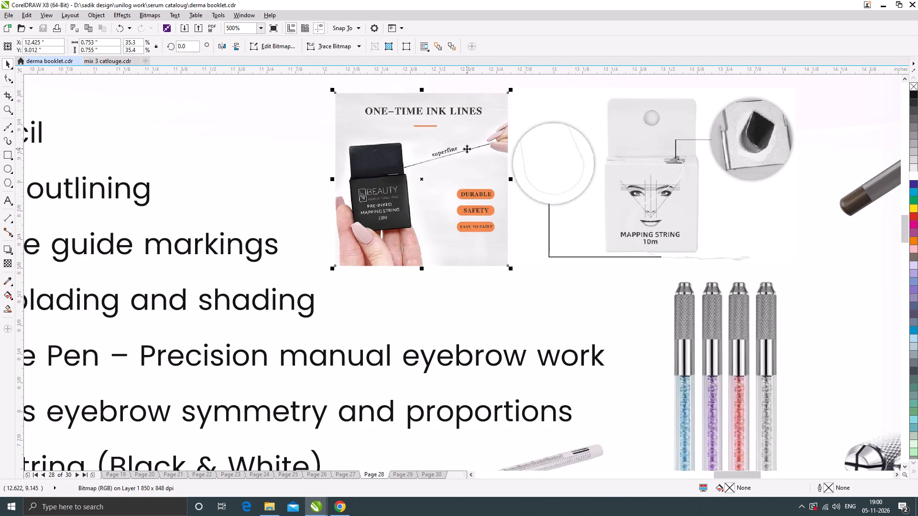
scroll(378, 136, up, 1)
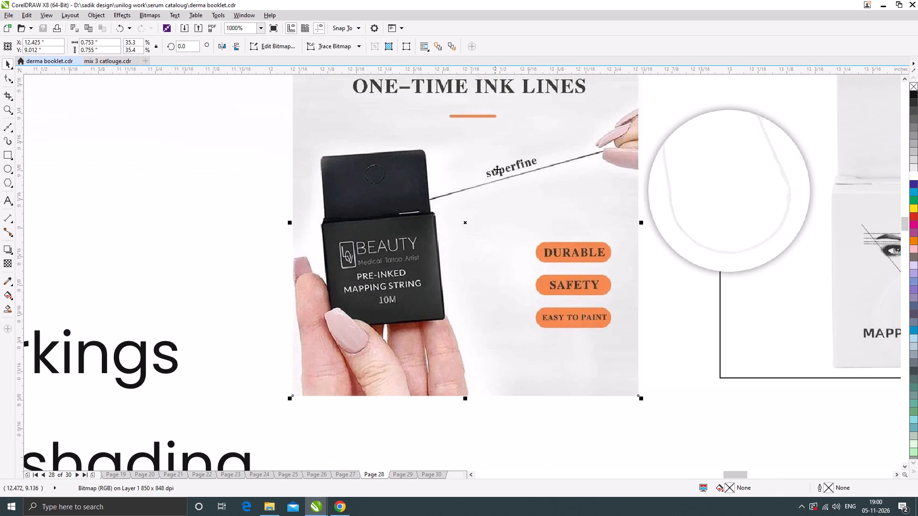
scroll(503, 184, down, 3)
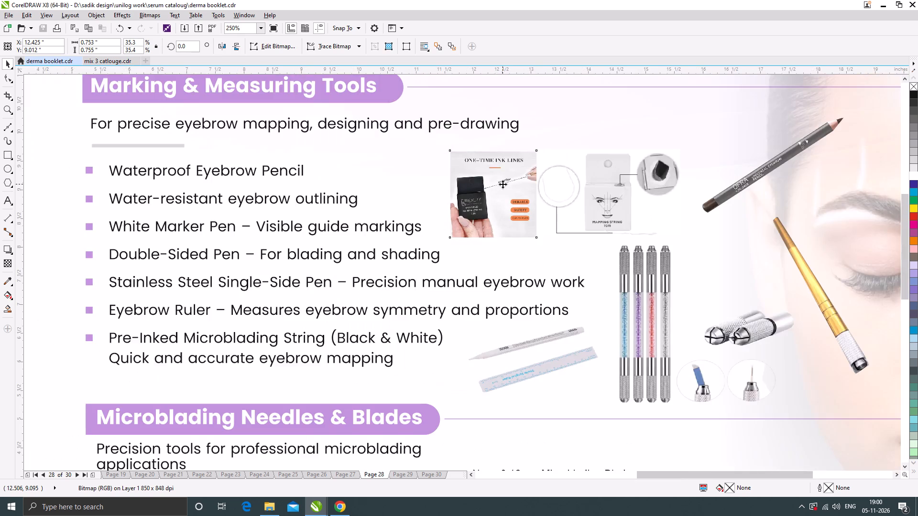
drag(498, 186, 778, 293)
Examine the text and product images in all four sections of page 28's Permanent Makeup Essentials right-hand page.
scroll(533, 207, down, 1)
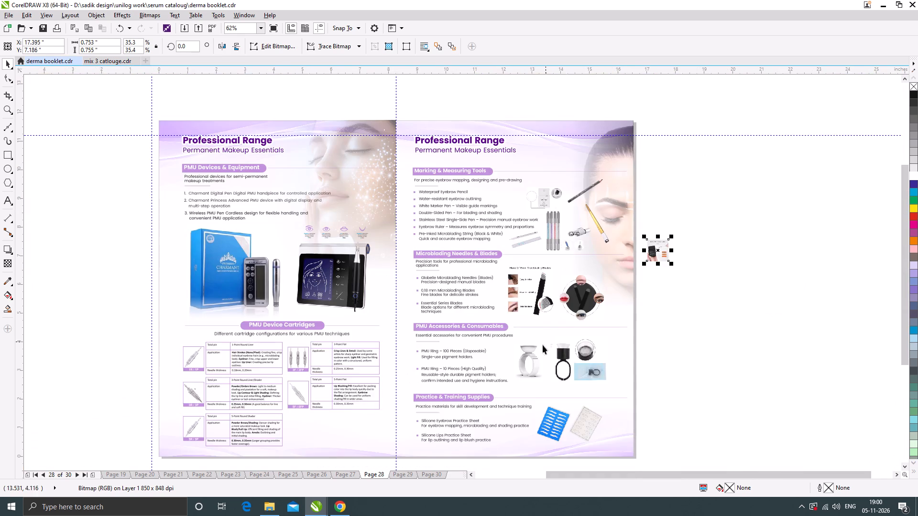
scroll(531, 356, up, 1)
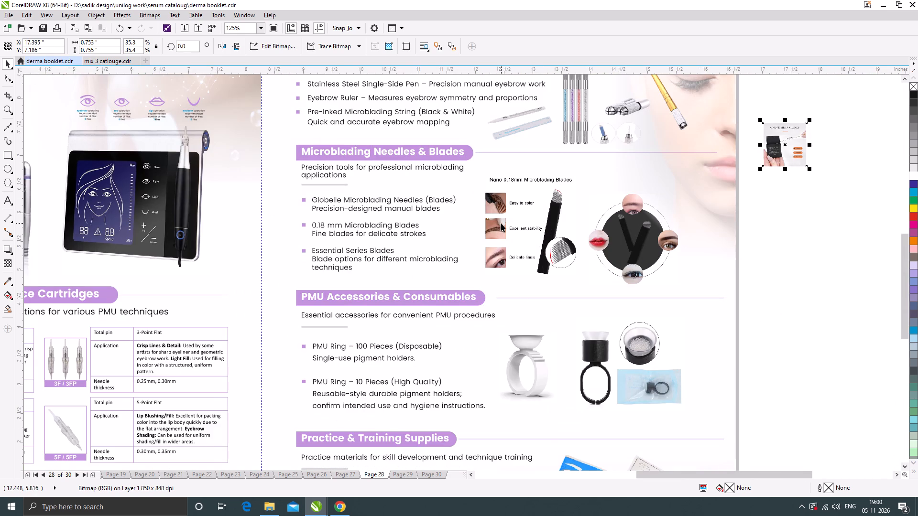
scroll(509, 214, down, 1)
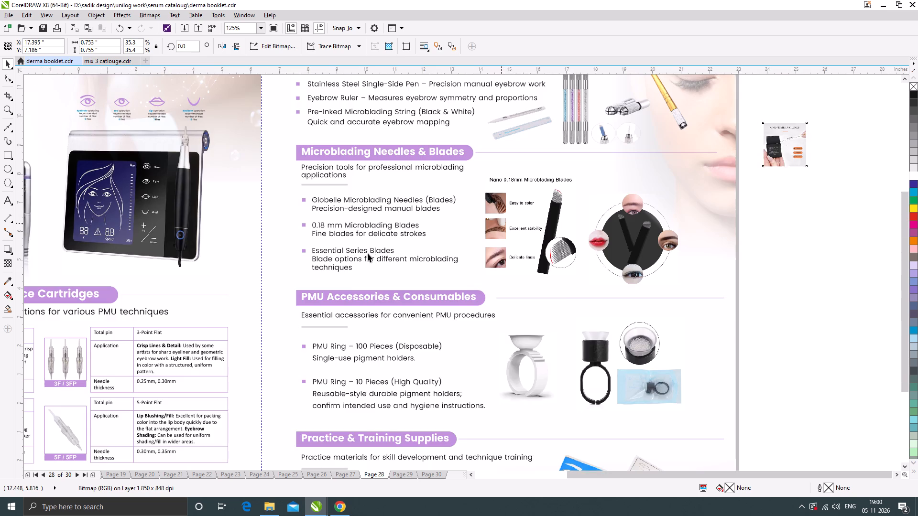
scroll(364, 256, up, 1)
scroll(379, 216, down, 1)
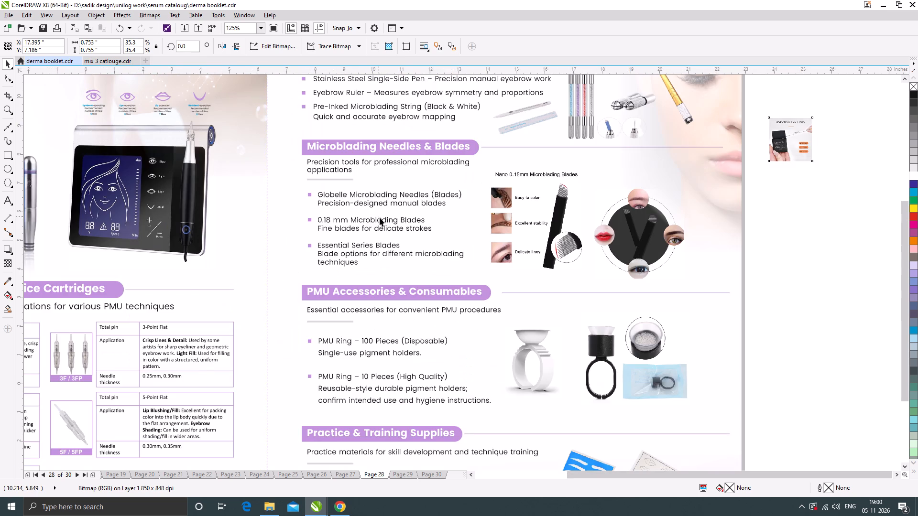
scroll(389, 345, up, 1)
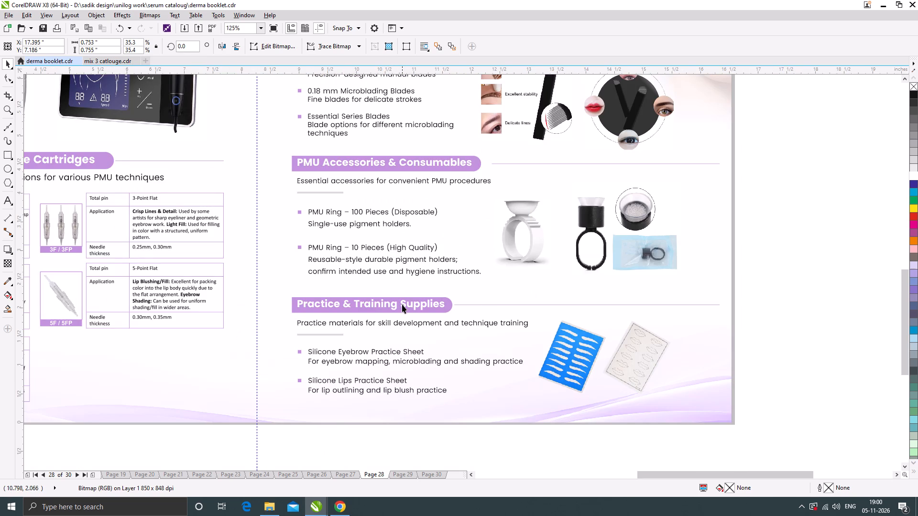
scroll(402, 304, down, 1)
scroll(400, 153, up, 1)
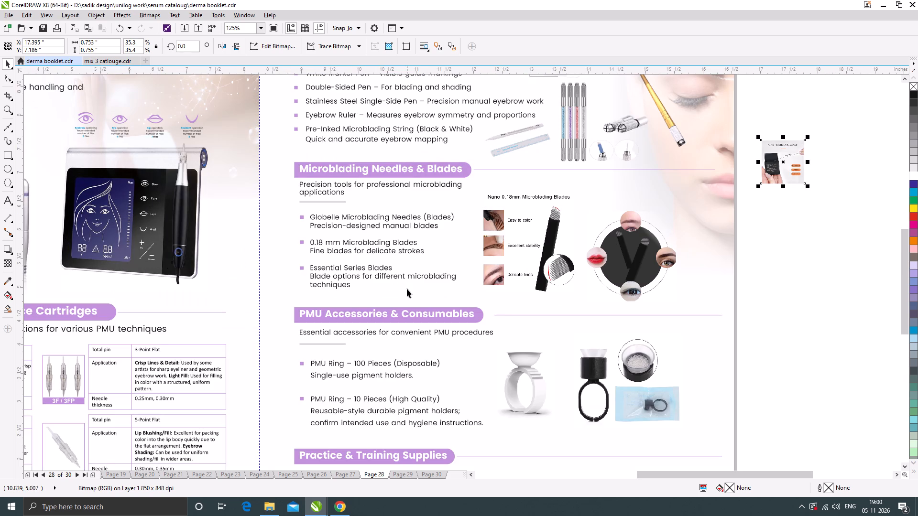
scroll(408, 305, down, 1)
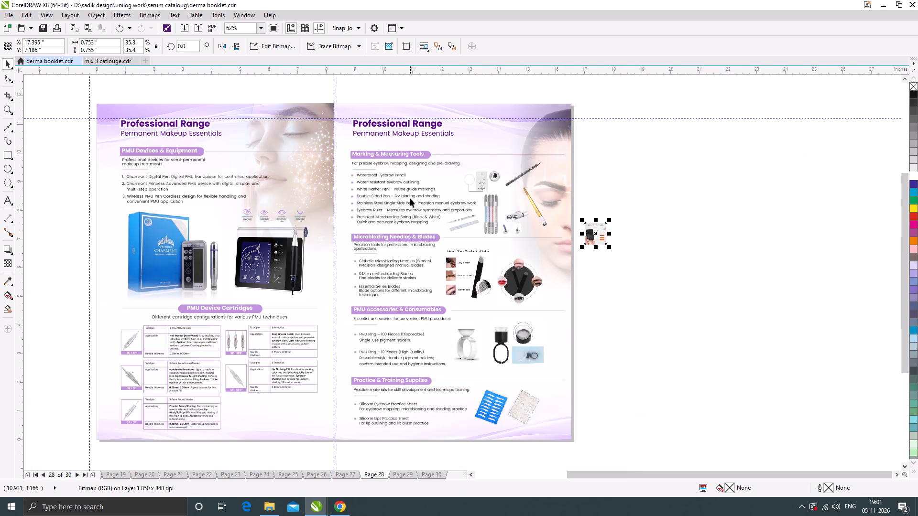
scroll(410, 192, up, 1)
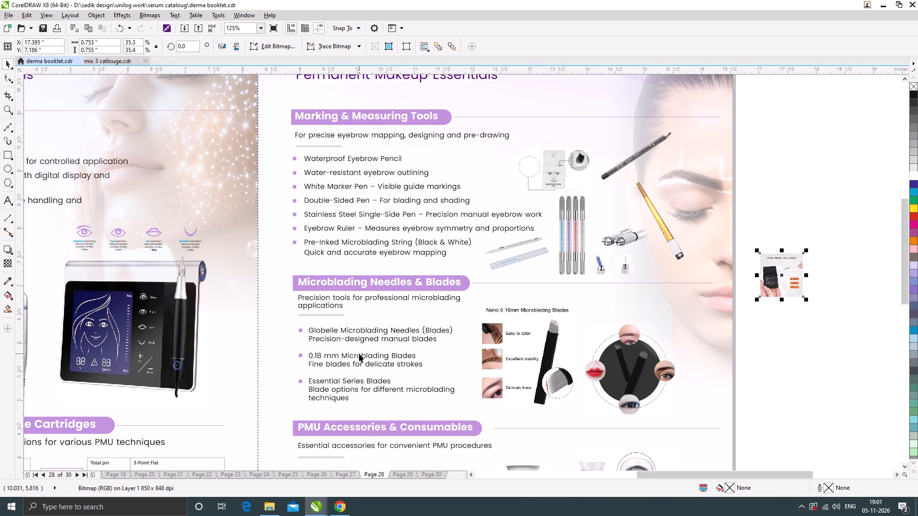
scroll(359, 354, up, 1)
scroll(371, 224, down, 1)
scroll(369, 311, up, 1)
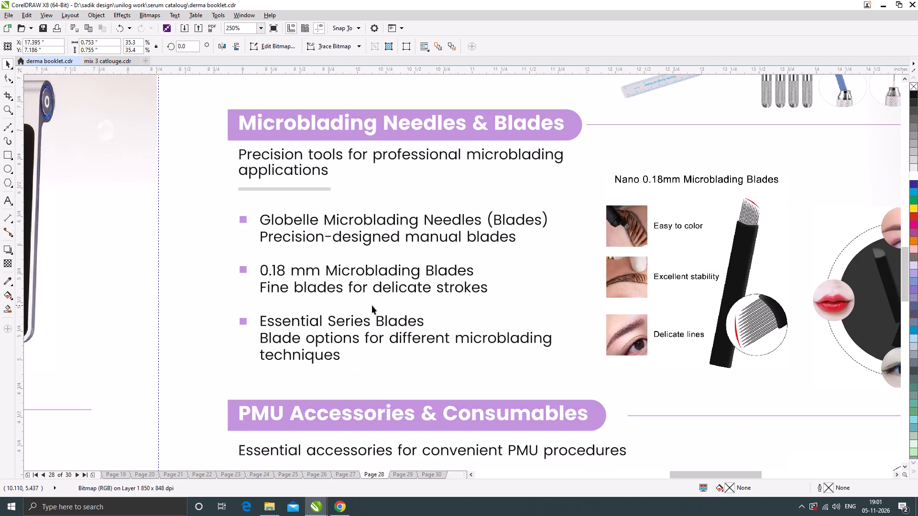
scroll(385, 261, down, 1)
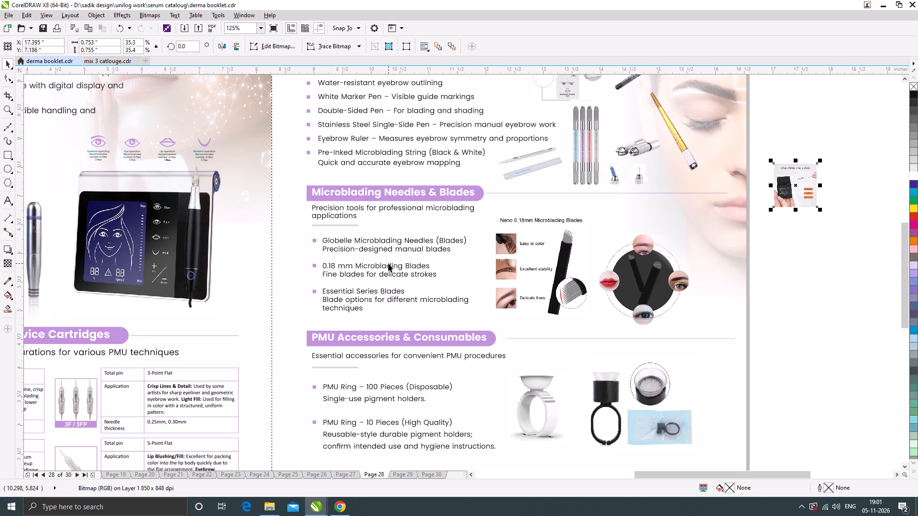
scroll(408, 201, down, 1)
scroll(395, 319, up, 1)
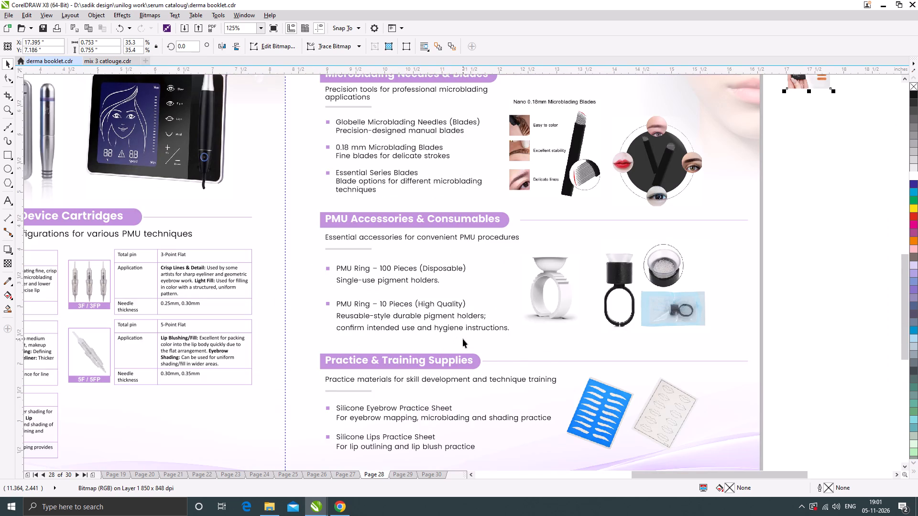
scroll(463, 339, down, 1)
scroll(526, 143, up, 1)
Shift the white mapping string image closer to the Marking & Measuring Tools list and enlarge it to about 1.35 by 0.82 inches.
click(515, 157)
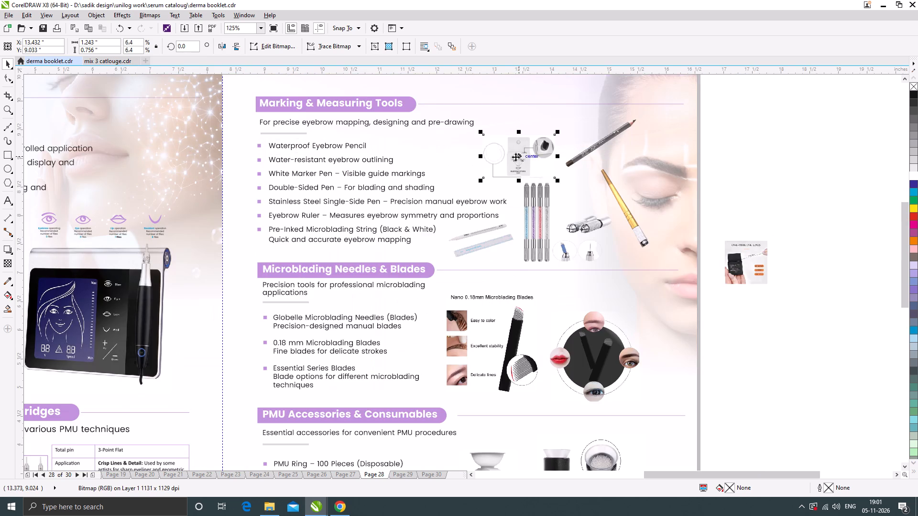
scroll(500, 145, up, 1)
drag(534, 154, 461, 154)
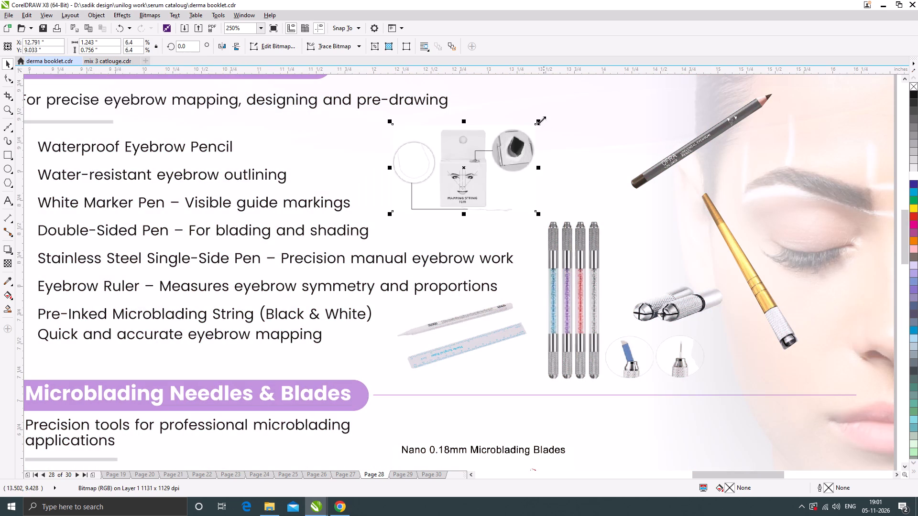
drag(538, 118, 552, 110)
drag(474, 161, 481, 166)
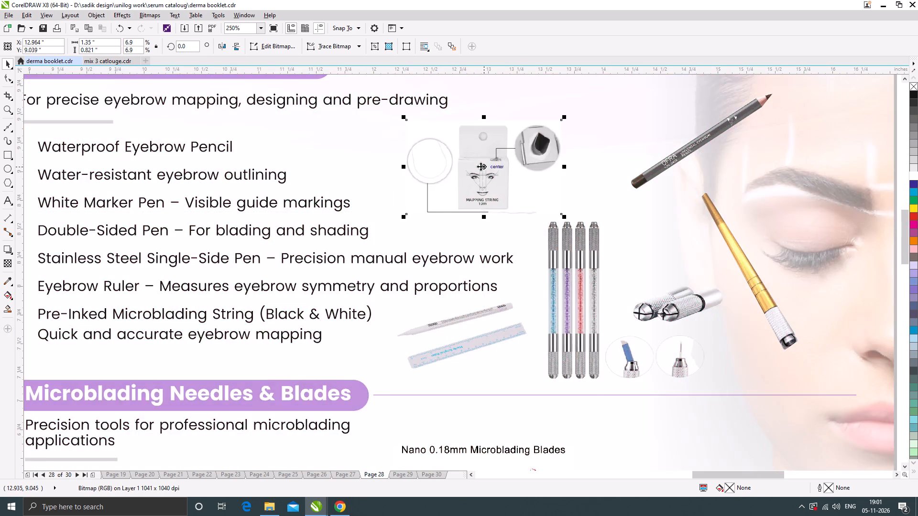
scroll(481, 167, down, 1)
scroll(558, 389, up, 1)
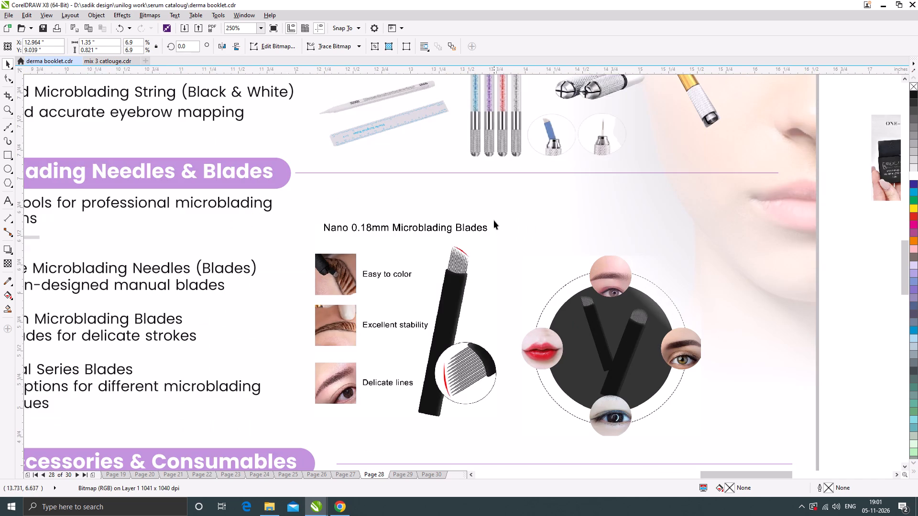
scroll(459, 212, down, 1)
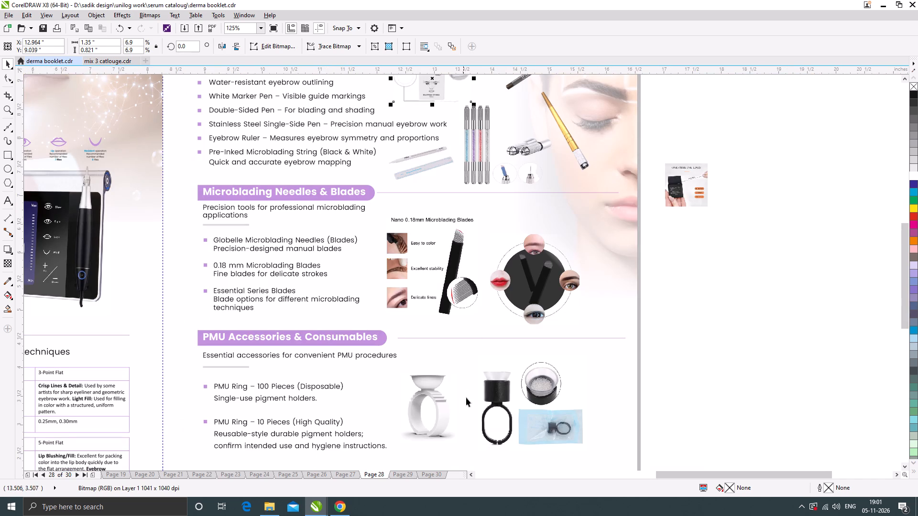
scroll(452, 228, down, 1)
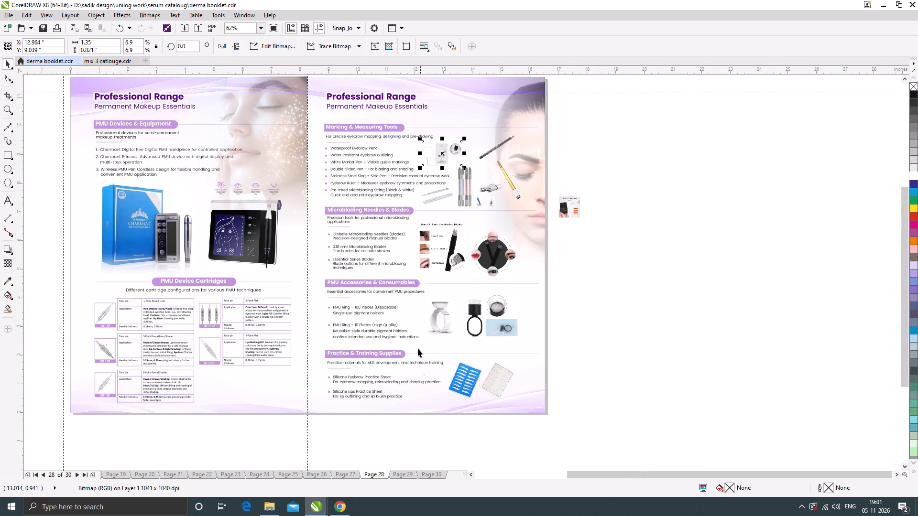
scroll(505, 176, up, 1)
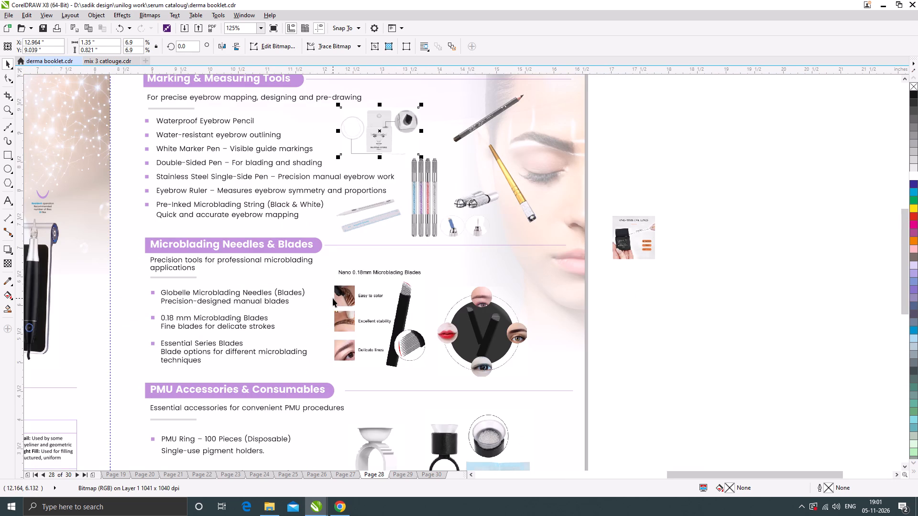
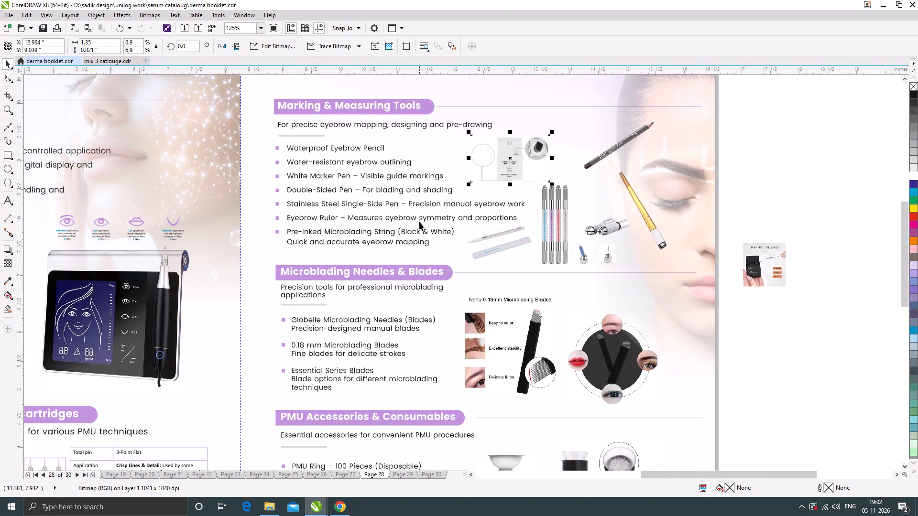
Enlarge the black One-Time Ink Lines string image beside page 28's spread and shift it slightly lower in the blank area.
scroll(419, 222, down, 1)
click(590, 244)
drag(609, 259, 633, 288)
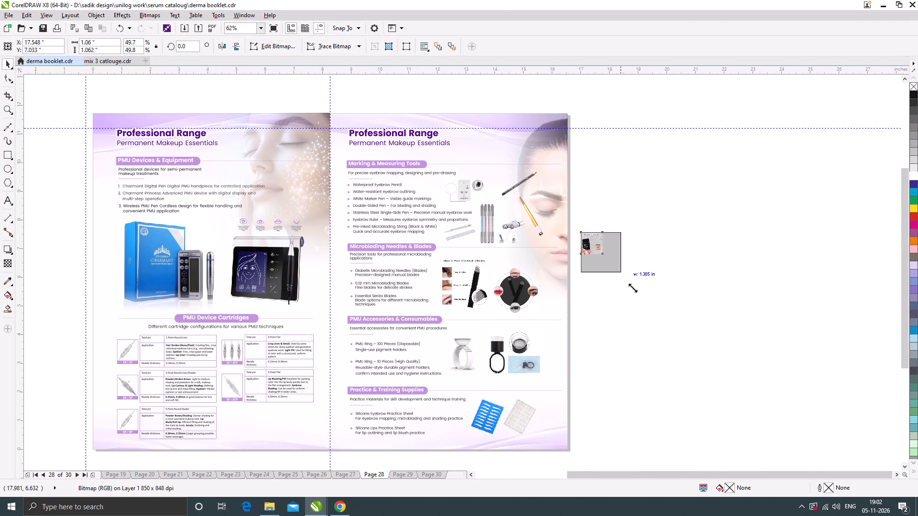
drag(633, 288, 641, 299)
drag(618, 261, 618, 282)
Capture a full-screen preview screenshot of page 28's right-hand Permanent Makeup Essentials page together with the One-Time Ink Lines image beside it.
click(6, 107)
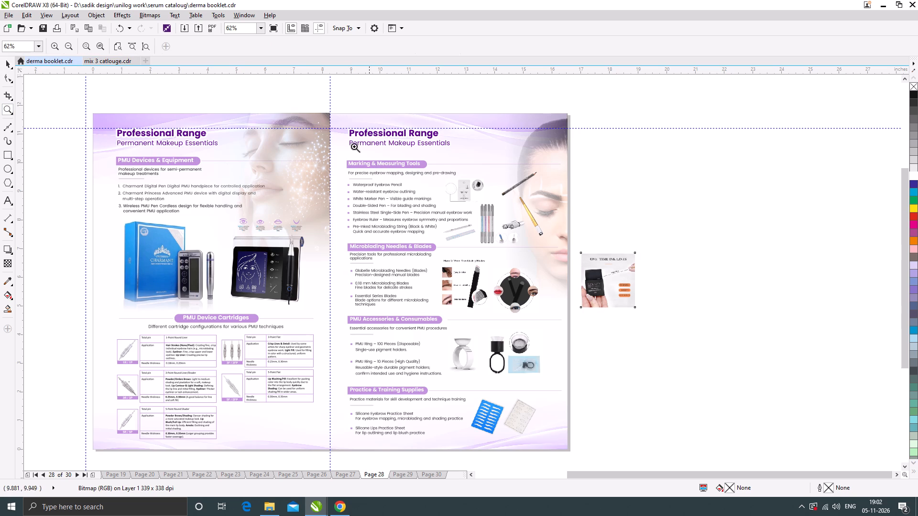
drag(337, 112, 645, 450)
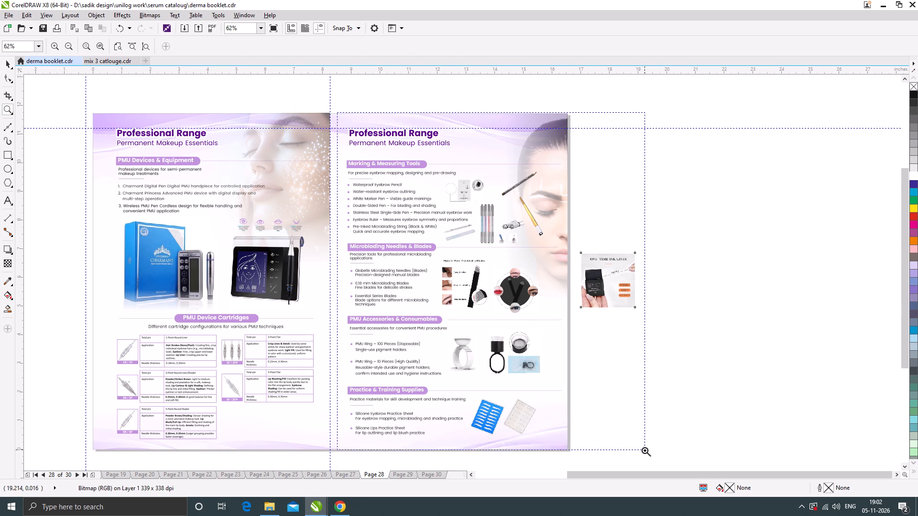
drag(645, 450, 648, 451)
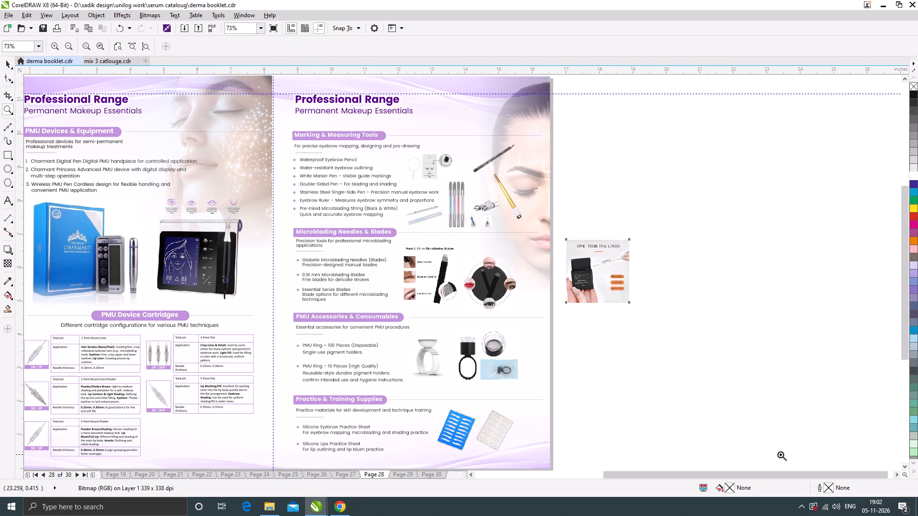
key(F9)
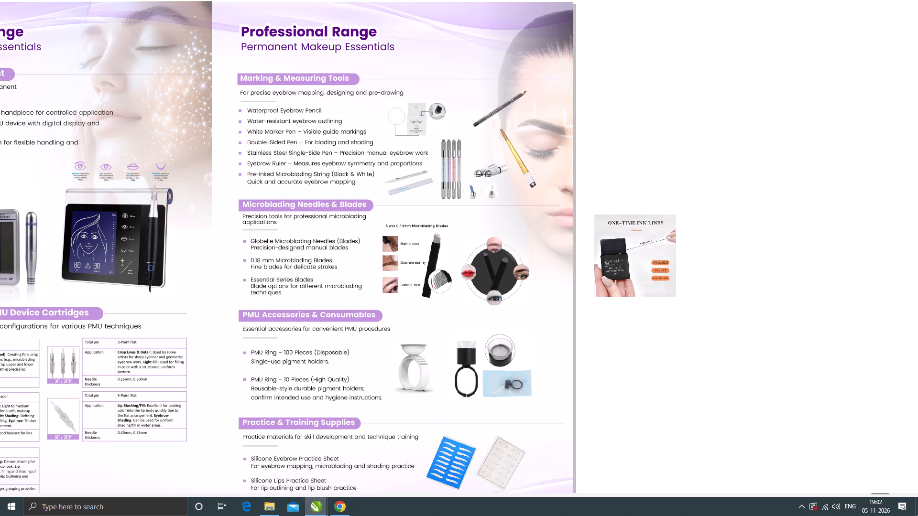
key(Print)
click(678, 341)
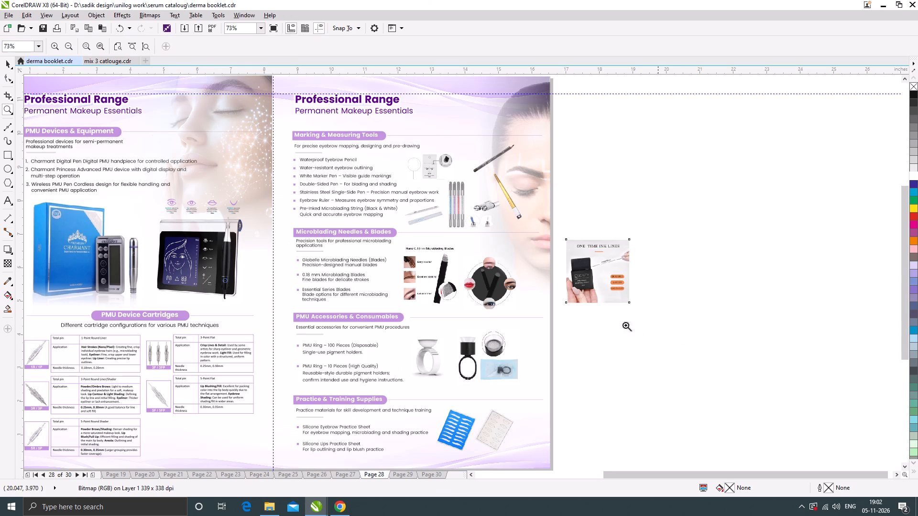
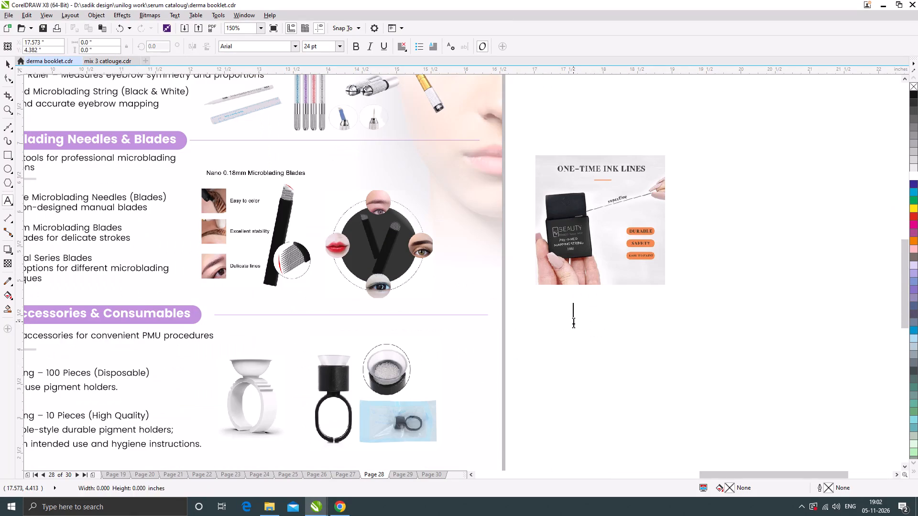
Paste the caption text "string" in 24 pt Arial just below the One-Time Ink Lines image beside page 28's spread.
key(ctrl+v)
click(7, 64)
scroll(604, 274, up, 2)
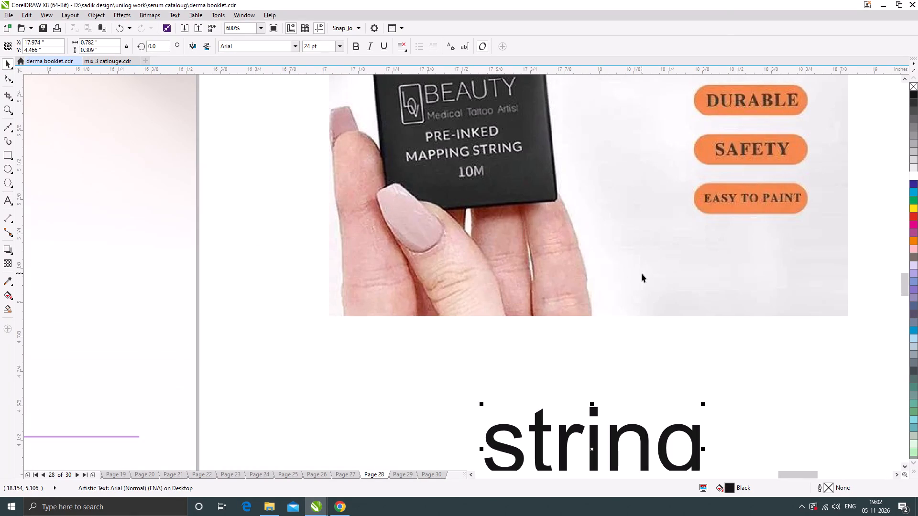
scroll(642, 273, down, 3)
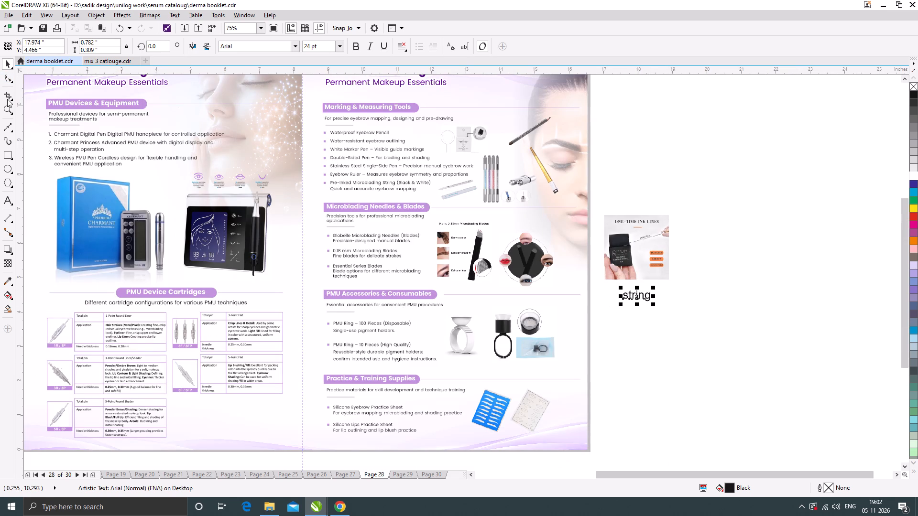
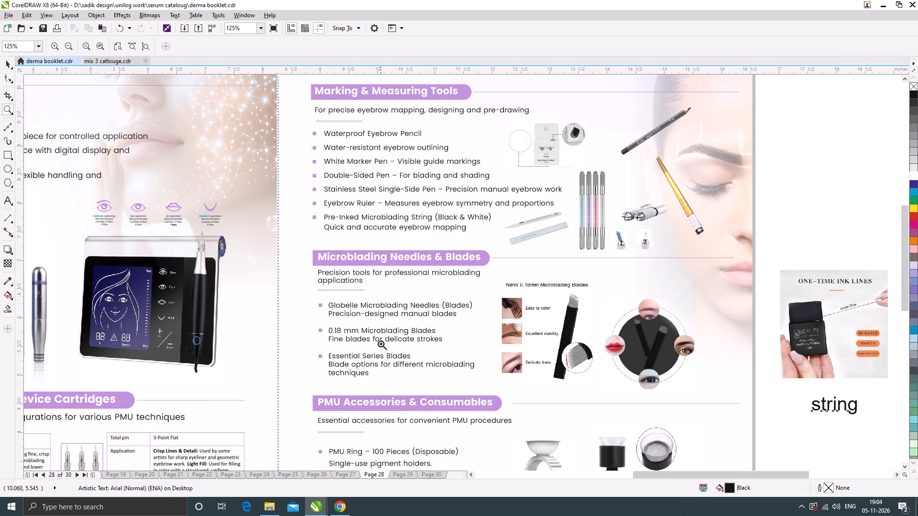
scroll(475, 210, down, 1)
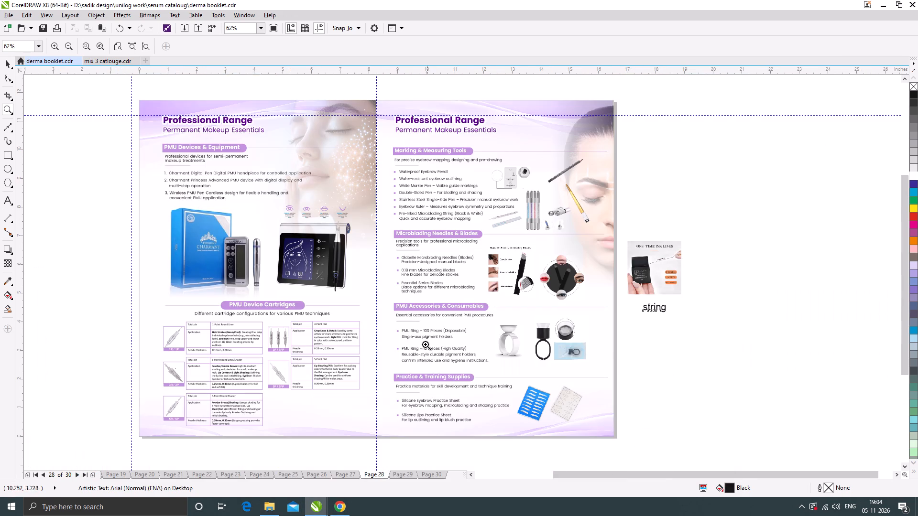
scroll(422, 383, up, 1)
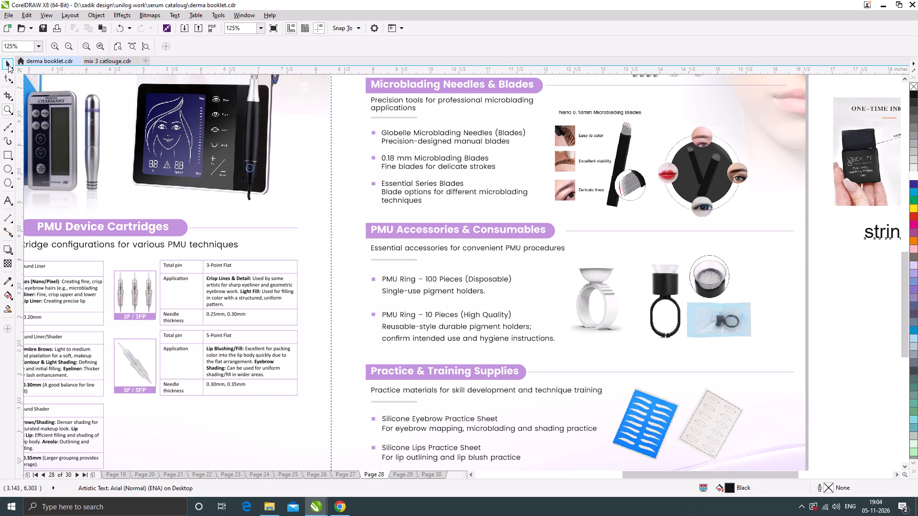
Place the One-Time Ink Lines image in the Practice & Training Supplies section beside the practice sheets, scaled down to about 1.14 inches square.
click(8, 63)
scroll(422, 212, down, 1)
drag(659, 178, 609, 309)
scroll(592, 321, up, 1)
drag(674, 248, 663, 272)
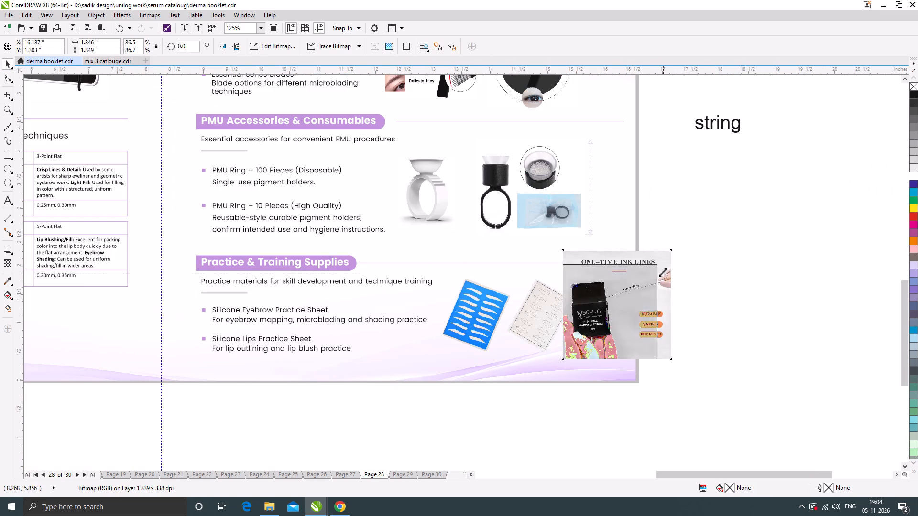
drag(663, 272, 654, 292)
drag(604, 330, 607, 311)
click(713, 331)
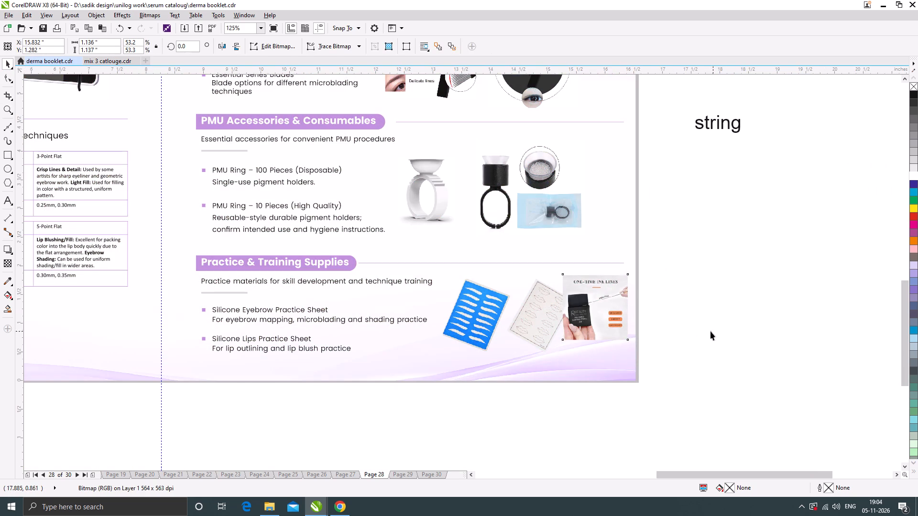
Shift the blue eyebrow and white lips practice sheet images slightly left, clear of the One-Time Ink Lines image.
drag(469, 307, 459, 303)
drag(534, 311, 519, 309)
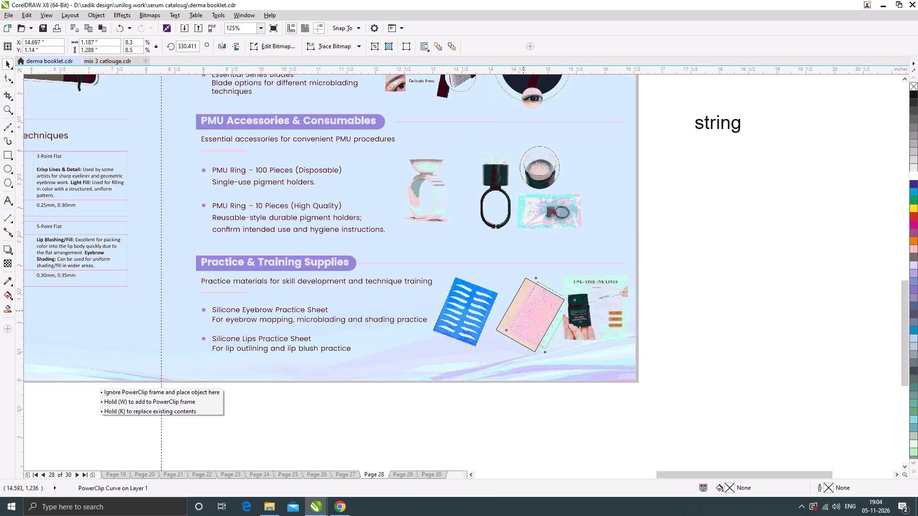
drag(519, 309, 516, 307)
Shrink the One-Time Ink Lines image to about 1.0 inch square and nudge it slightly up and left, inside the section's right edge.
click(576, 306)
drag(631, 271, 628, 277)
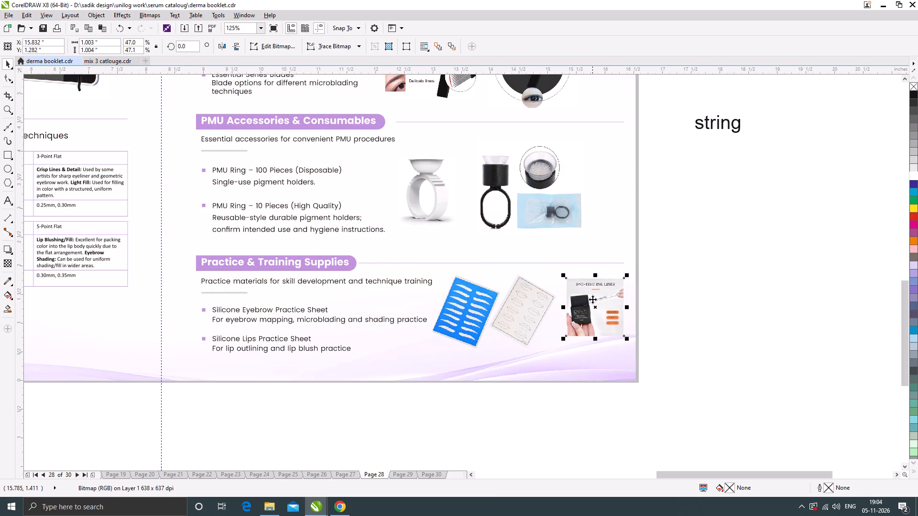
scroll(604, 292, up, 1)
drag(617, 288, 611, 277)
scroll(615, 289, down, 1)
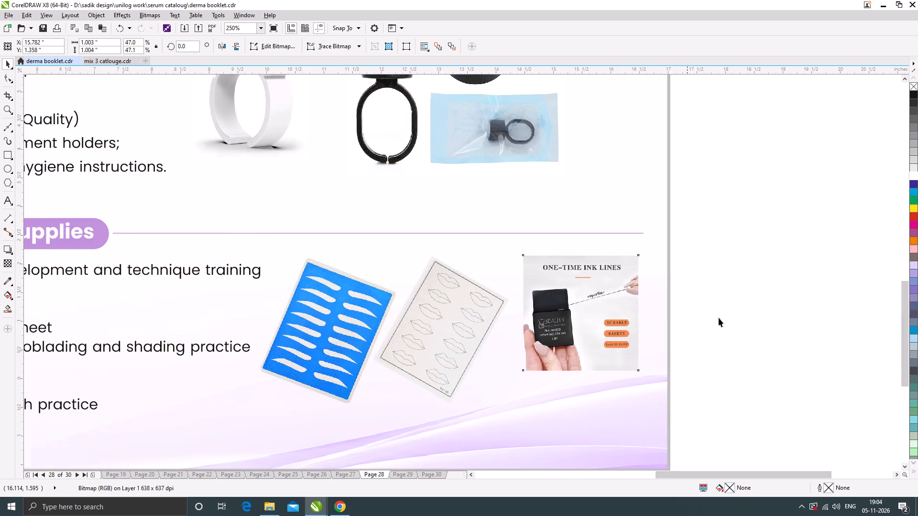
click(724, 319)
scroll(537, 301, down, 1)
click(669, 318)
scroll(570, 298, up, 1)
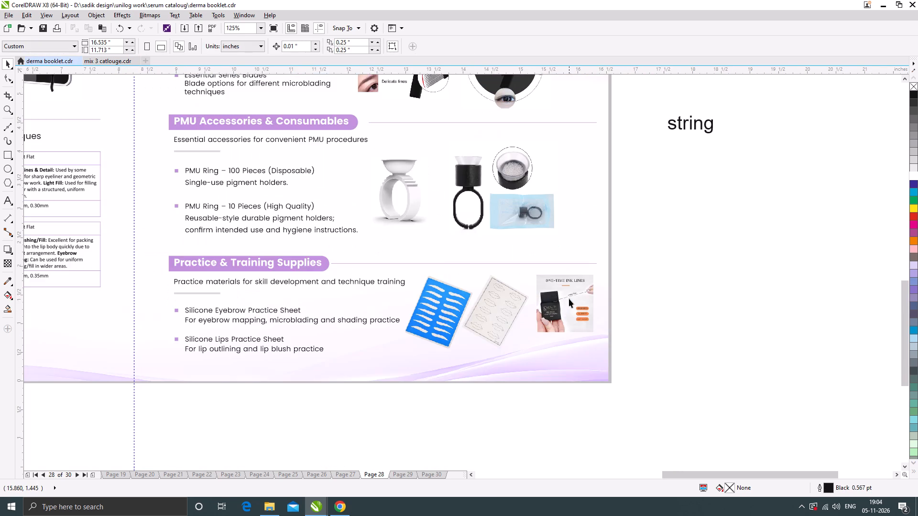
Delete the leftover "string" caption beside page 28's spread and save the booklet.
scroll(573, 296, down, 2)
drag(611, 223, 648, 260)
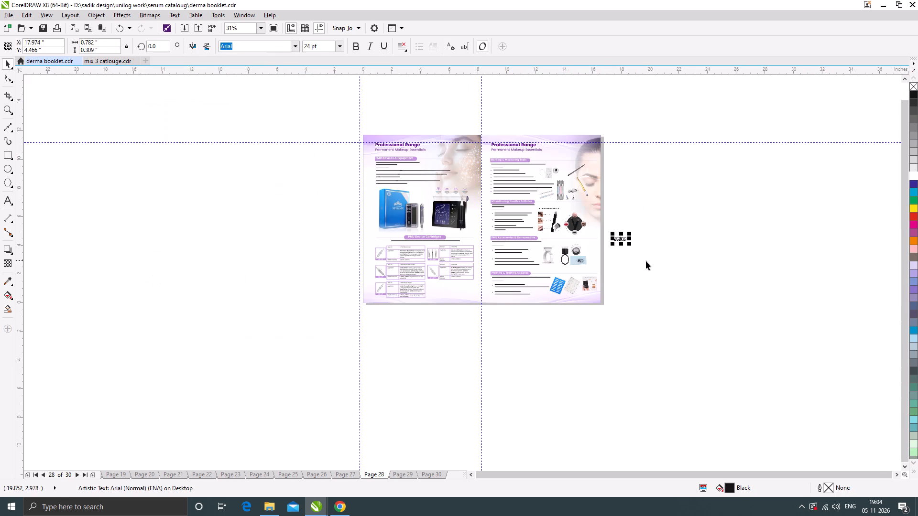
key(Delete)
key(ctrl+s)
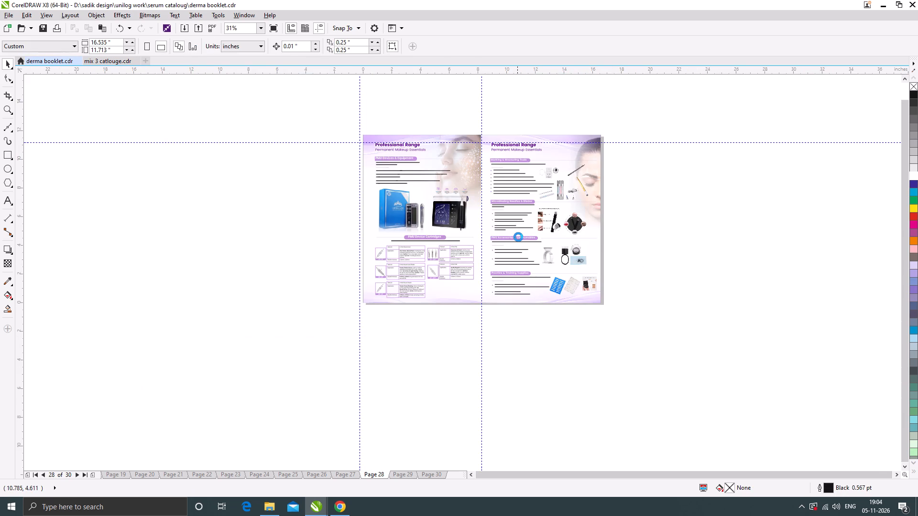
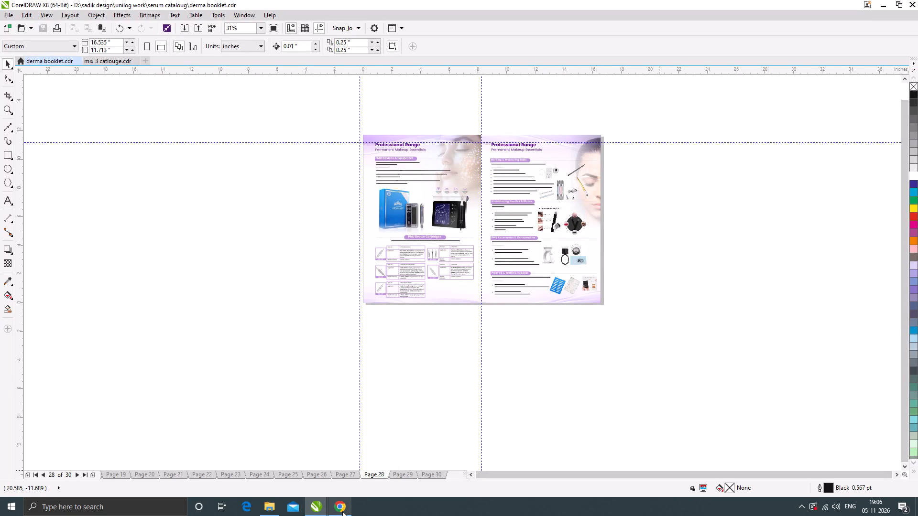
Switch to Chrome and read the closing page of the Booklet Changes document, covering the PRP and GFC tube instructions.
click(884, 5)
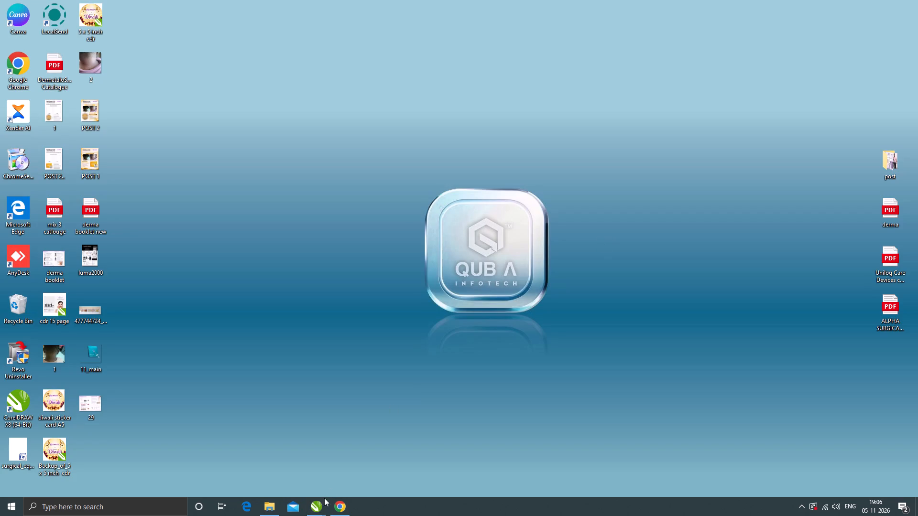
click(340, 507)
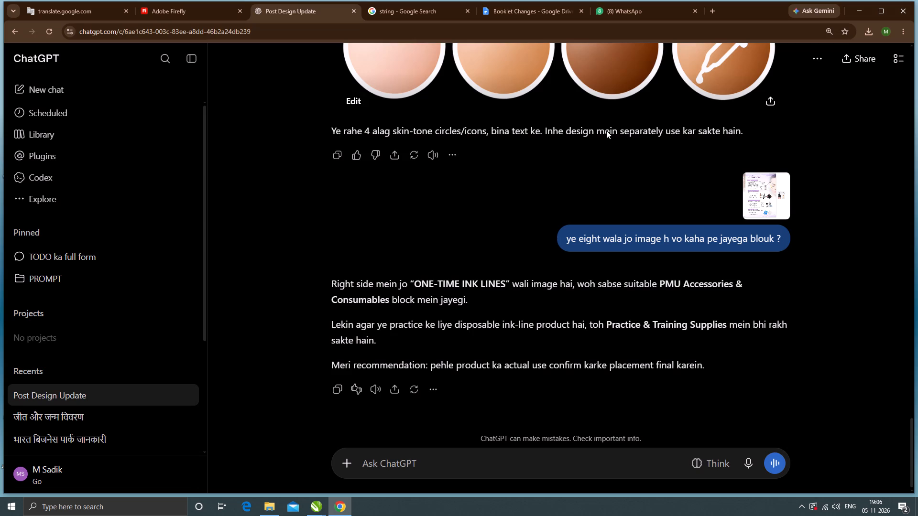
click(525, 7)
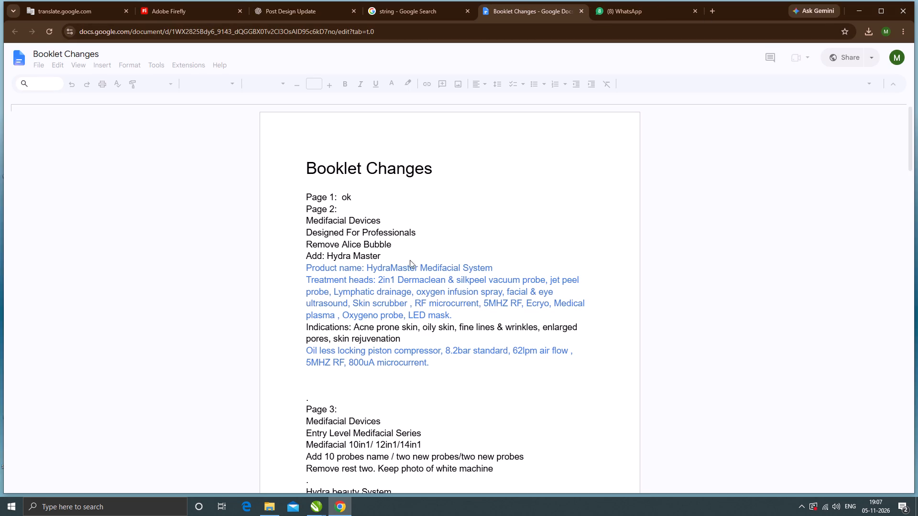
drag(909, 115, 901, 238)
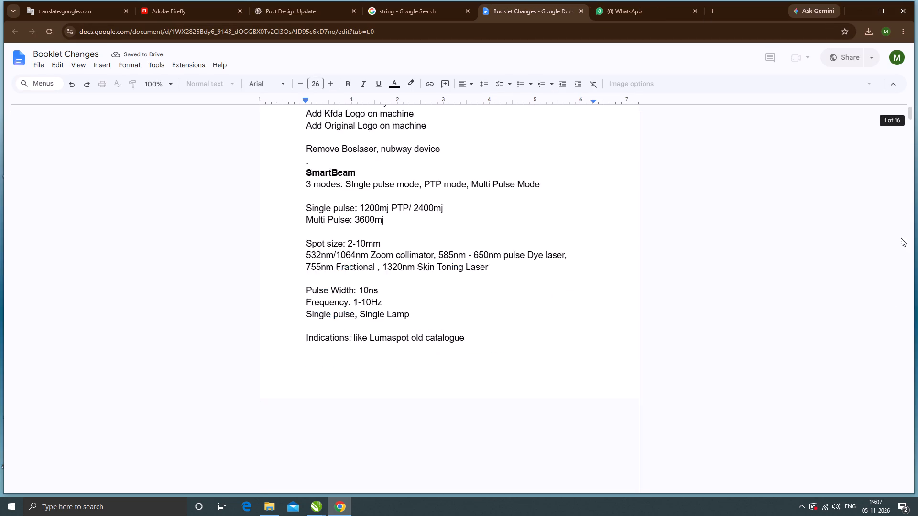
drag(901, 238, 908, 497)
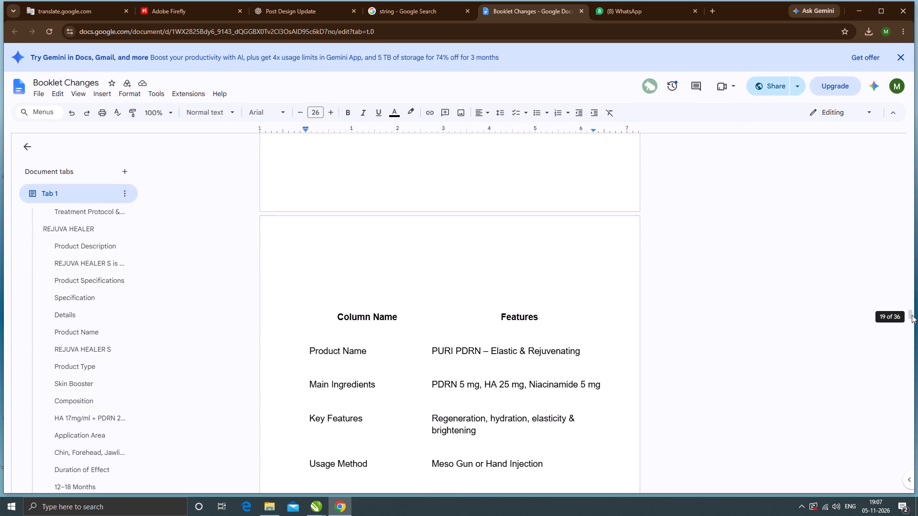
drag(911, 315, 905, 471)
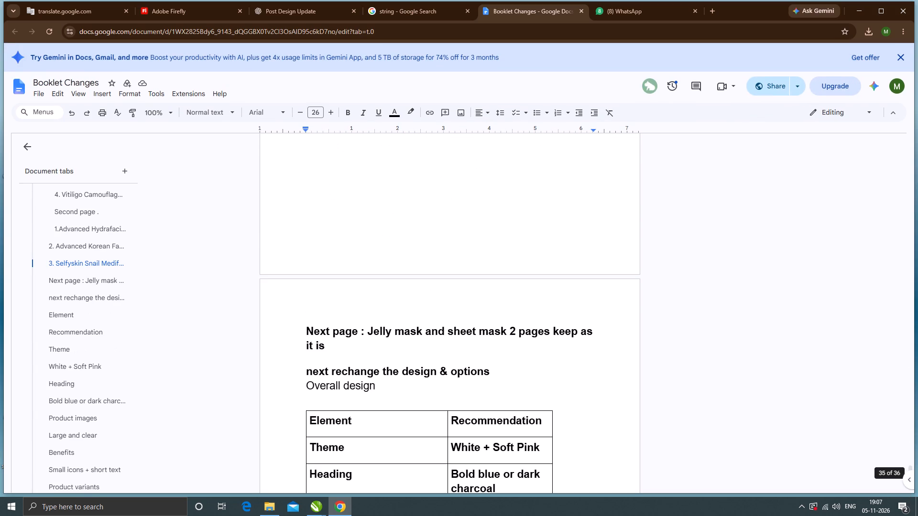
scroll(350, 317, down, 4)
scroll(402, 306, down, 11)
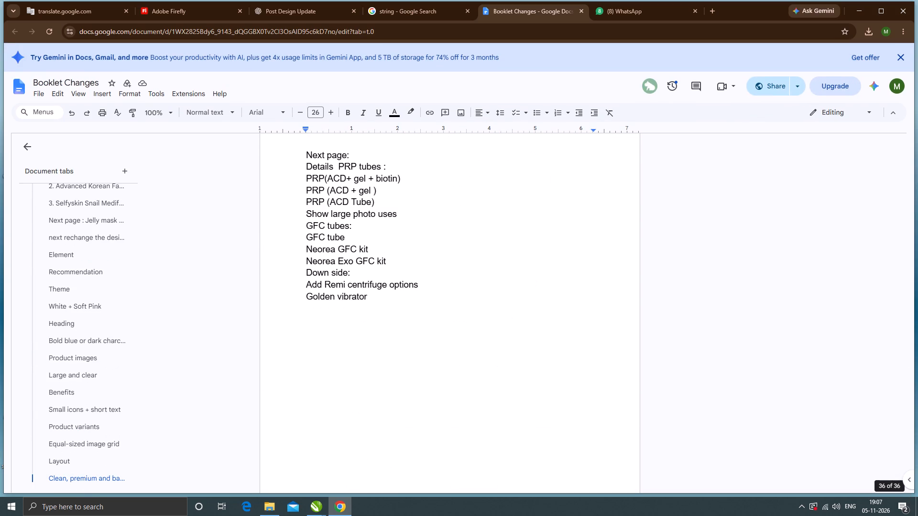
scroll(405, 316, down, 1)
scroll(405, 315, up, 2)
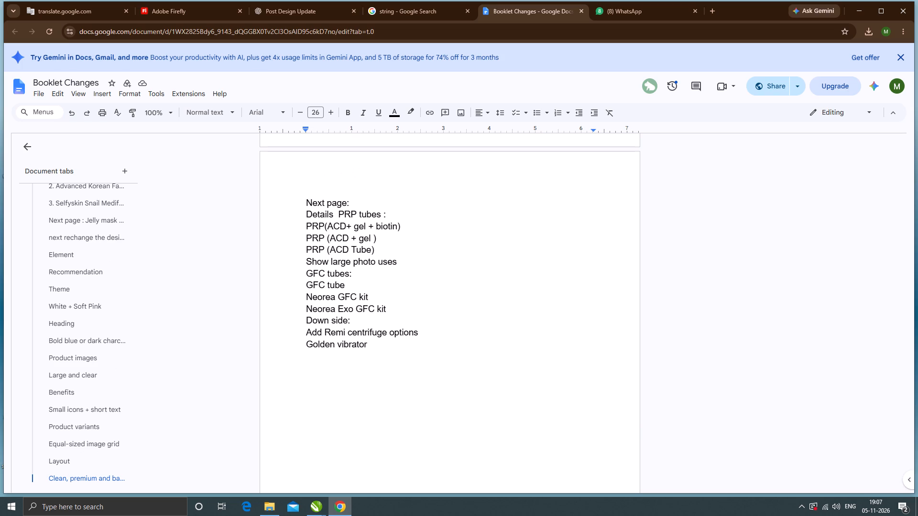
scroll(338, 278, up, 1)
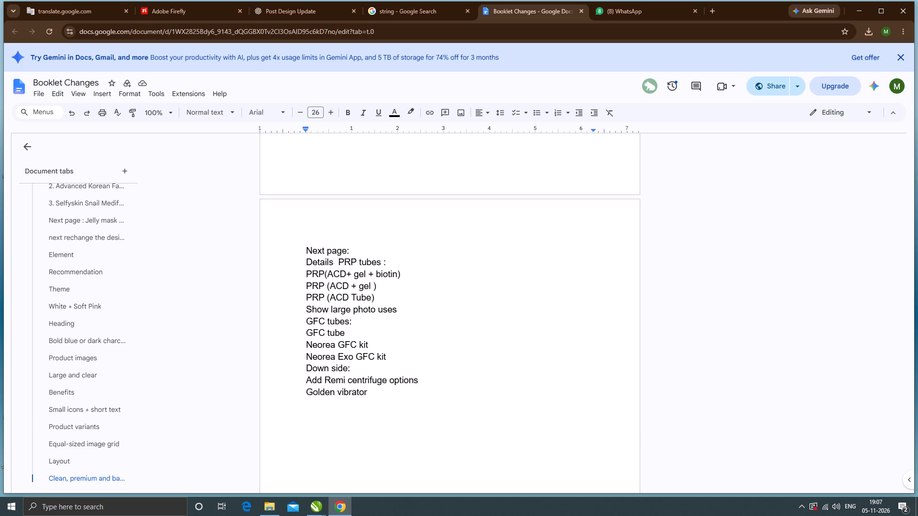
scroll(365, 358, down, 9)
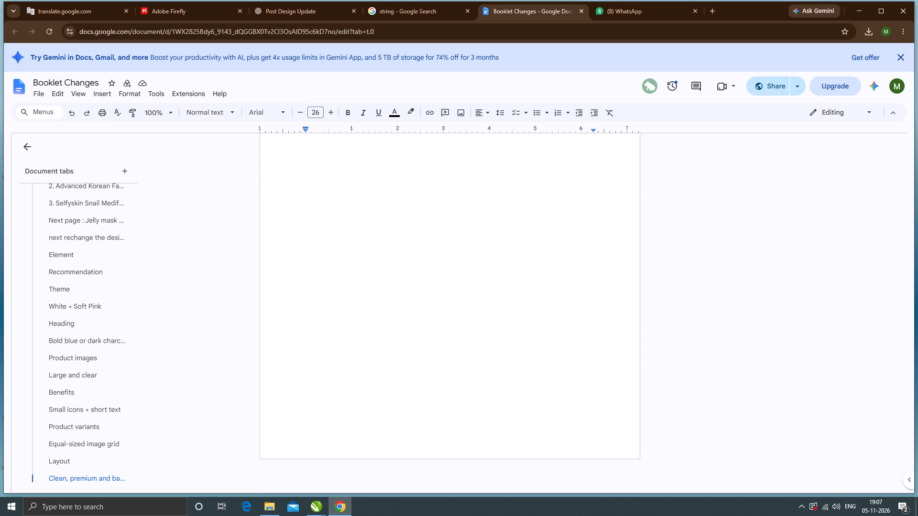
scroll(371, 373, up, 6)
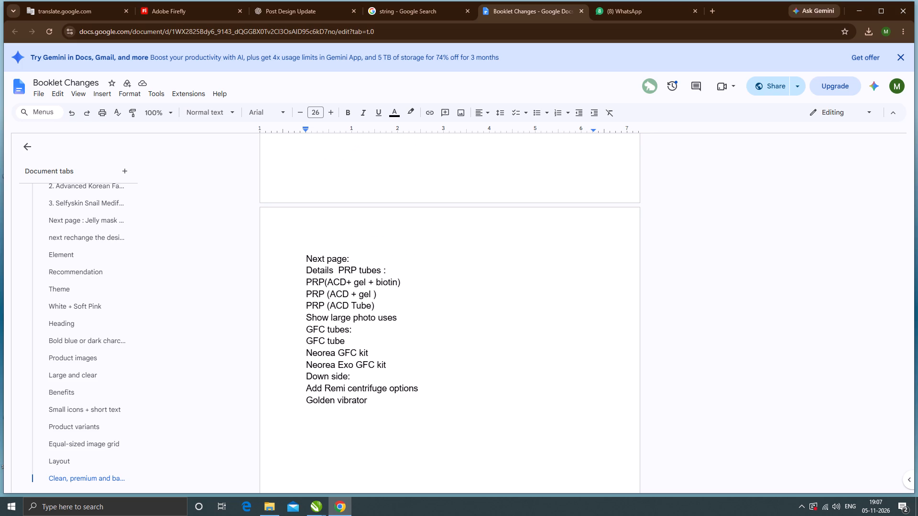
Read back through the Booklet Changes notes on design recommendations, Oxygeneo kits, facial kits and Medifacial treatment products.
scroll(373, 370, up, 9)
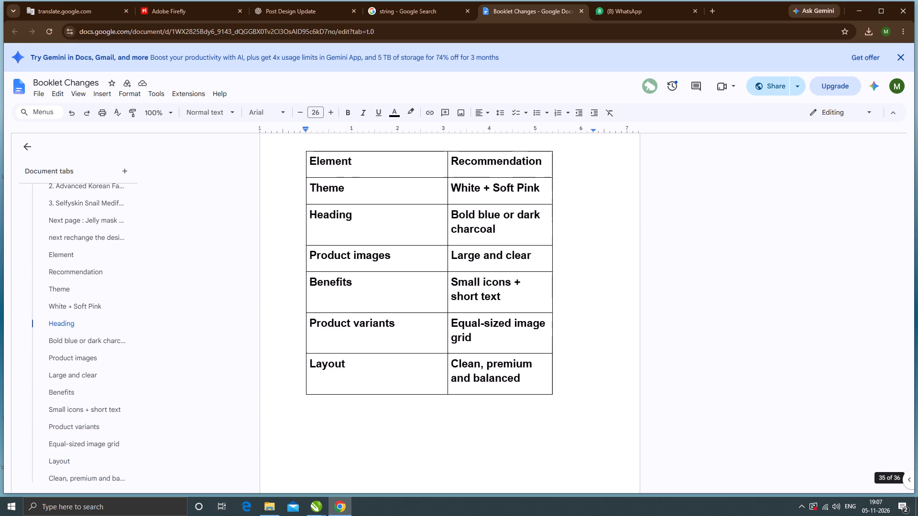
scroll(373, 370, up, 12)
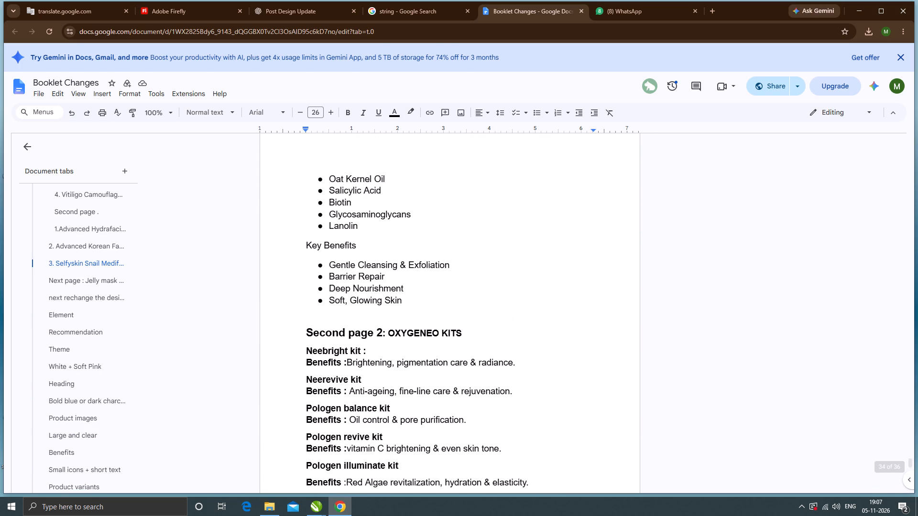
scroll(392, 388, up, 7)
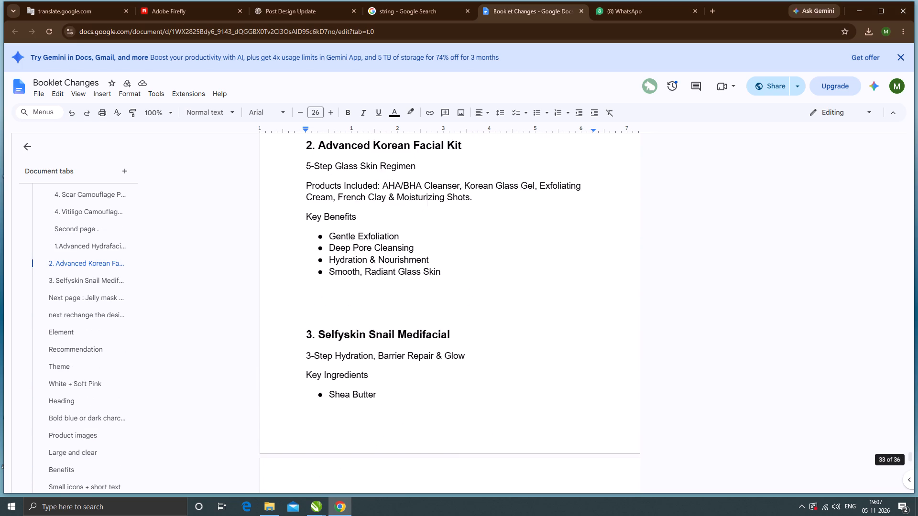
scroll(393, 384, up, 10)
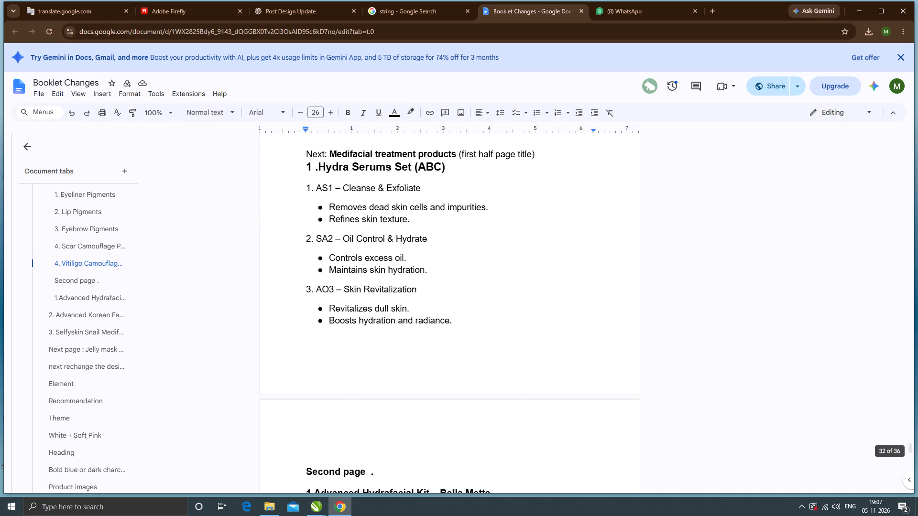
scroll(369, 328, up, 2)
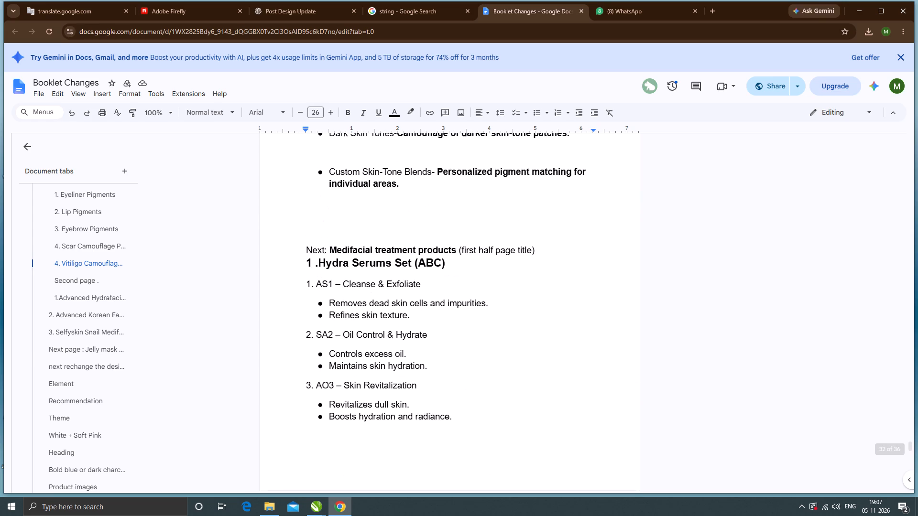
scroll(407, 316, down, 6)
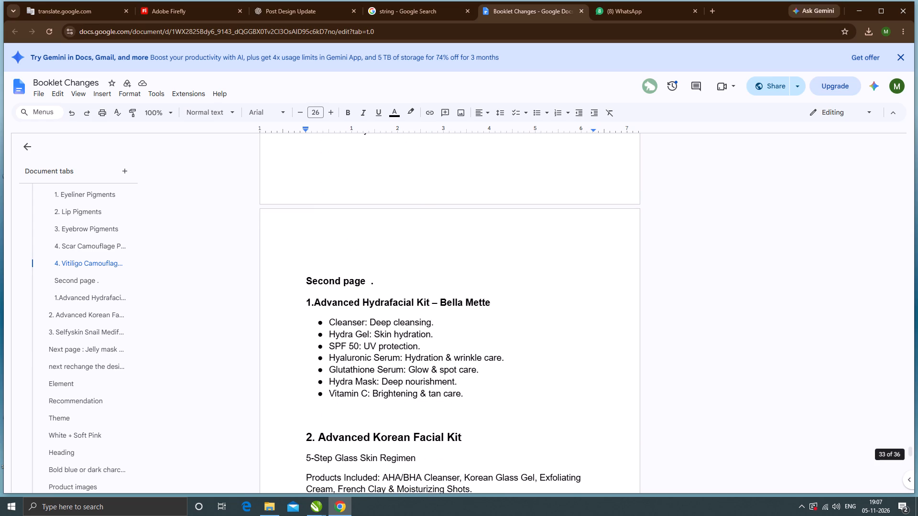
scroll(409, 321, down, 2)
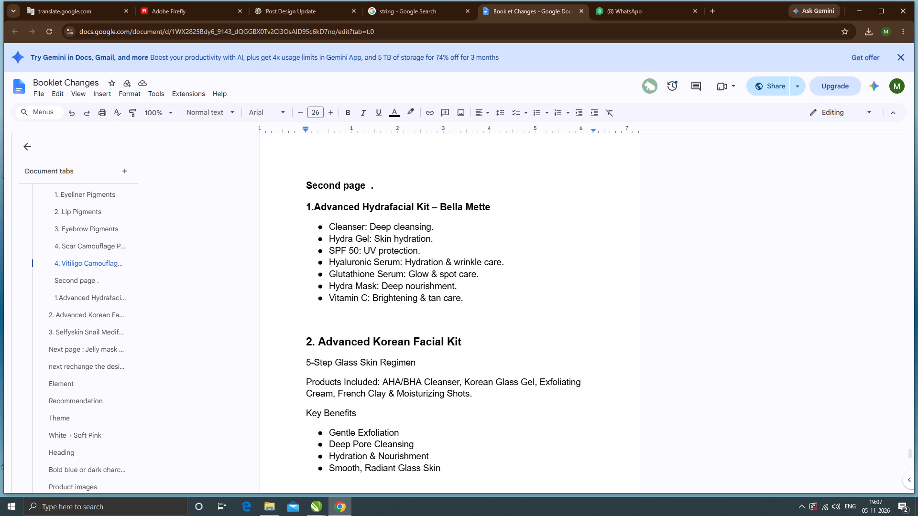
click(858, 8)
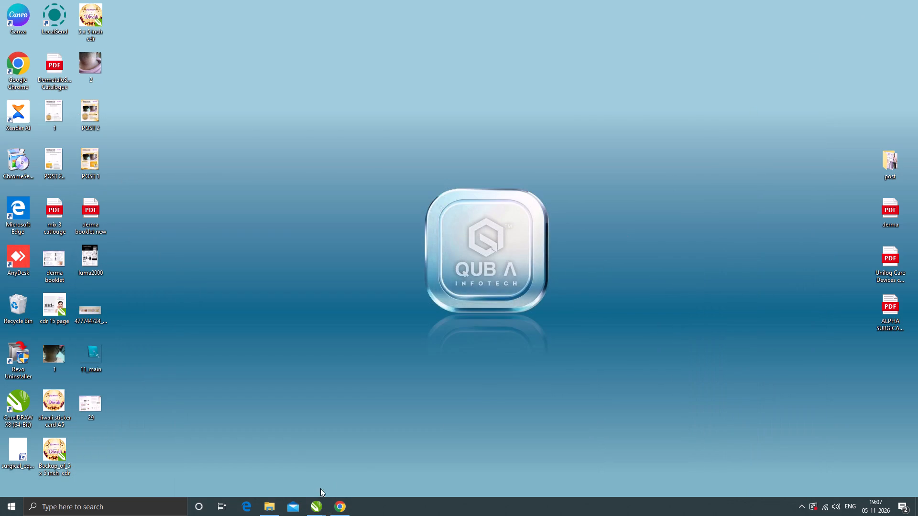
Return to the derma booklet in CorelDRAW, review page 28's spread, and move on through page 29 to page 30.
click(316, 507)
click(285, 465)
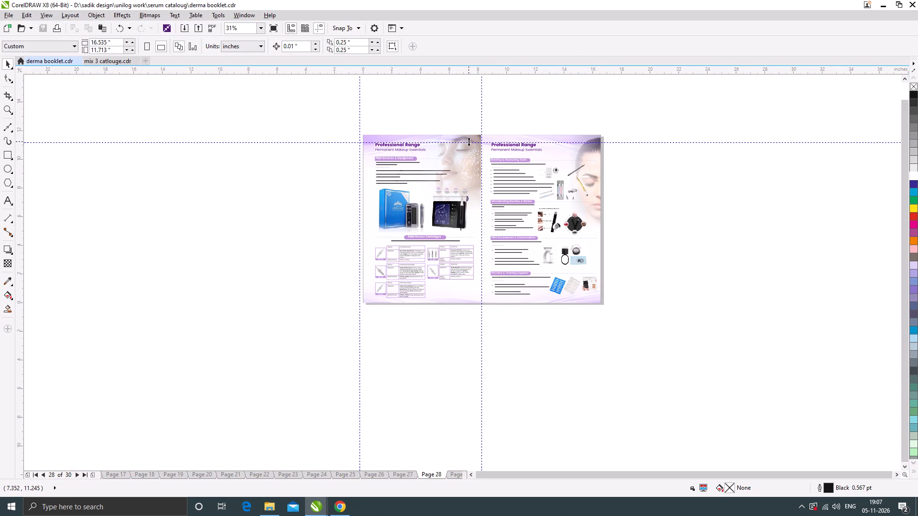
scroll(469, 141, up, 1)
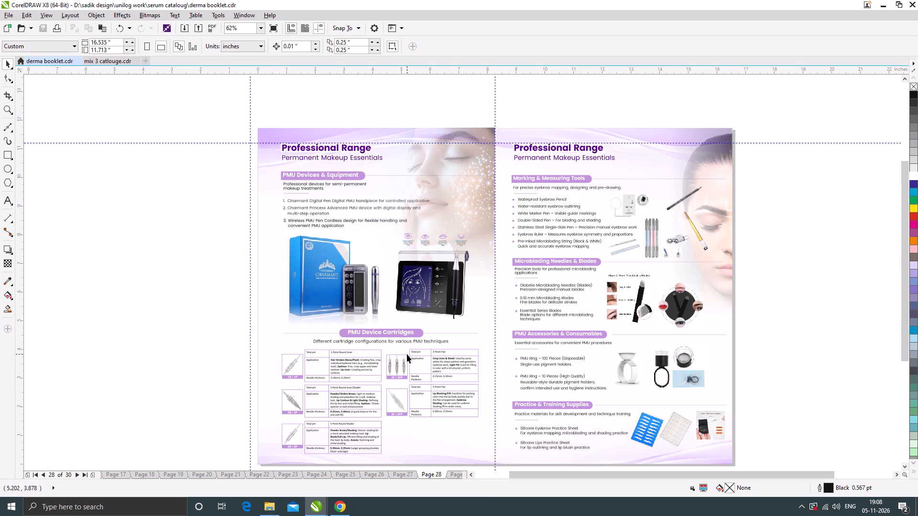
click(690, 489)
click(187, 238)
click(452, 474)
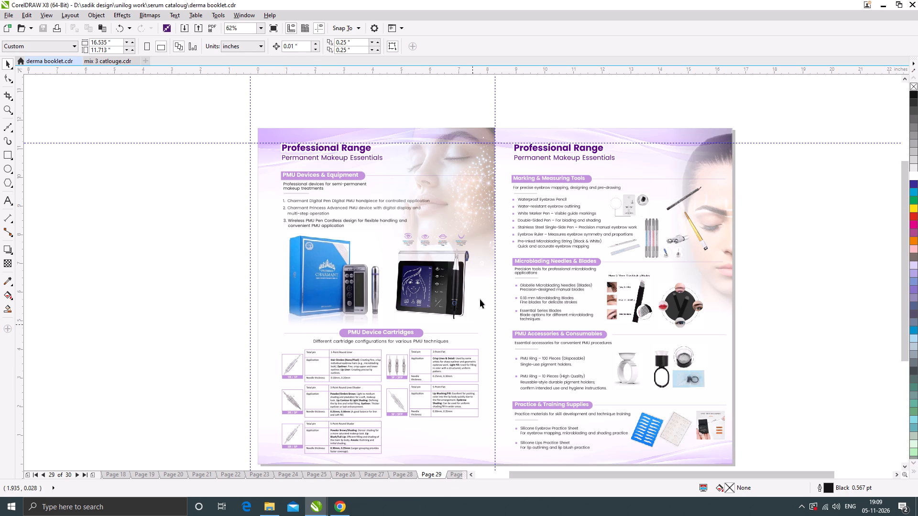
scroll(544, 259, down, 1)
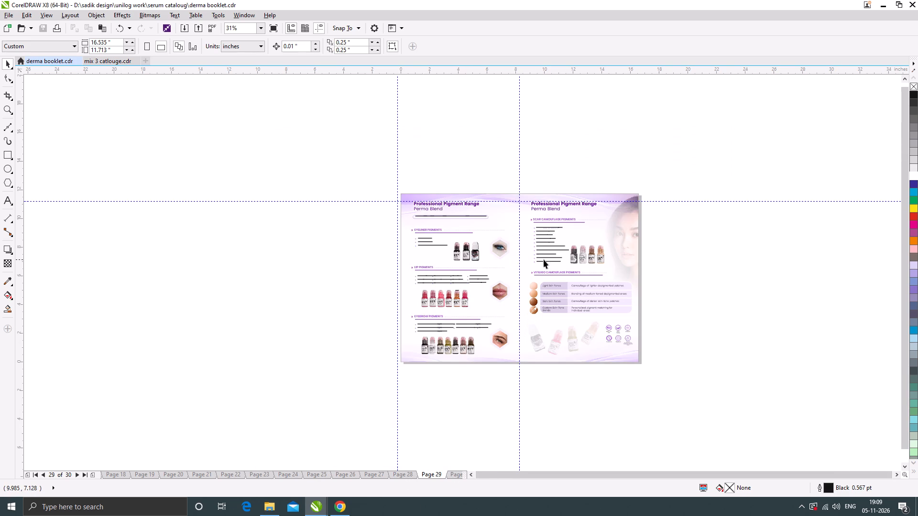
key(Page_Down)
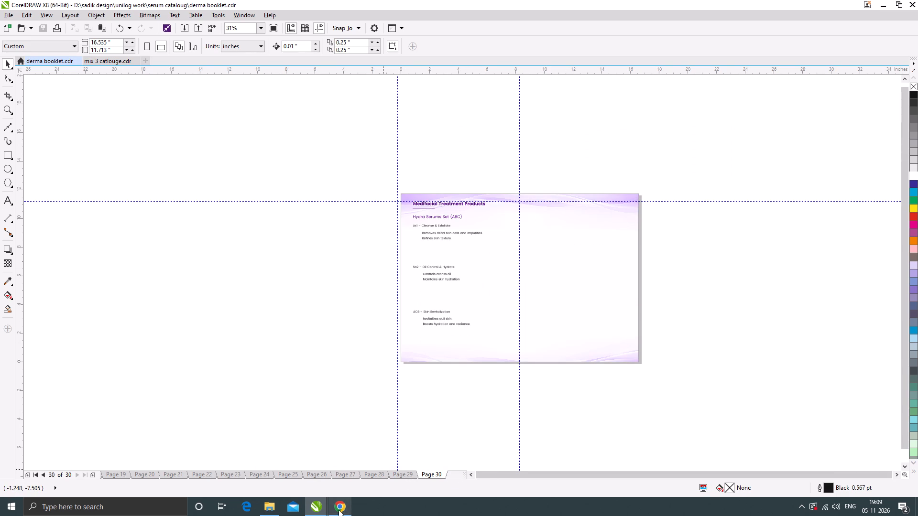
Compare page 30's Hydra Serums Set (ABC) text with the Medifacial treatment products section in the Booklet Changes document.
click(338, 509)
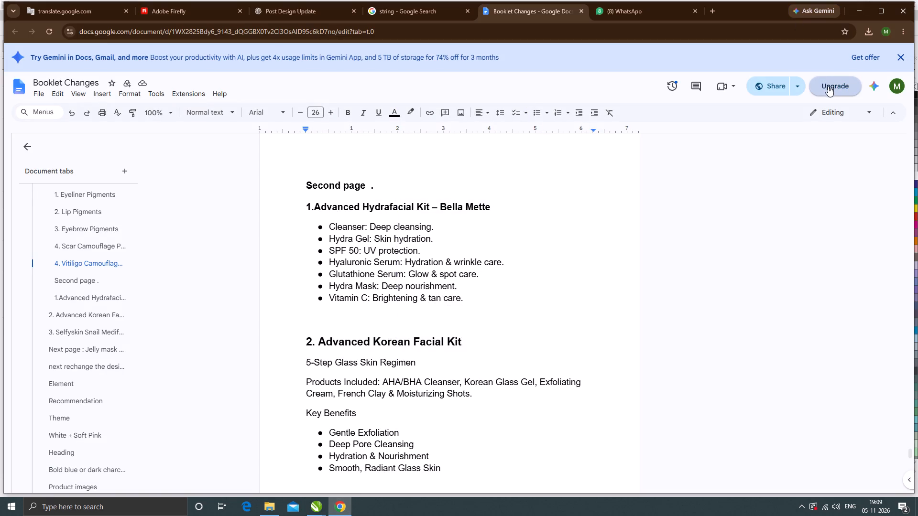
click(860, 8)
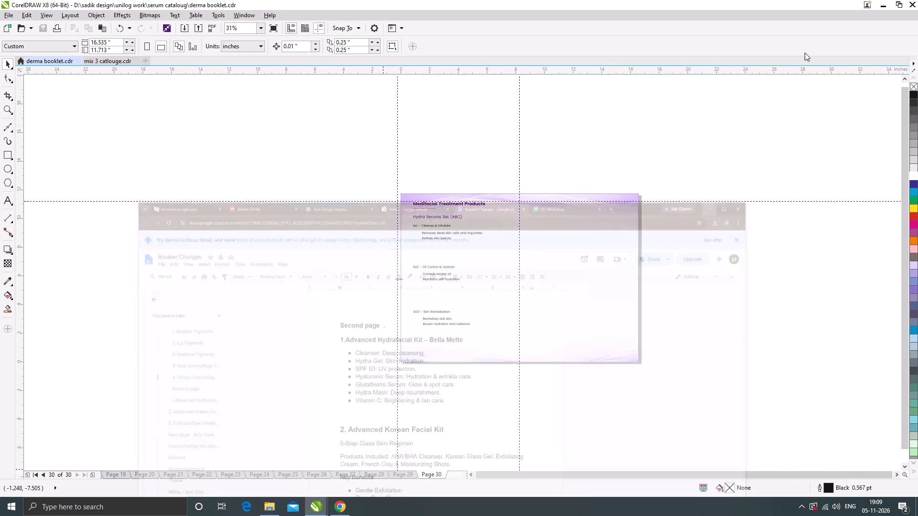
scroll(435, 235, up, 1)
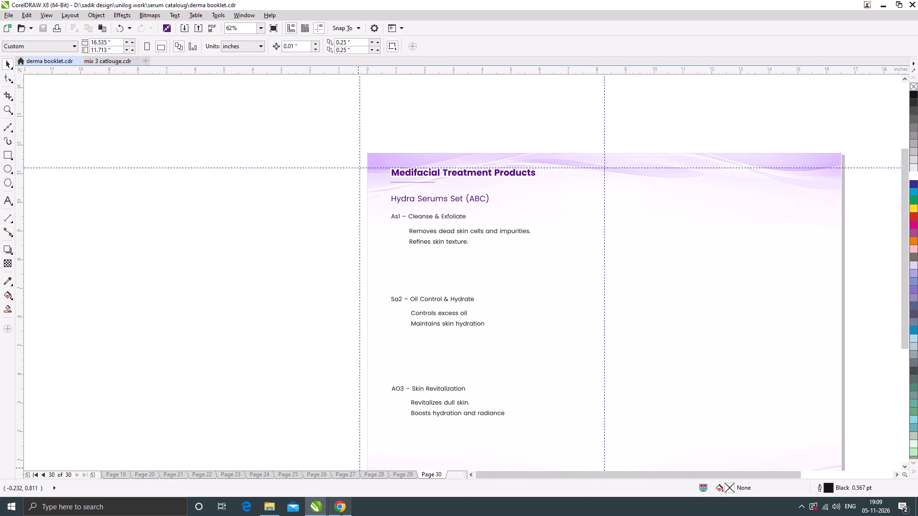
click(340, 511)
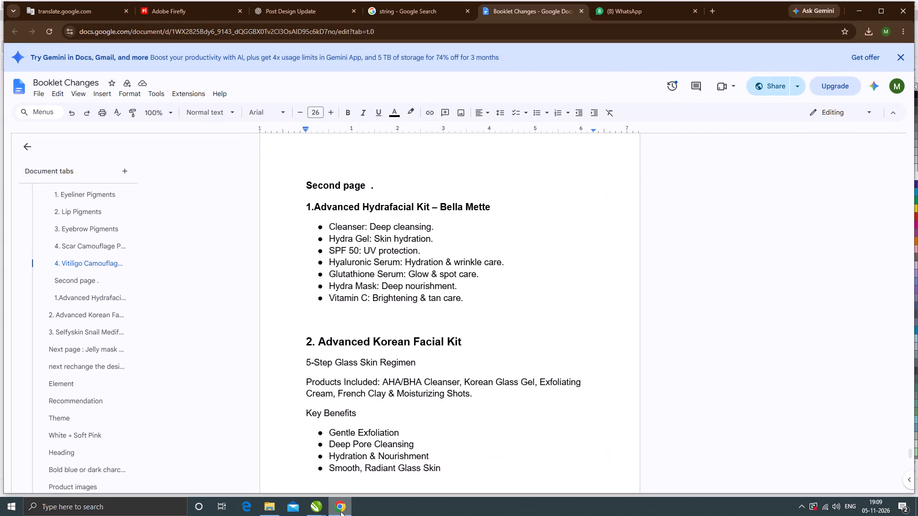
scroll(388, 273, up, 6)
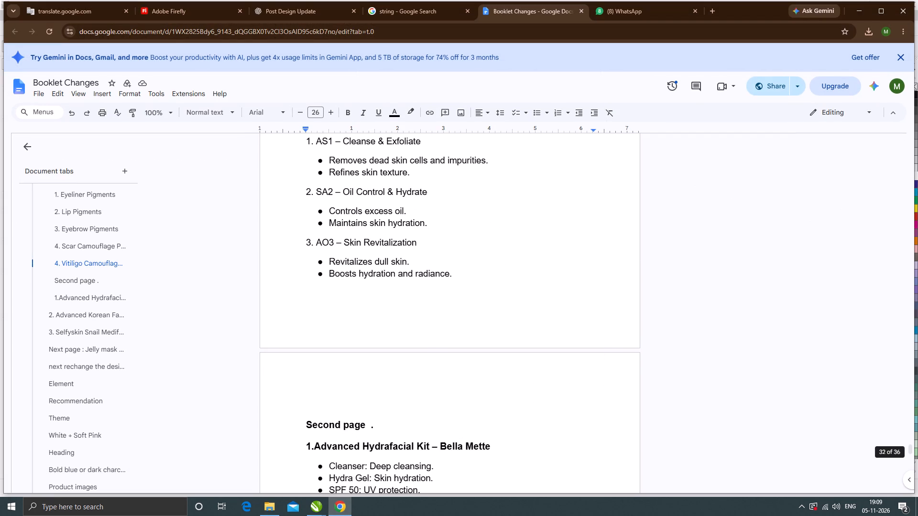
scroll(388, 273, up, 2)
scroll(388, 283, down, 1)
click(338, 508)
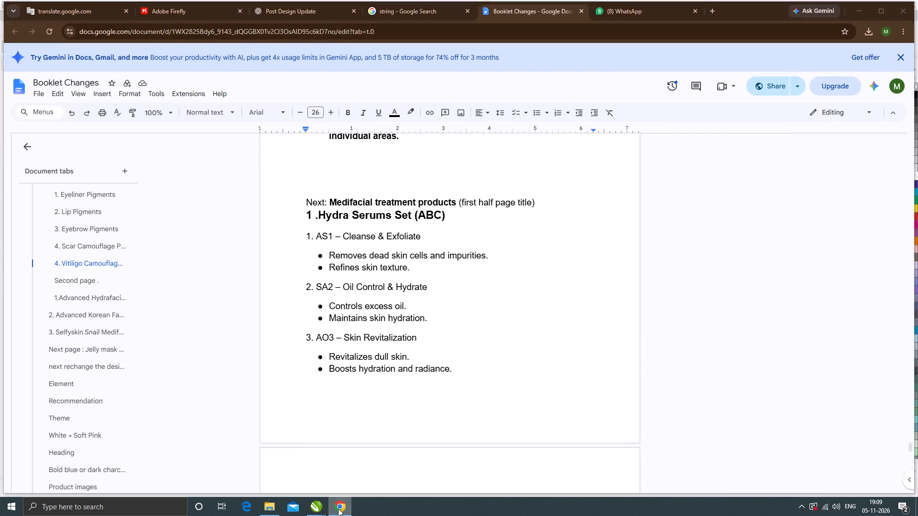
click(338, 508)
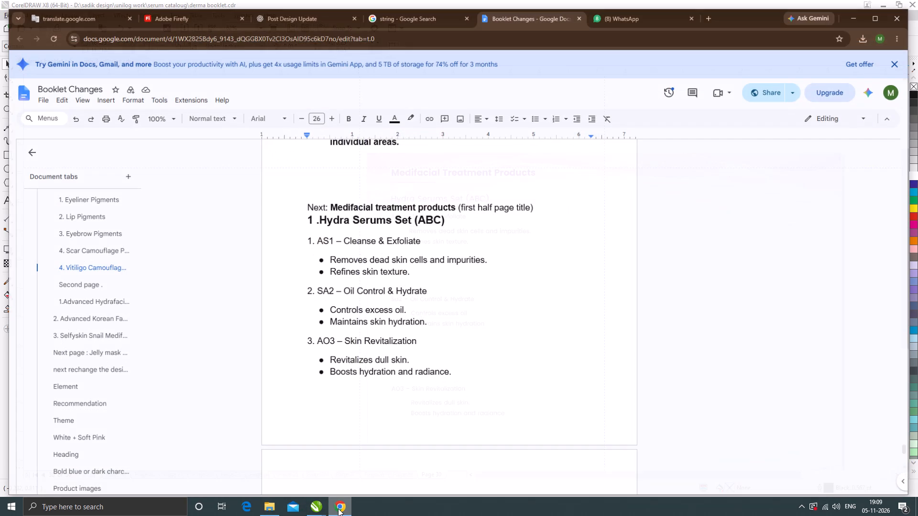
click(338, 508)
scroll(411, 312, down, 2)
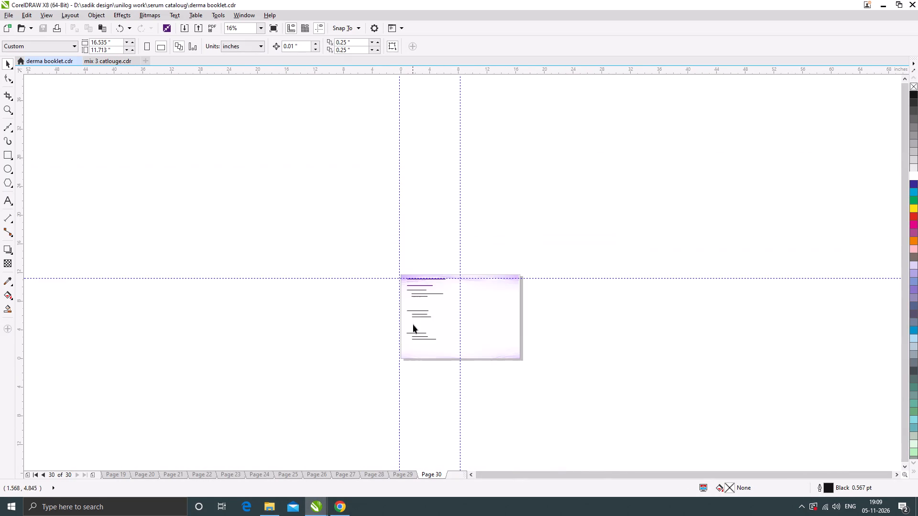
scroll(413, 324, up, 2)
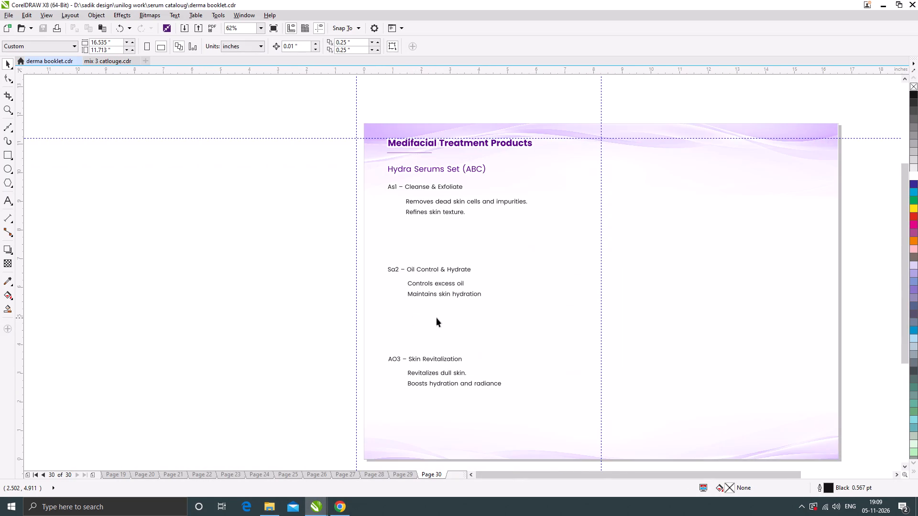
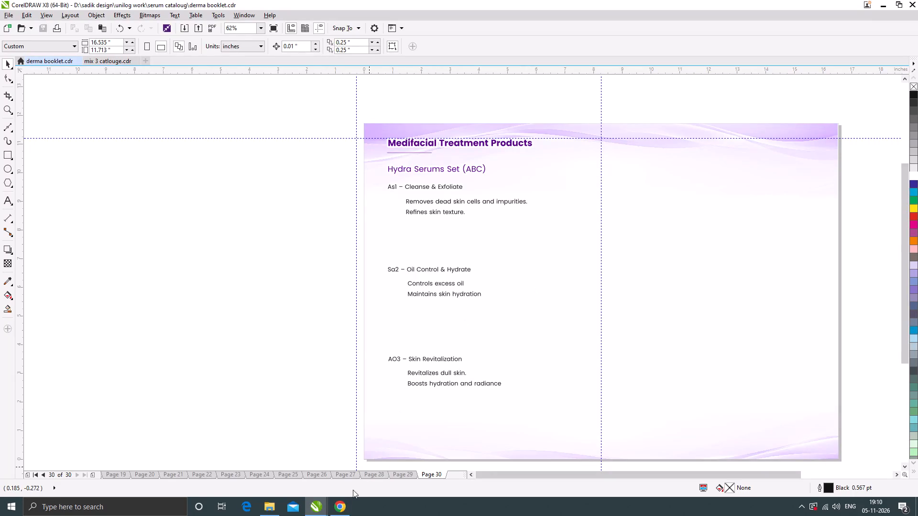
Switch to Chrome and read the Booklet Changes second-page content covering the Advanced Hydrafacial Kit, Advanced Korean Facial Kit and Selfyskin Snail Medifacial.
click(342, 505)
scroll(445, 231, down, 1)
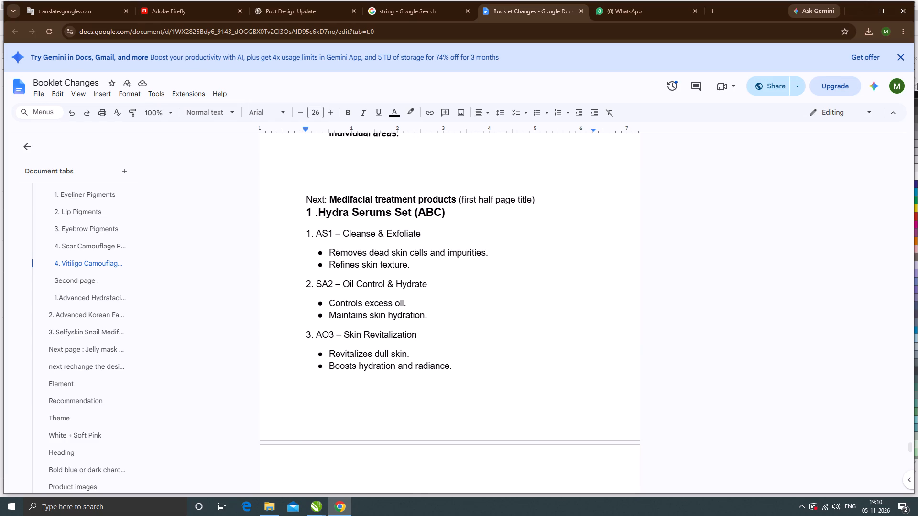
scroll(440, 300, down, 2)
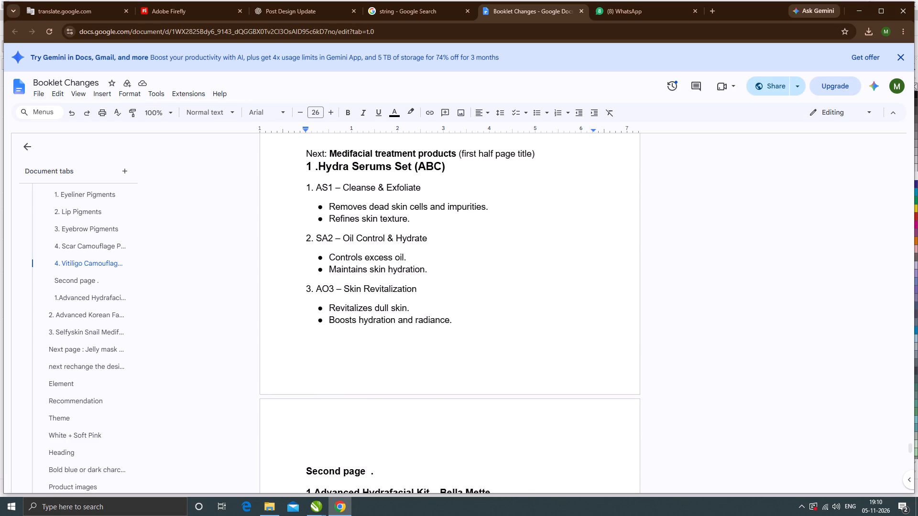
scroll(440, 305, down, 2)
scroll(338, 280, down, 2)
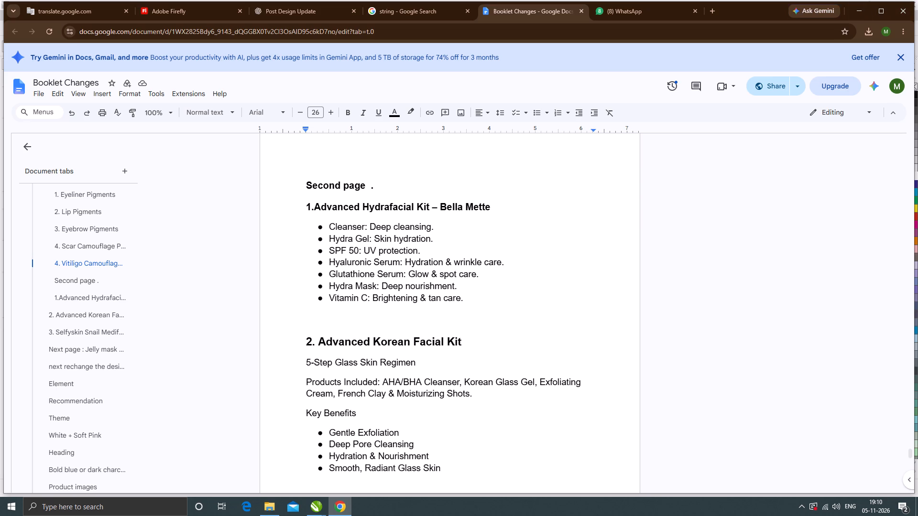
scroll(374, 348, down, 2)
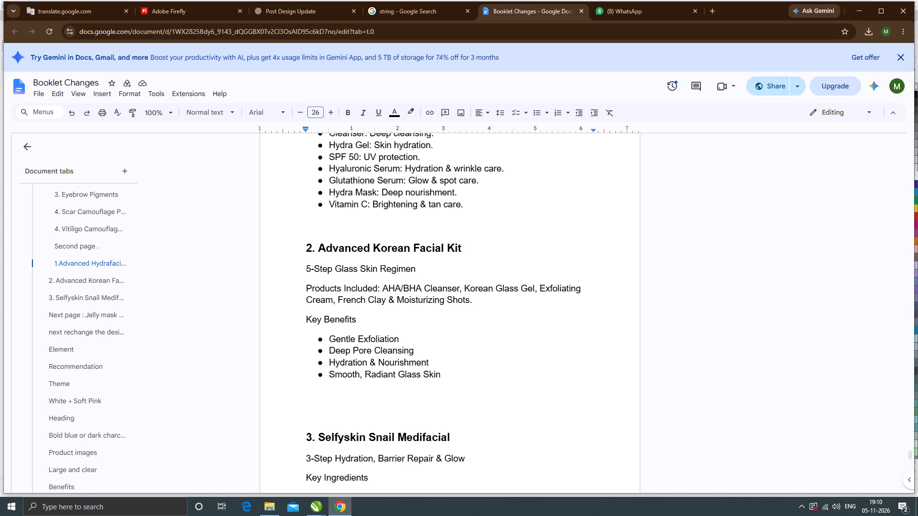
scroll(374, 348, down, 3)
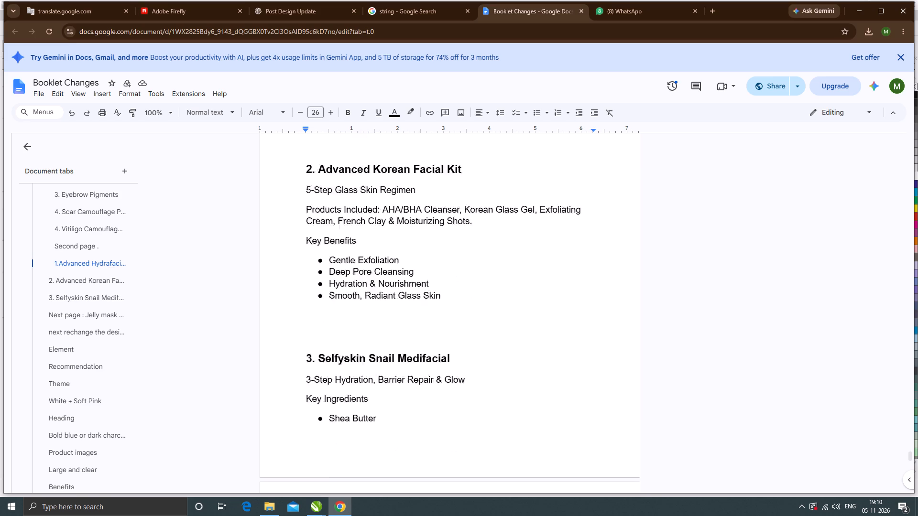
scroll(374, 348, up, 2)
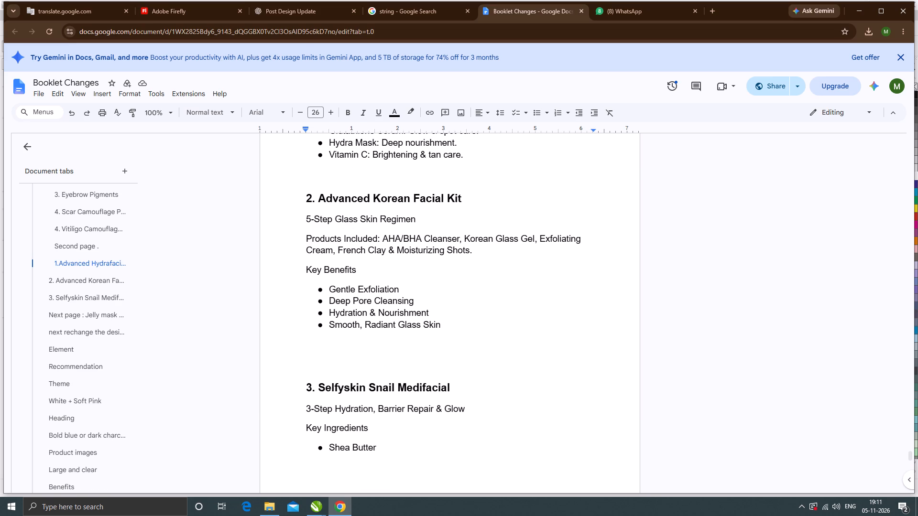
scroll(351, 250, up, 3)
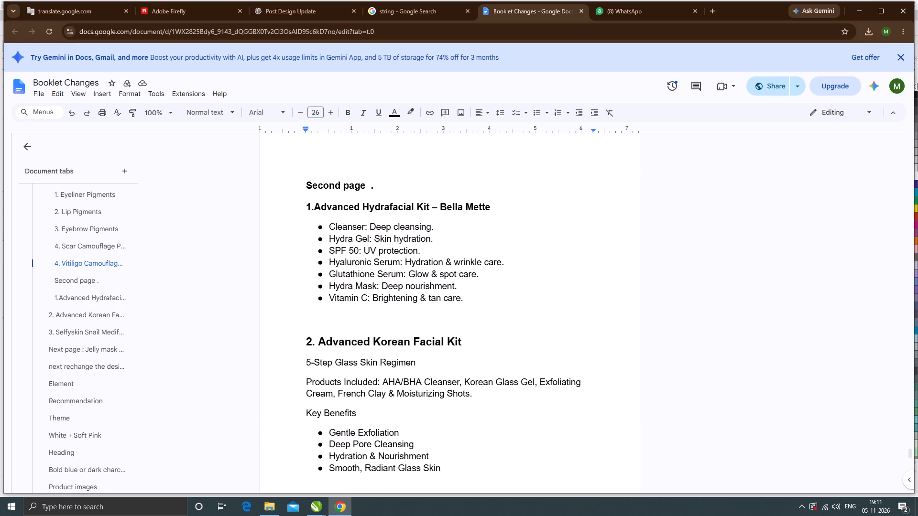
Copy the heading "Advanced Hydrafacial Kit – Bella Mette" from the Booklet Changes second-page section and return to the derma booklet in CorelDRAW.
scroll(338, 267, up, 2)
scroll(331, 298, down, 1)
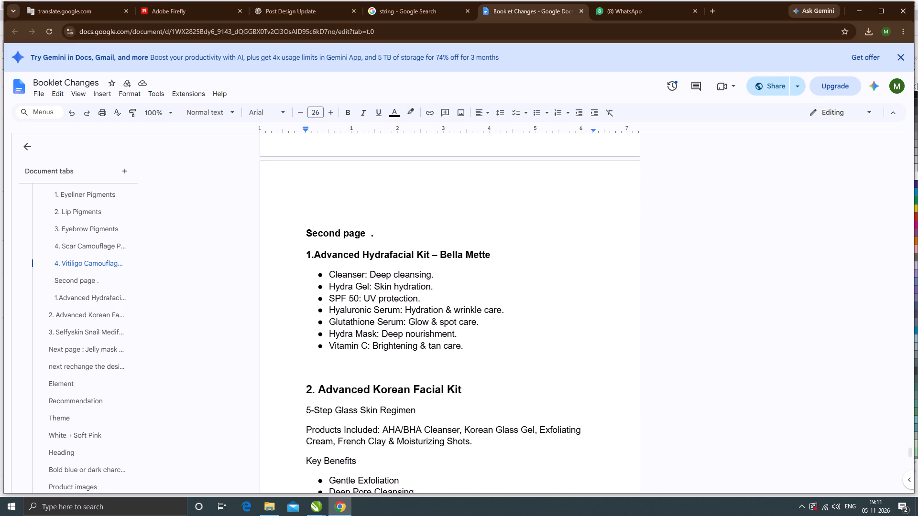
drag(315, 255, 494, 255)
key(ctrl+c)
scroll(385, 238, up, 4)
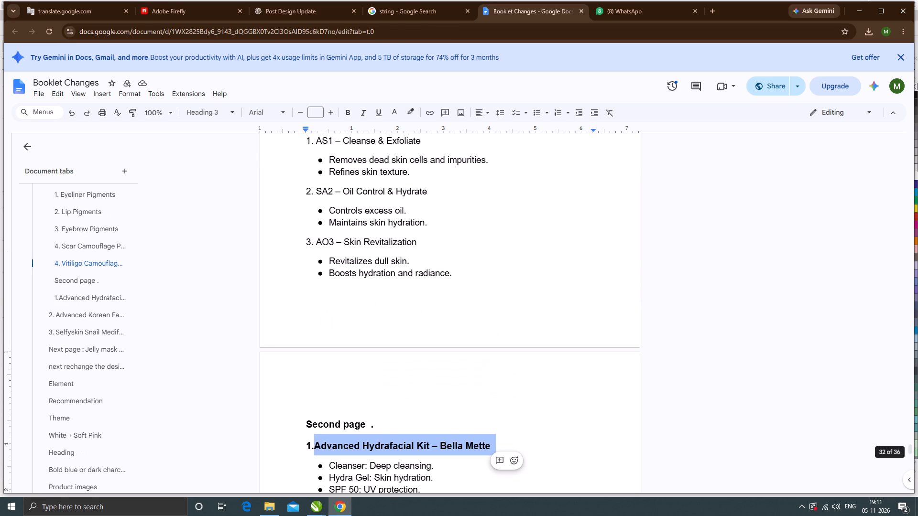
scroll(400, 294, down, 3)
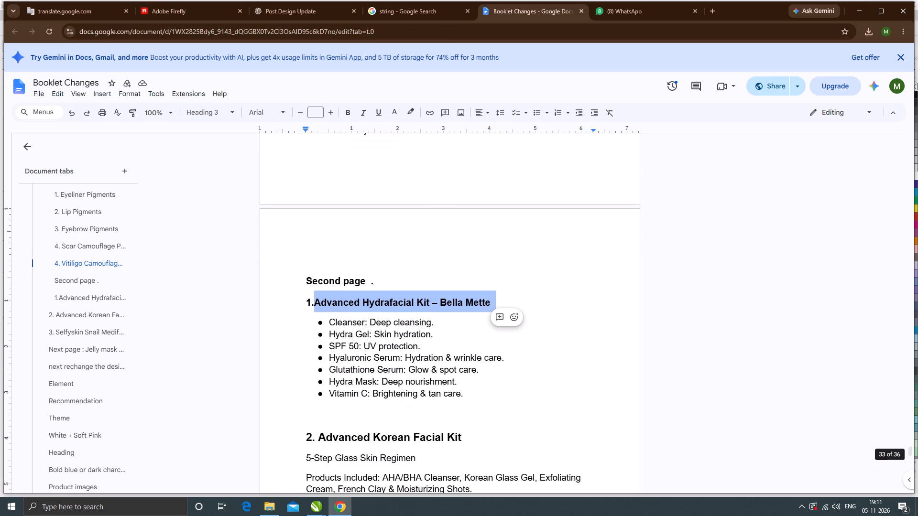
scroll(401, 296, down, 2)
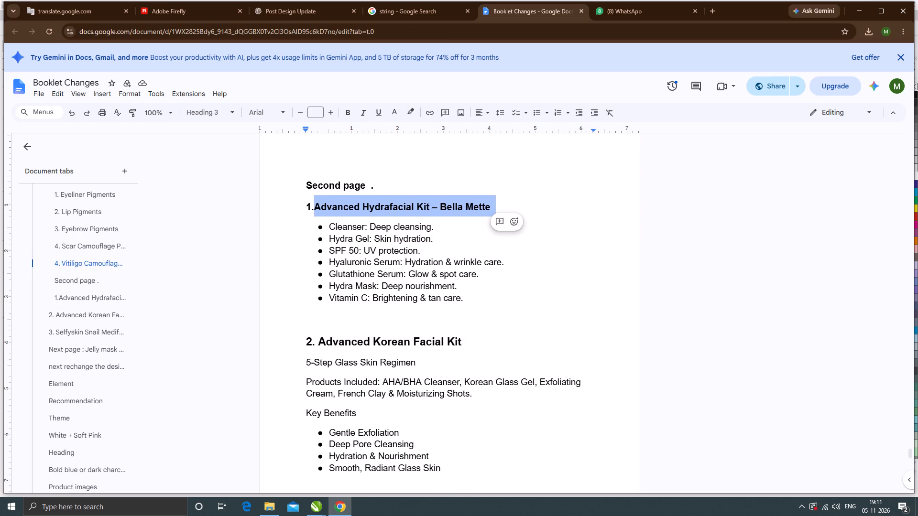
click(860, 9)
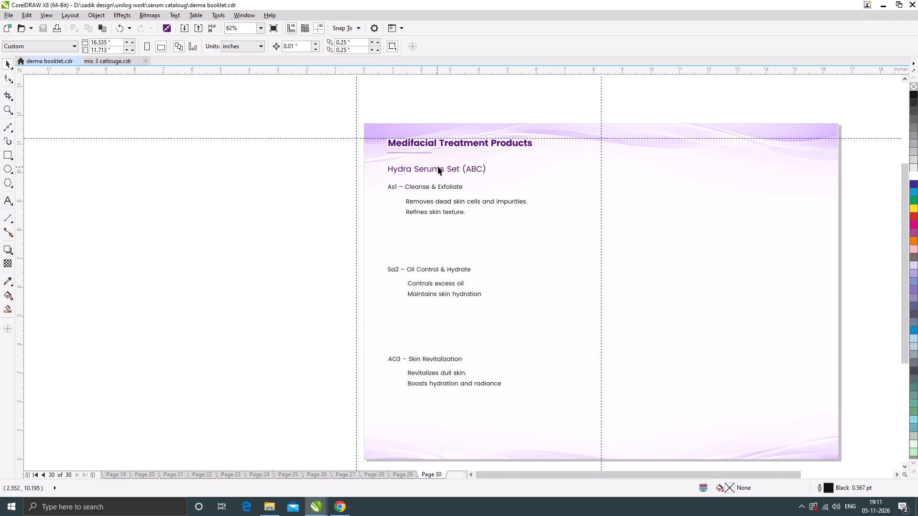